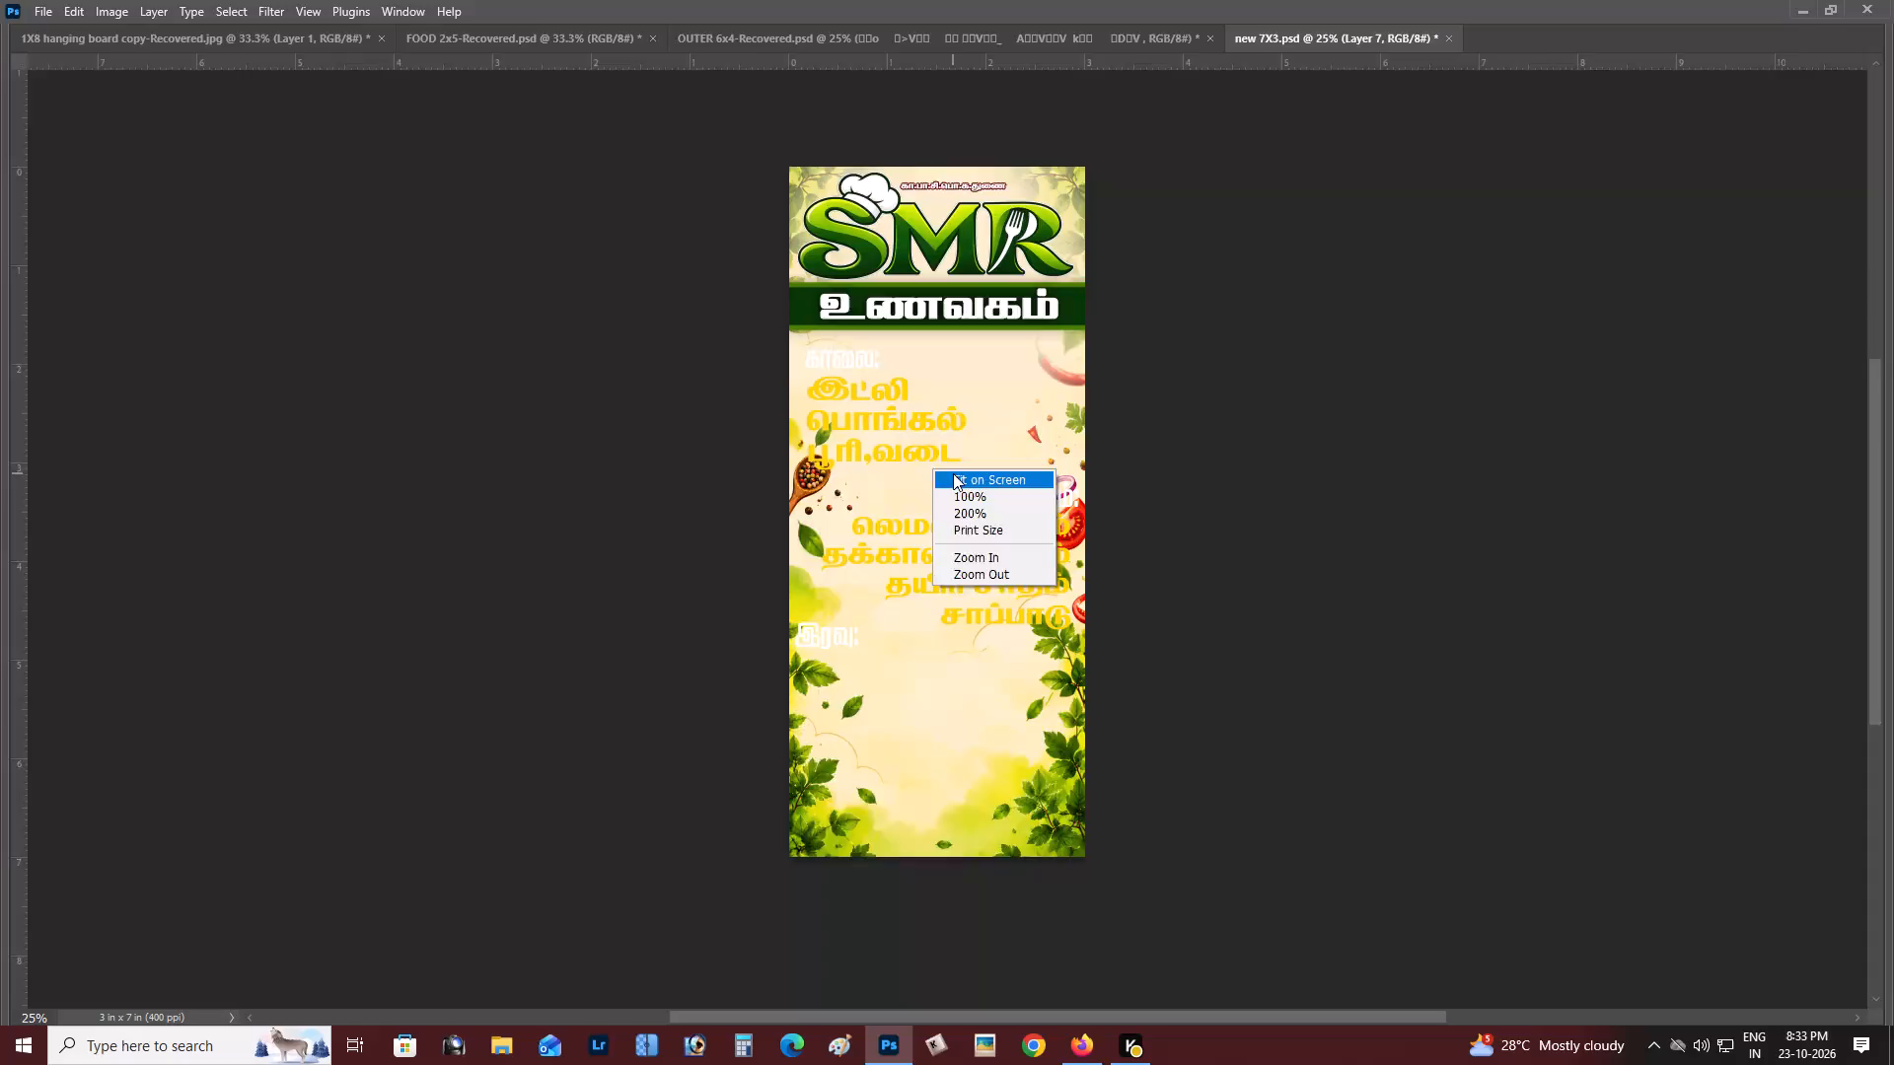
Review the menu items in the FOOD 2x5 and OUTER 6x4 designs.
key(space)
drag(920, 557, 834, 535)
click(516, 39)
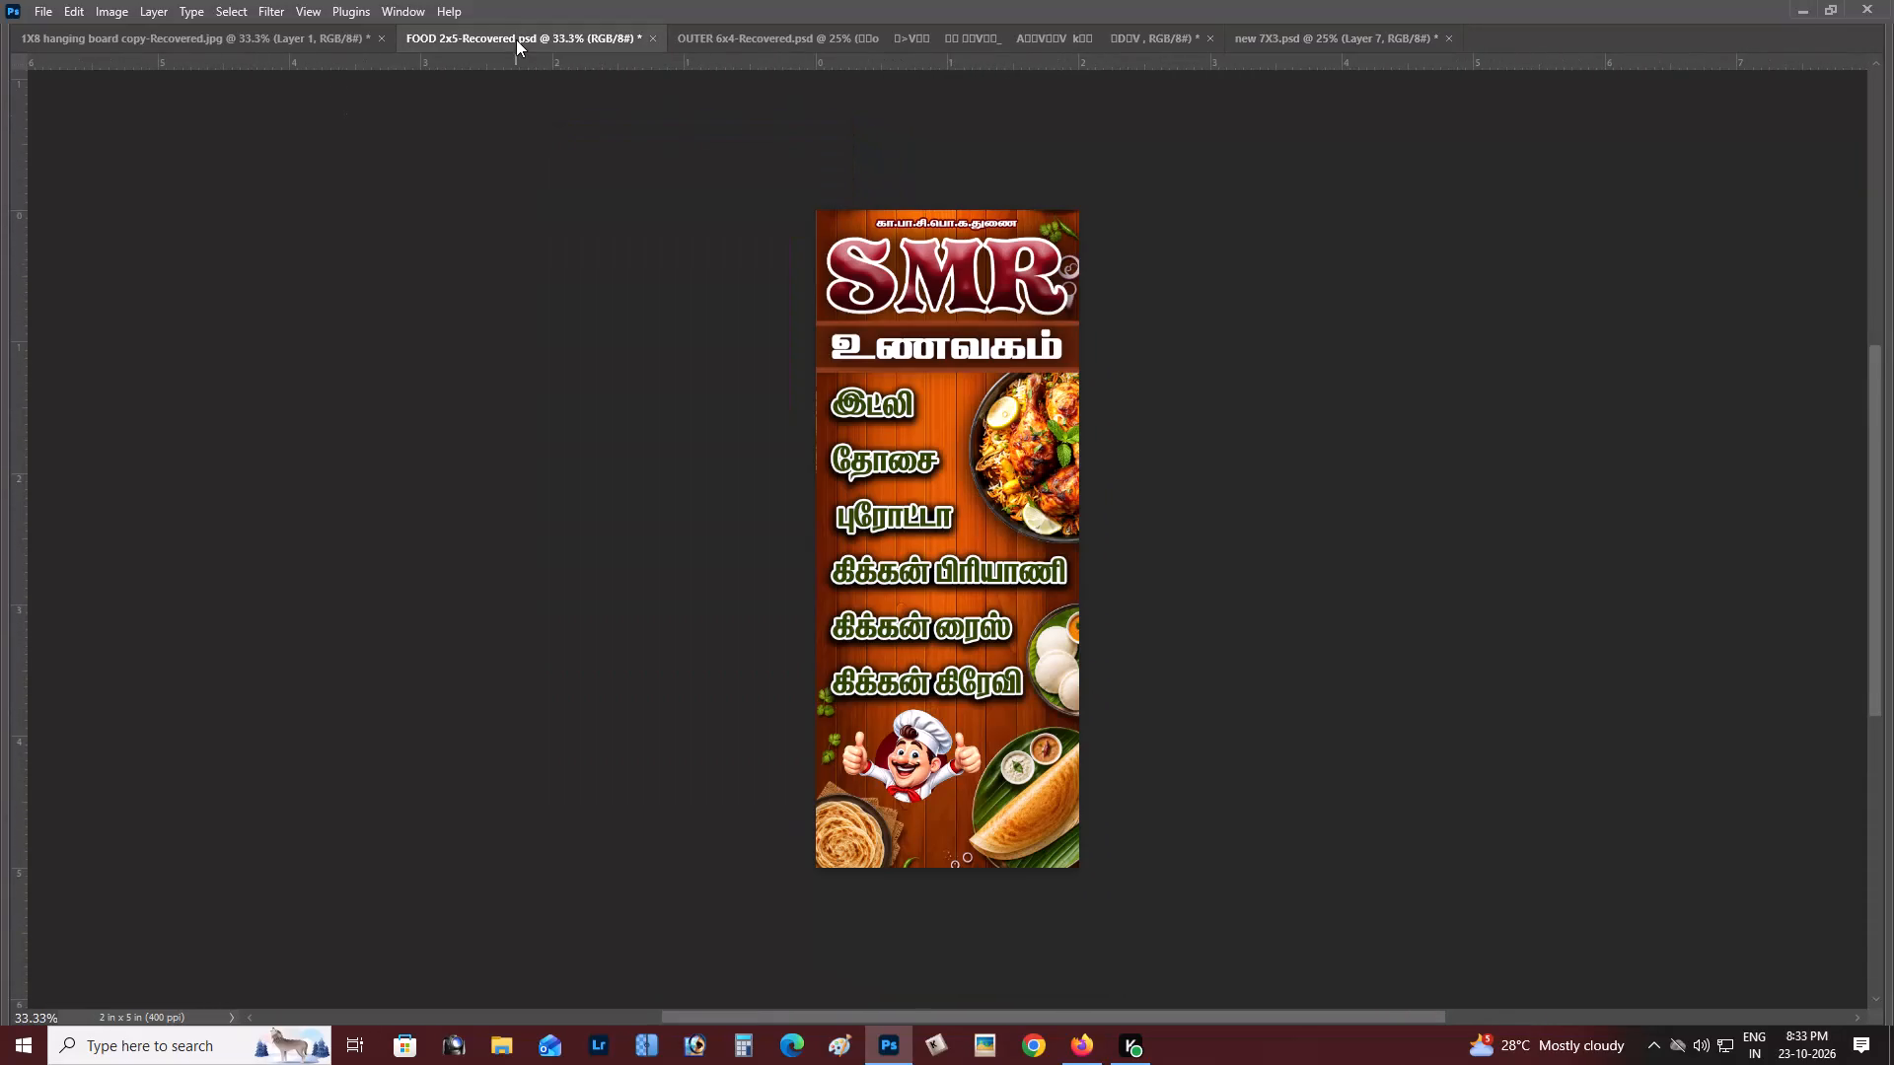
click(821, 27)
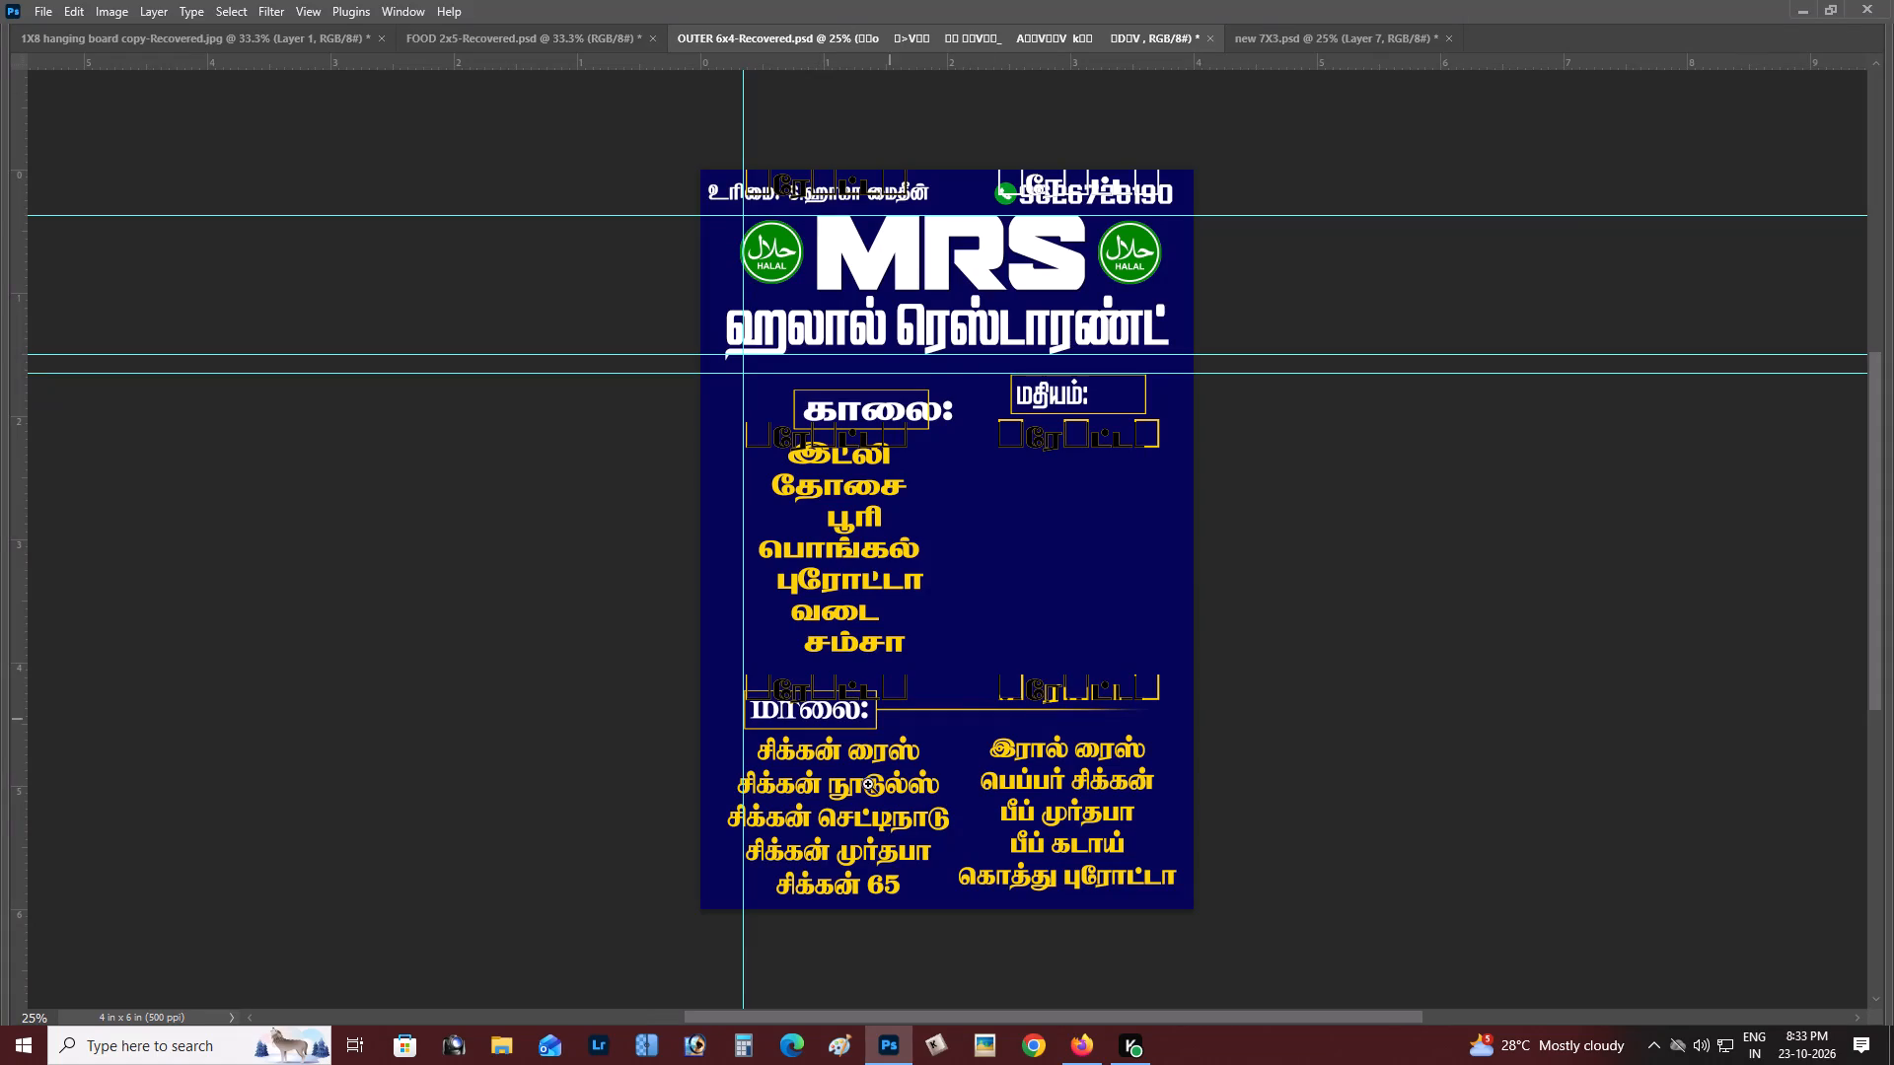
double_click(850, 791)
key(space)
key(space)
key(space)
key(space)
key(space)
key(space)
key(space)
key(space)
key(space)
key(space)
key(space)
key(space)
key(space)
drag(850, 791, 776, 779)
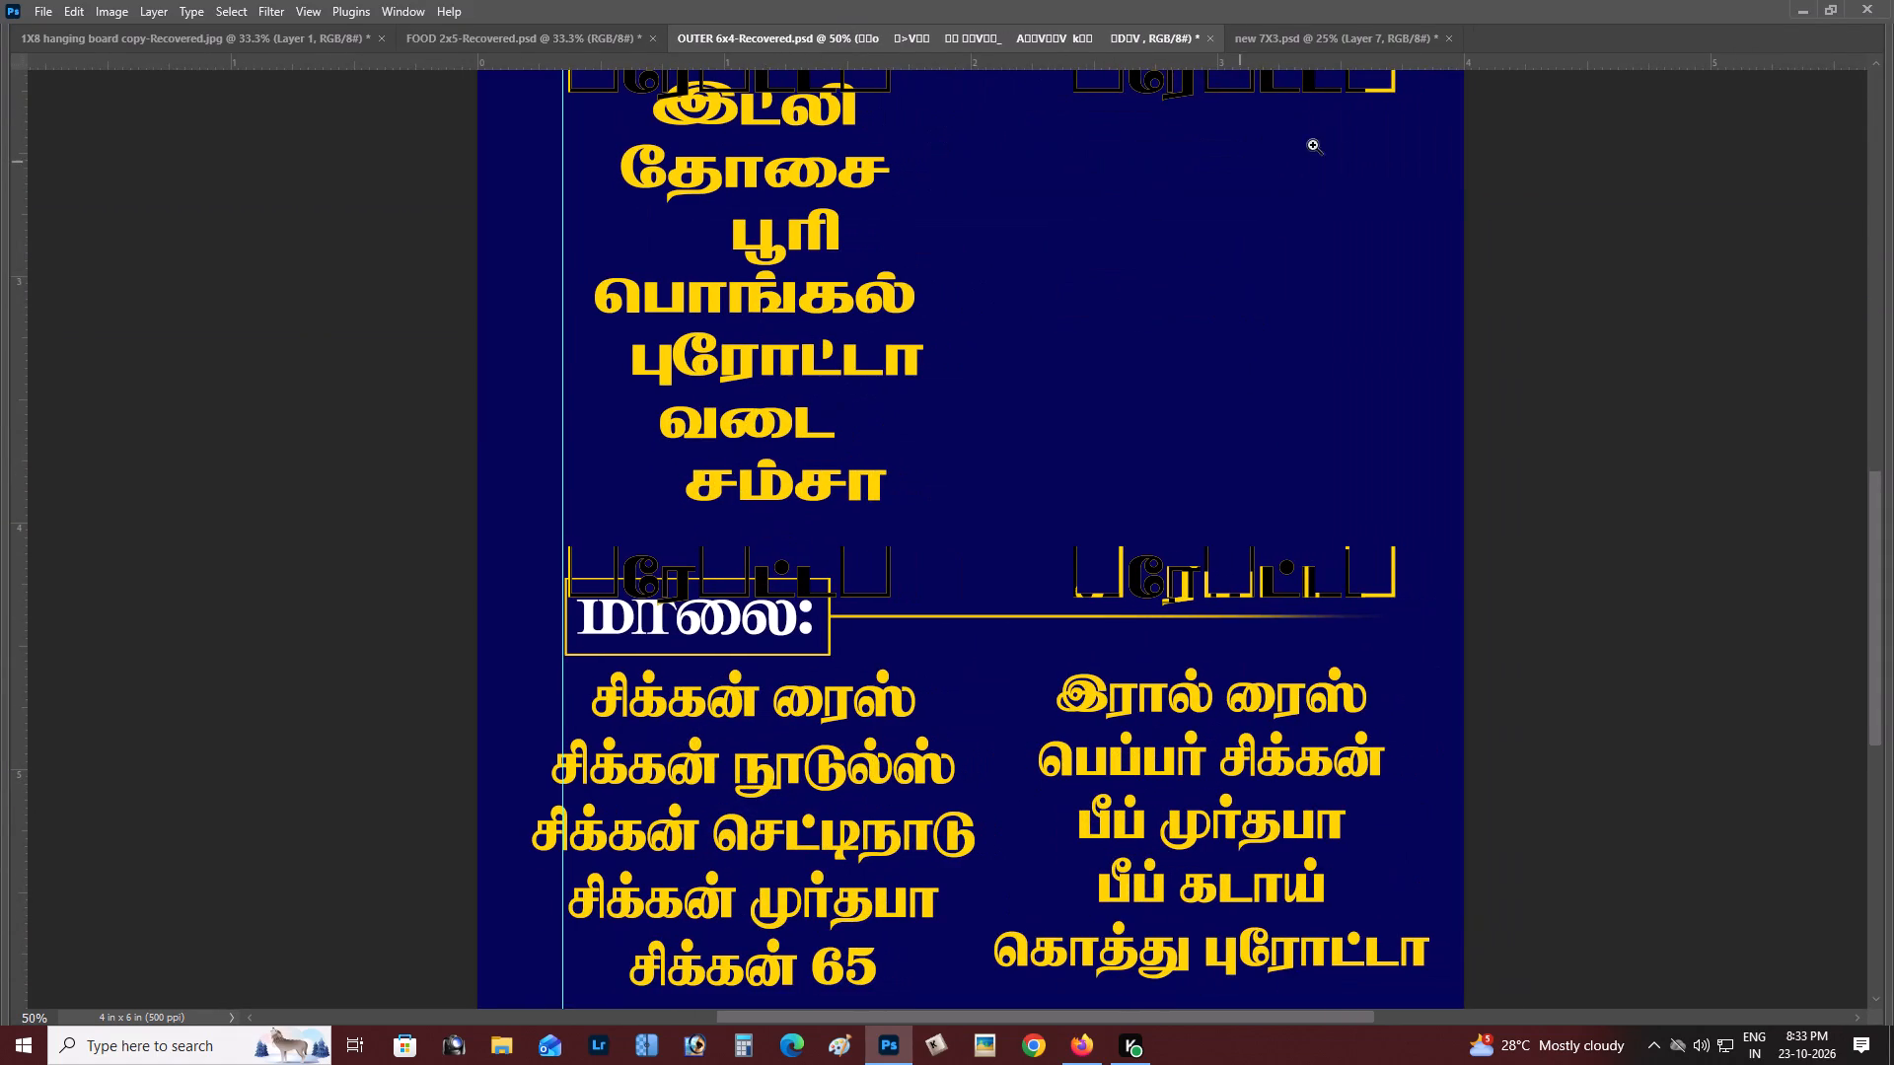
In the new 7X3 design, duplicate the three lines இட்லி, பொங்கல் and பூரி,வடை and place the copies below the இரவு: heading.
click(1330, 24)
click(1338, 40)
double_click(665, 437)
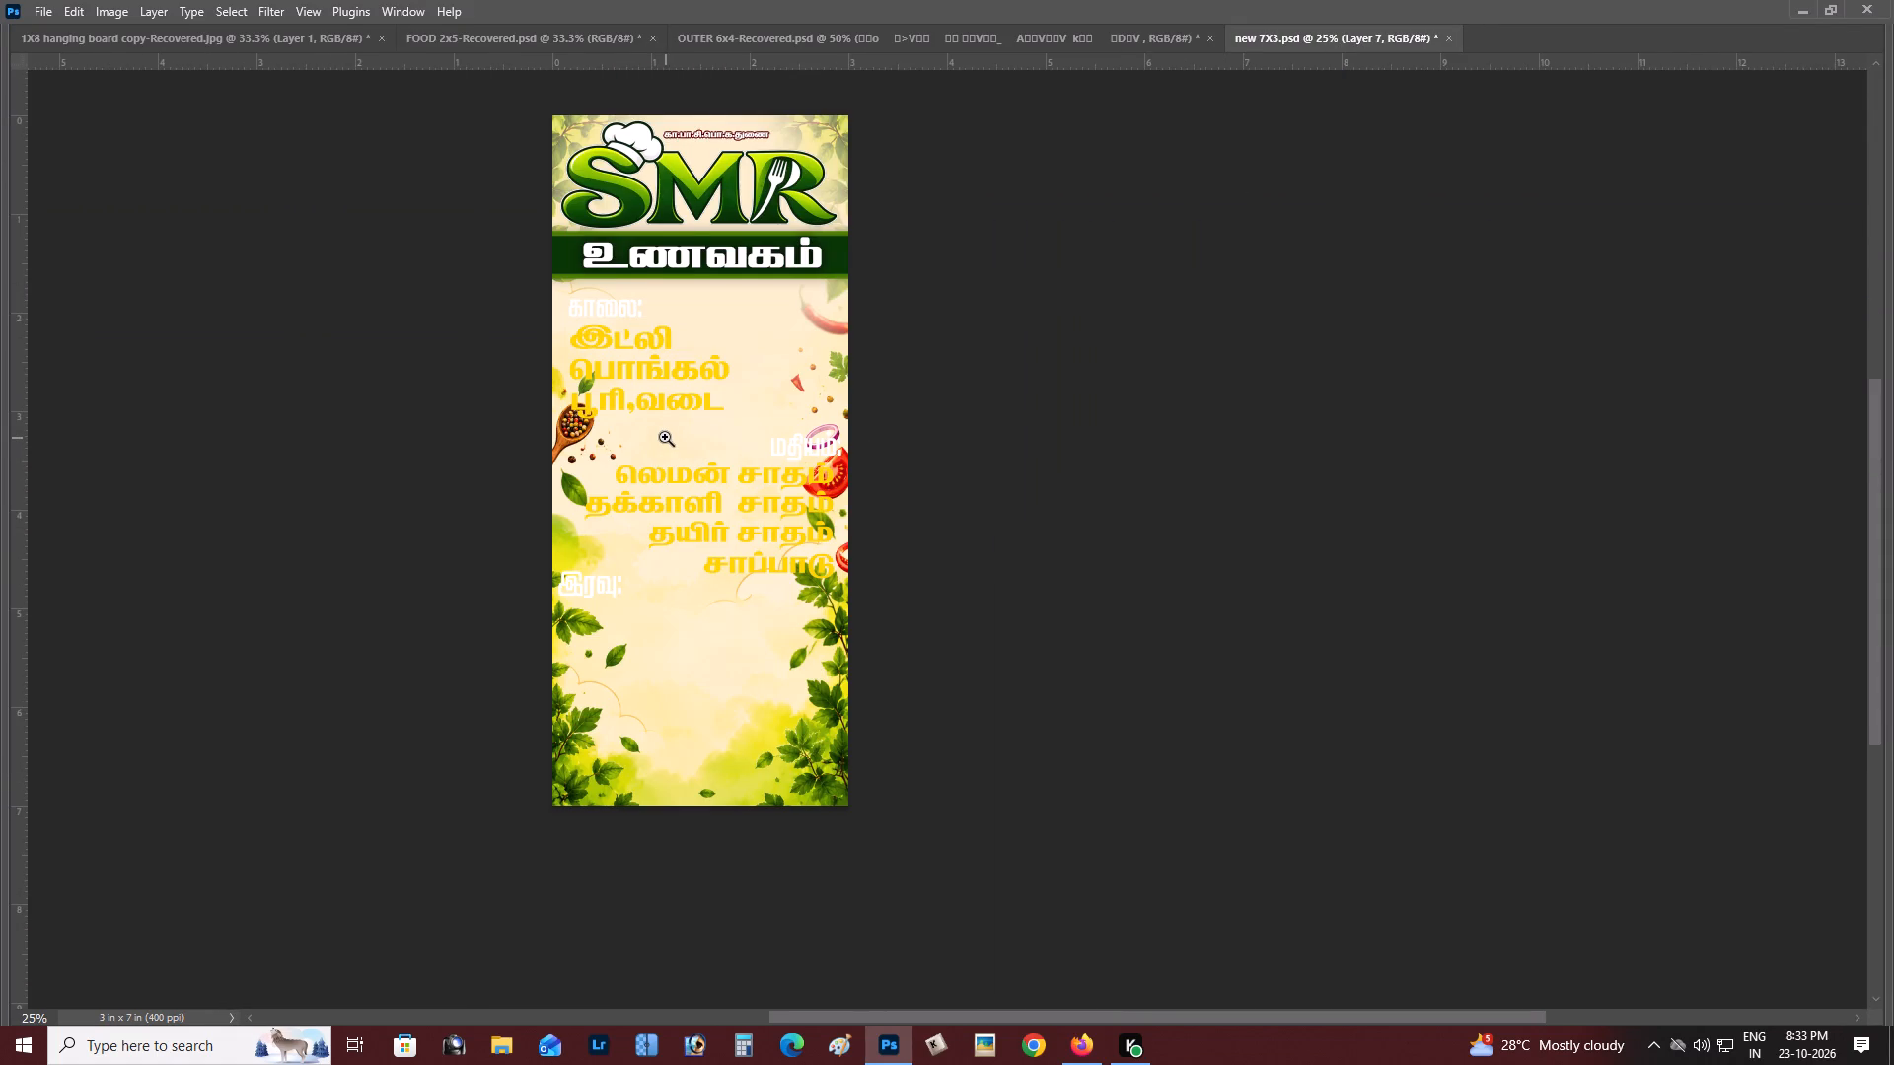
key(space)
click(665, 437)
key(v)
right_click(611, 228)
click(636, 239)
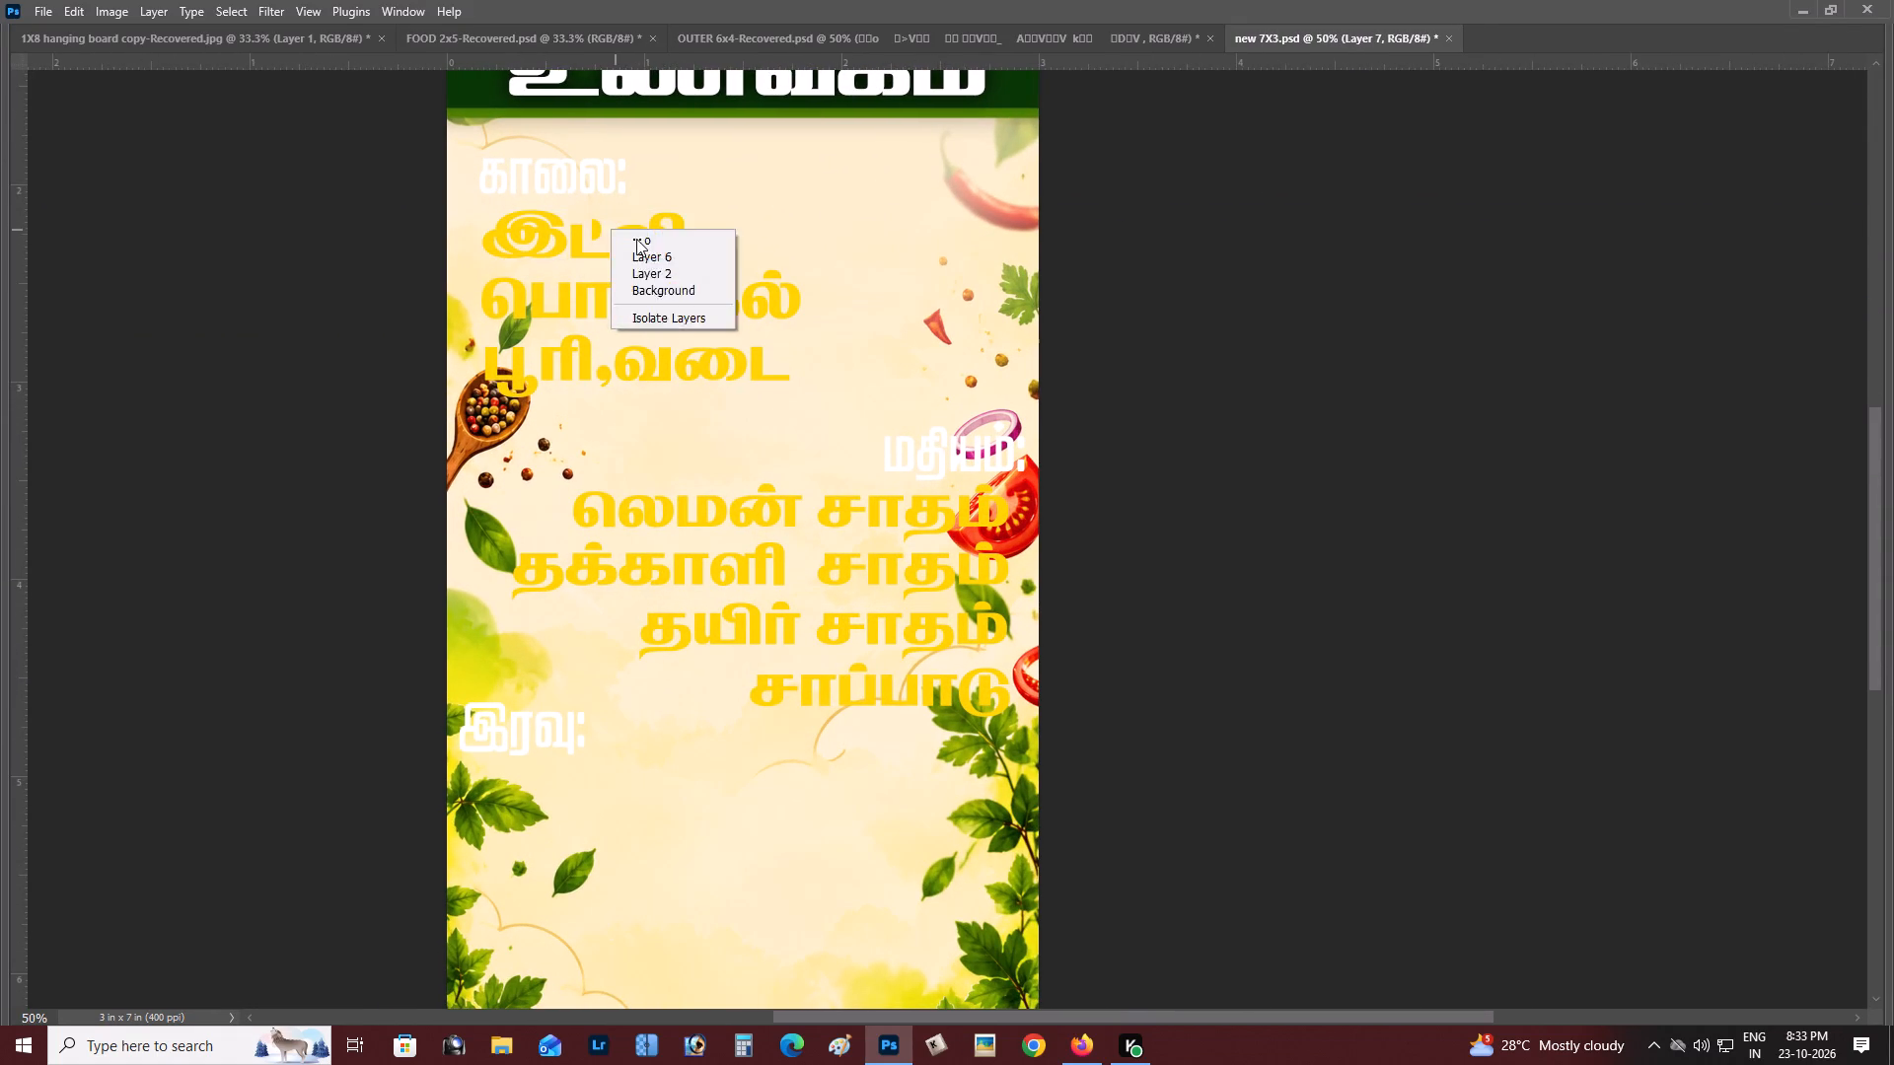
shift+right_click(637, 284)
shift+click(661, 295)
shift+right_click(653, 349)
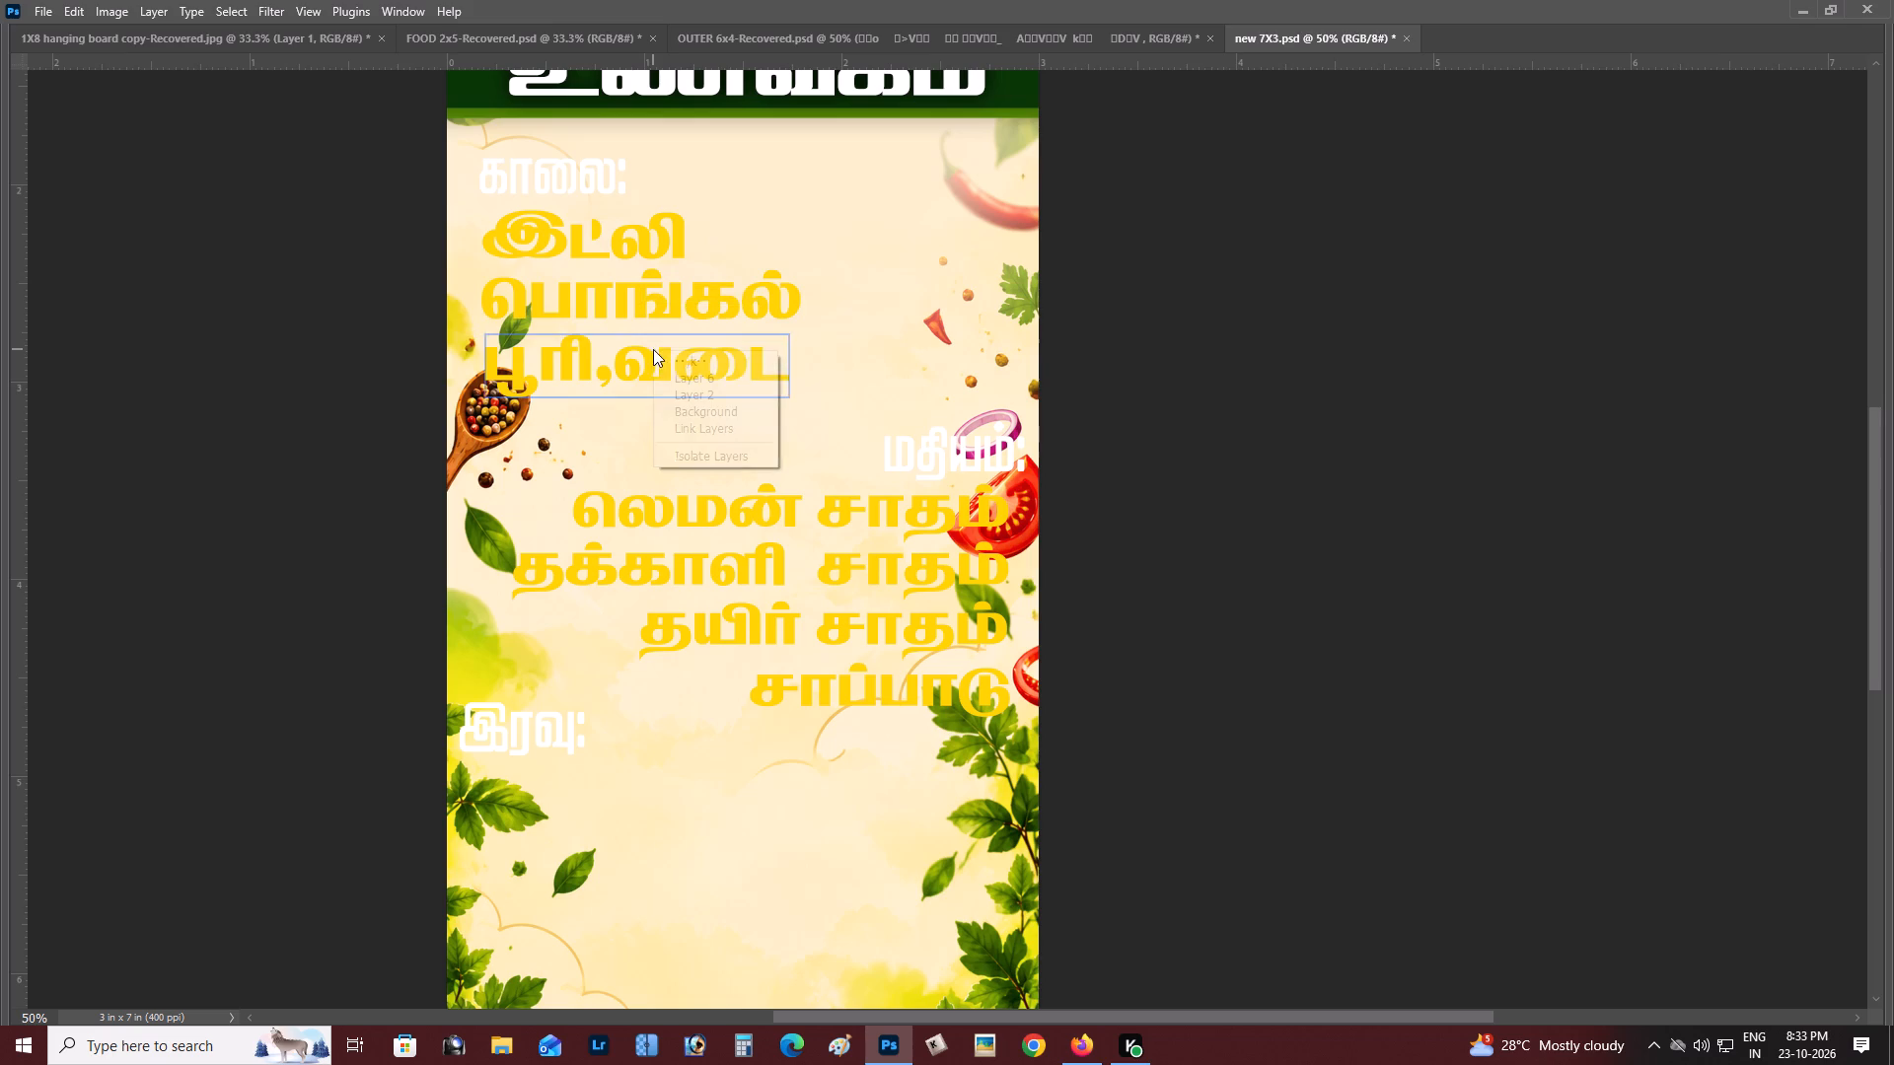
shift+click(681, 363)
alt+drag(692, 363, 693, 465)
key(space)
drag(692, 481, 711, 349)
drag(711, 349, 658, 788)
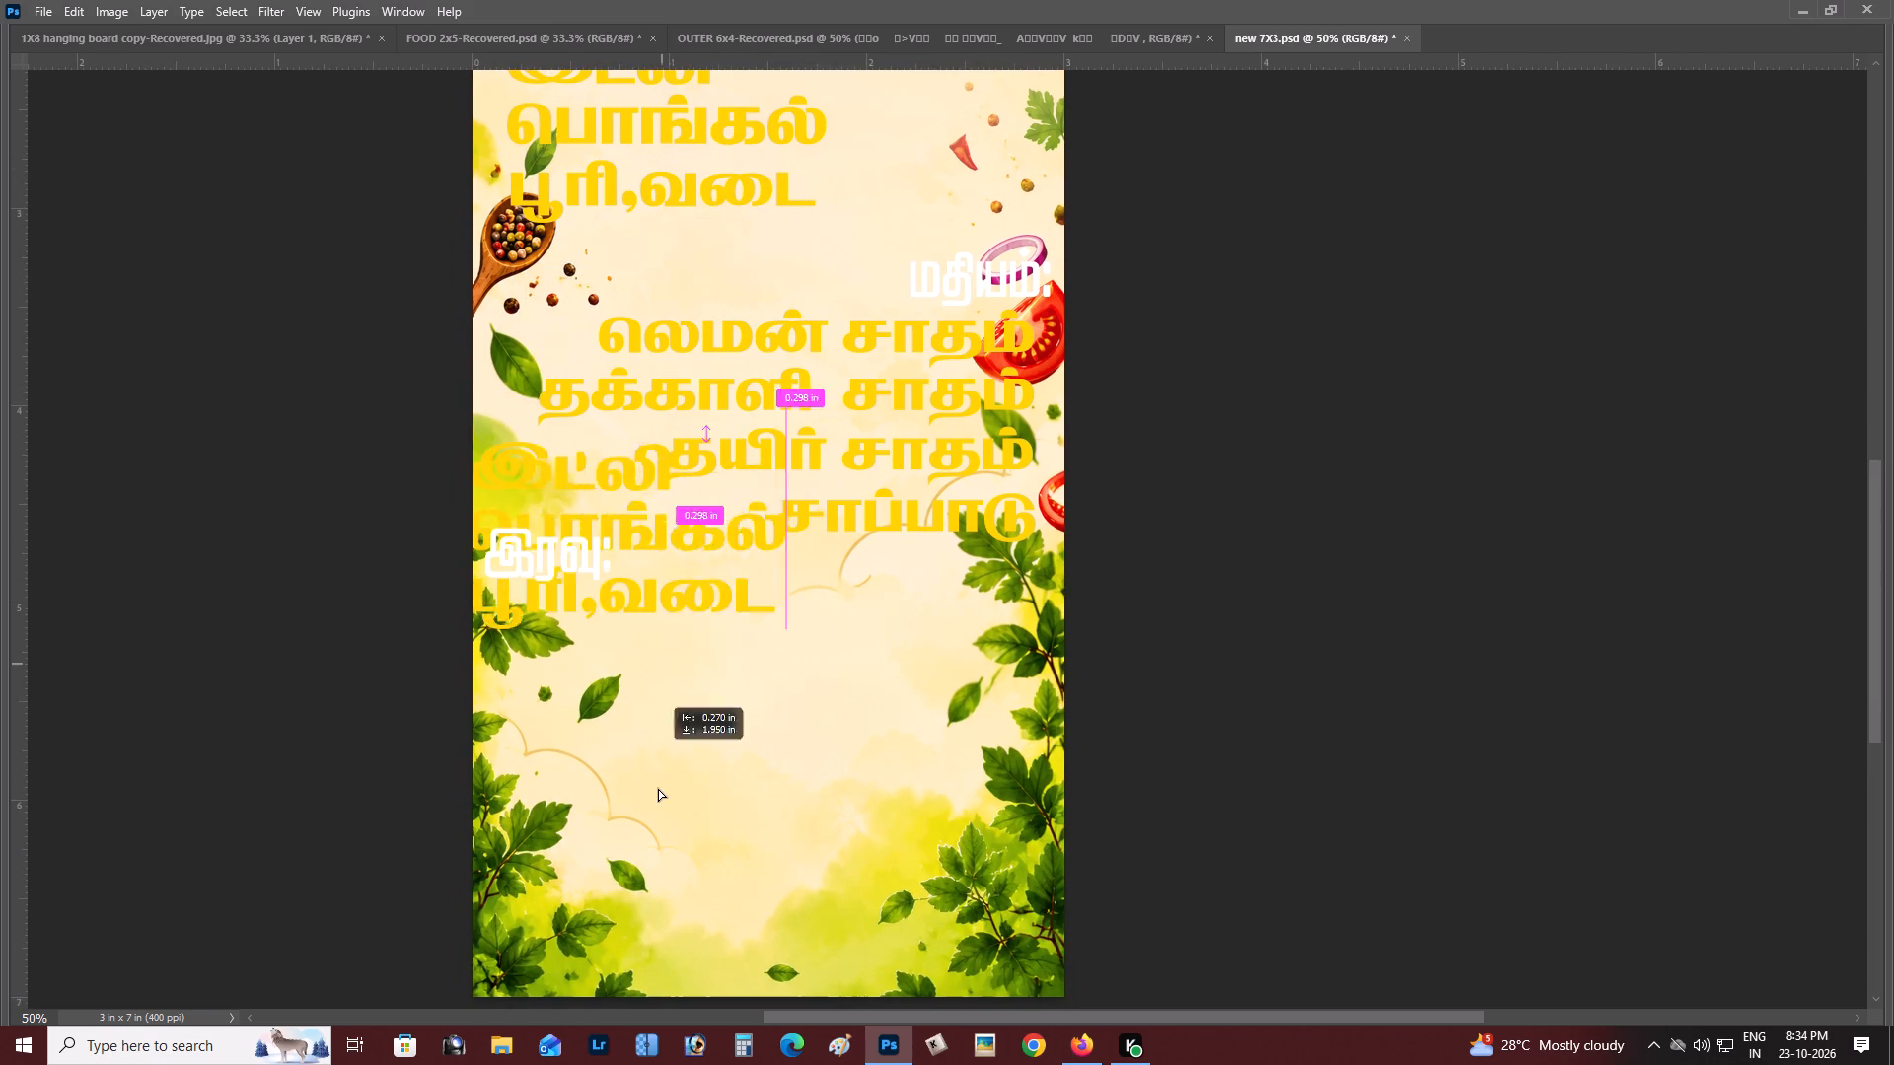
drag(658, 788, 737, 808)
Delete the copied பொங்கல் and பூரி,வடை lines below the இரவு: heading, keeping only the இட்லி copy.
right_click(664, 676)
click(705, 692)
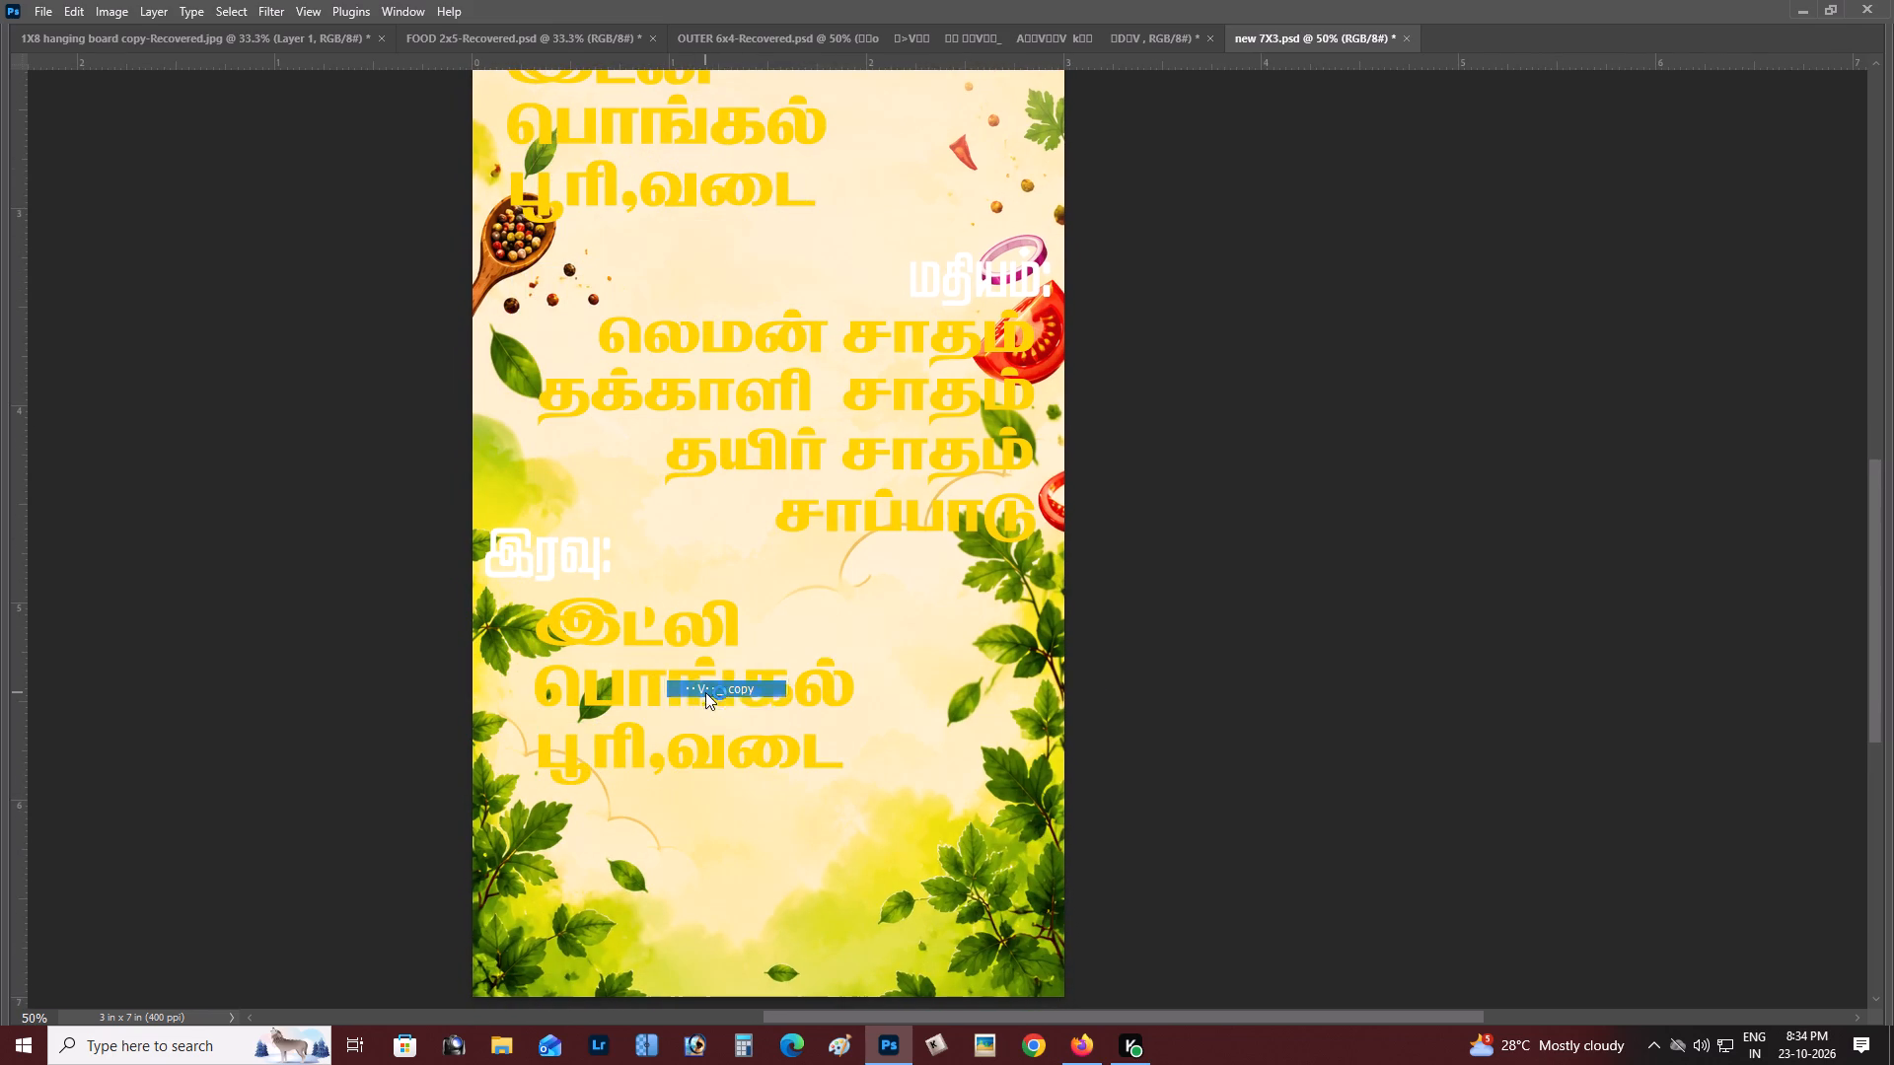
key(BackSpace)
right_click(707, 733)
click(734, 744)
key(BackSpace)
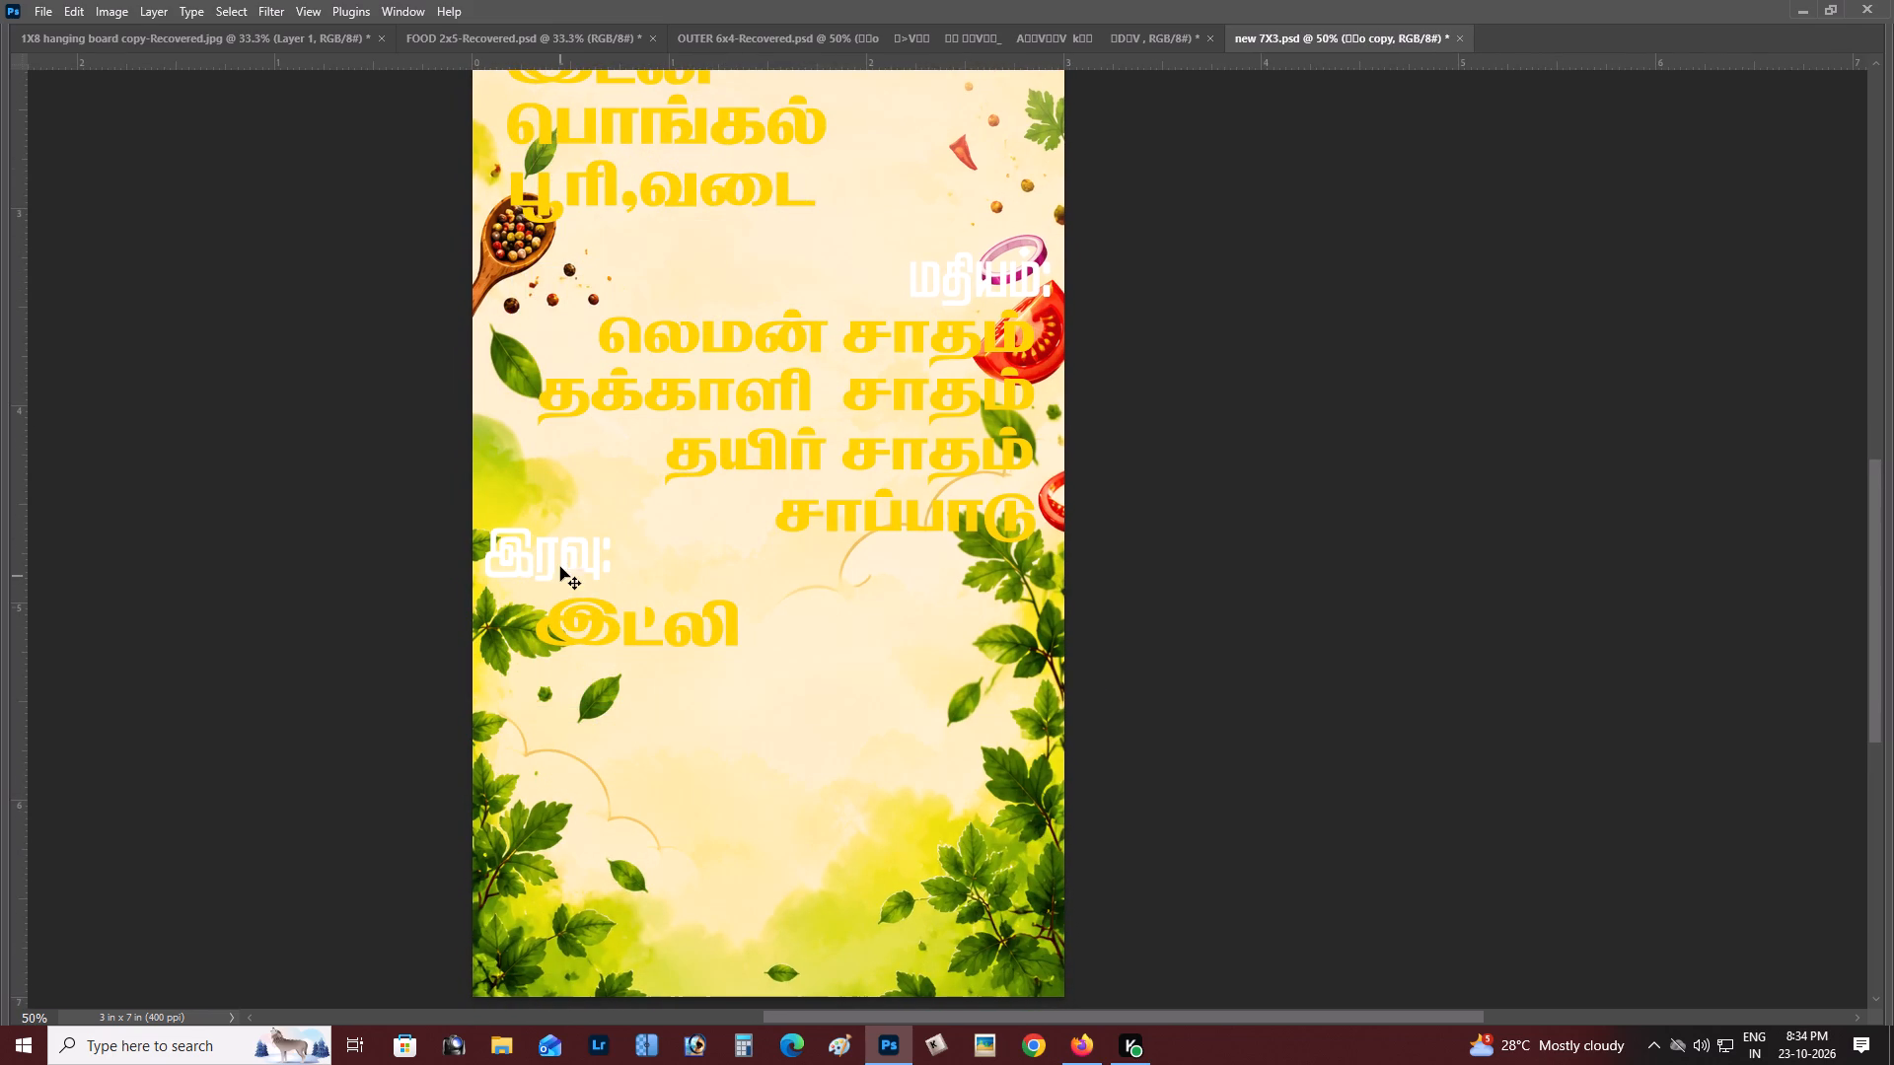
Move the இரவு: heading slightly inward and down, lining it up with the text column under காலை:.
right_click(559, 554)
click(606, 562)
drag(606, 562, 624, 572)
key(z)
alt+click(567, 538)
right_click(572, 526)
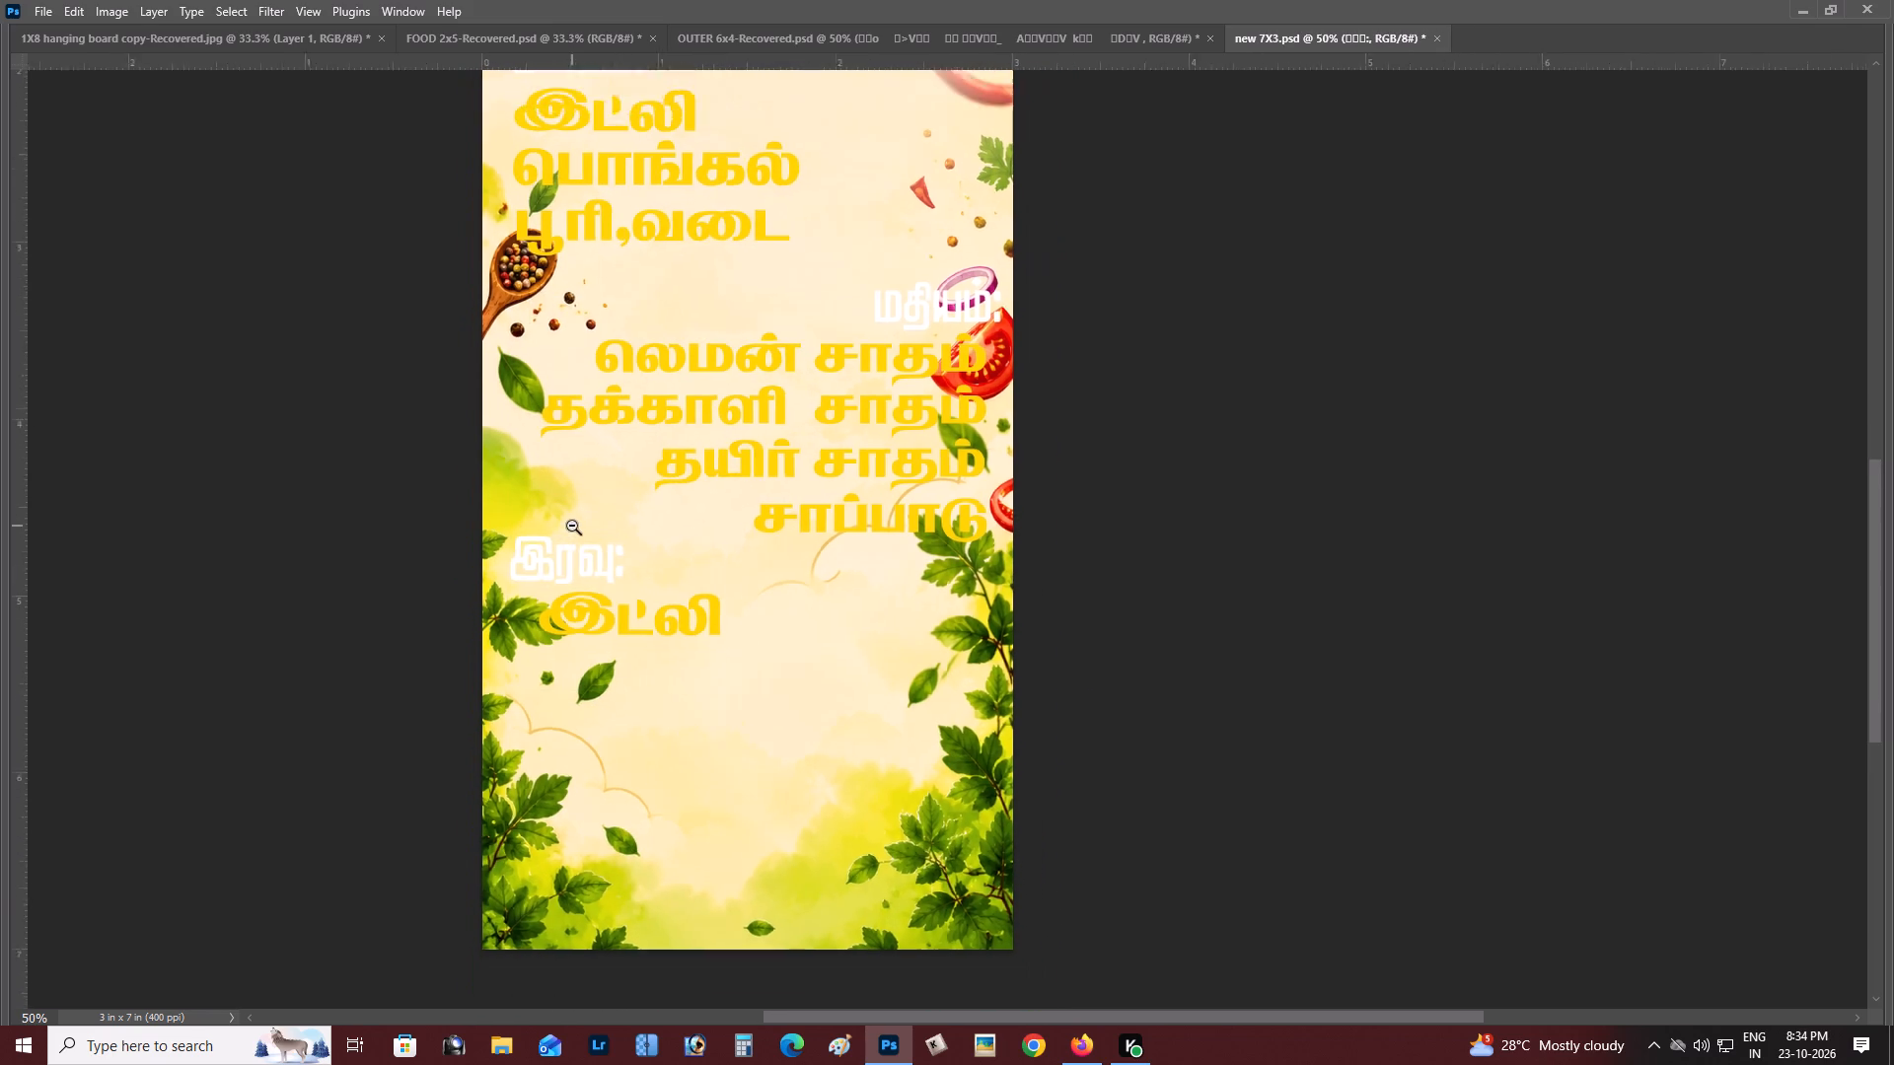
click(601, 530)
key(space)
key(space)
key(space)
key(space)
key(space)
key(space)
key(space)
drag(638, 530, 570, 456)
key(z)
double_click(583, 483)
key(space)
key(space)
key(space)
key(space)
key(space)
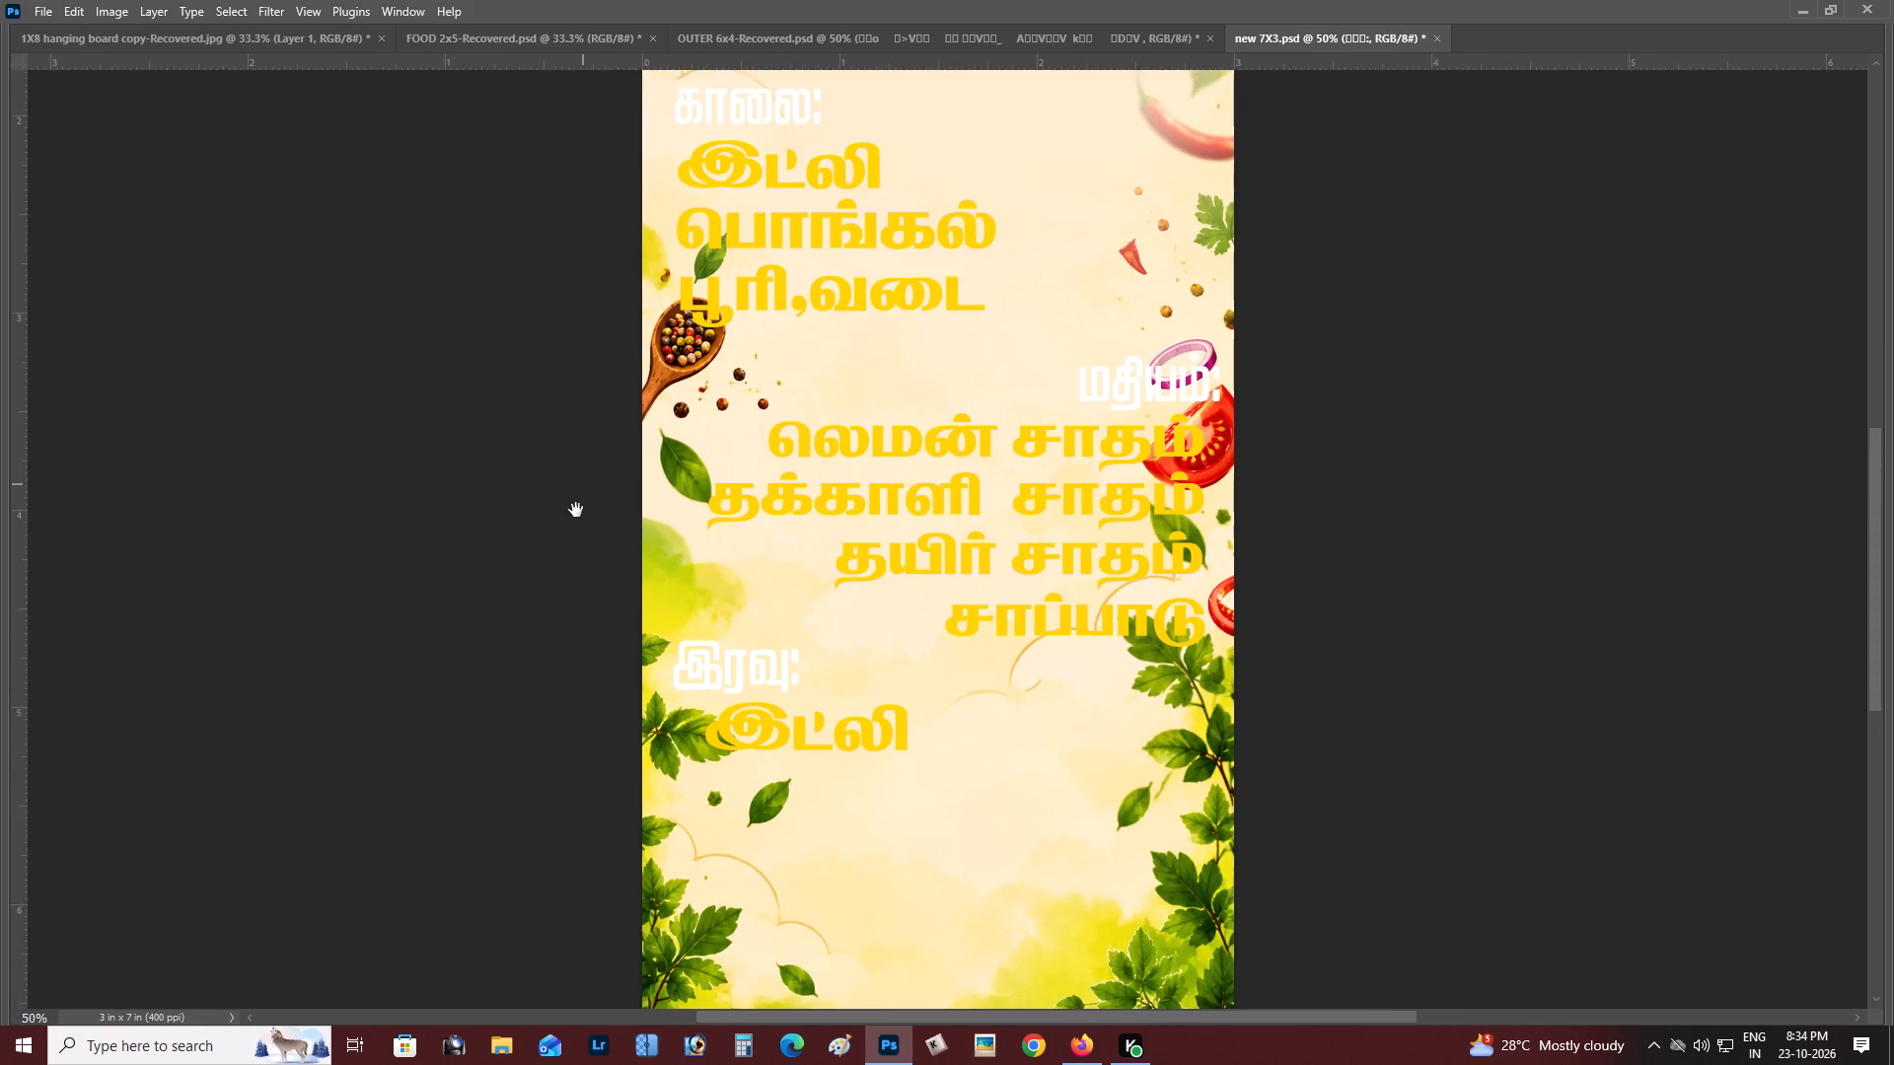
drag(571, 514, 543, 507)
key(v)
right_click(693, 649)
click(711, 655)
drag(712, 658, 714, 675)
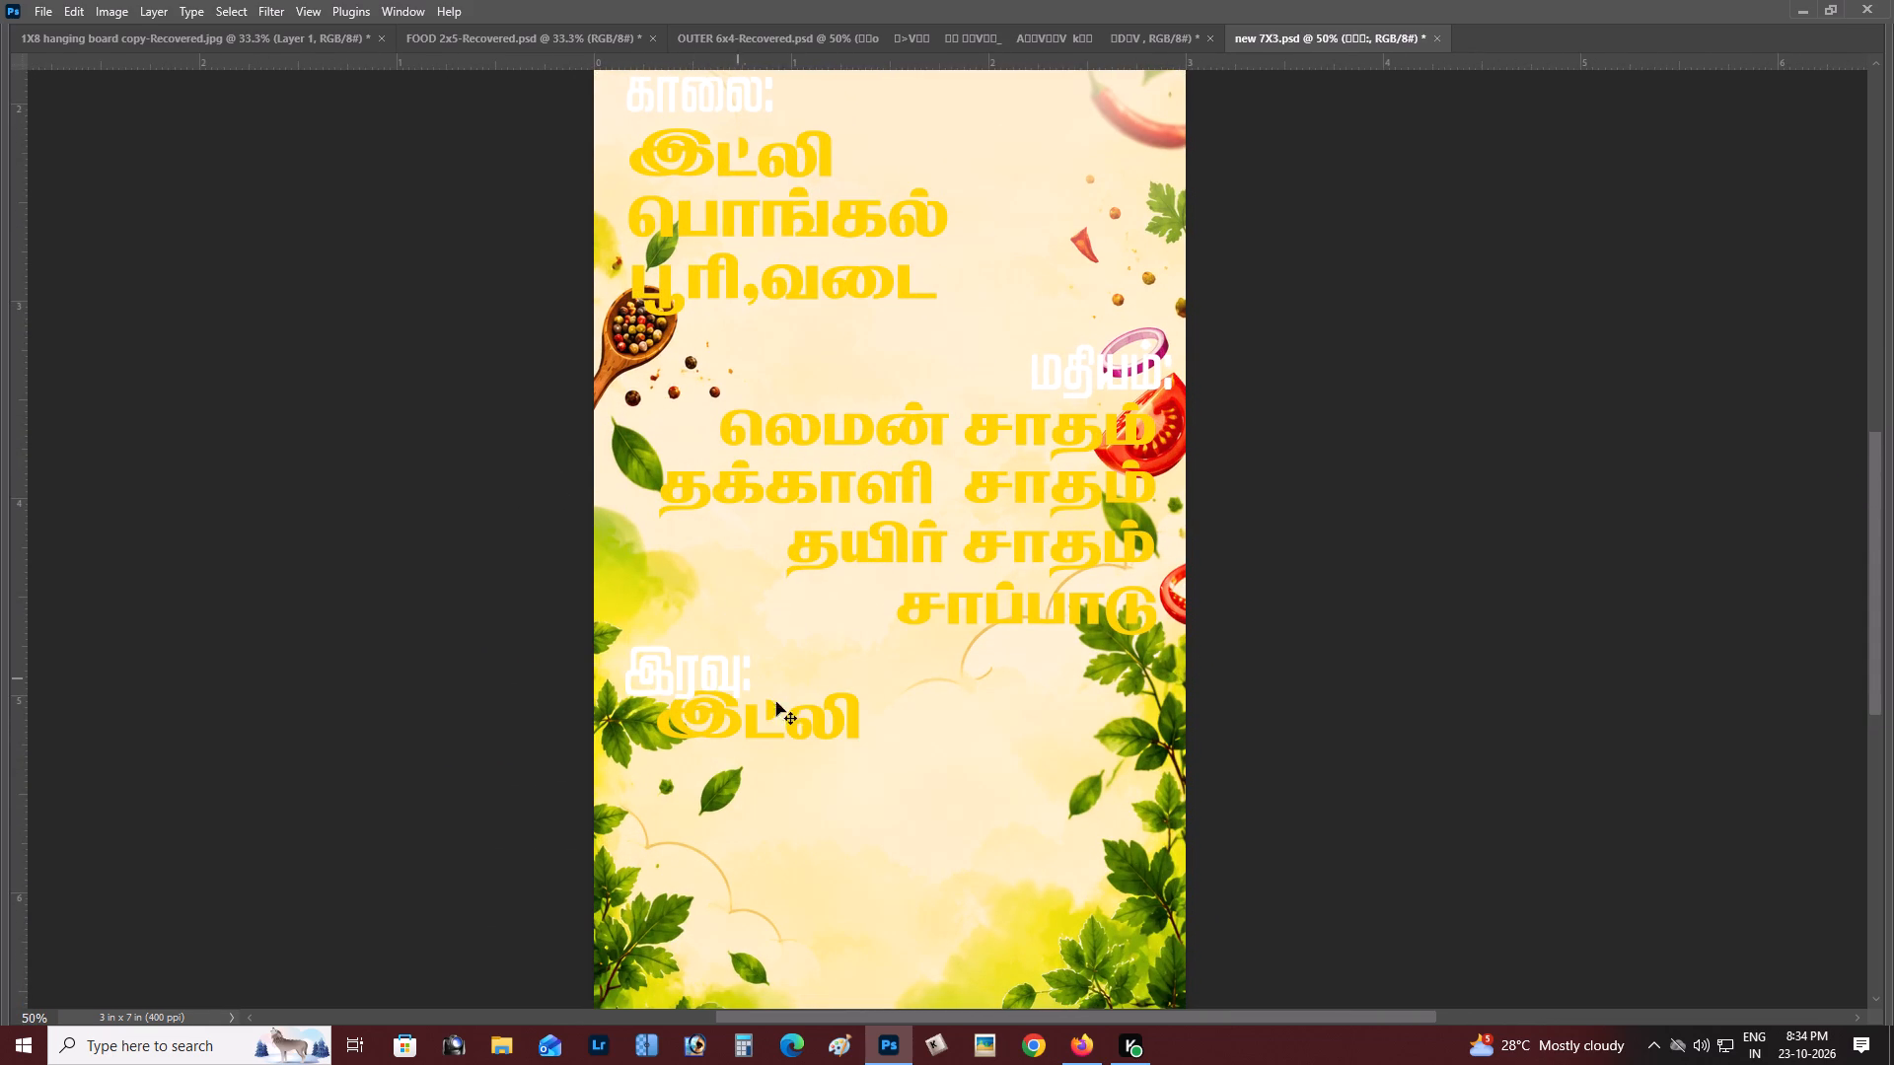
Move the copied இட்லி line down and align its start with the இரவு: heading.
right_click(787, 708)
click(801, 714)
drag(801, 714, 767, 743)
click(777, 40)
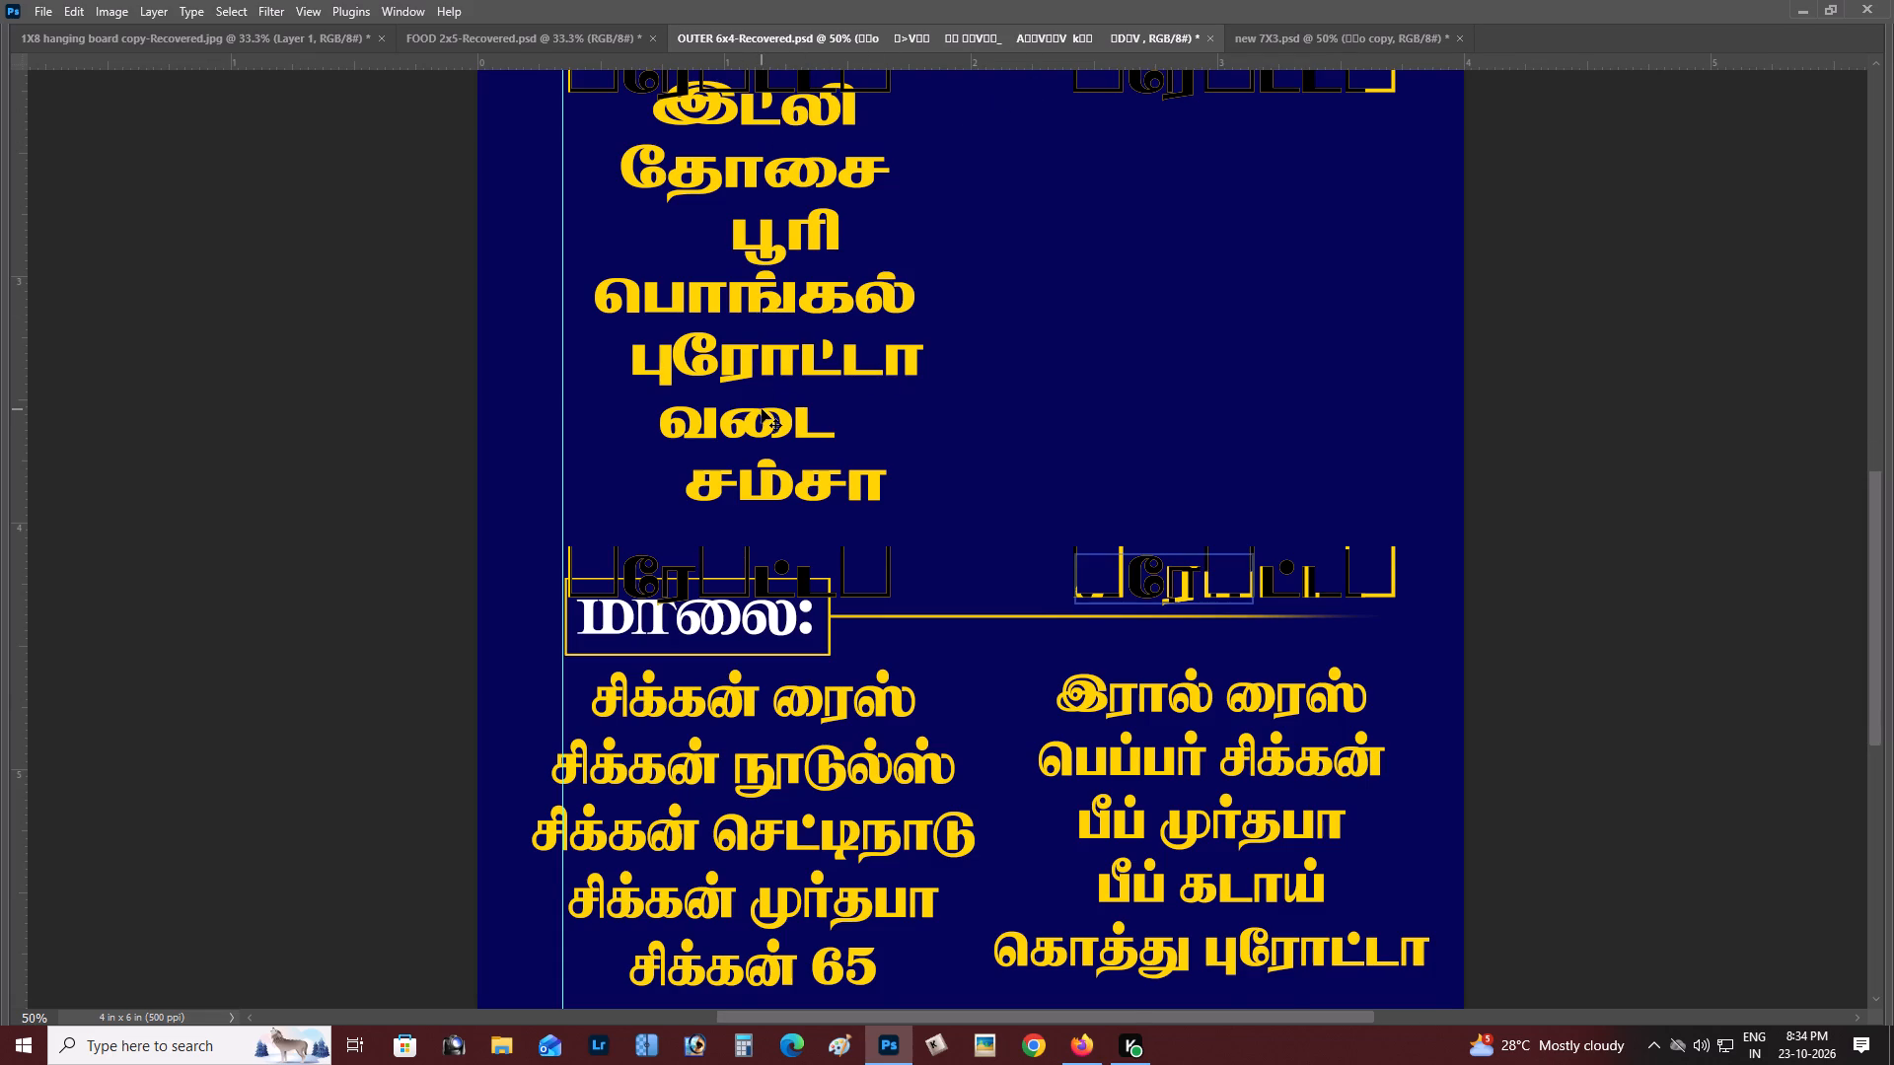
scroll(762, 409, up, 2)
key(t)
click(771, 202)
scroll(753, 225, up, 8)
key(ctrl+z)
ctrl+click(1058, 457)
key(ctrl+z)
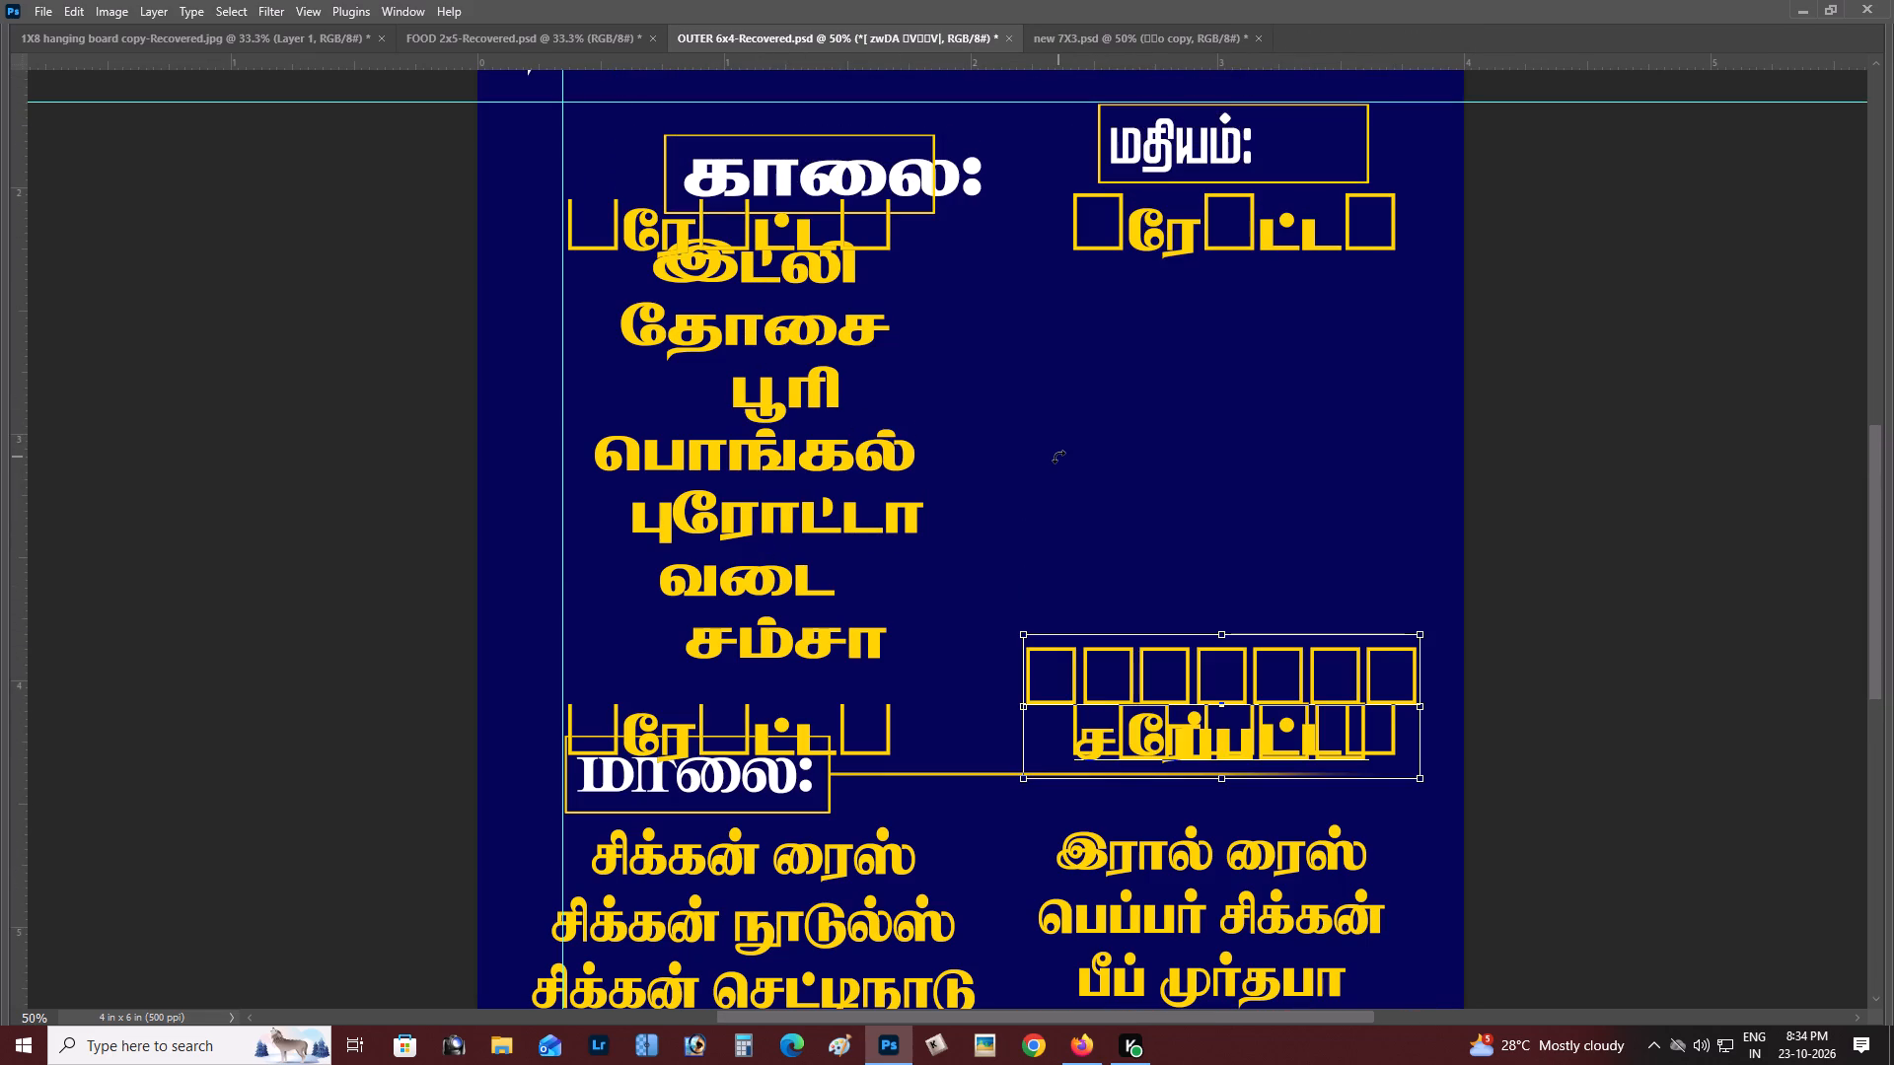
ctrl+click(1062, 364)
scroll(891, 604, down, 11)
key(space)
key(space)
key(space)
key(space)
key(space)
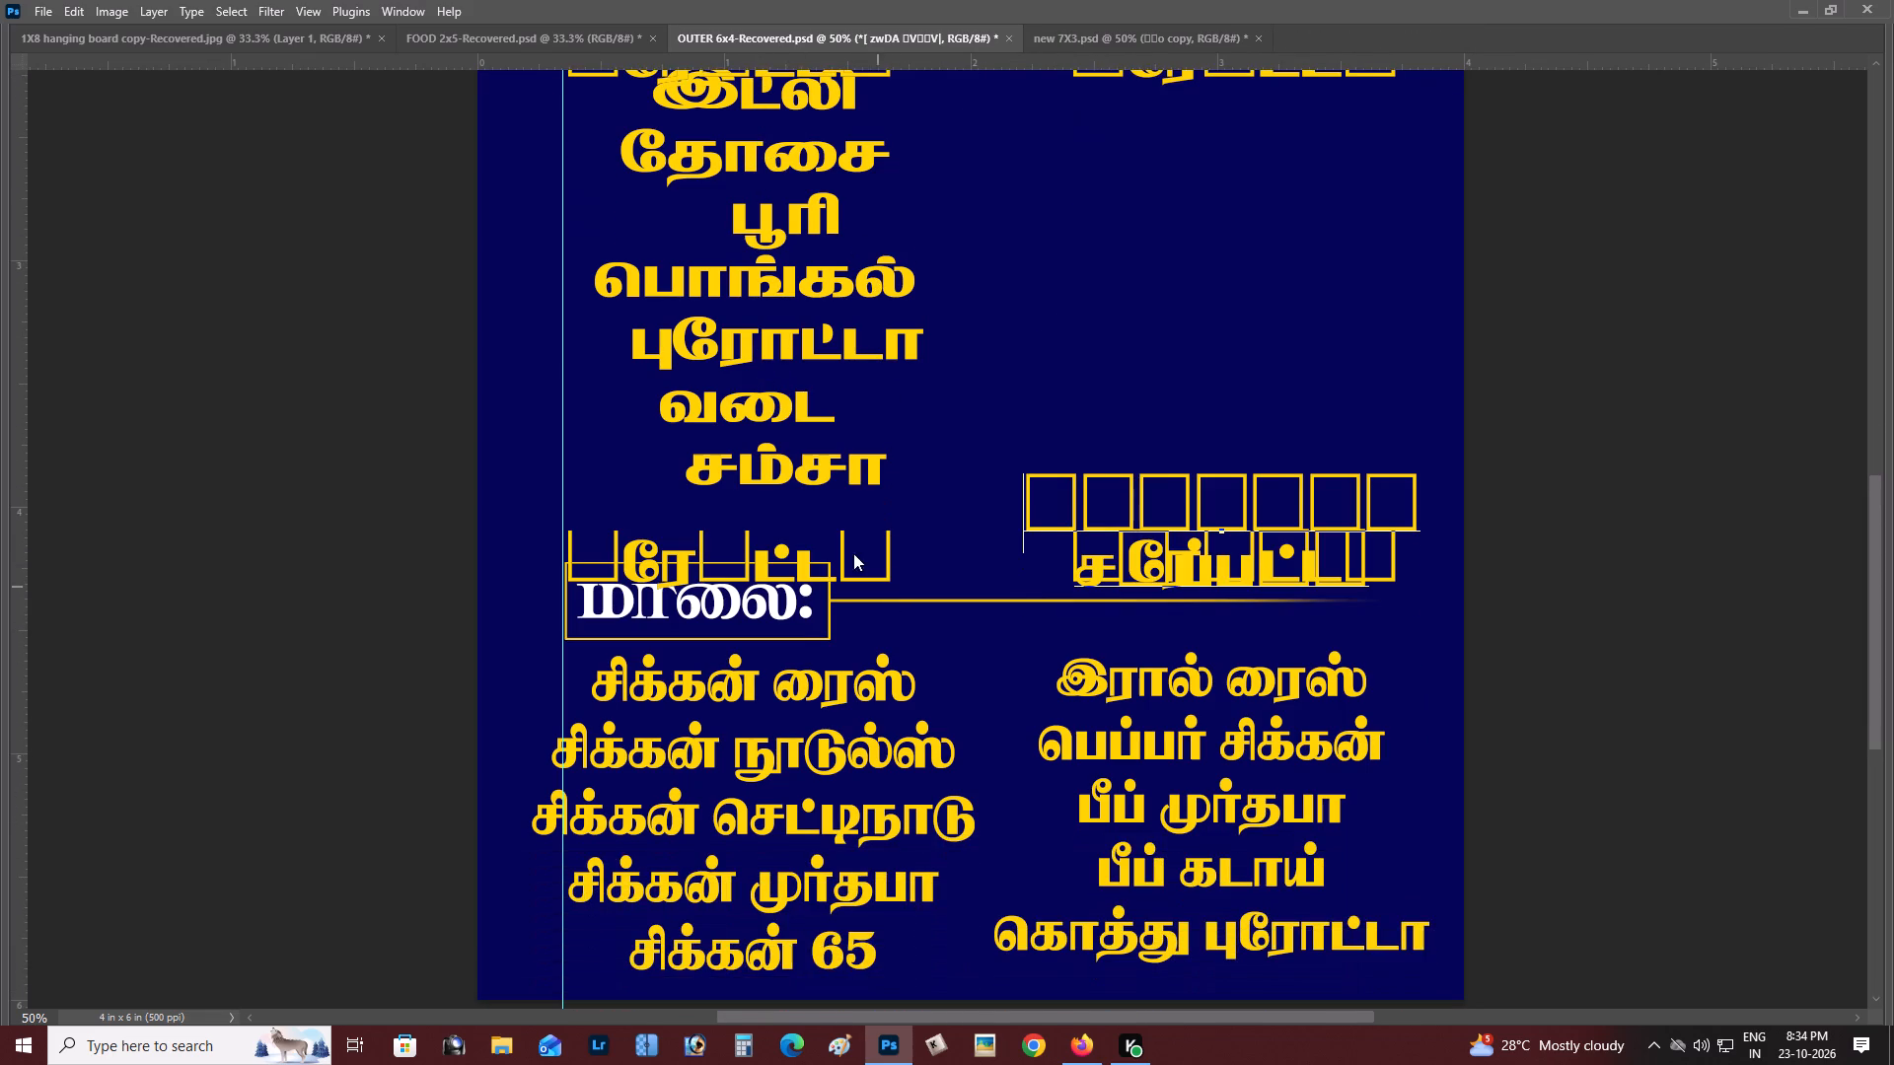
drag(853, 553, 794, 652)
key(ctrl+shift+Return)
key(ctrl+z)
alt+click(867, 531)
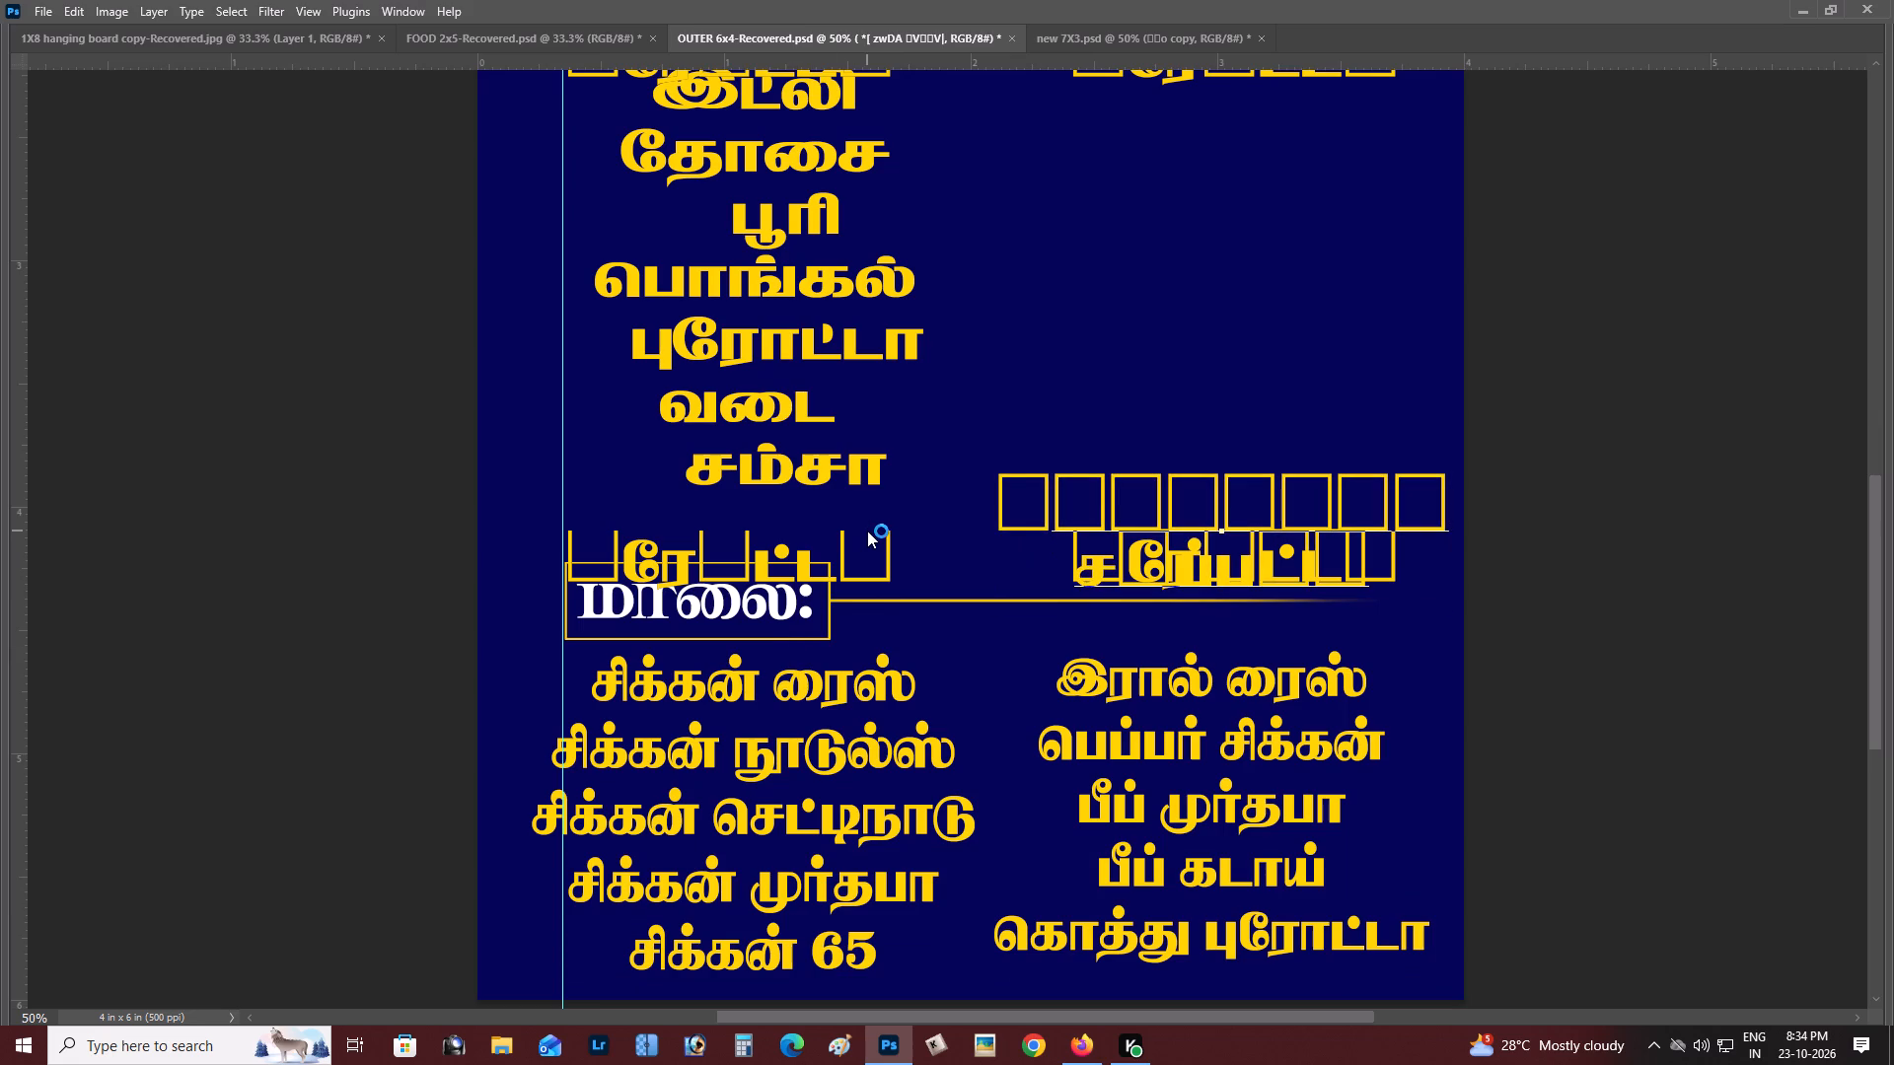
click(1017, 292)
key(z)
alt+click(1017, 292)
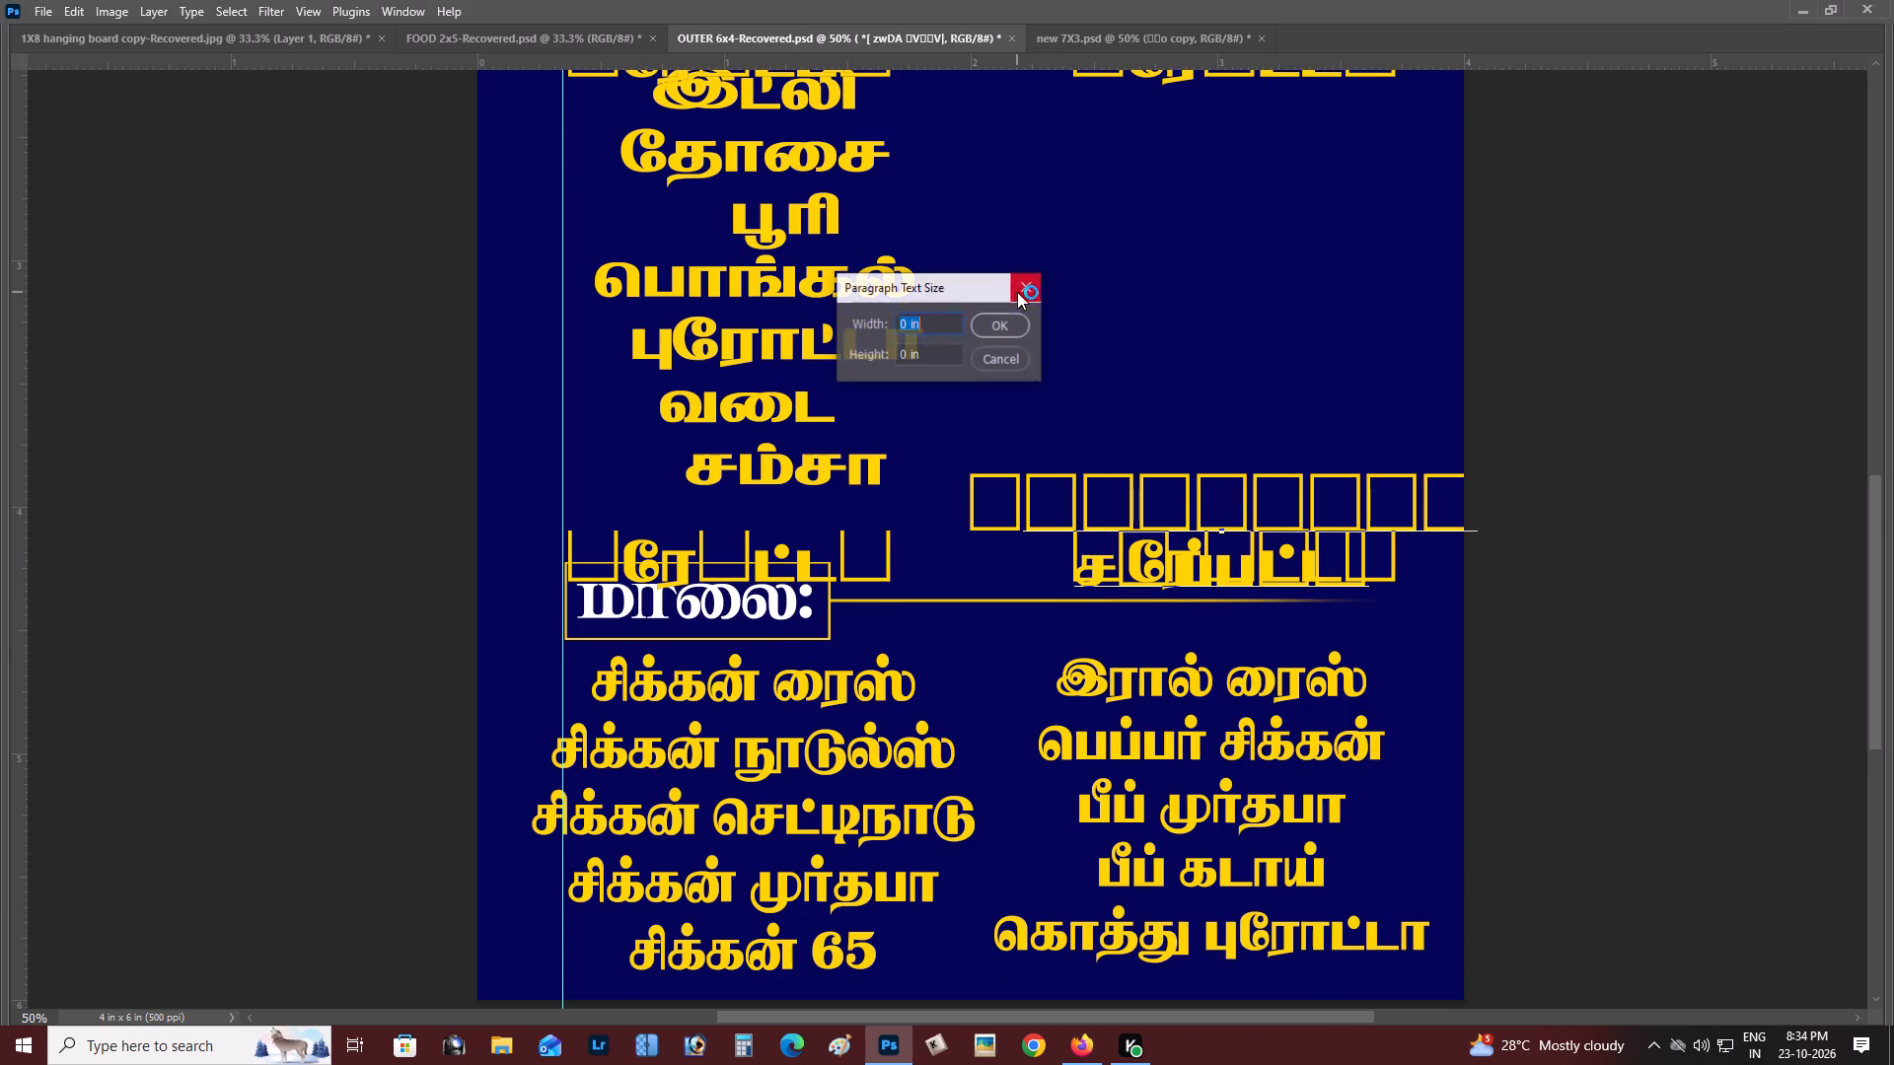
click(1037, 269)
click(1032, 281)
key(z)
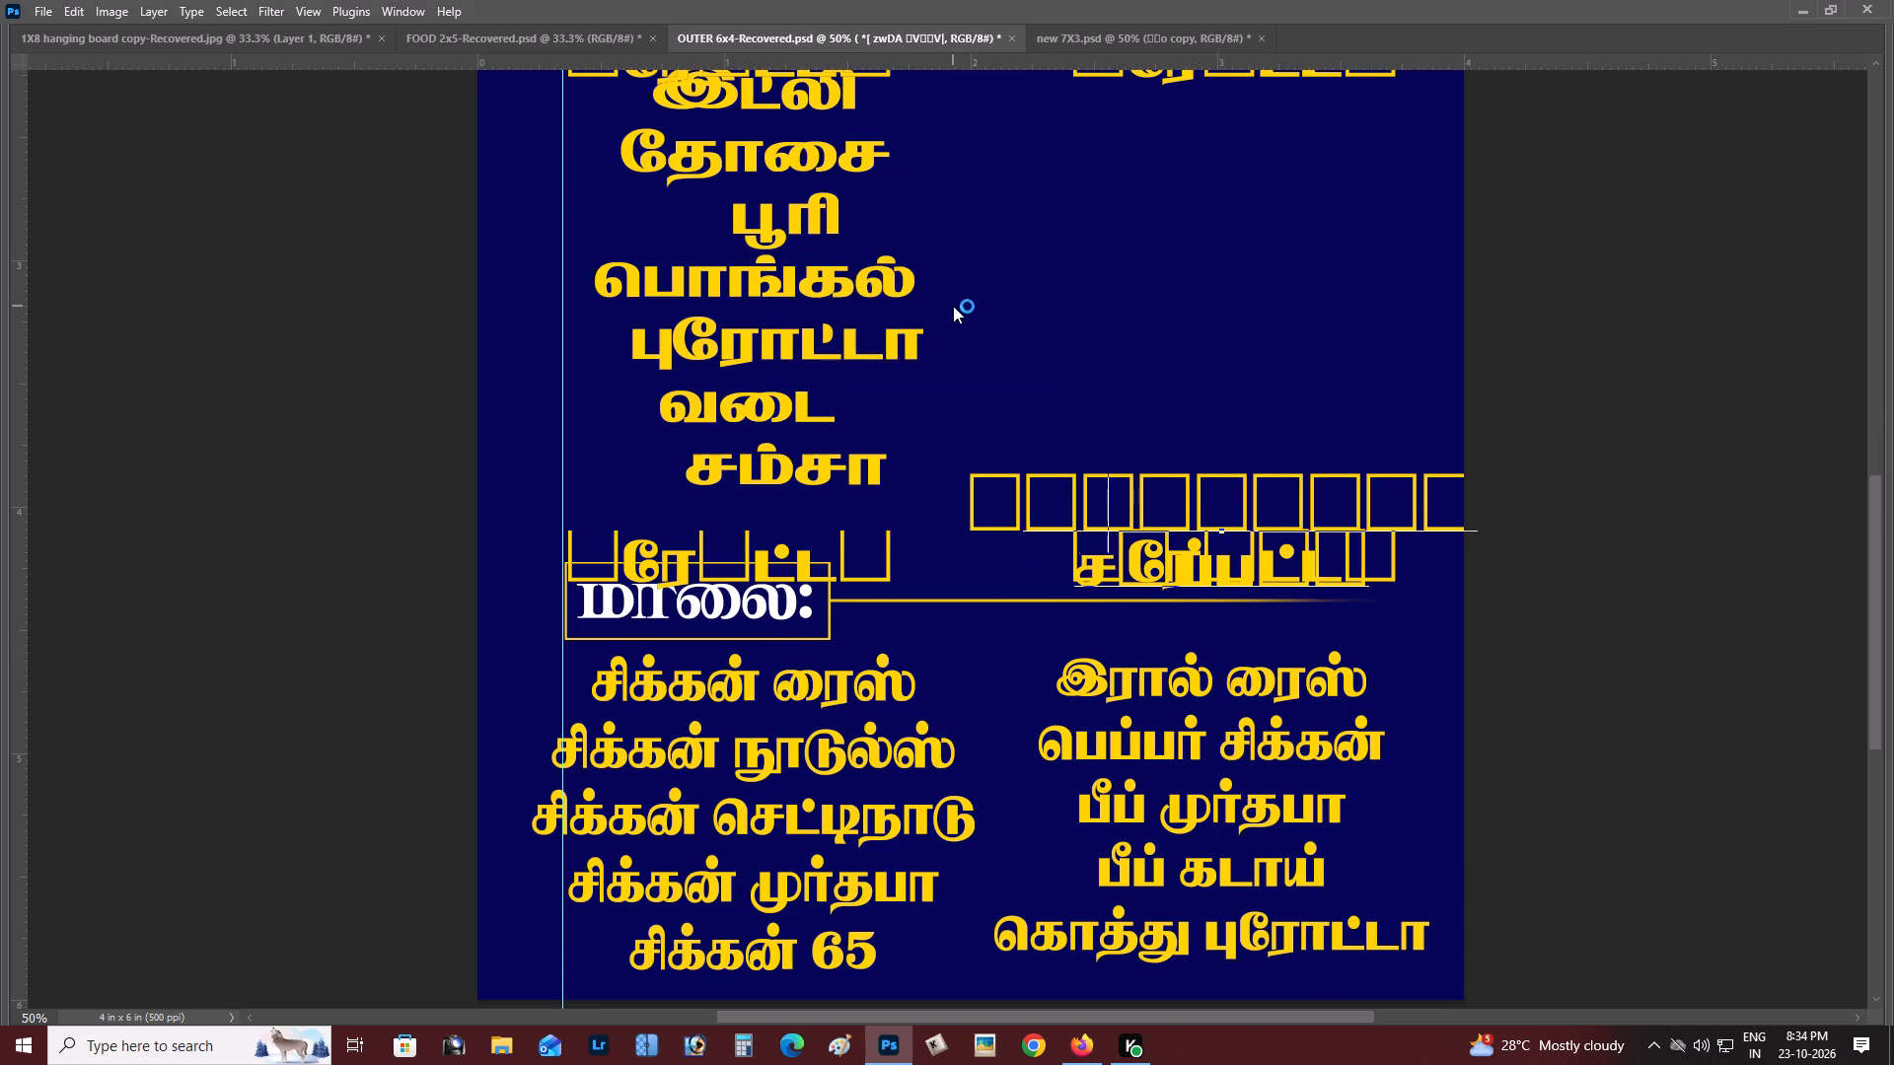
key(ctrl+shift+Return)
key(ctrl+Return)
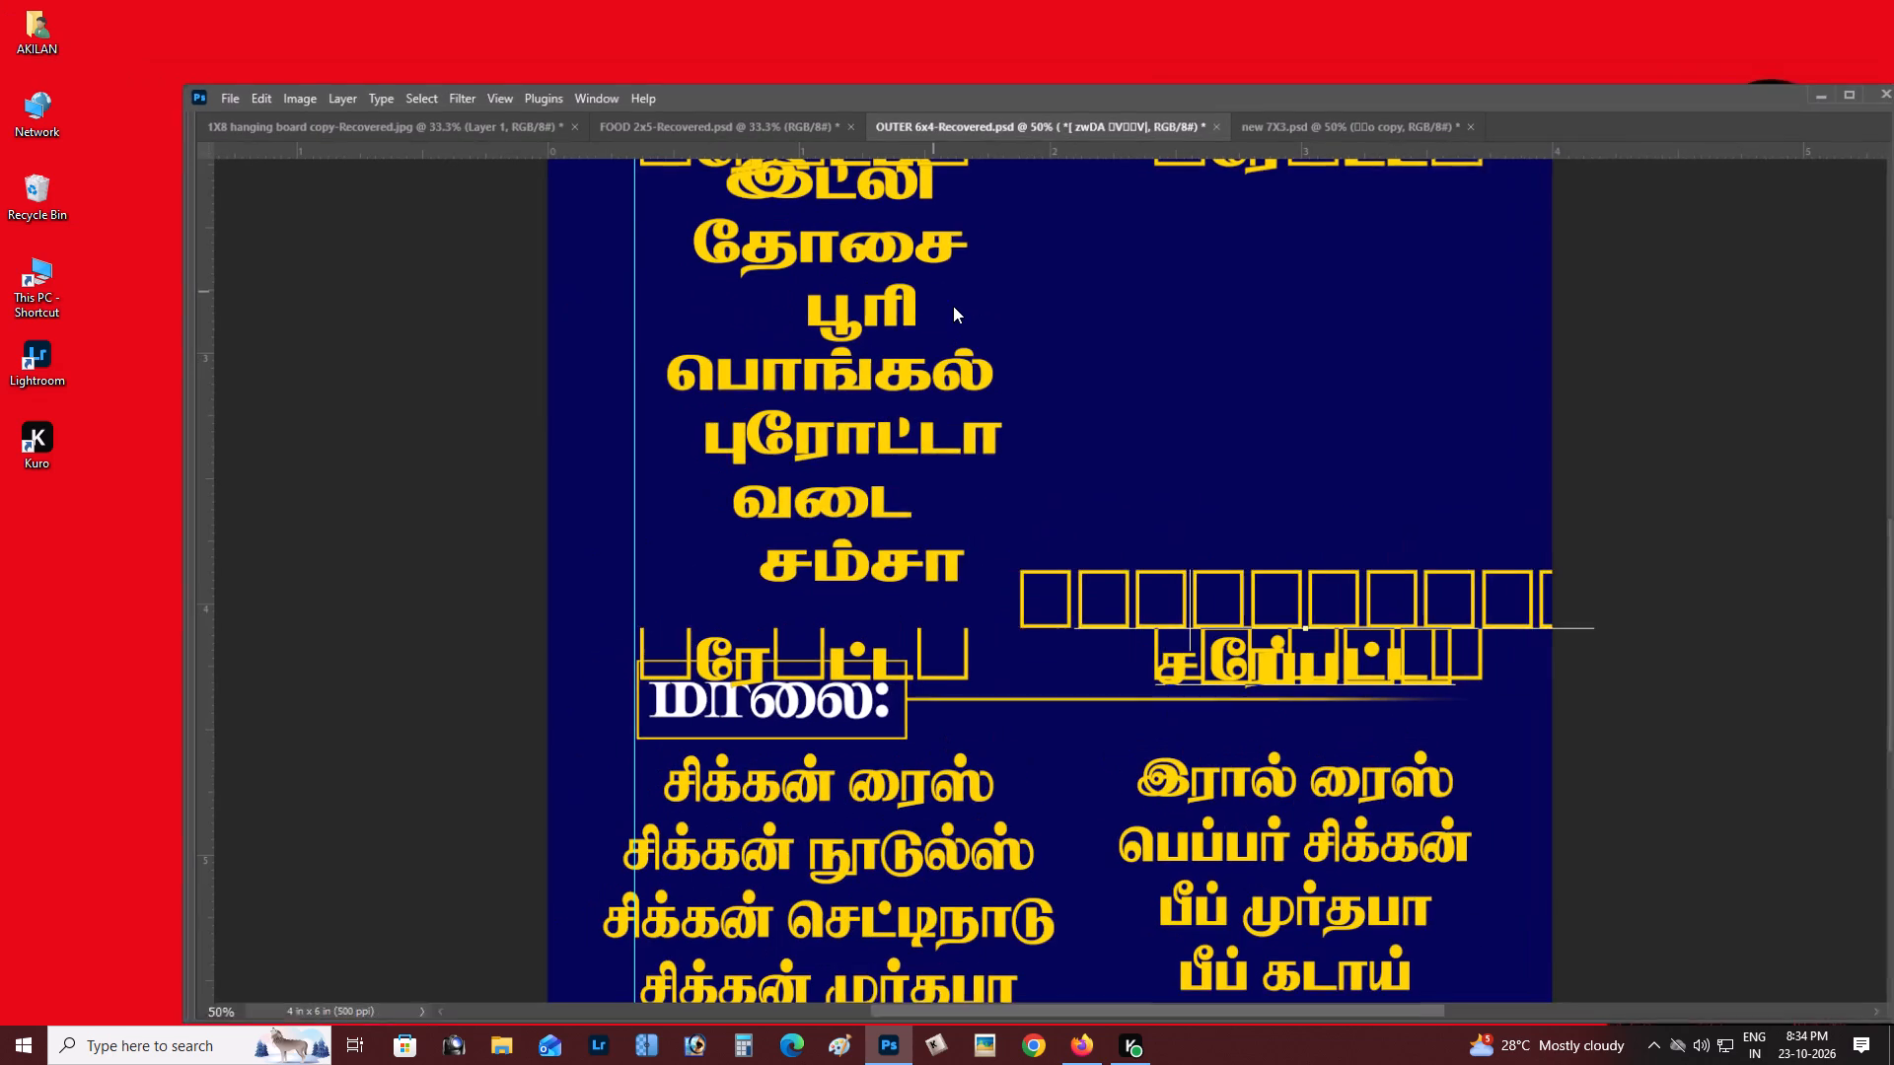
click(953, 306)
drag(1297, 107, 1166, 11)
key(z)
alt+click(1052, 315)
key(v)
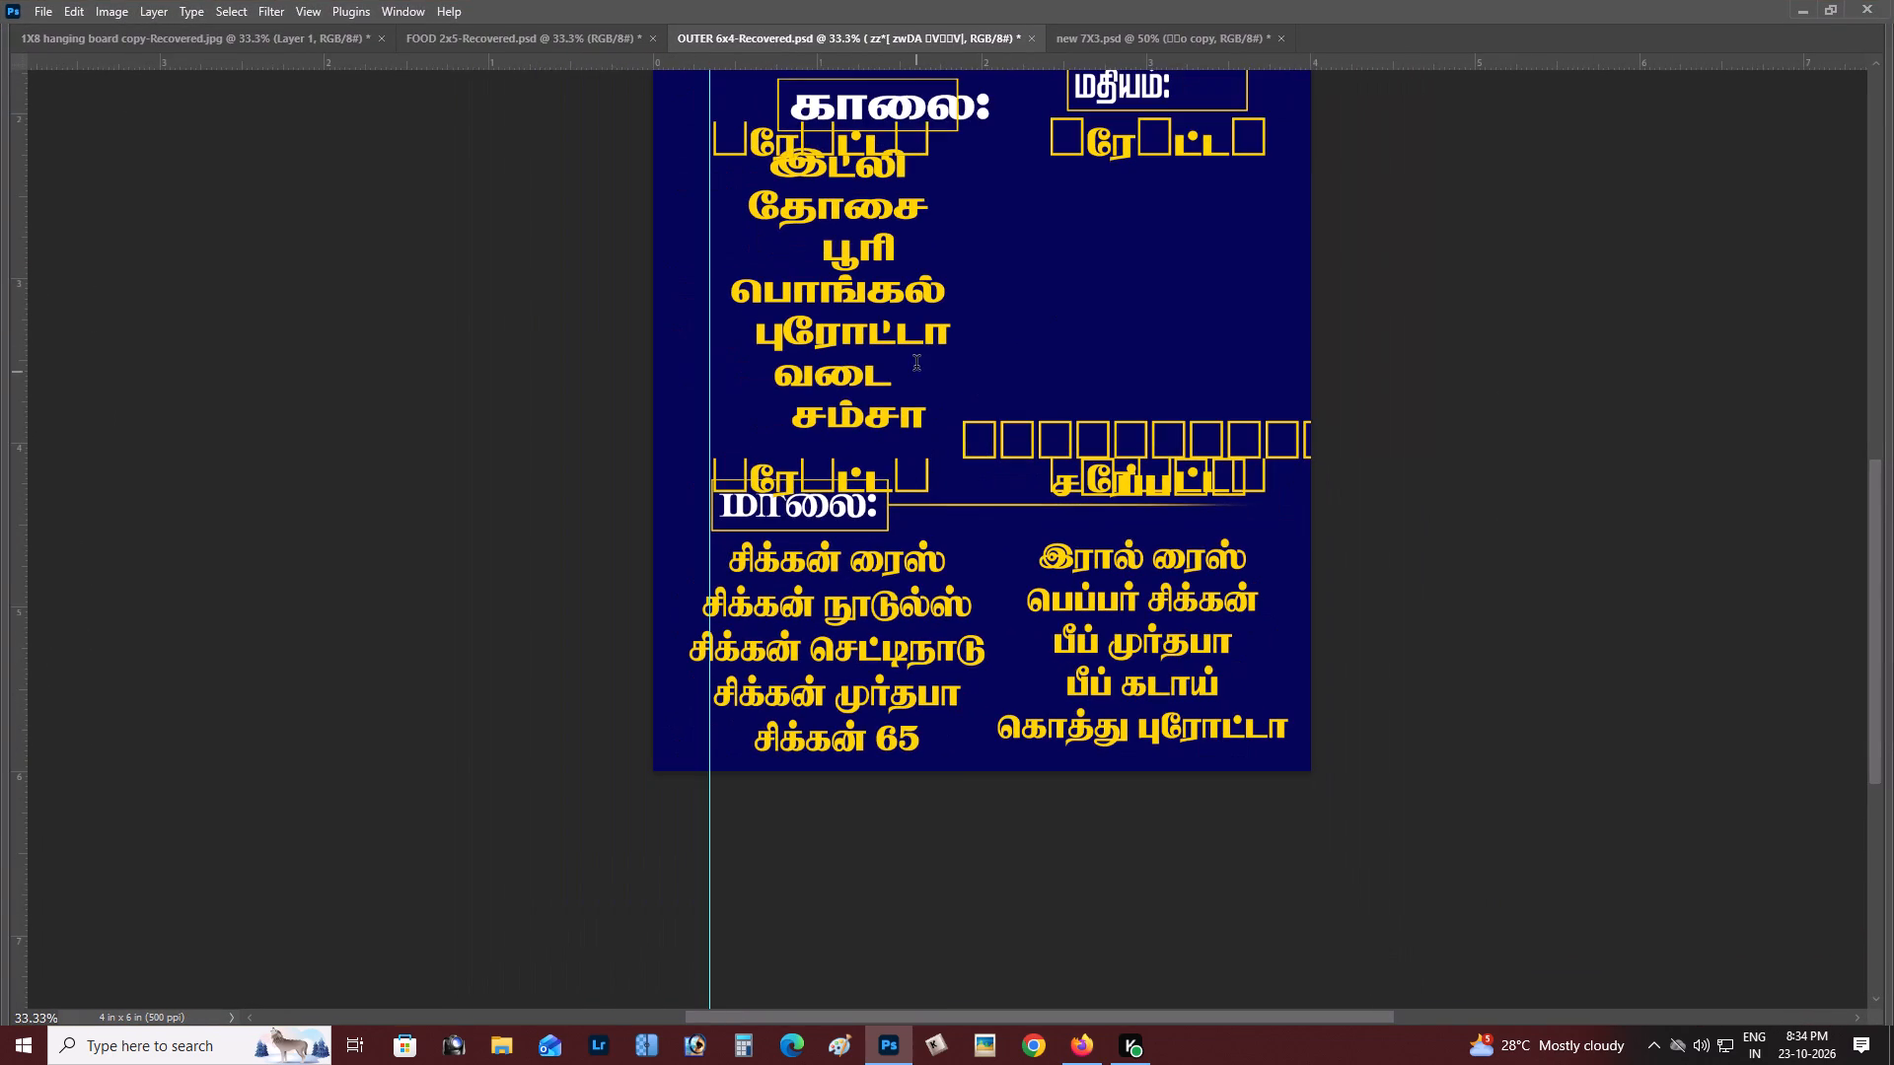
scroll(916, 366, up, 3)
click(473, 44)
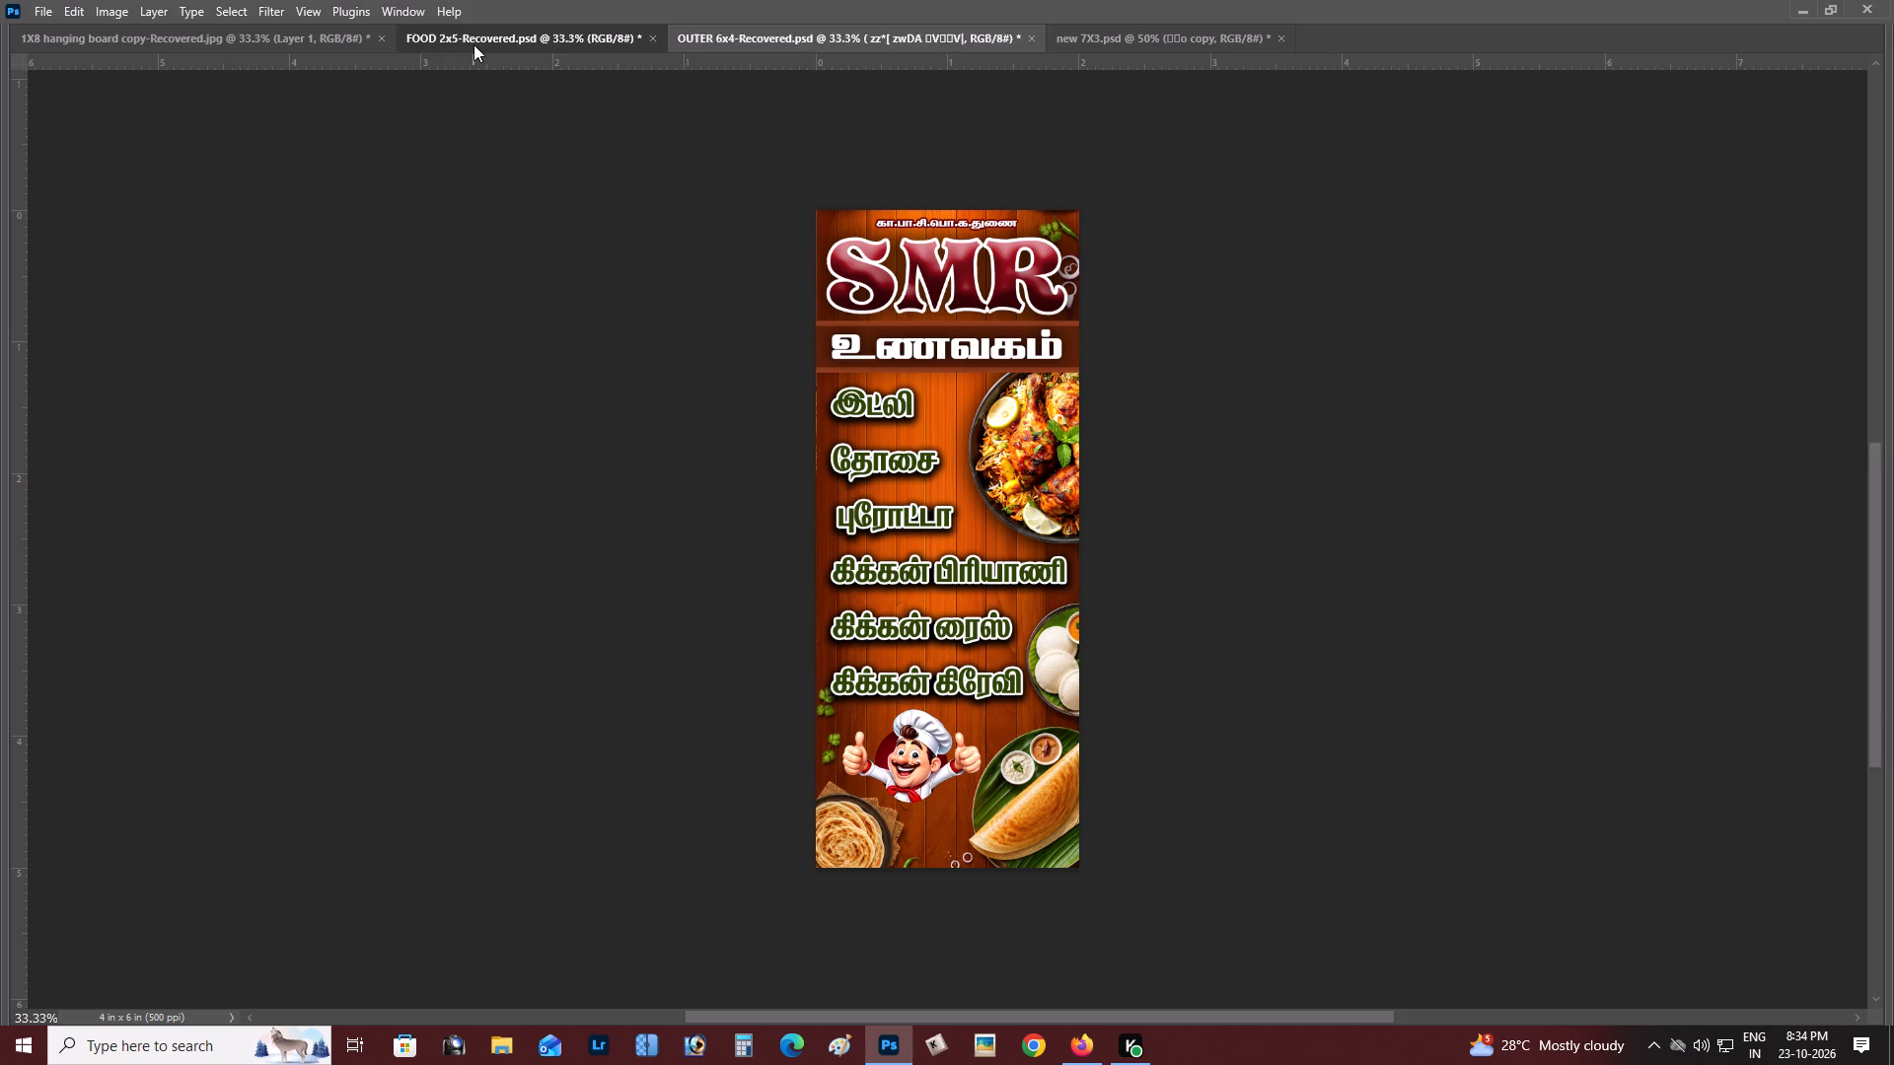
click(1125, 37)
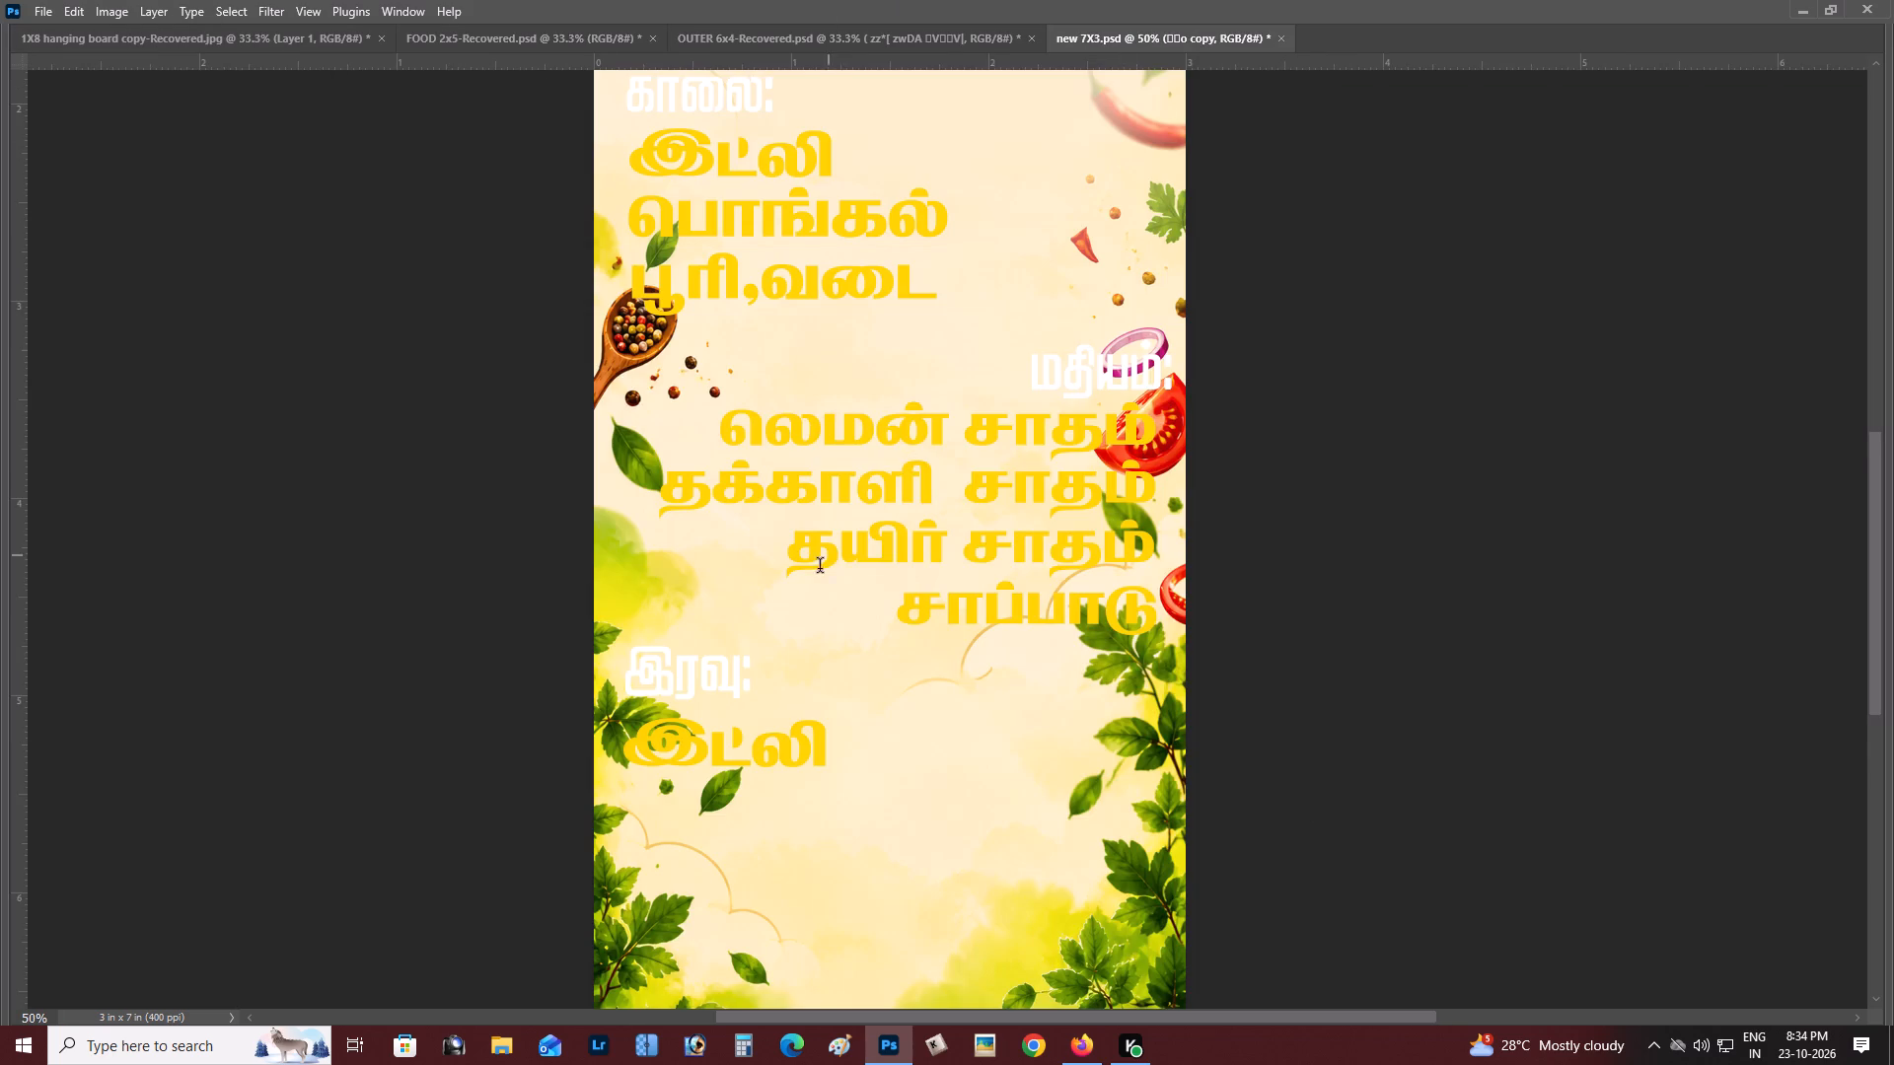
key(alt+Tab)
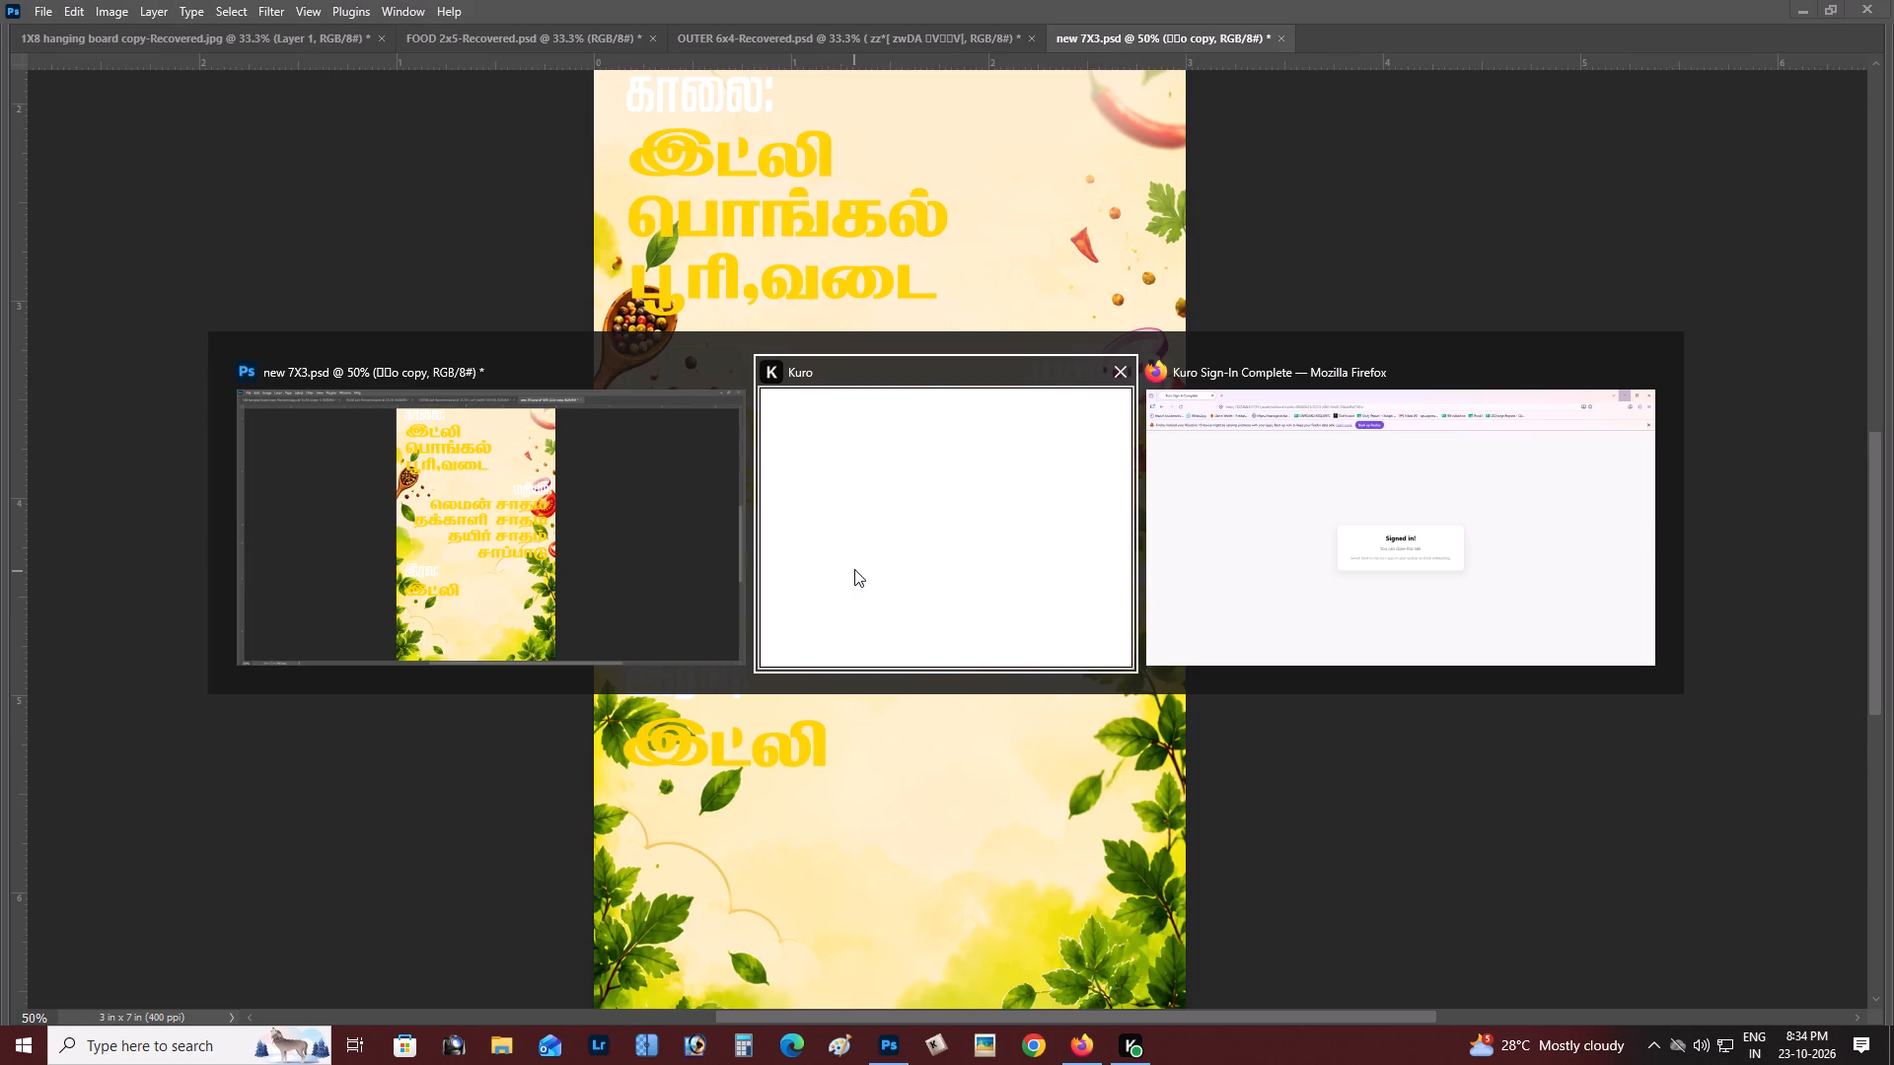
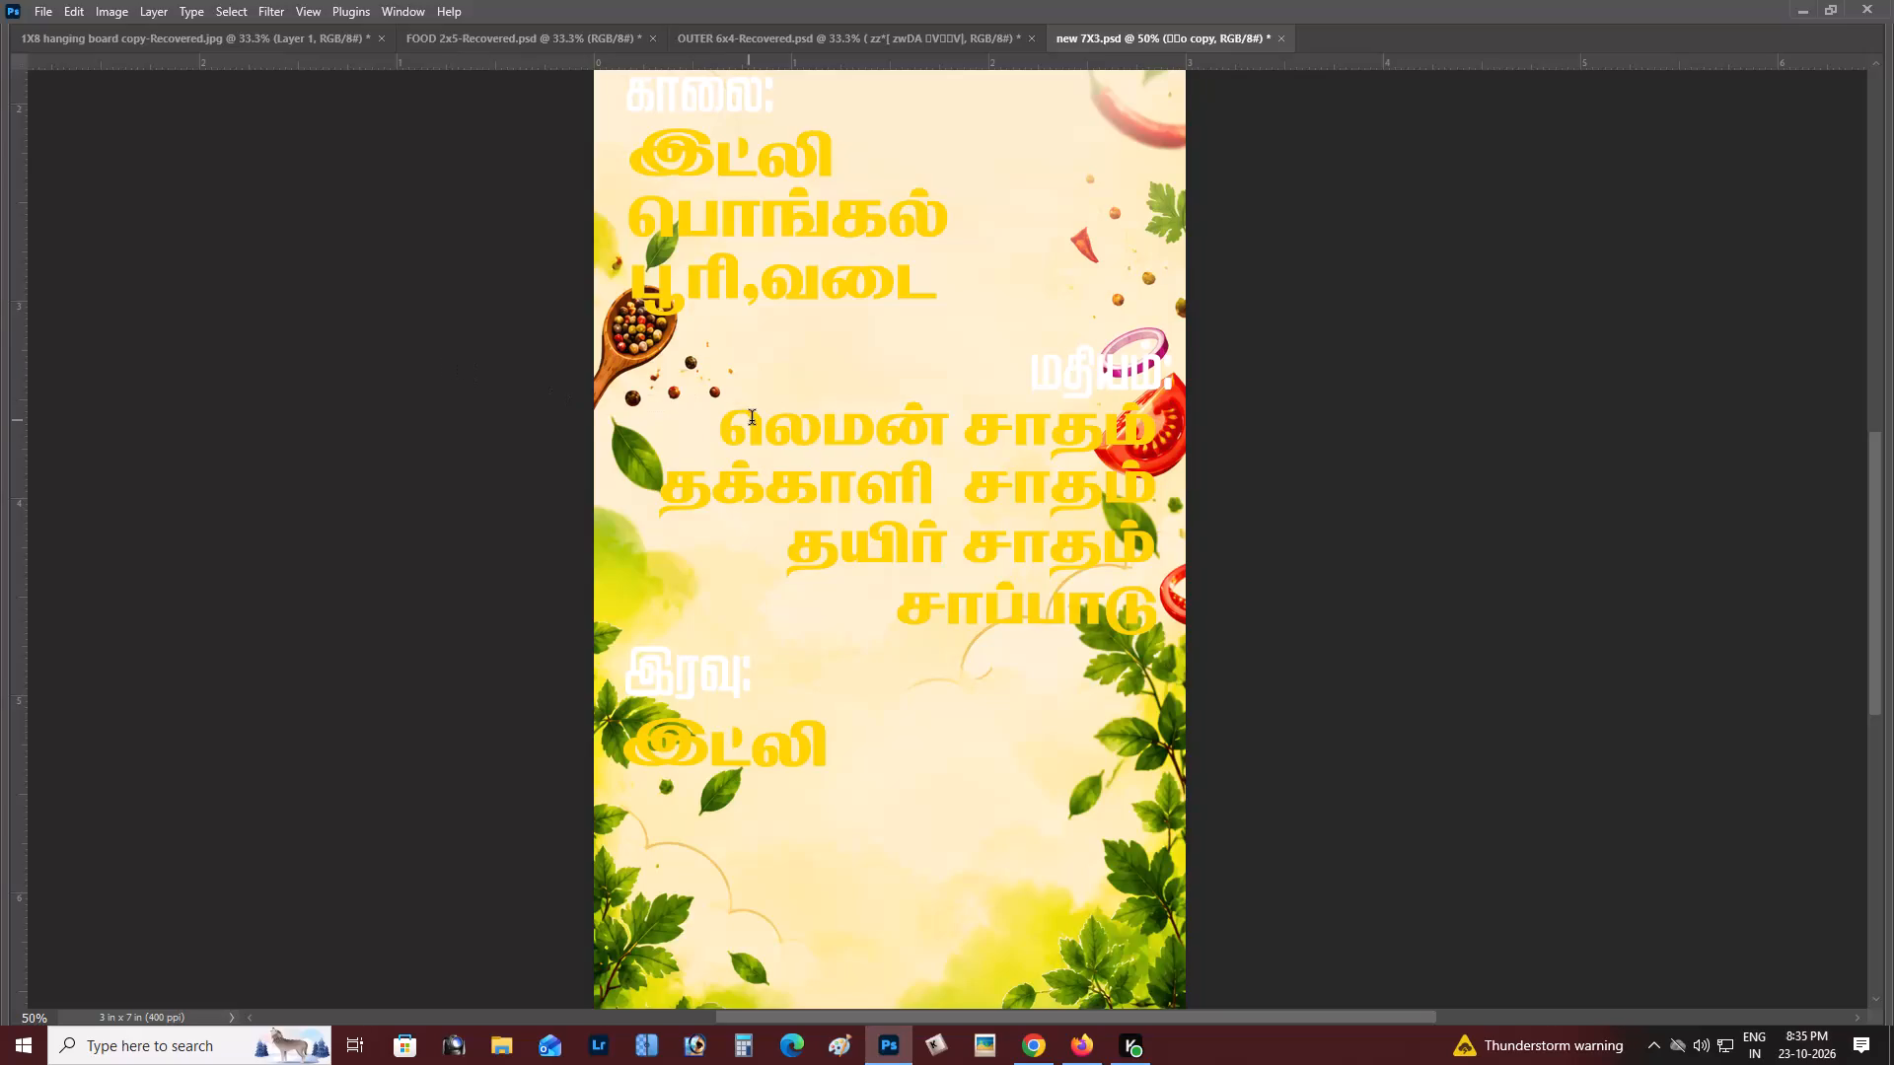
Switch to the browser, enter dosai in the Tamil translation box, accept தோசை as the Tamil spelling and cut it.
key(alt+Tab)
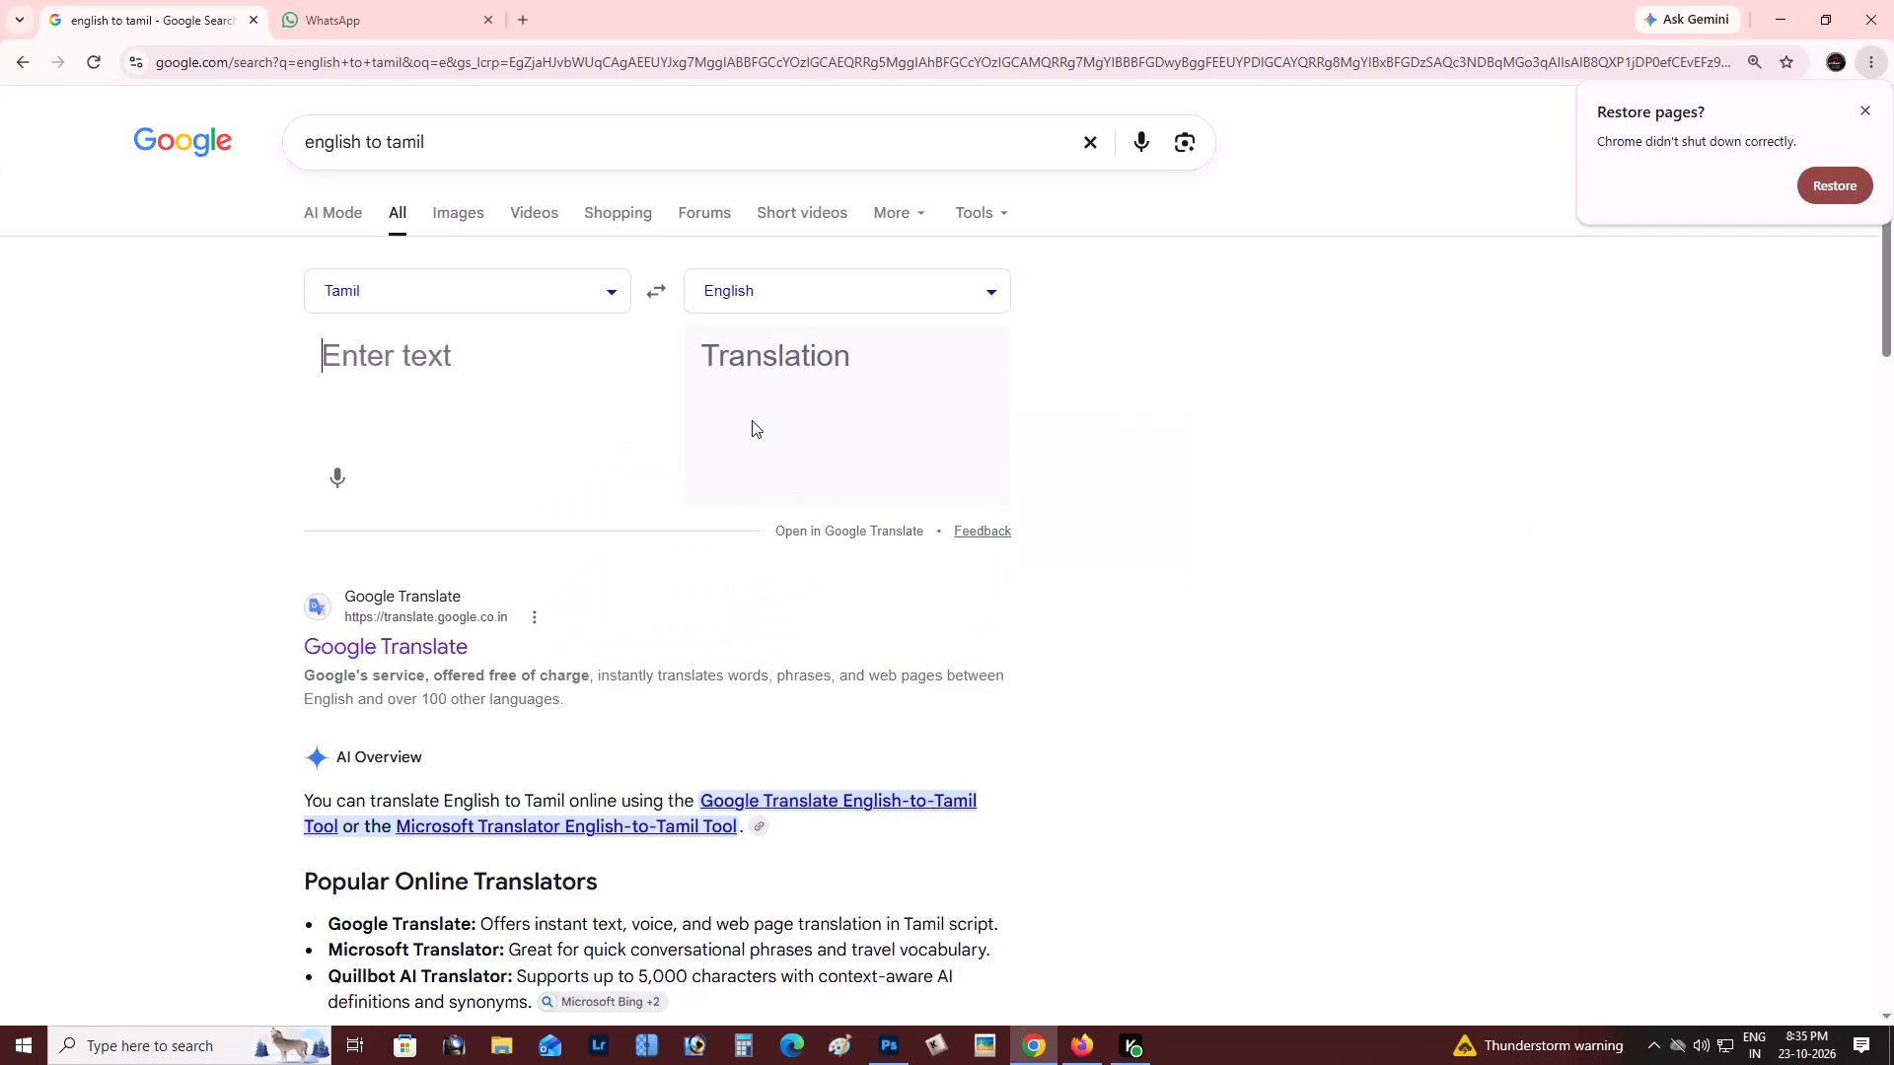
key(alt+Tab)
key(alt+Tab)
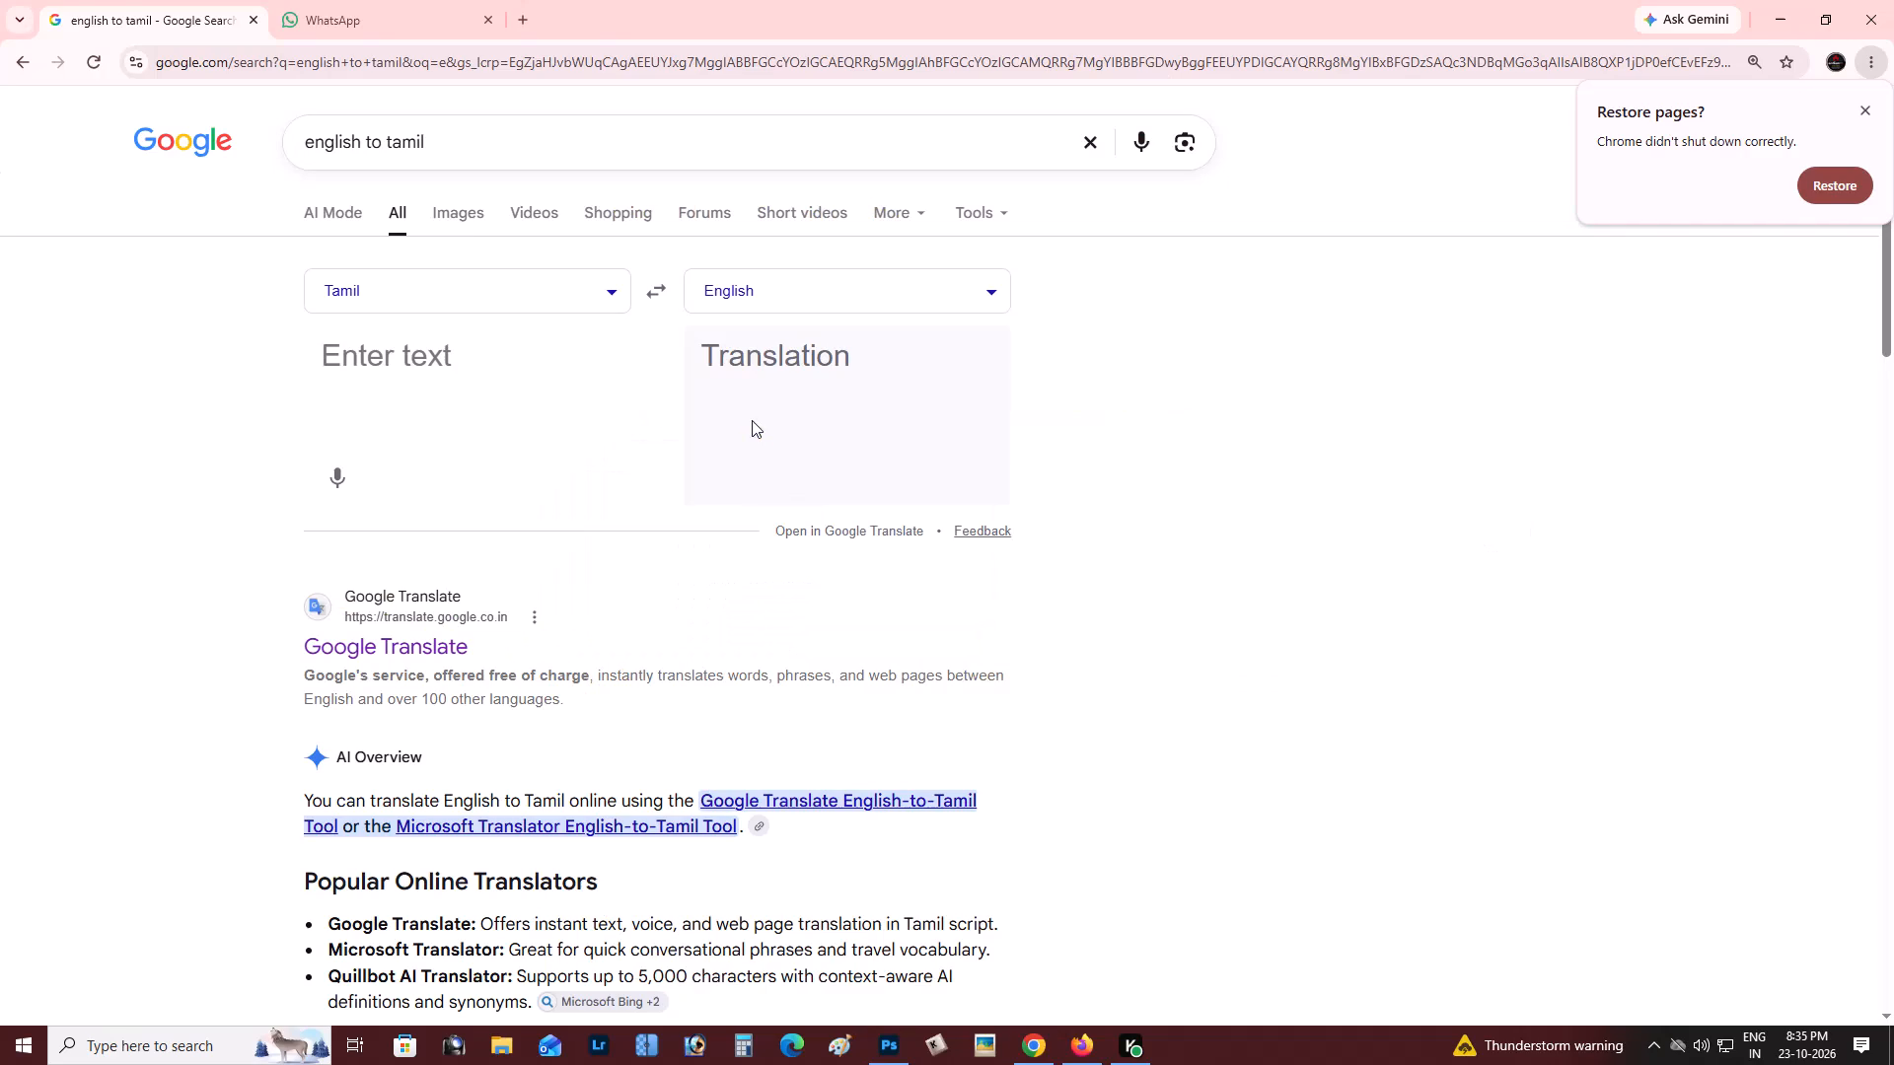
text(dis)
key(BackSpace)
key(BackSpace)
text(isau)
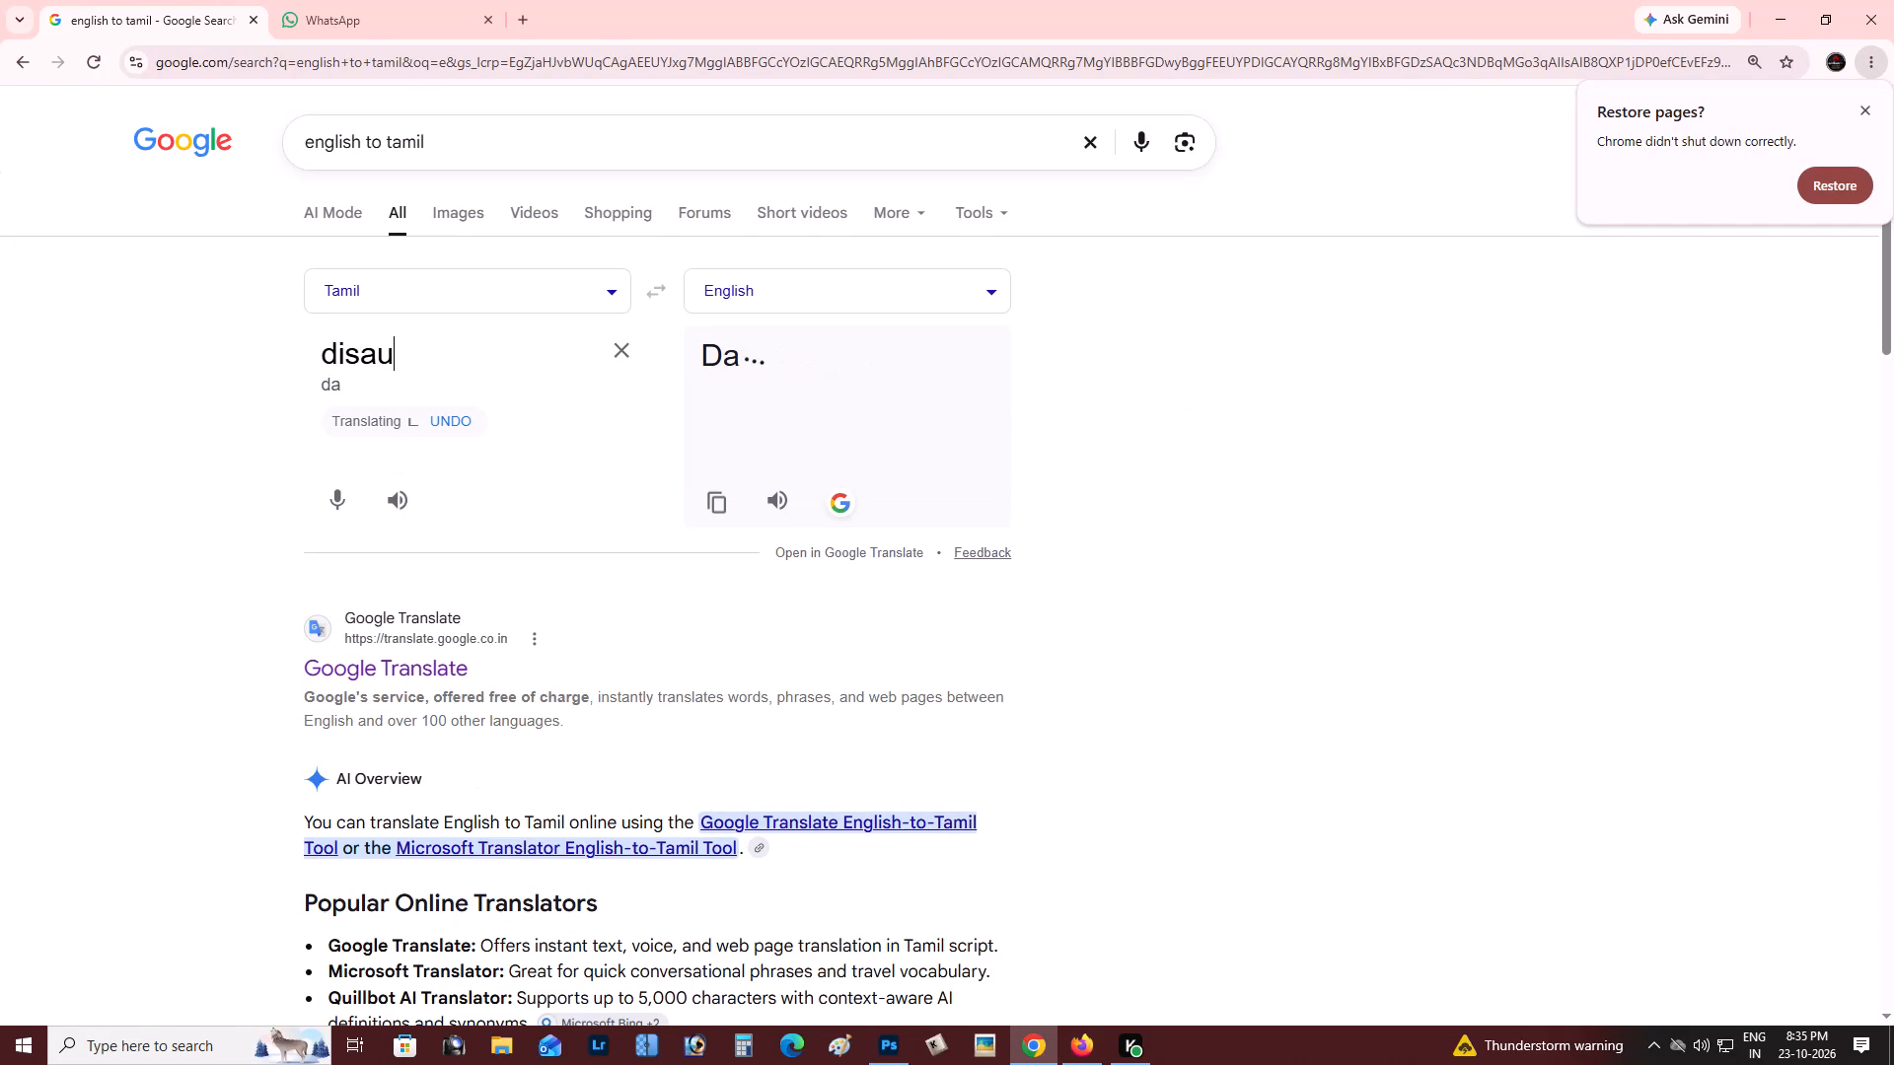
key(BackSpace)
key(BackSpace)
key(BackSpace)
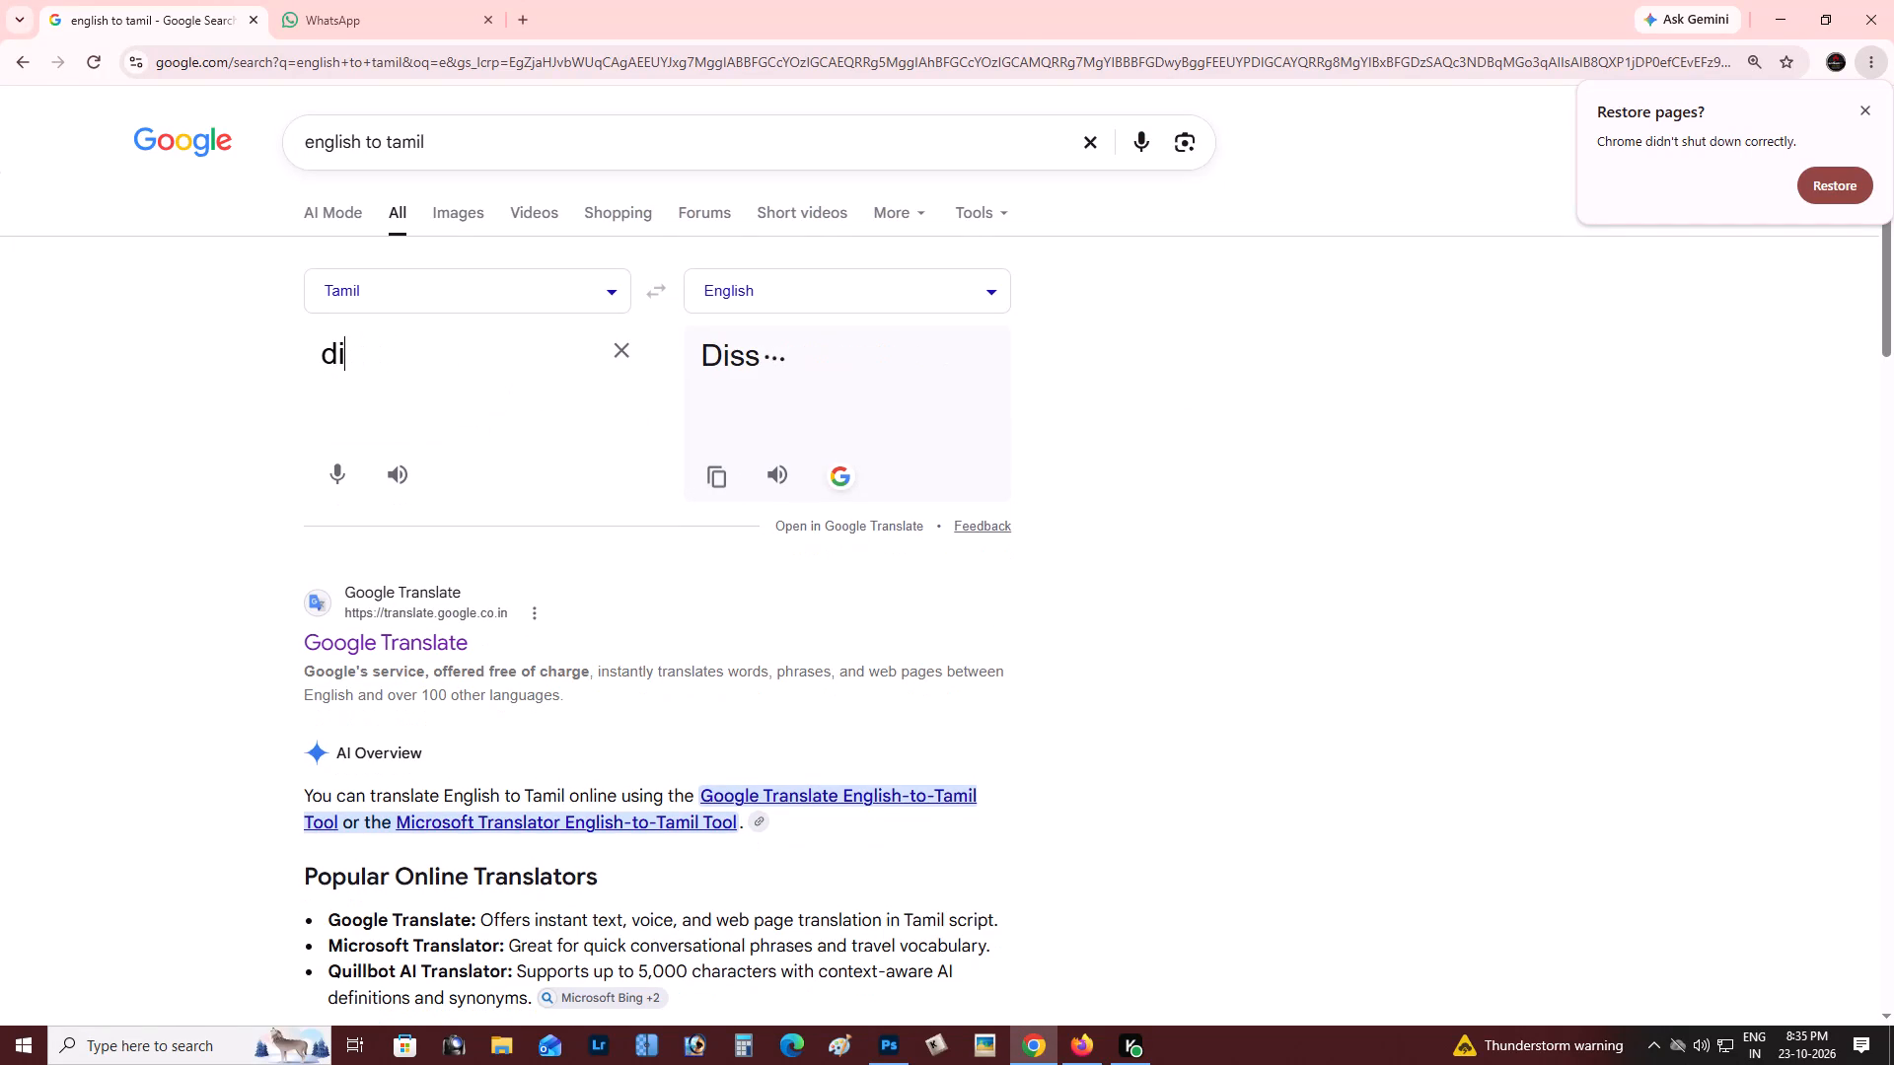
key(BackSpace)
text(osai)
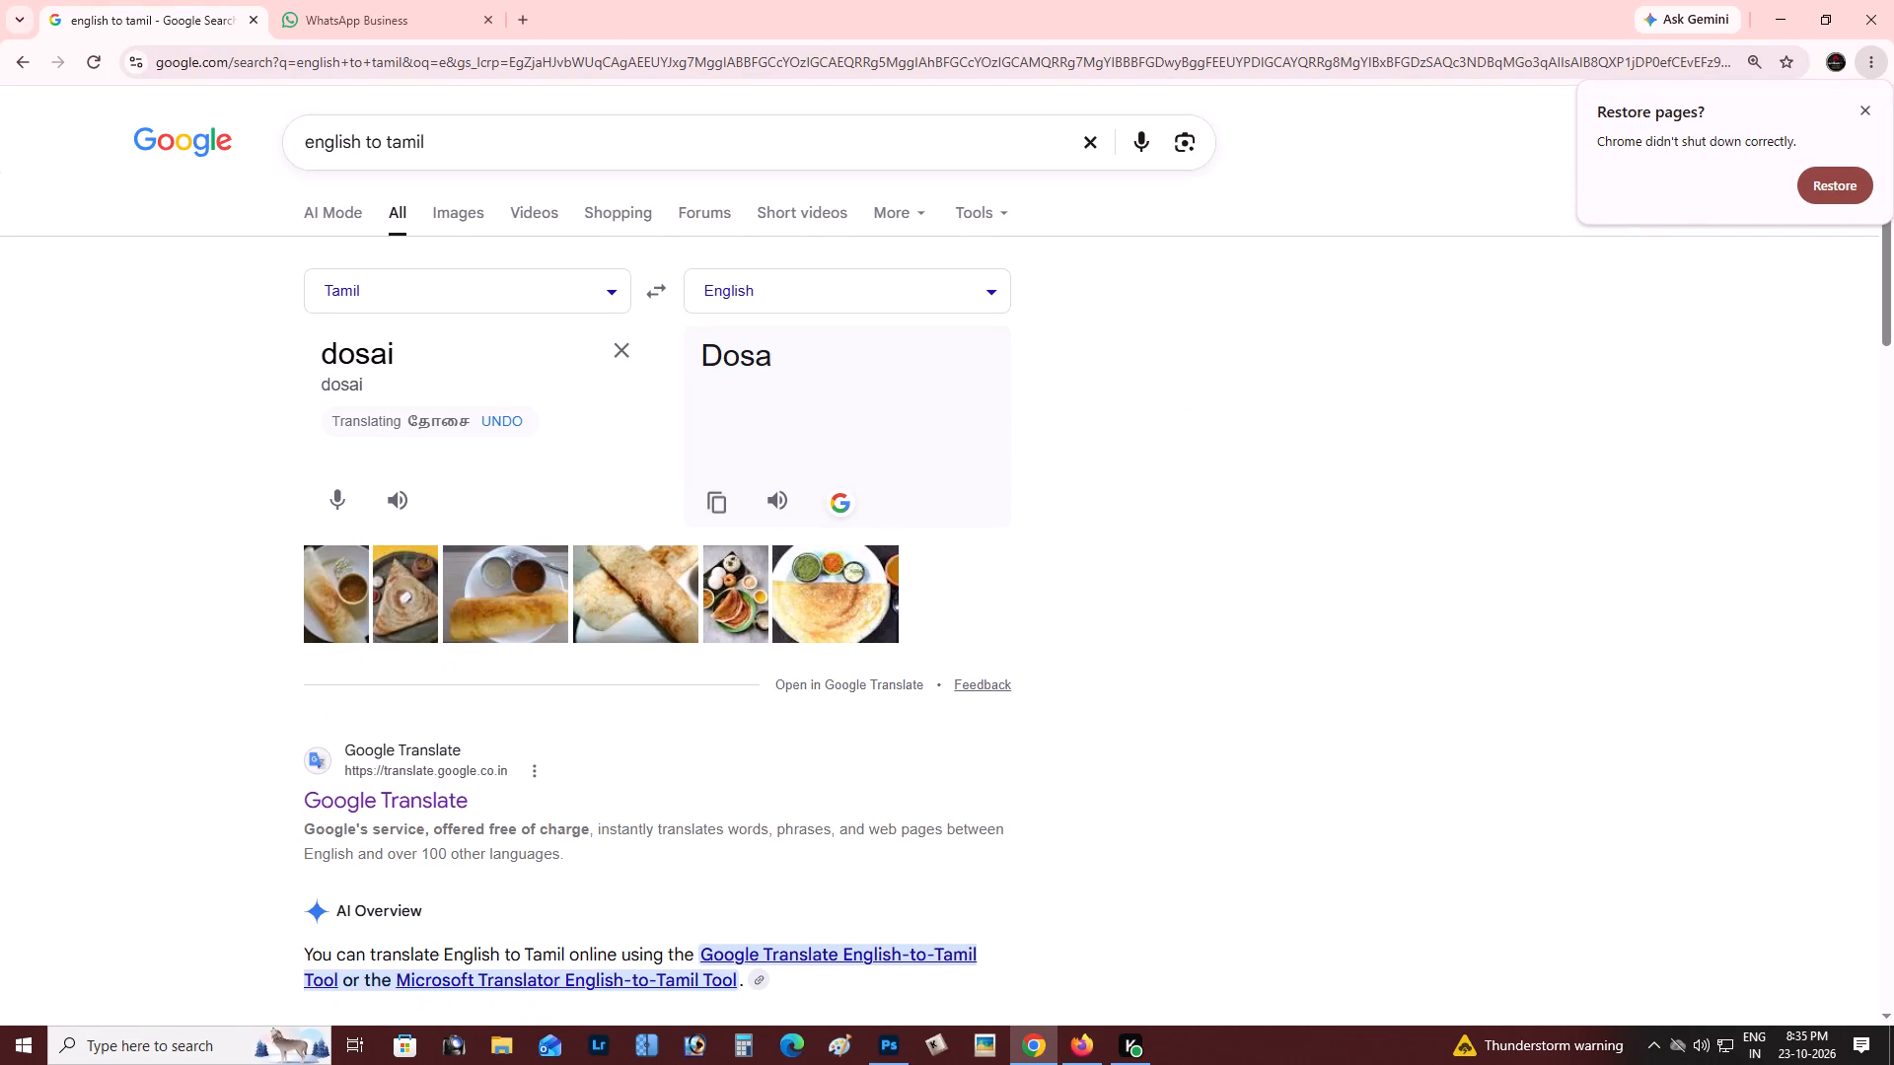
click(452, 423)
drag(452, 350, 190, 352)
key(ctrl+x)
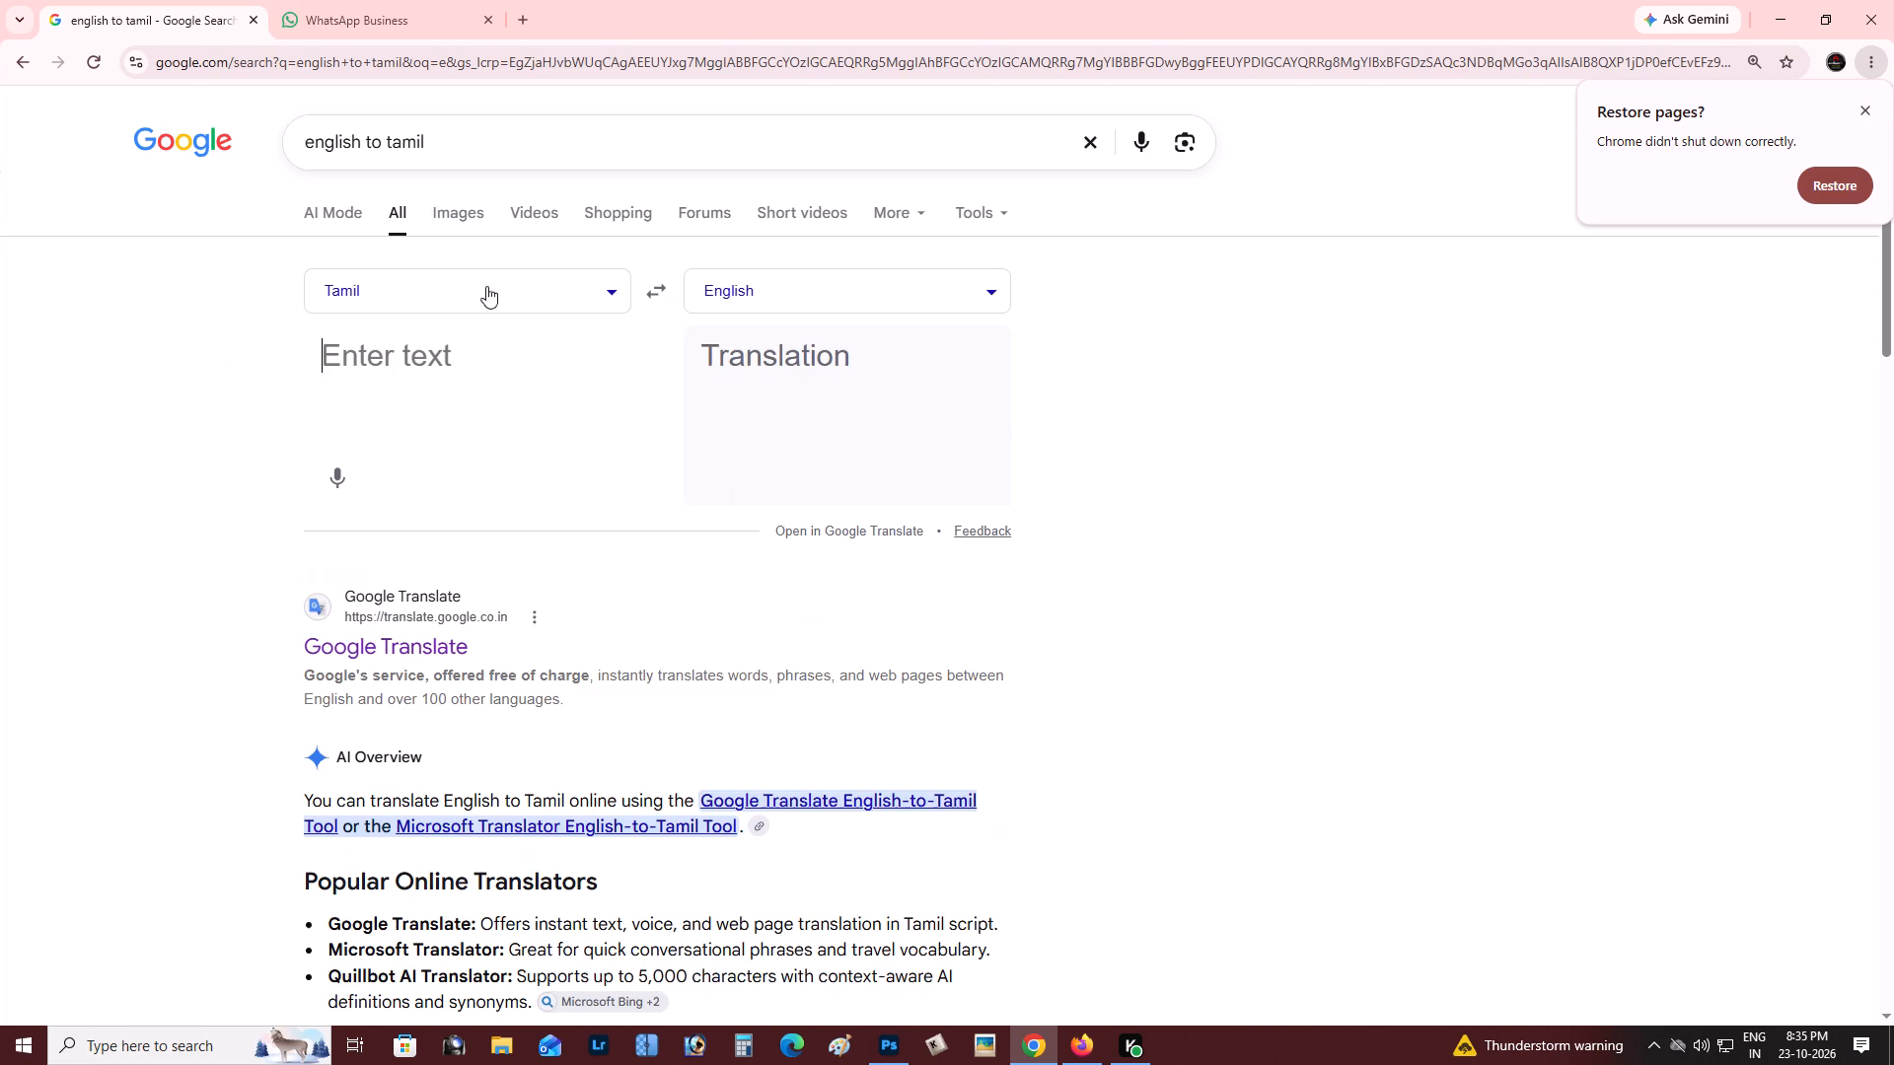
Search for unicode to senthamizh in a new browser tab.
click(523, 16)
key(u)
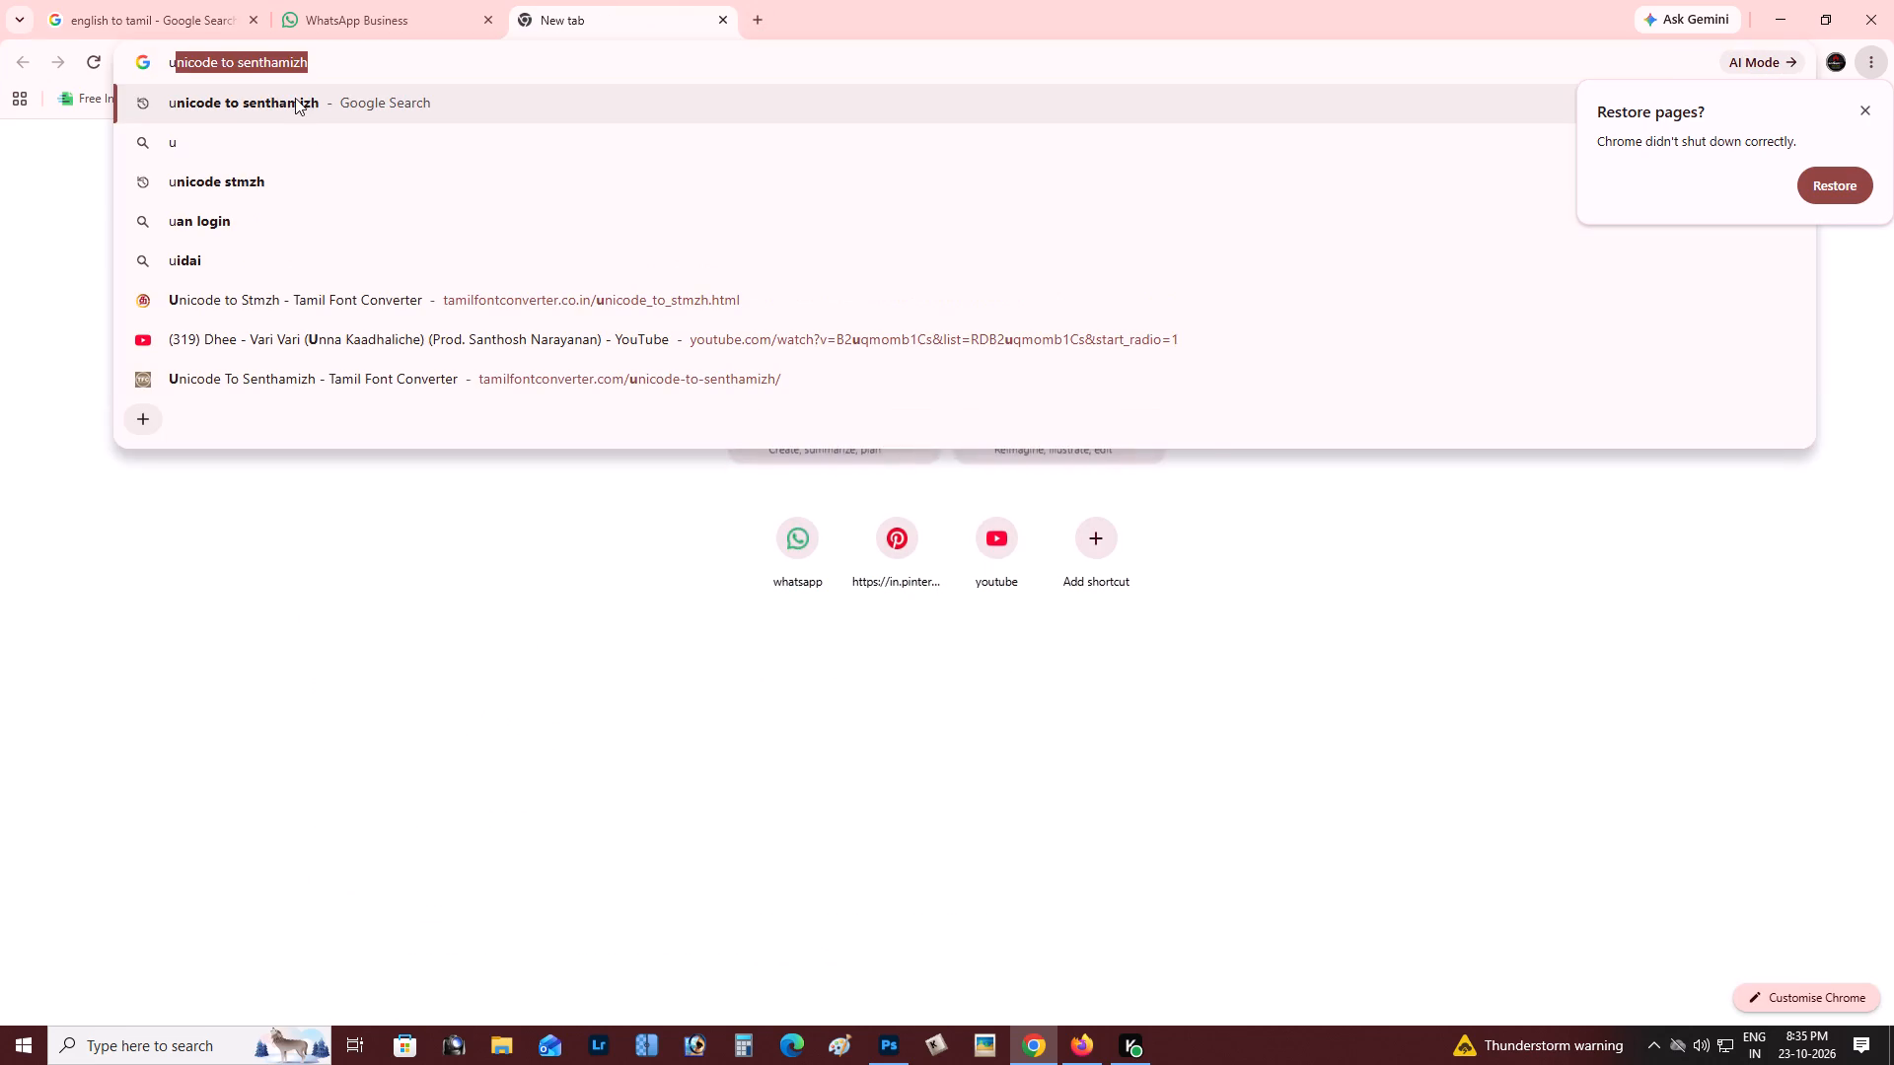
click(295, 98)
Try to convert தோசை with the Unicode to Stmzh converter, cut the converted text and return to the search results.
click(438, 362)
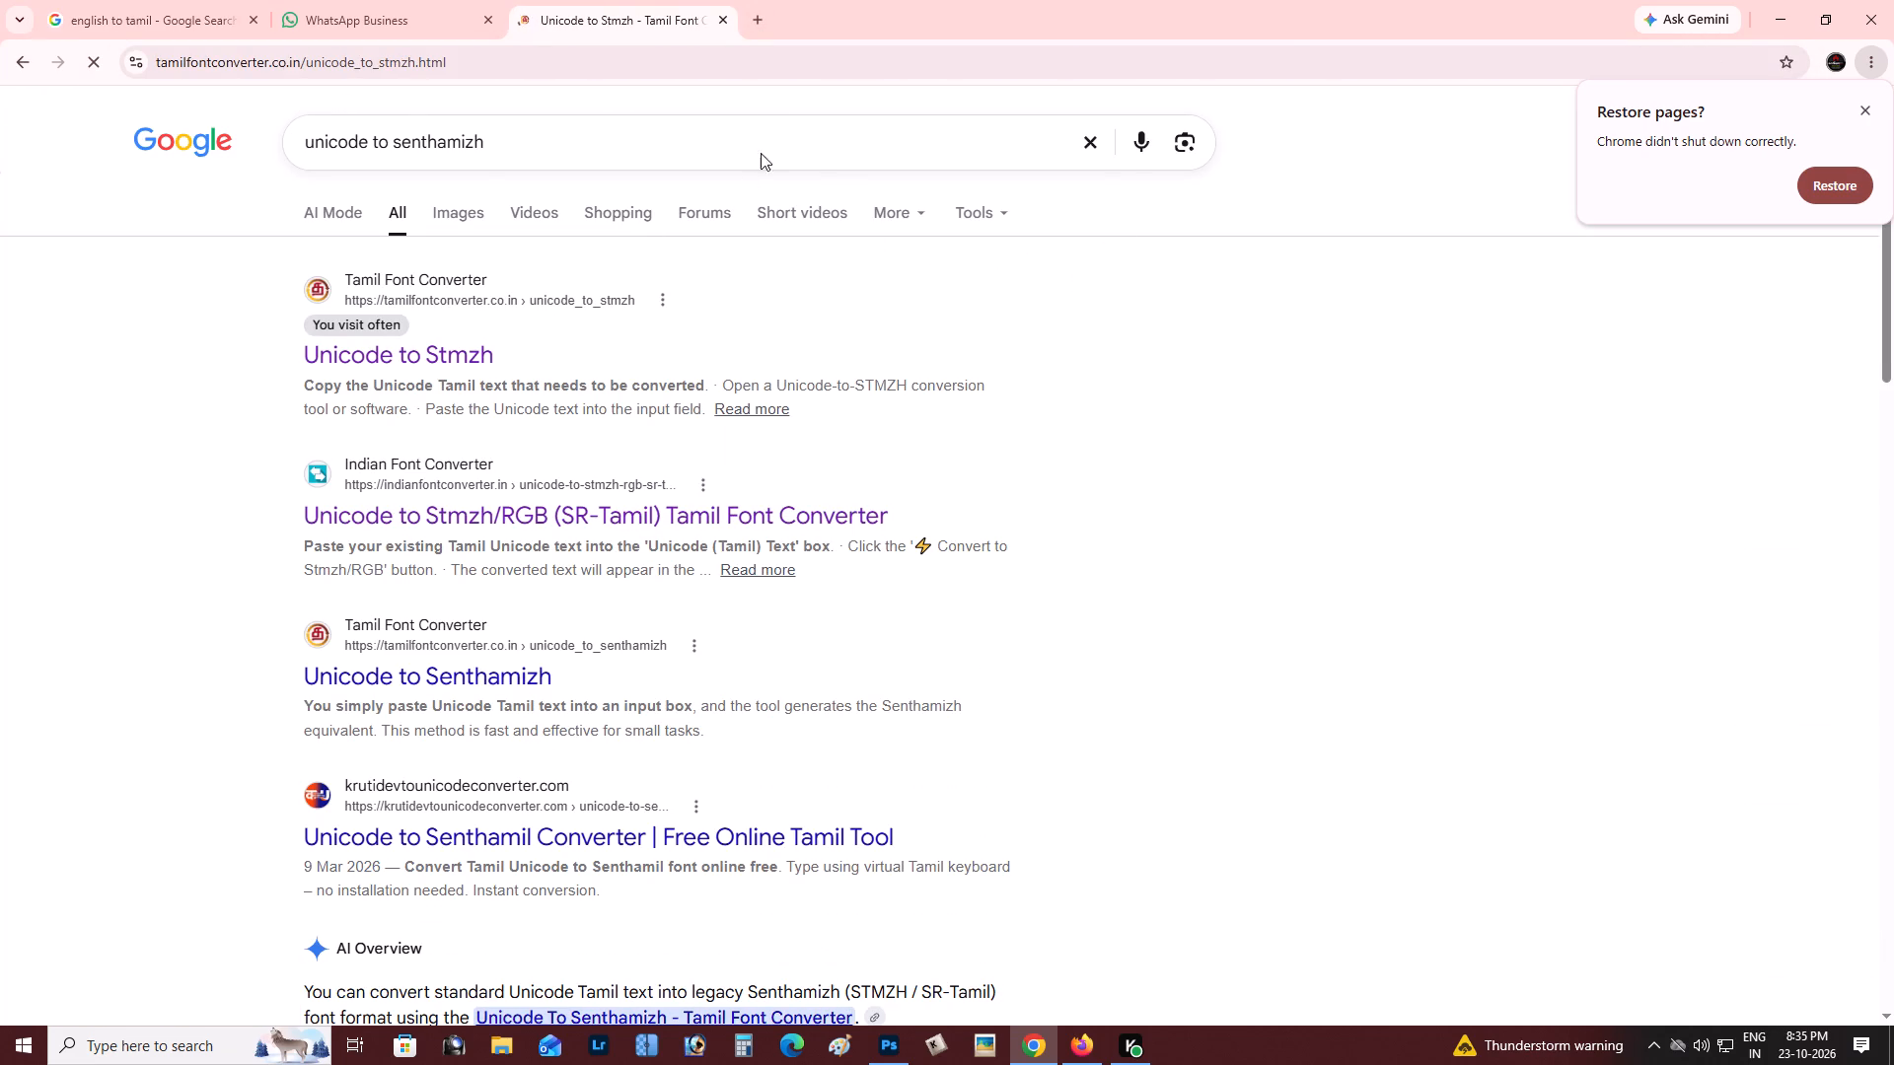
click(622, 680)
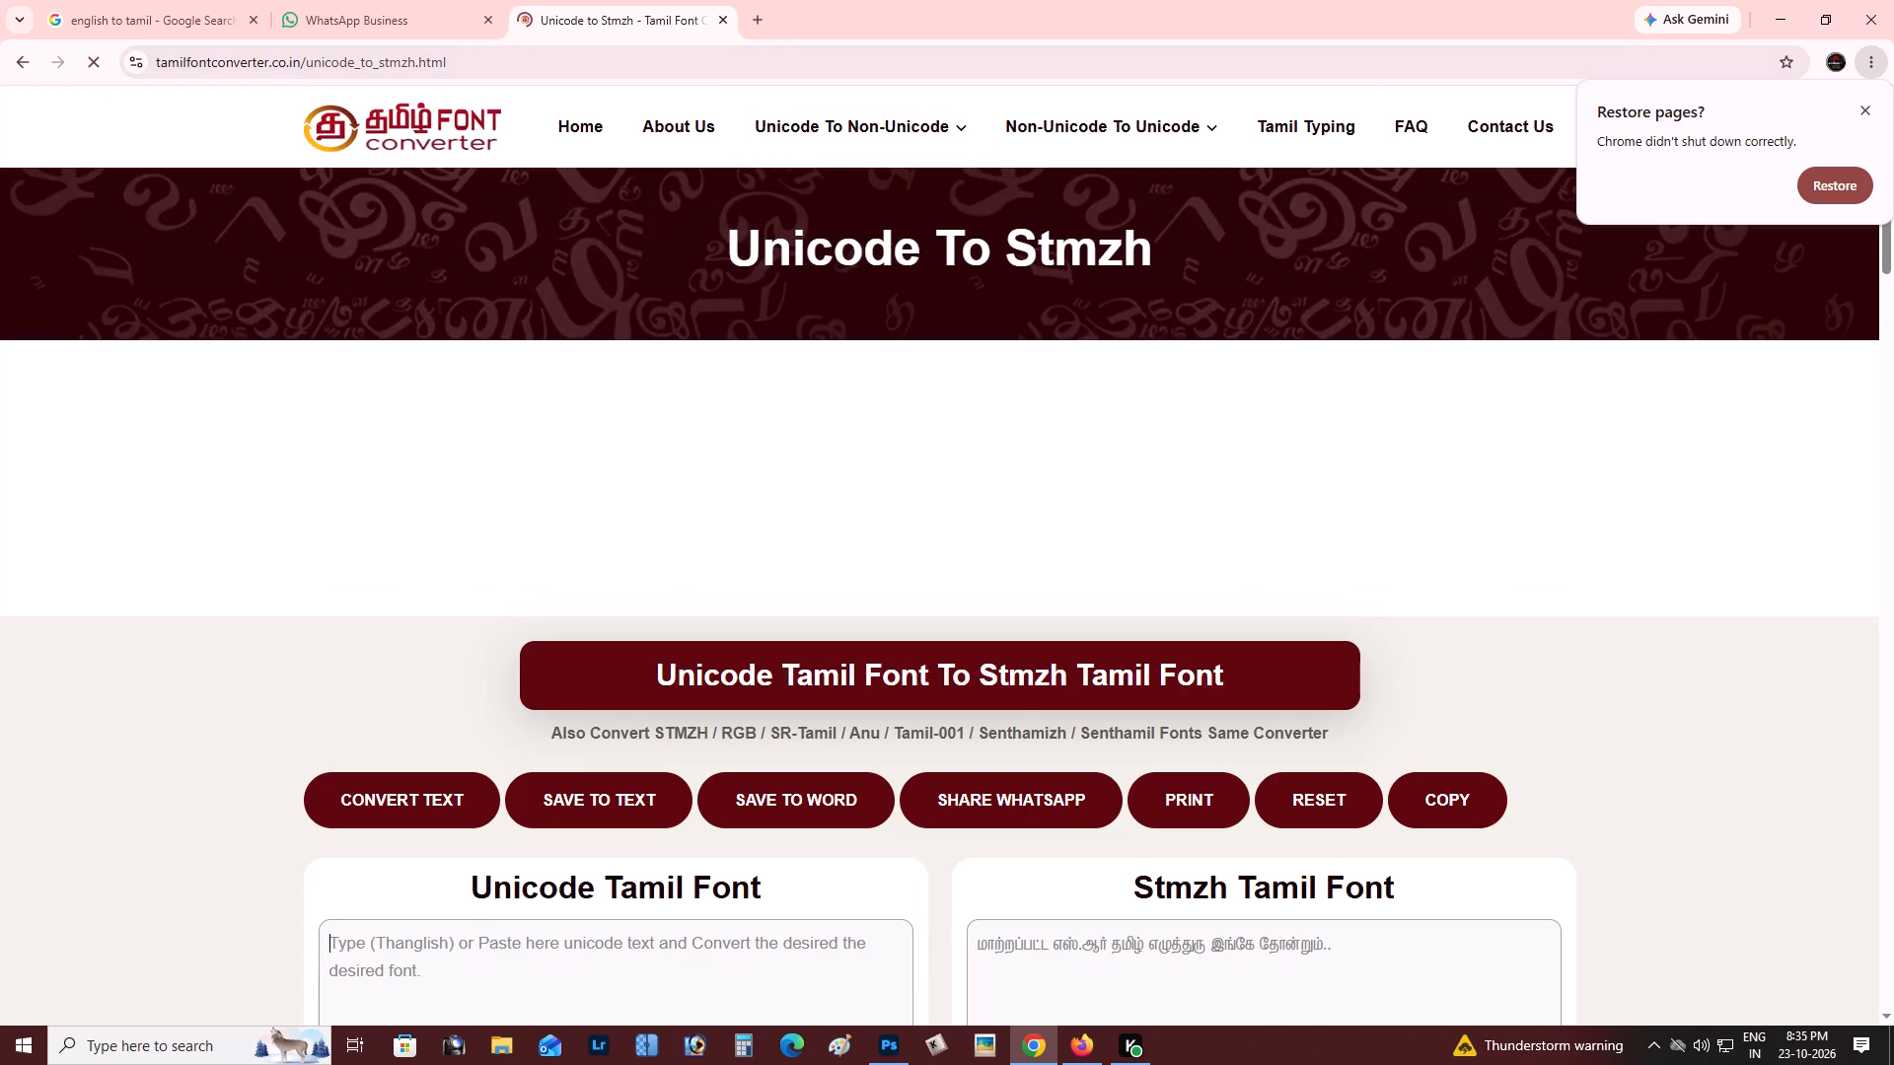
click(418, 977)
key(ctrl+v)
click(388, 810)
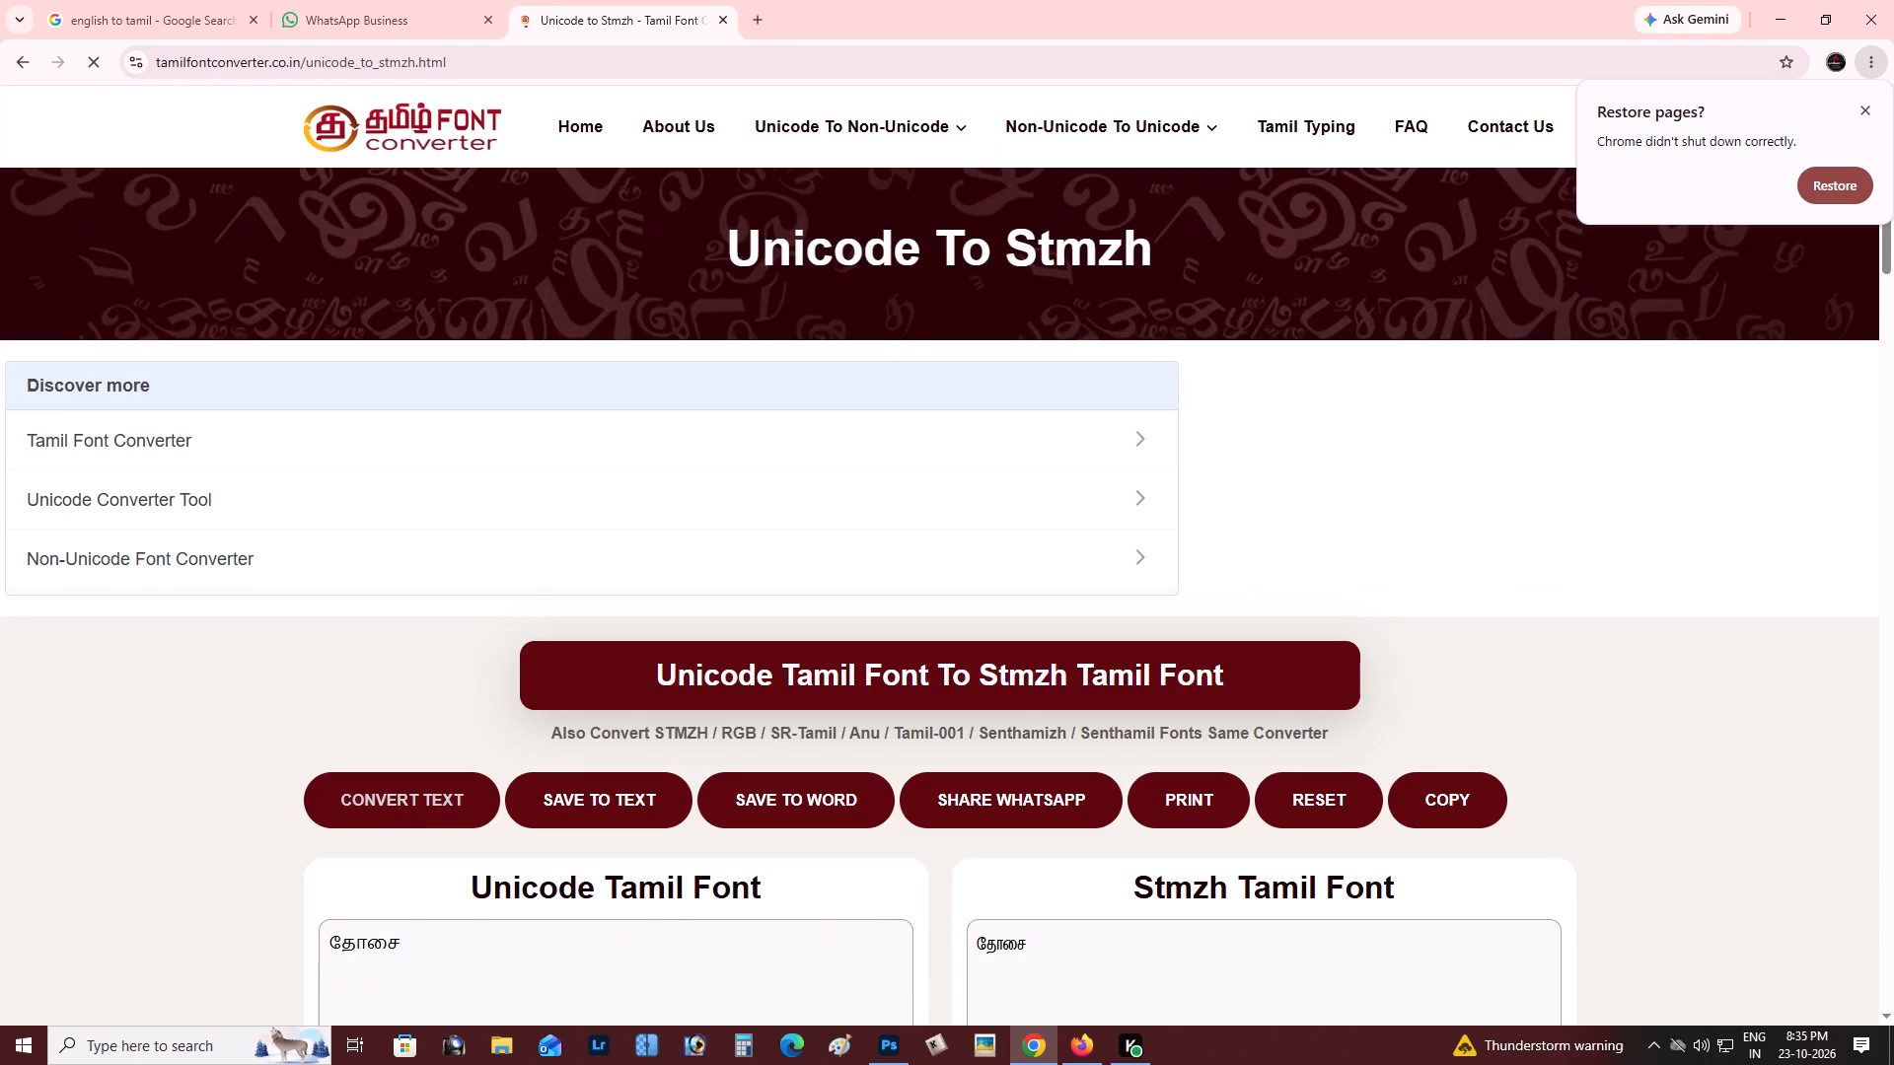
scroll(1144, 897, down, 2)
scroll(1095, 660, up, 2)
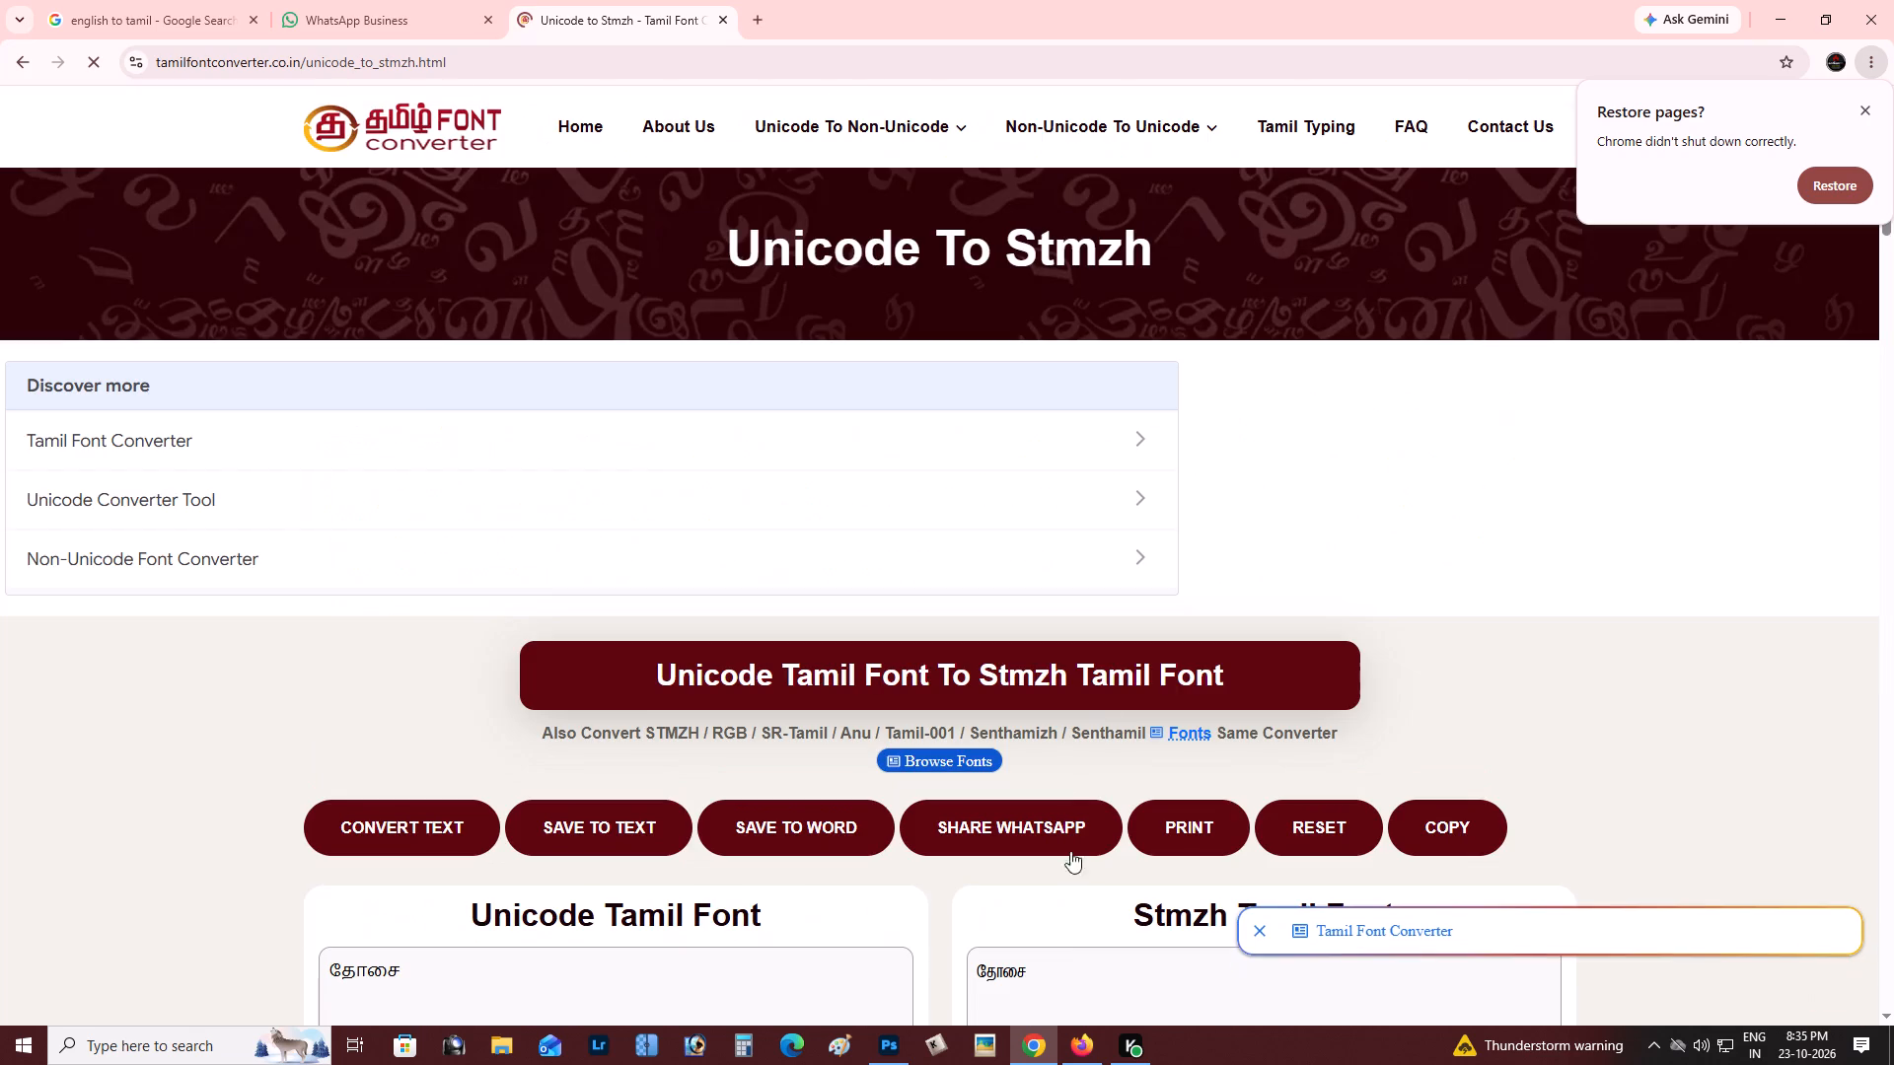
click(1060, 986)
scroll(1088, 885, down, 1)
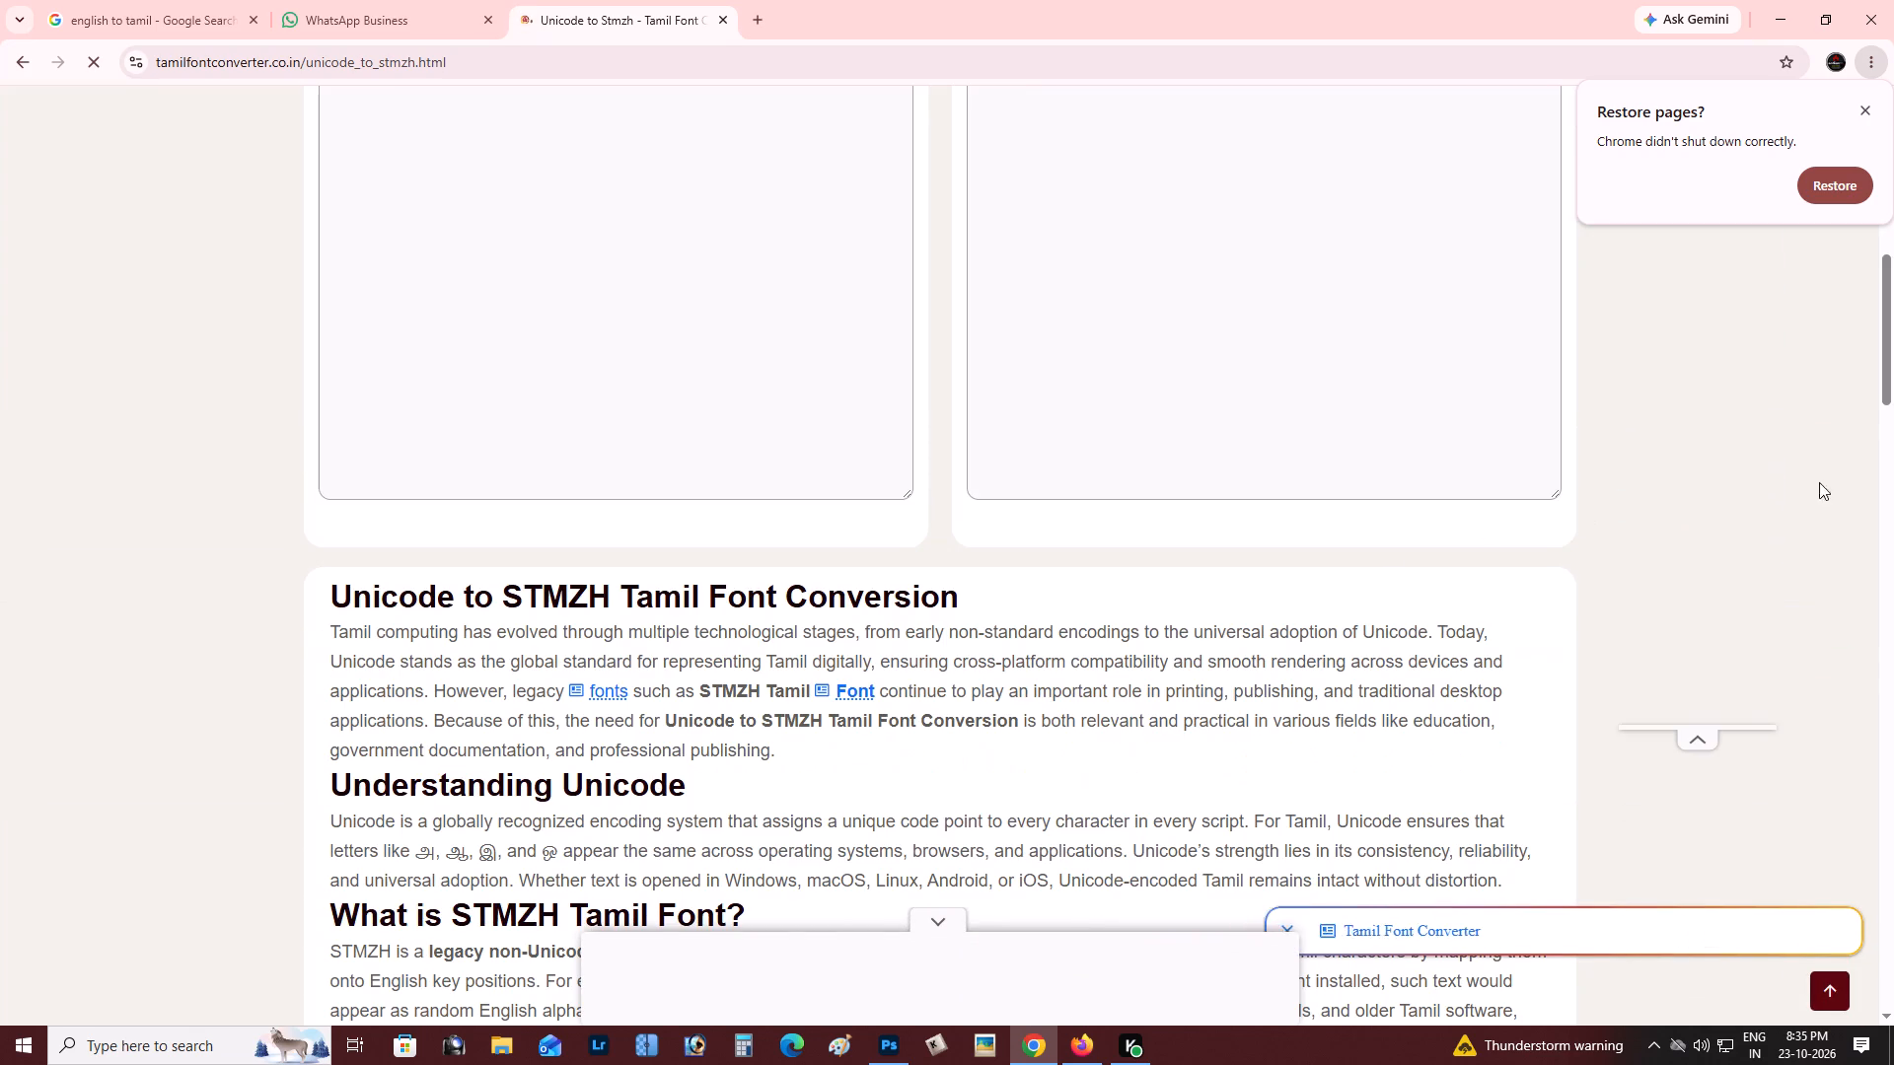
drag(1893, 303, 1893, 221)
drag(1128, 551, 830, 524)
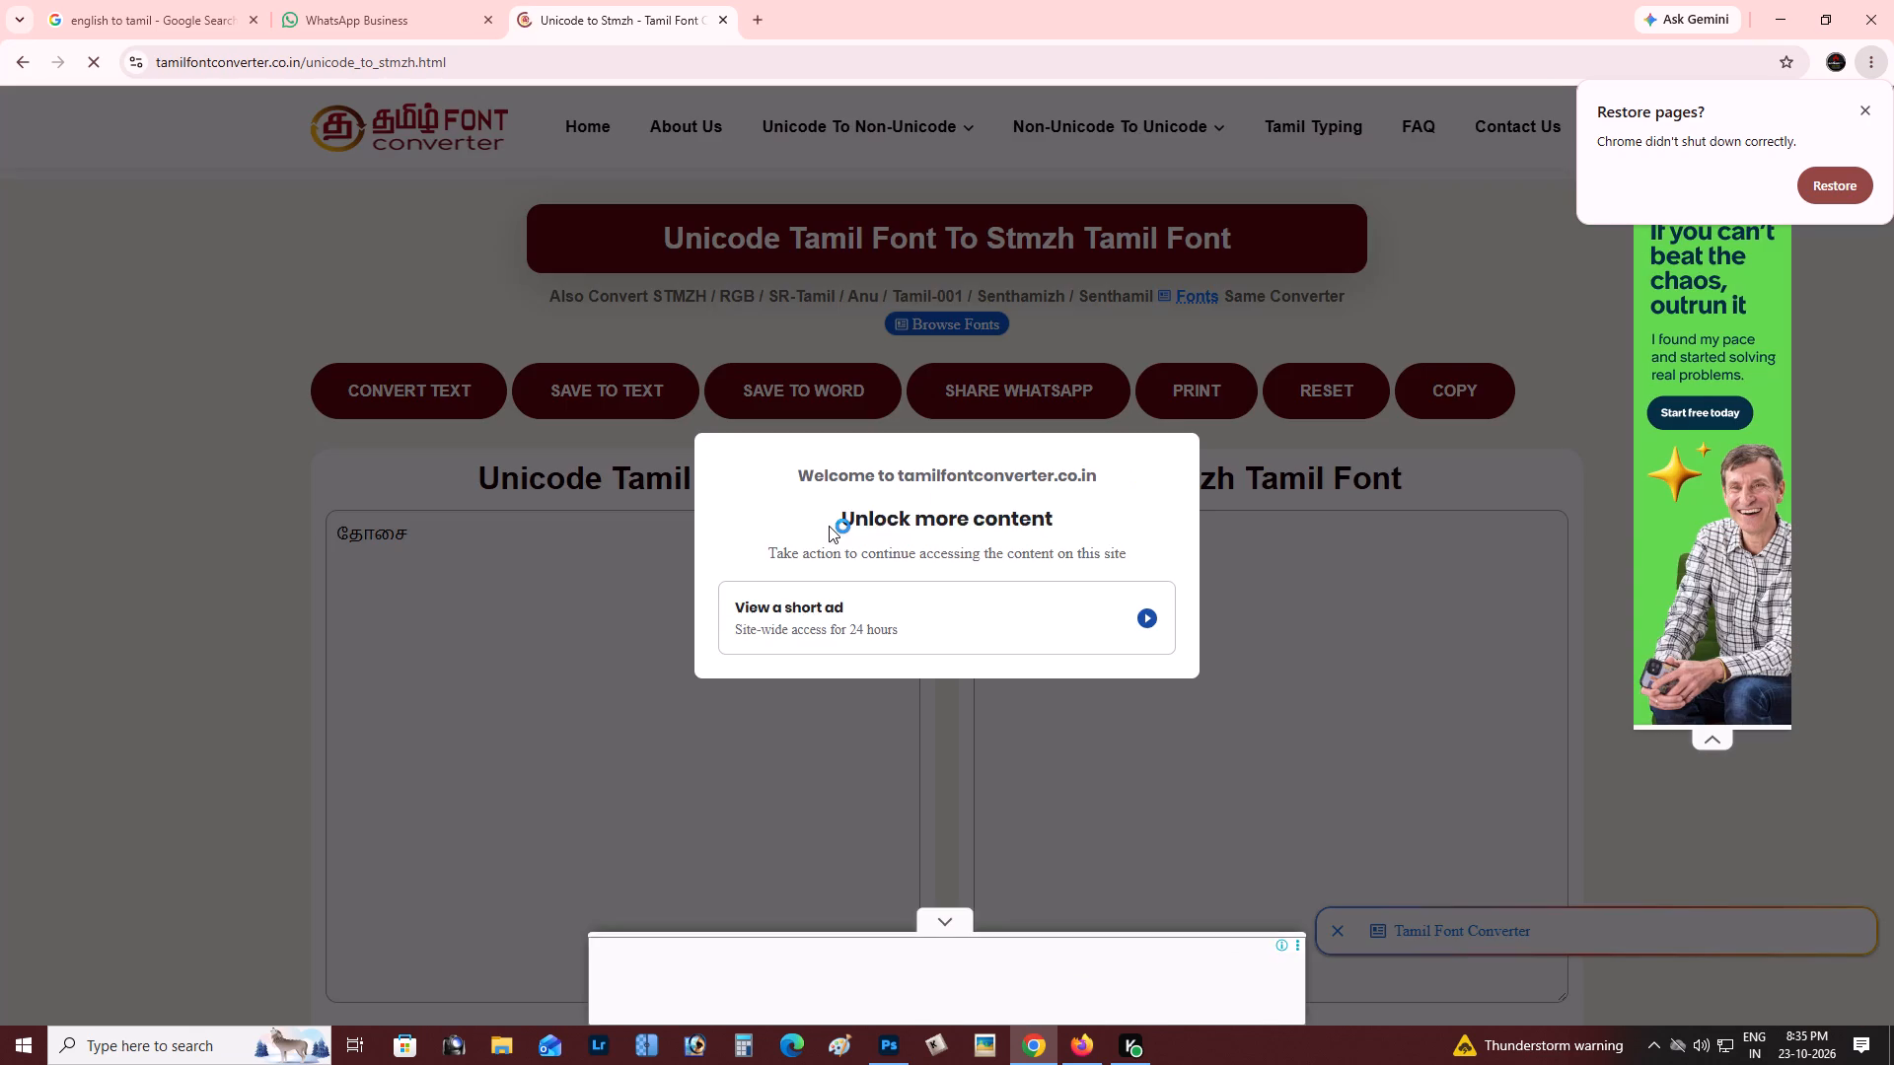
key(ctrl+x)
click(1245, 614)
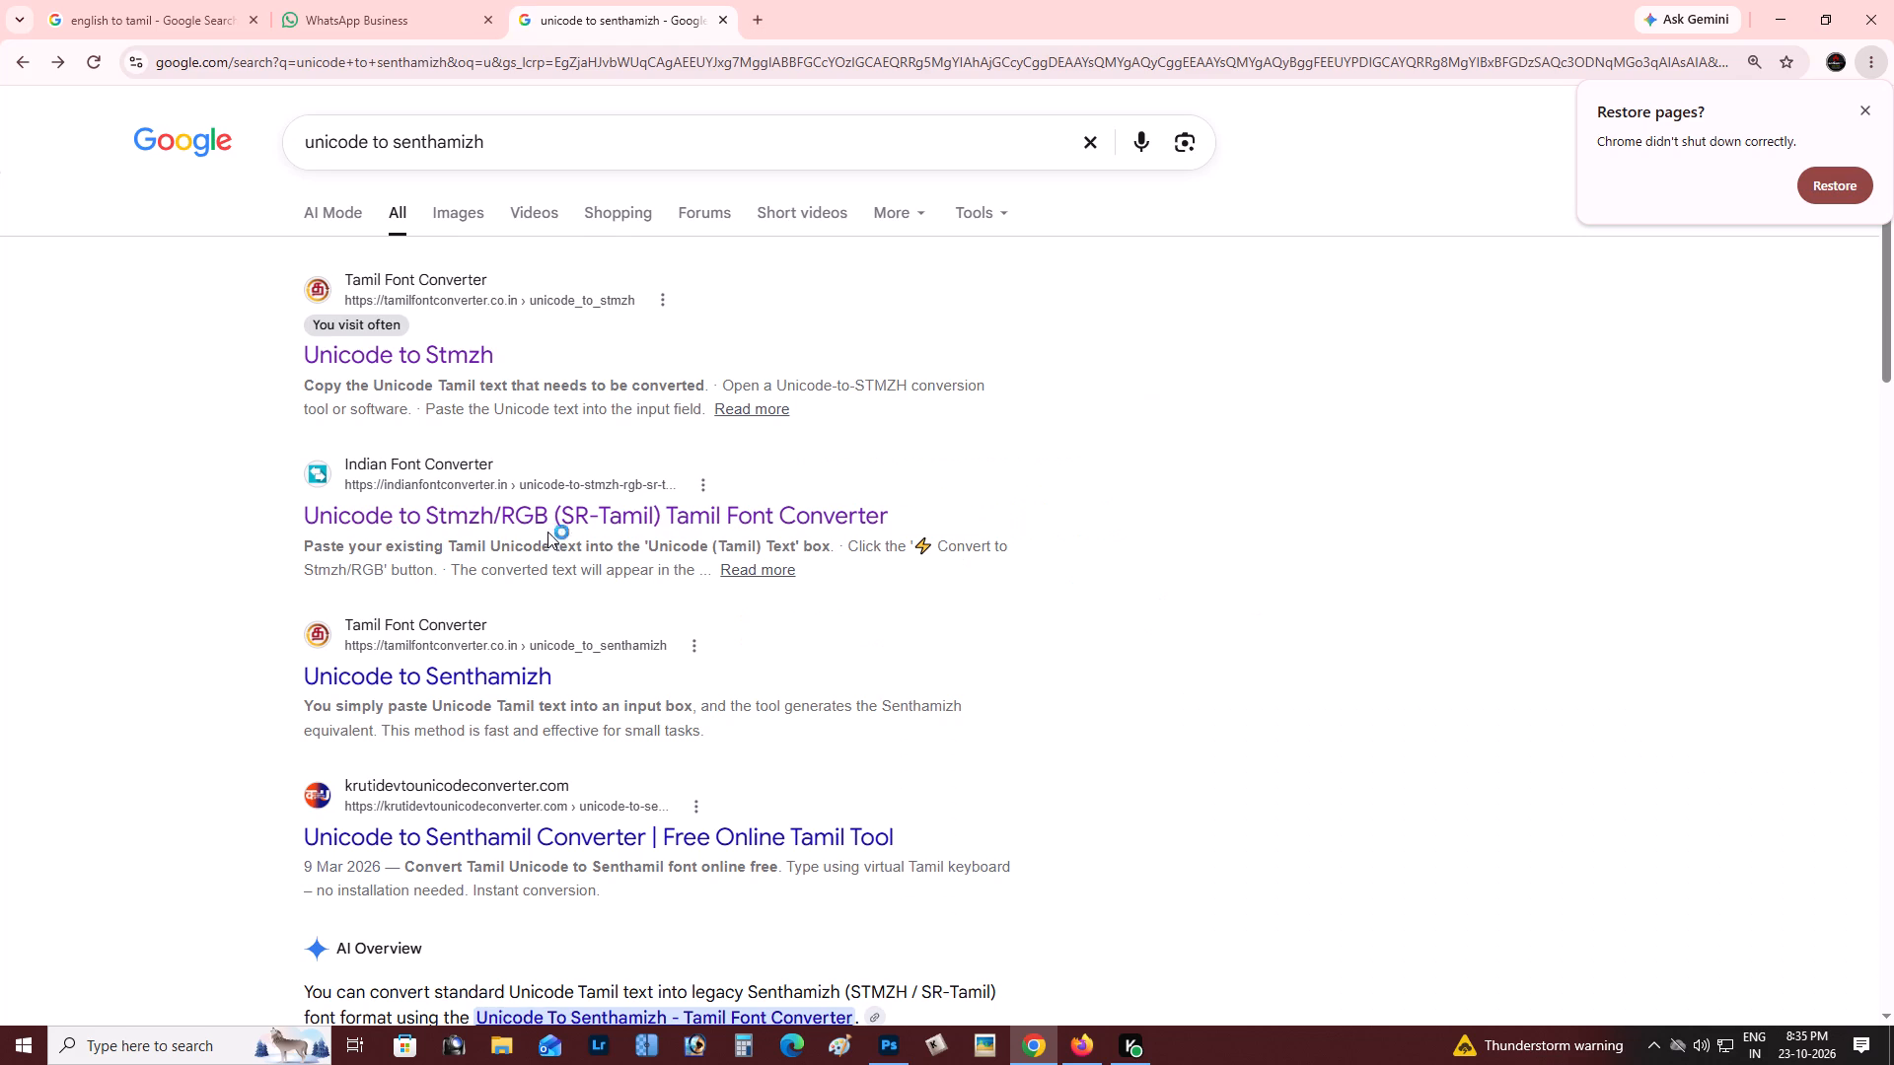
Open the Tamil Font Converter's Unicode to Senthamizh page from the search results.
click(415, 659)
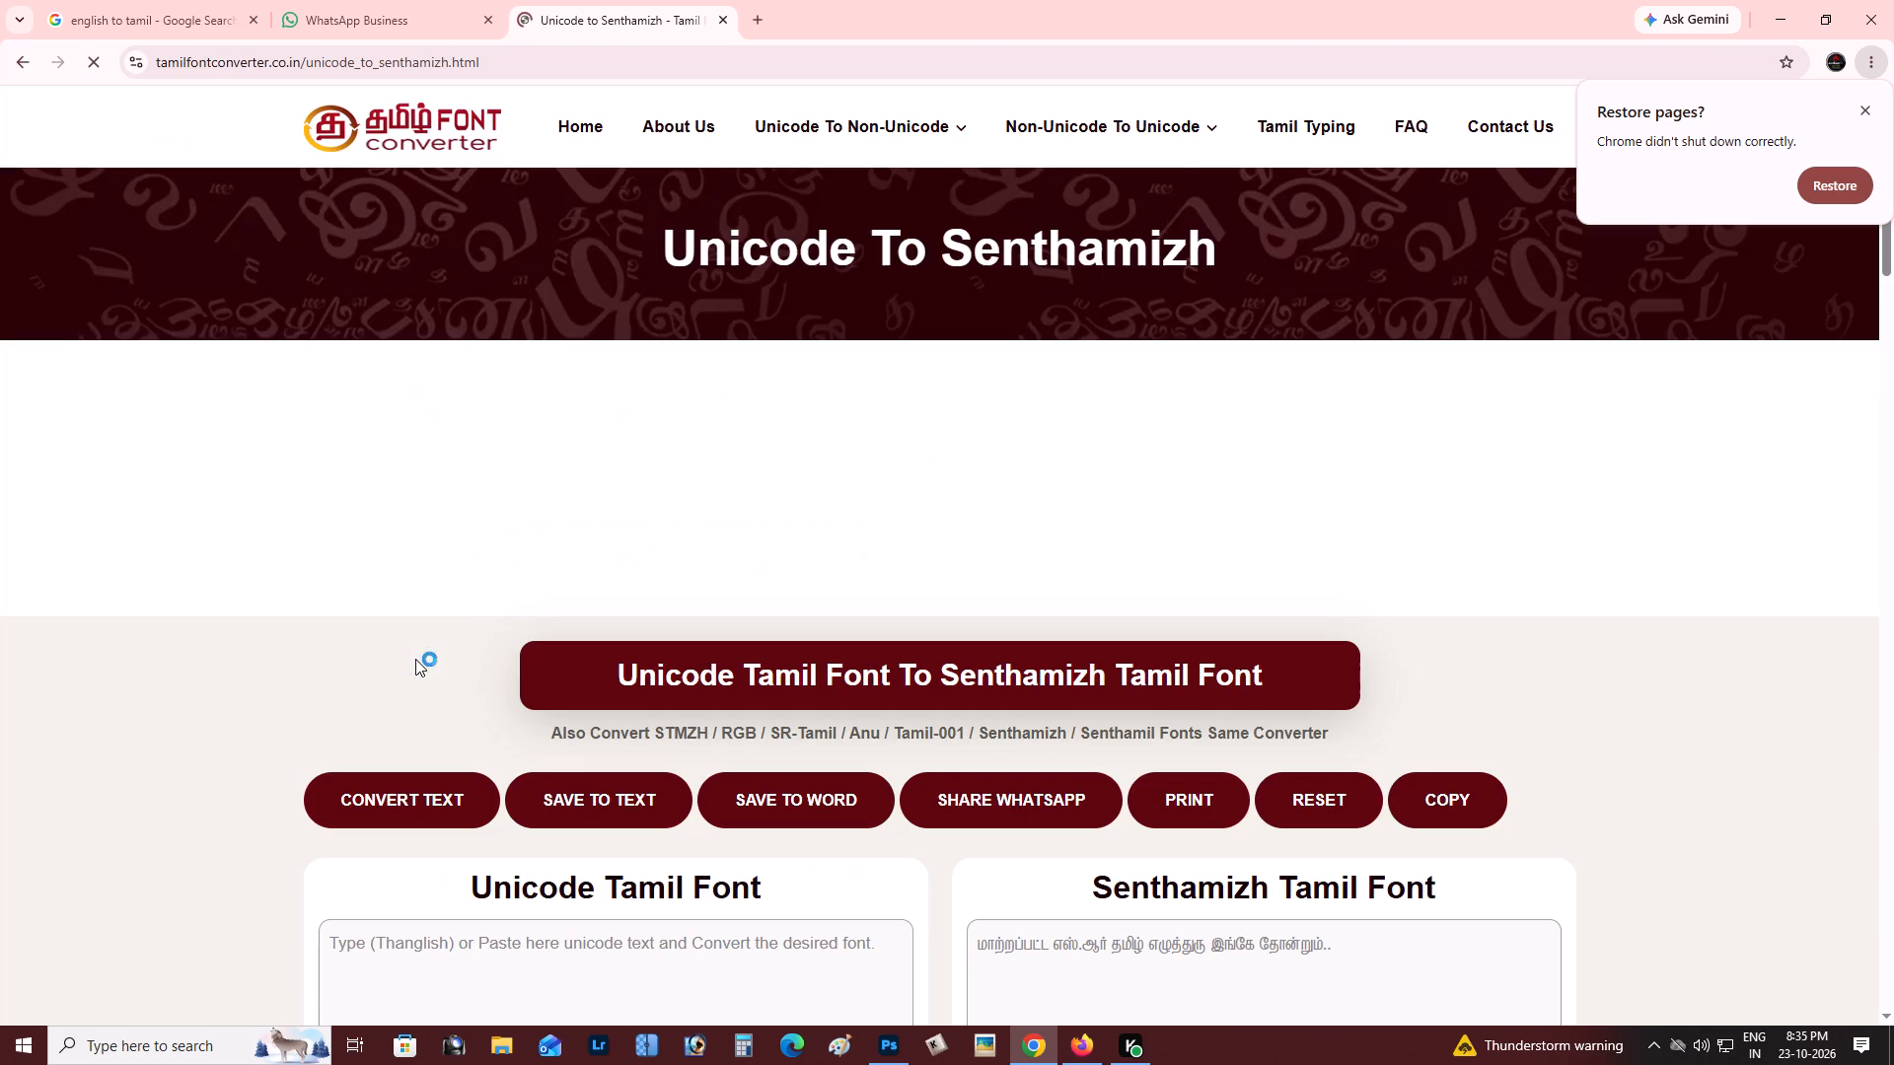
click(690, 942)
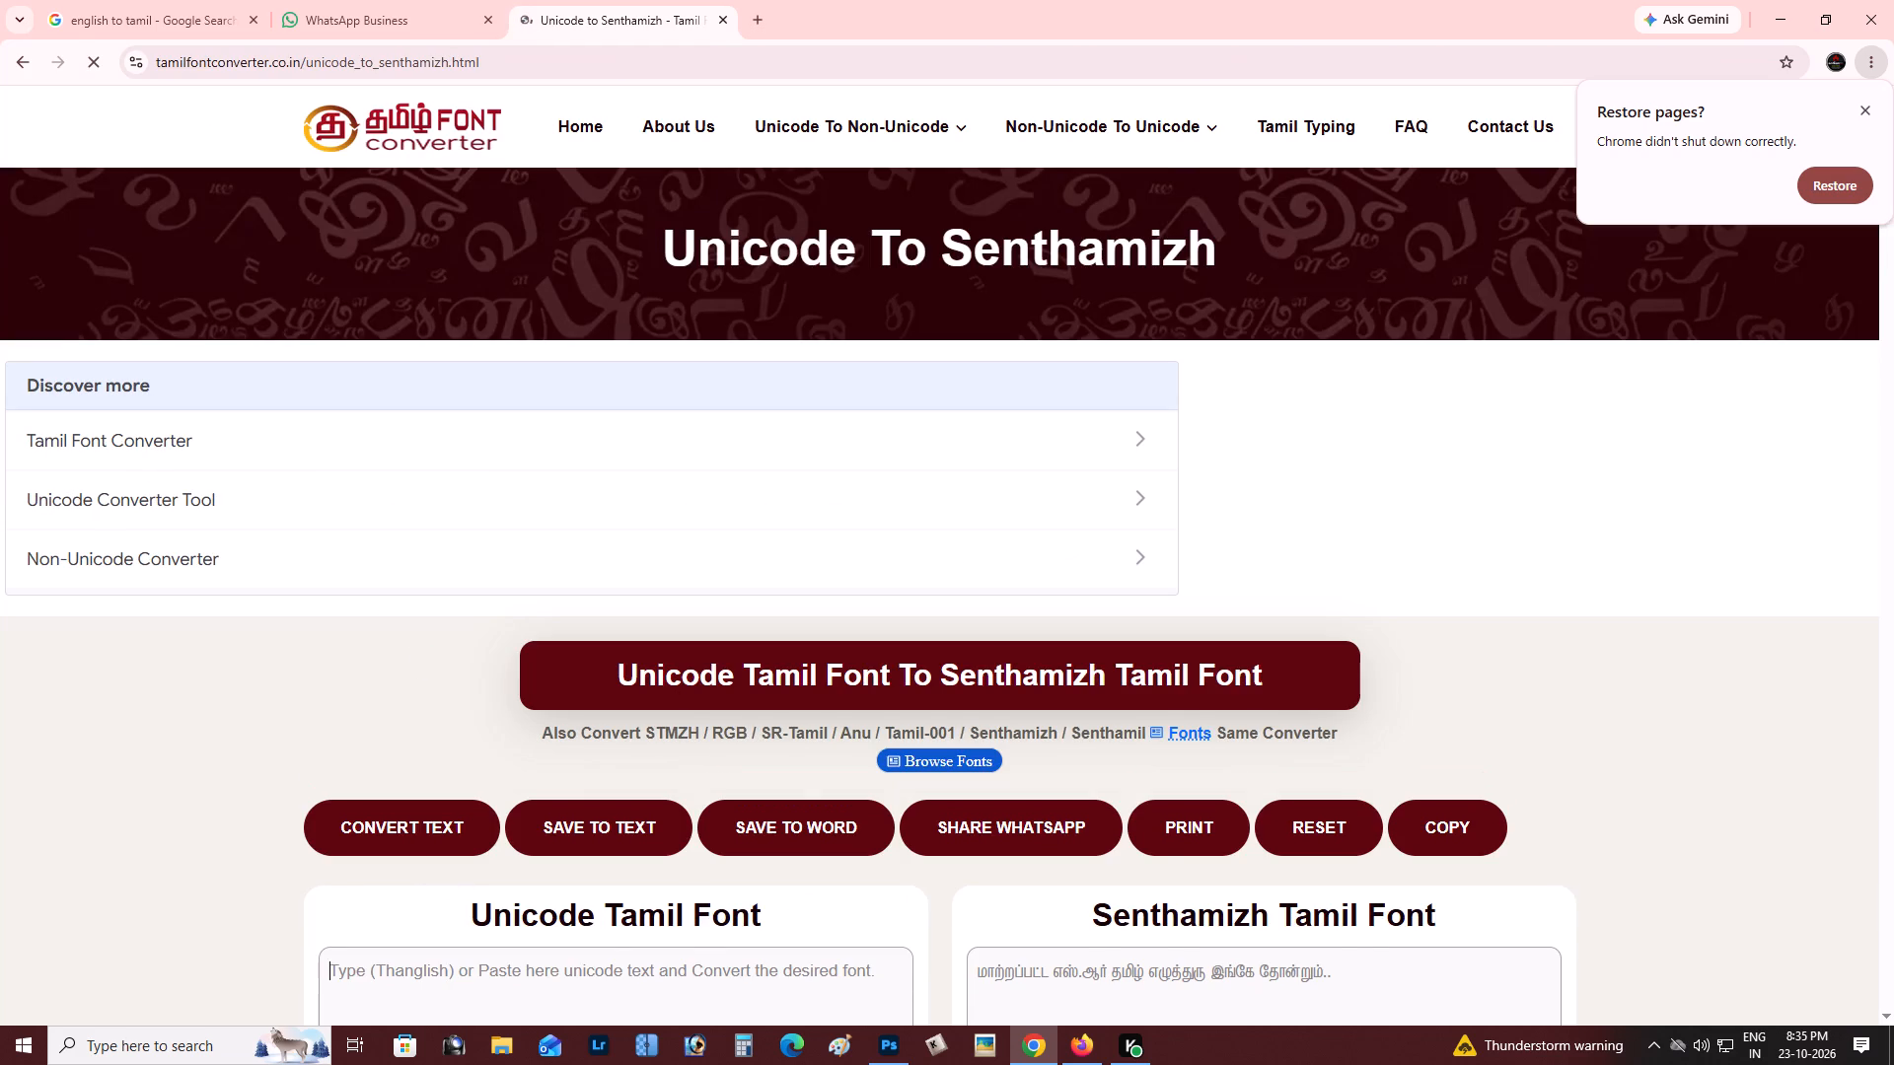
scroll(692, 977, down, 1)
Switch to Photoshop and duplicate the இட்லி line under the இரவு: heading, placing the copy directly below it.
key(alt+Tab)
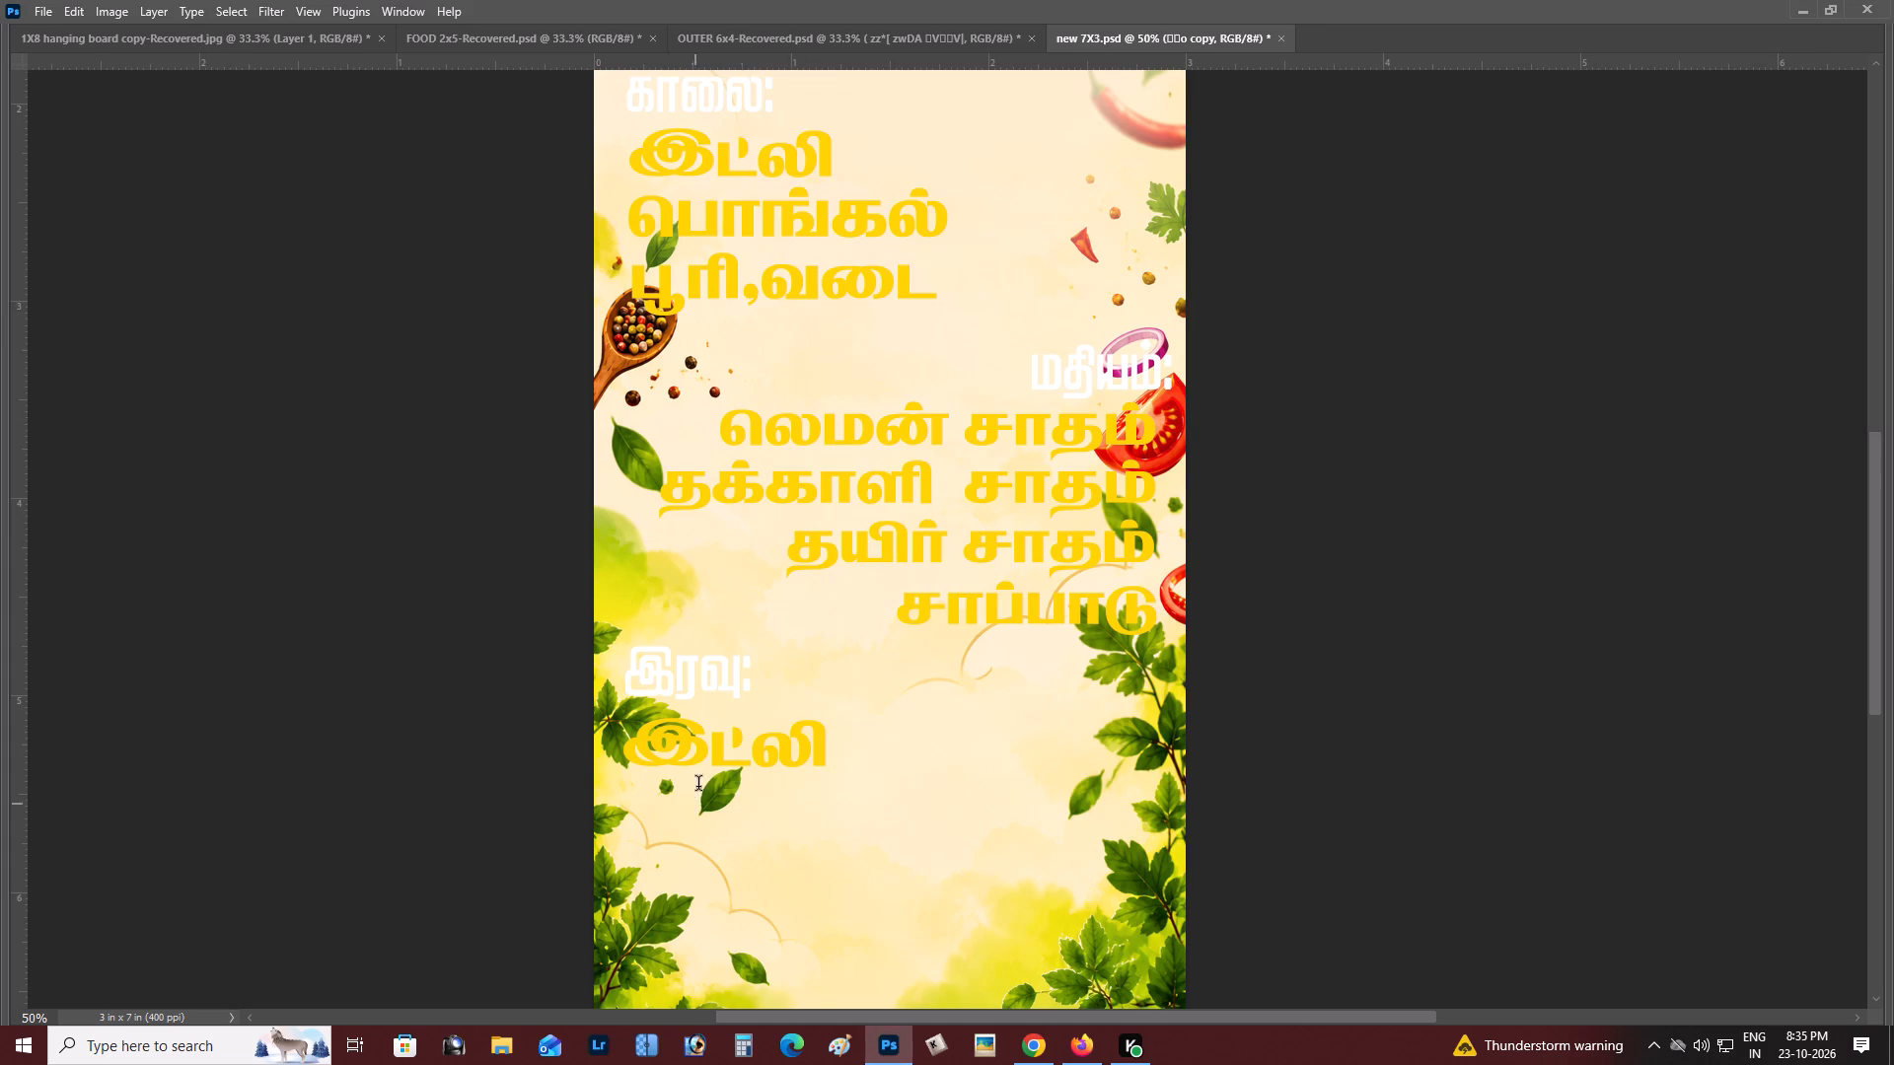
scroll(698, 786, down, 4)
key(v)
right_click(686, 667)
click(729, 681)
alt+drag(729, 683, 719, 752)
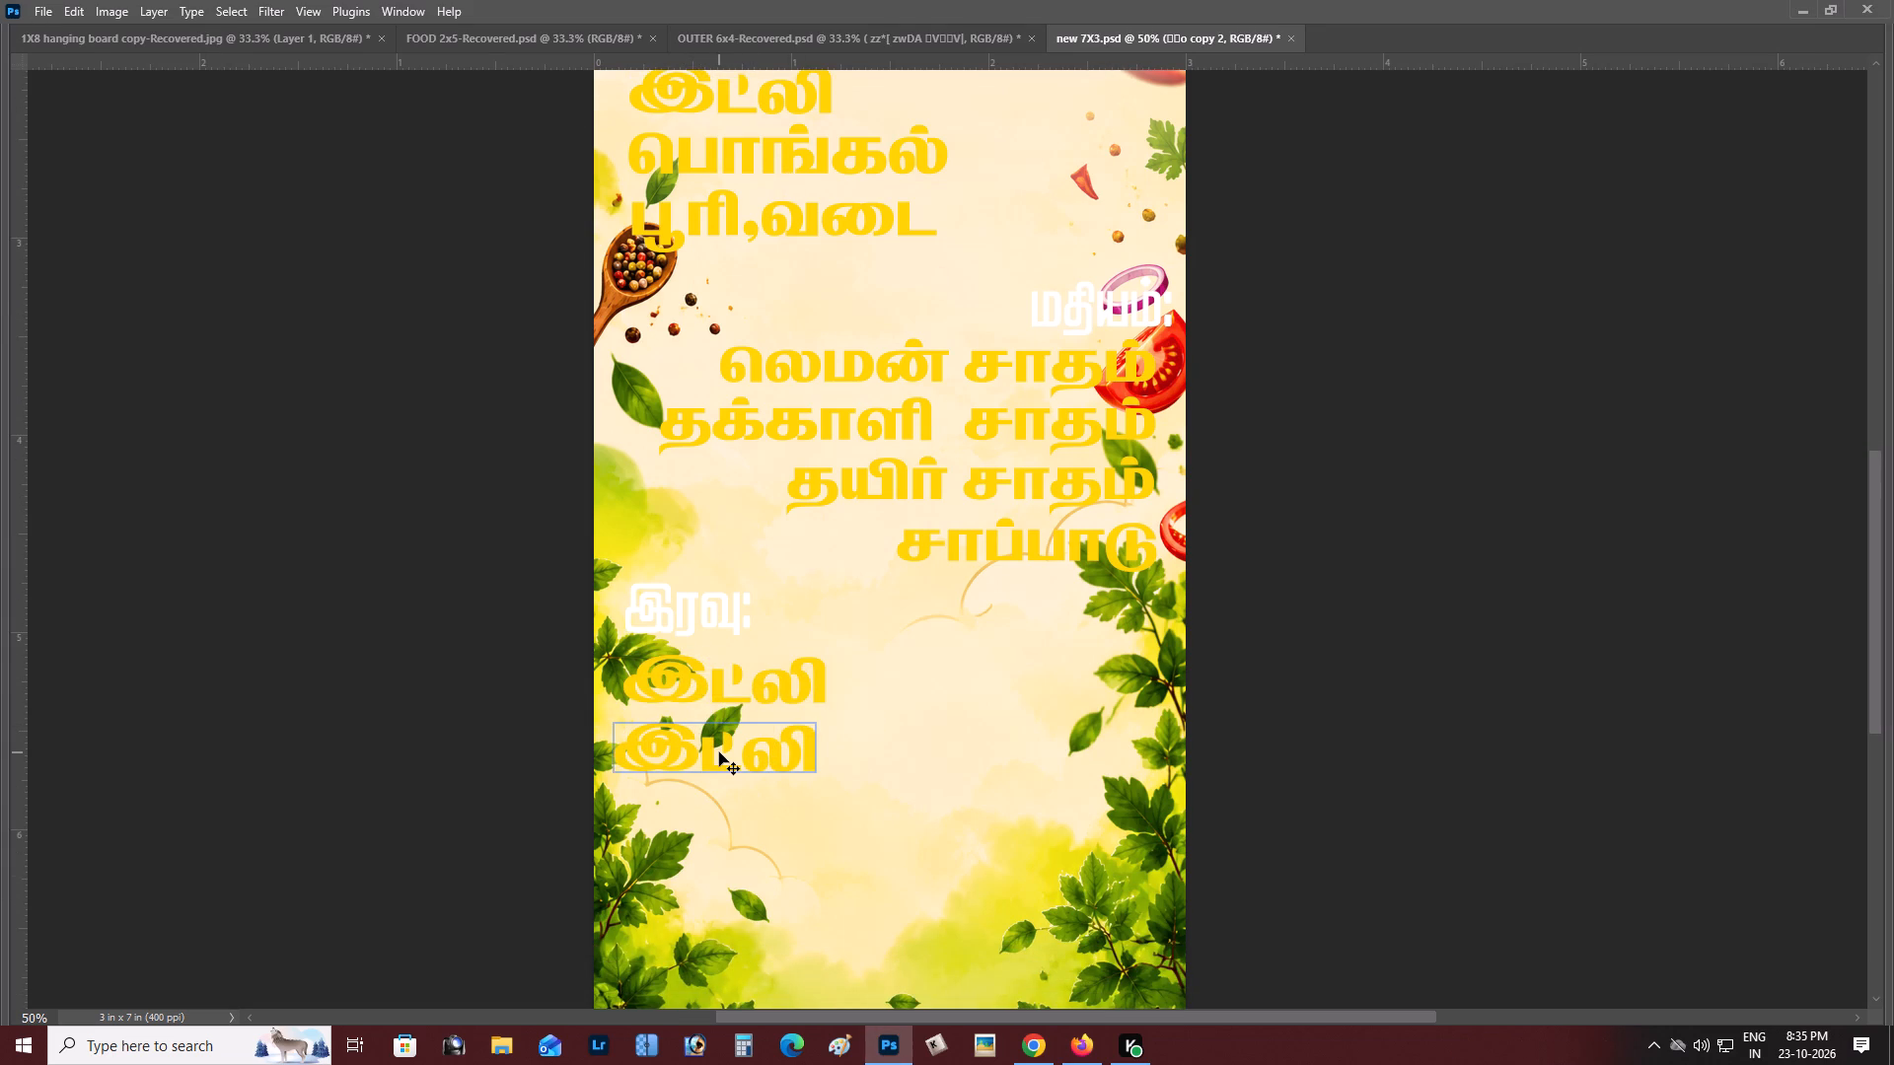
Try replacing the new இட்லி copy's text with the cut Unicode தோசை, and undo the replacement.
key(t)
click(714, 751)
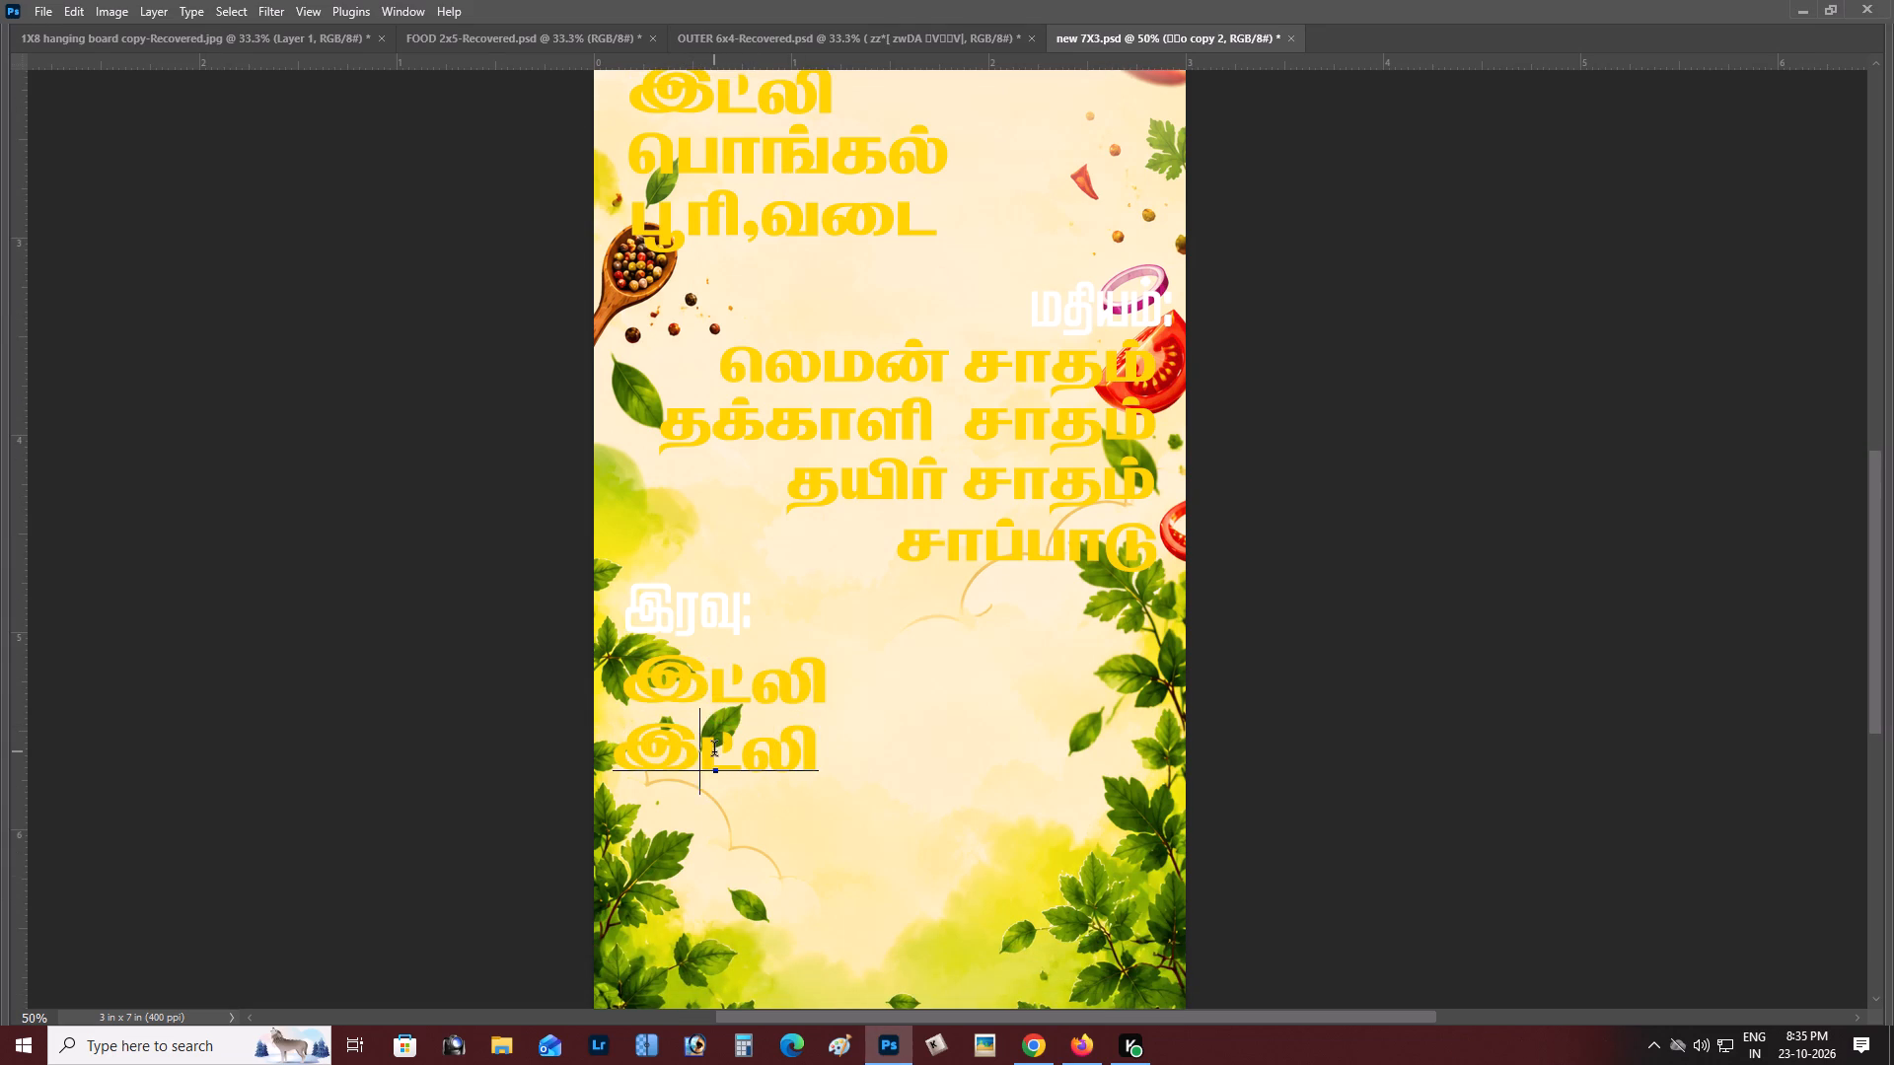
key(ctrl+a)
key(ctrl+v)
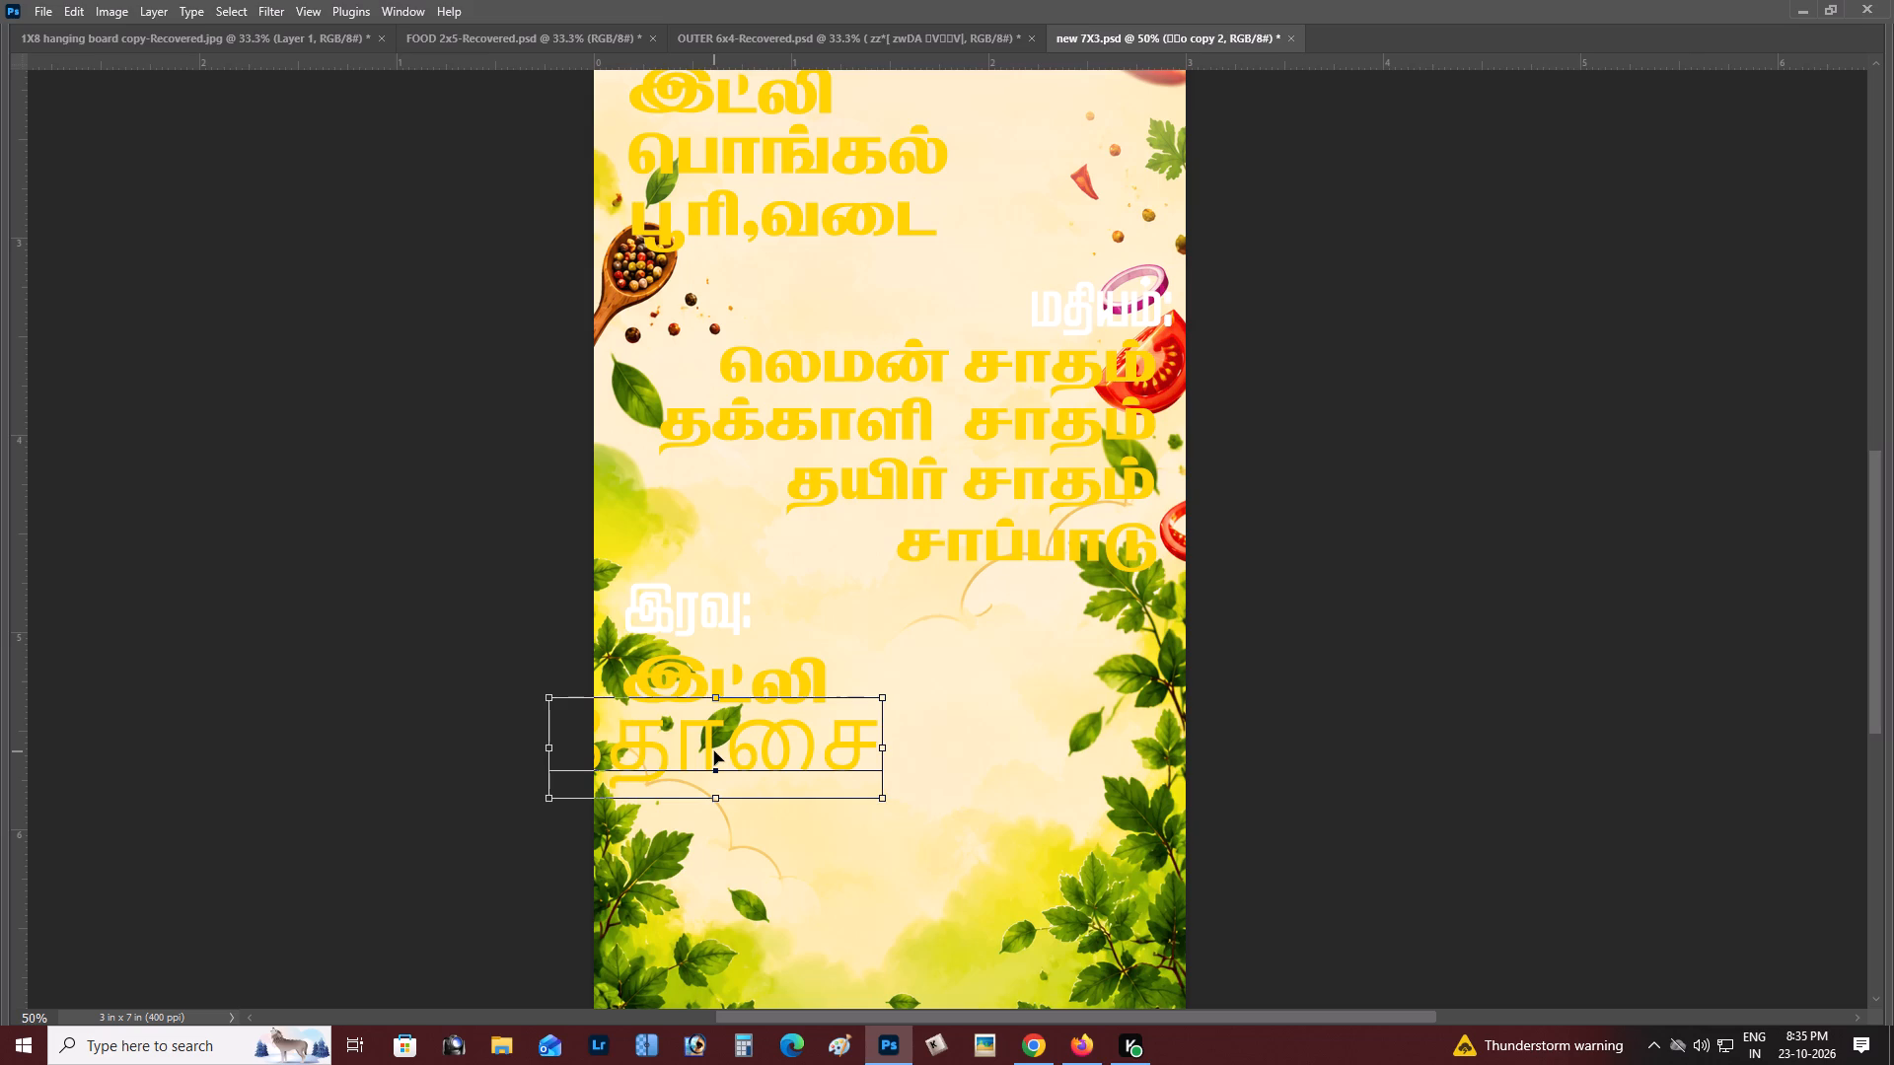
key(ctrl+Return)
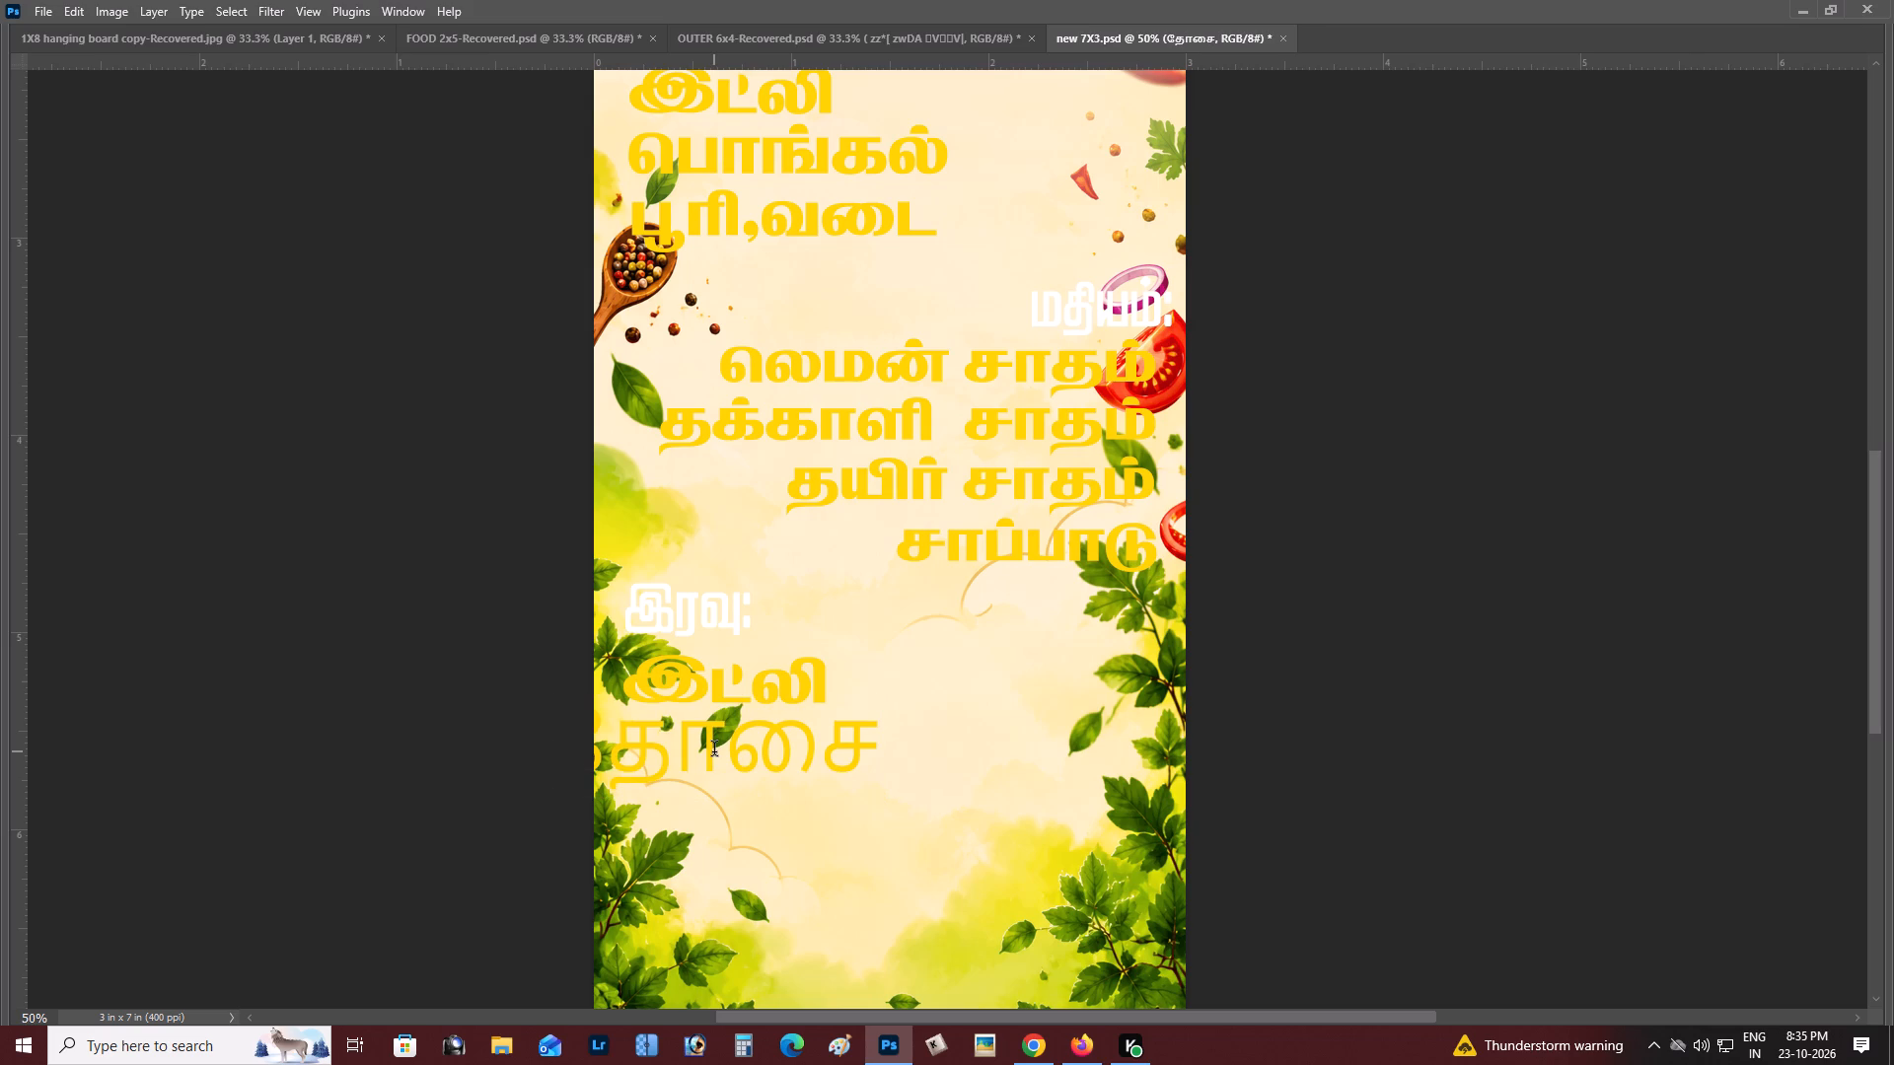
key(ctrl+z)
Back in the browser, reopen the Unicode to Senthamizh converter, convert the pasted தோசை and cut the Senthamizh output.
key(alt+Tab)
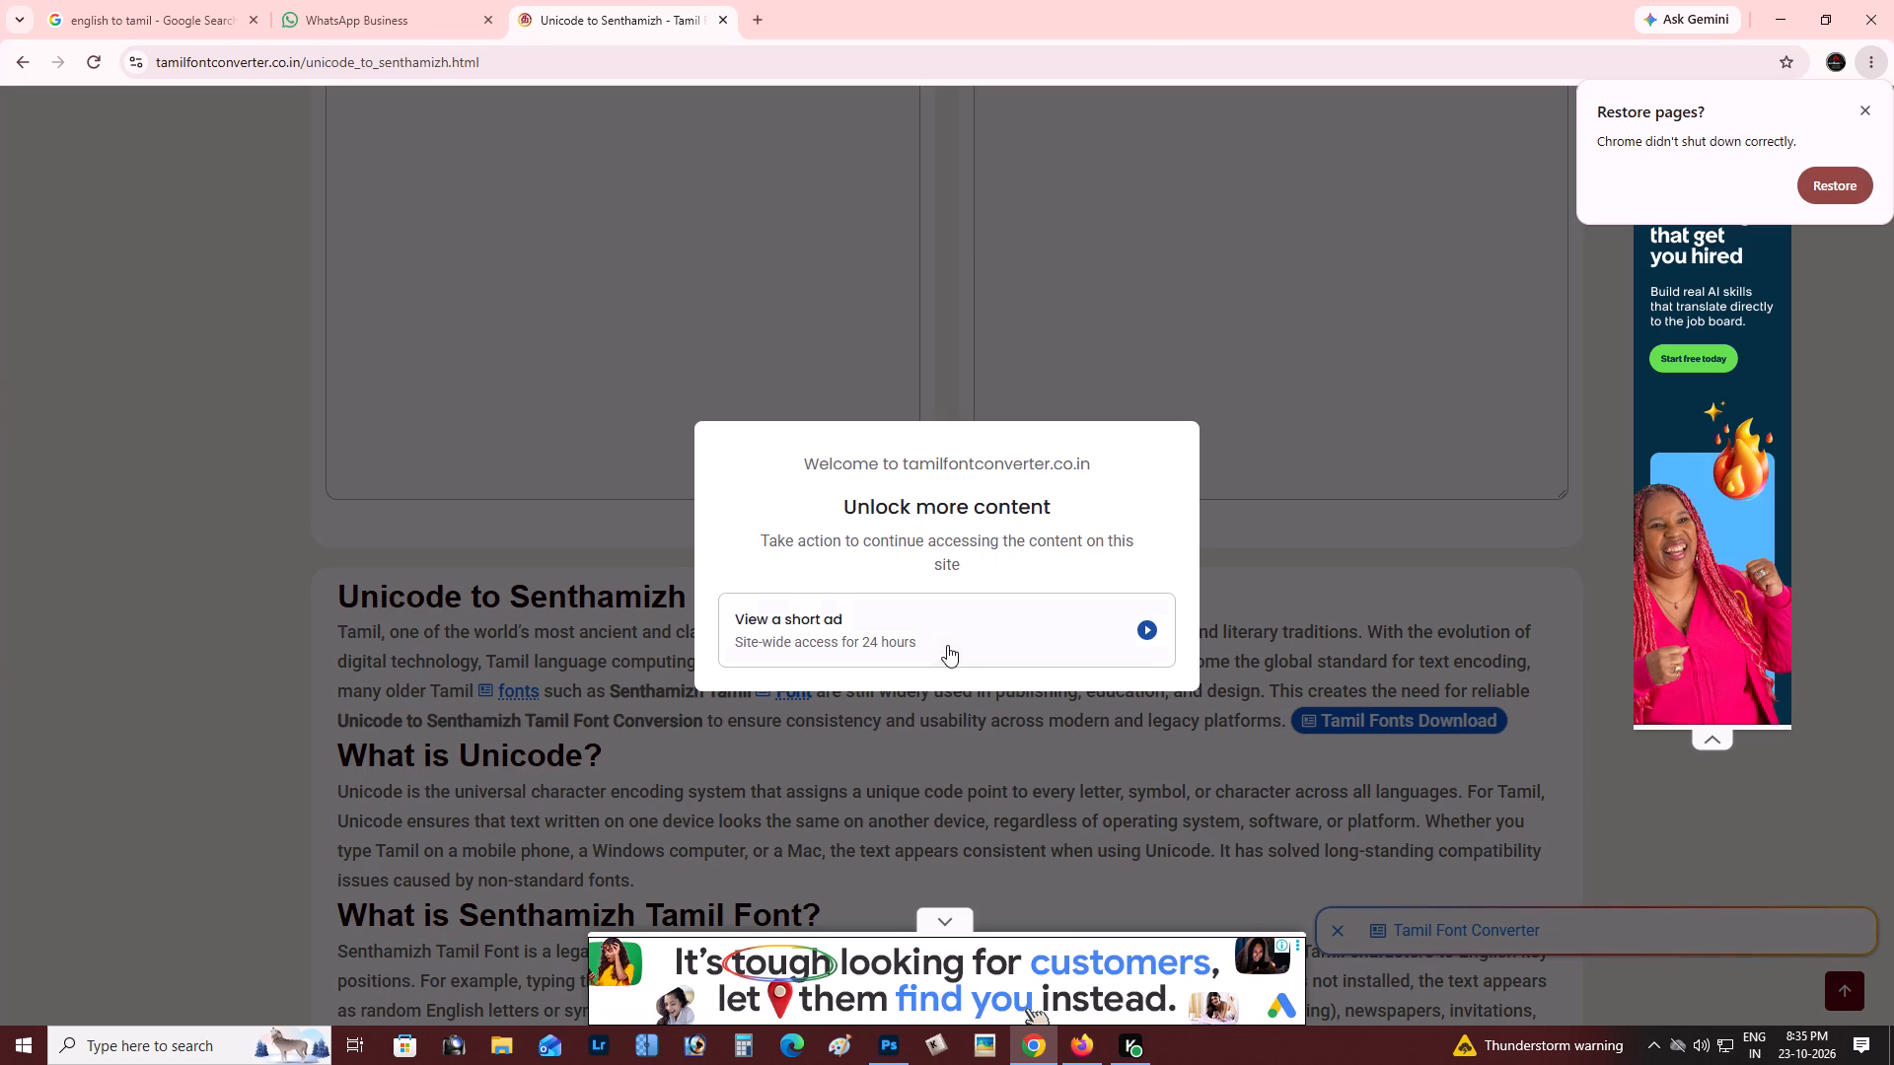
click(702, 187)
click(710, 192)
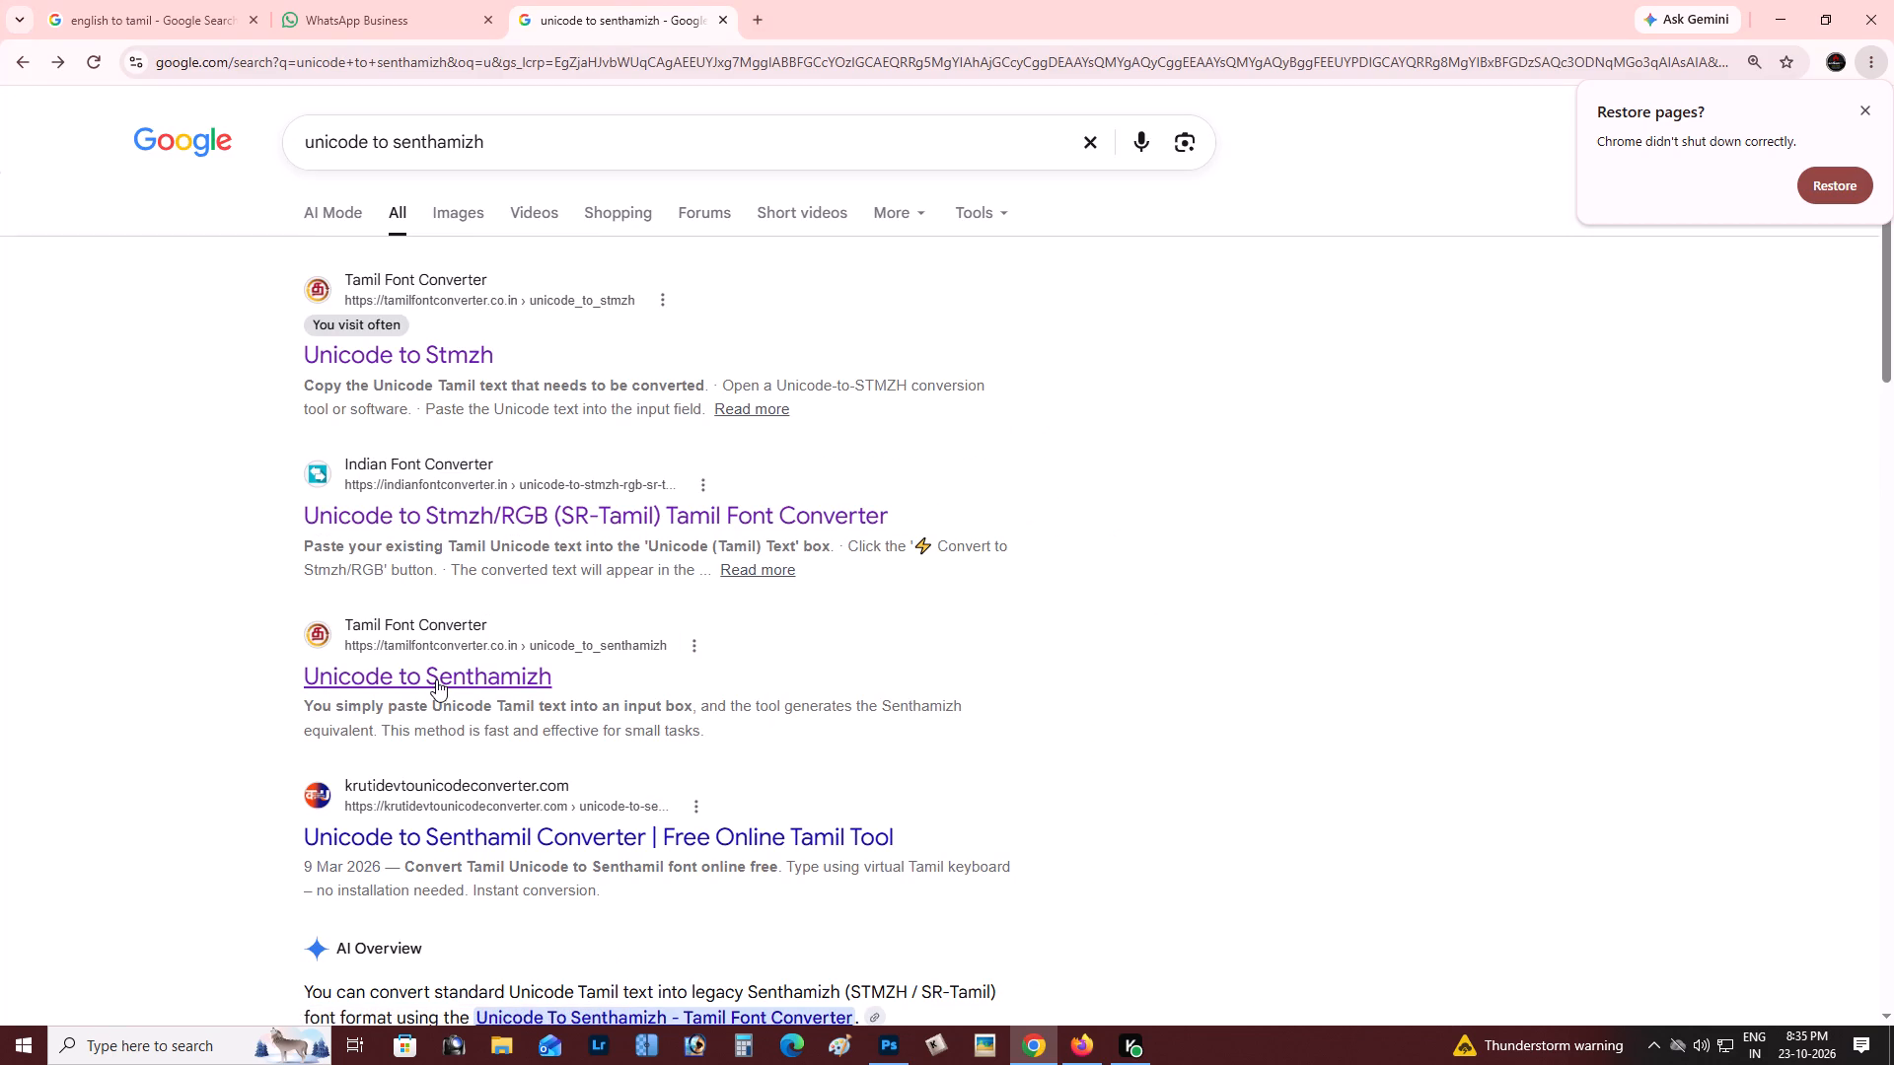
click(436, 679)
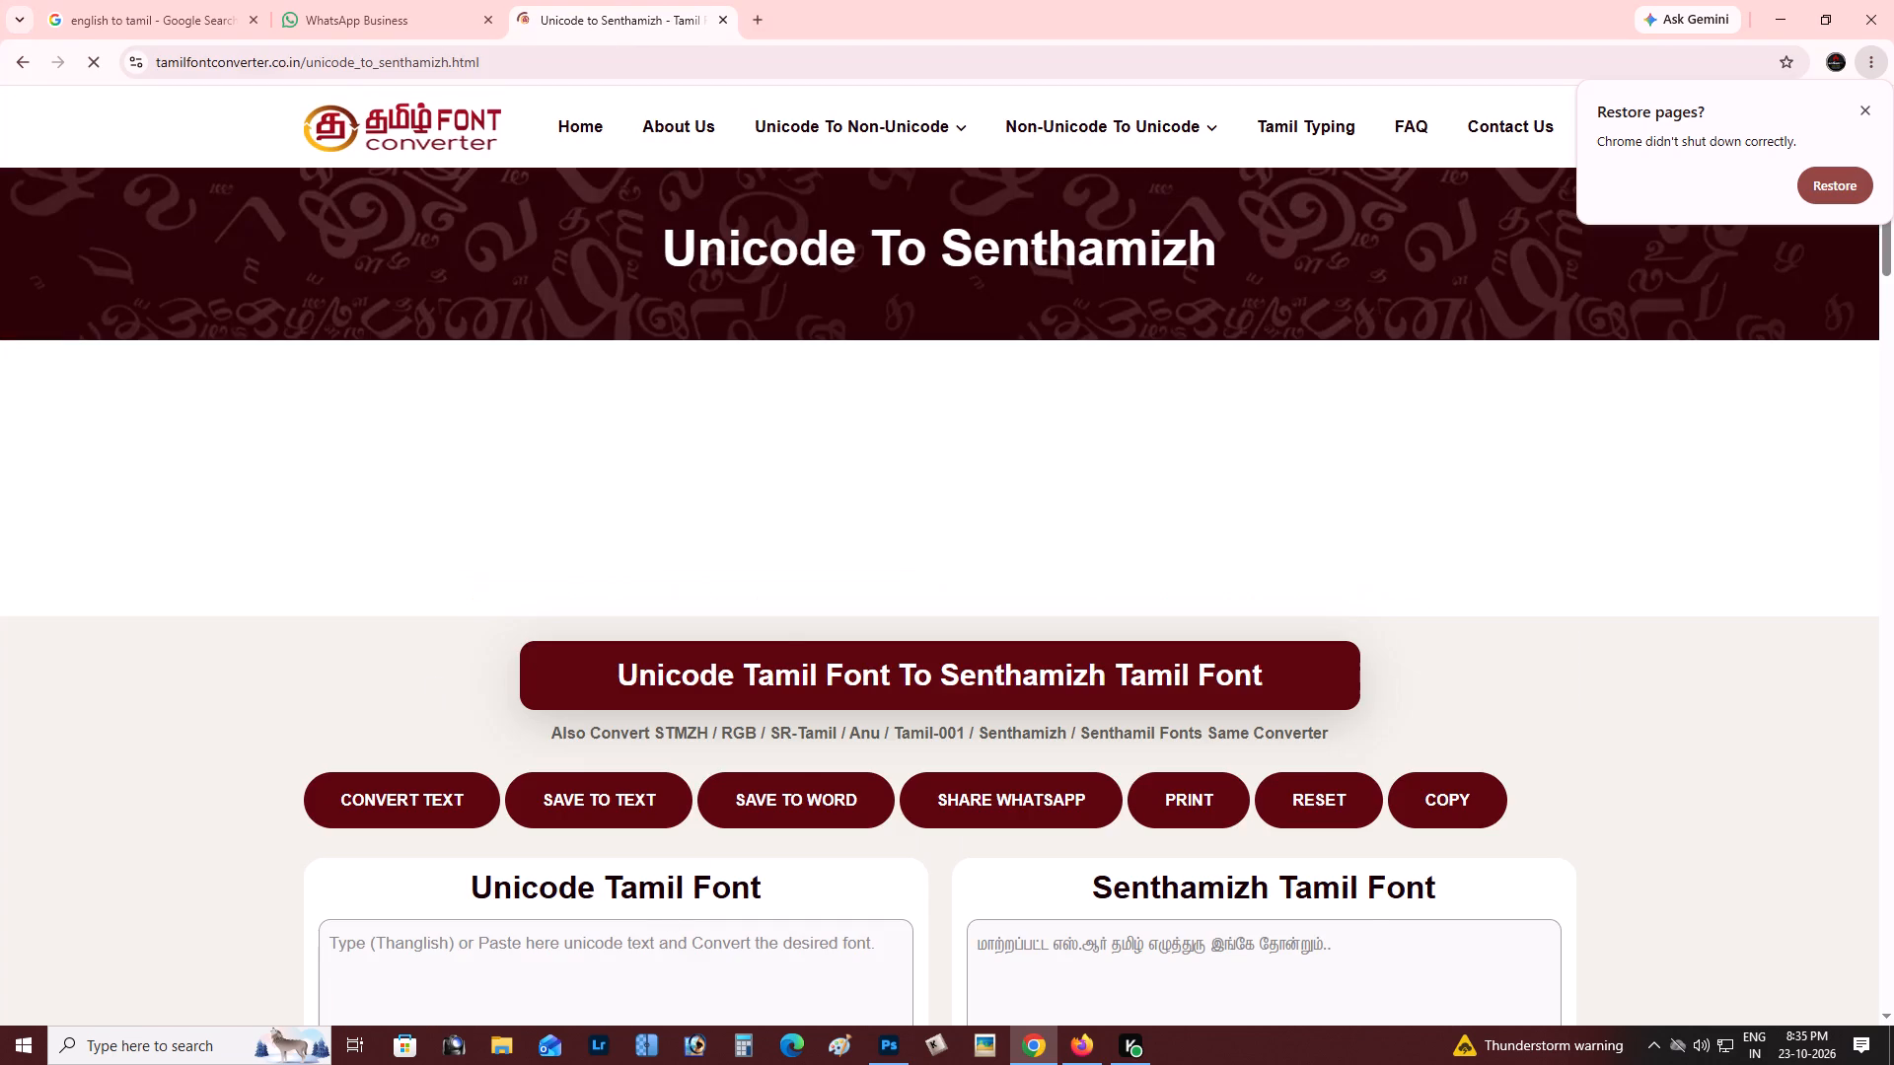
click(634, 962)
key(ctrl+v)
click(425, 824)
drag(1067, 984, 839, 984)
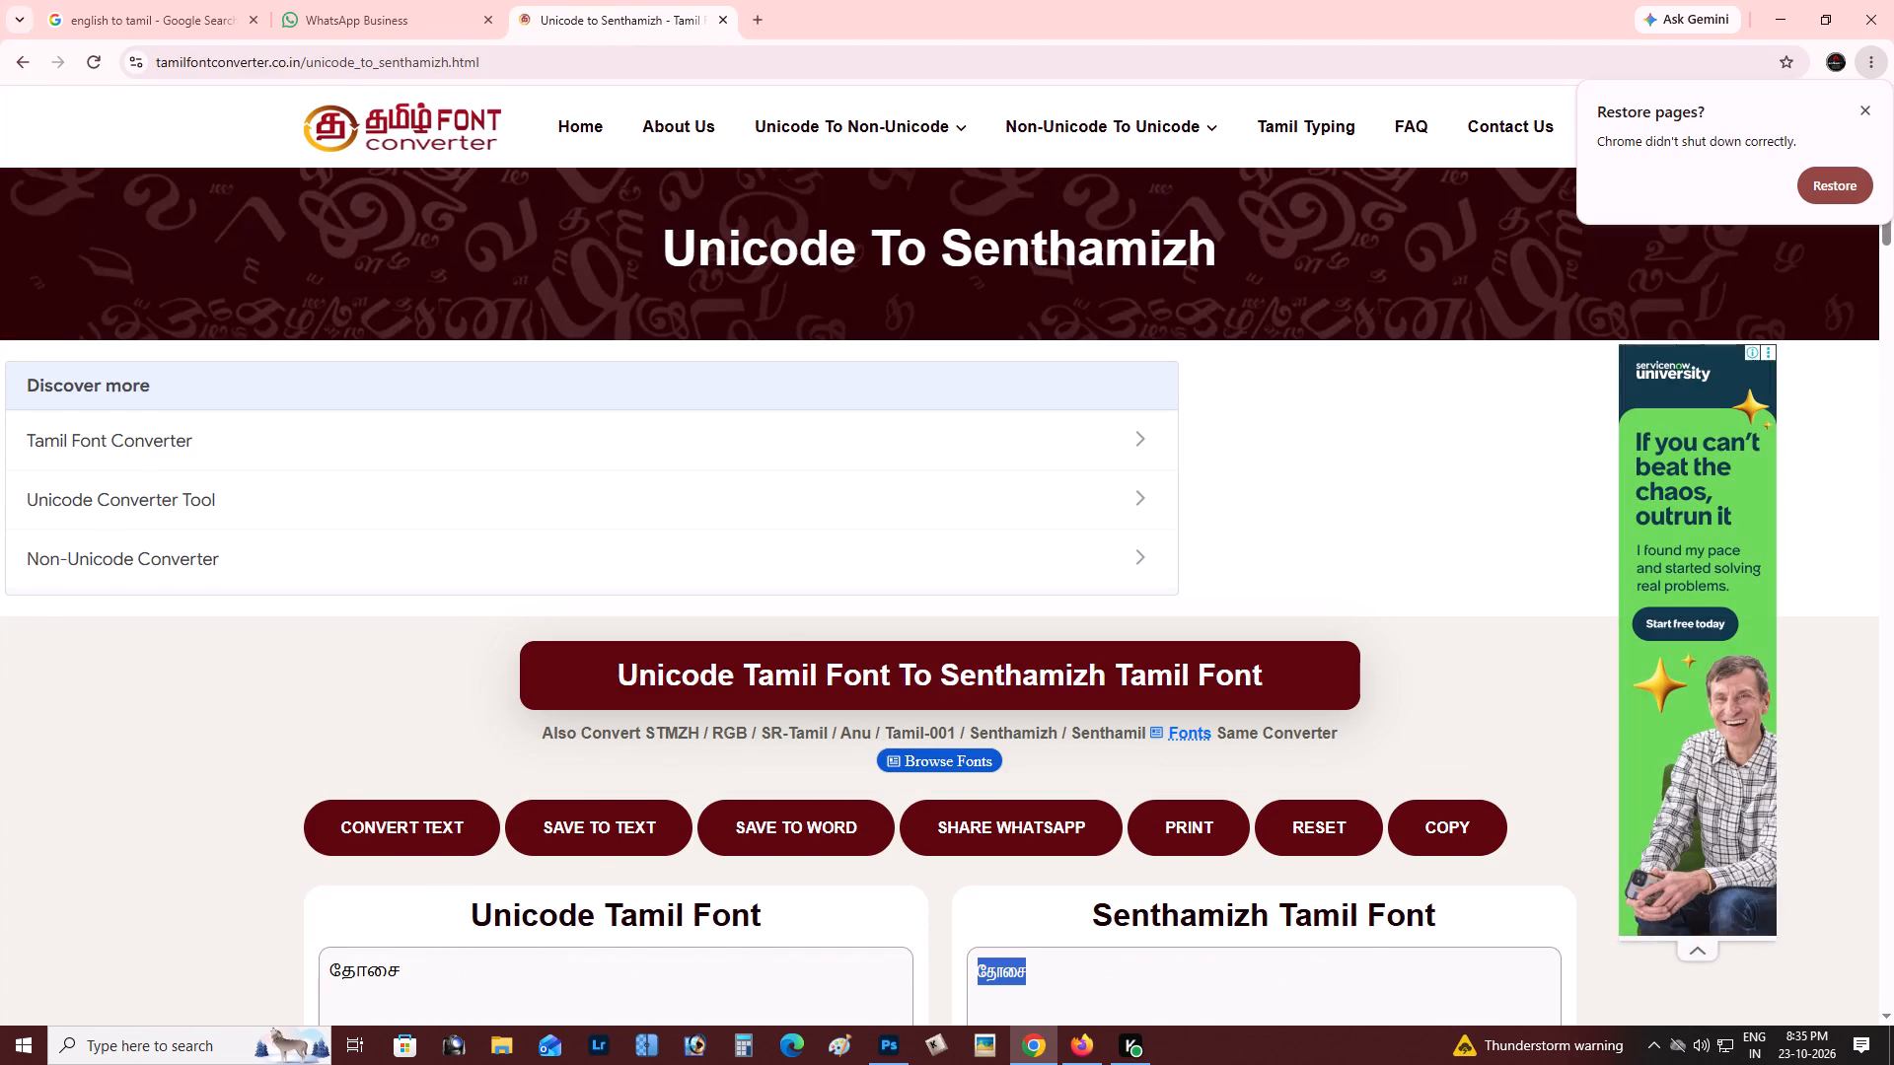
key(ctrl+x)
In Photoshop, replace the lower இட்லி copy's text with the Senthamizh-converted தோசை.
key(alt+Tab)
click(730, 715)
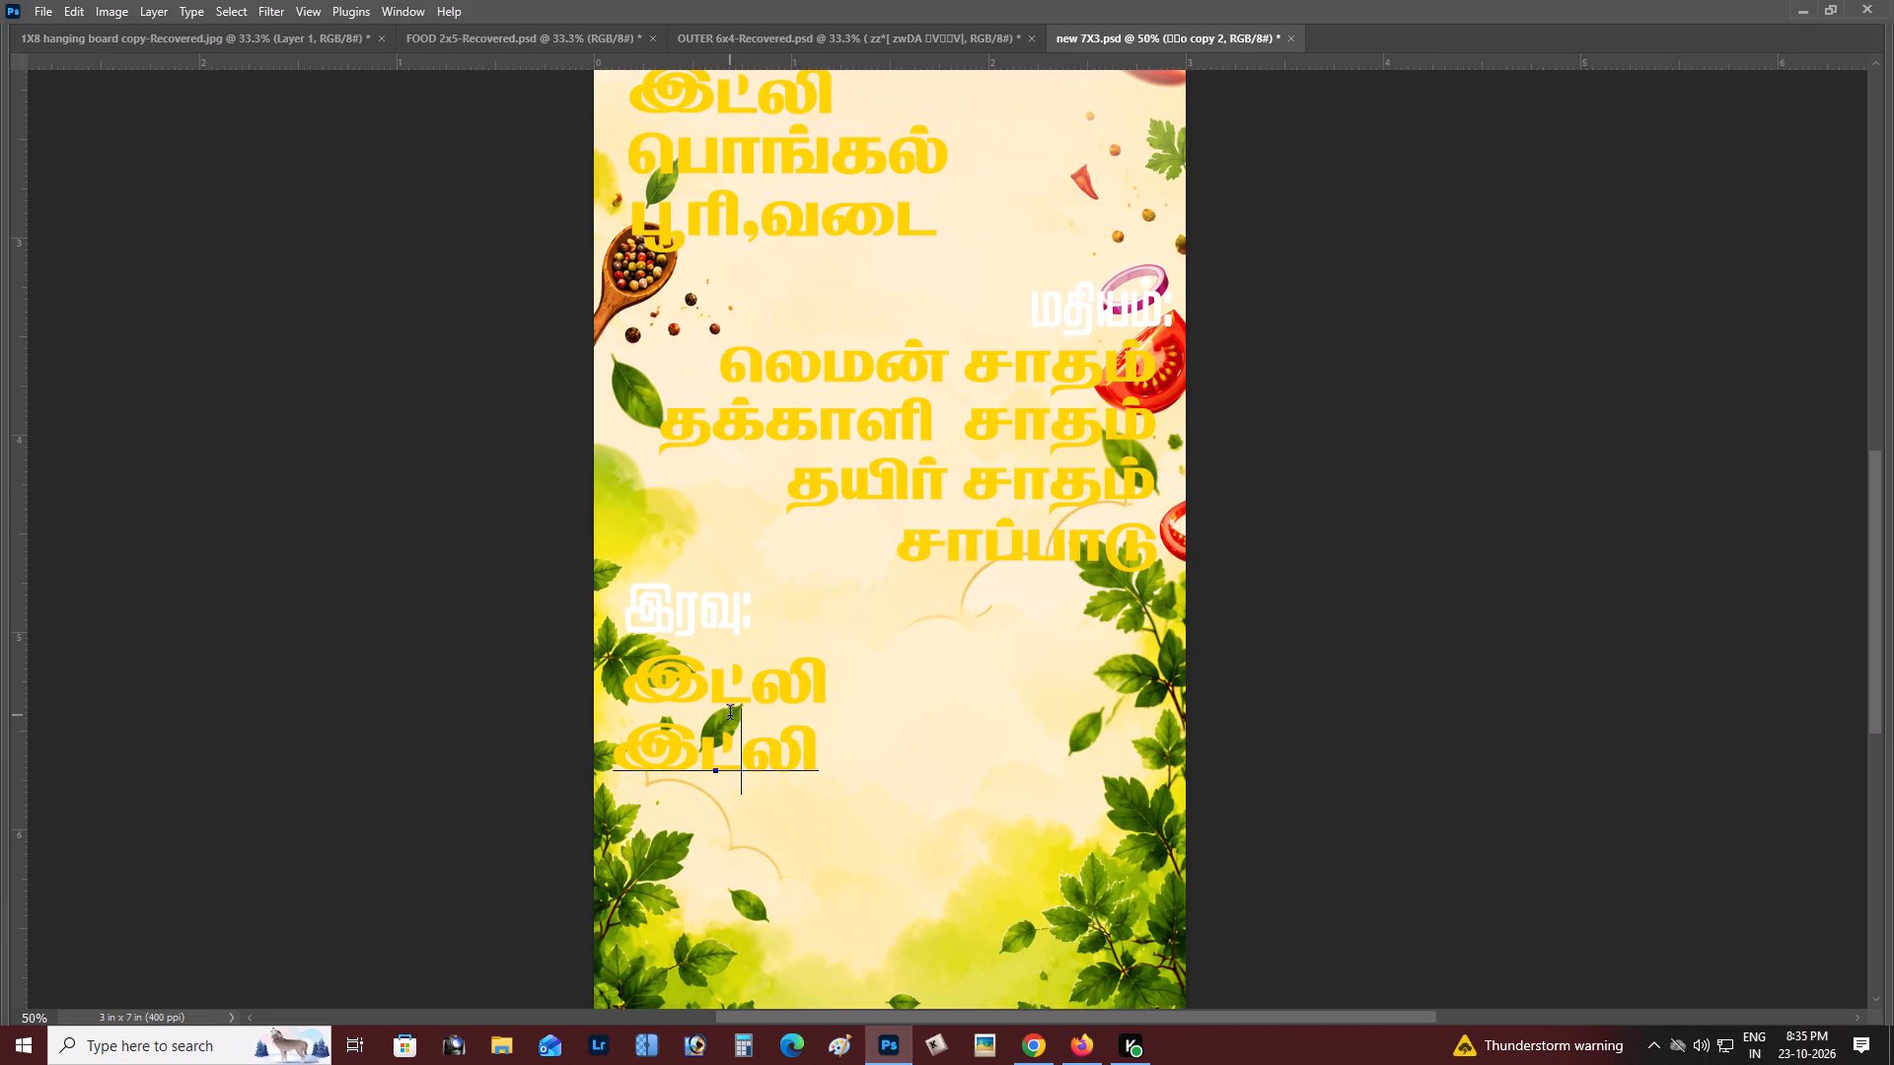
key(ctrl+a)
key(ctrl+v)
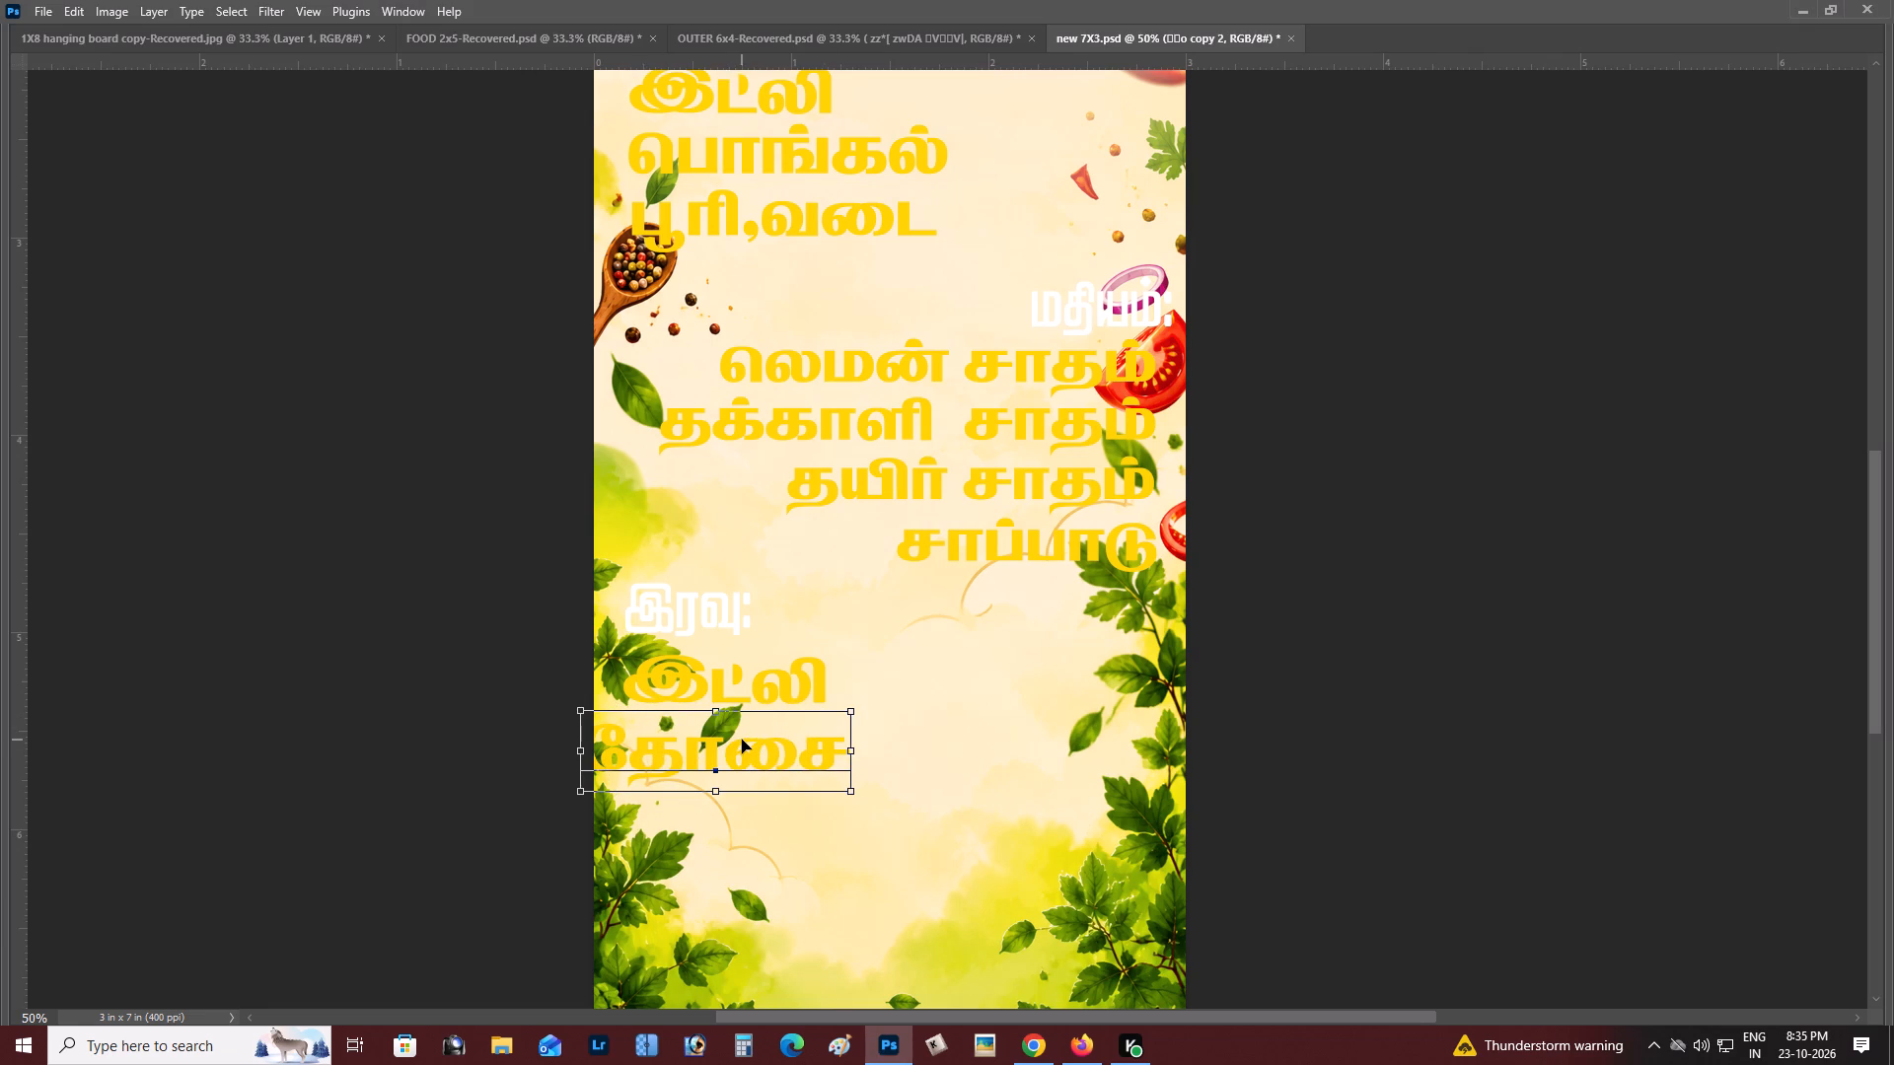
key(ctrl+Return)
Move the தோசை line so its start aligns with the இட்லி line above it.
key(v)
drag(722, 760, 776, 755)
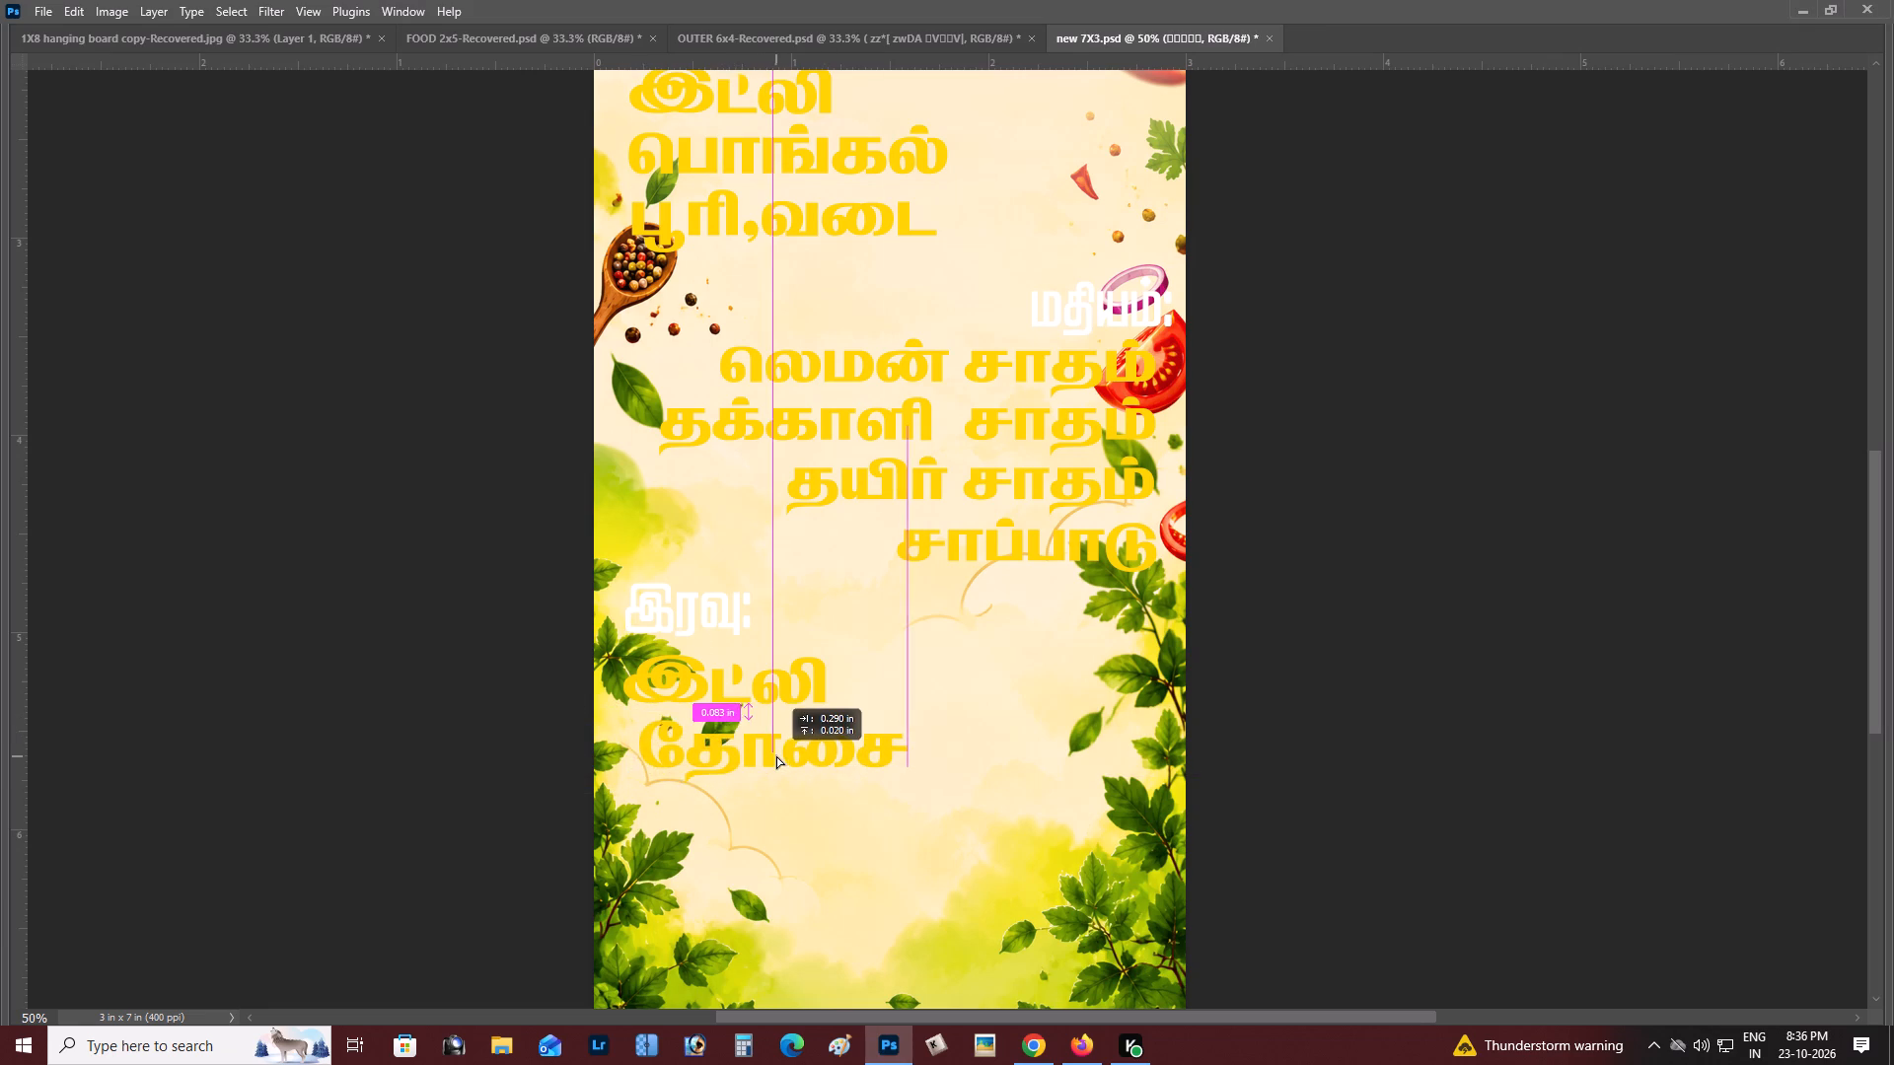
drag(776, 755, 763, 759)
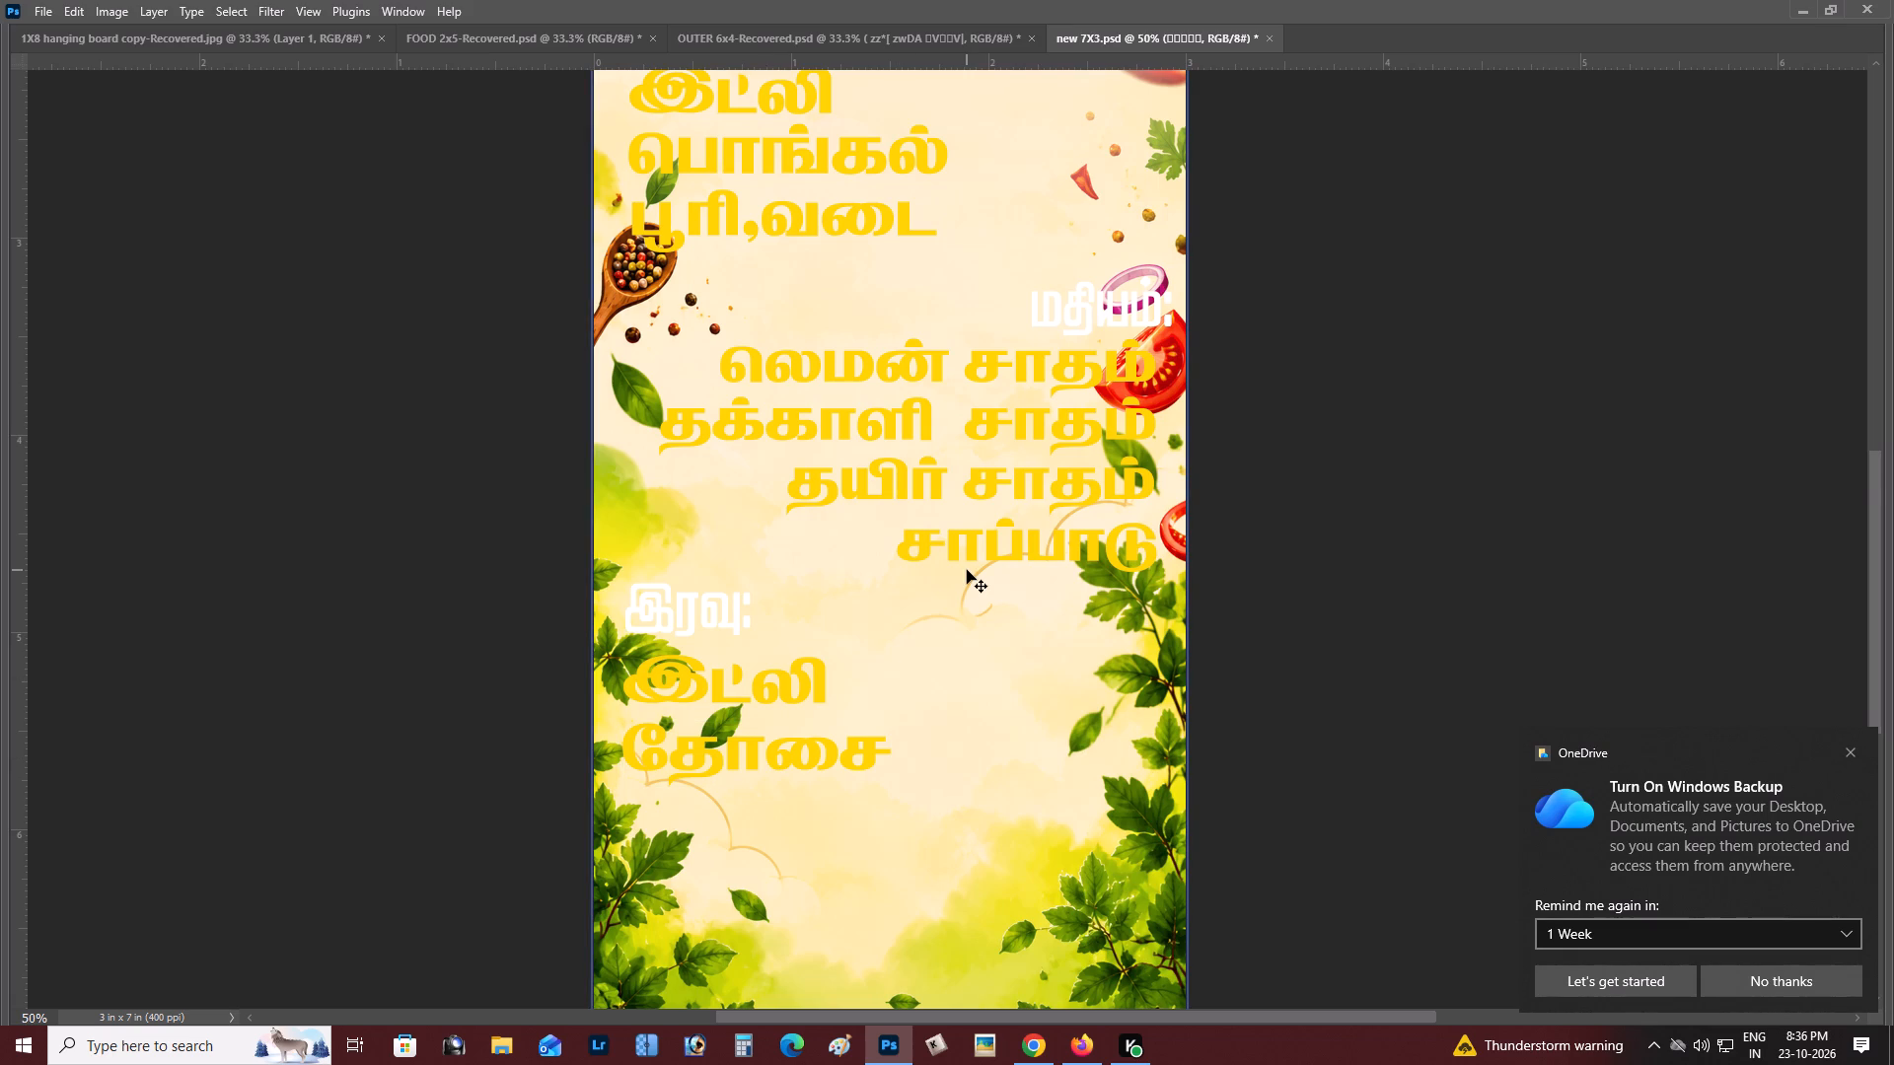
Return to the browser's search results and open the Unicode To Senthamizh converter on tamilfontconverter.com.
key(alt+Tab)
click(1052, 646)
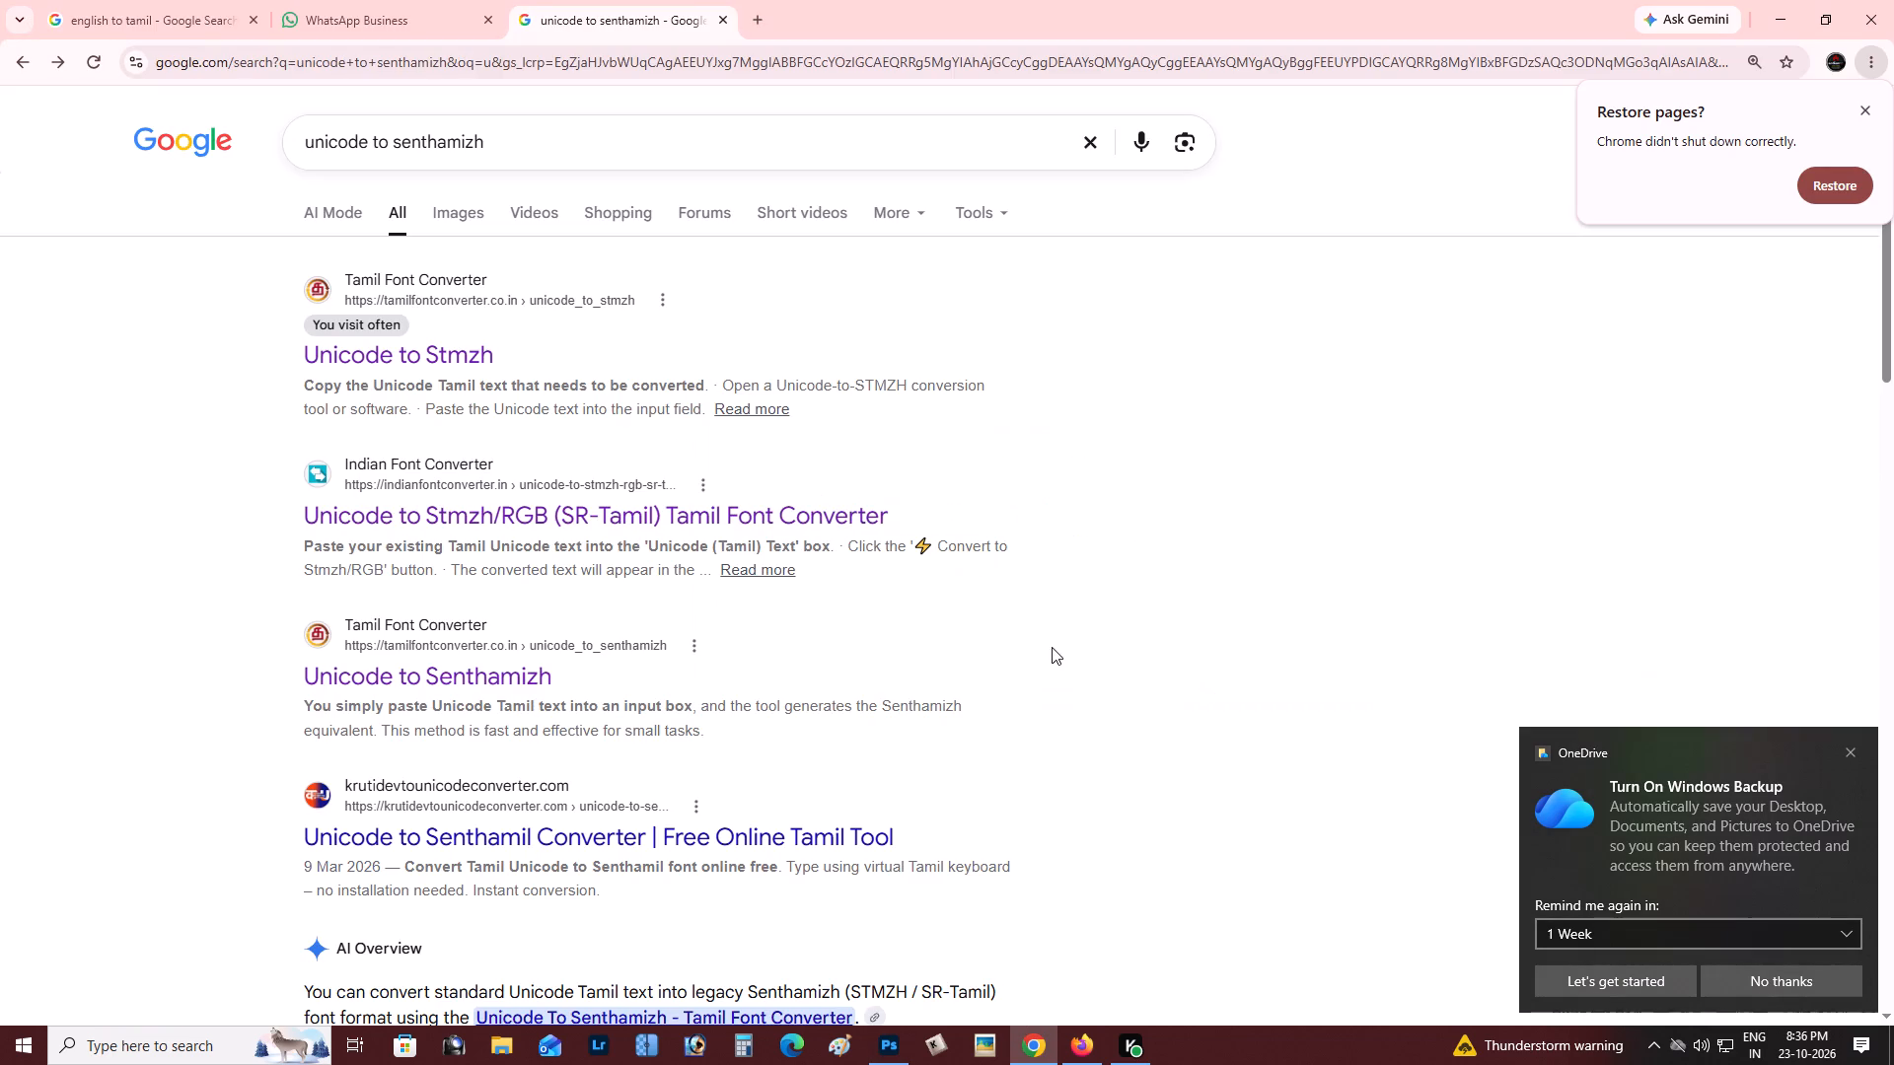
scroll(430, 544, down, 1)
click(433, 532)
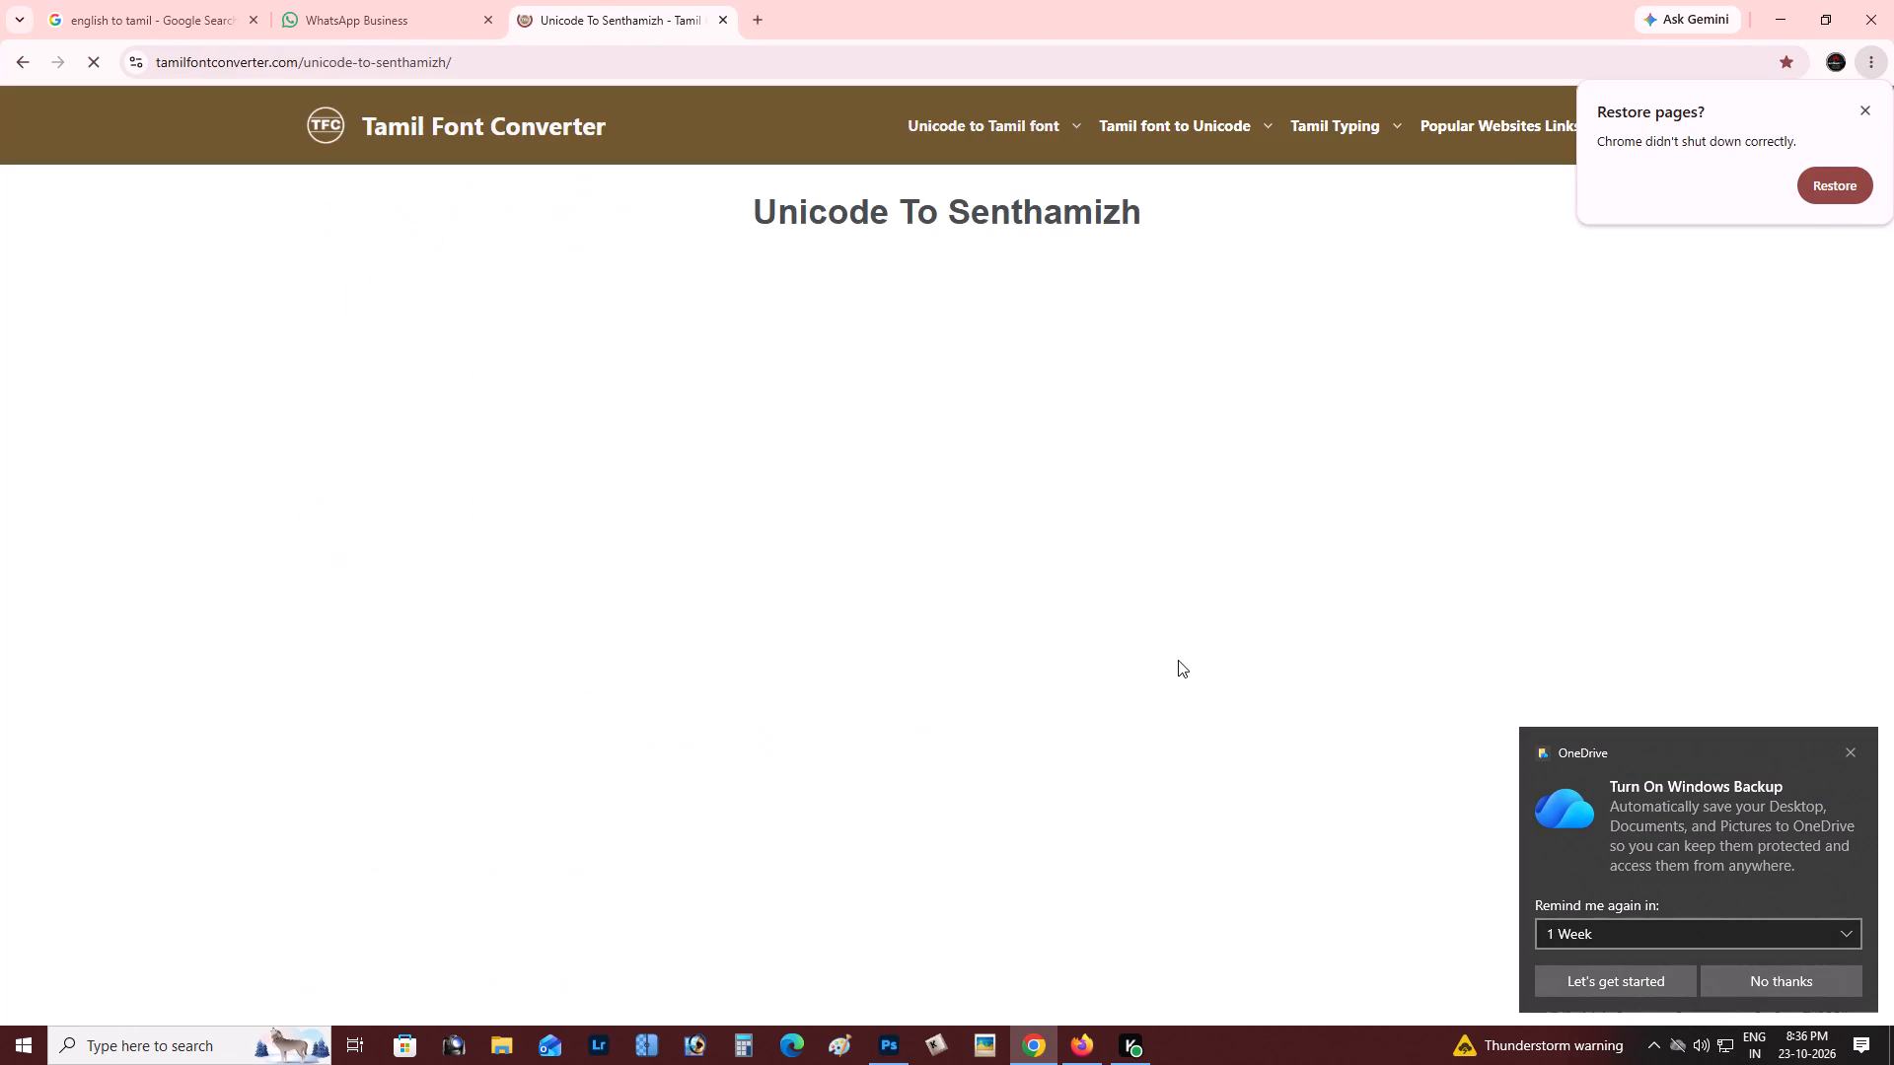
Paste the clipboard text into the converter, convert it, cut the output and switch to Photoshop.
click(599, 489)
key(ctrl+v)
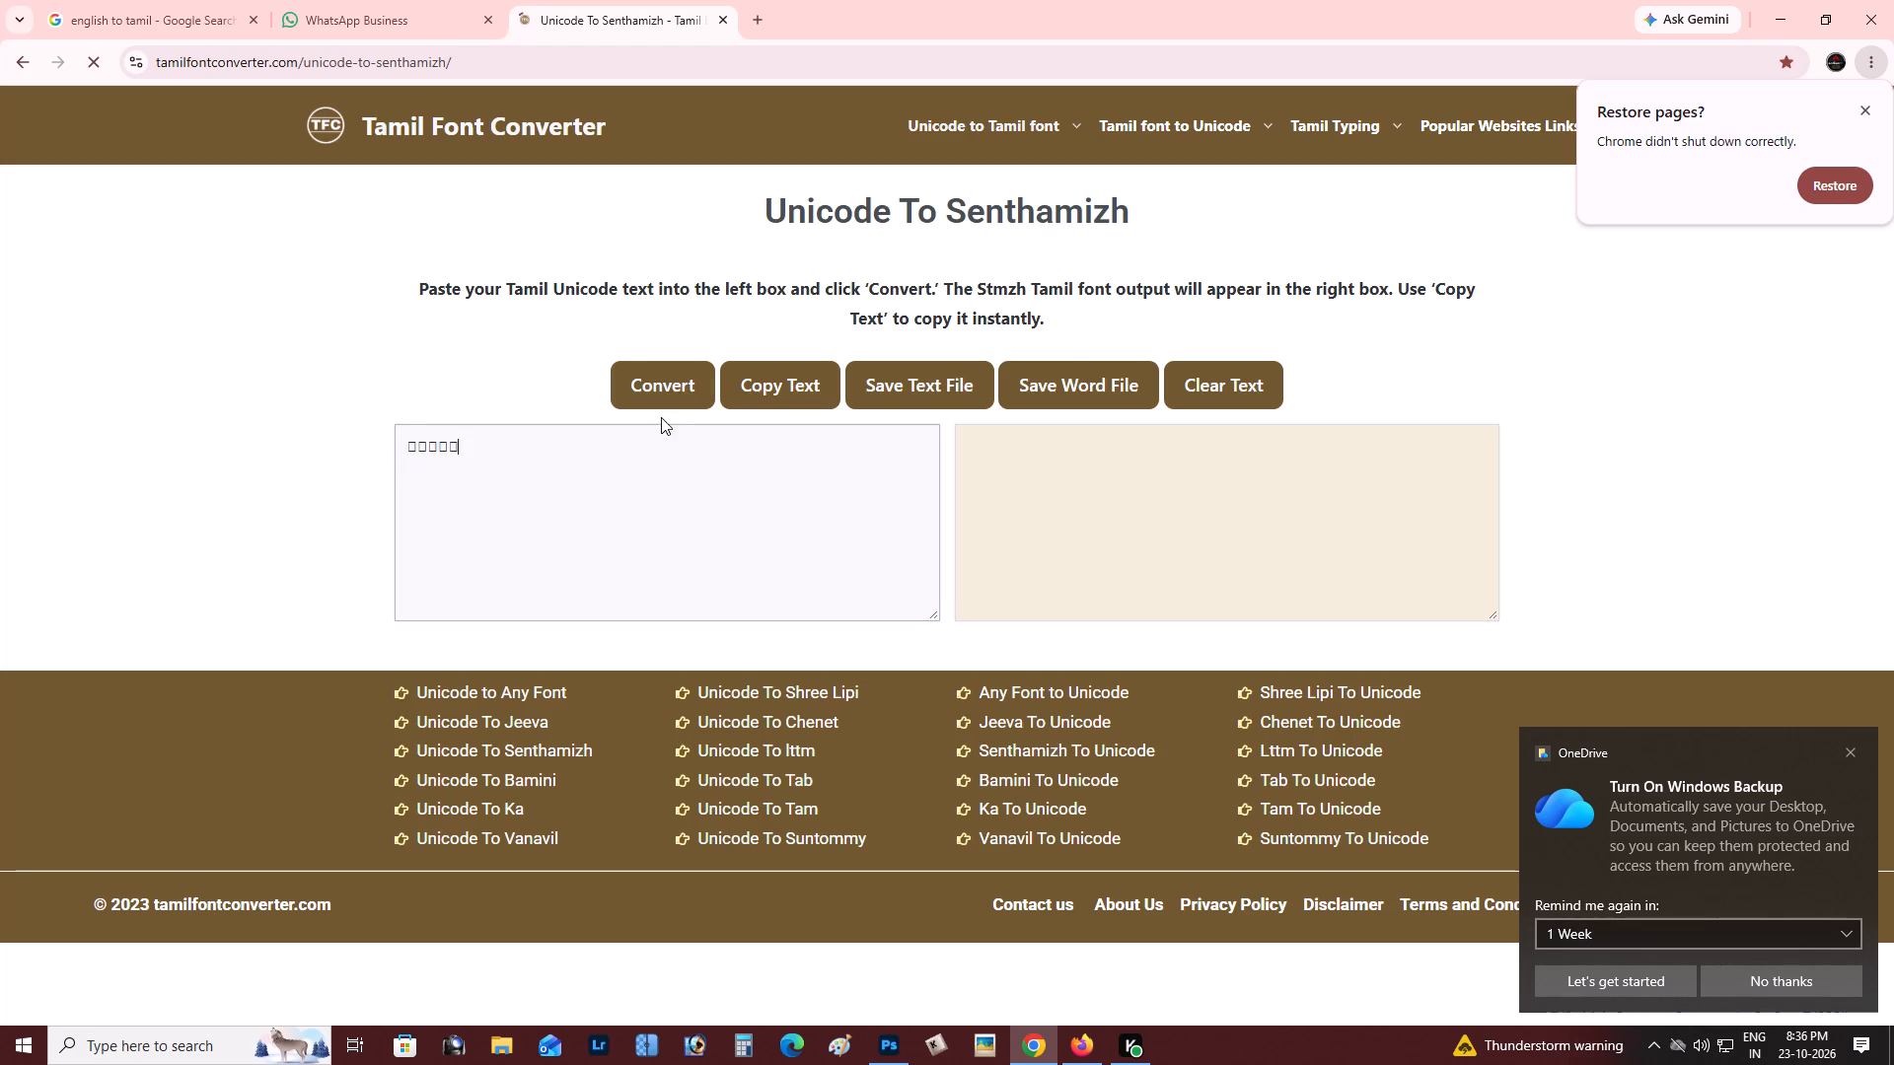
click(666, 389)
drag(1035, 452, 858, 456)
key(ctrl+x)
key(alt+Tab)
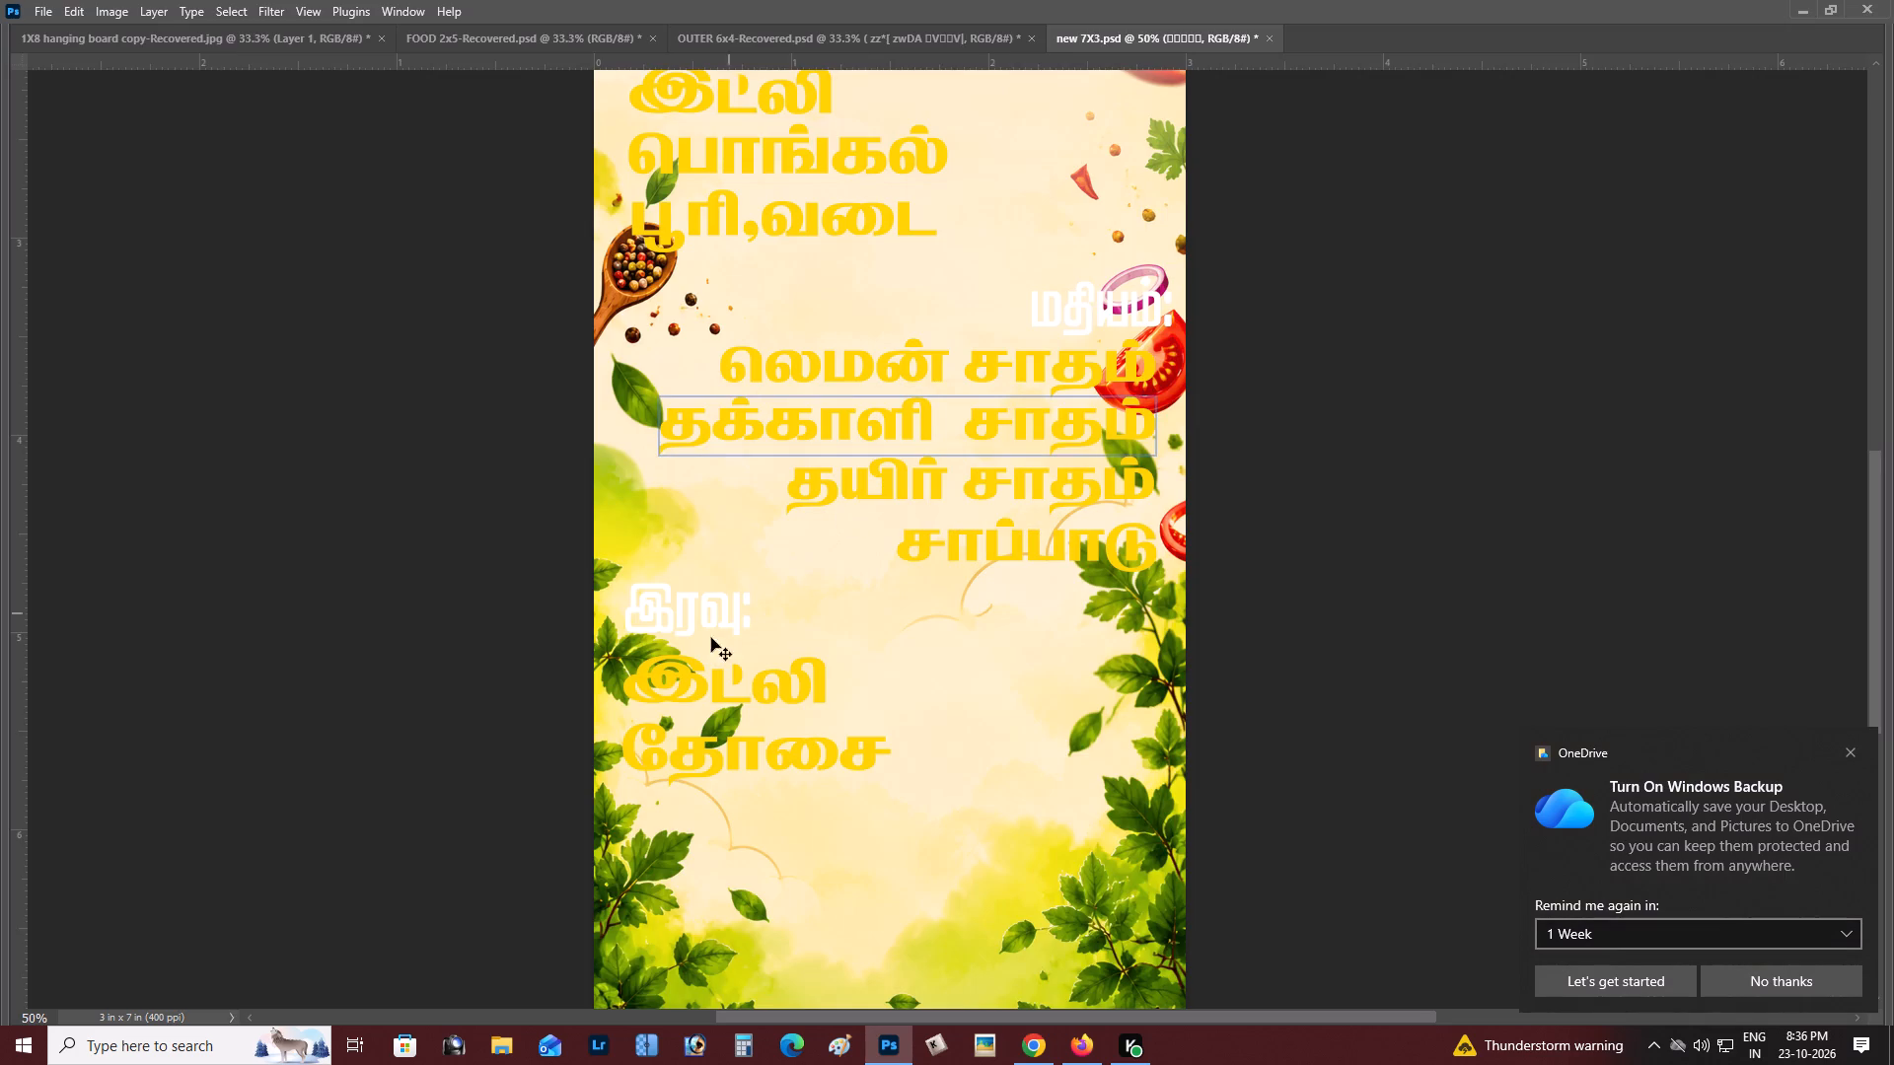
Switch to the browser's English-to-Tamil translation page, enter "sapathi" as Tamil input and cut the resulting சப்பாத்தி.
key(alt+Tab)
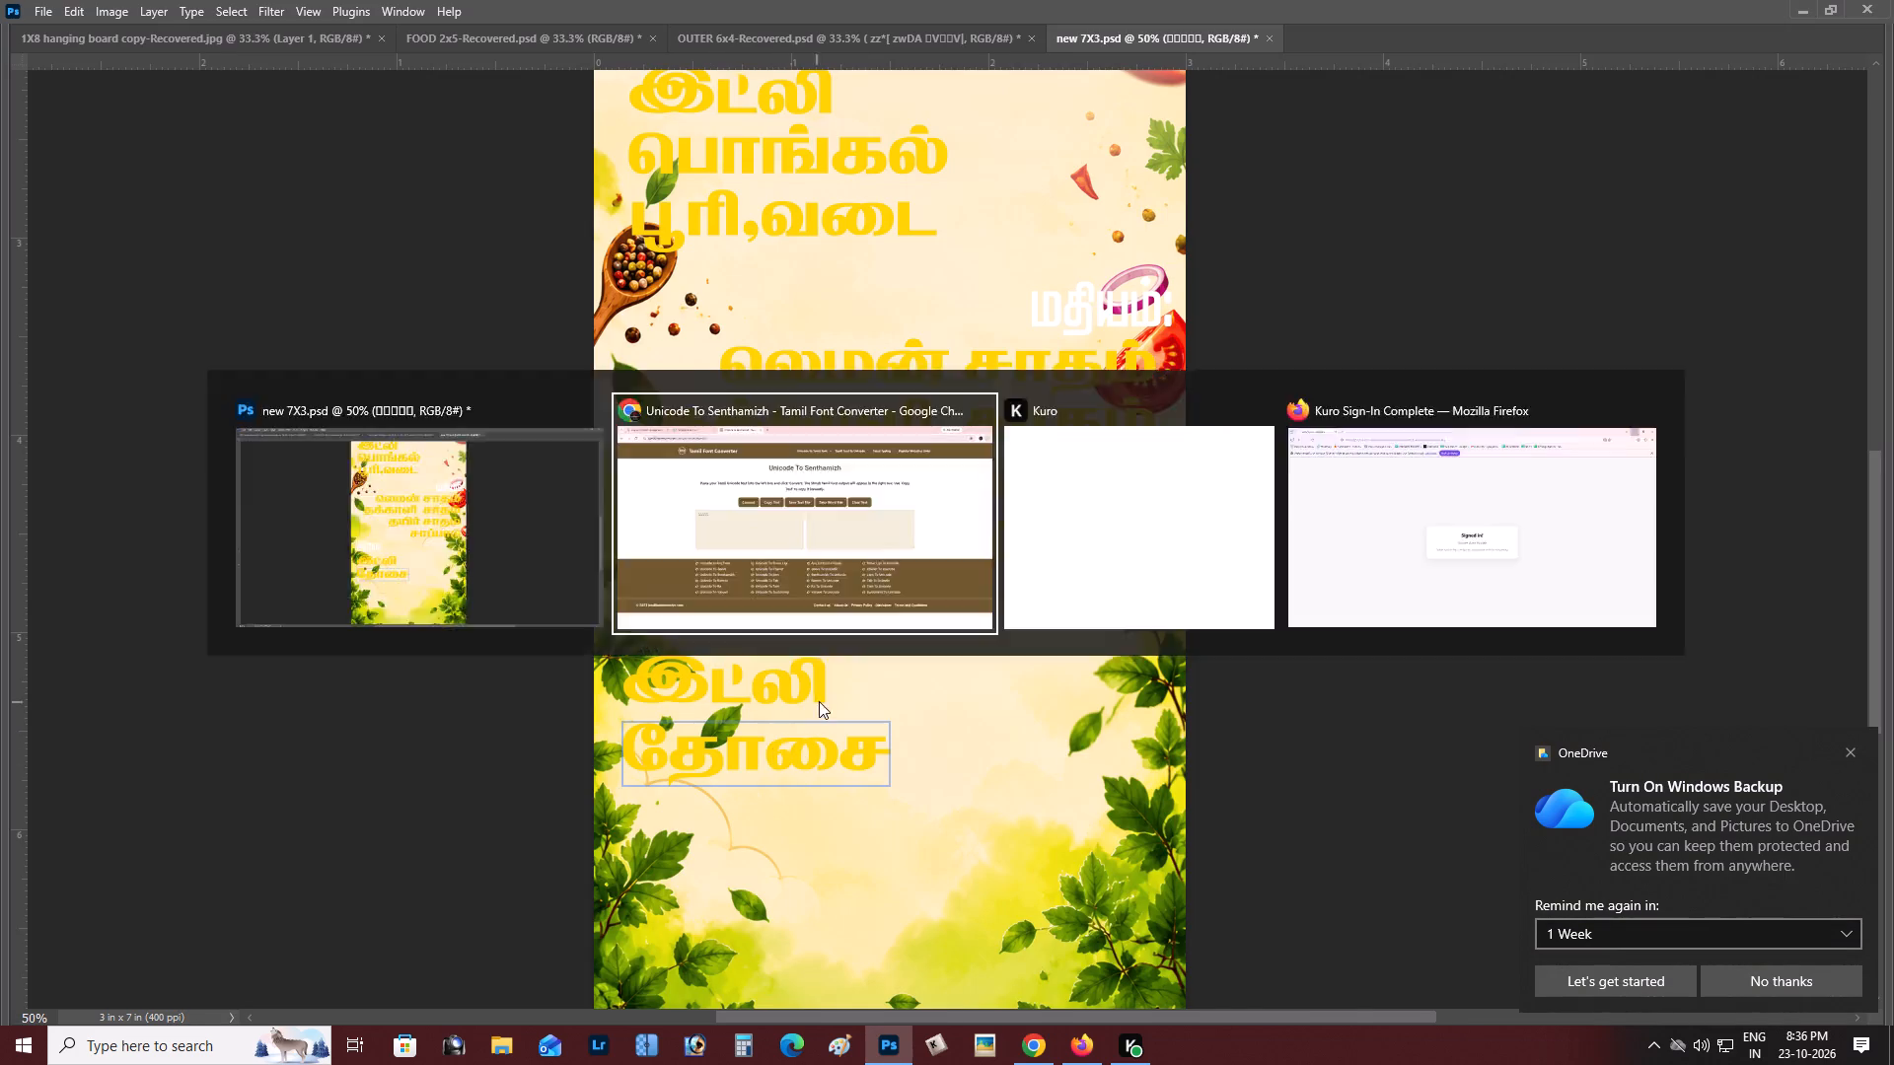
click(176, 0)
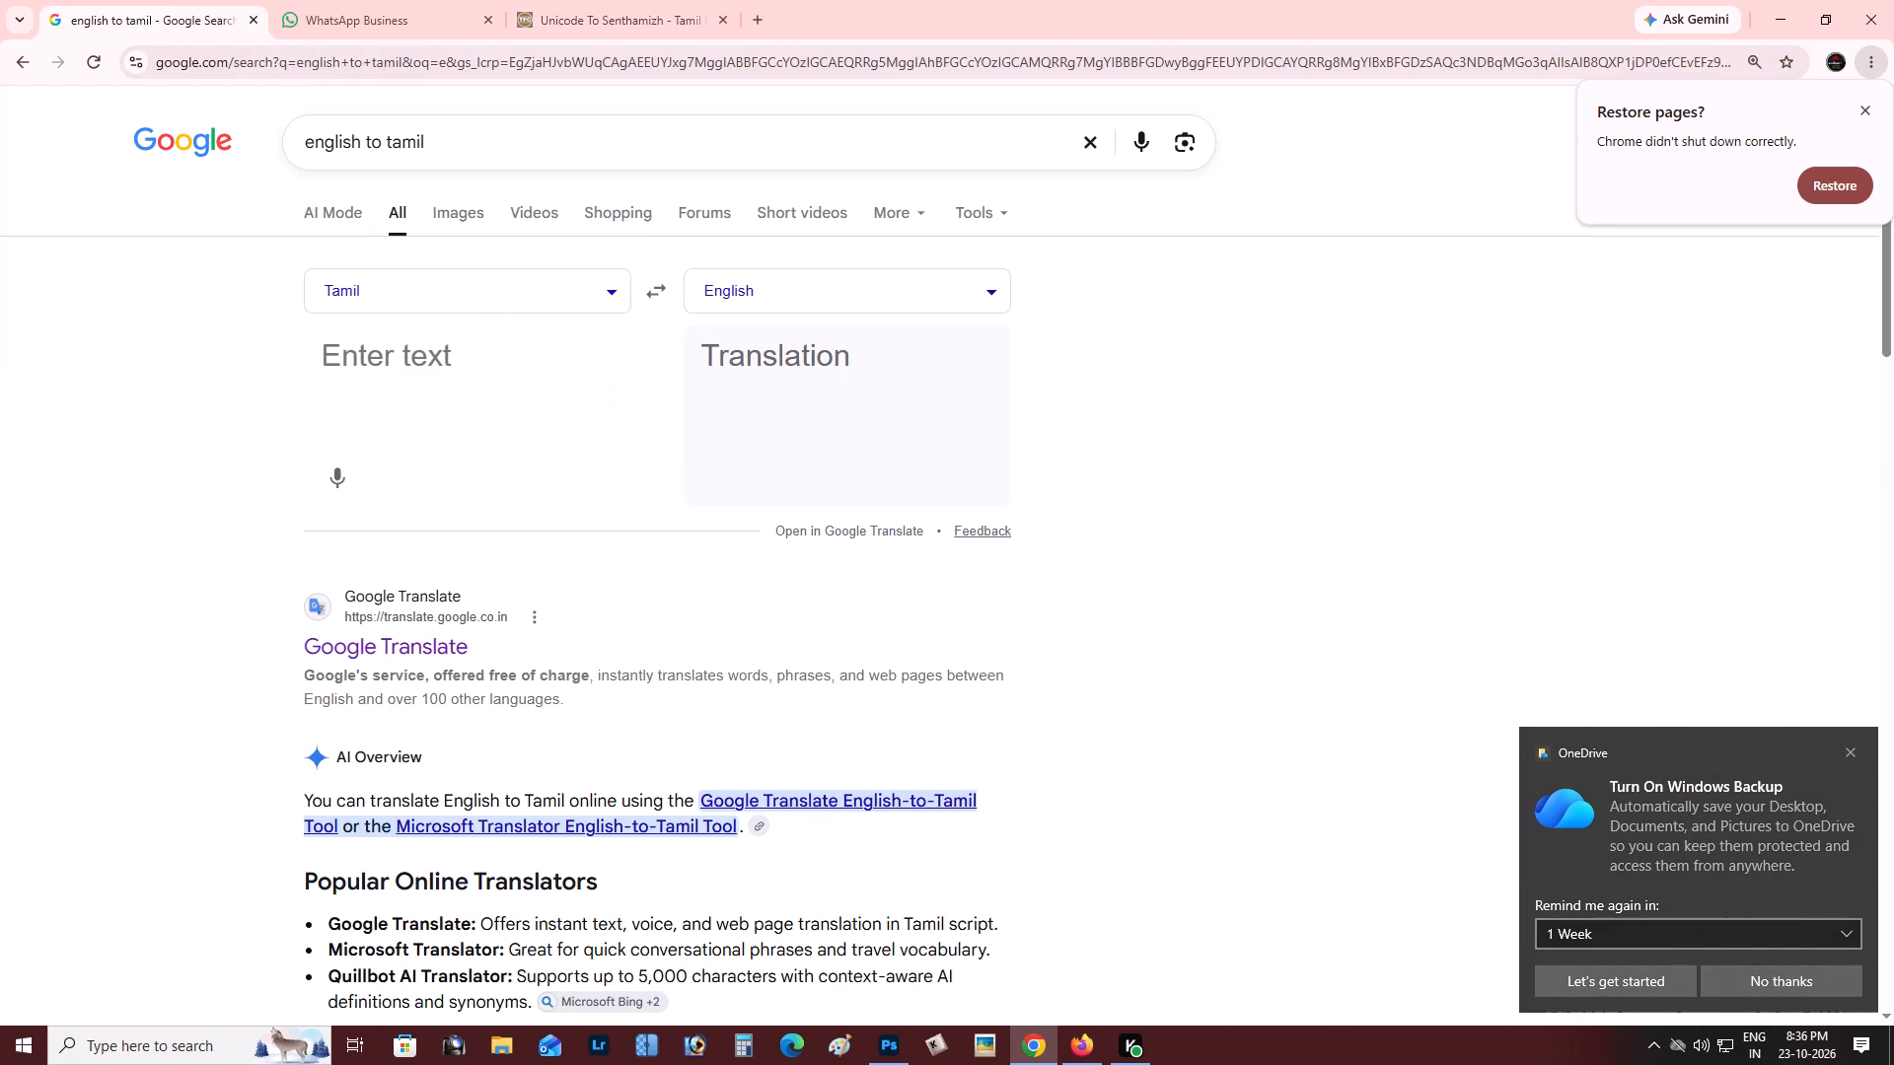
text(sapathi)
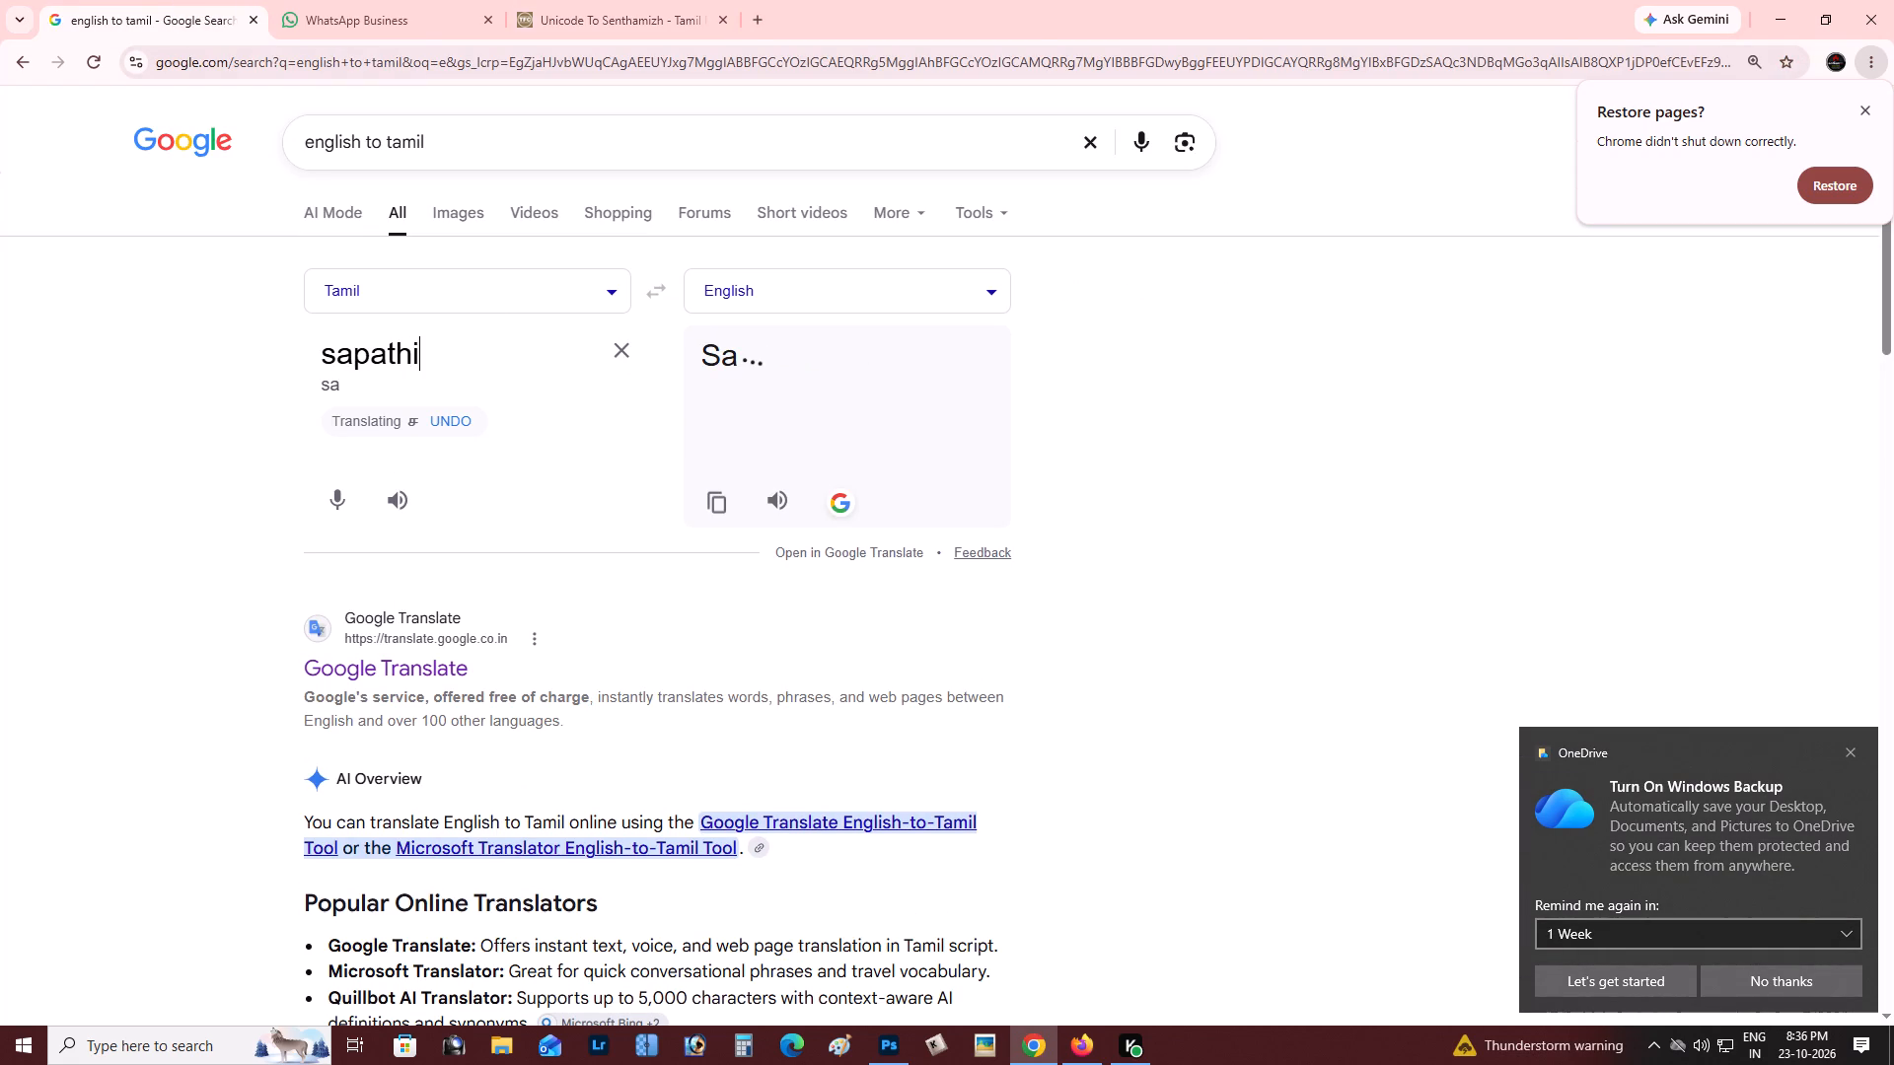
click(428, 396)
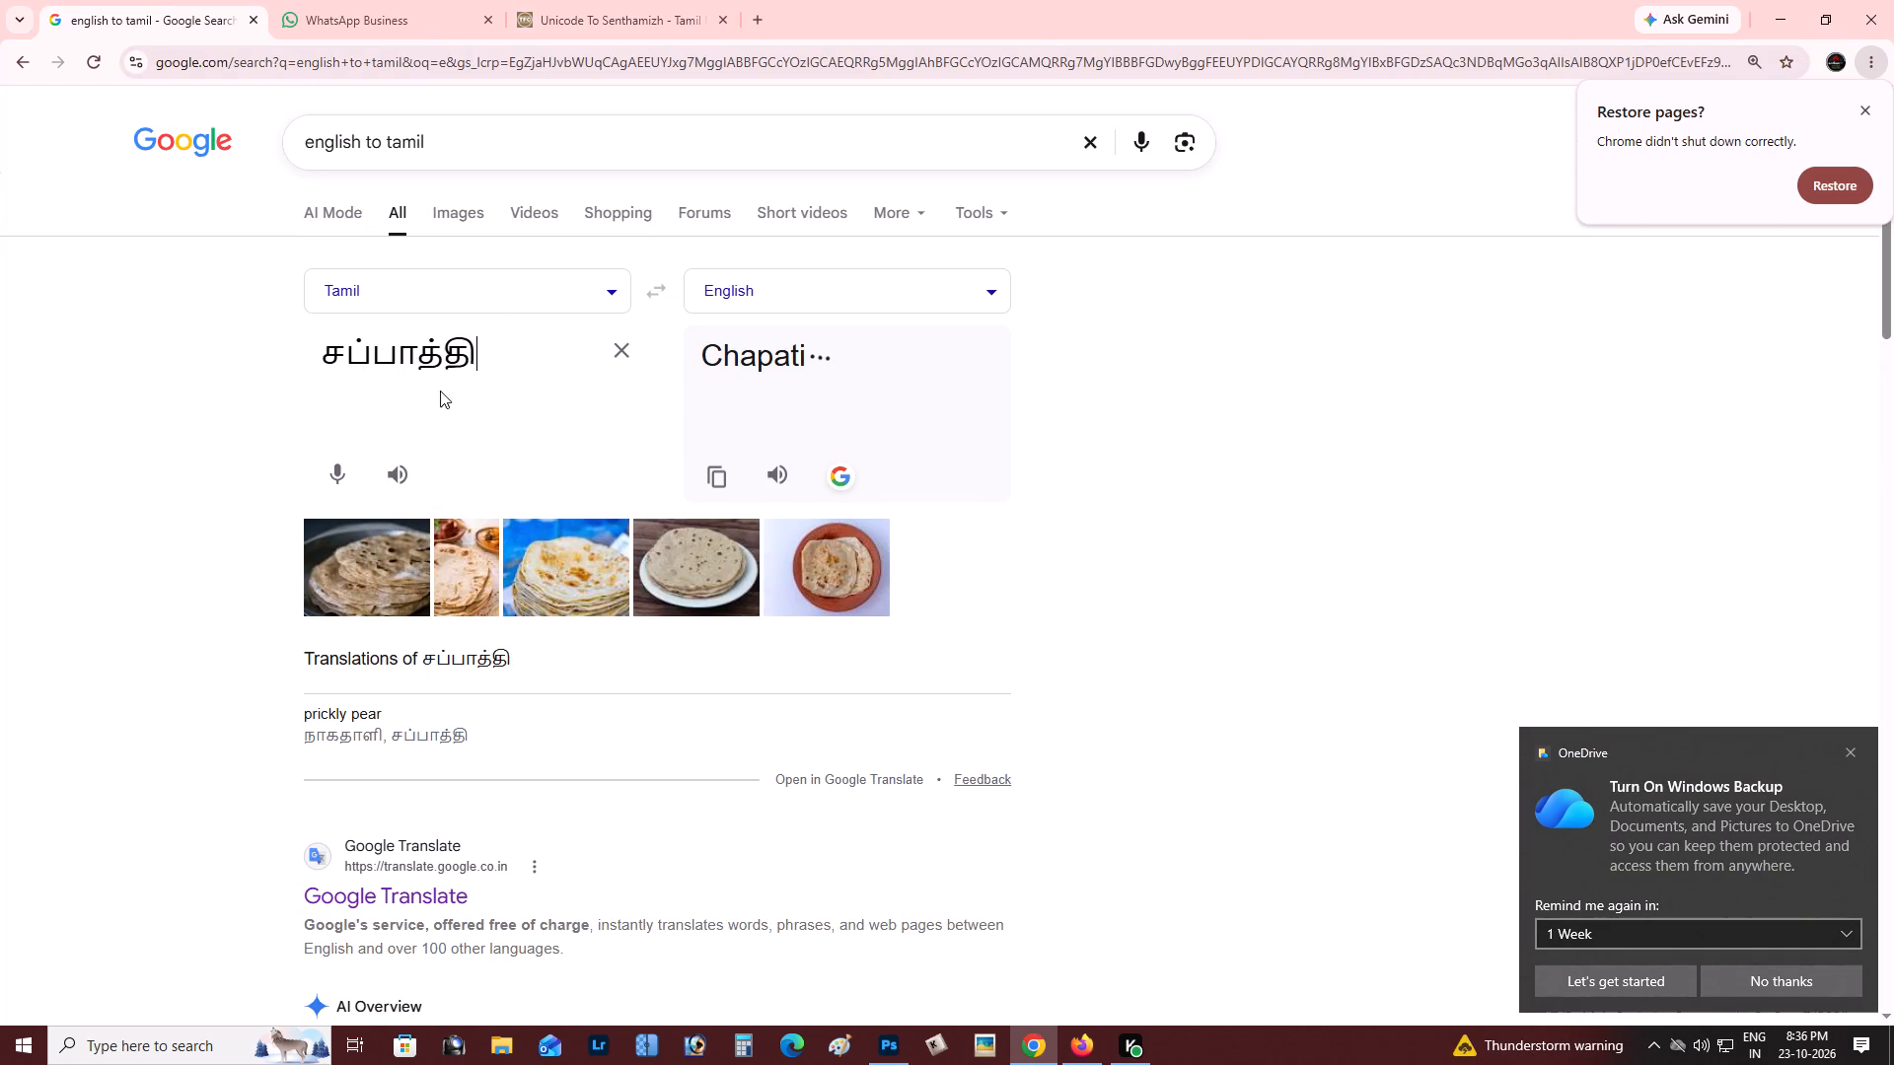
drag(522, 355, 191, 315)
key(ctrl+x)
Replace the old text in the Unicode To Senthamizh converter with சப்பாத்தி, convert it, cut the output and switch to Photoshop.
click(594, 12)
drag(529, 492, 248, 428)
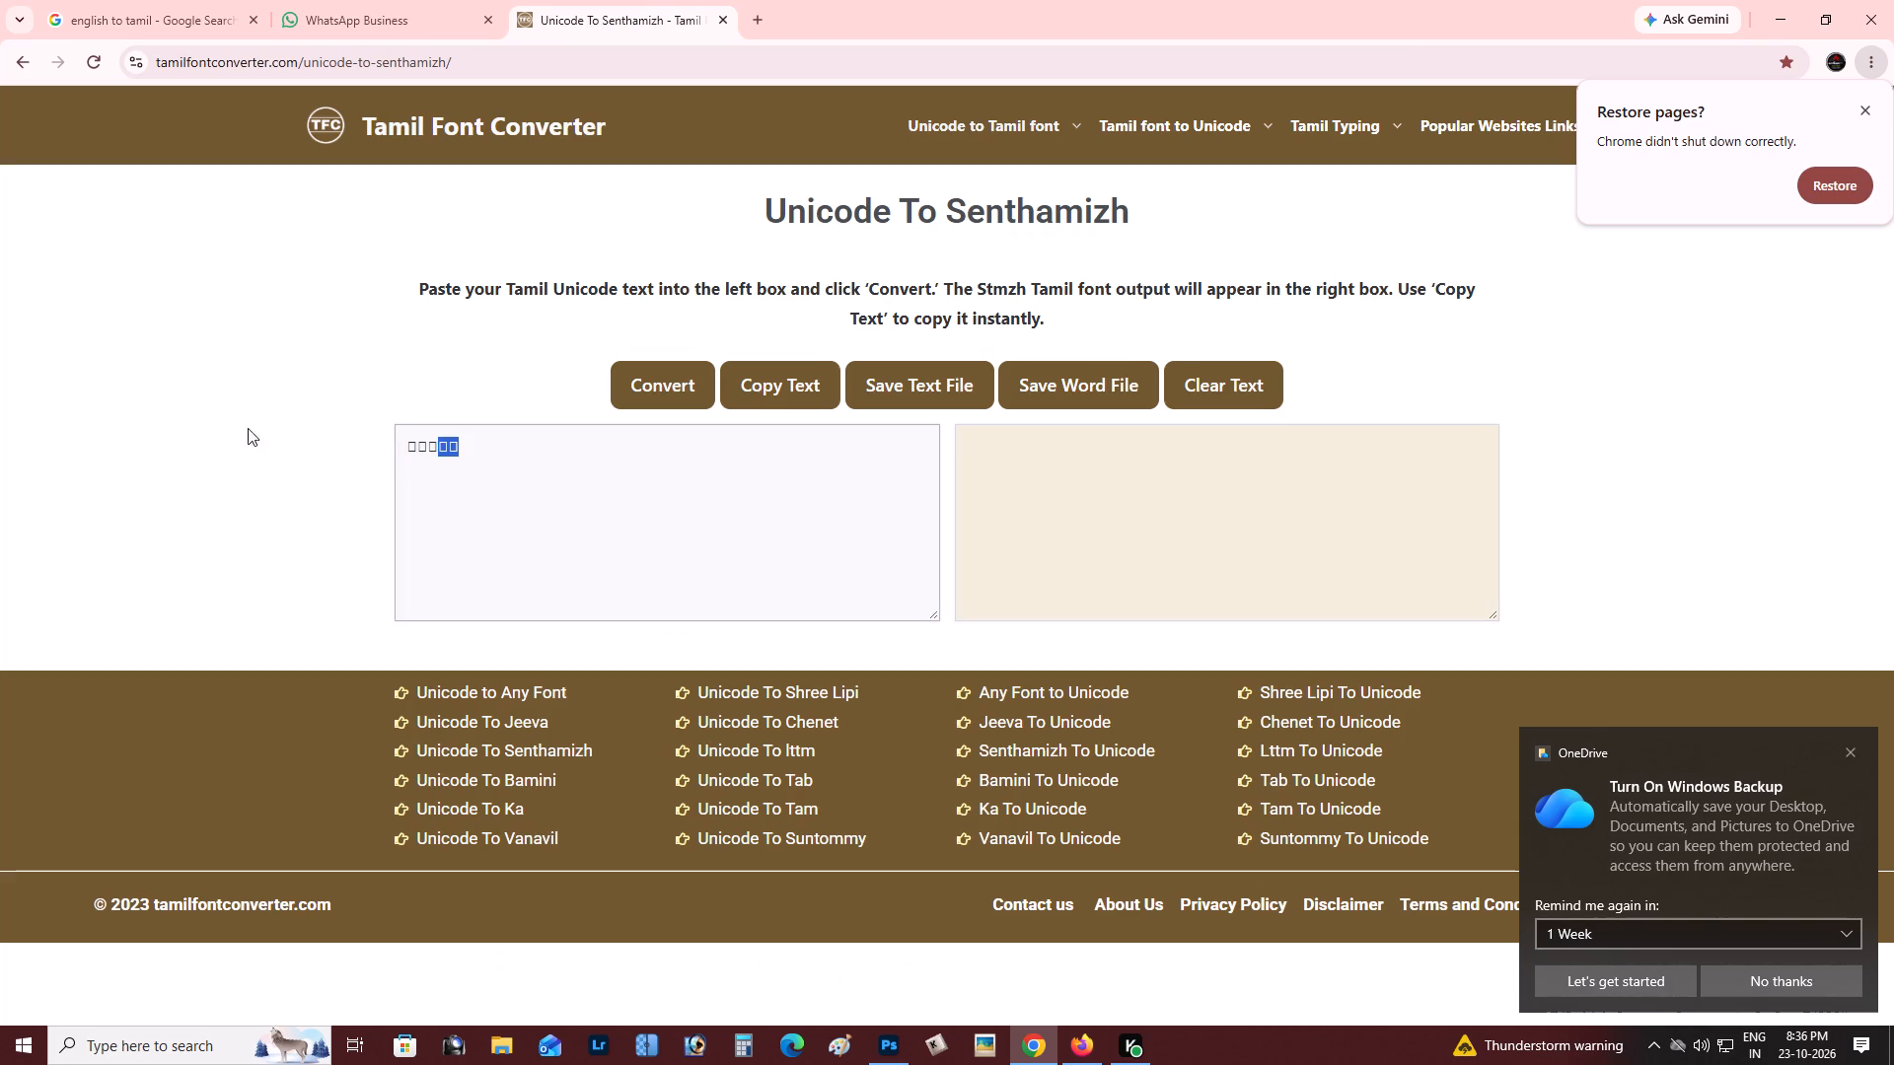
drag(248, 428, 236, 428)
key(ctrl+v)
click(672, 404)
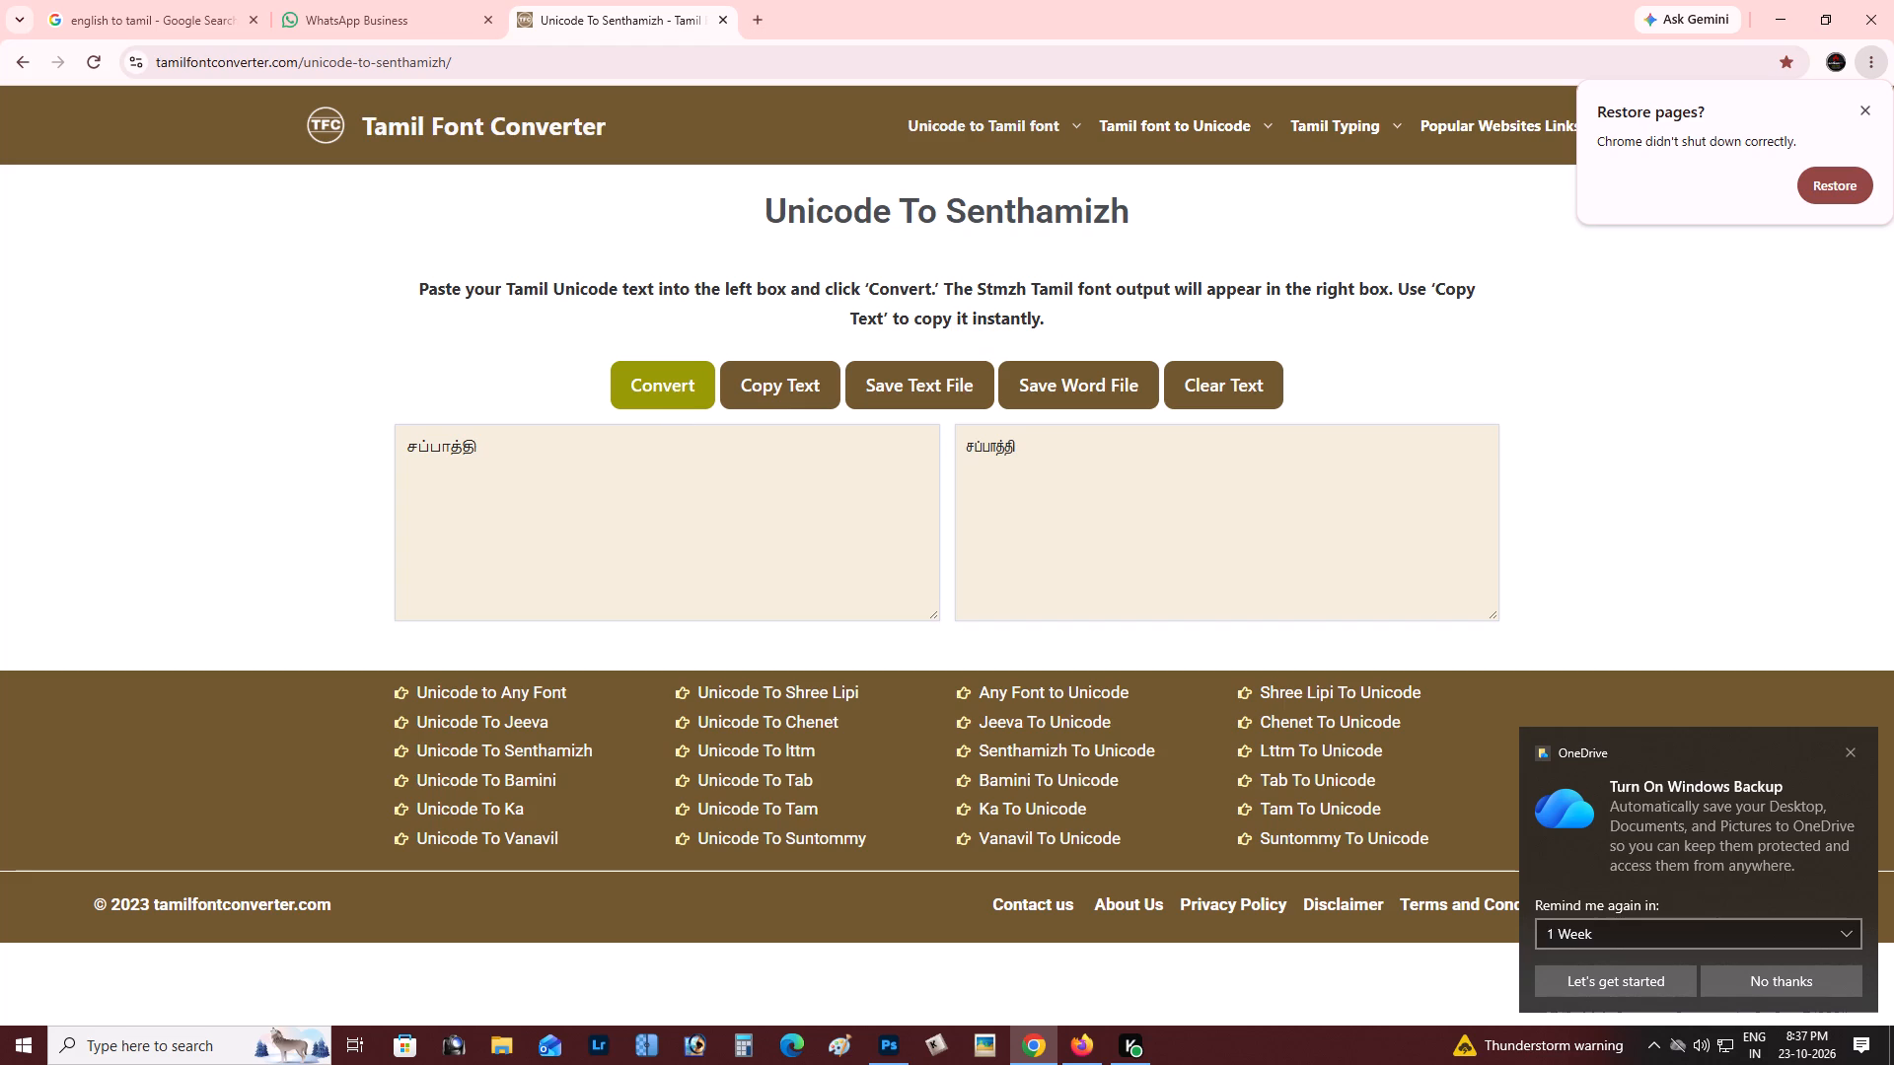
key(alt+Tab)
key(alt+Tab)
drag(1016, 430, 880, 412)
key(ctrl+x)
key(alt+Tab)
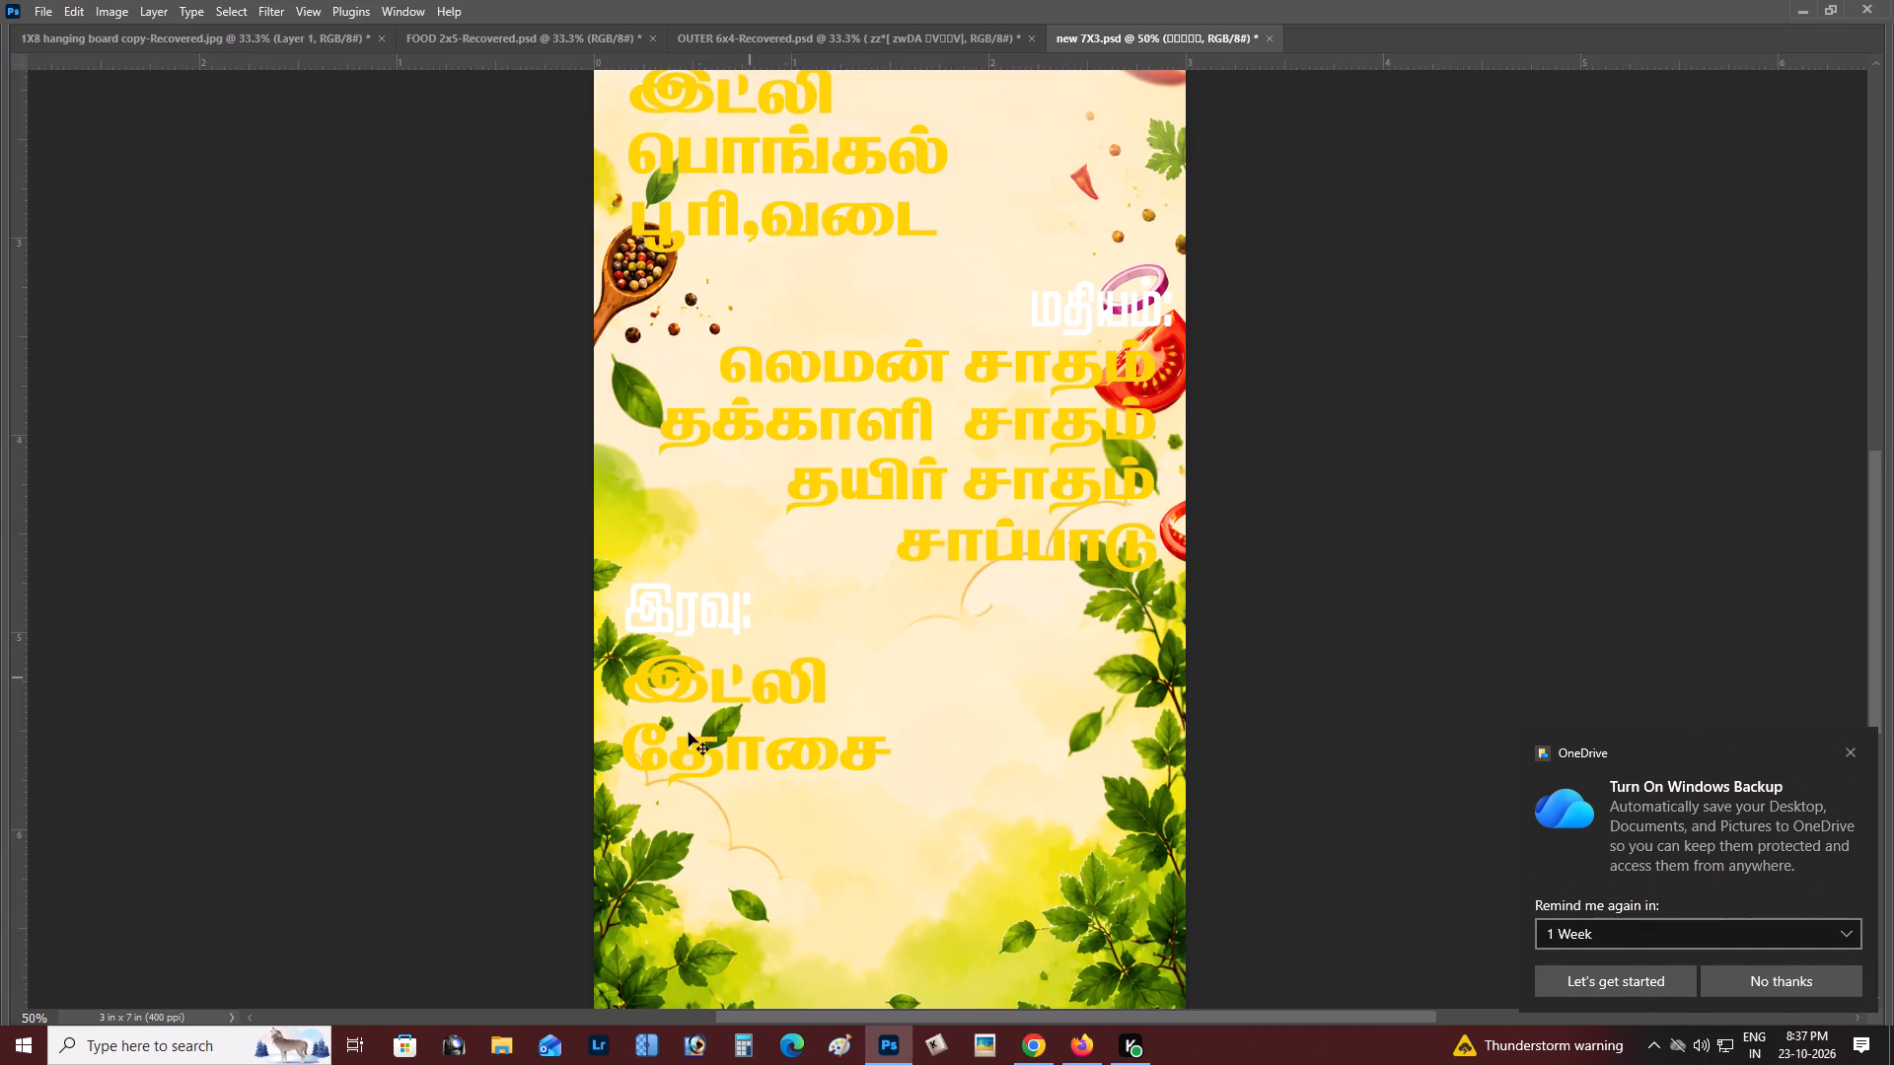
Duplicate the தோசை line under இரவு: and move the copy straight down to form the third dinner line.
key(v)
right_click(780, 749)
click(819, 760)
key(ctrl+j)
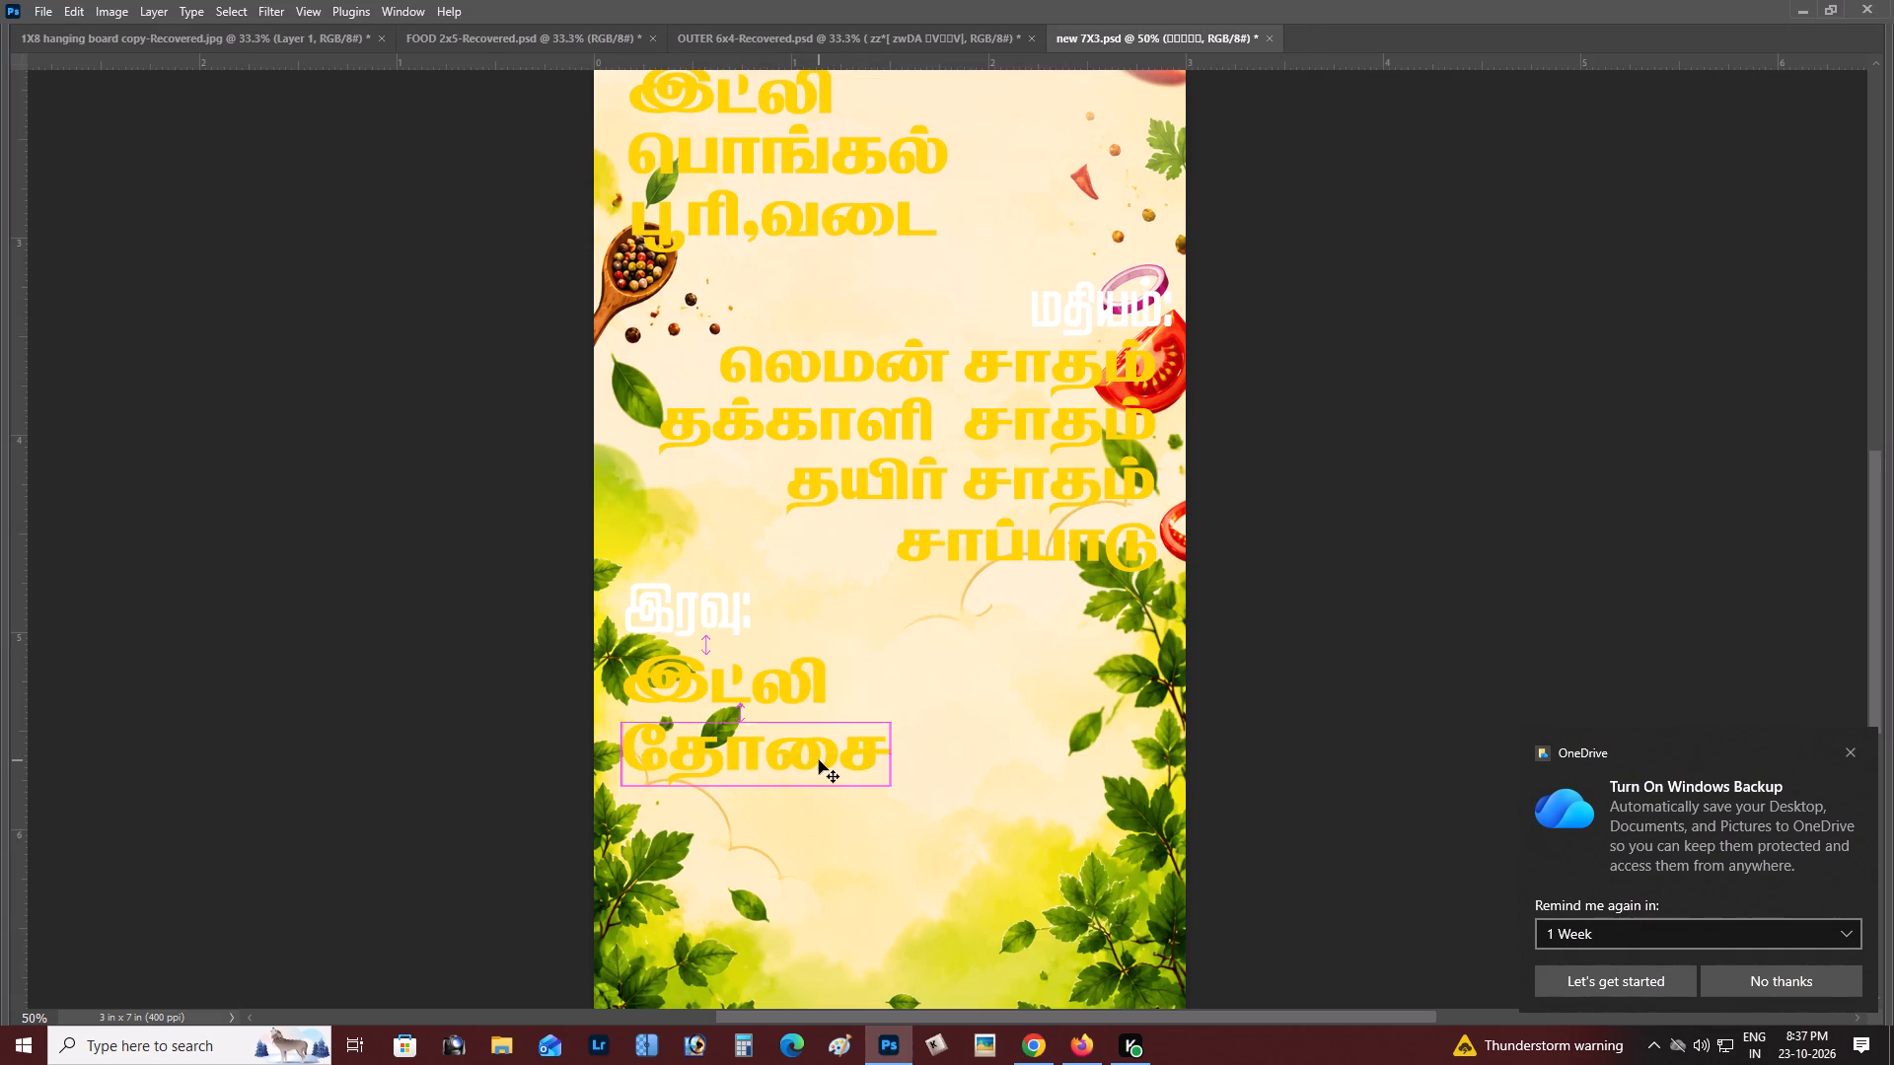
key(shift+Down)
key(shift+Down)
key(shift+Down)
key(shift+Down)
key(shift+Down)
key(shift+Down)
key(shift+Down)
key(shift+Down)
key(shift+Down)
key(shift+Down)
key(shift+Down)
key(shift+Down)
key(shift+Down)
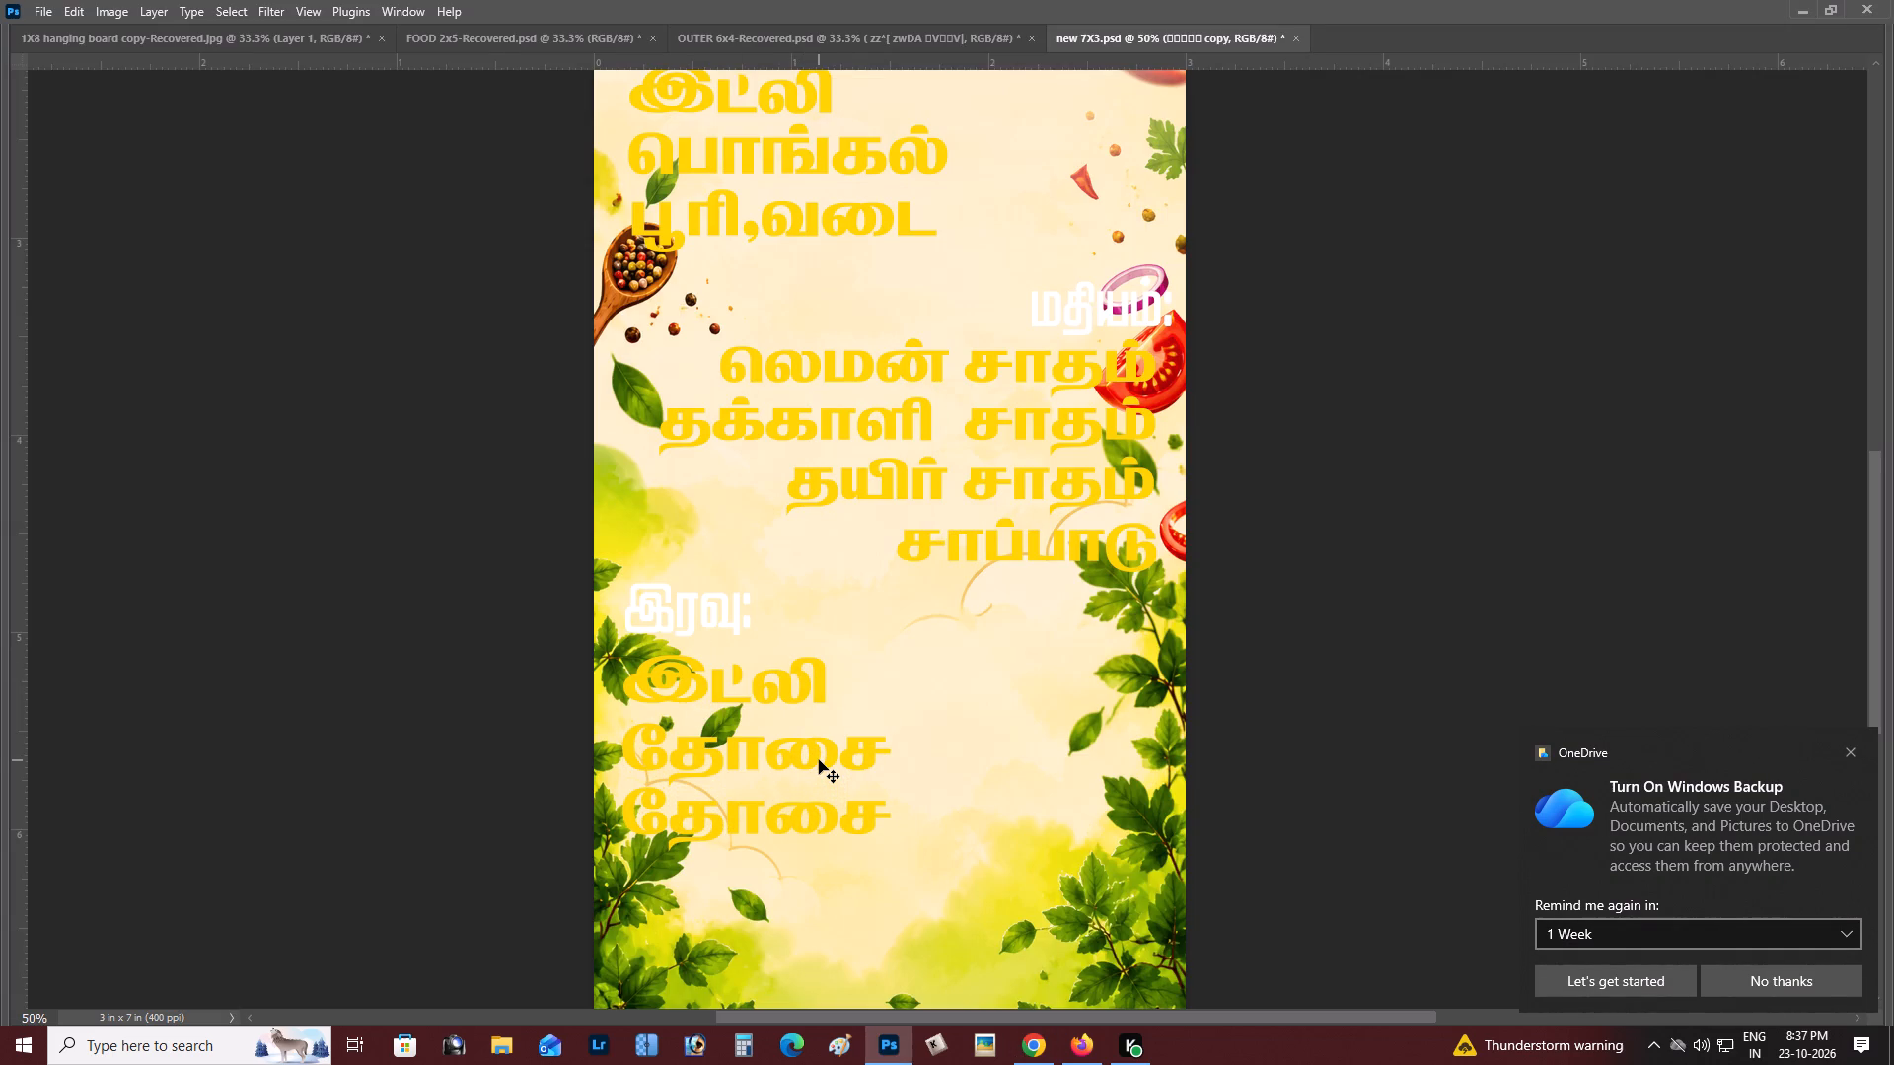
key(Down)
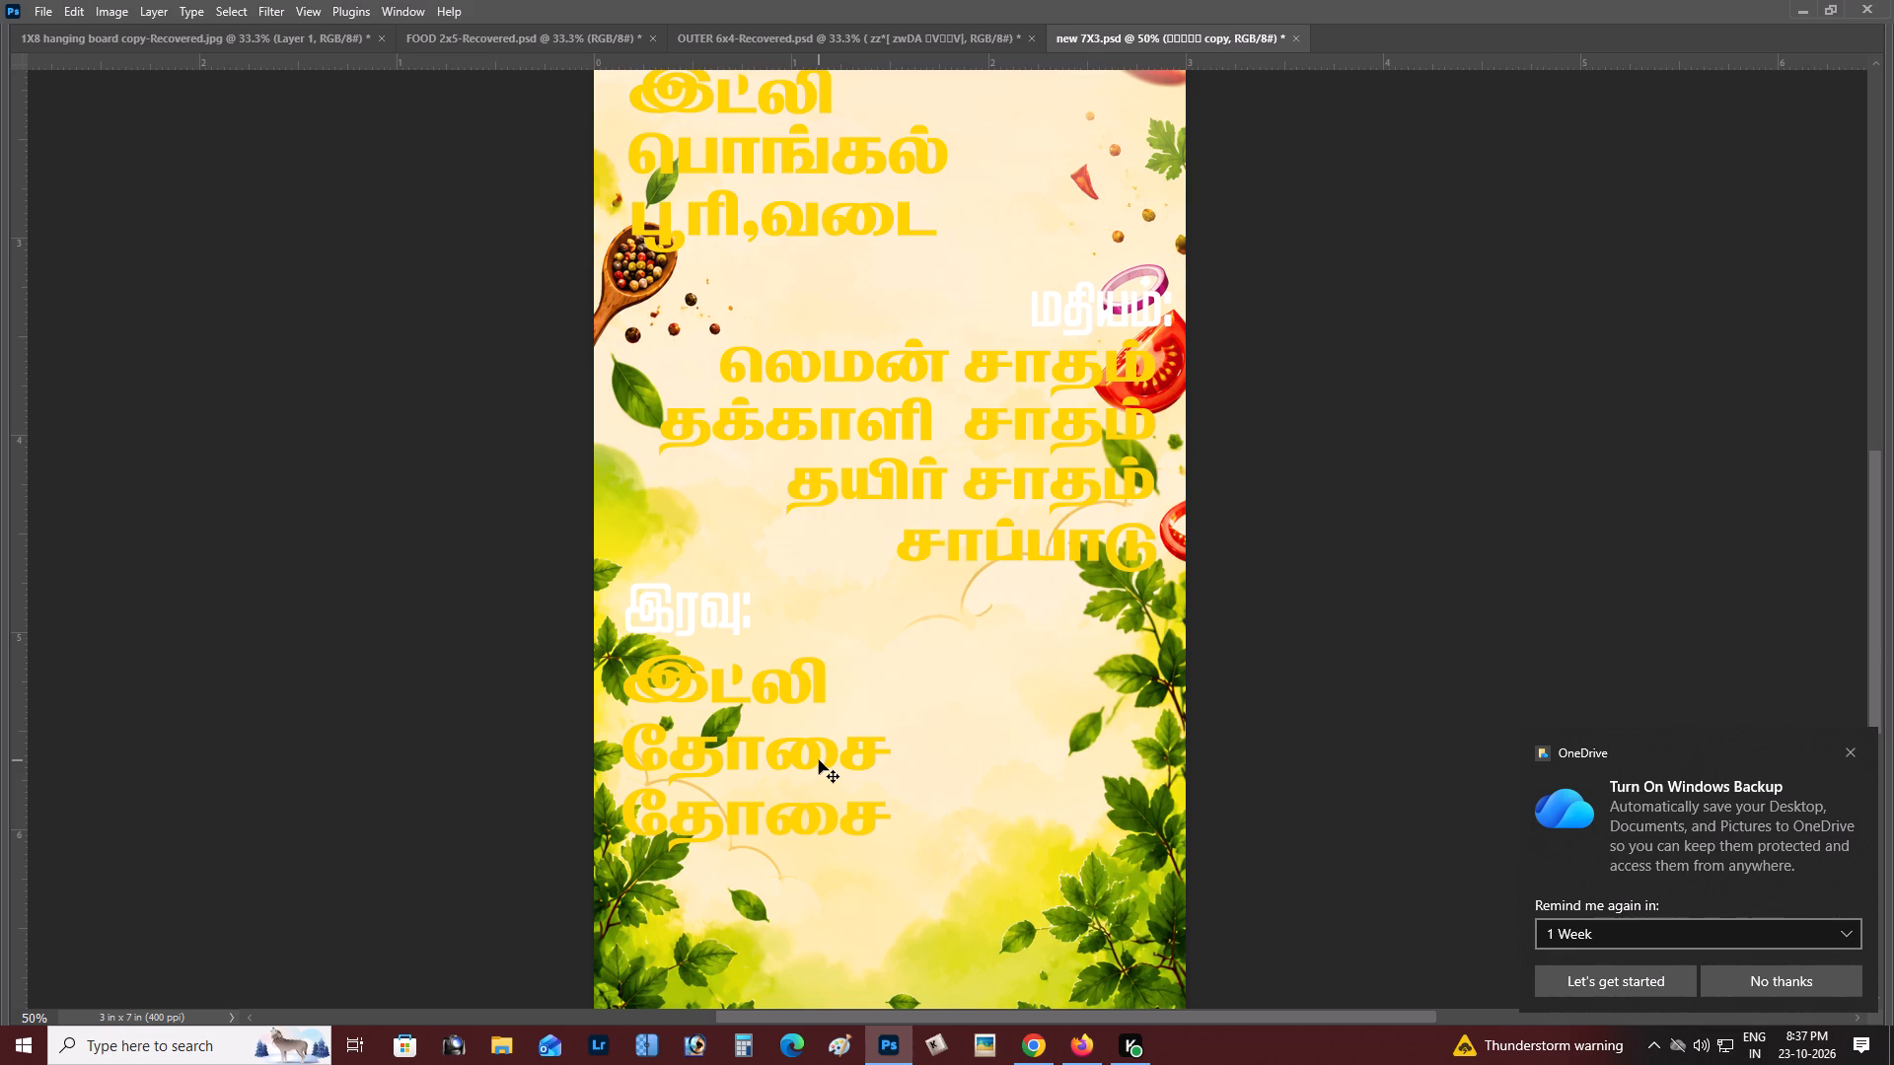
key(Down)
key(Up)
key(Down)
key(Down)
key(Down)
key(Down)
key(Down)
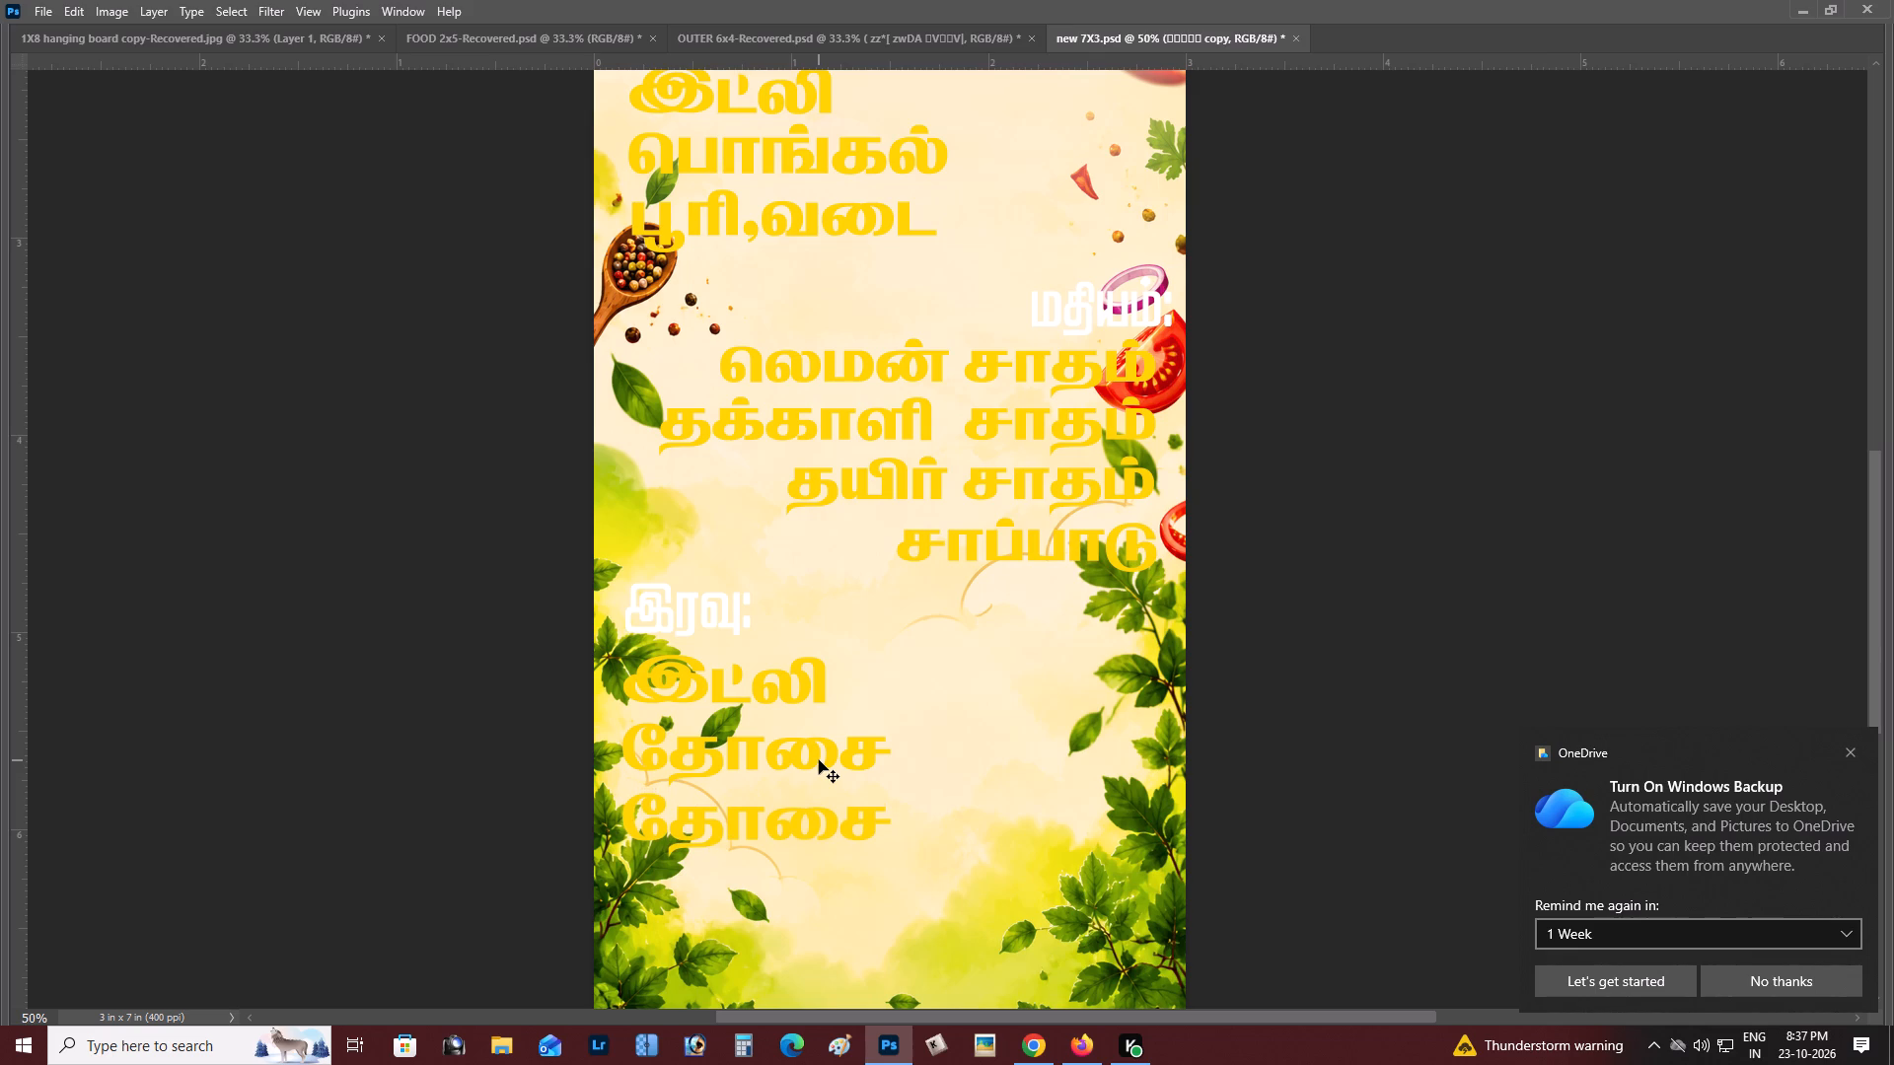
Replace the lower தோசை copy's text with the Senthamizh-converted சப்பாத்தி.
key(t)
click(783, 835)
key(ctrl+a)
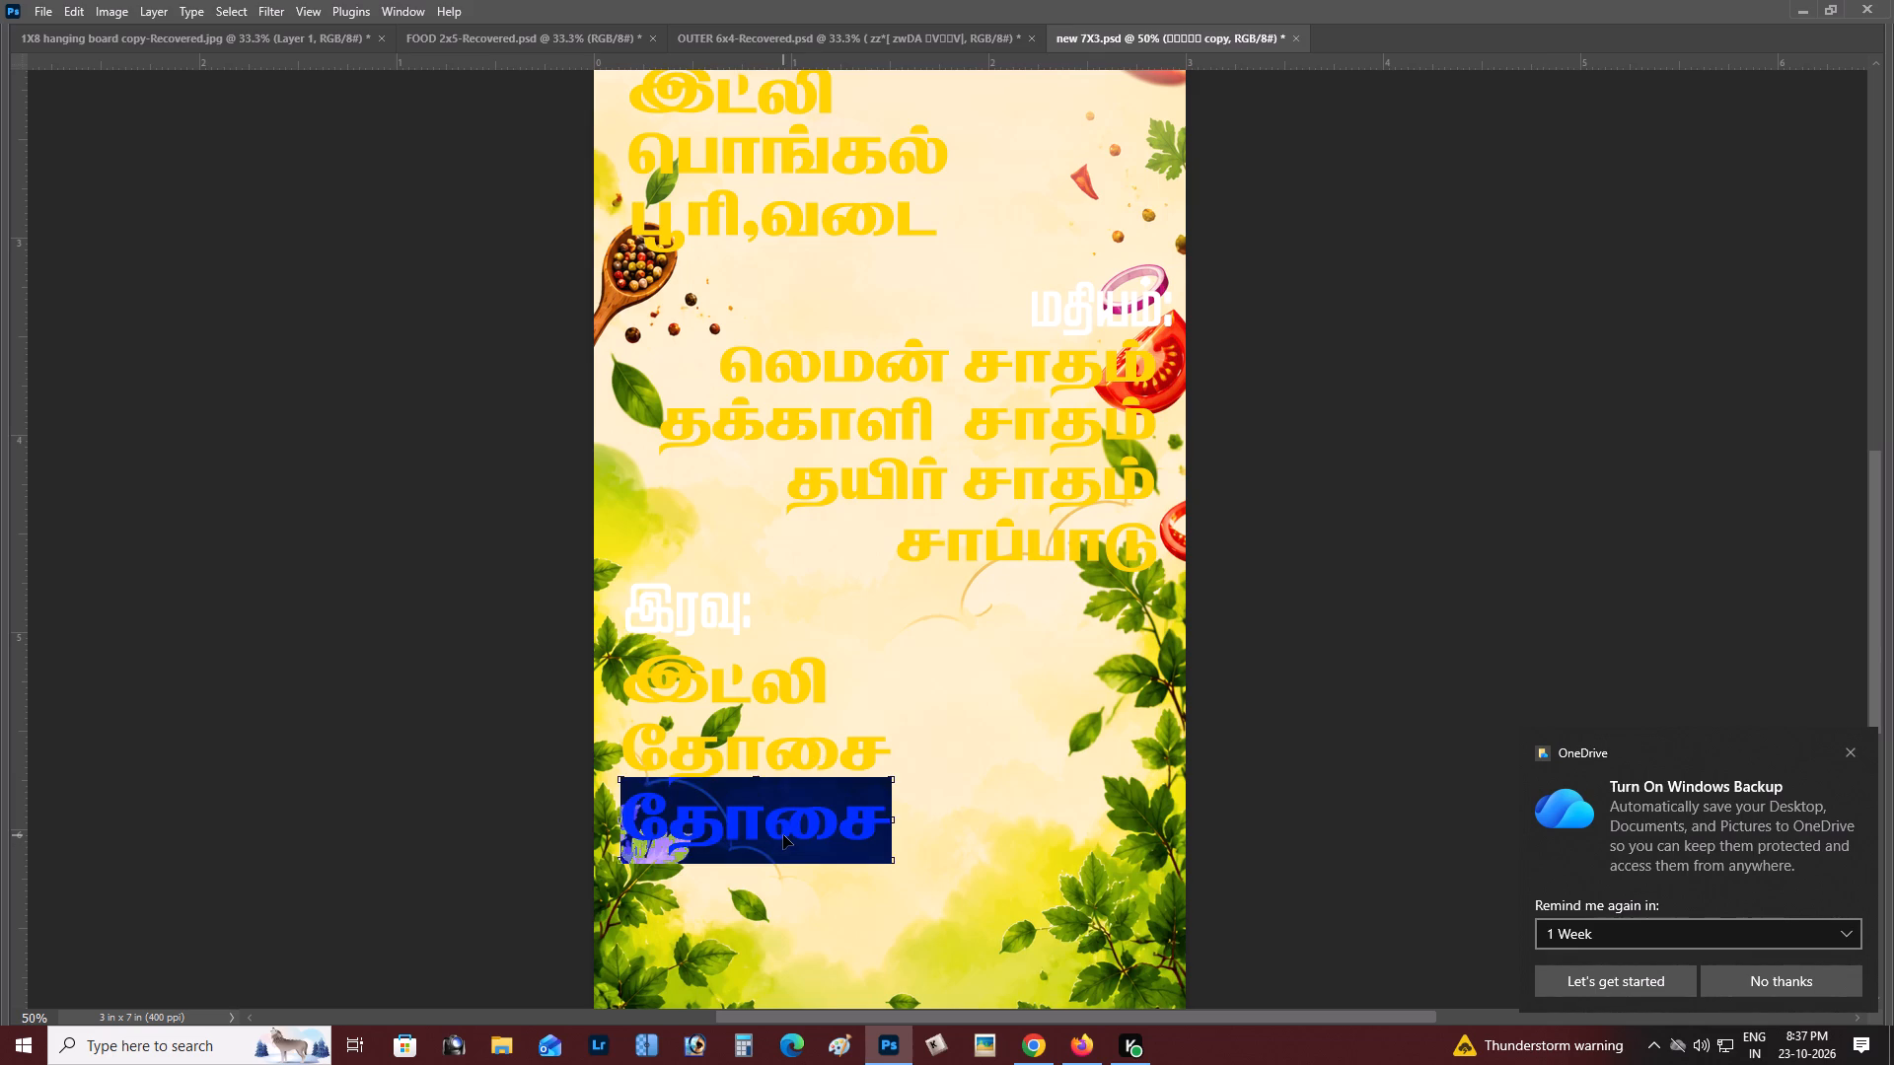
key(ctrl+v)
key(ctrl+Return)
Nudge the சப்பாத்தி line slightly right and down to adjust its alignment and spacing below தோசை.
key(v)
key(shift+Right)
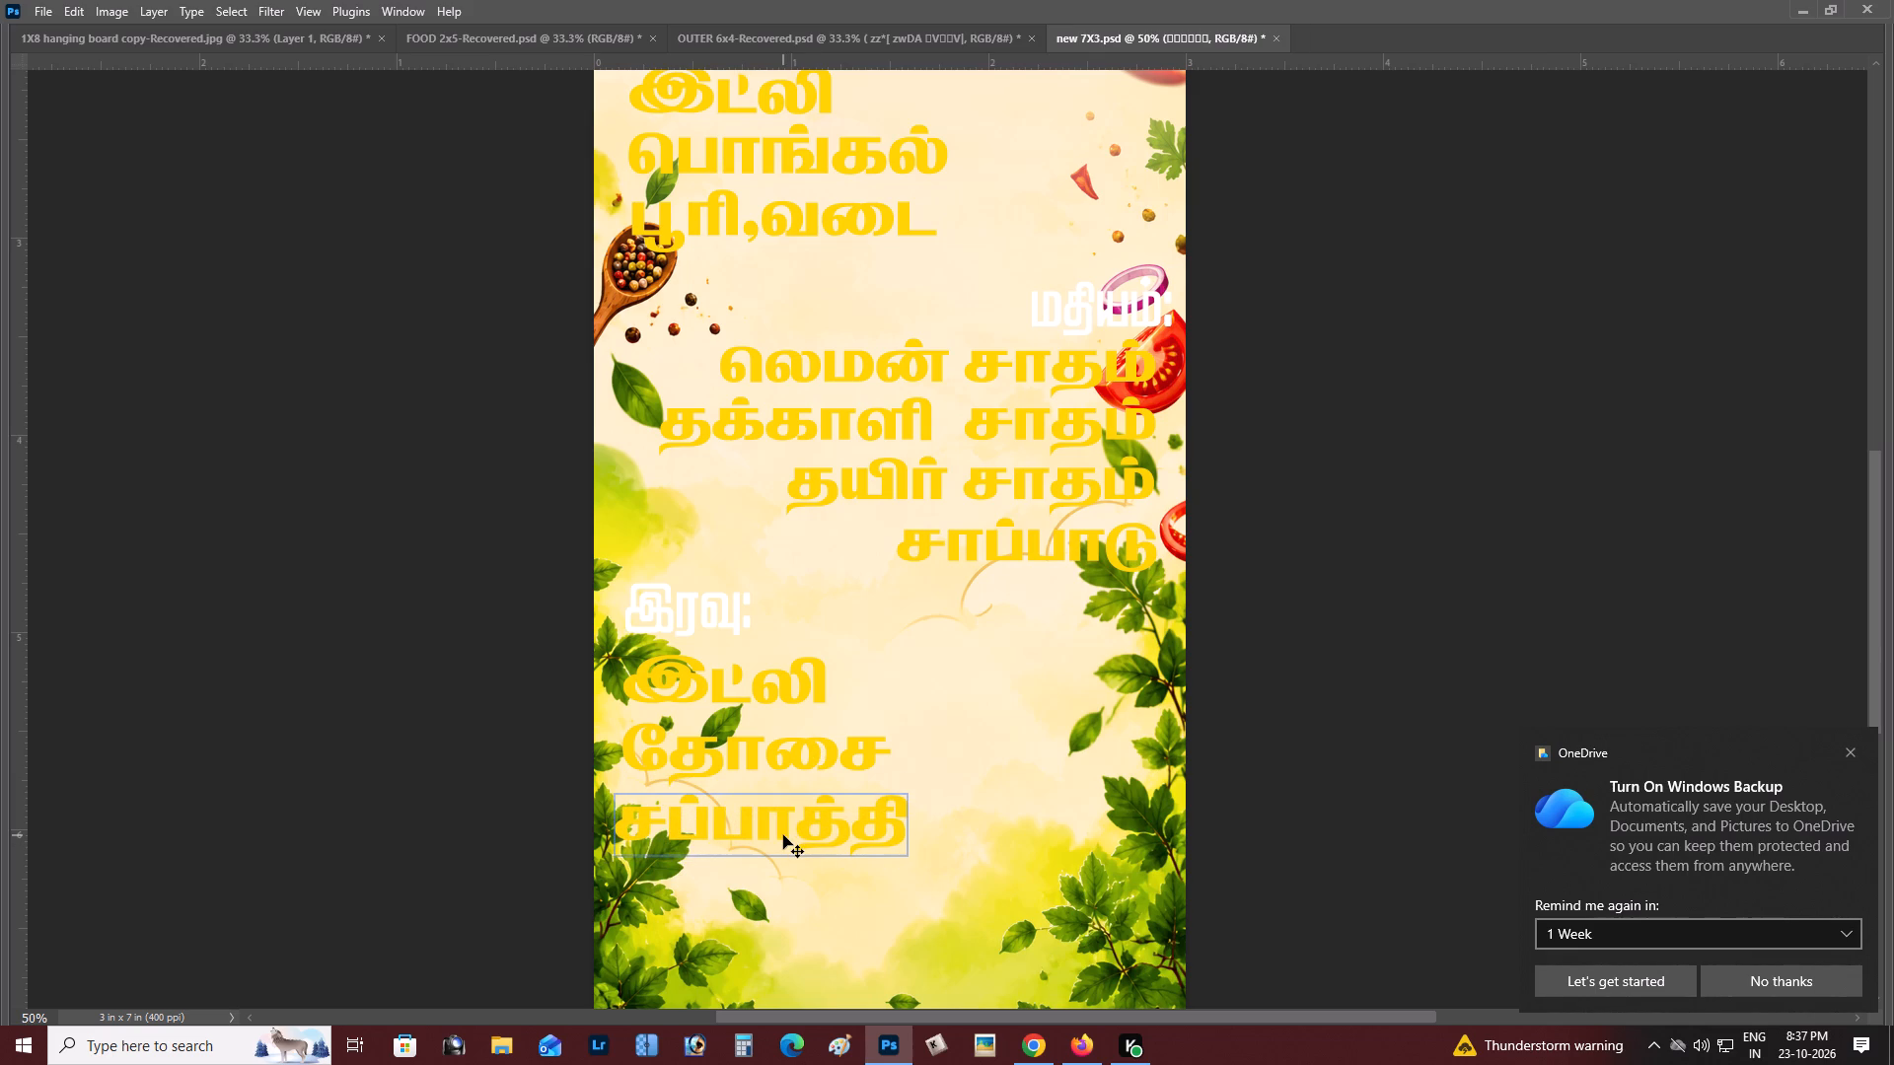
key(Down)
key(Down)
key(Down)
key(Down)
key(Down)
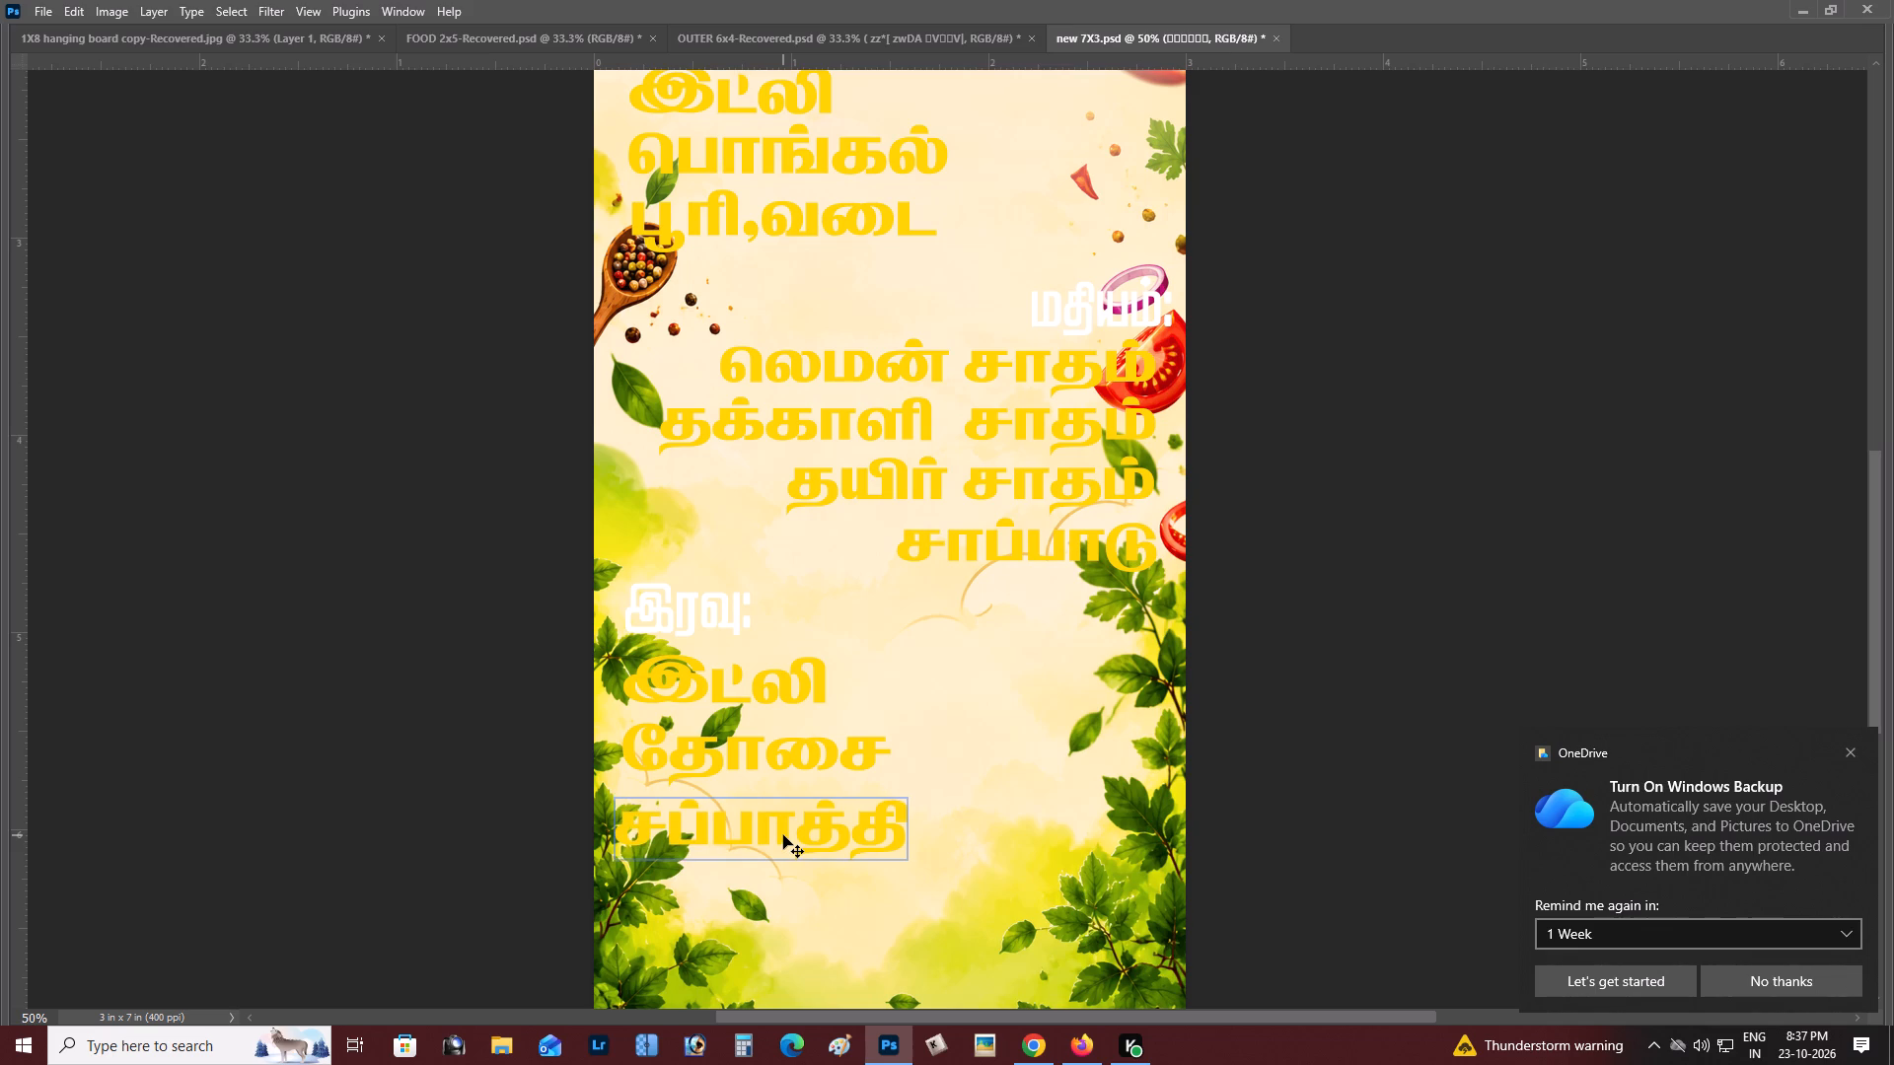
key(Up)
key(Up)
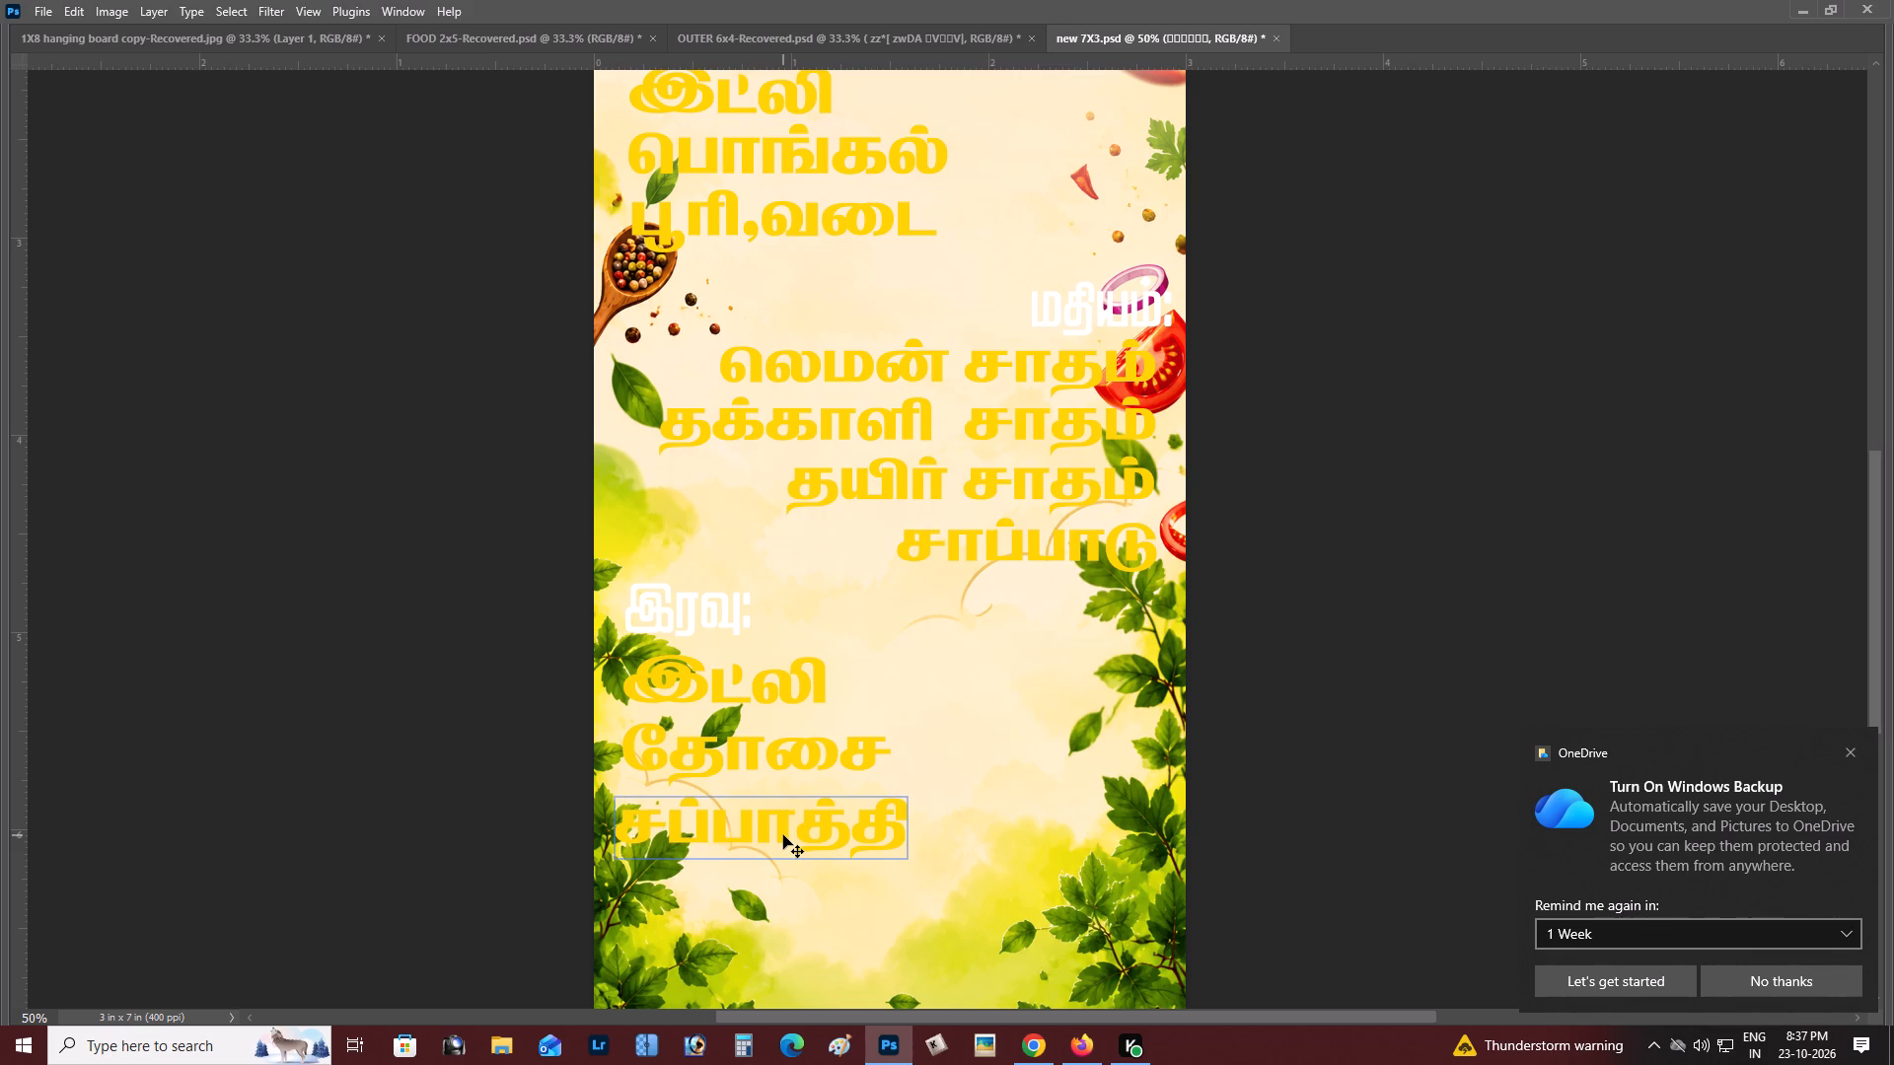
key(Down)
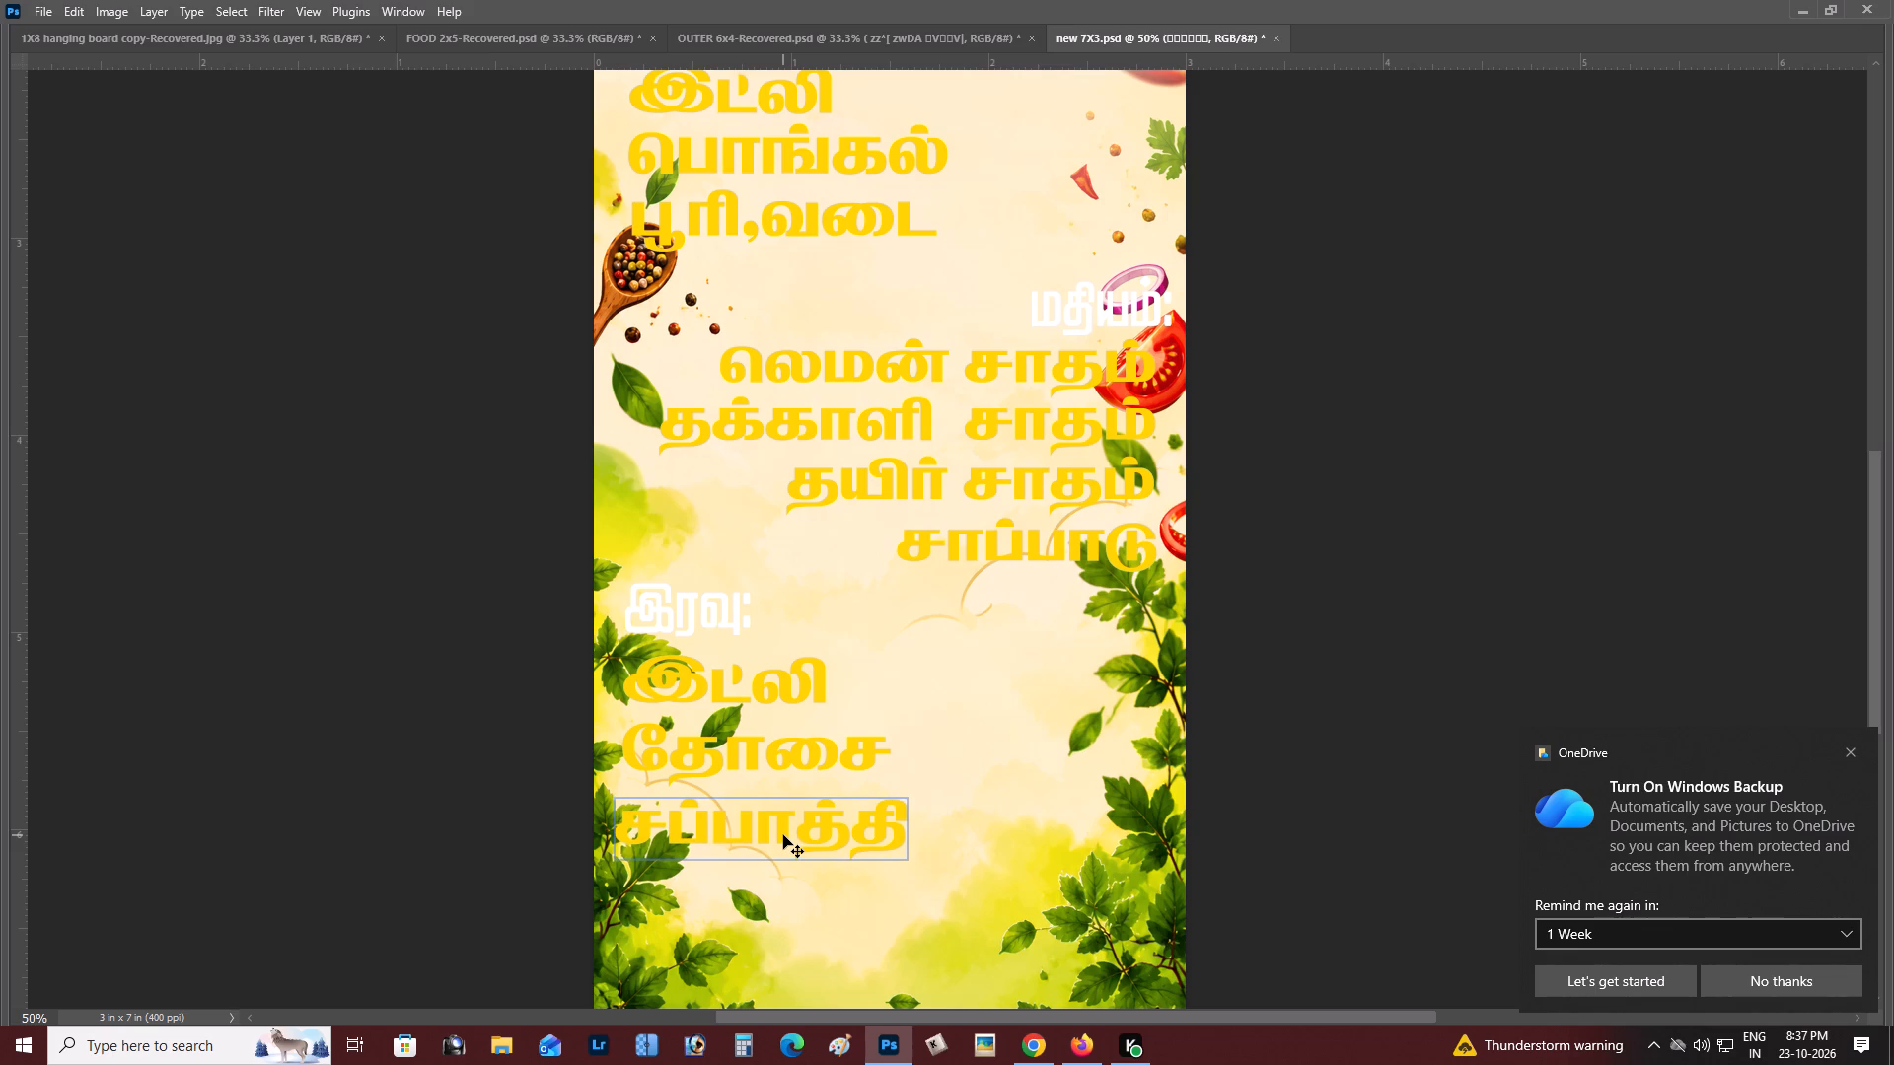
key(Up)
key(Down)
Review the overall banner layout, from the SMR உணவகம் header down to the dinner items under இரவு:.
key(z)
alt+click(783, 835)
right_click(783, 835)
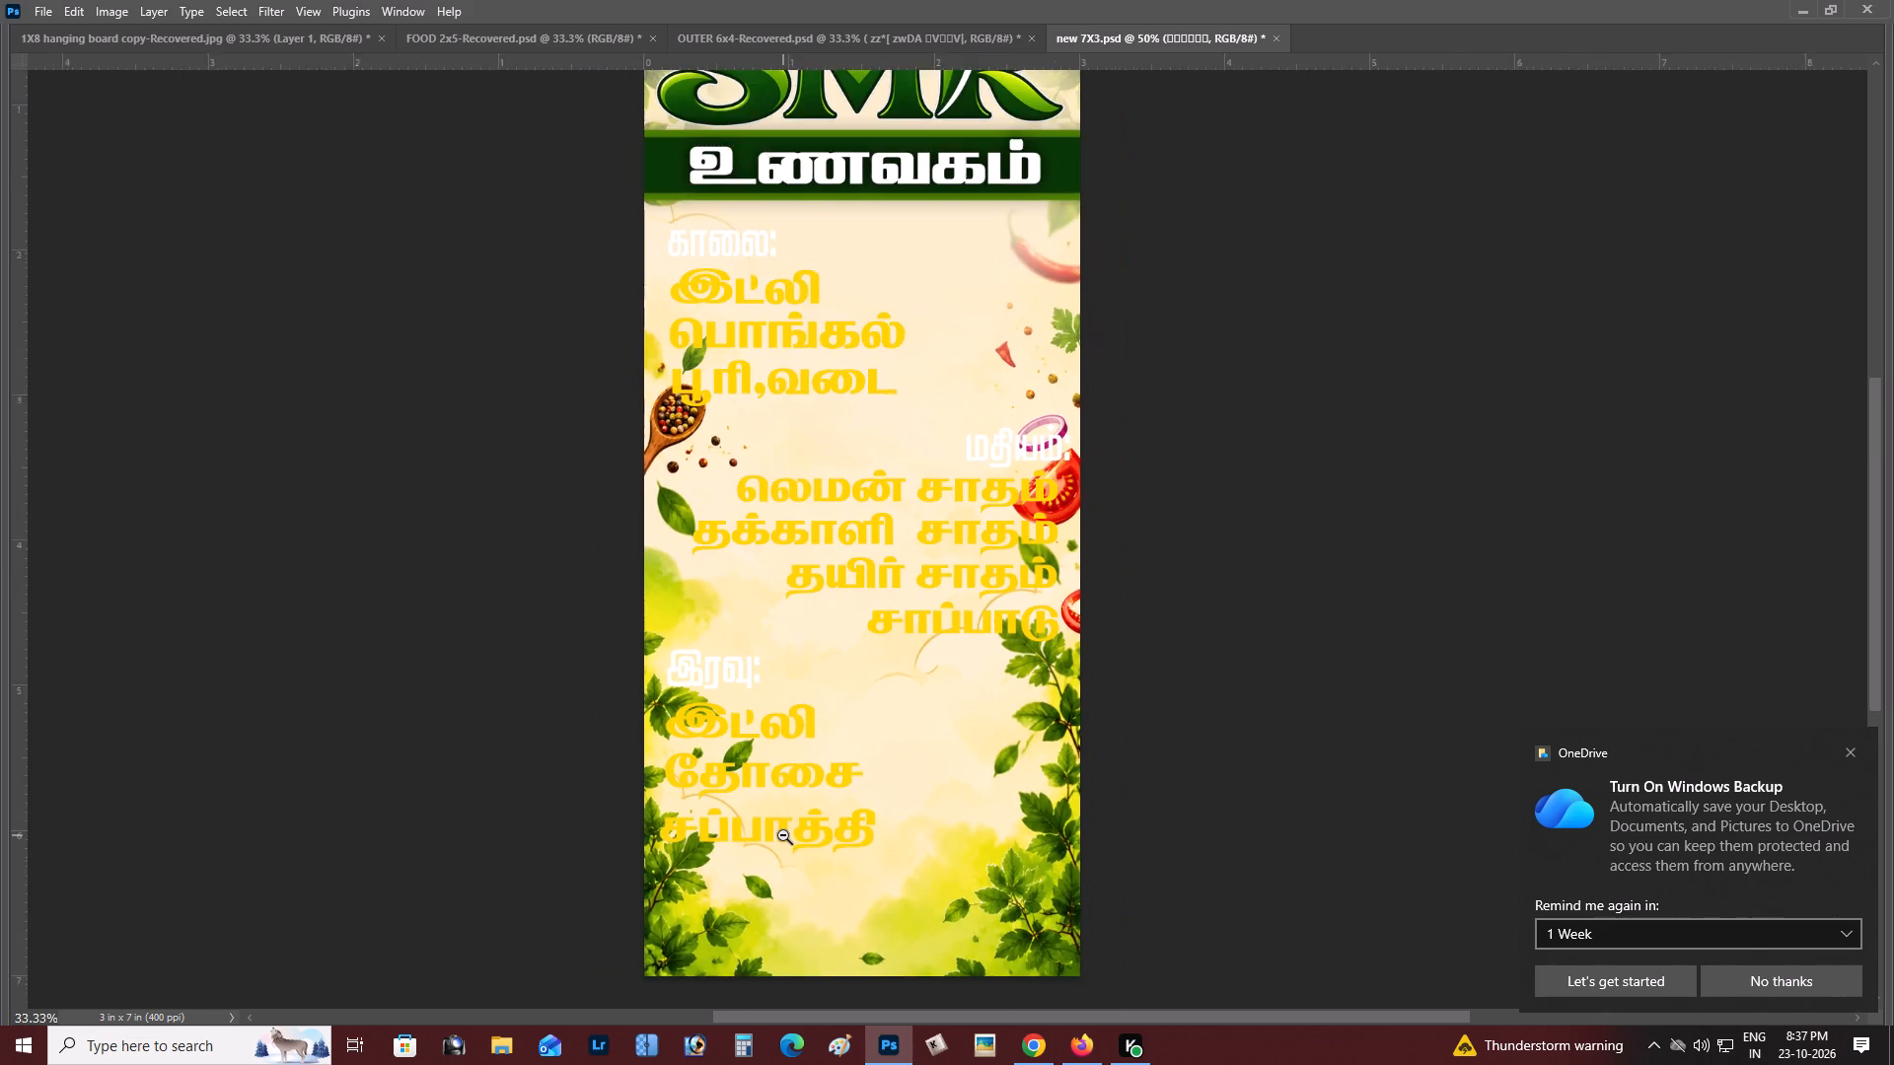
double_click(812, 847)
key(space)
key(space)
key(space)
key(space)
drag(844, 867, 763, 685)
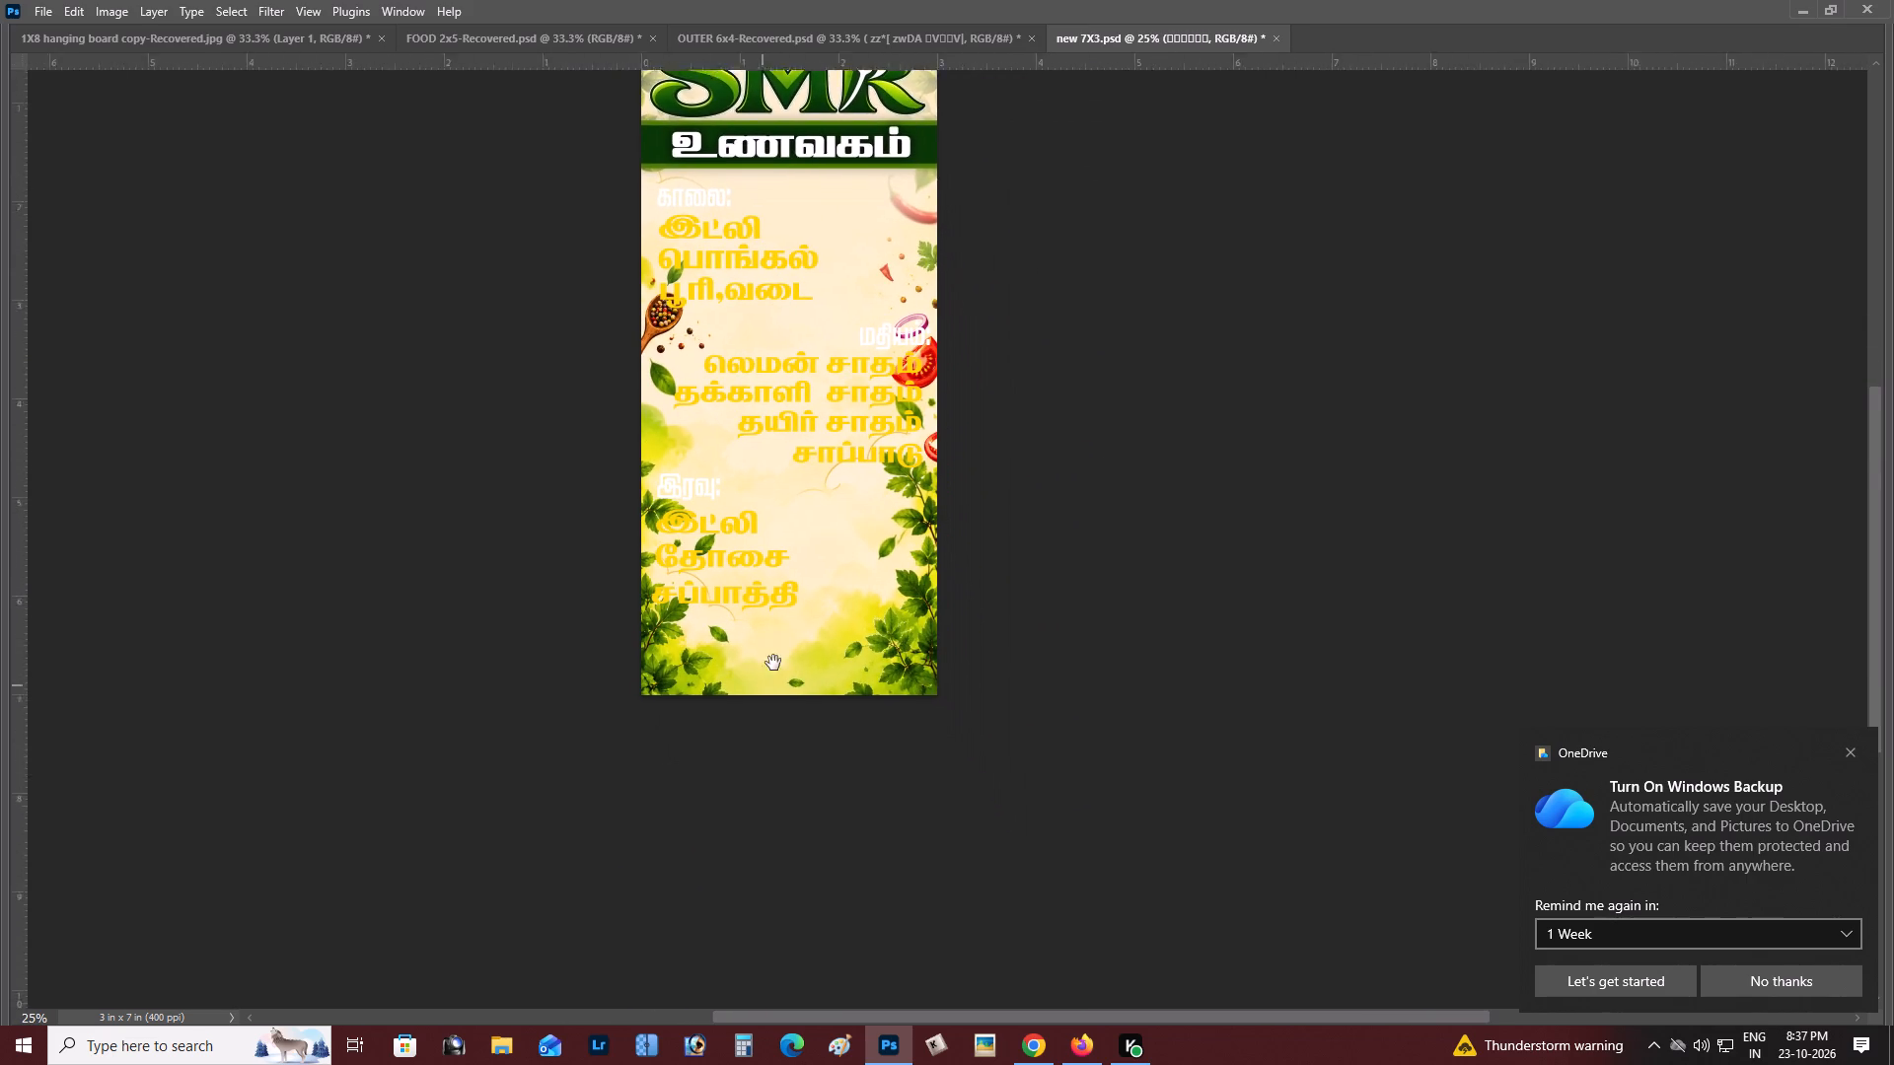
key(z)
click(685, 403)
click(685, 403)
right_click(685, 403)
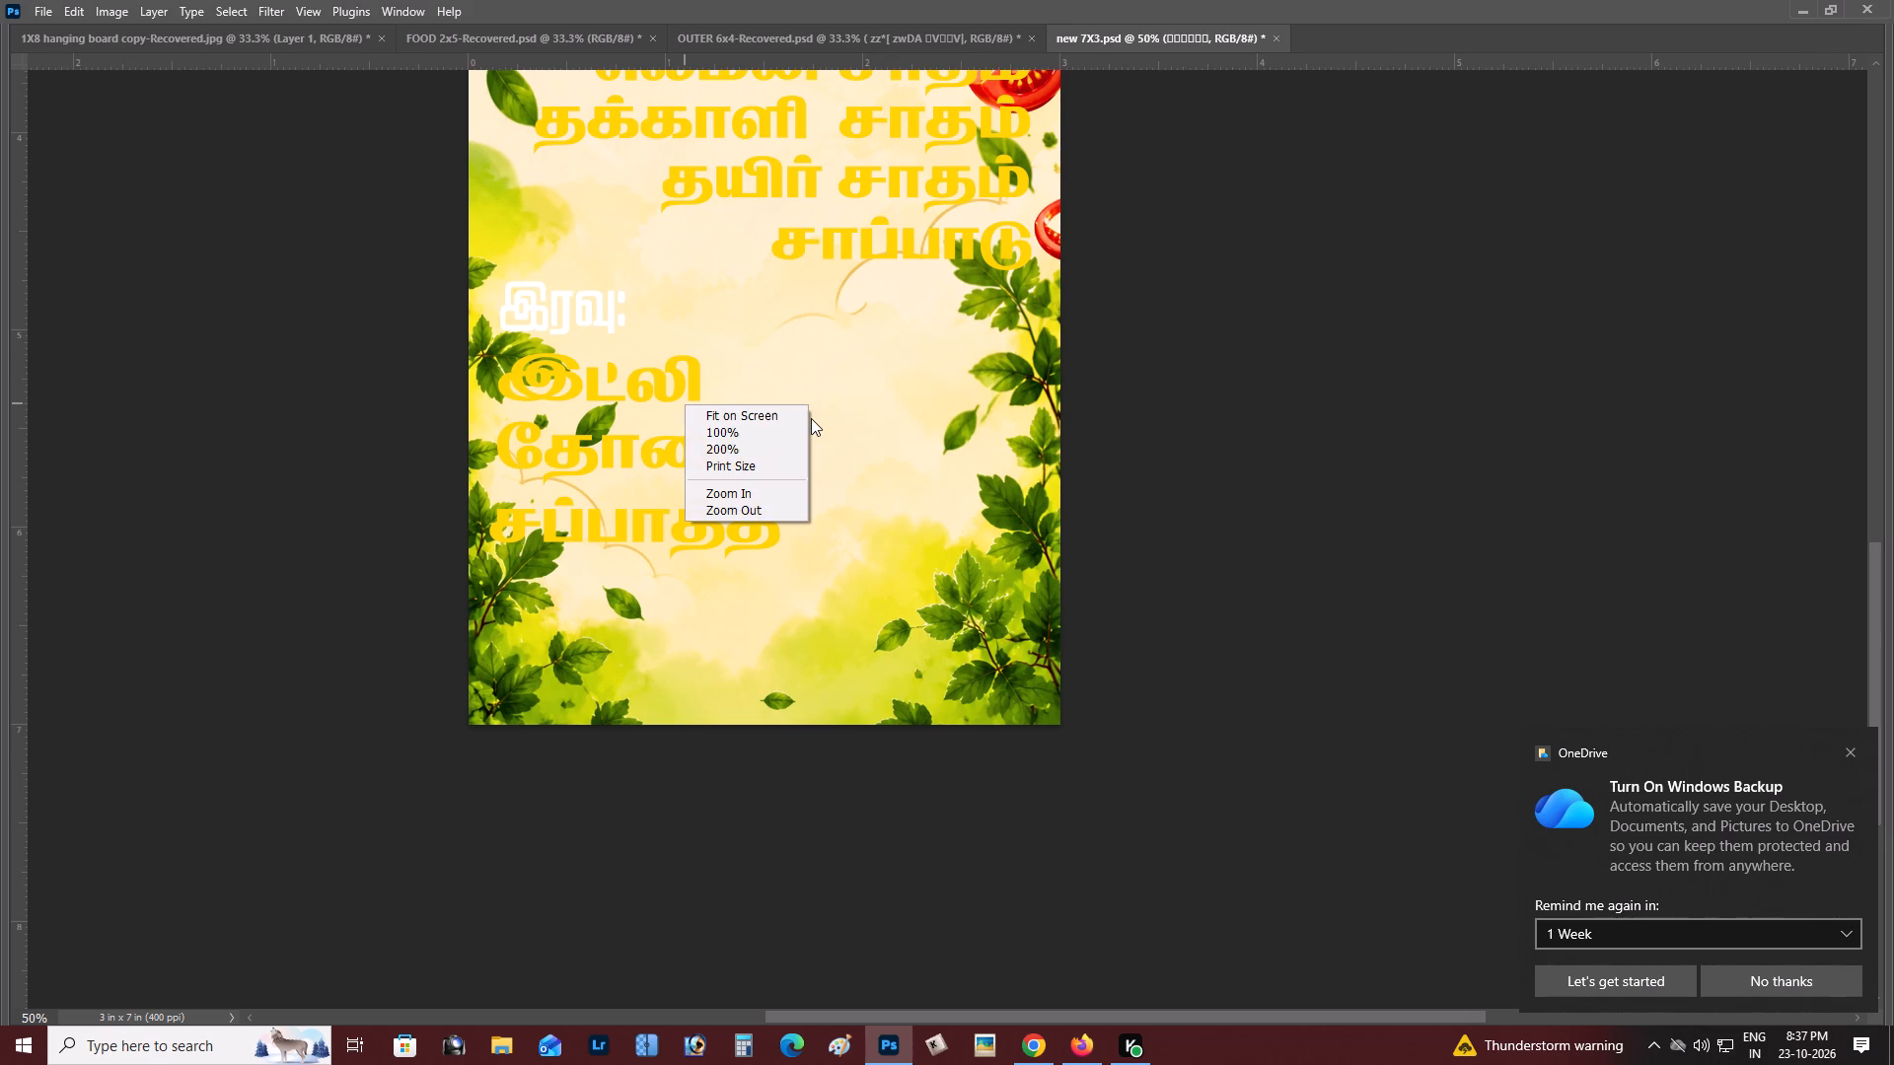
click(720, 369)
key(space)
drag(720, 369, 827, 554)
alt+click(753, 543)
right_click(775, 529)
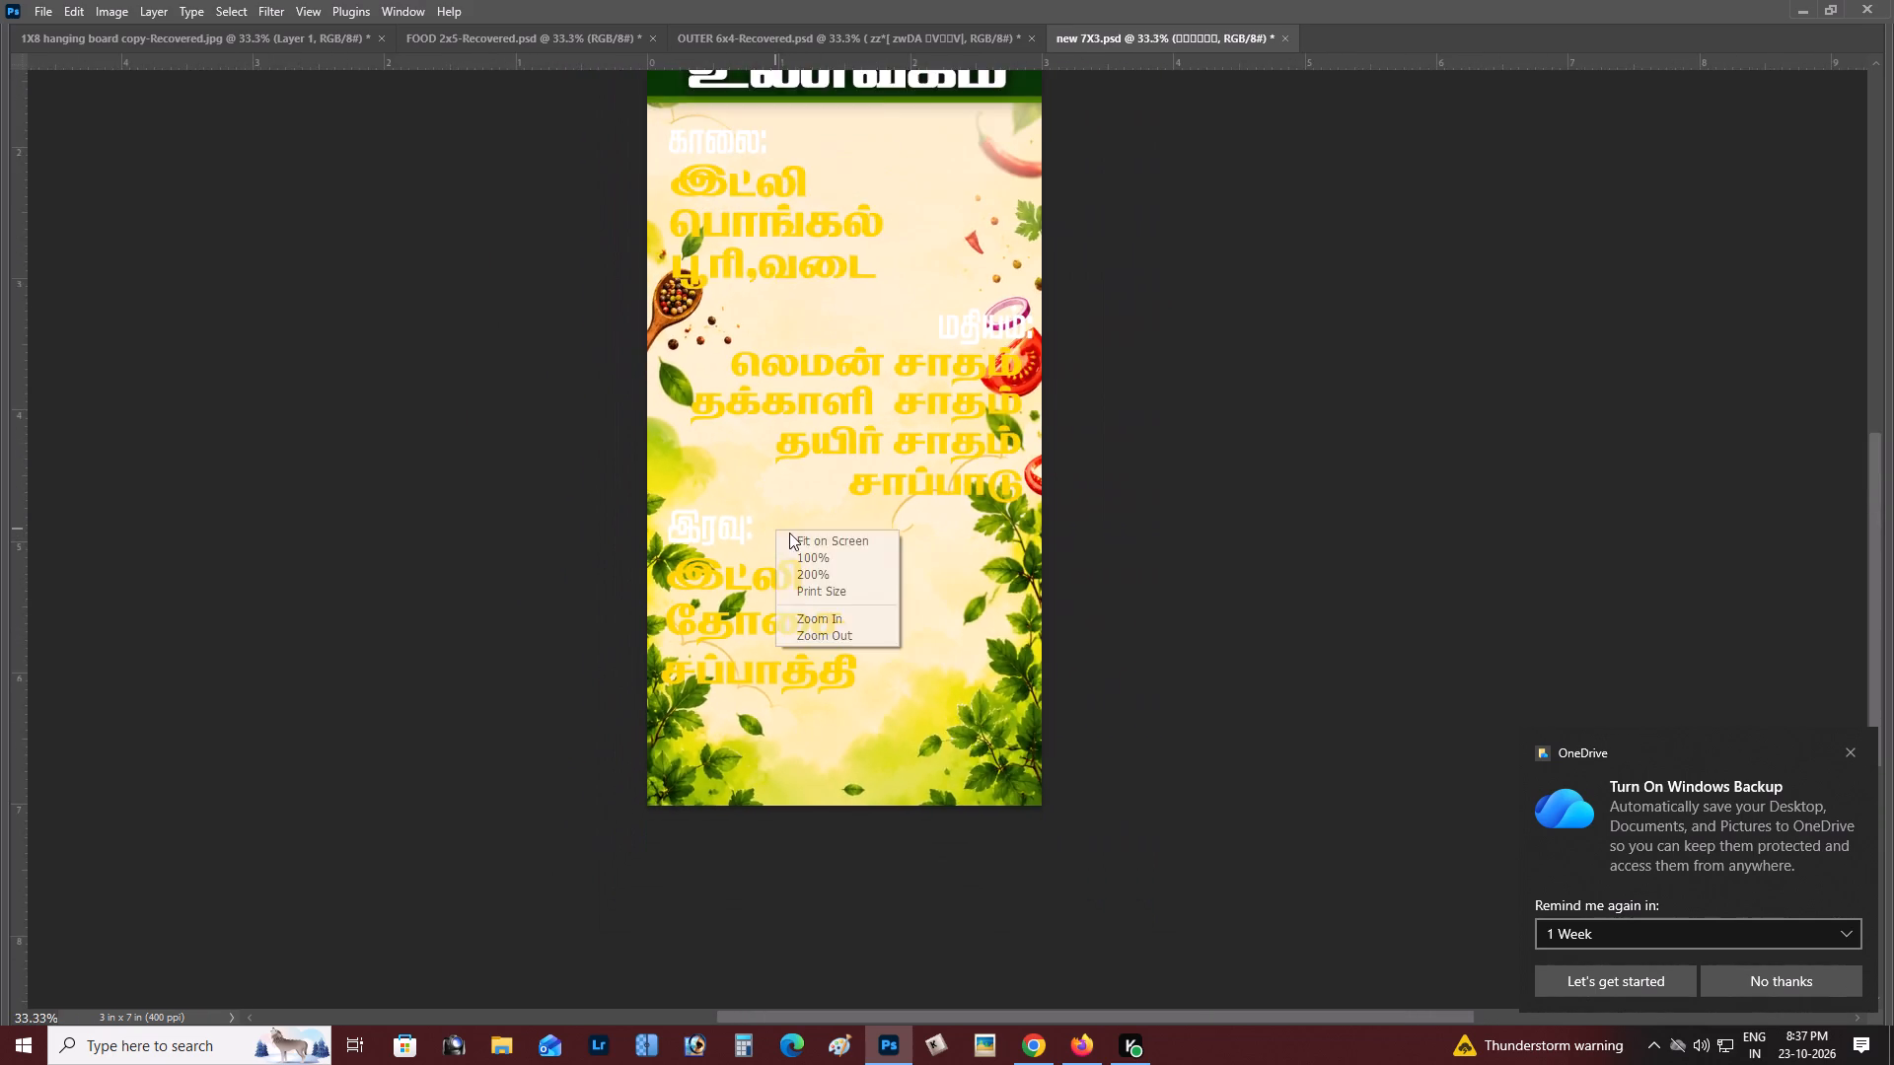
click(790, 532)
key(space)
key(space)
key(space)
key(space)
key(space)
key(space)
key(space)
key(space)
key(space)
key(space)
key(space)
drag(791, 532, 744, 515)
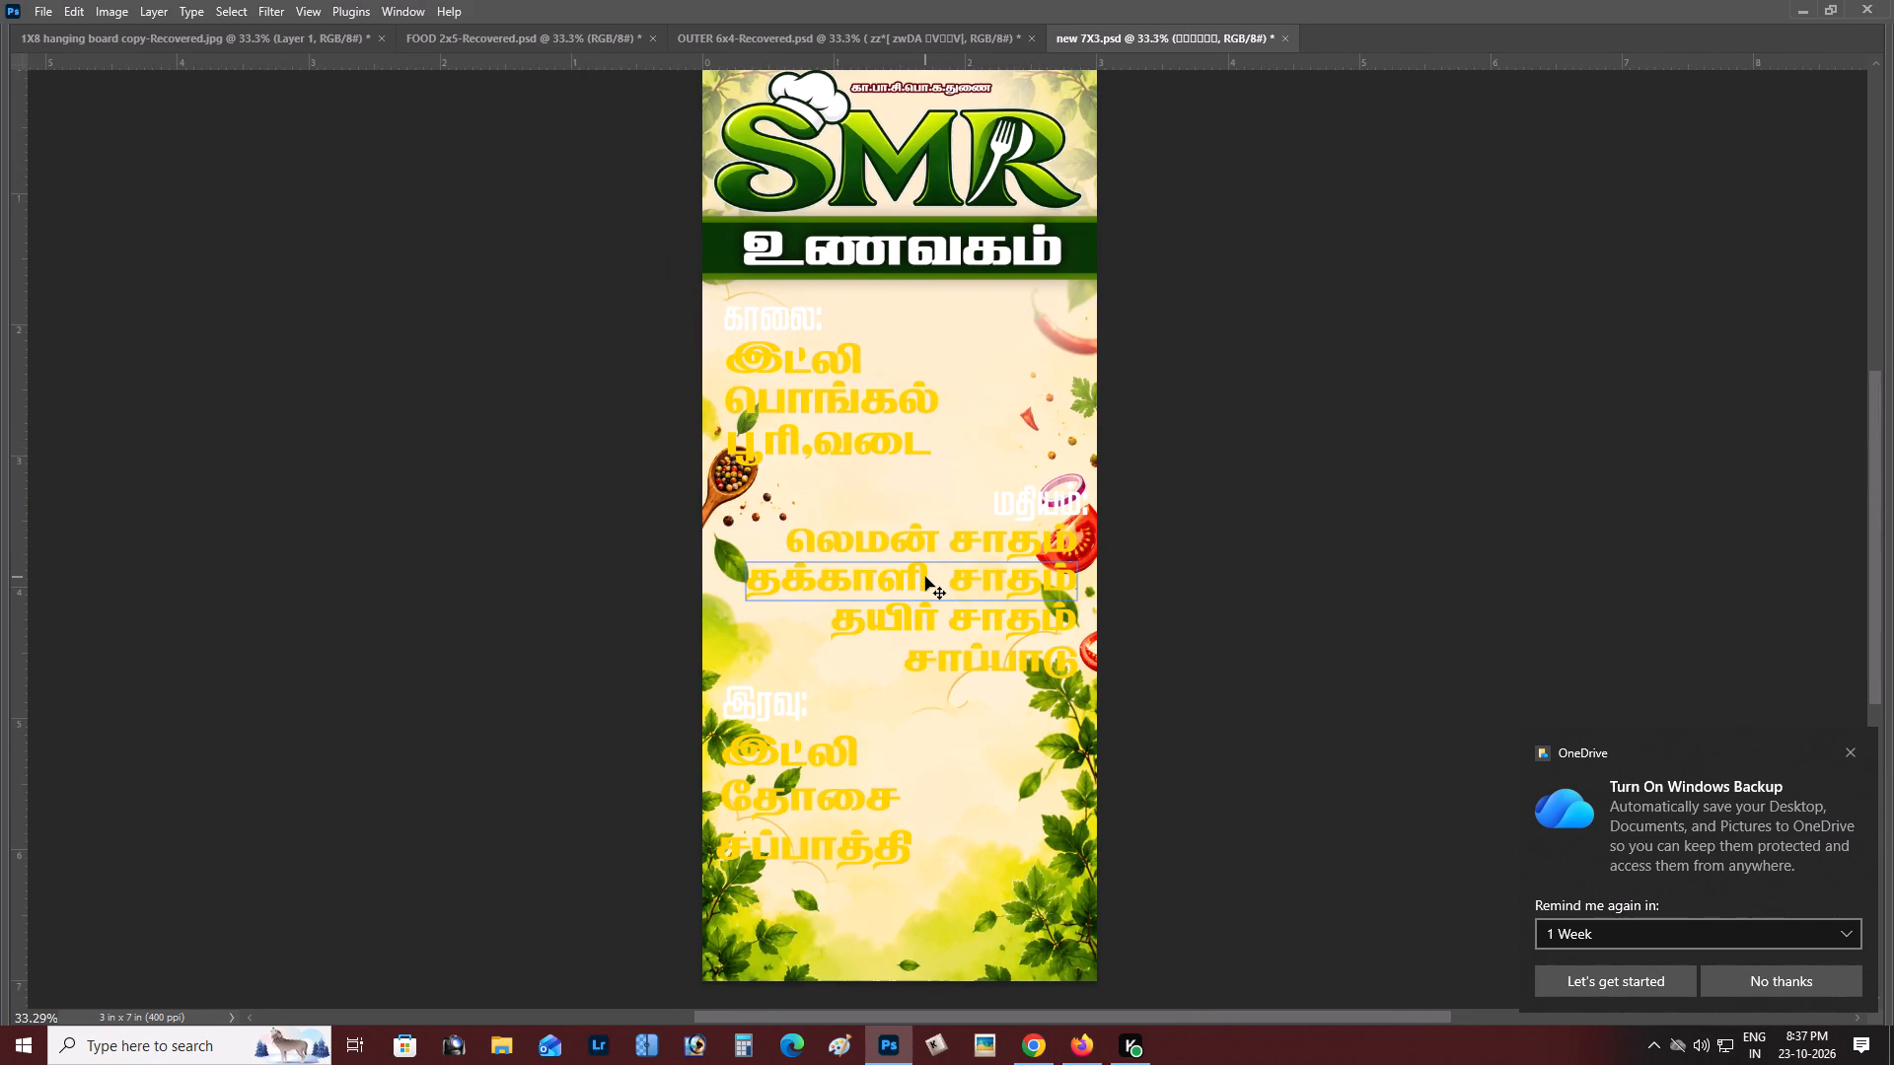
Switch to the browser and search Google in a new tab for "omelete", refining the query to "omelete tamil".
key(alt+Tab)
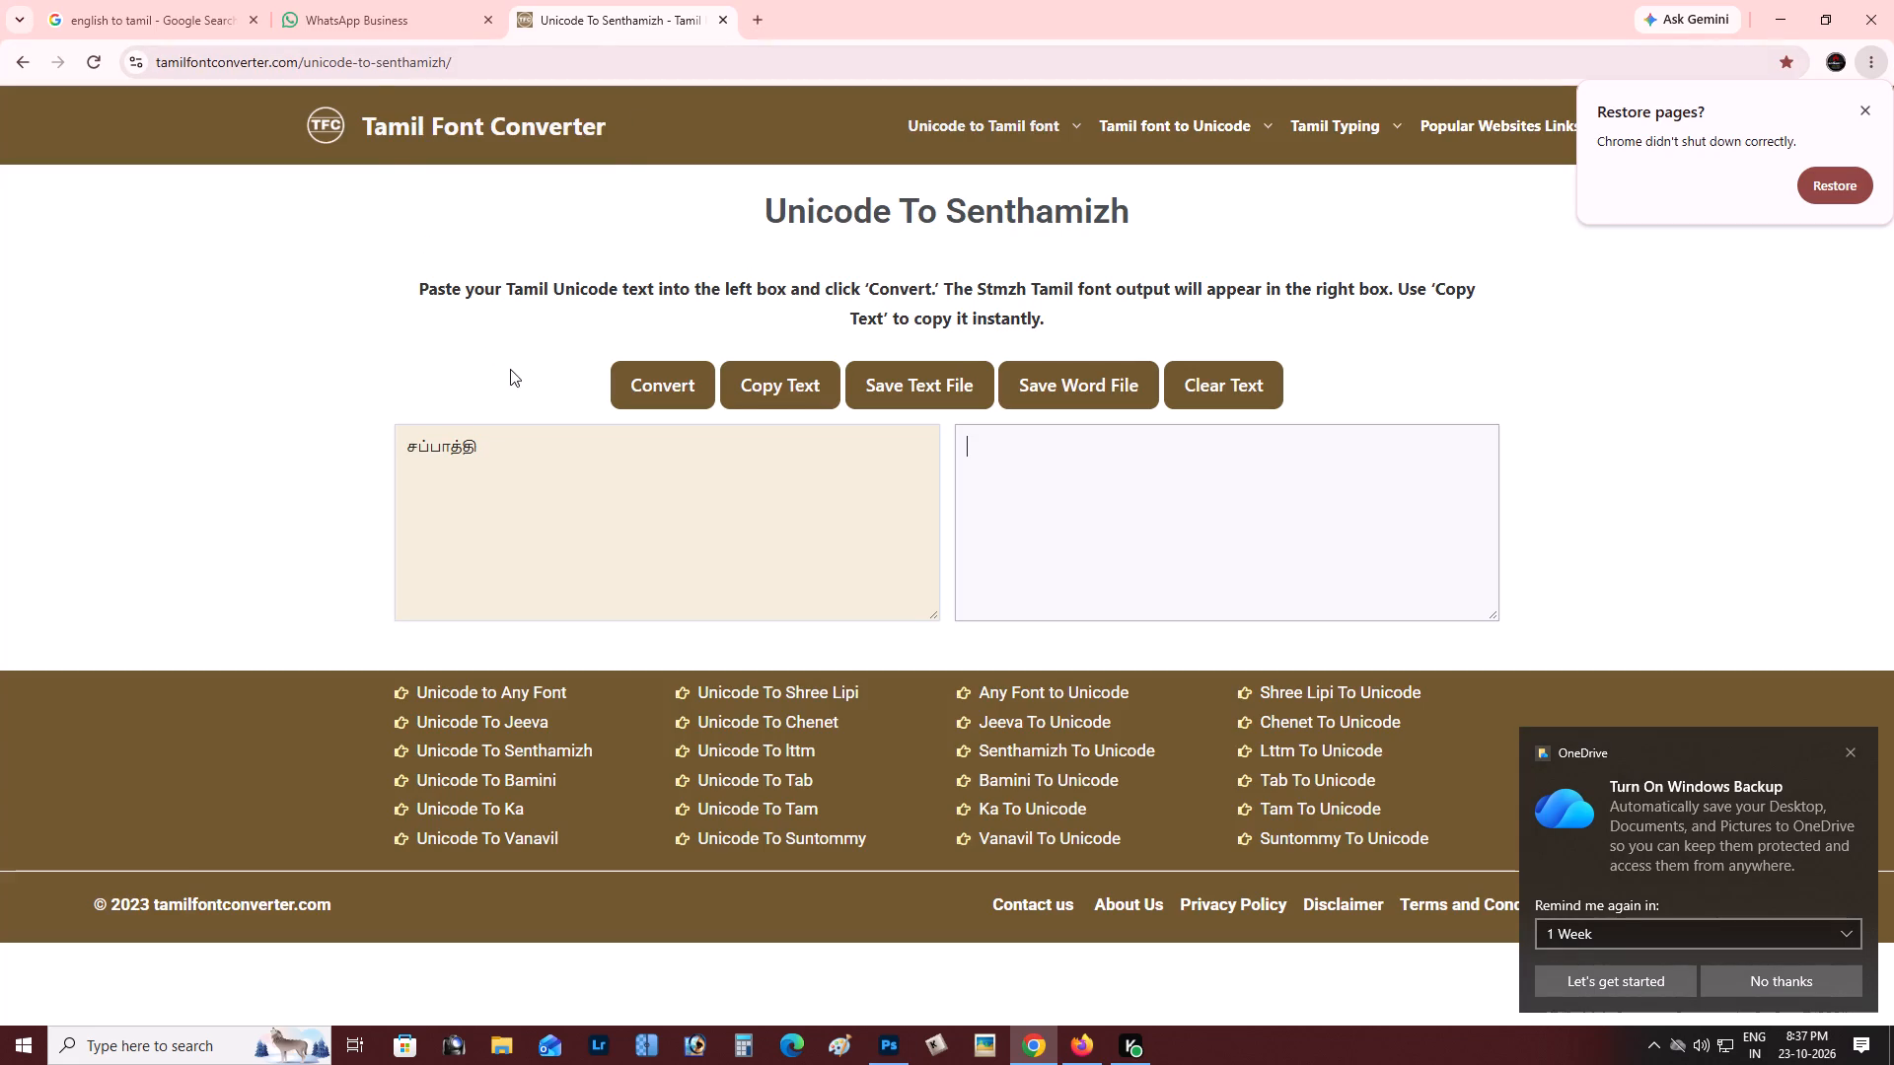
click(759, 11)
text(omelete)
key(Return)
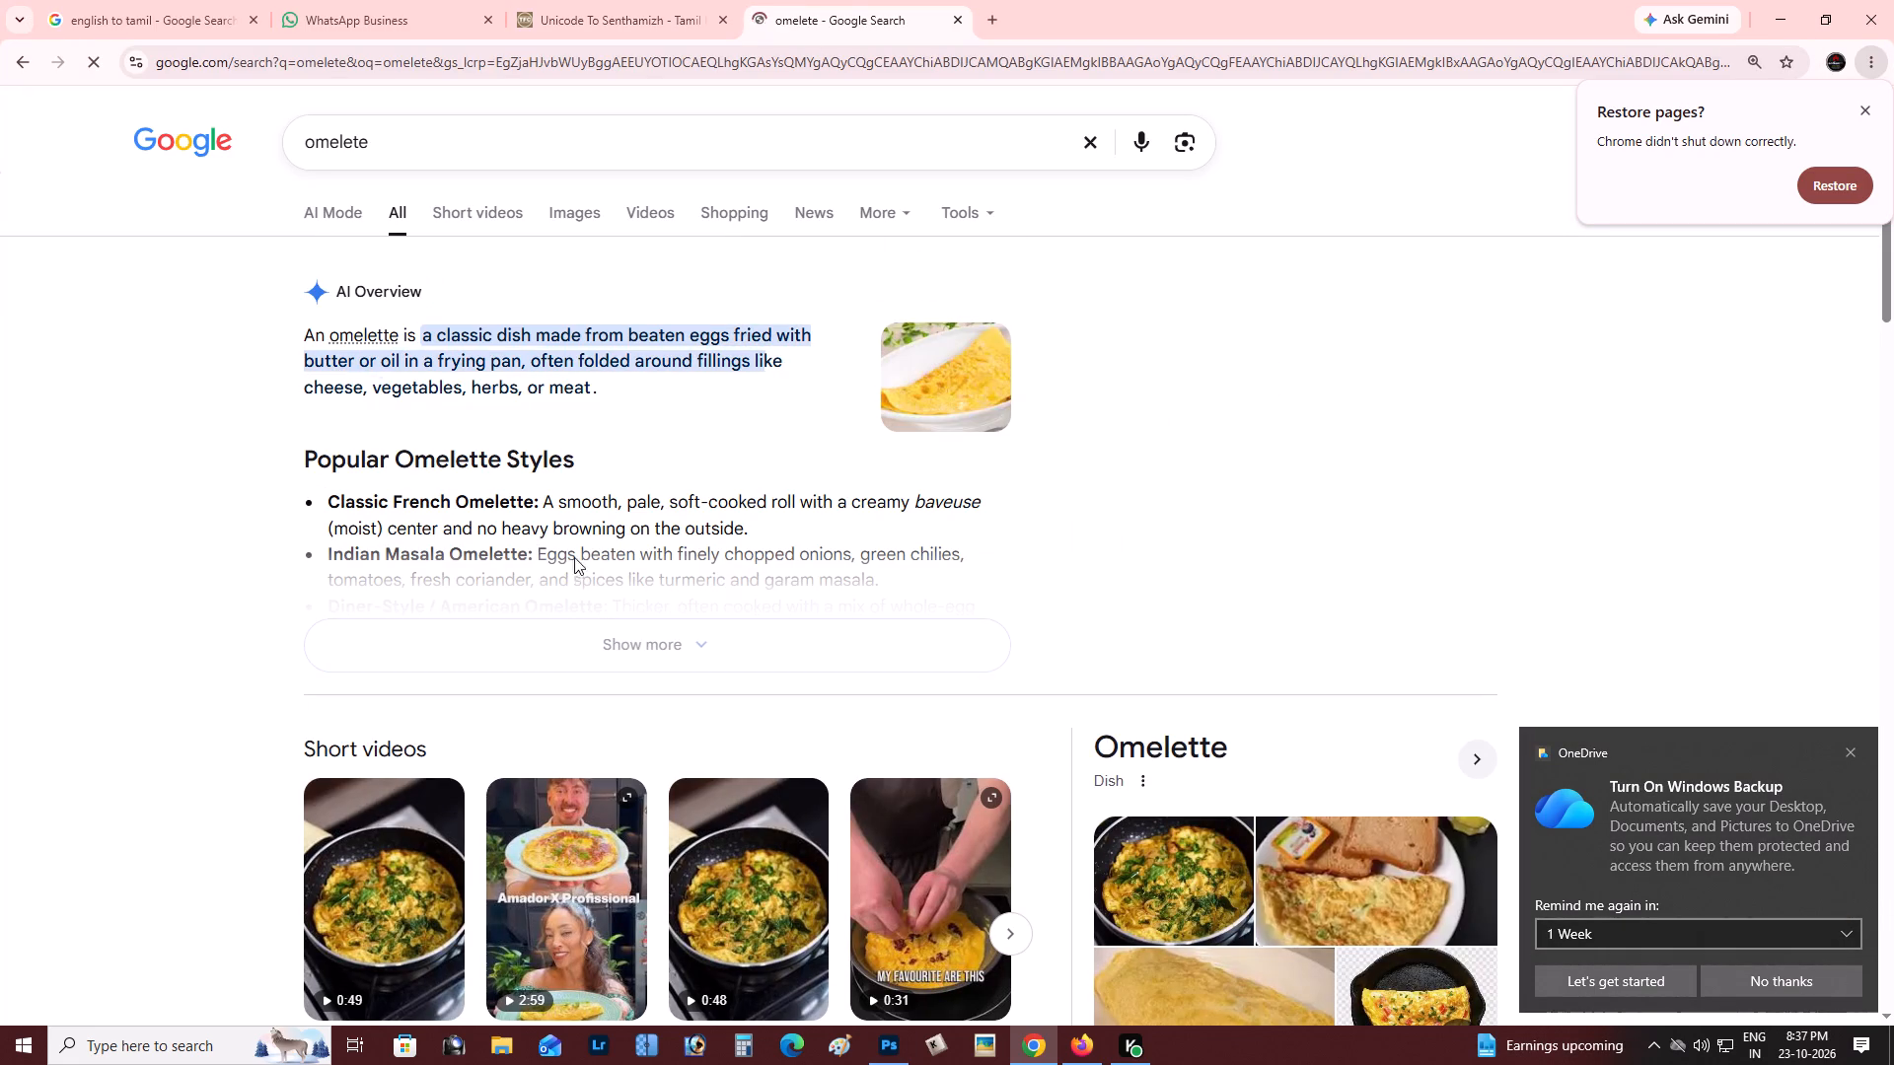
click(429, 134)
key(space)
text(ta)
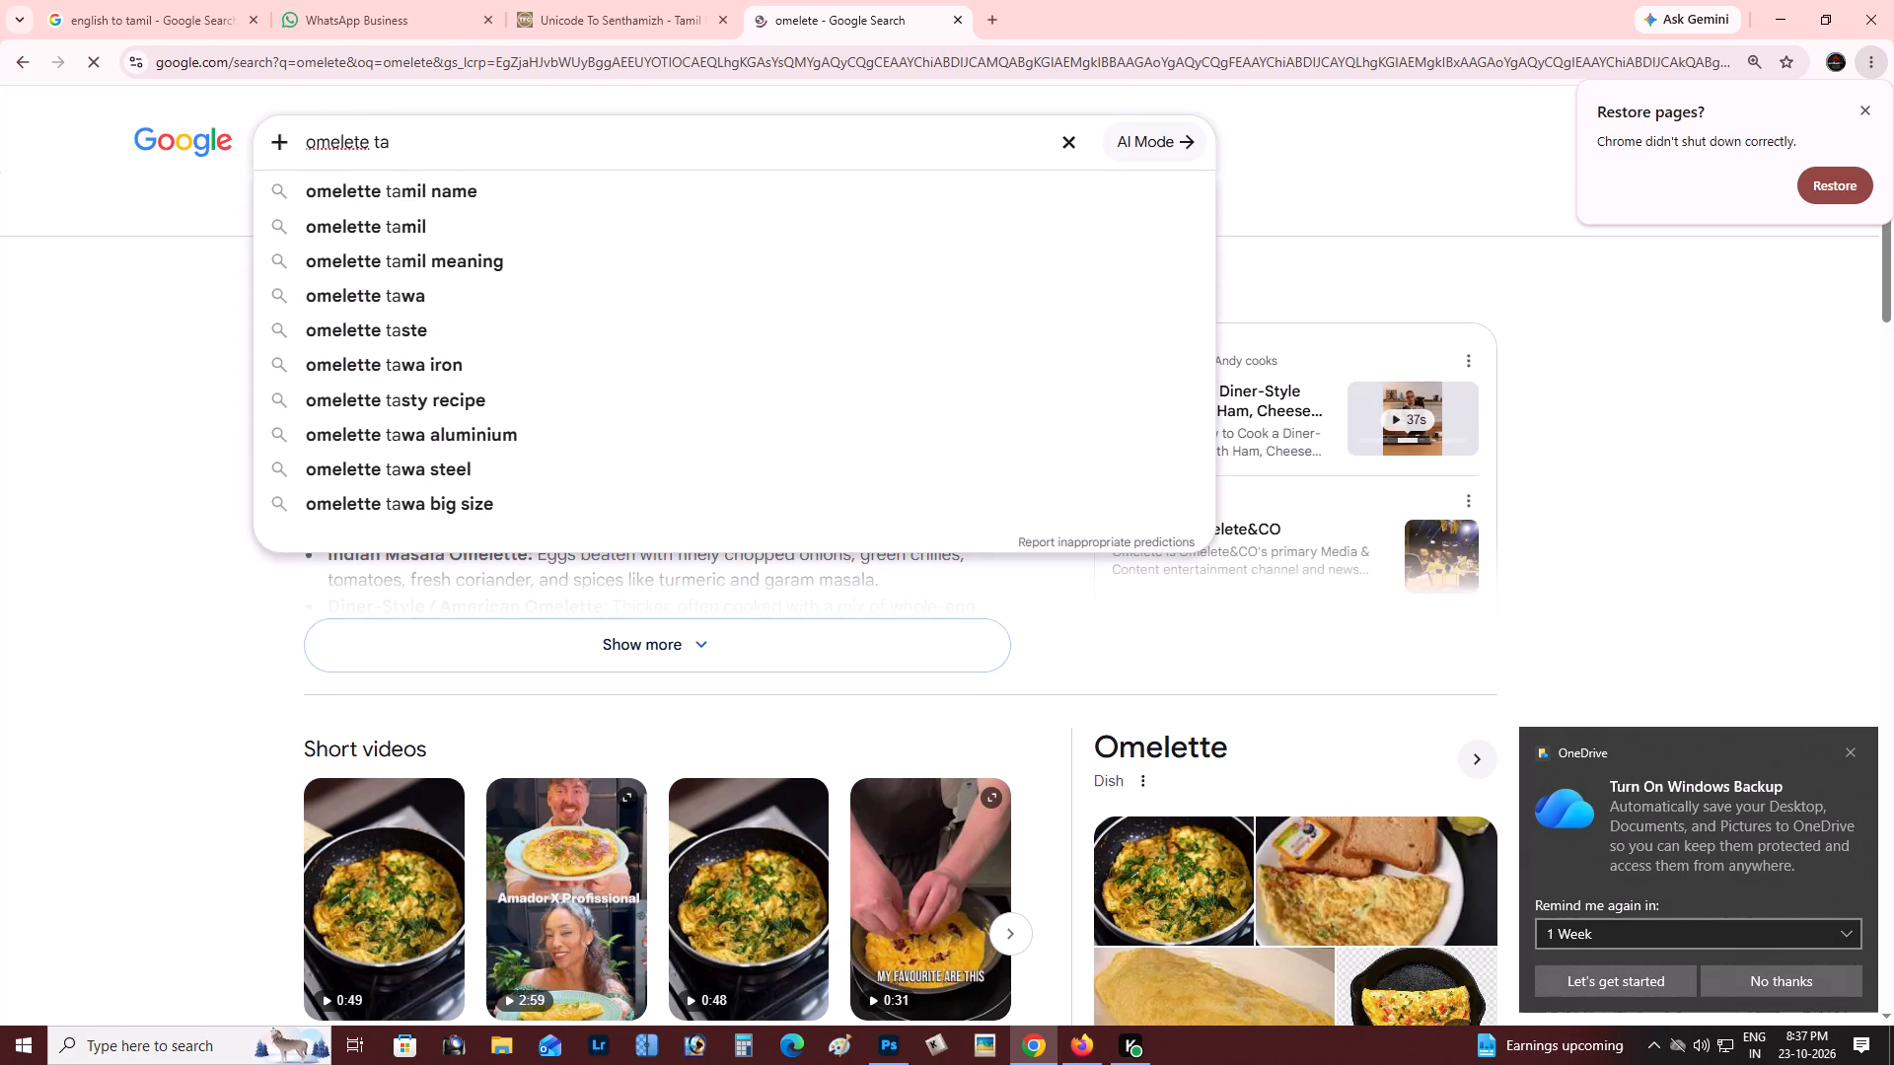
text(mil)
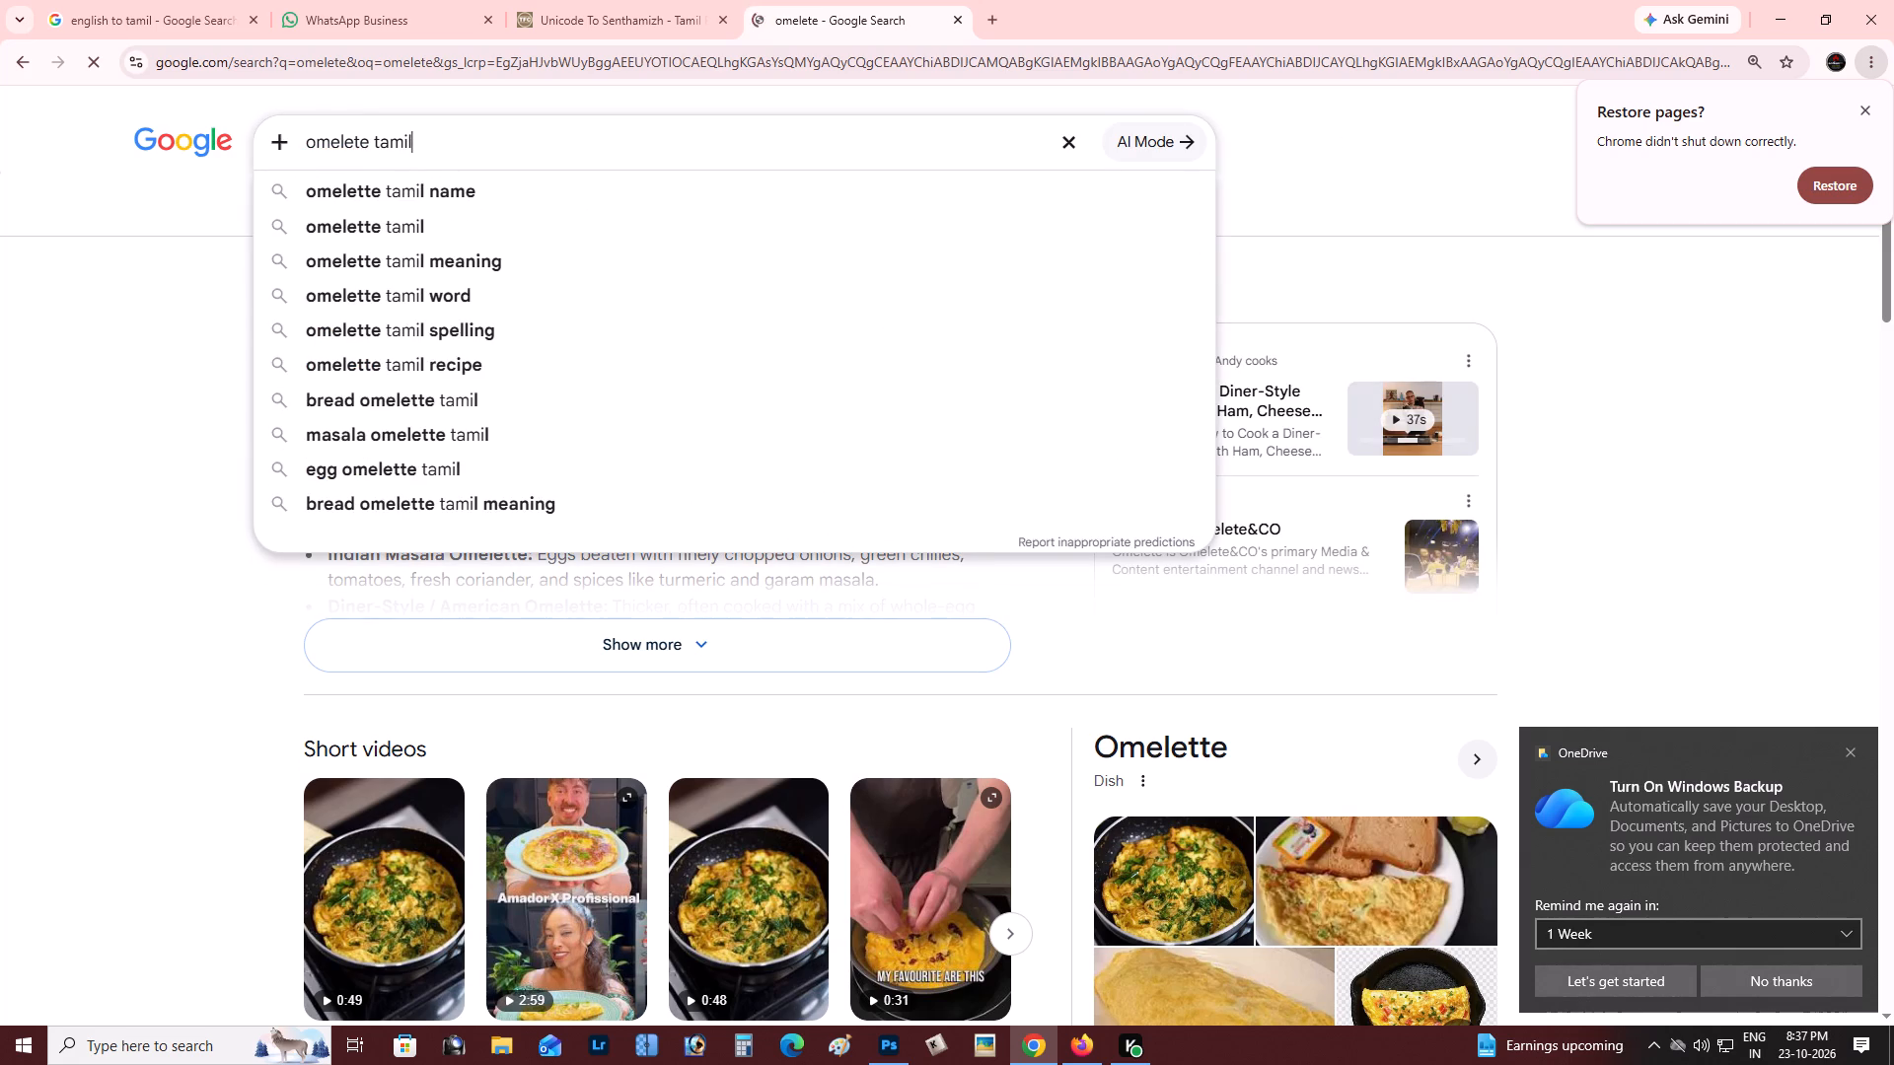
key(Return)
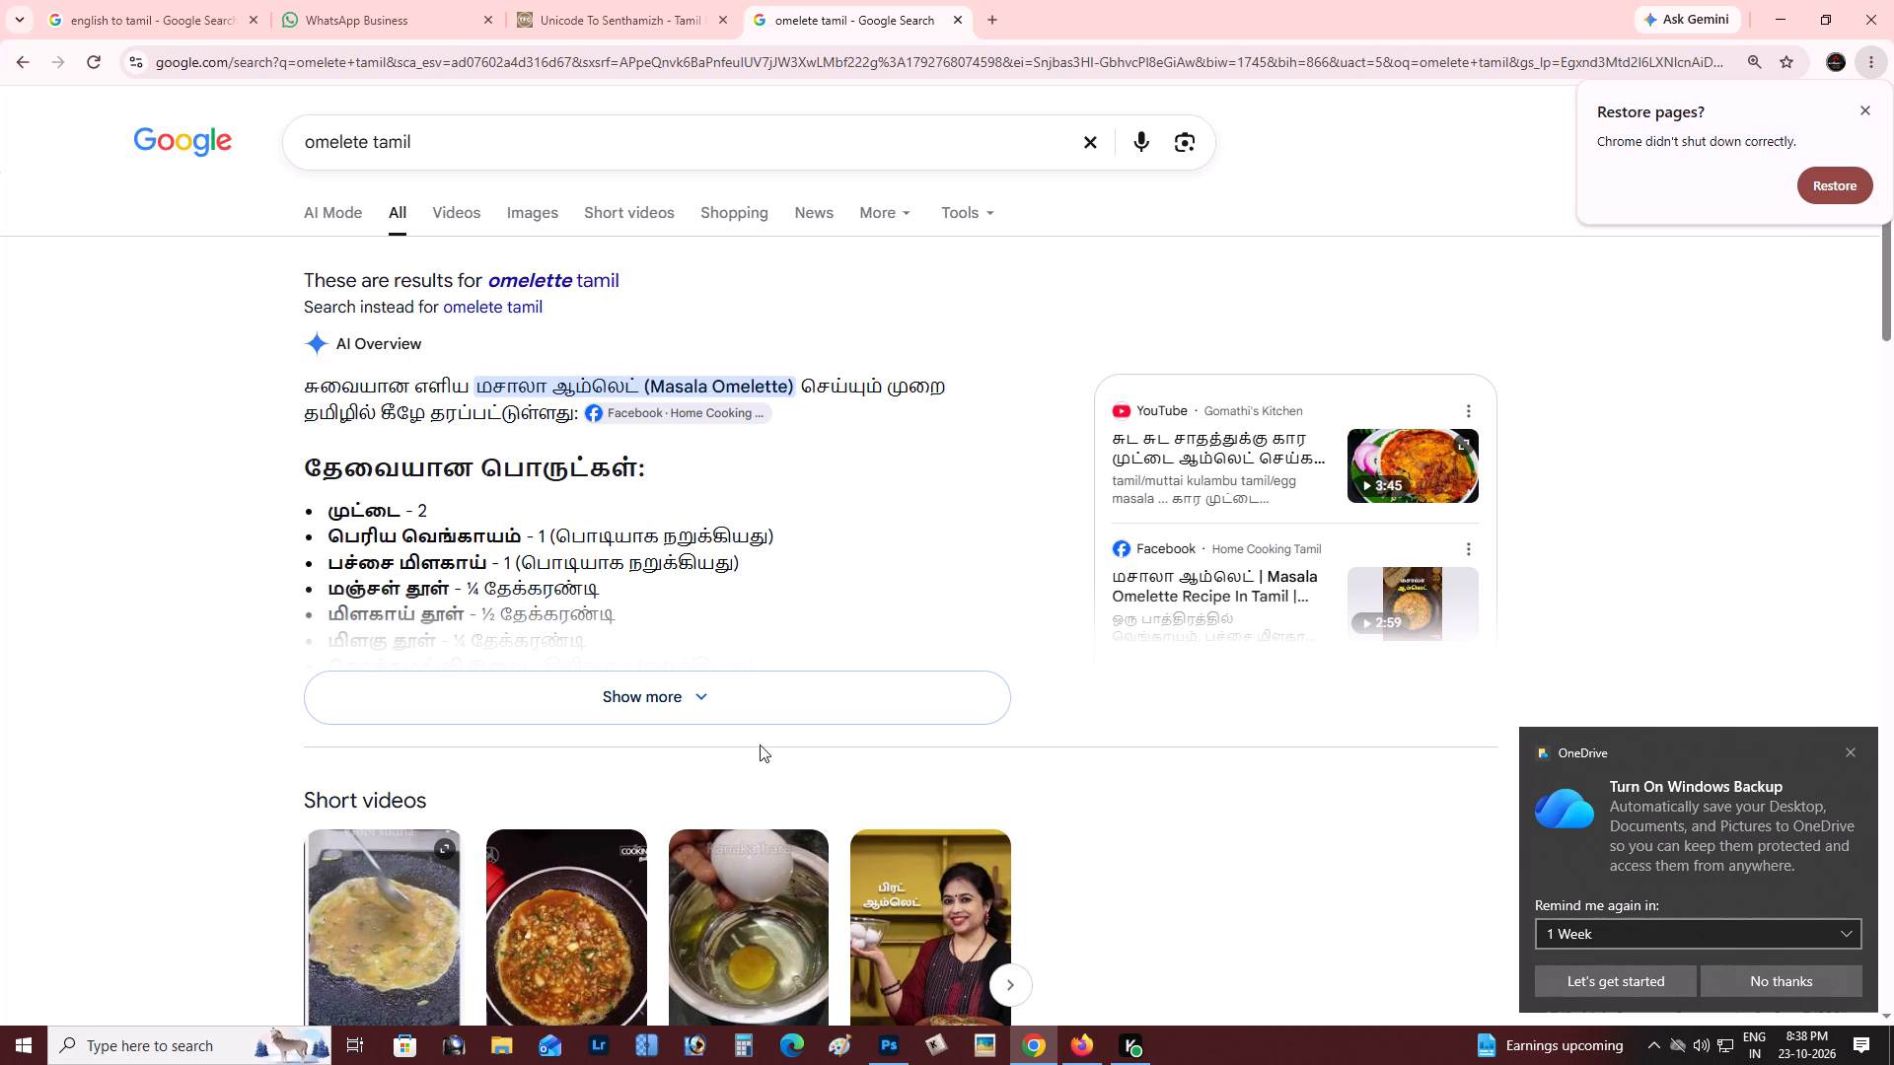
Examine the expanded AI overview and the image results for the Tamil spelling of omelette.
click(716, 672)
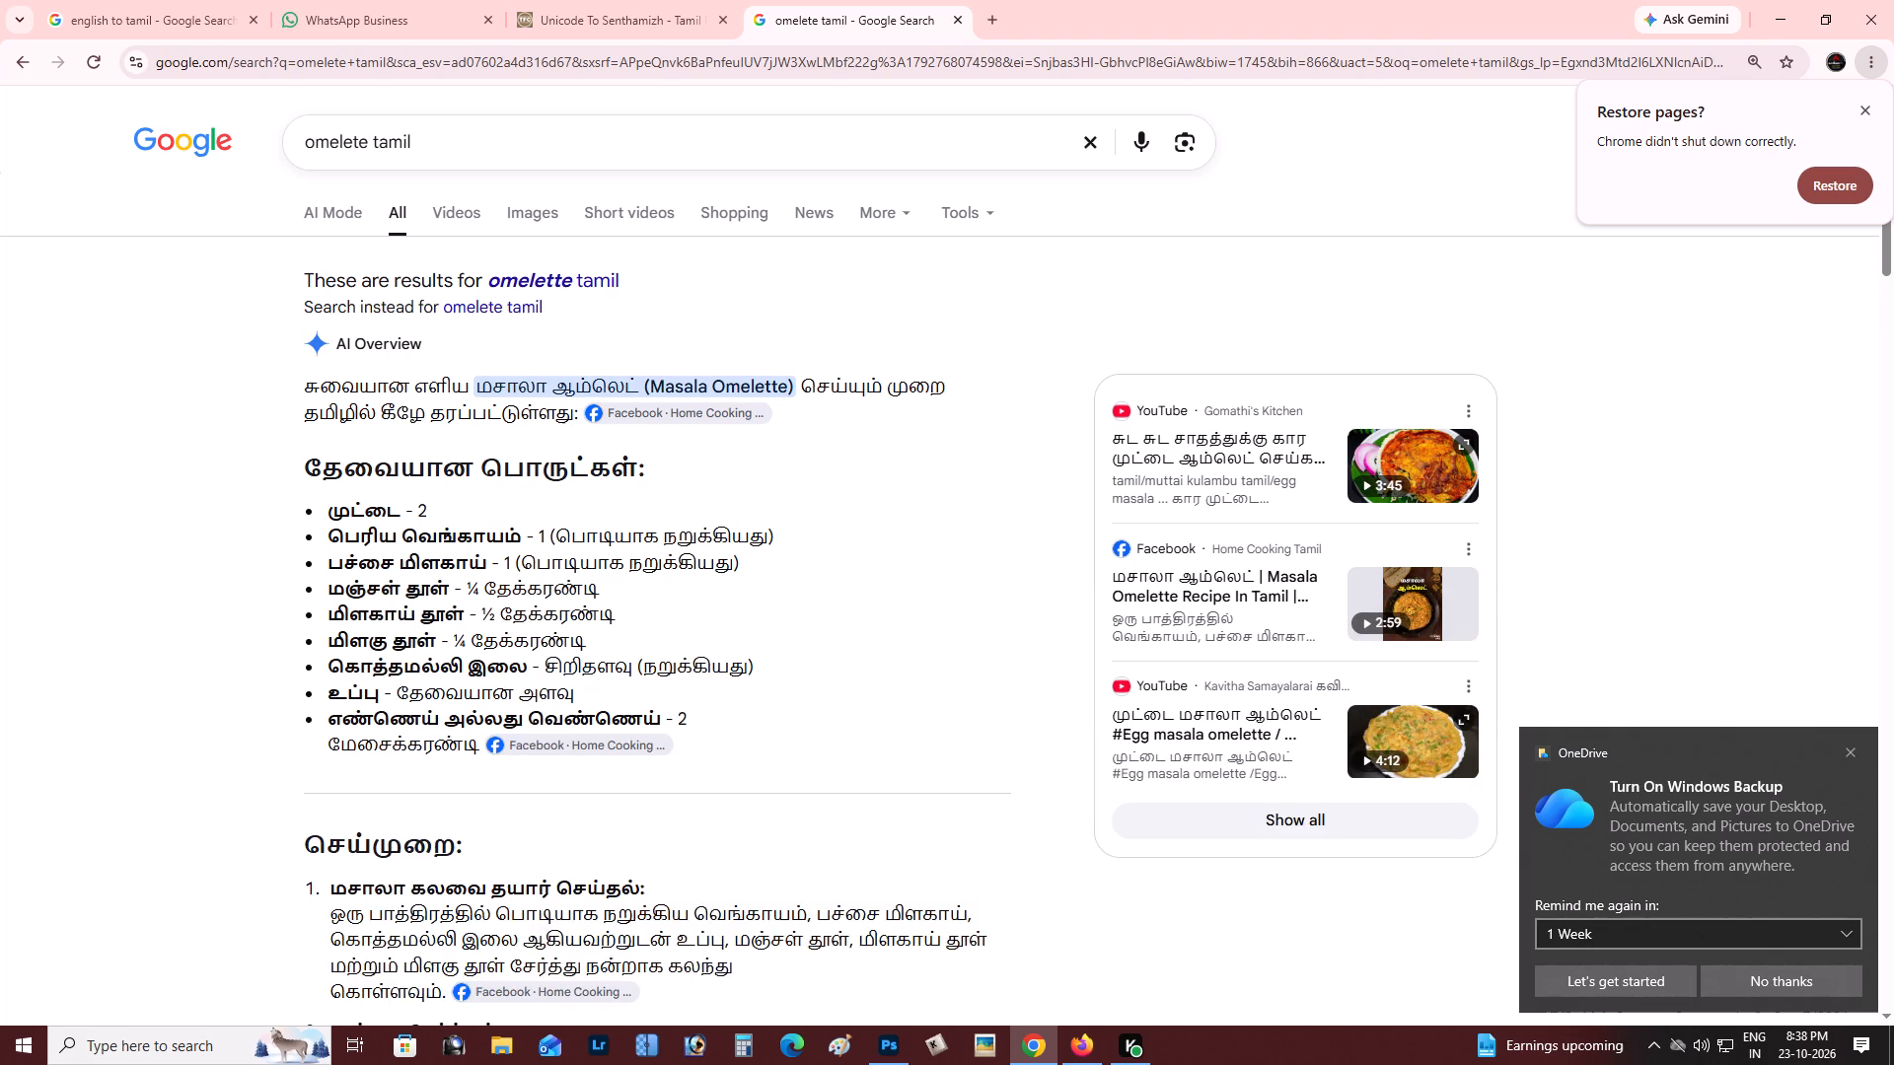
drag(1893, 251, 1893, 297)
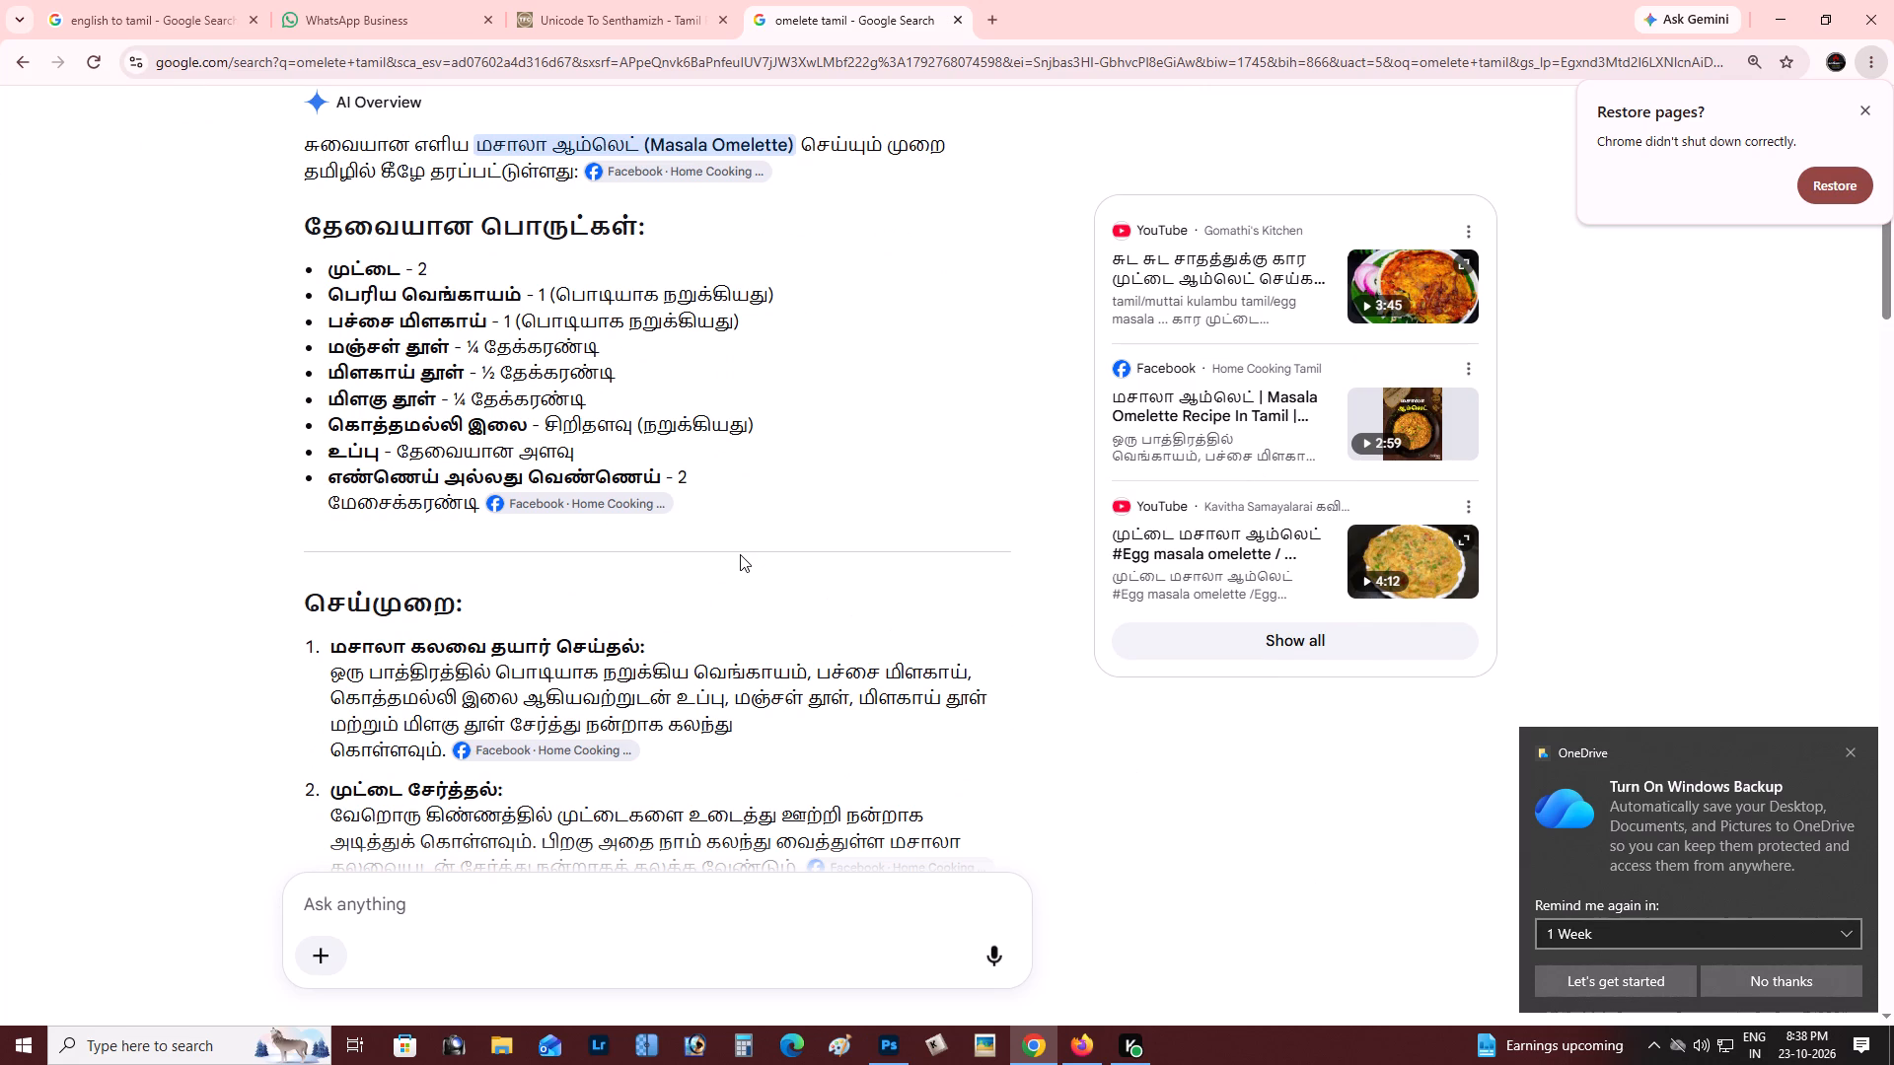
scroll(723, 508, up, 3)
click(523, 202)
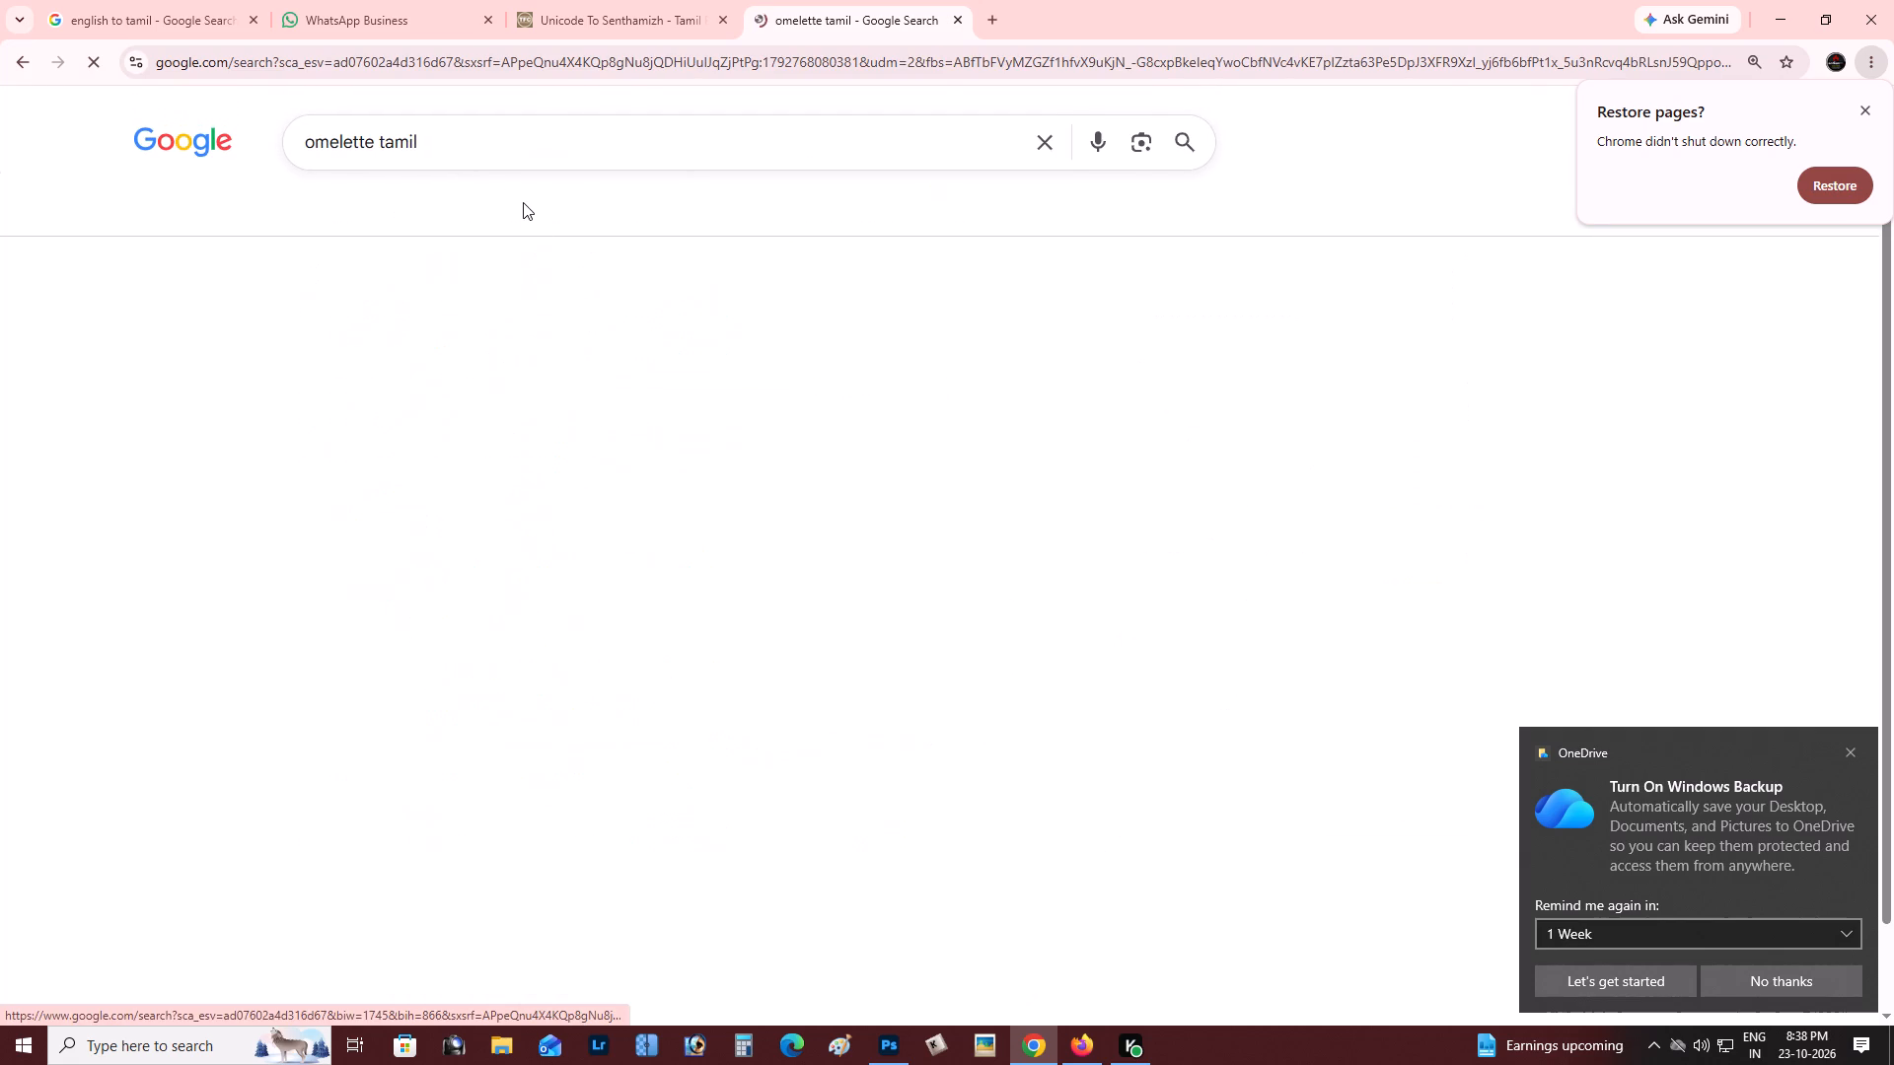
click(526, 271)
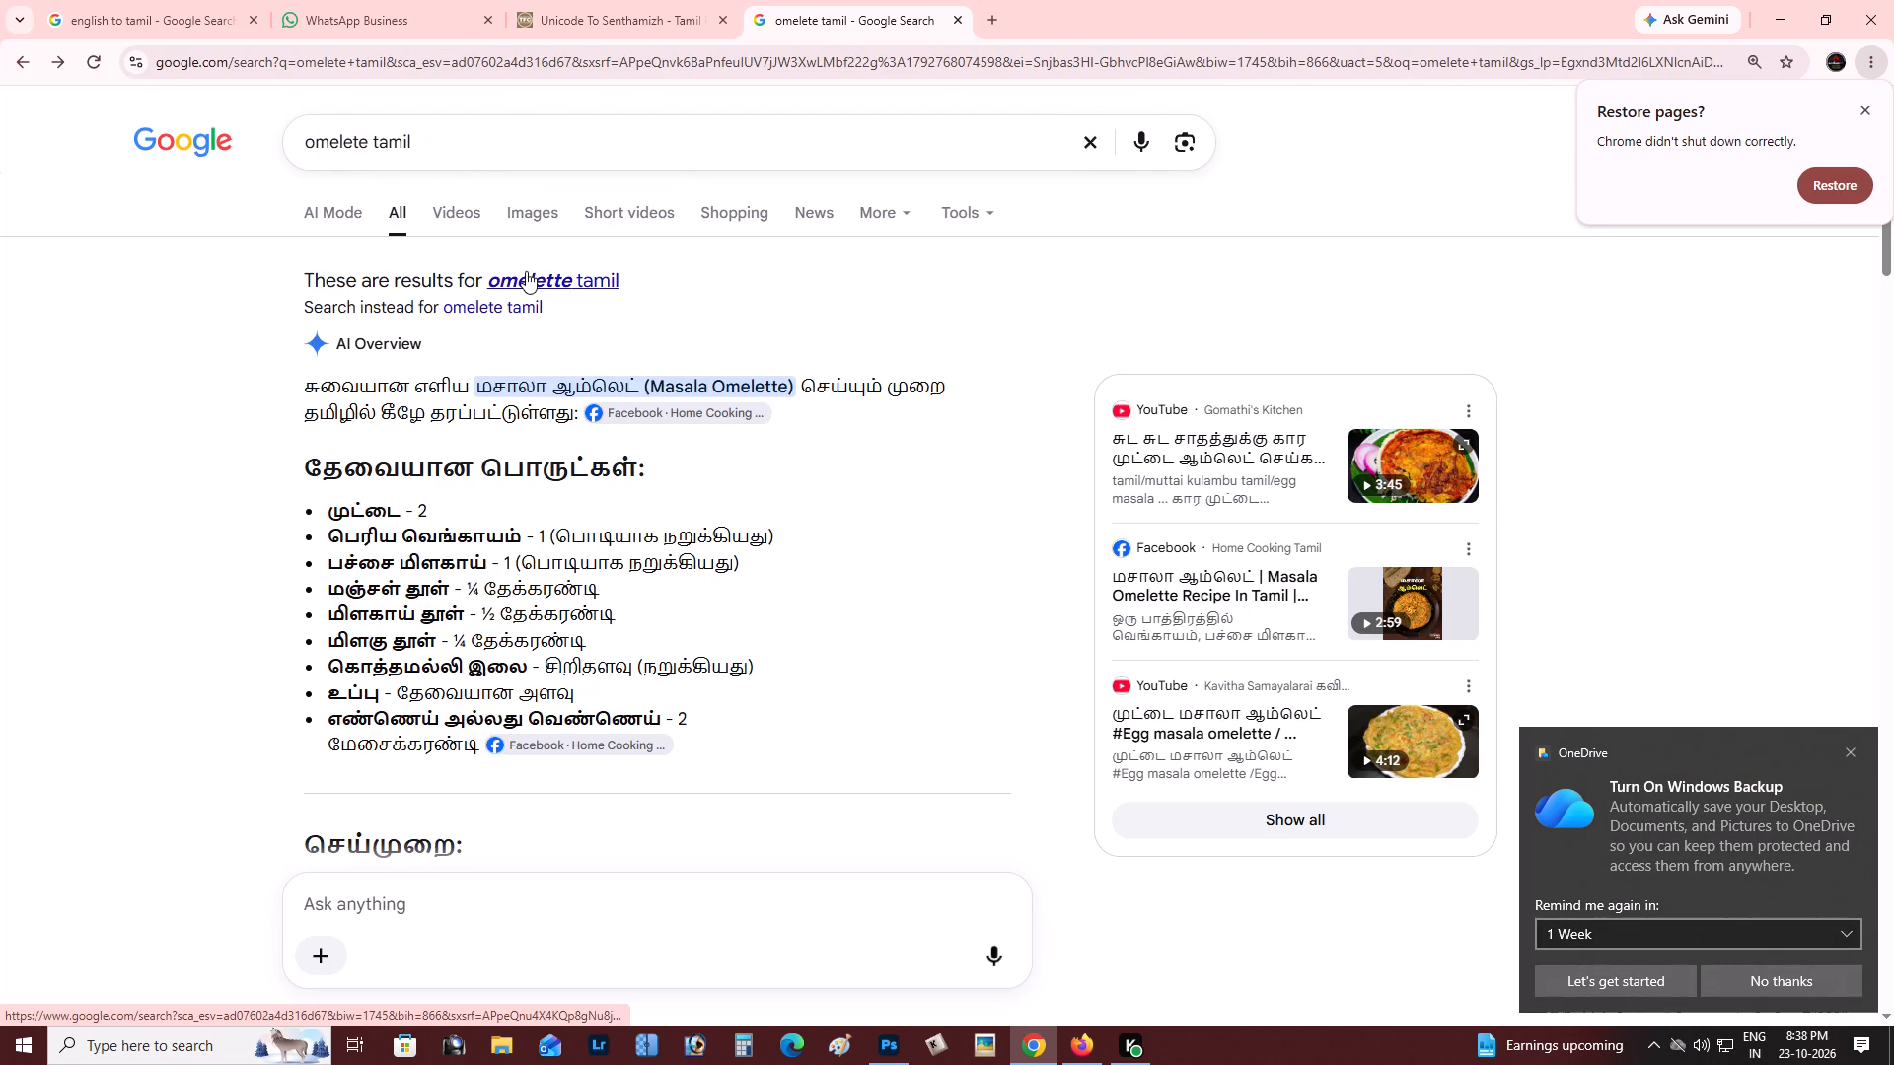
click(664, 338)
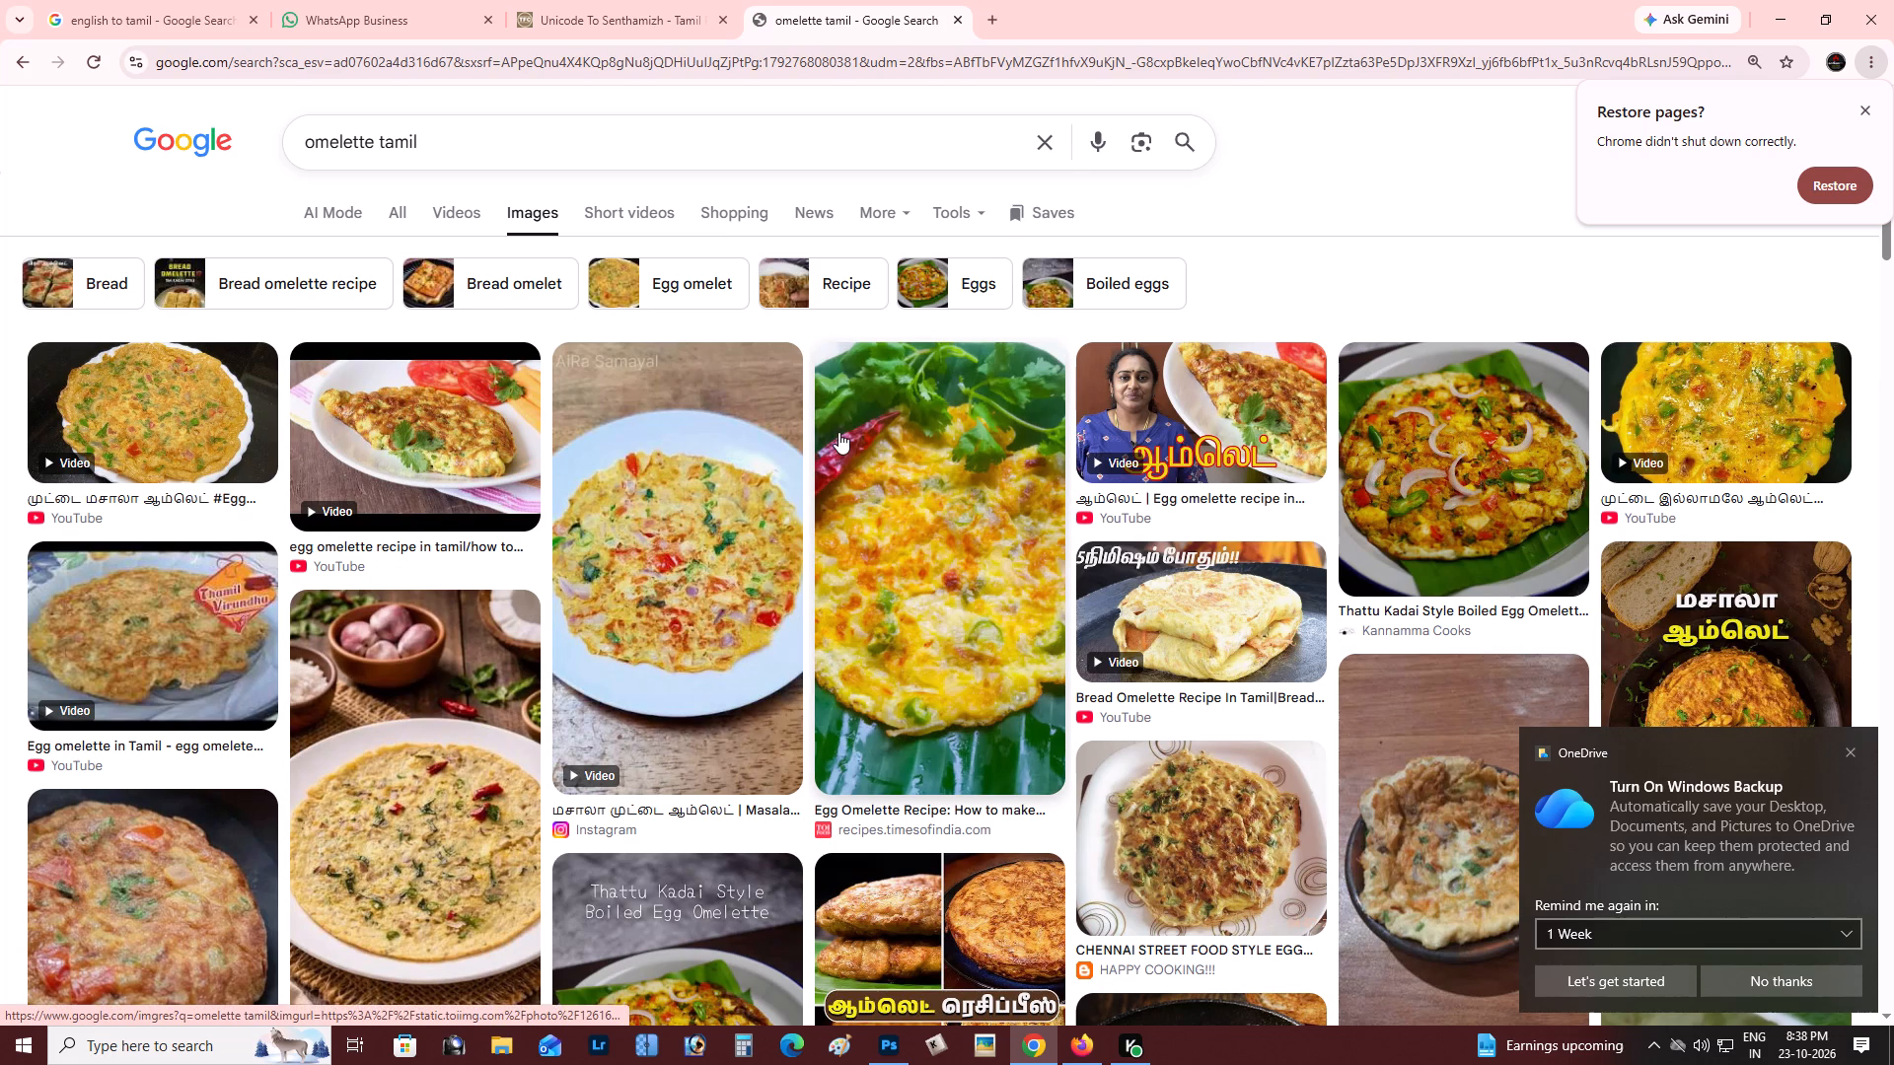
click(838, 432)
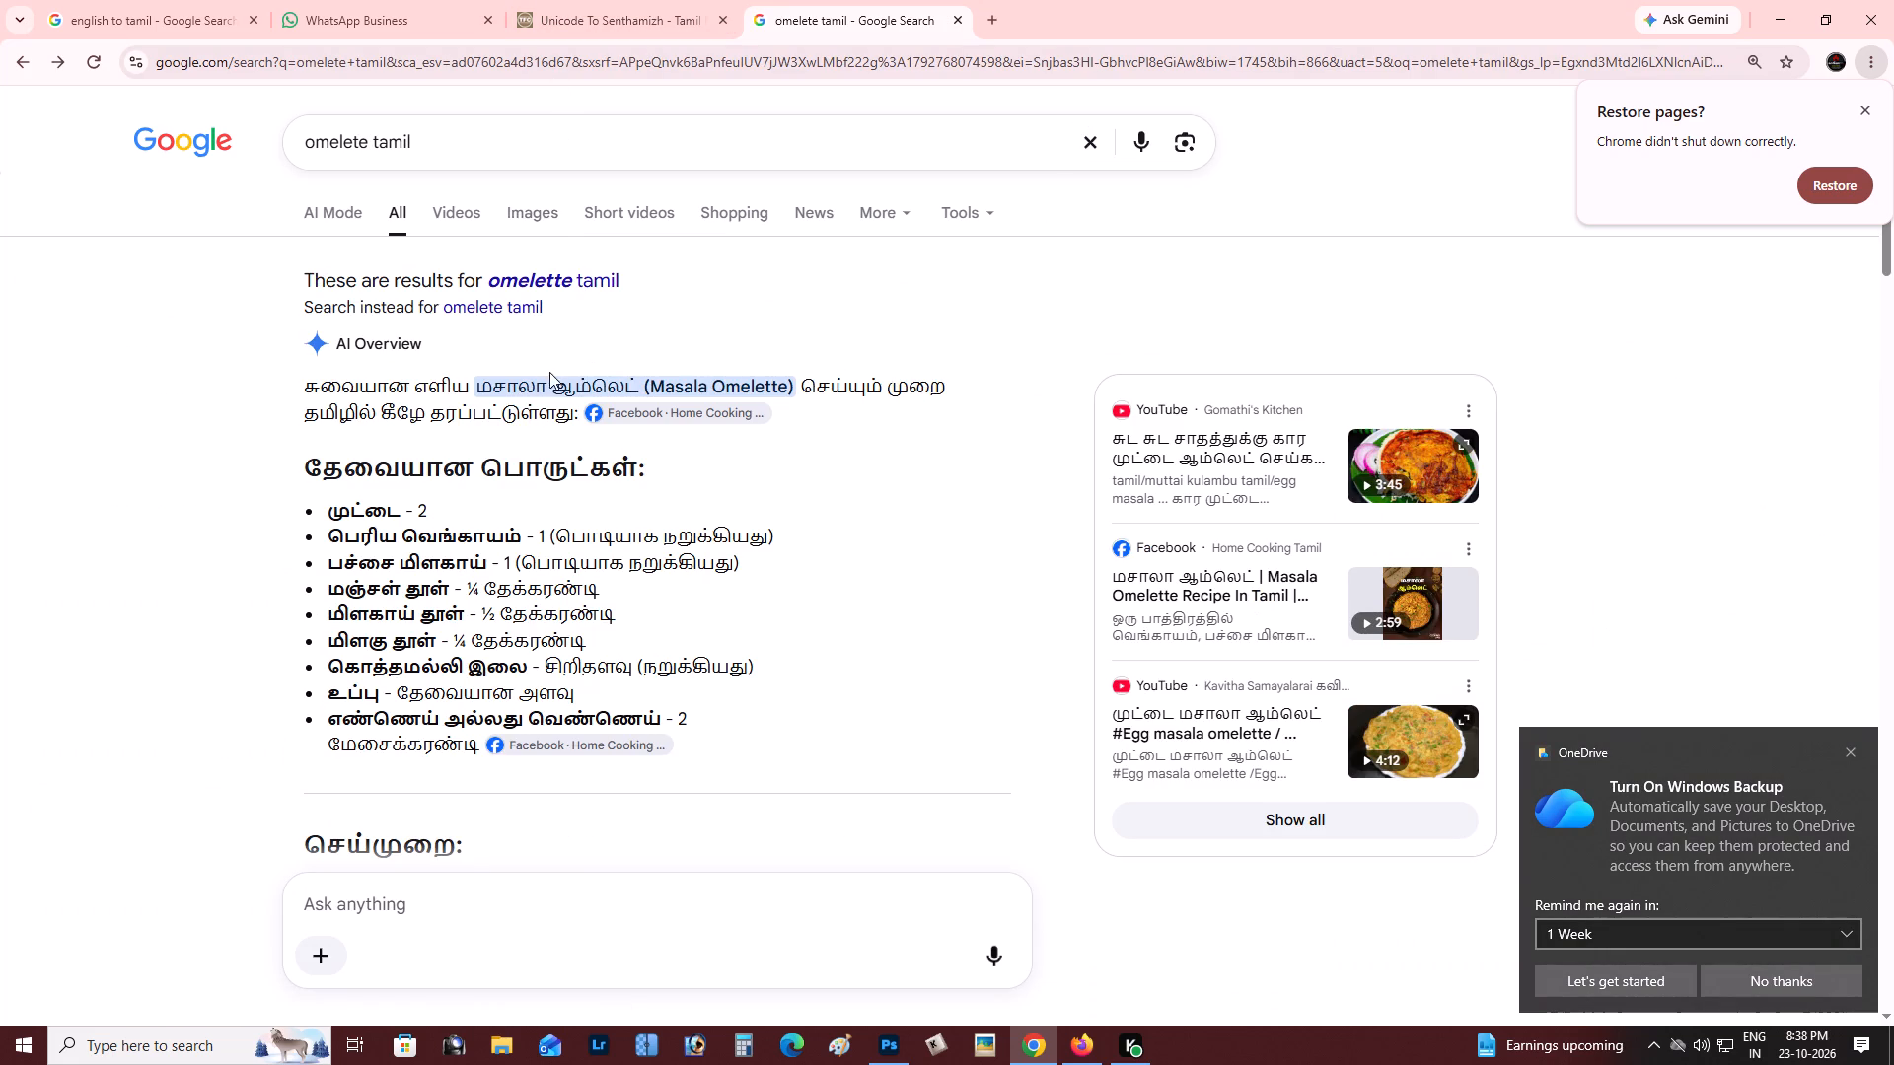
Copy the word ஆம்லெட் from the AI overview's opening sentence.
drag(551, 390, 640, 388)
right_click(602, 381)
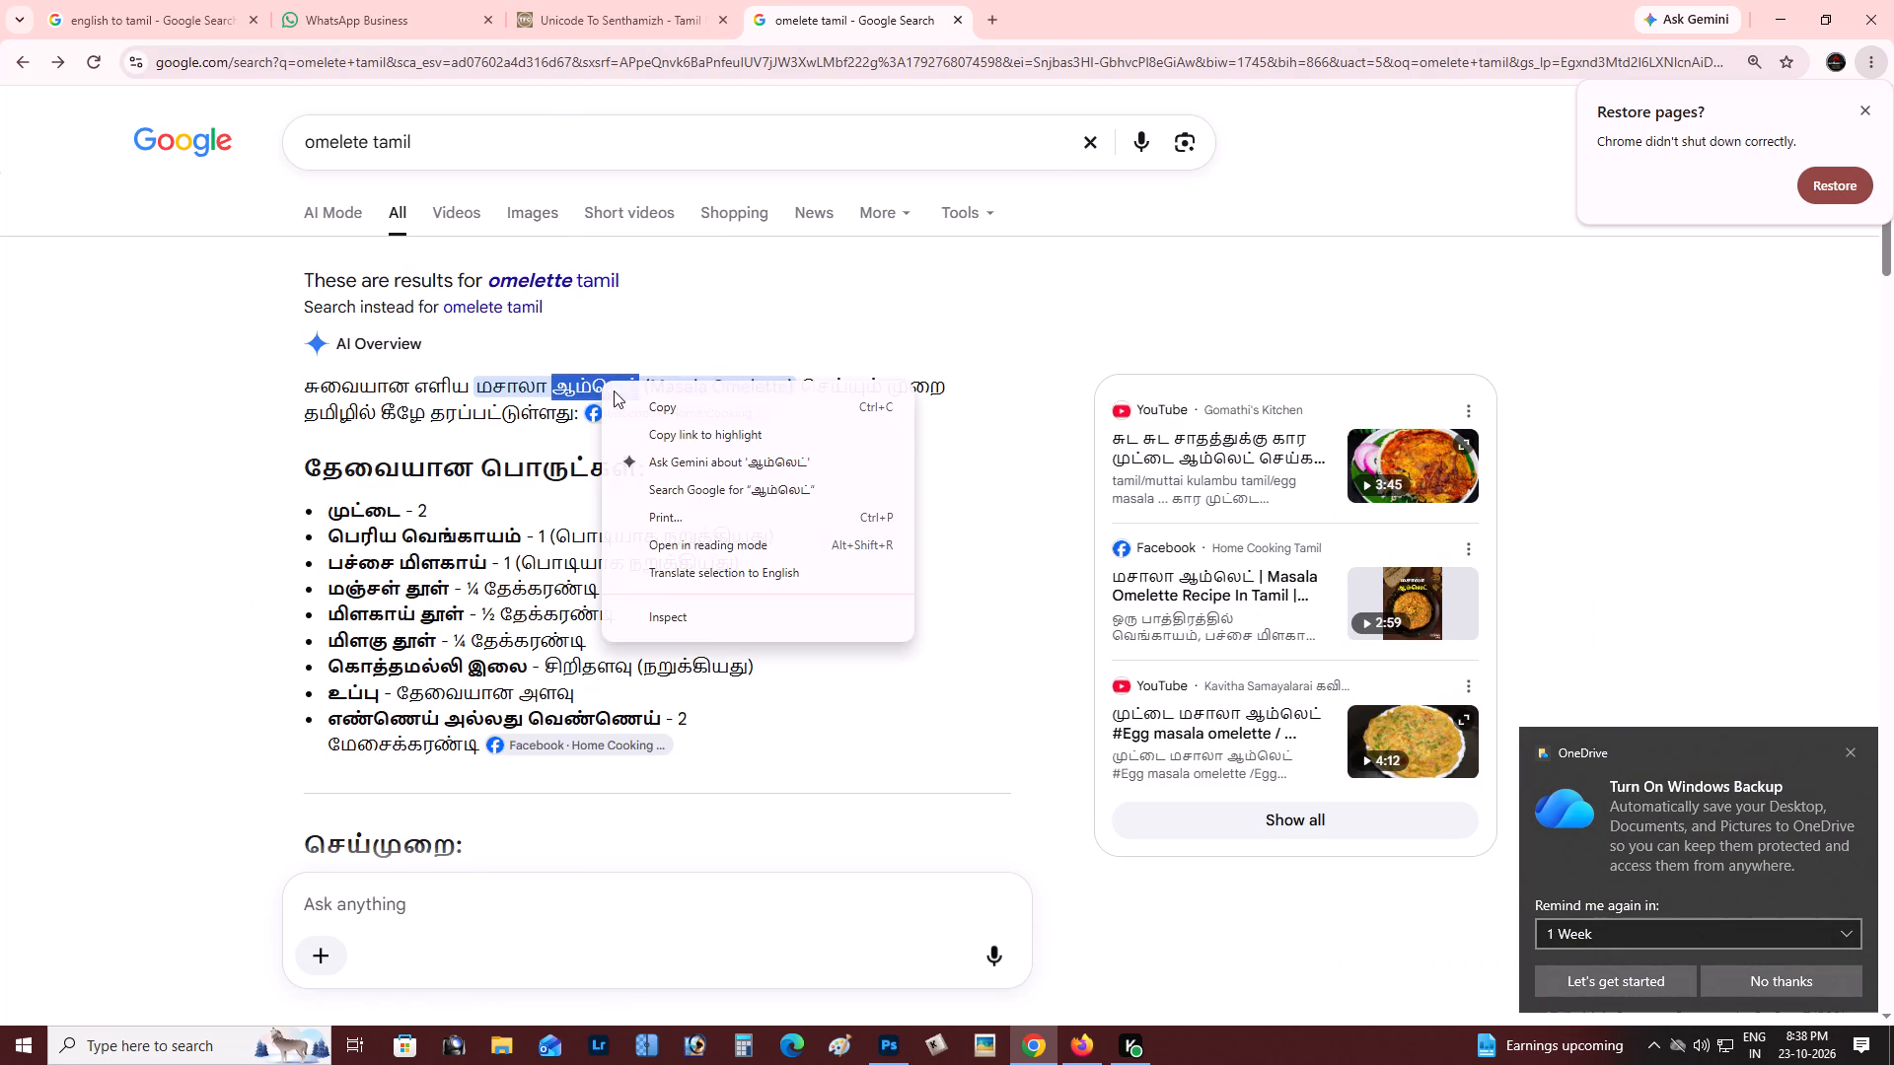
click(637, 401)
Convert ஆம்லெட் to Senthamizh in the Tamil font converter and cut the converted text.
click(585, 0)
drag(596, 431, 171, 430)
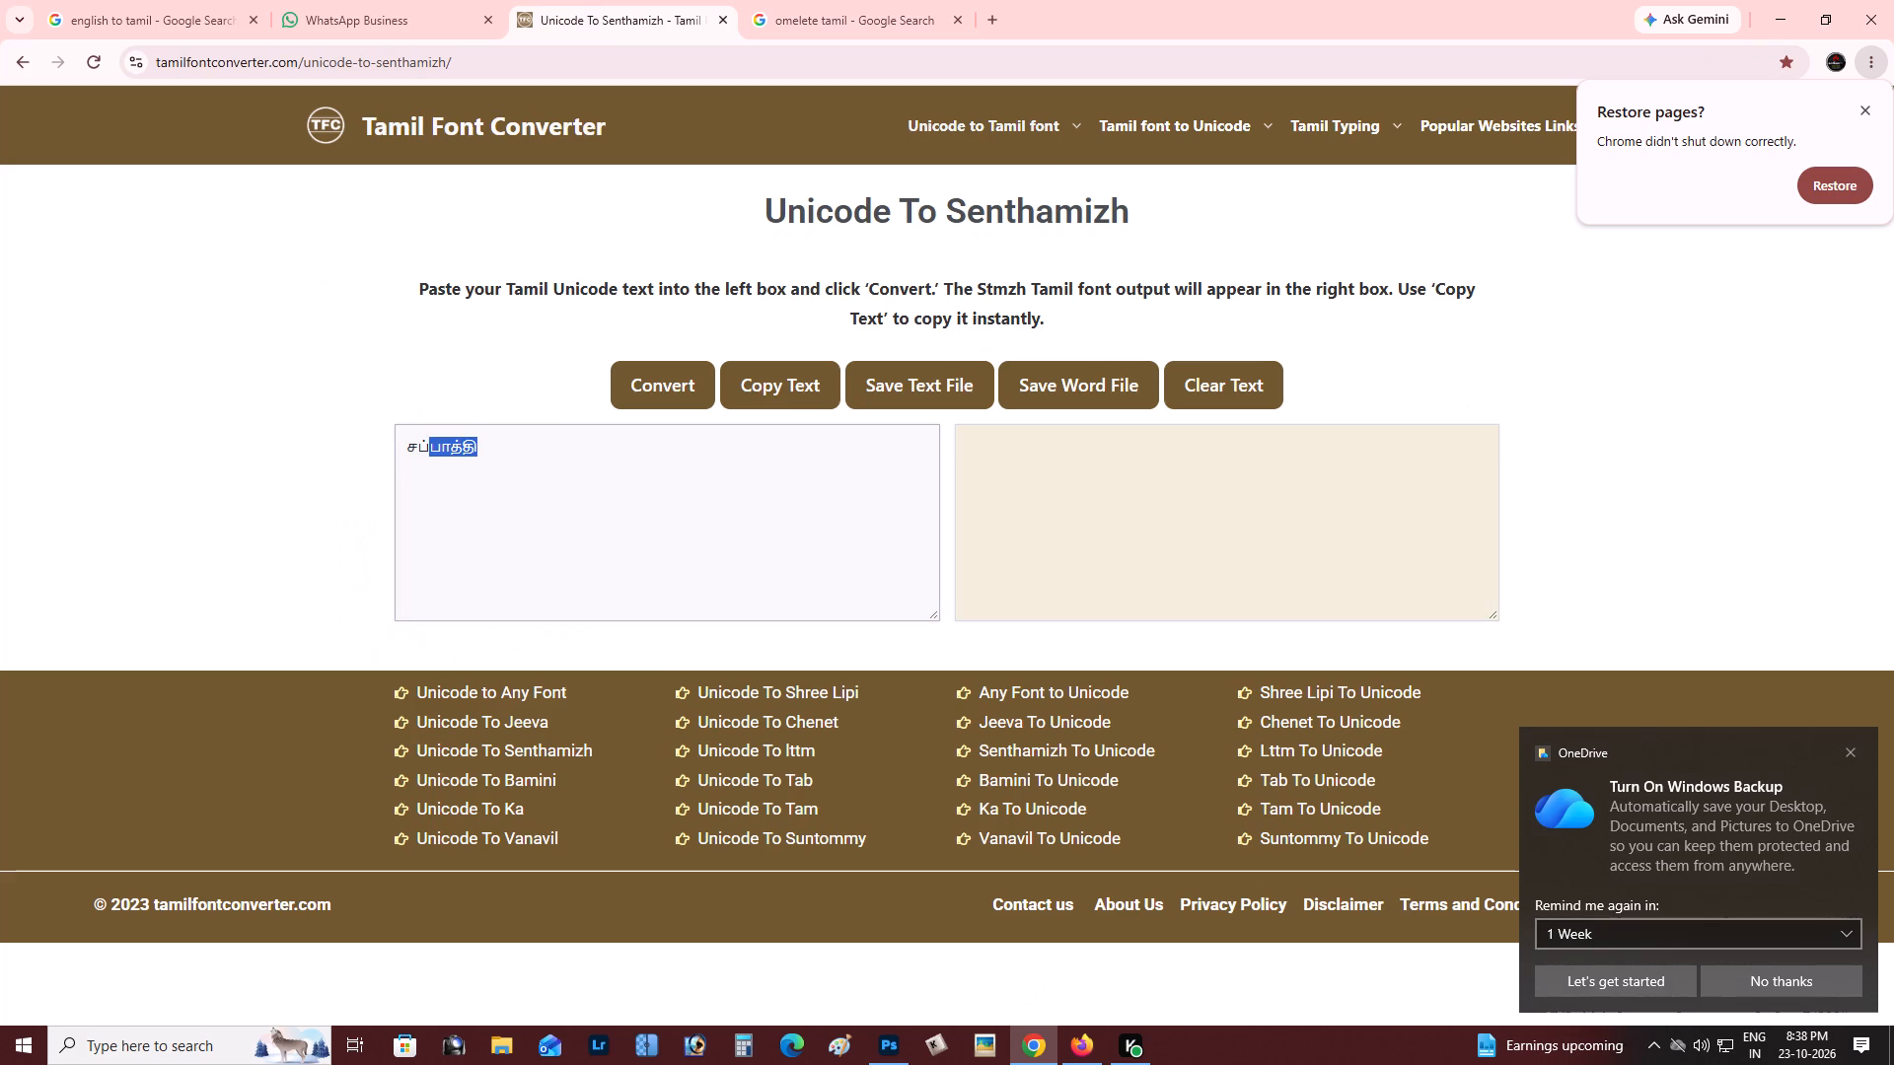
key(ctrl+v)
click(663, 408)
drag(1038, 455, 817, 447)
key(ctrl+x)
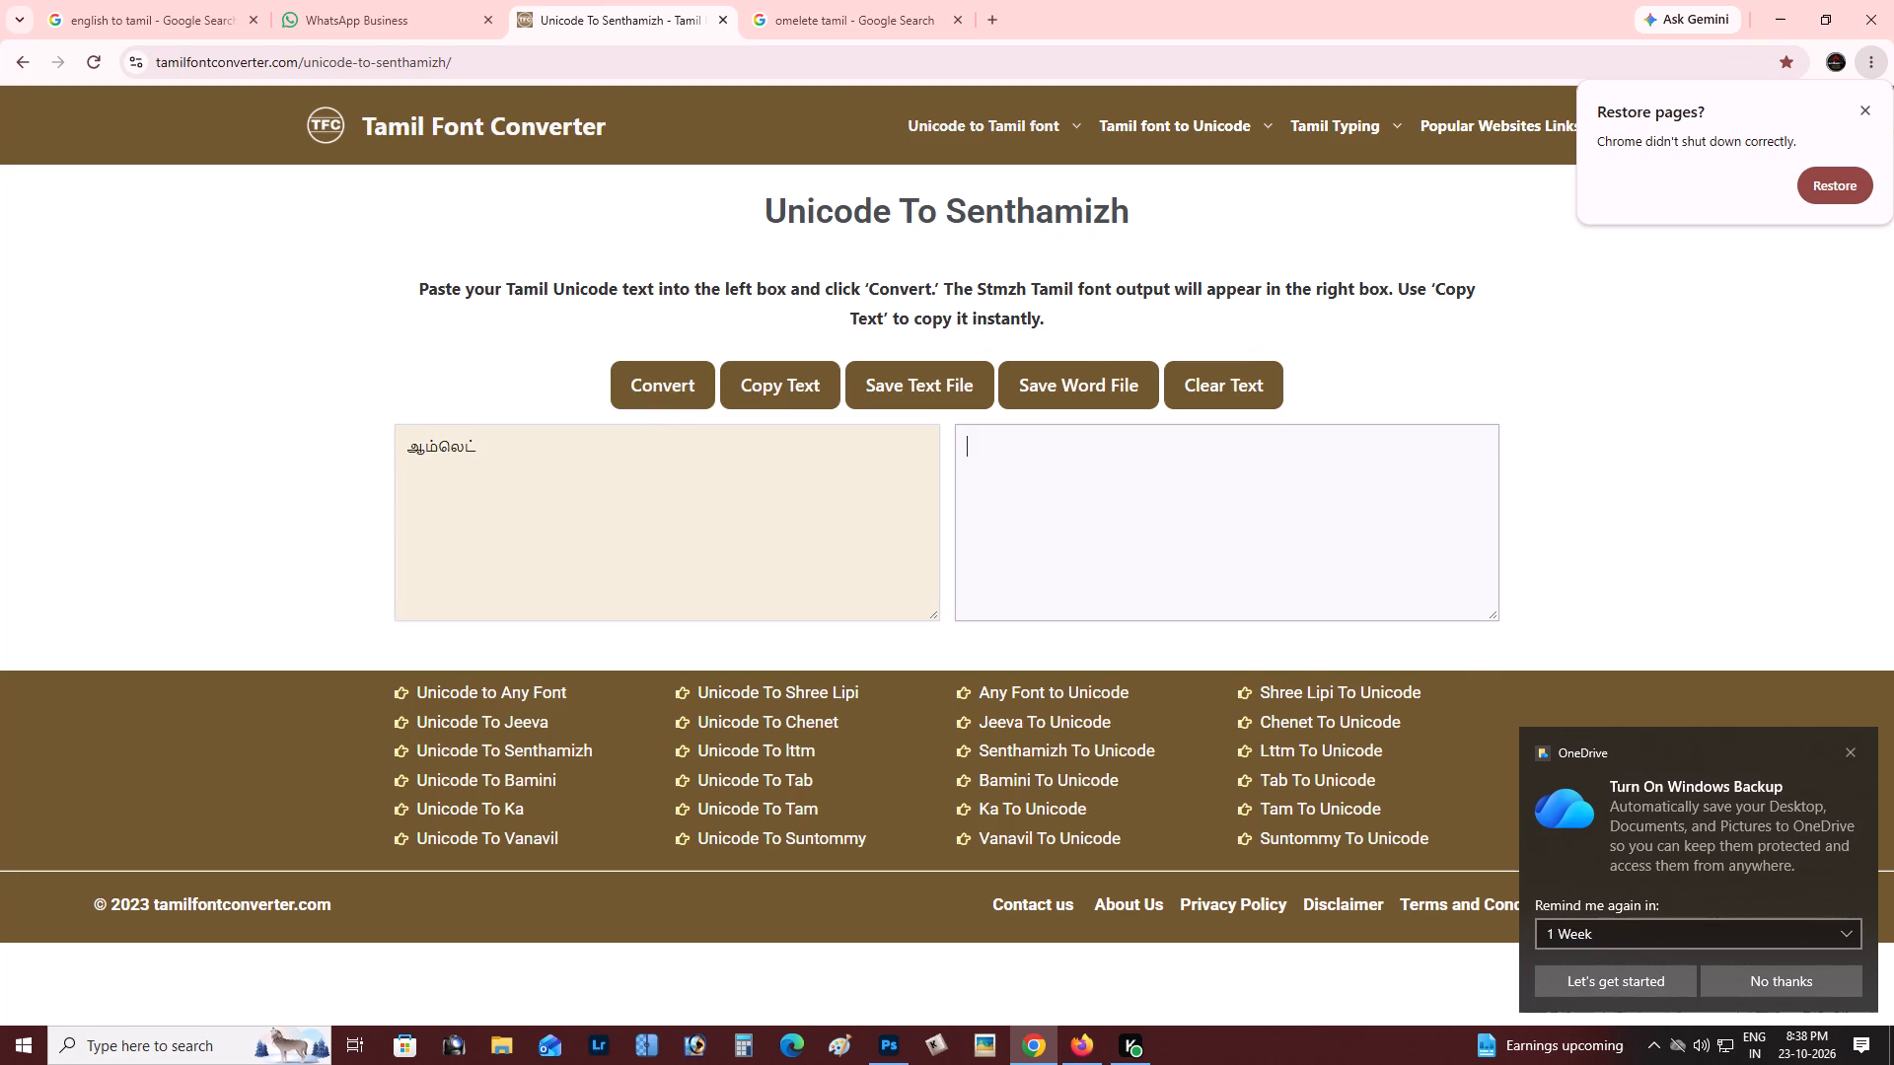
Switch to Photoshop, duplicate the சப்பாத்தி line just below itself, and replace the copy's text with the converted ஆம்லெட்.
key(alt+Tab)
scroll(848, 690, down, 4)
key(z)
double_click(813, 795)
key(v)
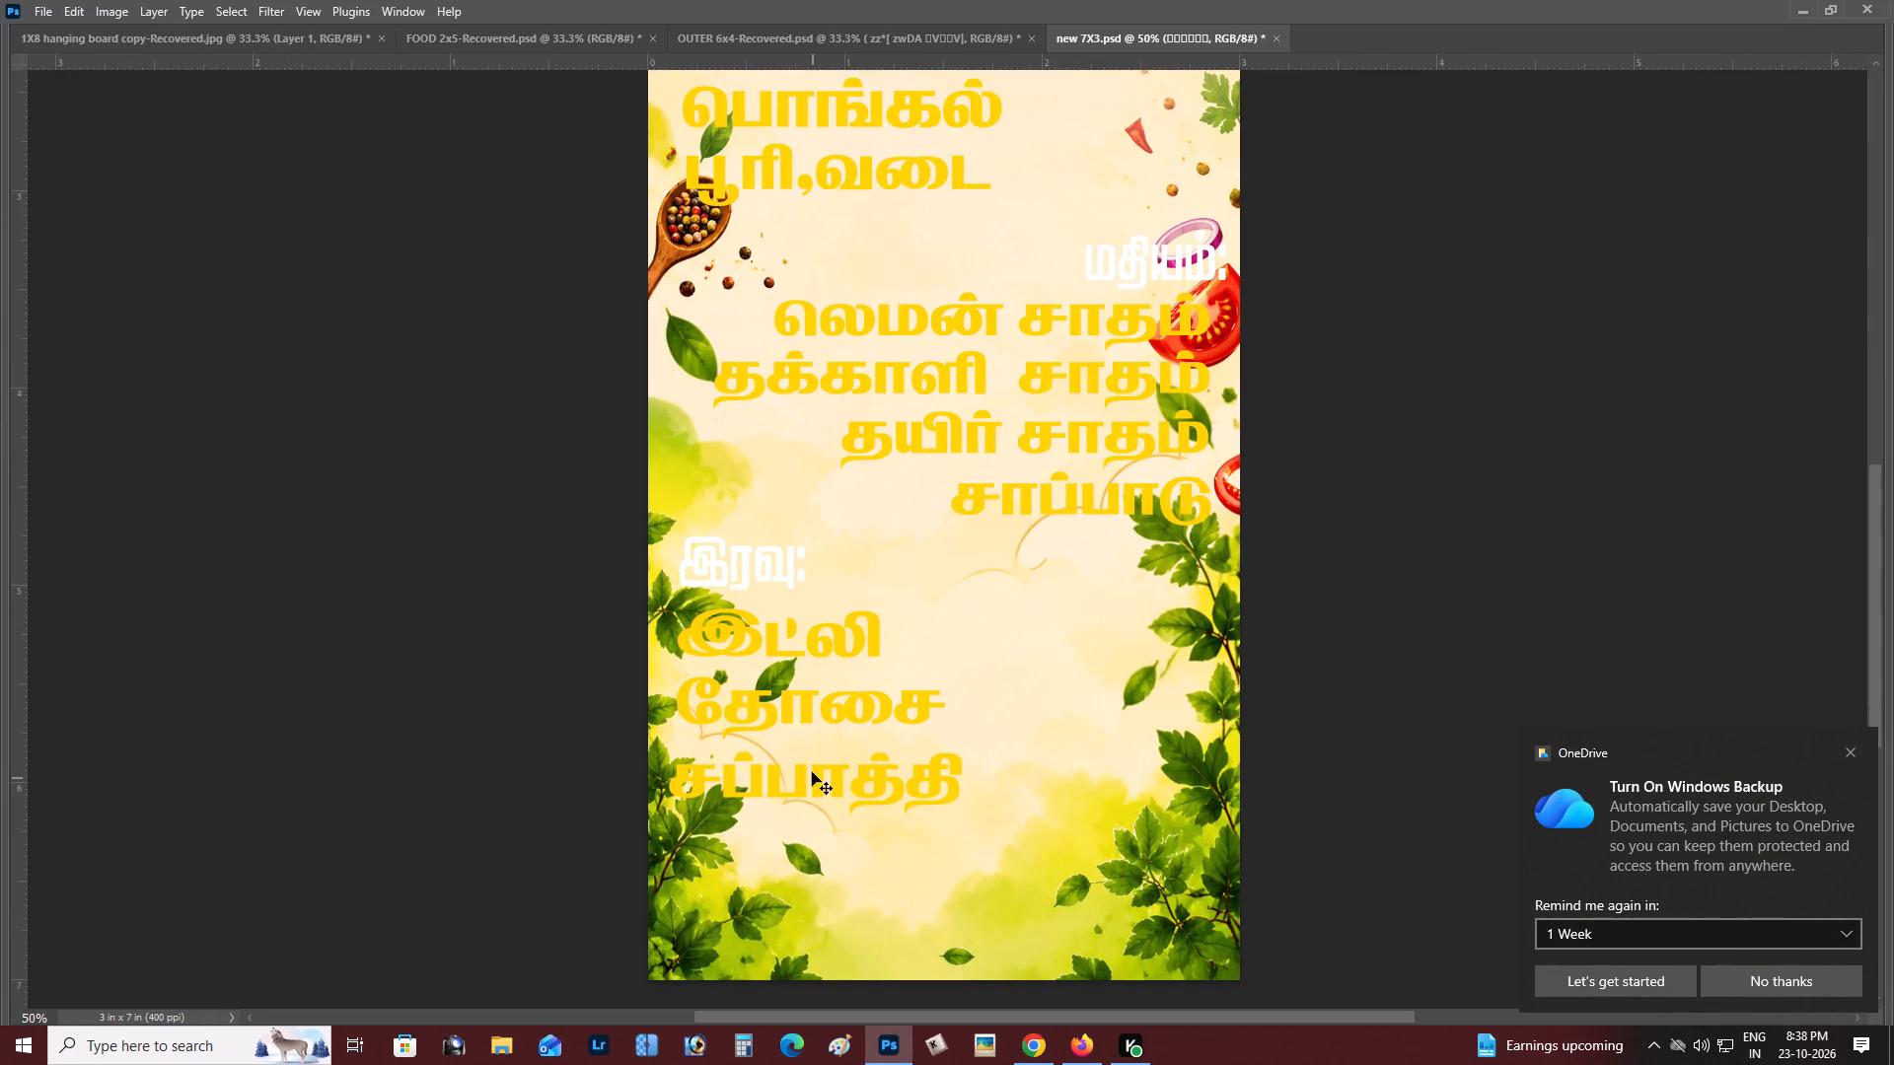
right_click(812, 772)
click(835, 783)
alt+drag(835, 783, 837, 852)
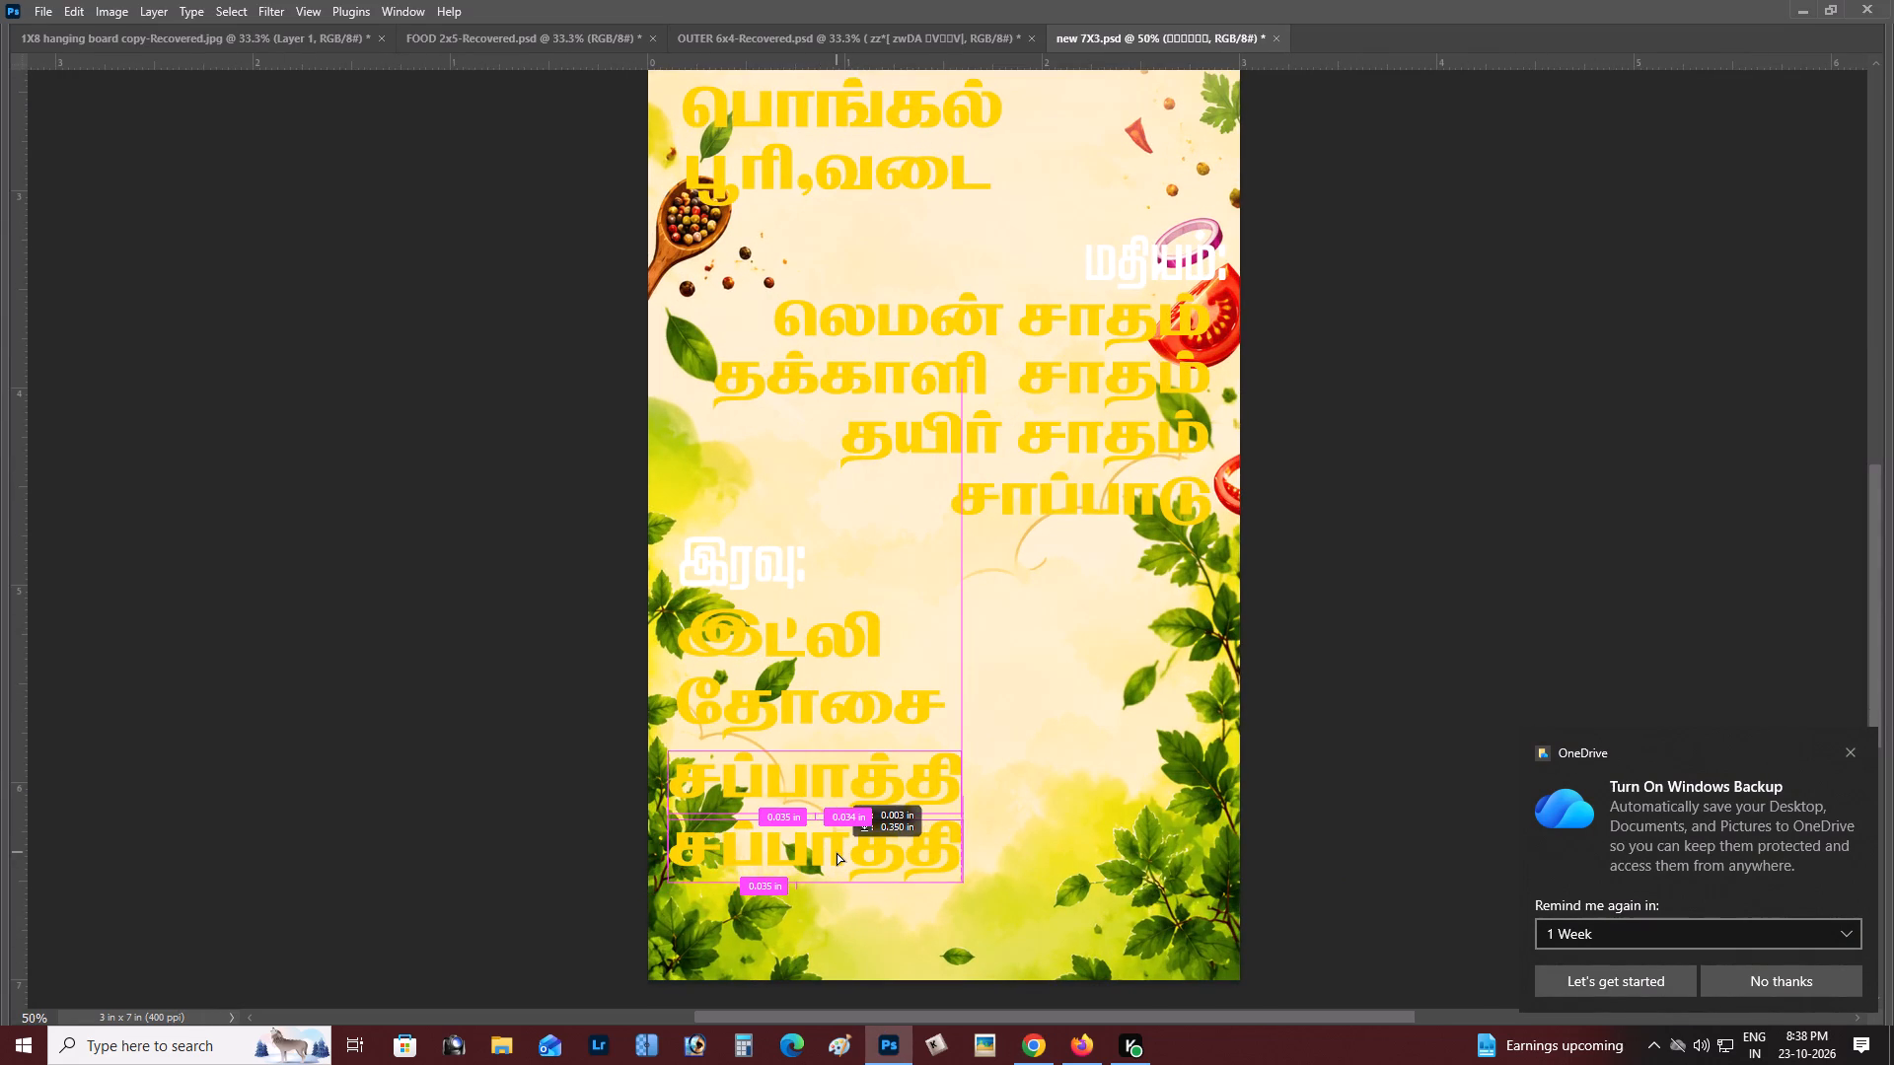
alt+drag(837, 852, 837, 860)
key(t)
click(837, 852)
key(ctrl+a)
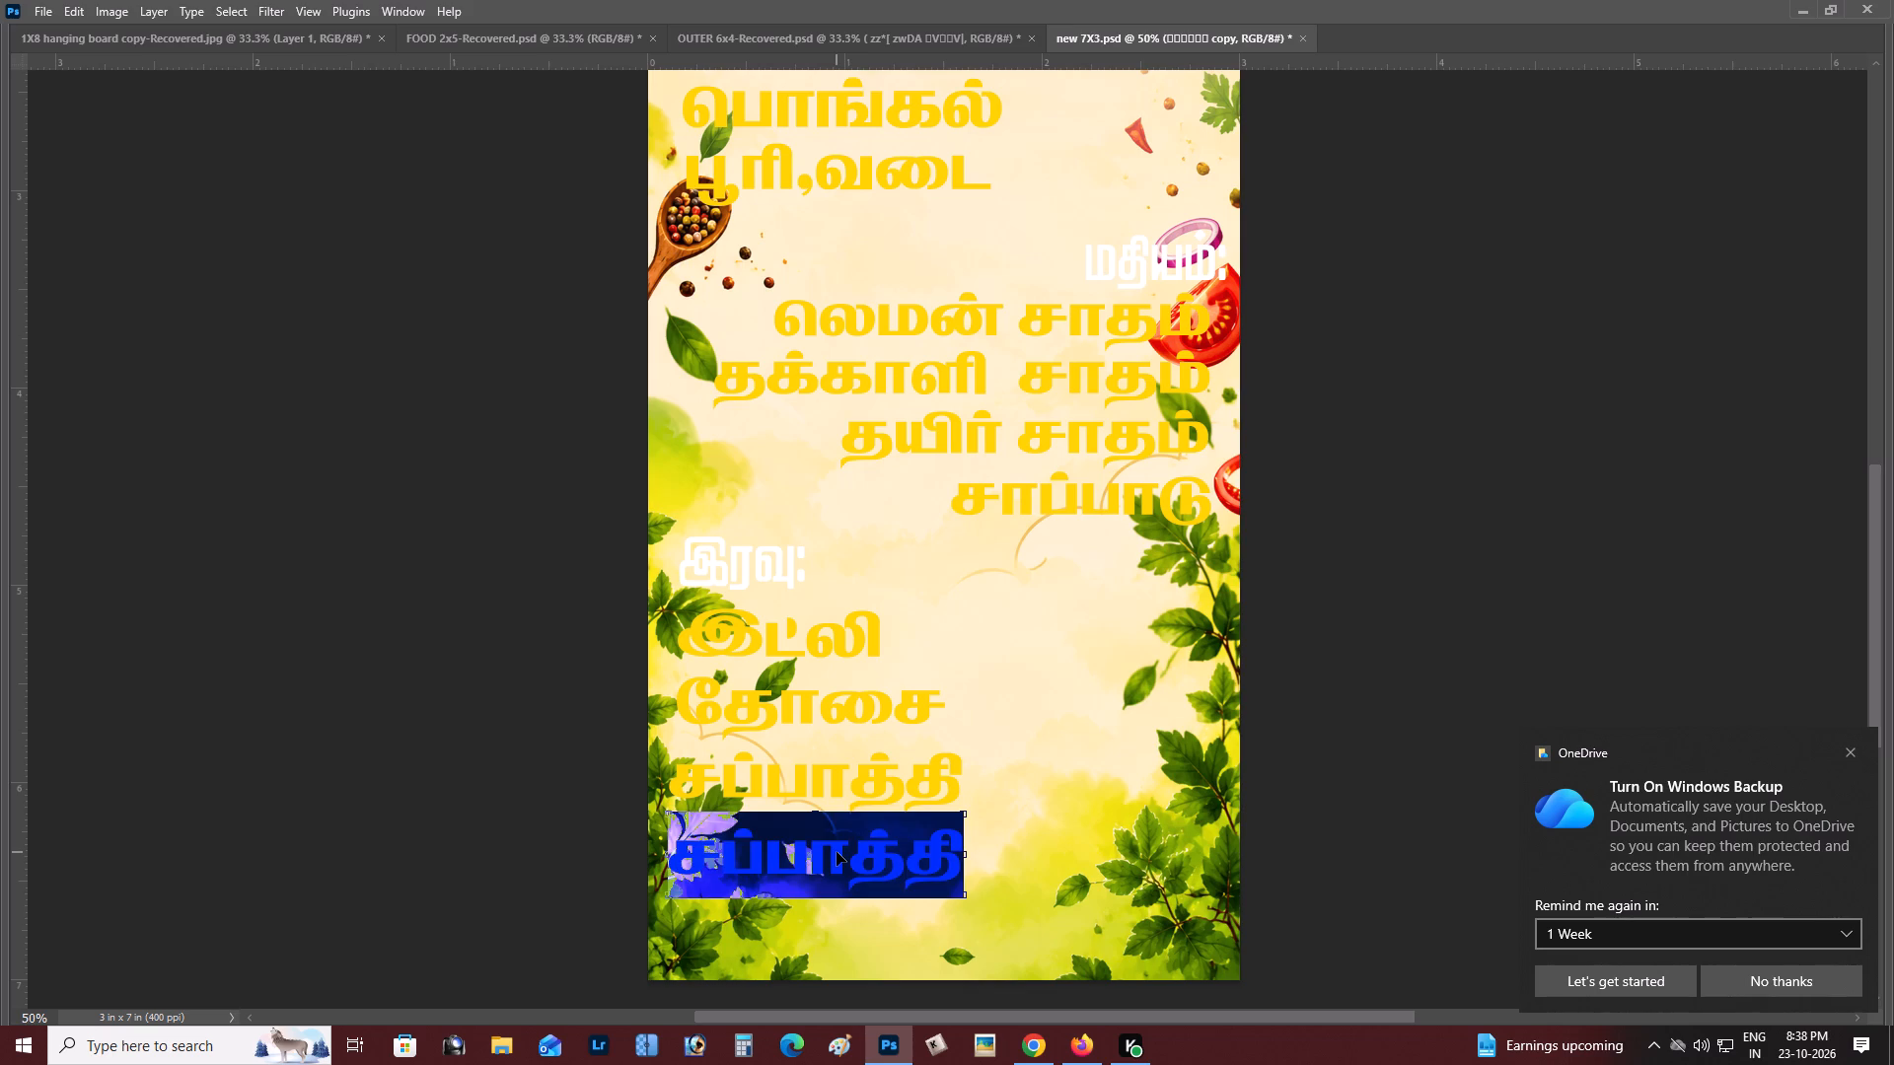
key(ctrl+v)
key(ctrl+Return)
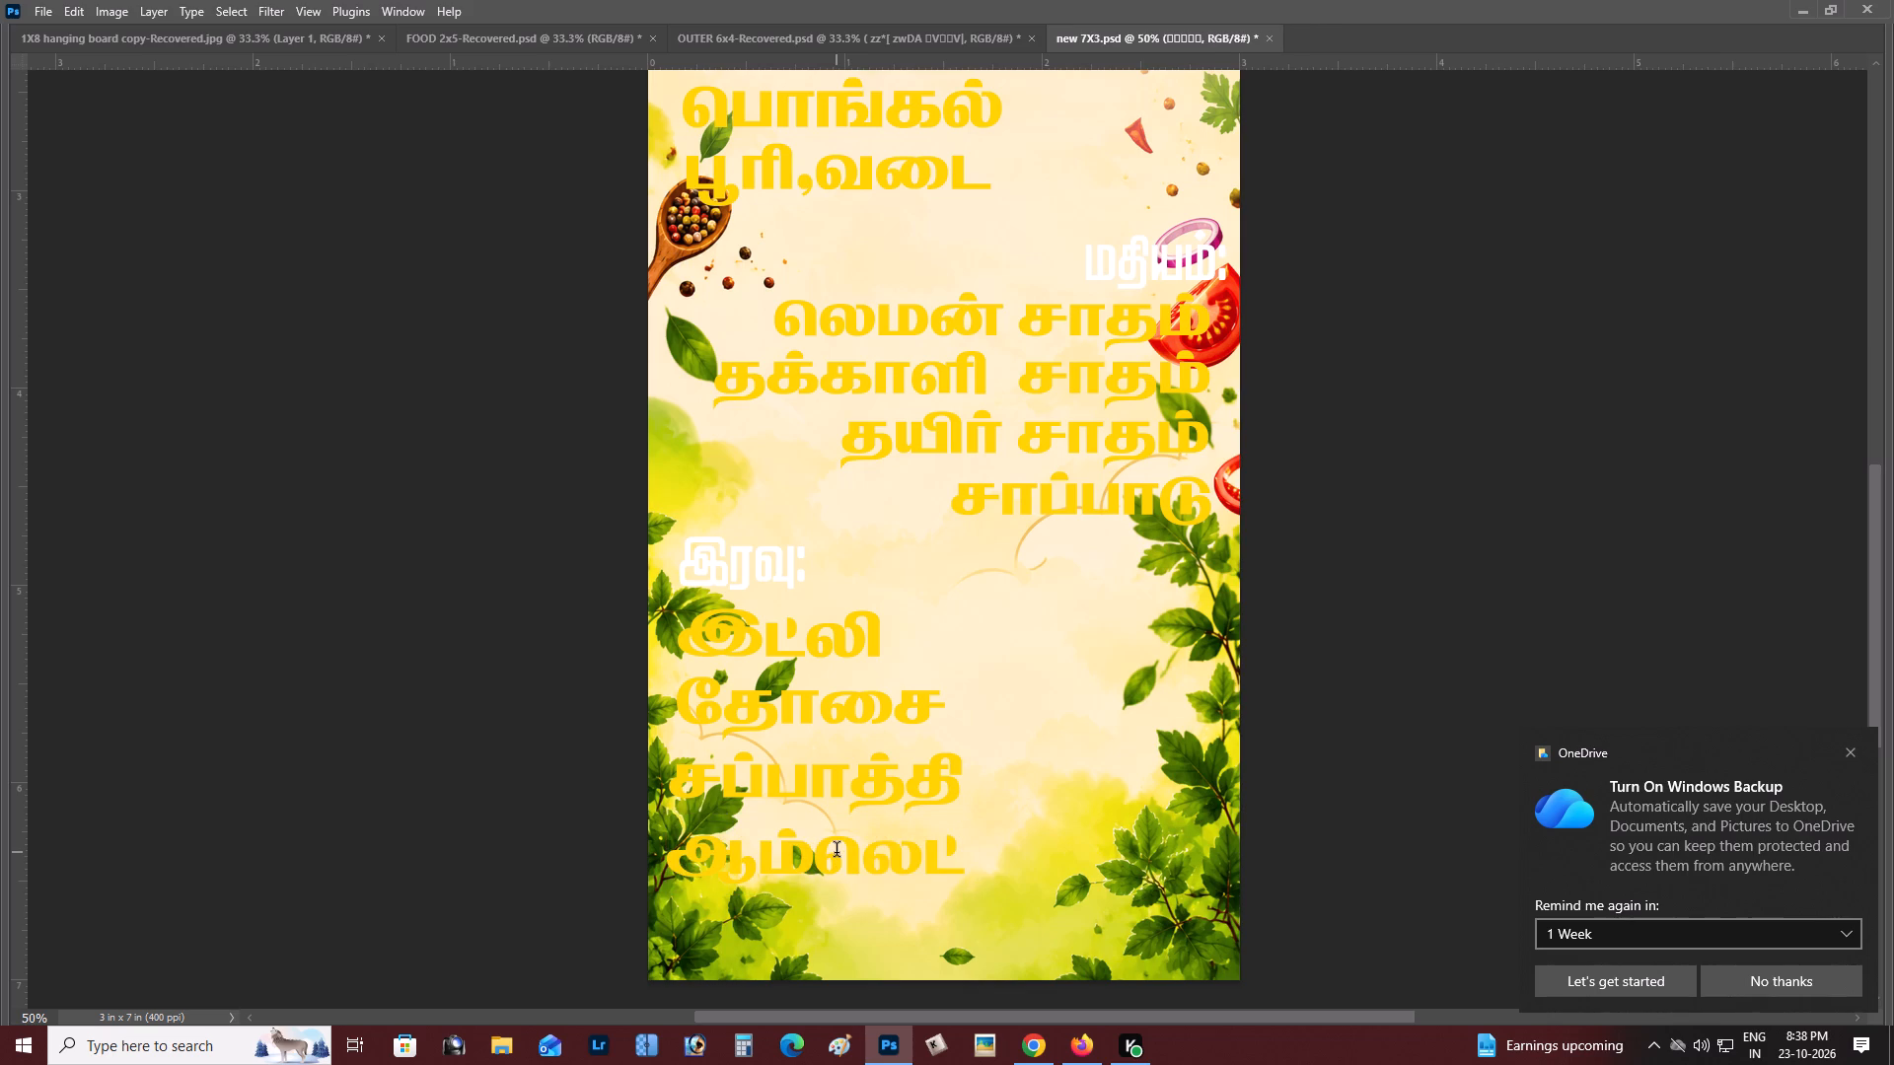
Review the overall banner layout, from the SMR உணவகம் header through காலை: and மதியம்: down to the dinner items under இரவு:.
key(z)
alt+click(923, 625)
right_click(923, 625)
double_click(960, 636)
key(space)
key(space)
key(space)
key(space)
key(space)
key(space)
key(space)
key(space)
key(space)
key(space)
key(space)
key(space)
key(space)
key(space)
key(space)
key(space)
key(space)
key(space)
key(space)
key(space)
drag(960, 636, 943, 630)
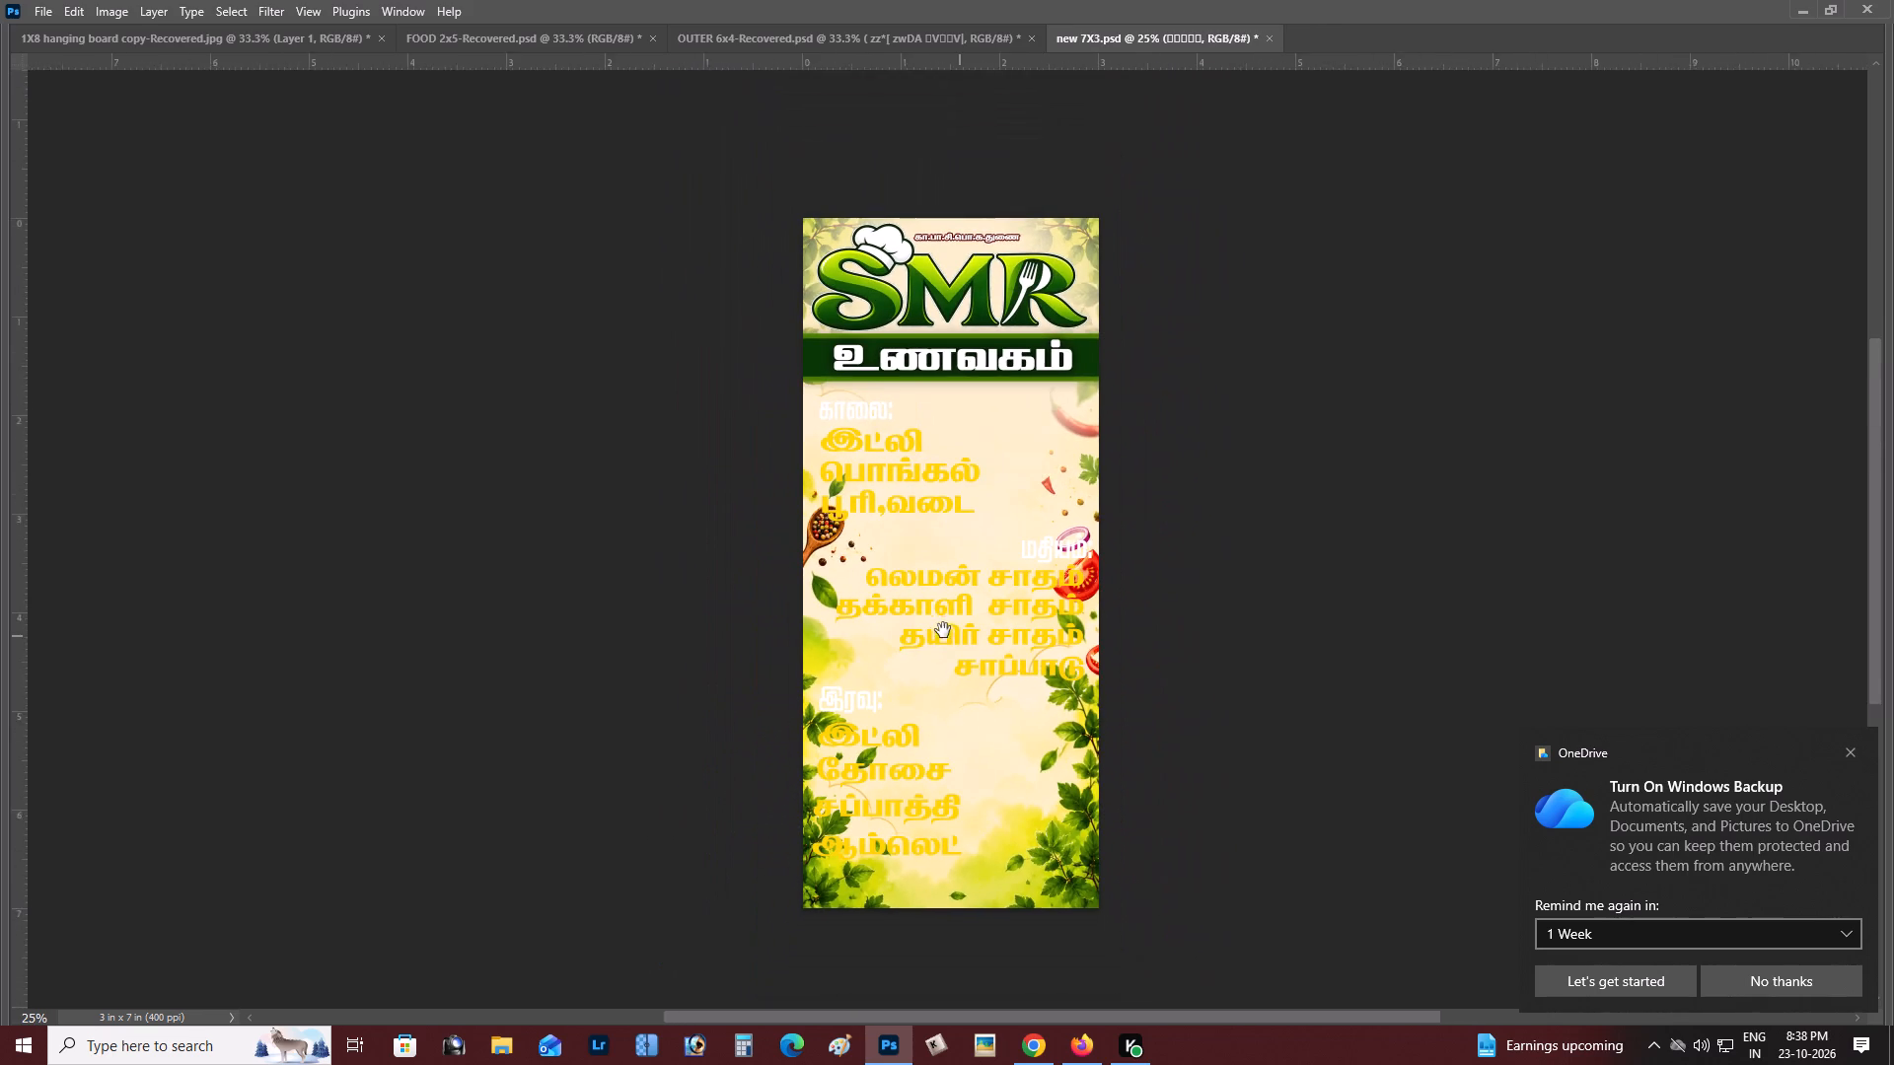
drag(943, 630, 939, 640)
key(z)
alt+click(866, 617)
right_click(869, 600)
click(892, 605)
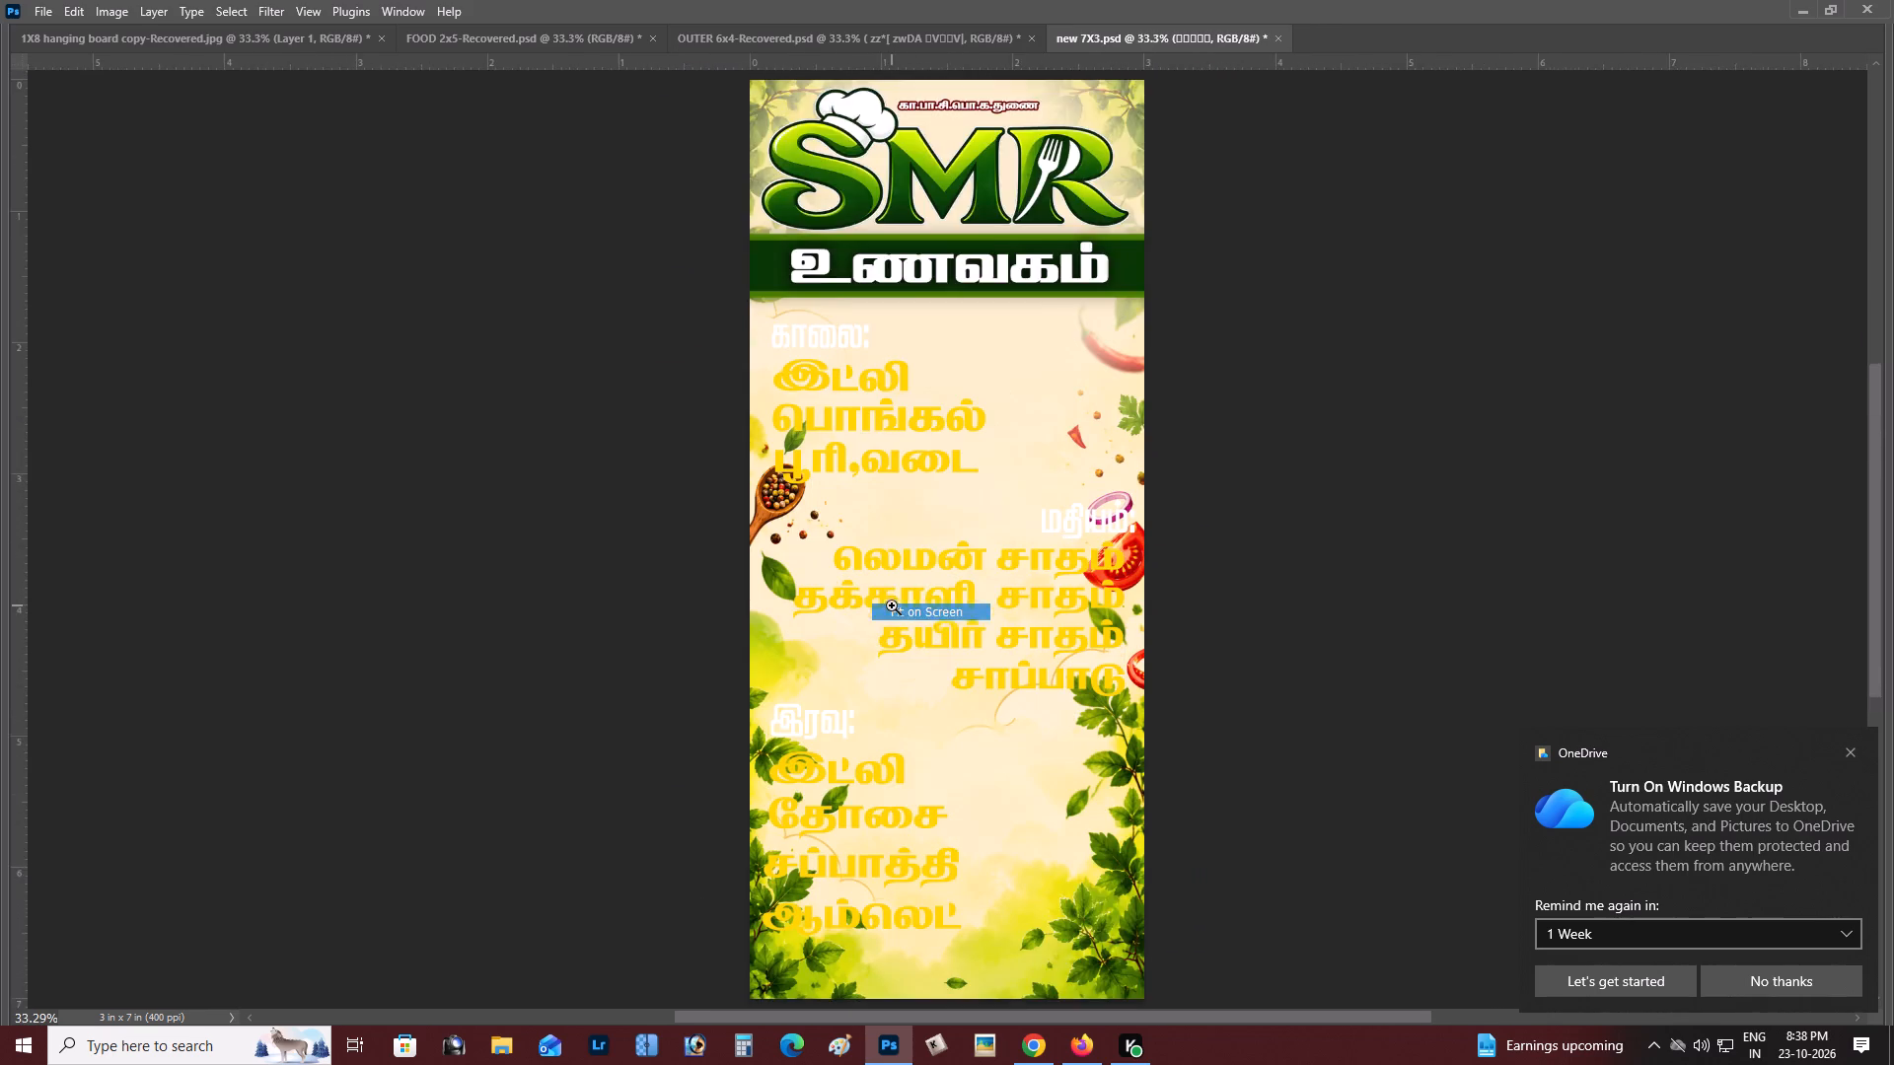
key(space)
key(space)
key(space)
key(space)
key(space)
drag(892, 605, 849, 399)
key(z)
alt+click(847, 568)
right_click(850, 538)
double_click(884, 557)
key(space)
key(space)
key(space)
key(space)
key(space)
key(space)
key(space)
key(space)
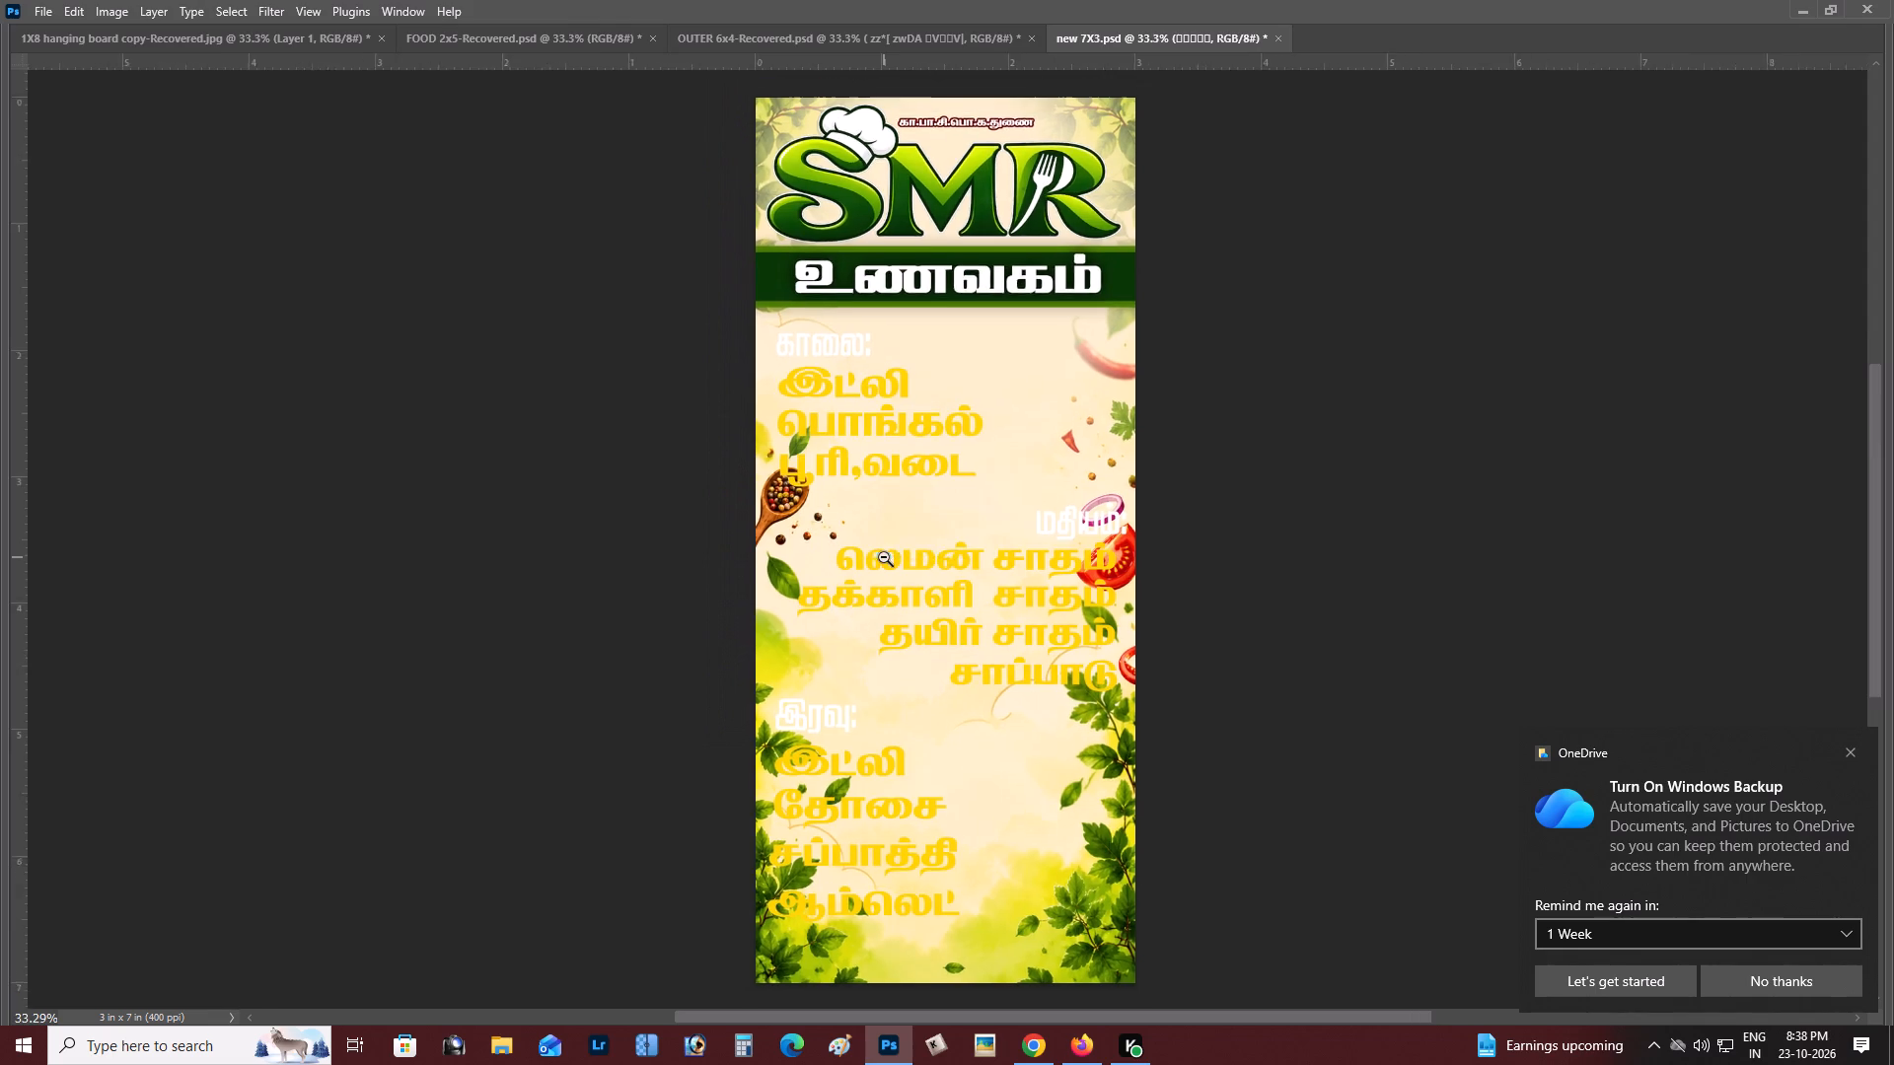
drag(885, 558, 929, 577)
key(z)
double_click(960, 546)
key(space)
key(space)
key(space)
drag(960, 546, 950, 578)
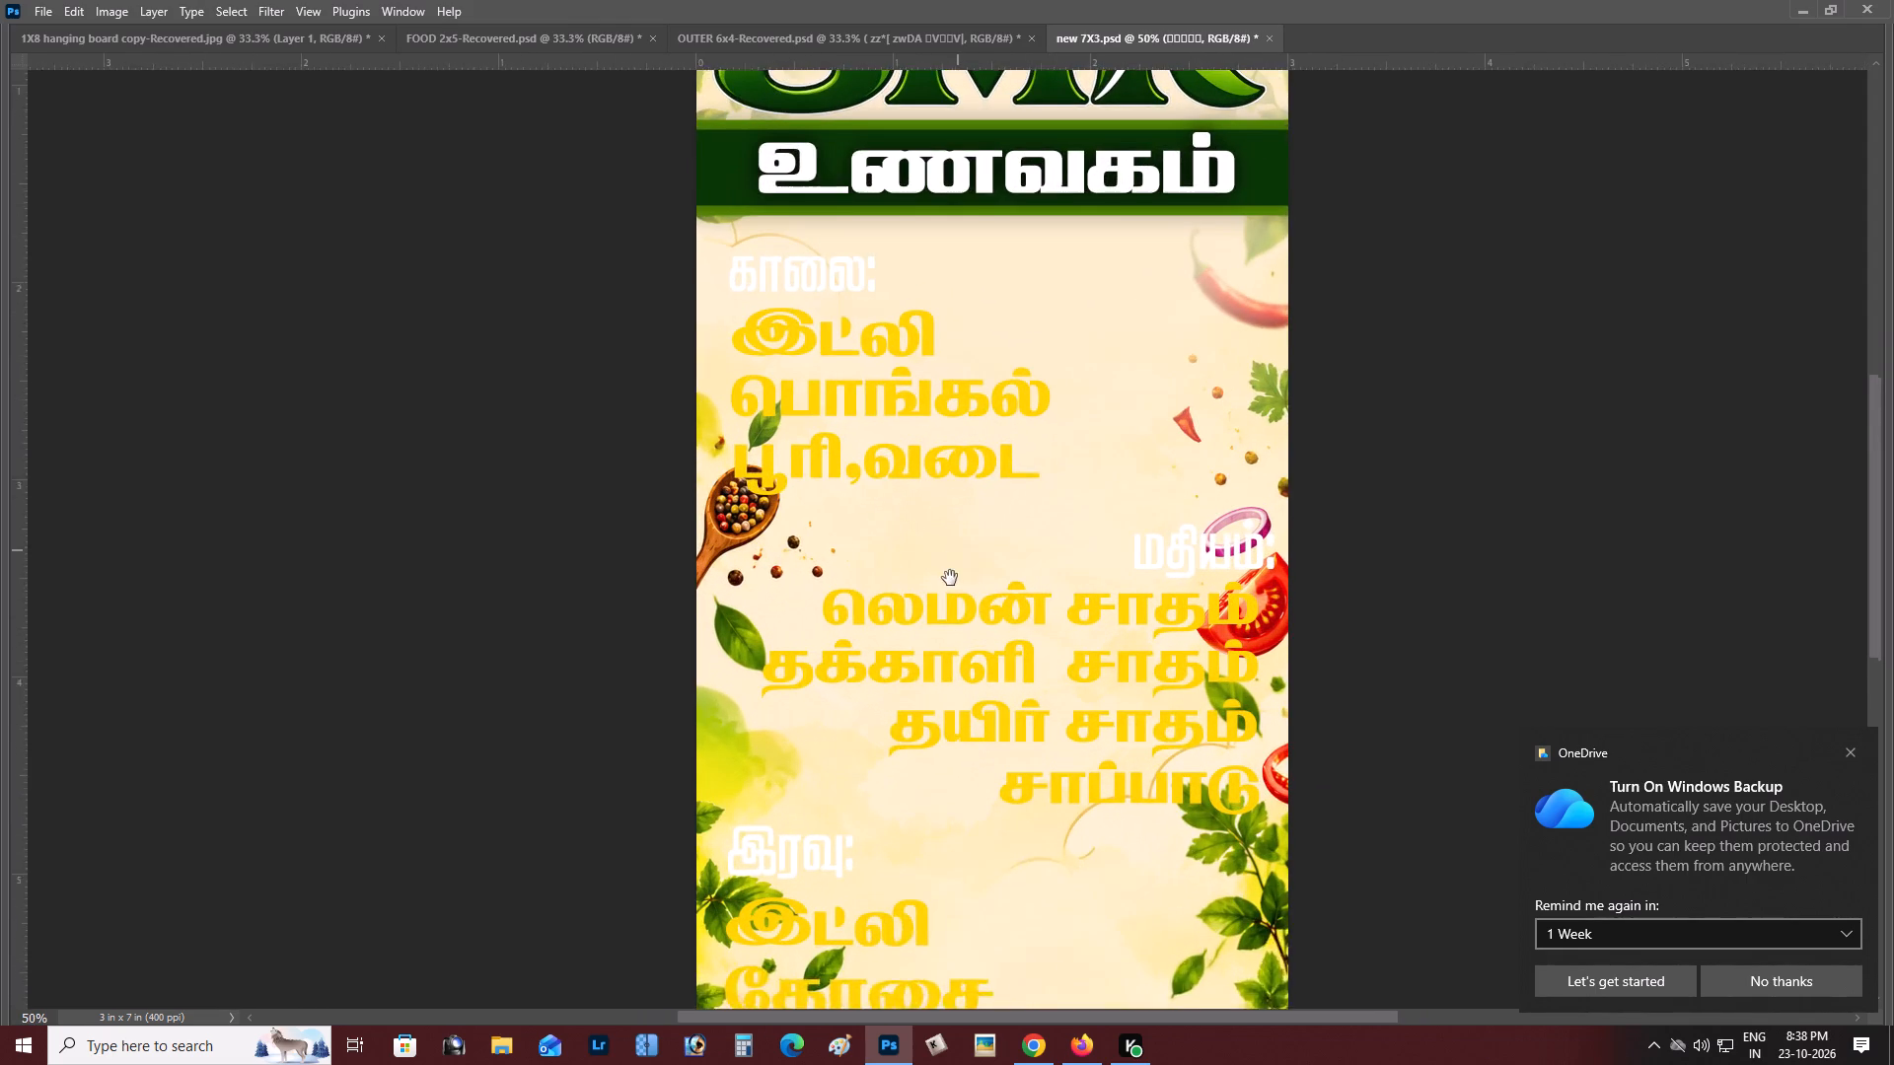
drag(950, 578, 949, 590)
key(z)
alt+click(824, 441)
right_click(827, 439)
double_click(846, 445)
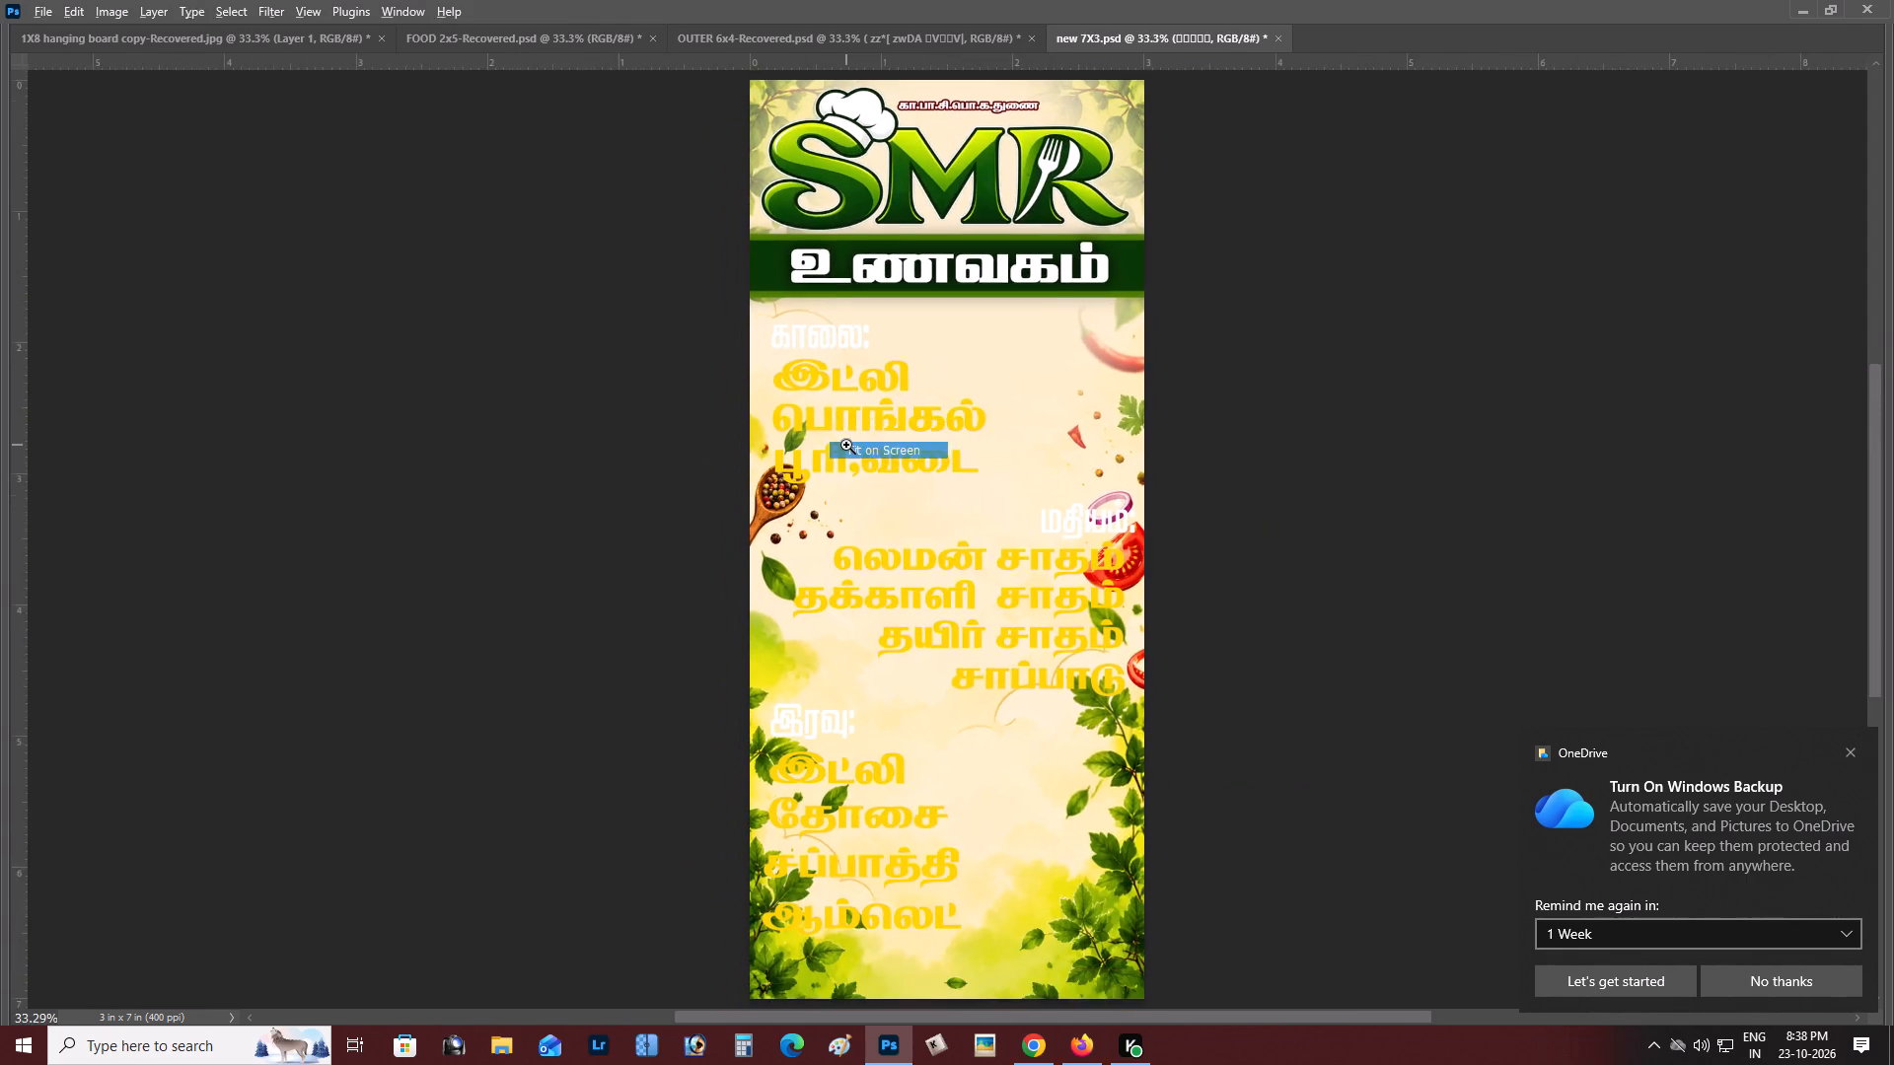
key(space)
key(space)
key(space)
key(space)
key(space)
key(space)
key(space)
key(space)
key(space)
key(space)
key(space)
key(space)
key(space)
key(space)
key(space)
key(space)
key(space)
key(space)
key(space)
key(space)
drag(845, 445, 793, 426)
Add a full-width strip about 0.21 in tall along the banner's bottom edge on a new layer, filled with dark green #384a03.
key(z)
alt+click(877, 641)
double_click(840, 674)
key(space)
key(space)
key(space)
key(space)
key(space)
key(space)
key(space)
drag(840, 674, 833, 562)
key(m)
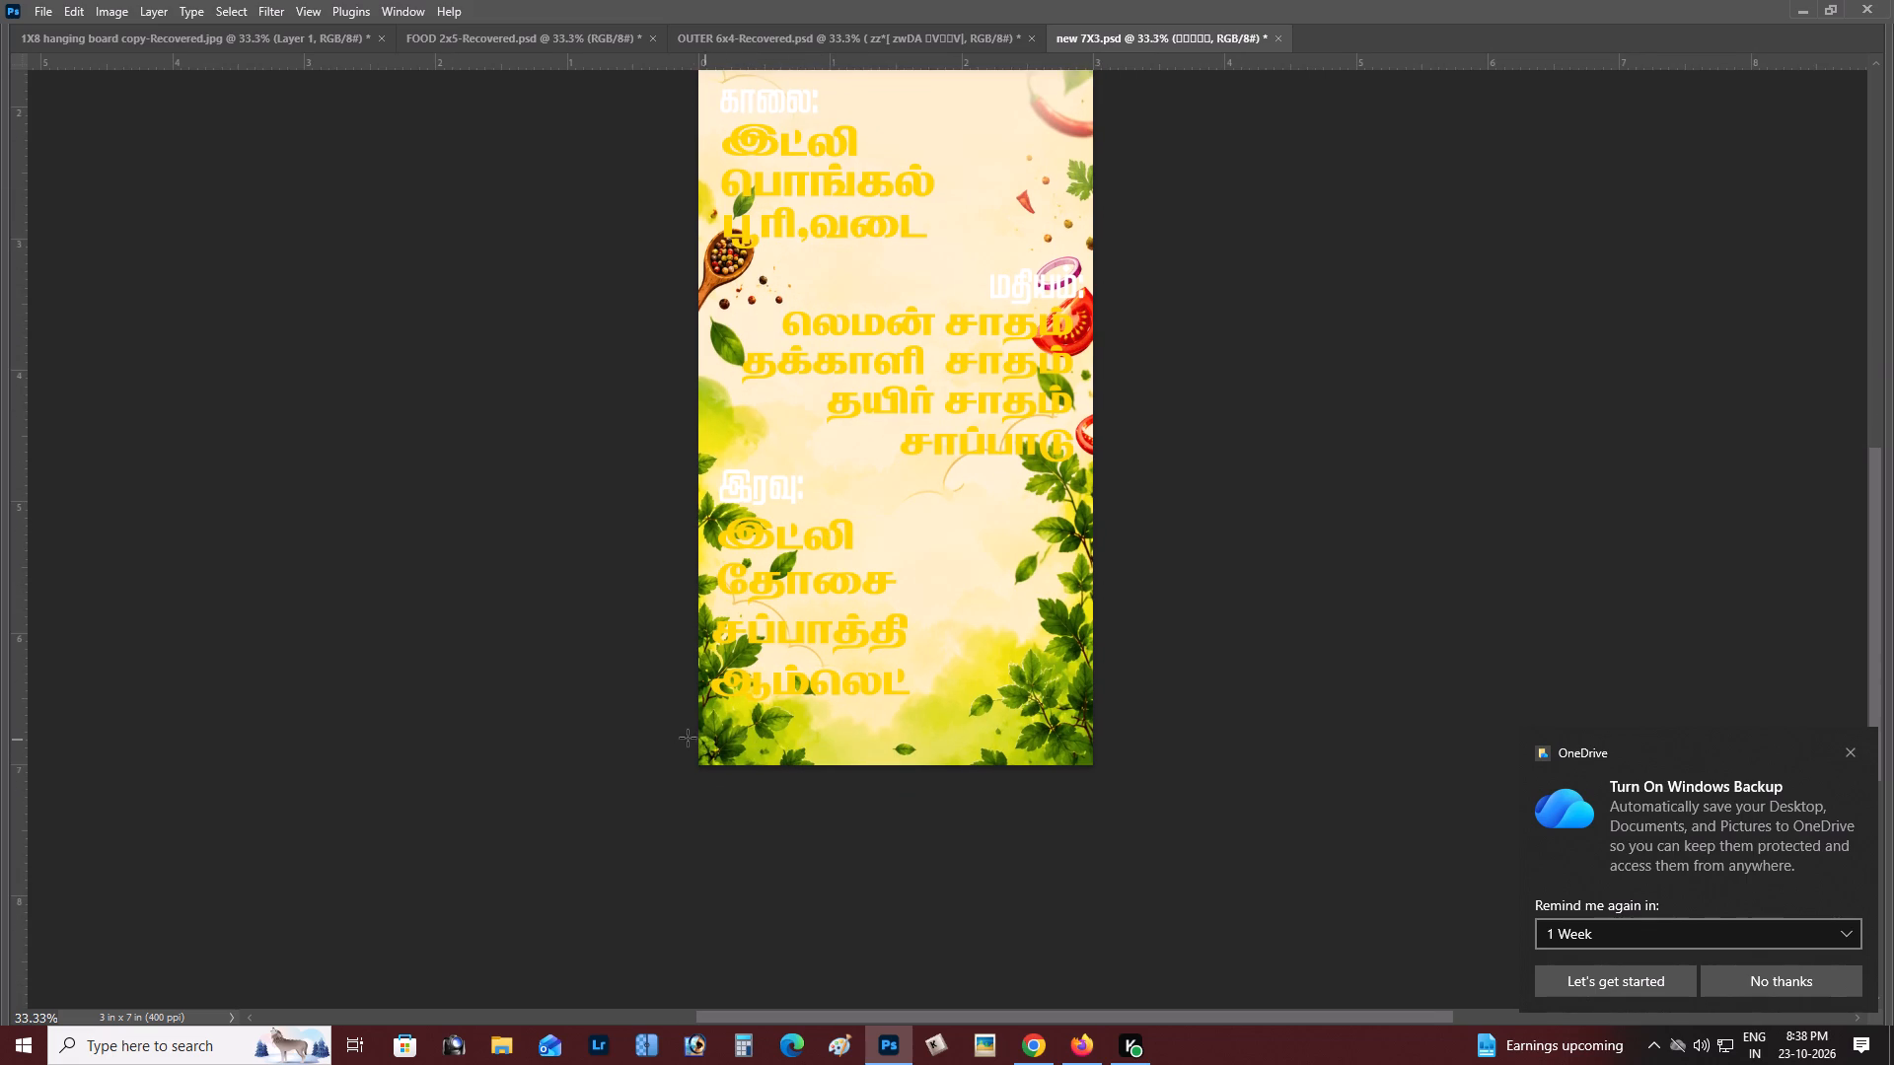
drag(680, 738, 1380, 800)
key(Tab)
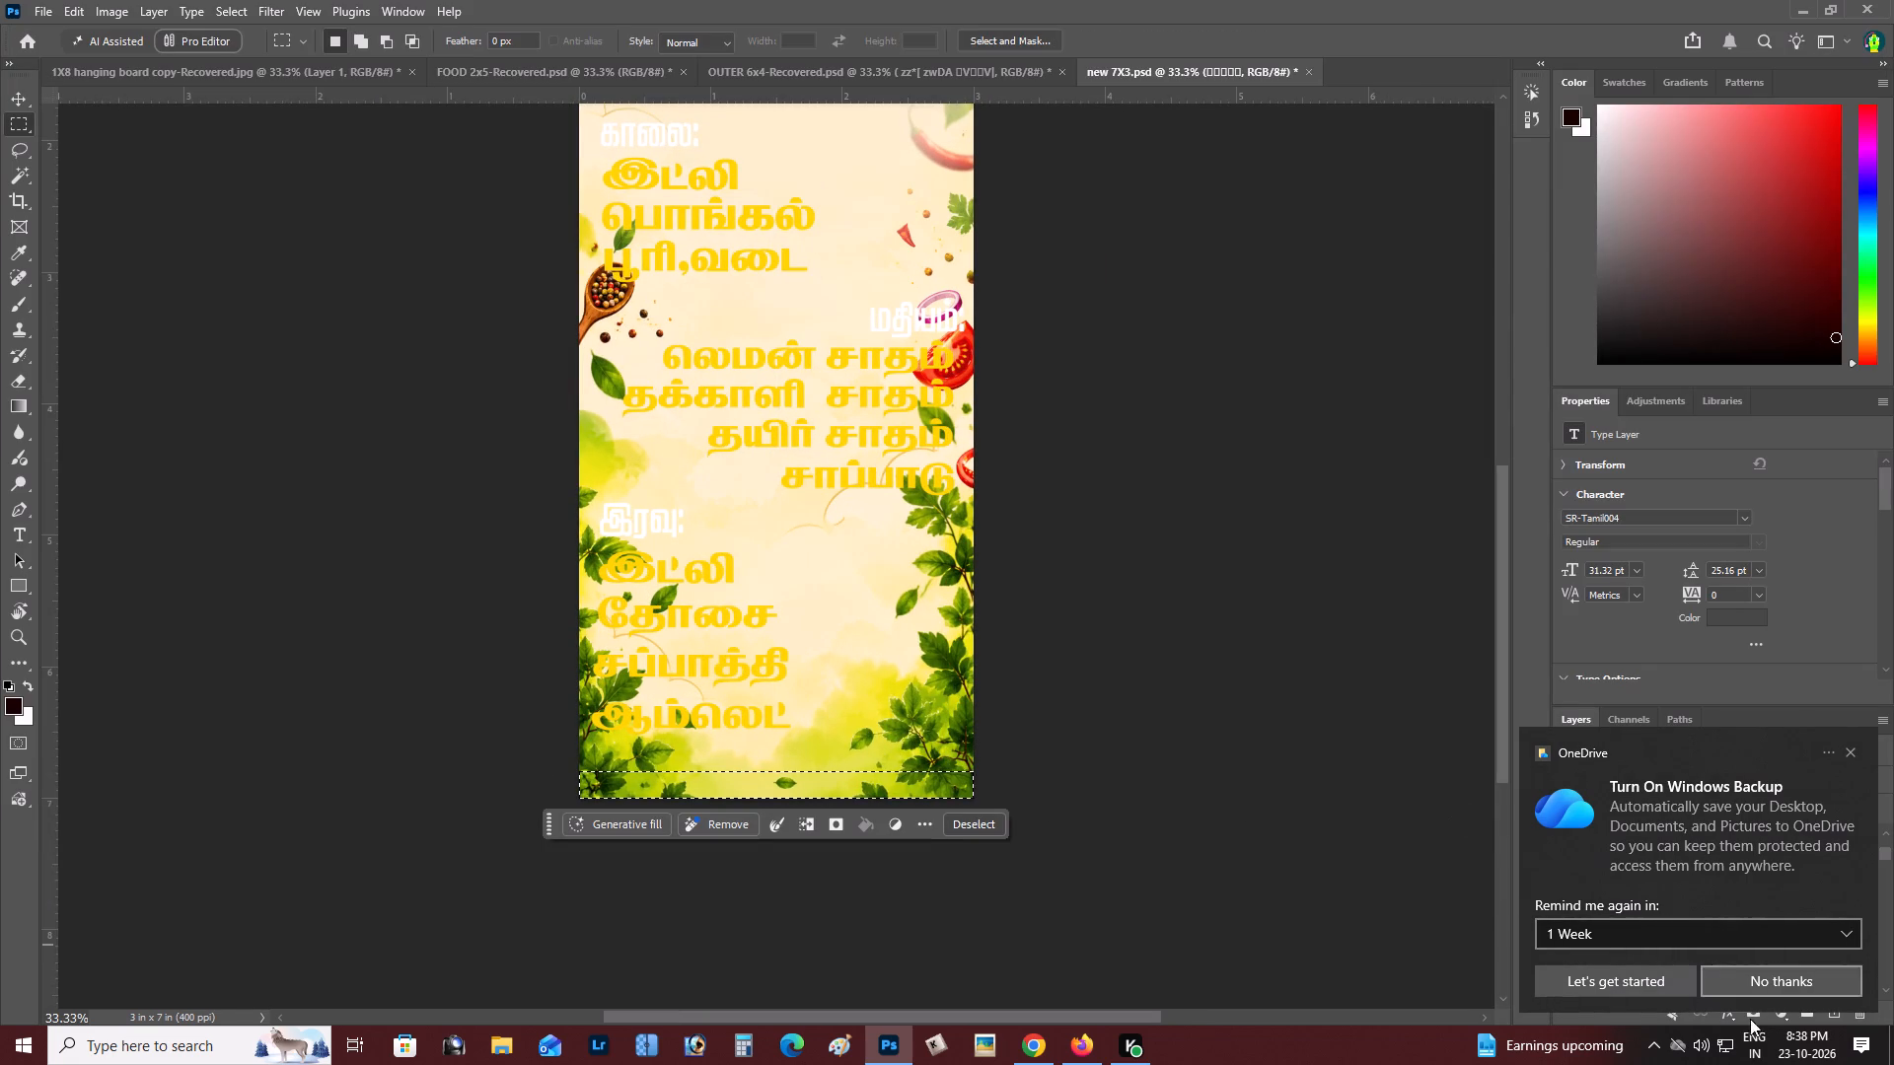
click(1772, 986)
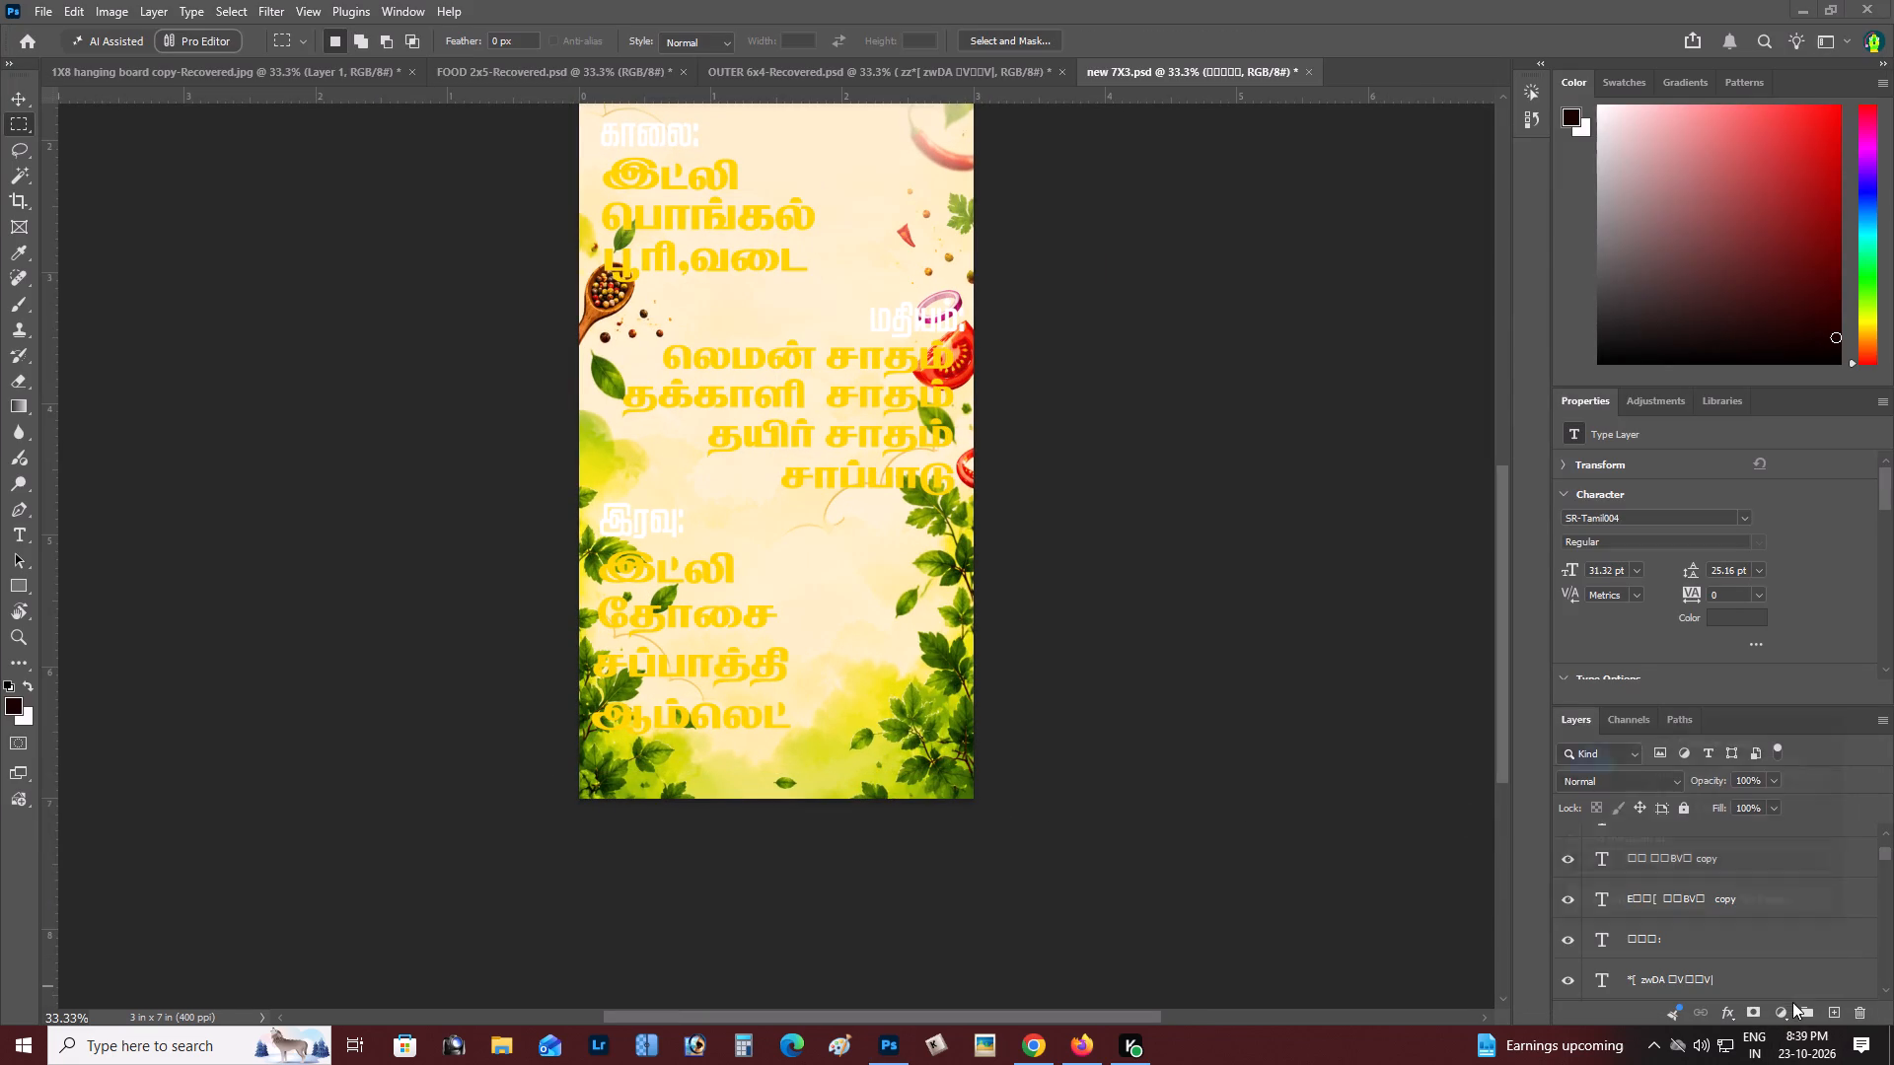
click(1831, 1010)
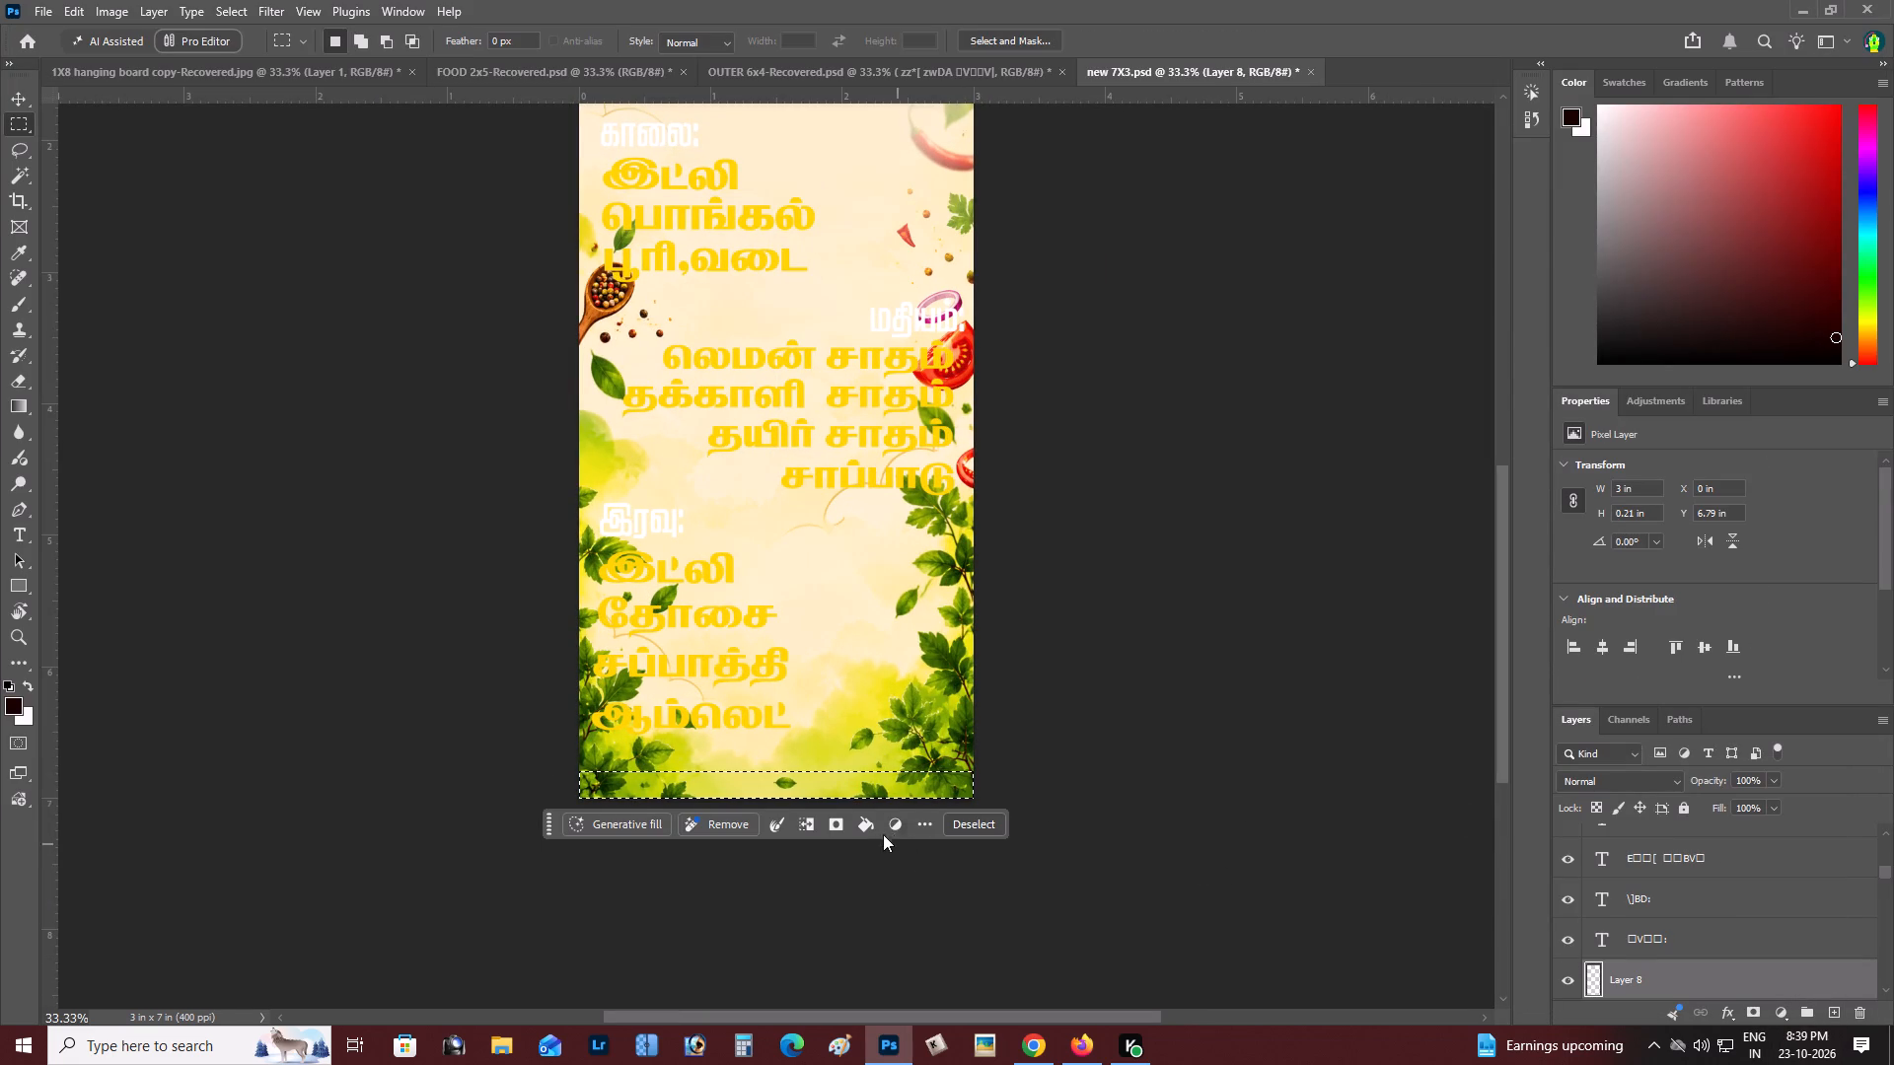
click(876, 829)
click(874, 648)
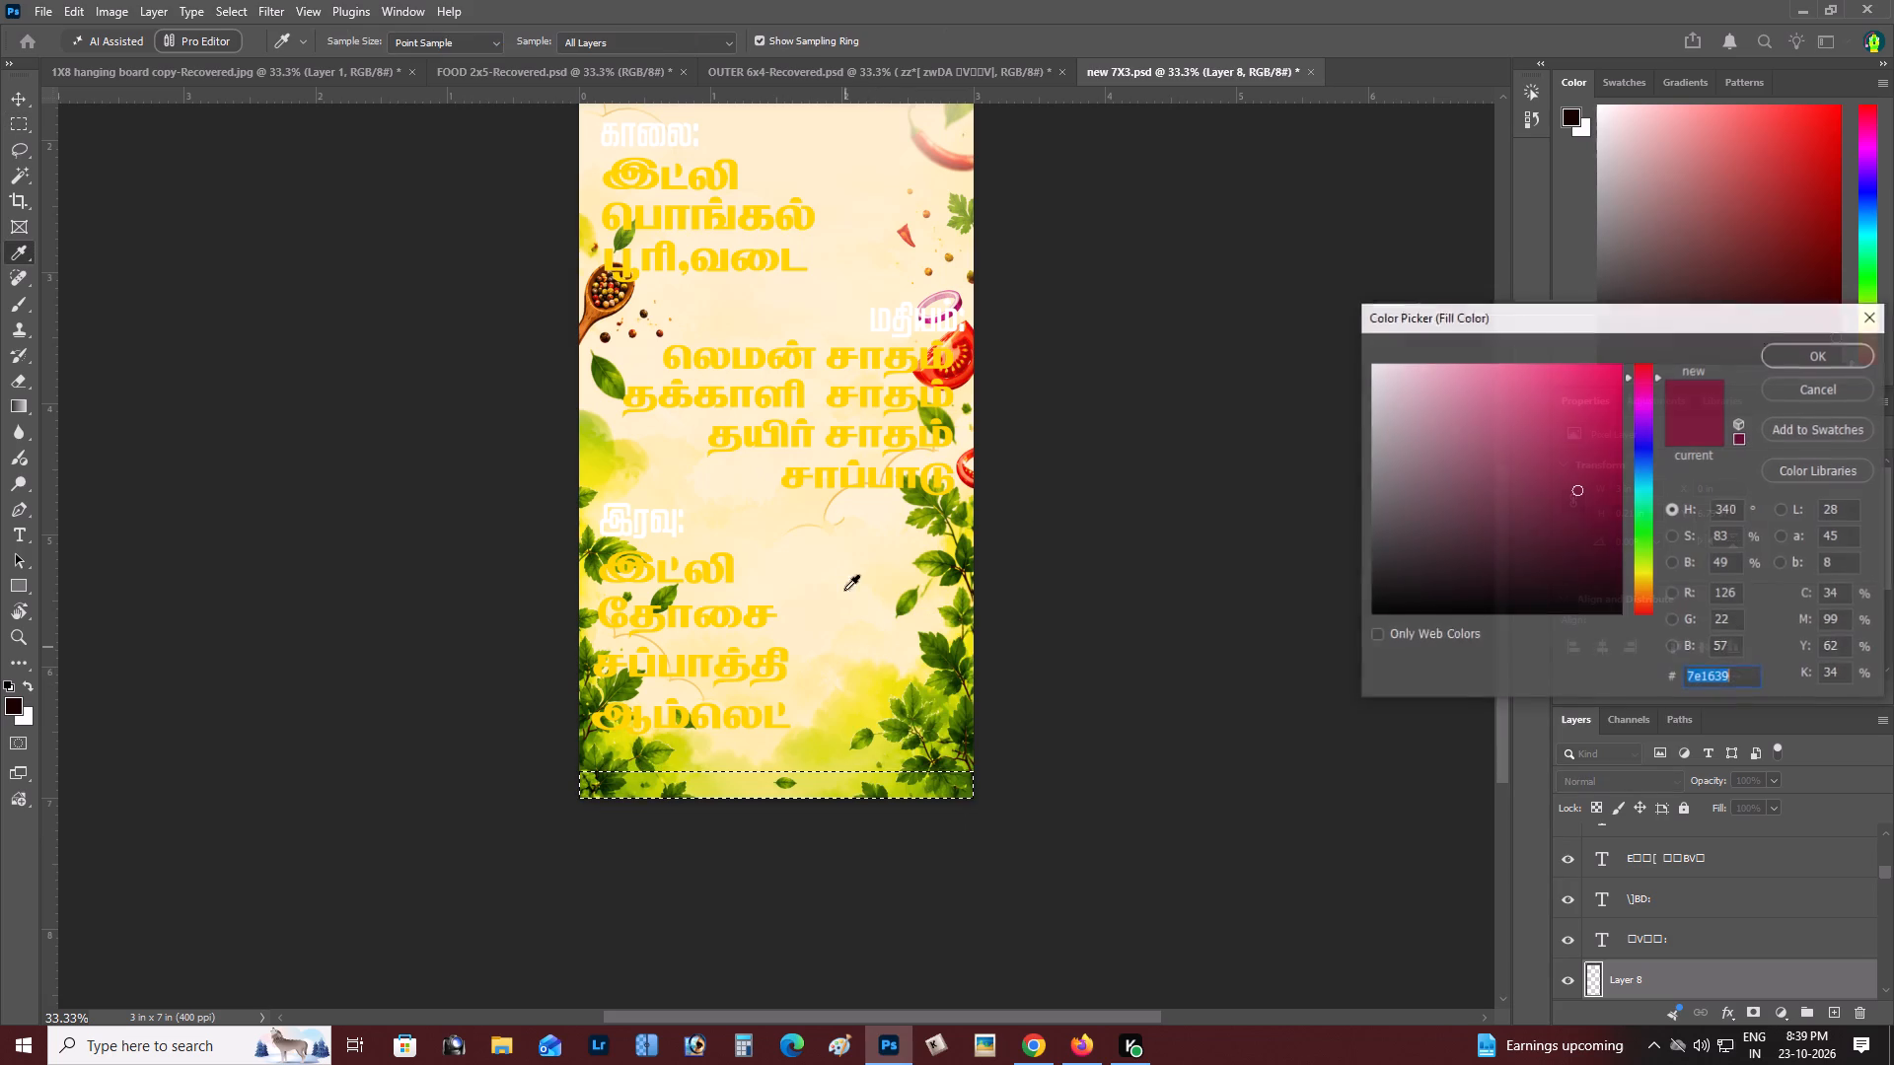
click(941, 527)
click(1612, 541)
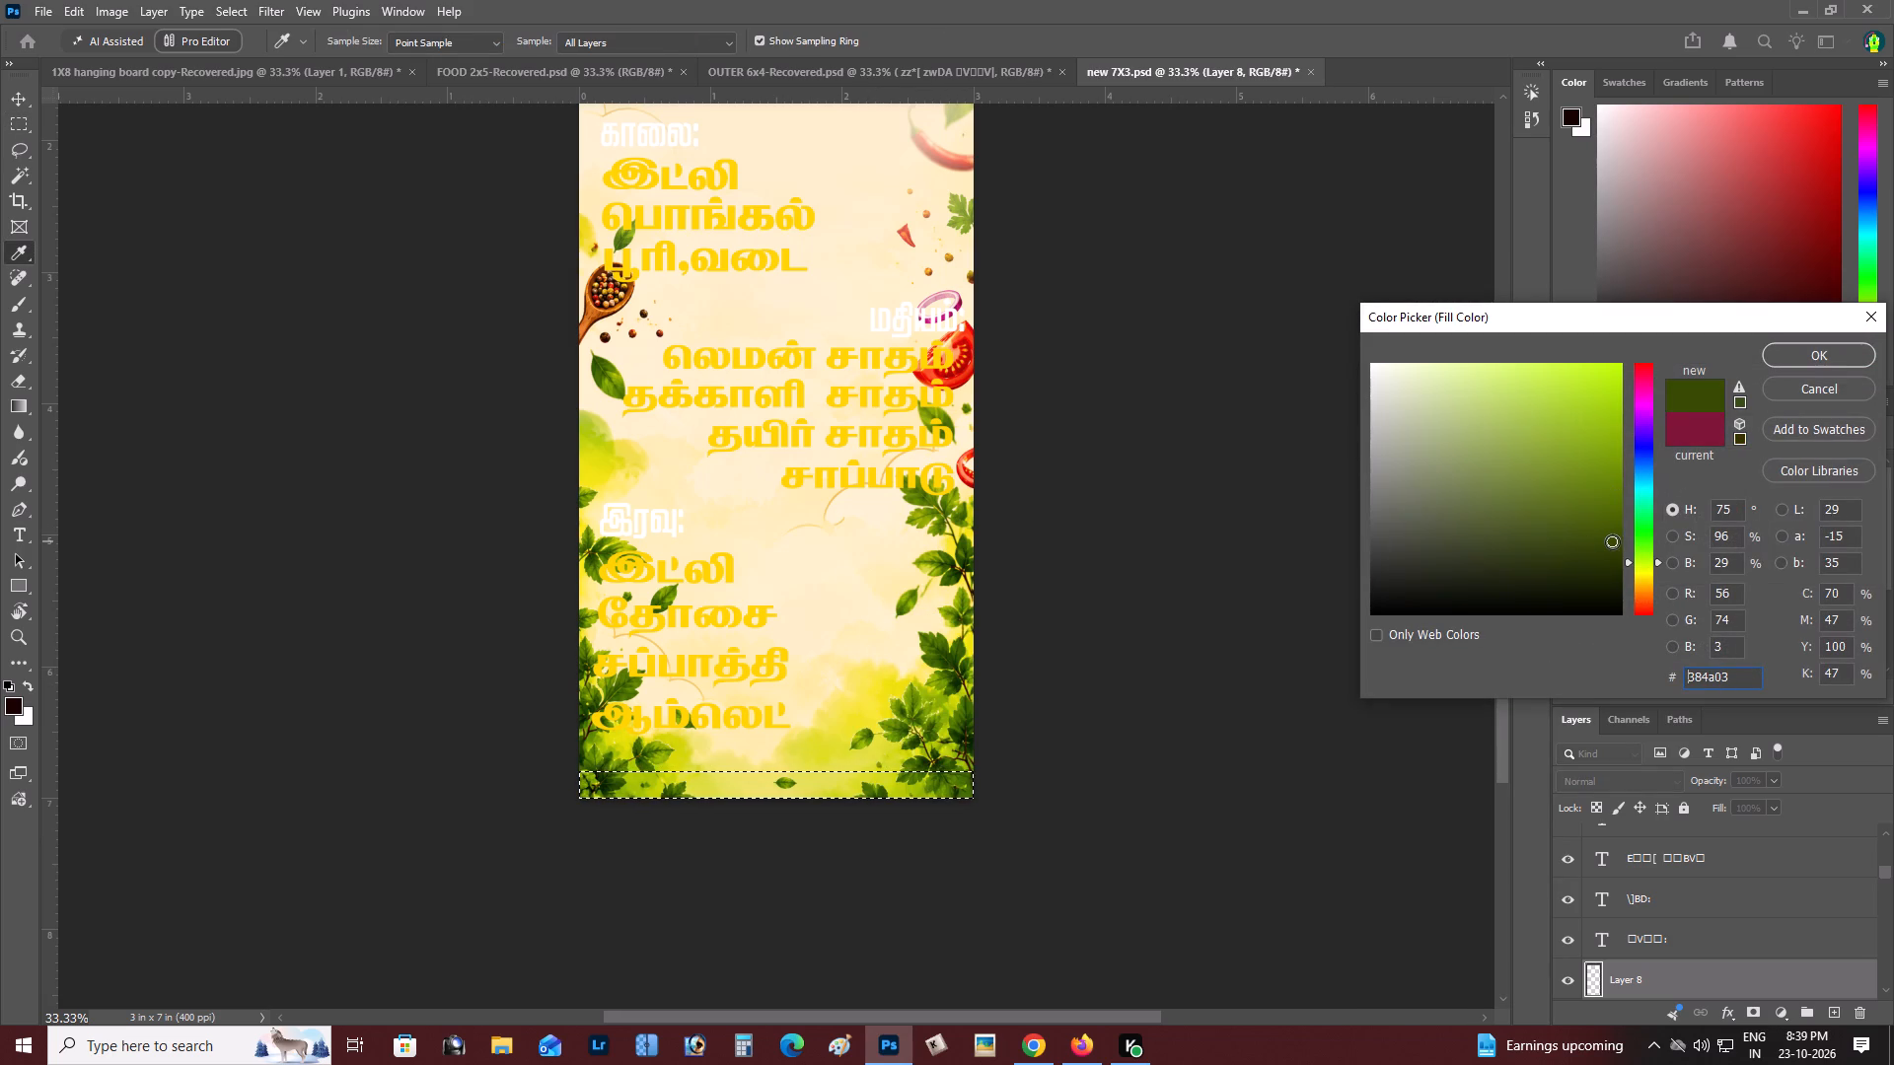
key(Return)
key(Return)
key(ctrl+d)
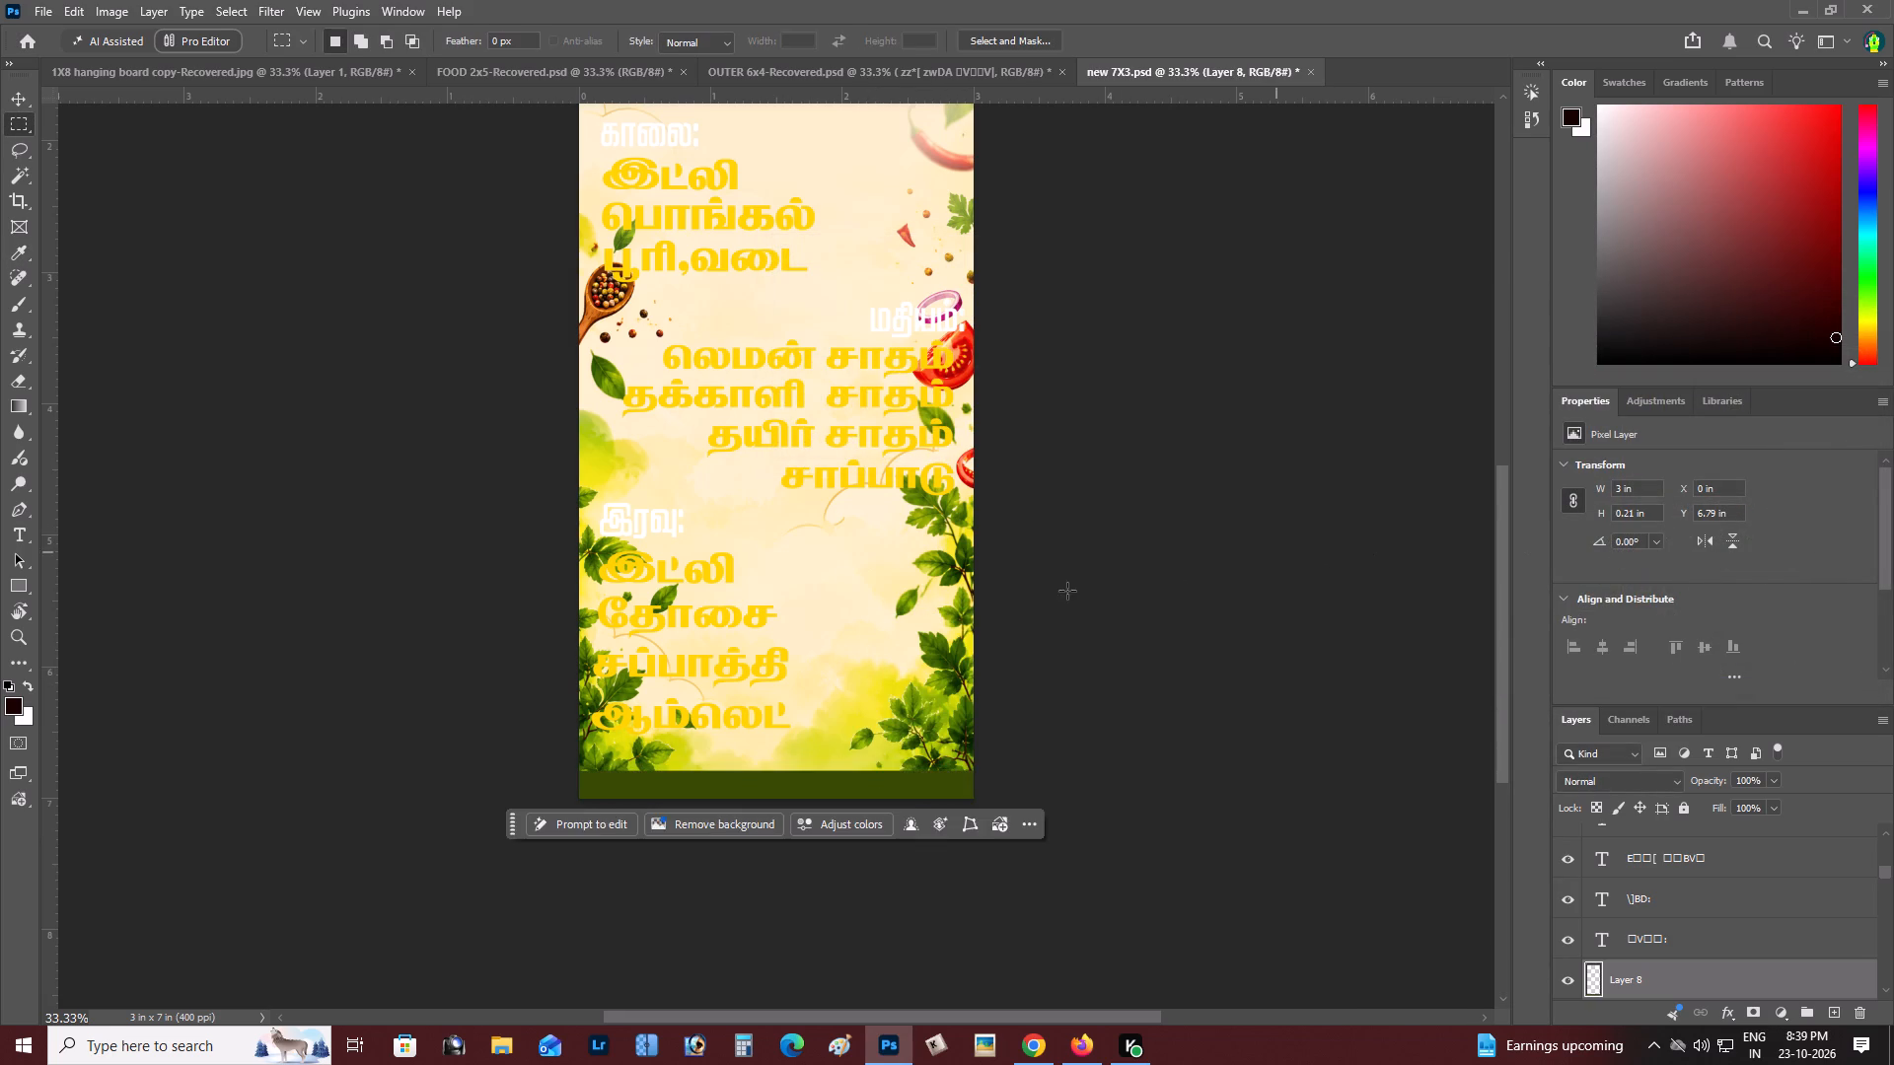
Examine how the bottom strip sits within the whole banner layout.
key(z)
alt+click(717, 658)
right_click(727, 653)
double_click(759, 667)
key(space)
key(space)
key(space)
key(space)
key(space)
key(space)
drag(759, 667, 759, 602)
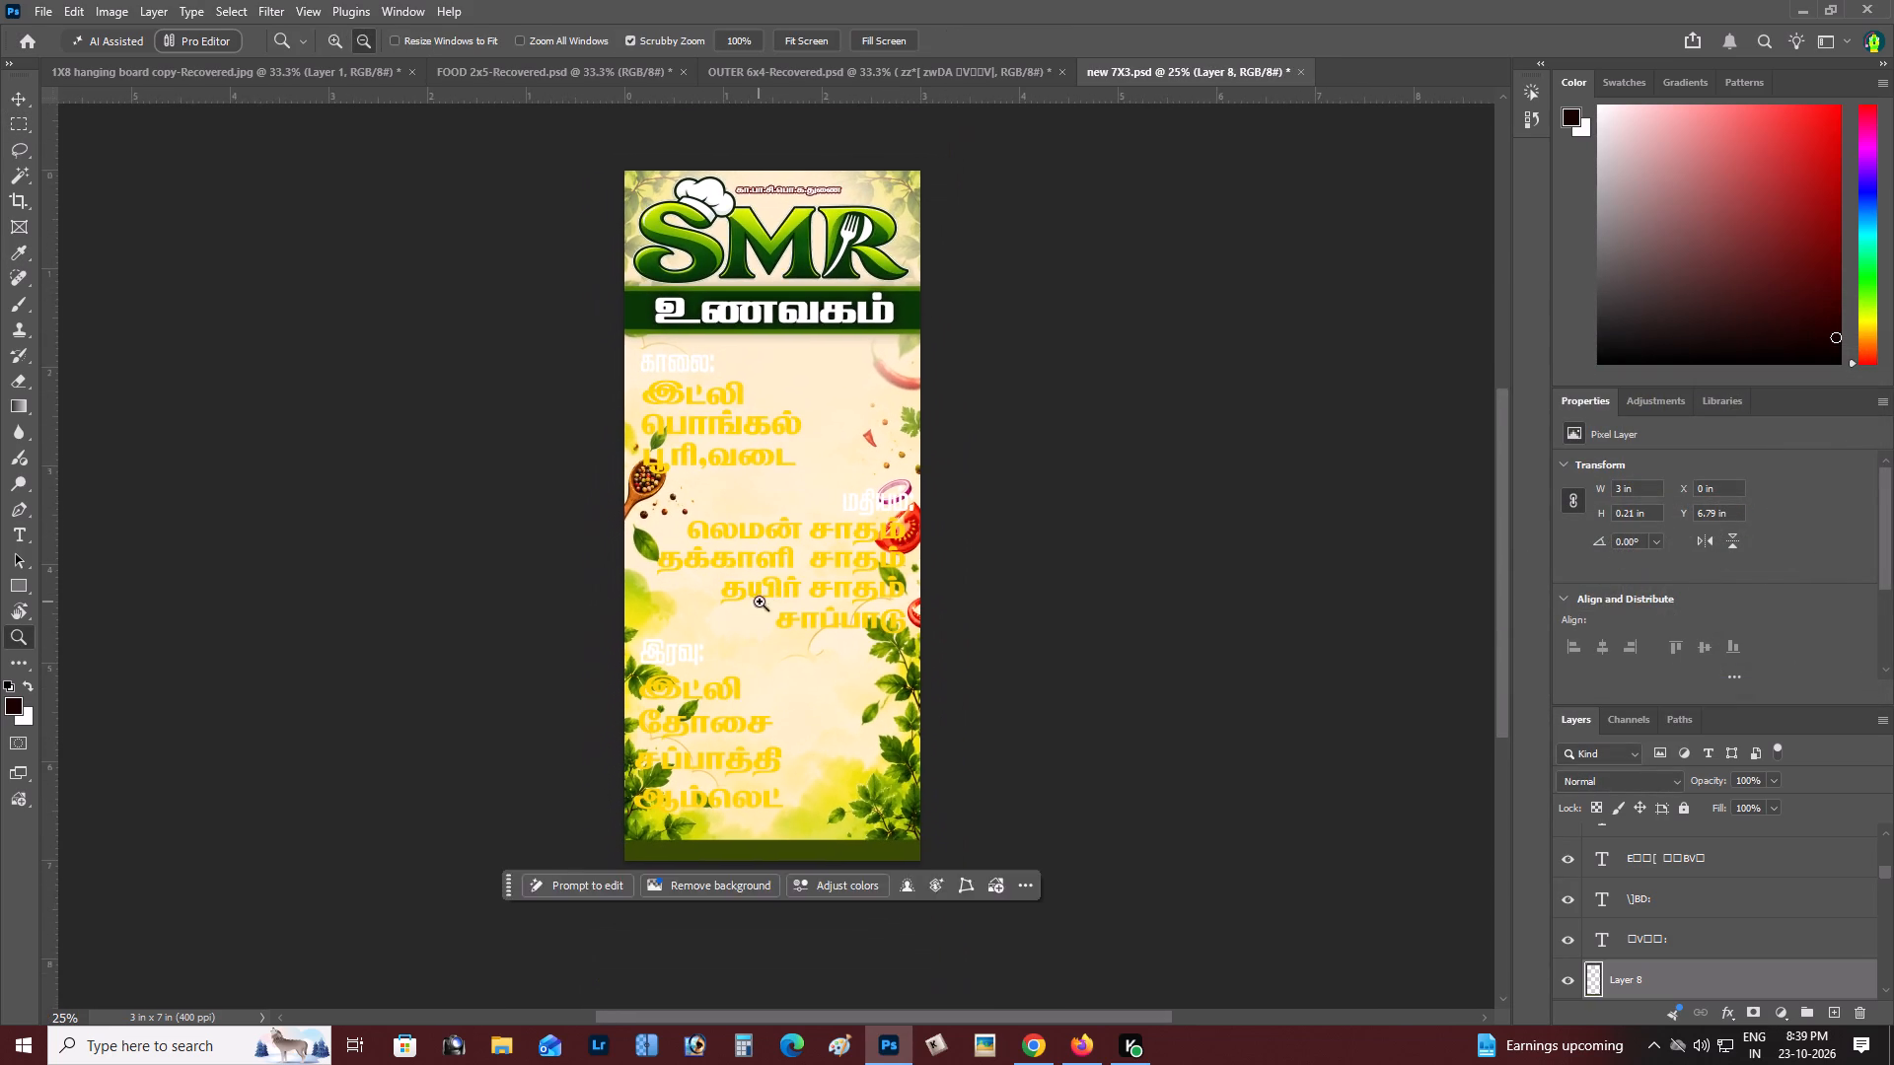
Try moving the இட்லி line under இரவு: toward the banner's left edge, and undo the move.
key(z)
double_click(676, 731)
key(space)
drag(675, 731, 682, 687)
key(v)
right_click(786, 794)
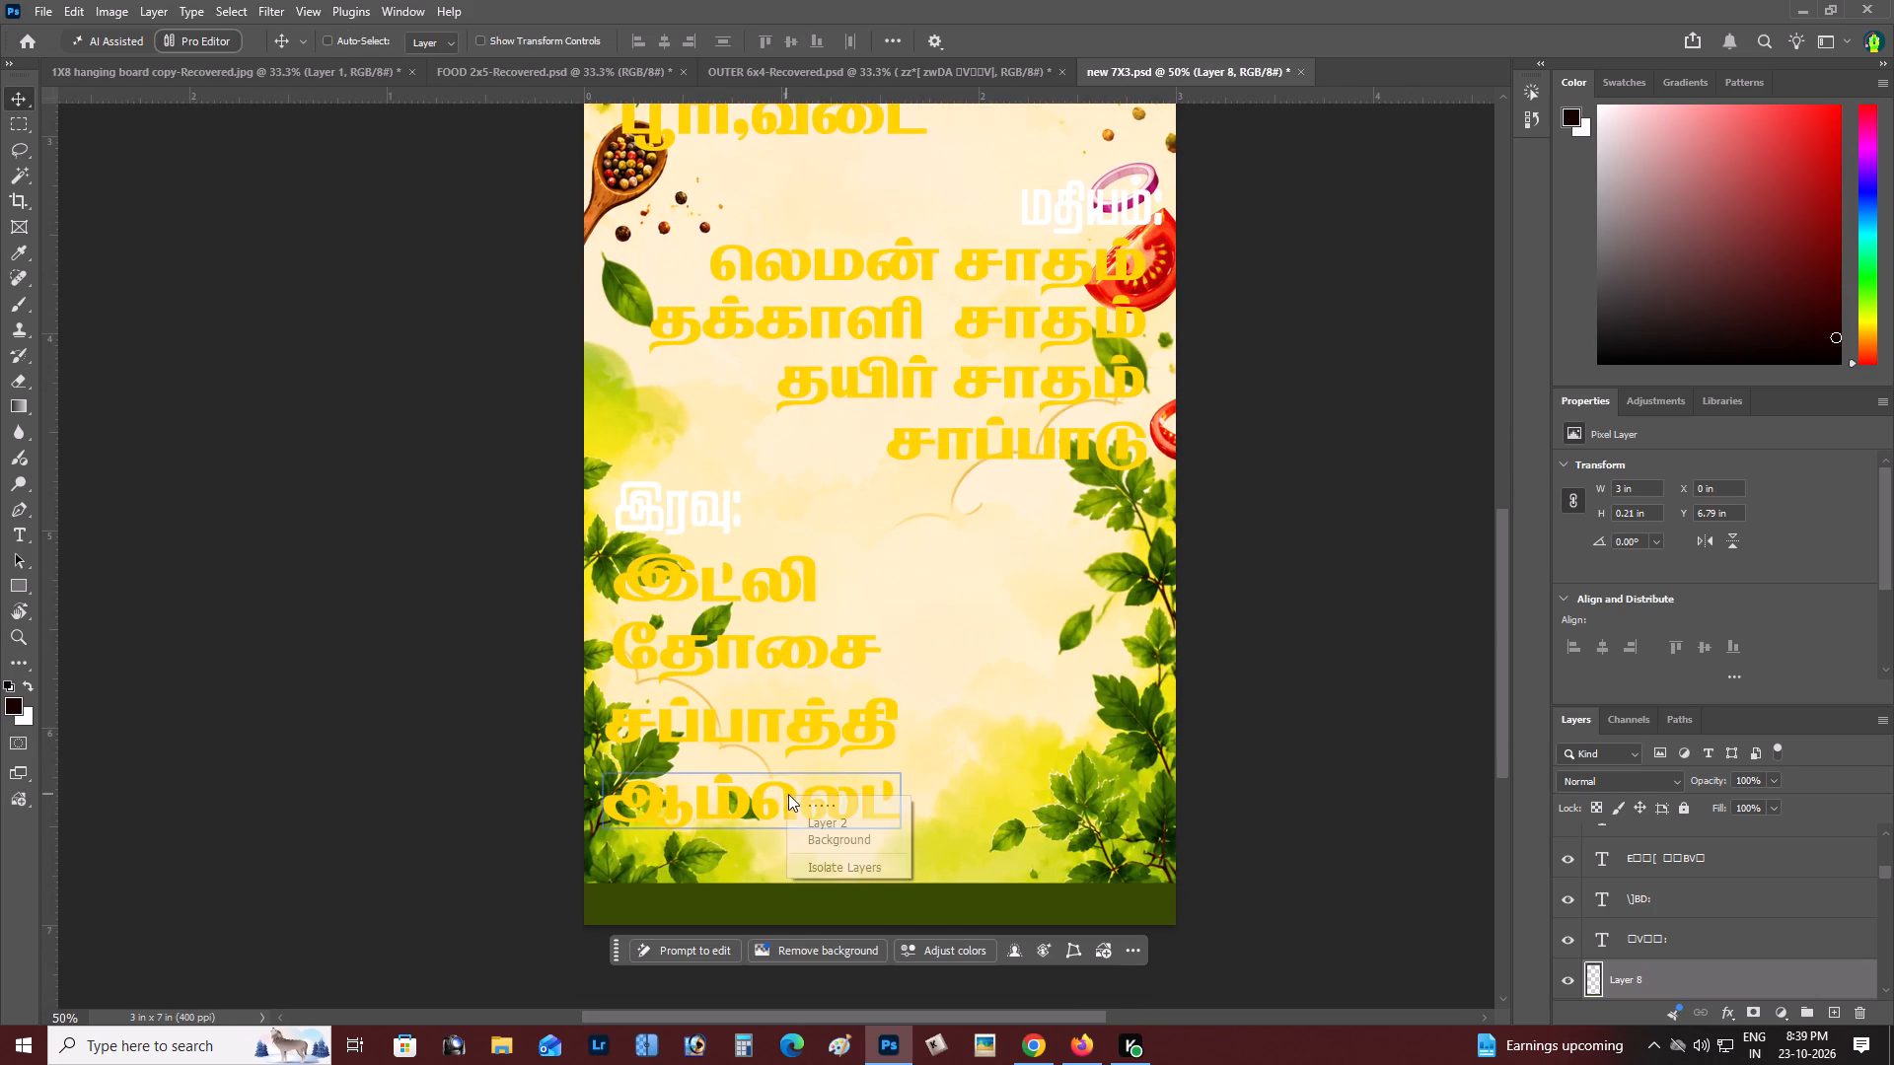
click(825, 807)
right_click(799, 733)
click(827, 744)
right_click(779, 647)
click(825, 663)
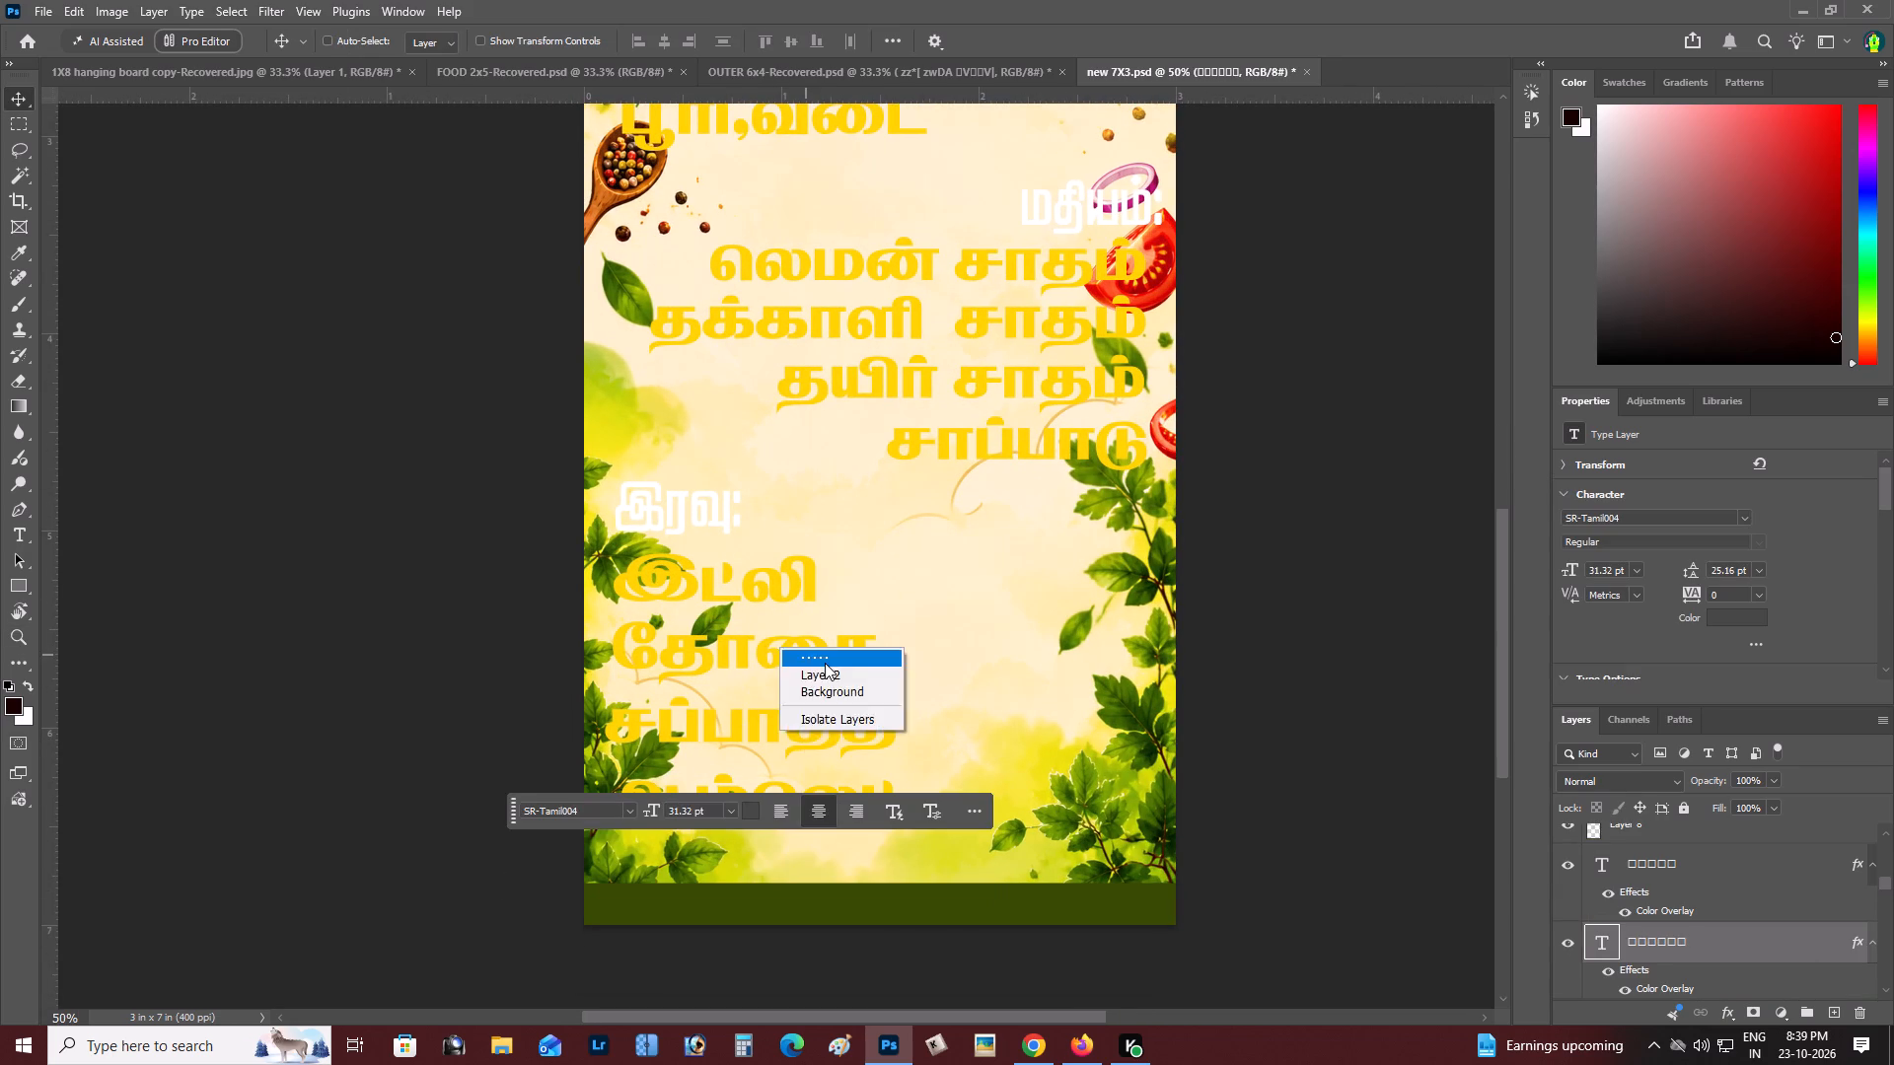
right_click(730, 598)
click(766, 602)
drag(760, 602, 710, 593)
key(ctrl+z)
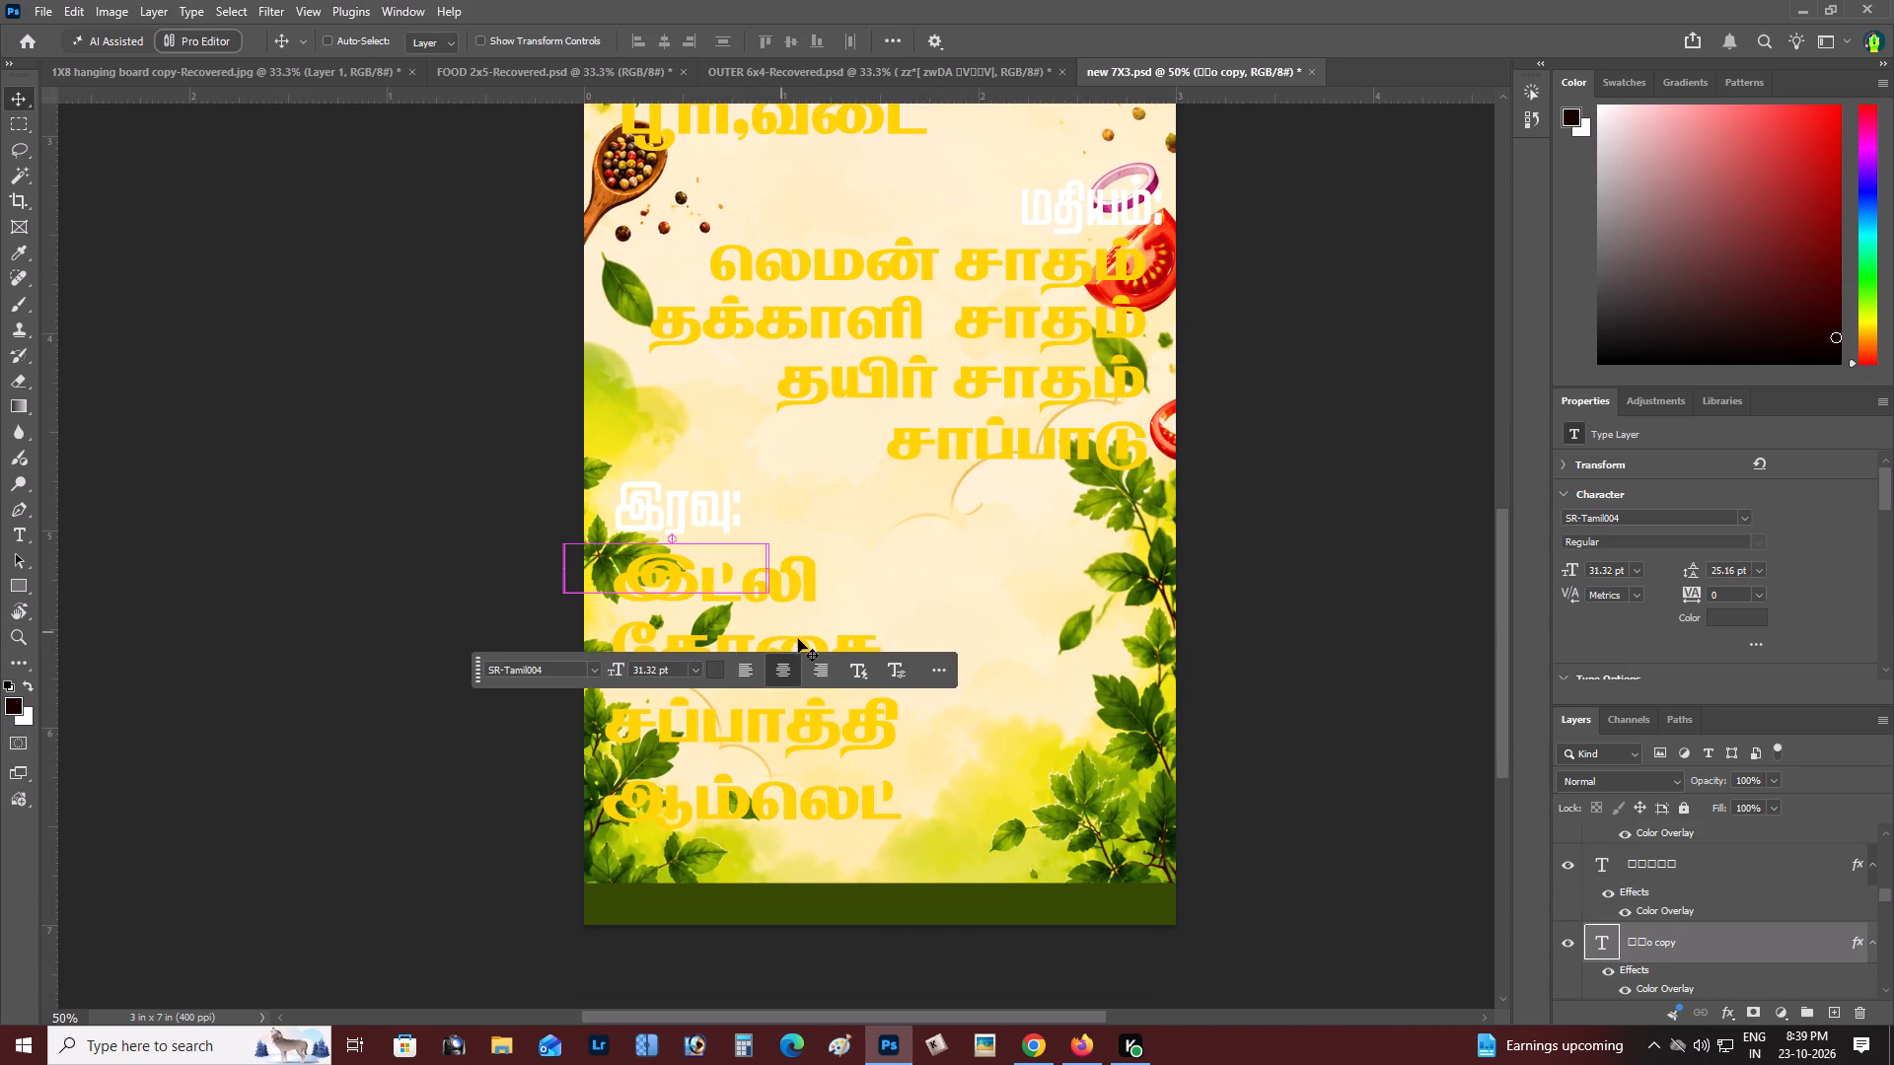
Move the இரவு: heading together with இட்லி, தோசை, சப்பாத்தி and ஆம்லெட் down toward the dark green bottom strip.
shift+right_click(793, 637)
shift+click(828, 650)
shift+right_click(802, 713)
shift+click(821, 723)
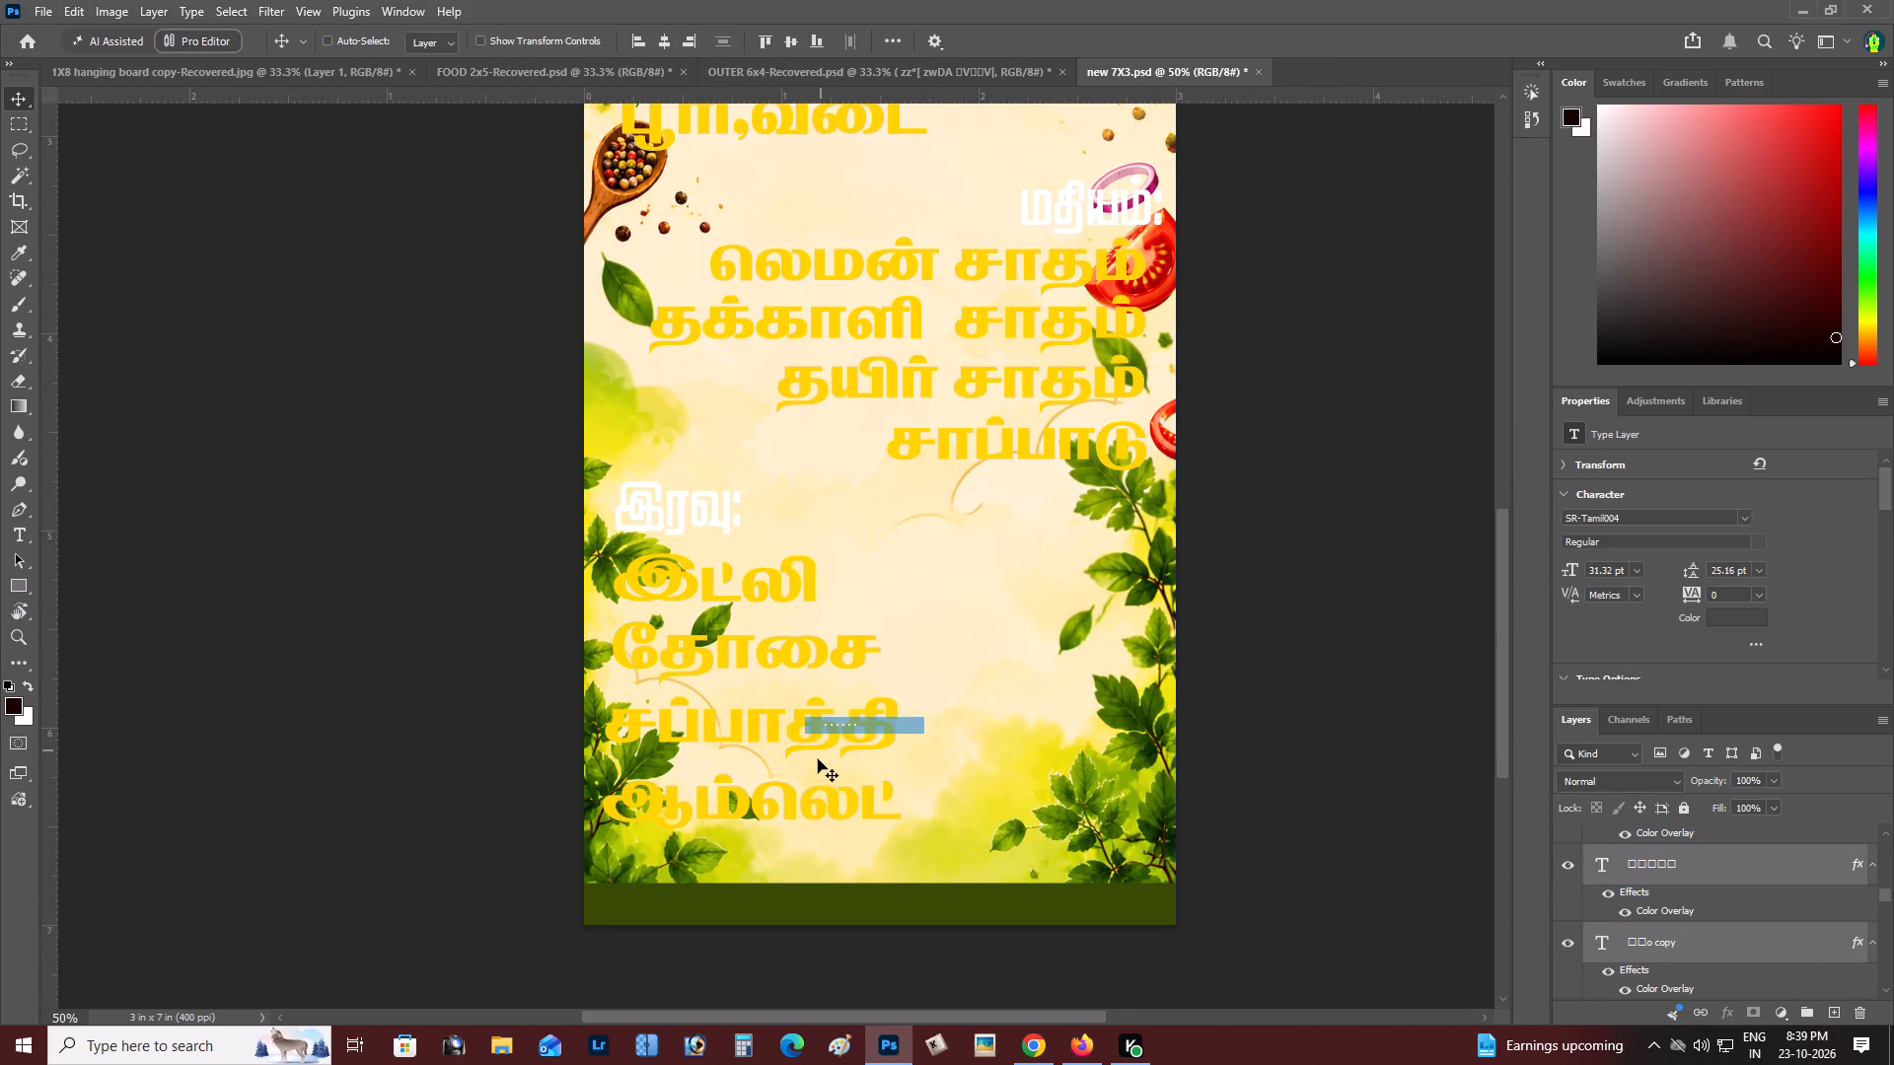
shift+right_click(806, 787)
shift+click(822, 793)
shift+drag(825, 793, 758, 785)
key(ctrl+z)
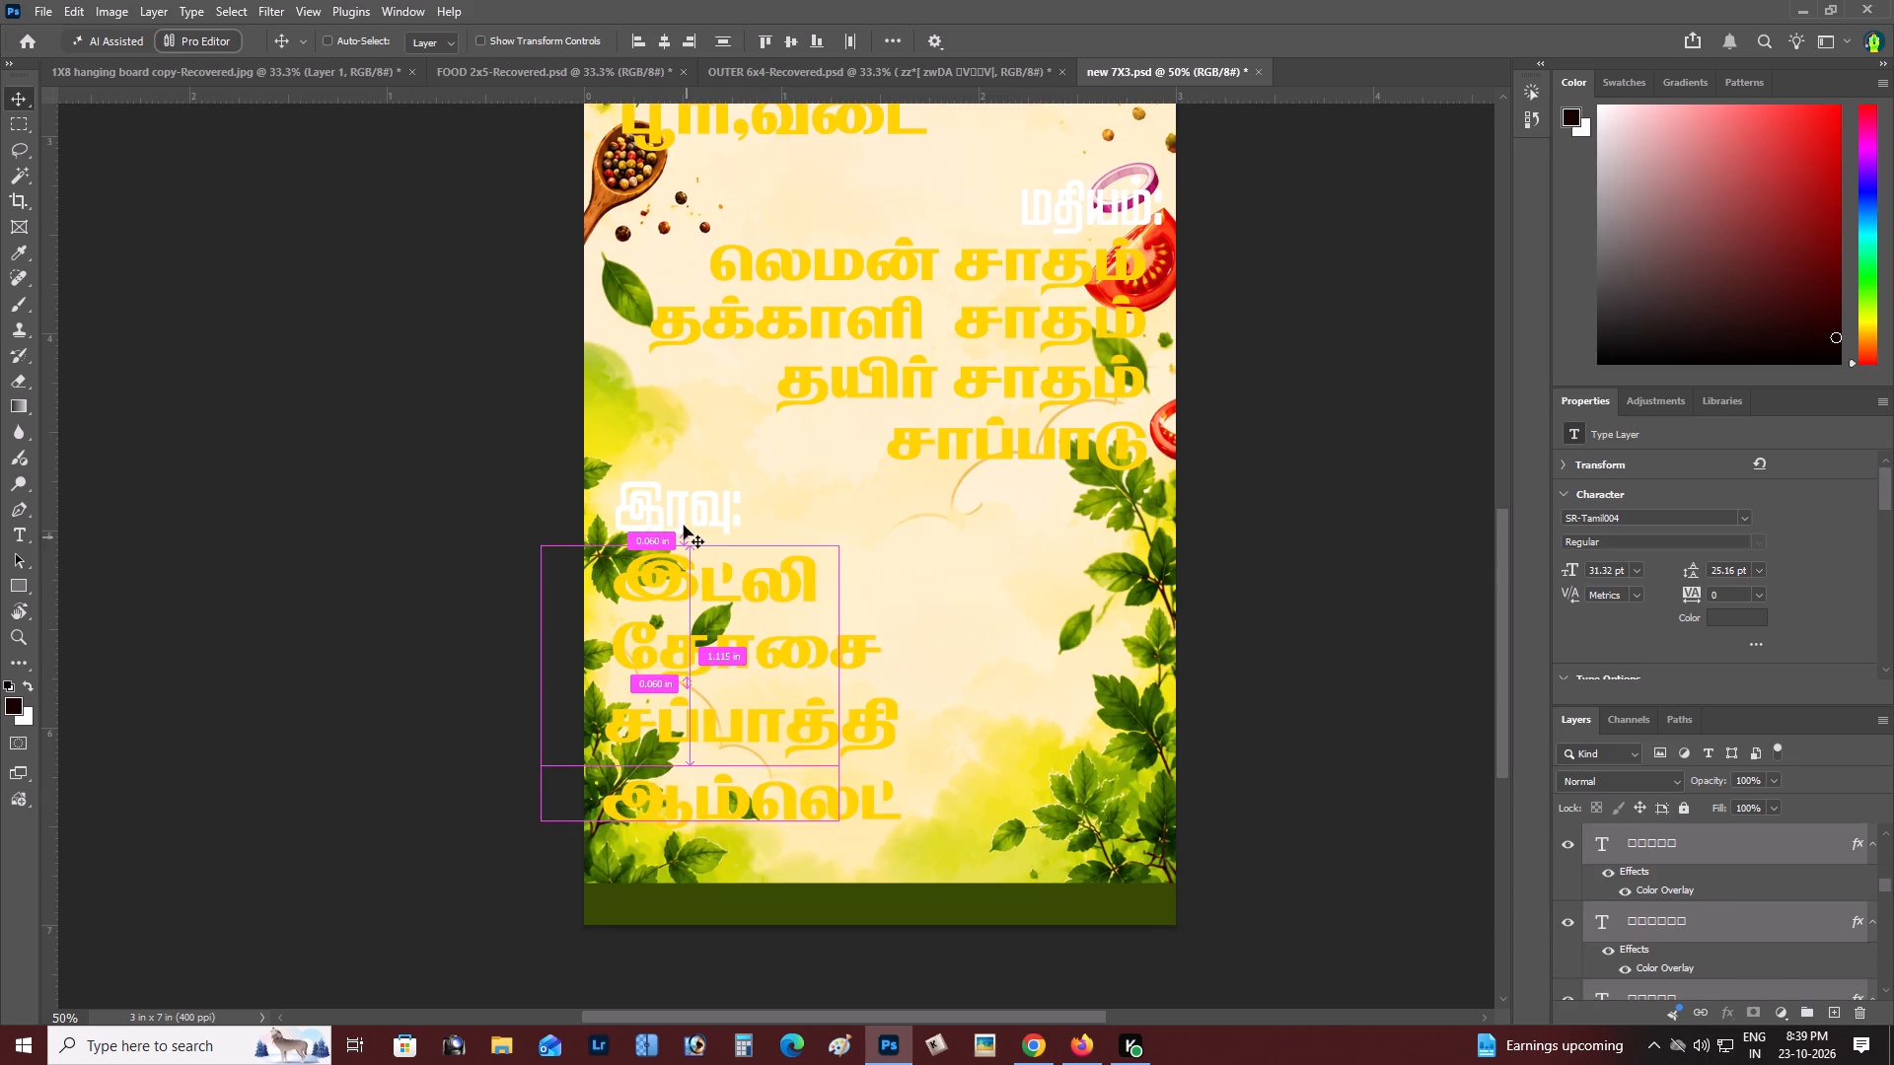
shift+right_click(670, 500)
shift+click(707, 513)
drag(708, 514, 704, 564)
right_click(958, 439)
click(721, 478)
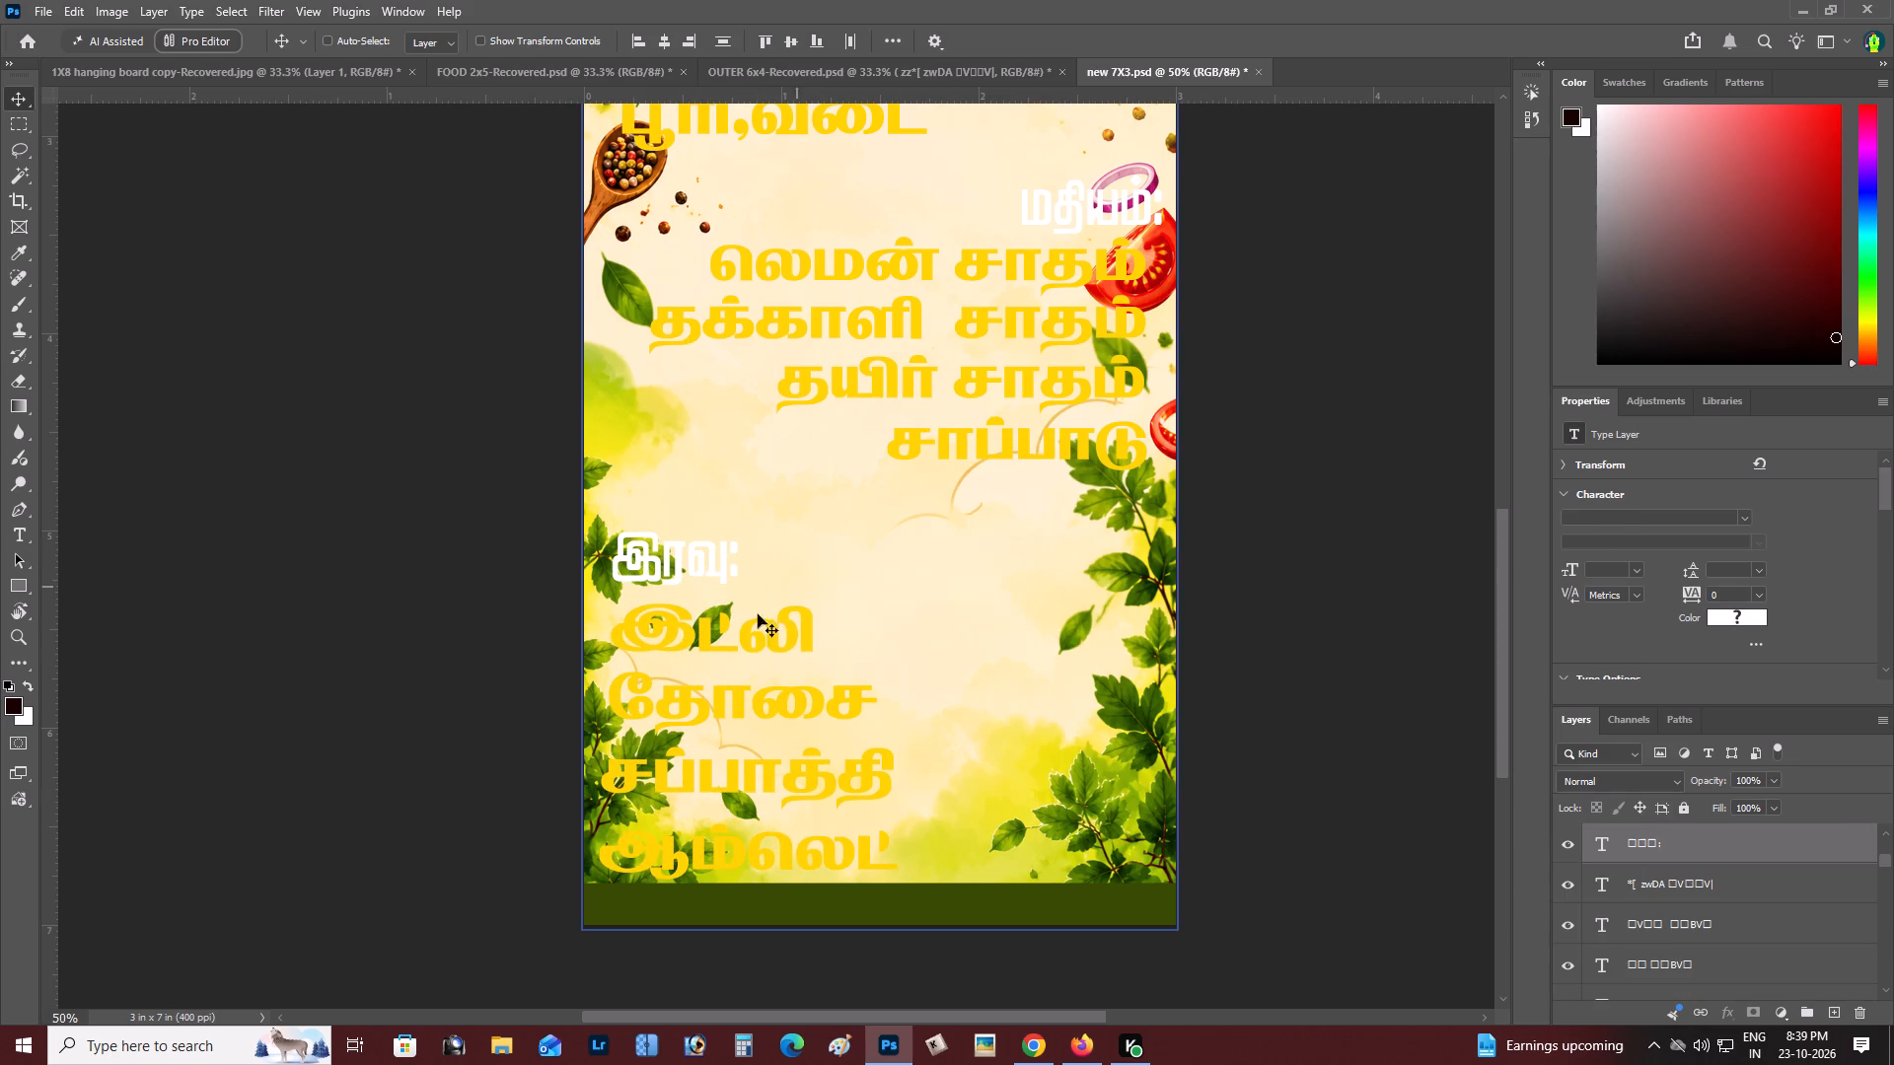
Examine how the lowered dinner section sits within the whole banner layout.
key(z)
alt+click(714, 596)
right_click(721, 586)
click(756, 591)
key(space)
drag(756, 591, 719, 586)
key(z)
alt+click(649, 629)
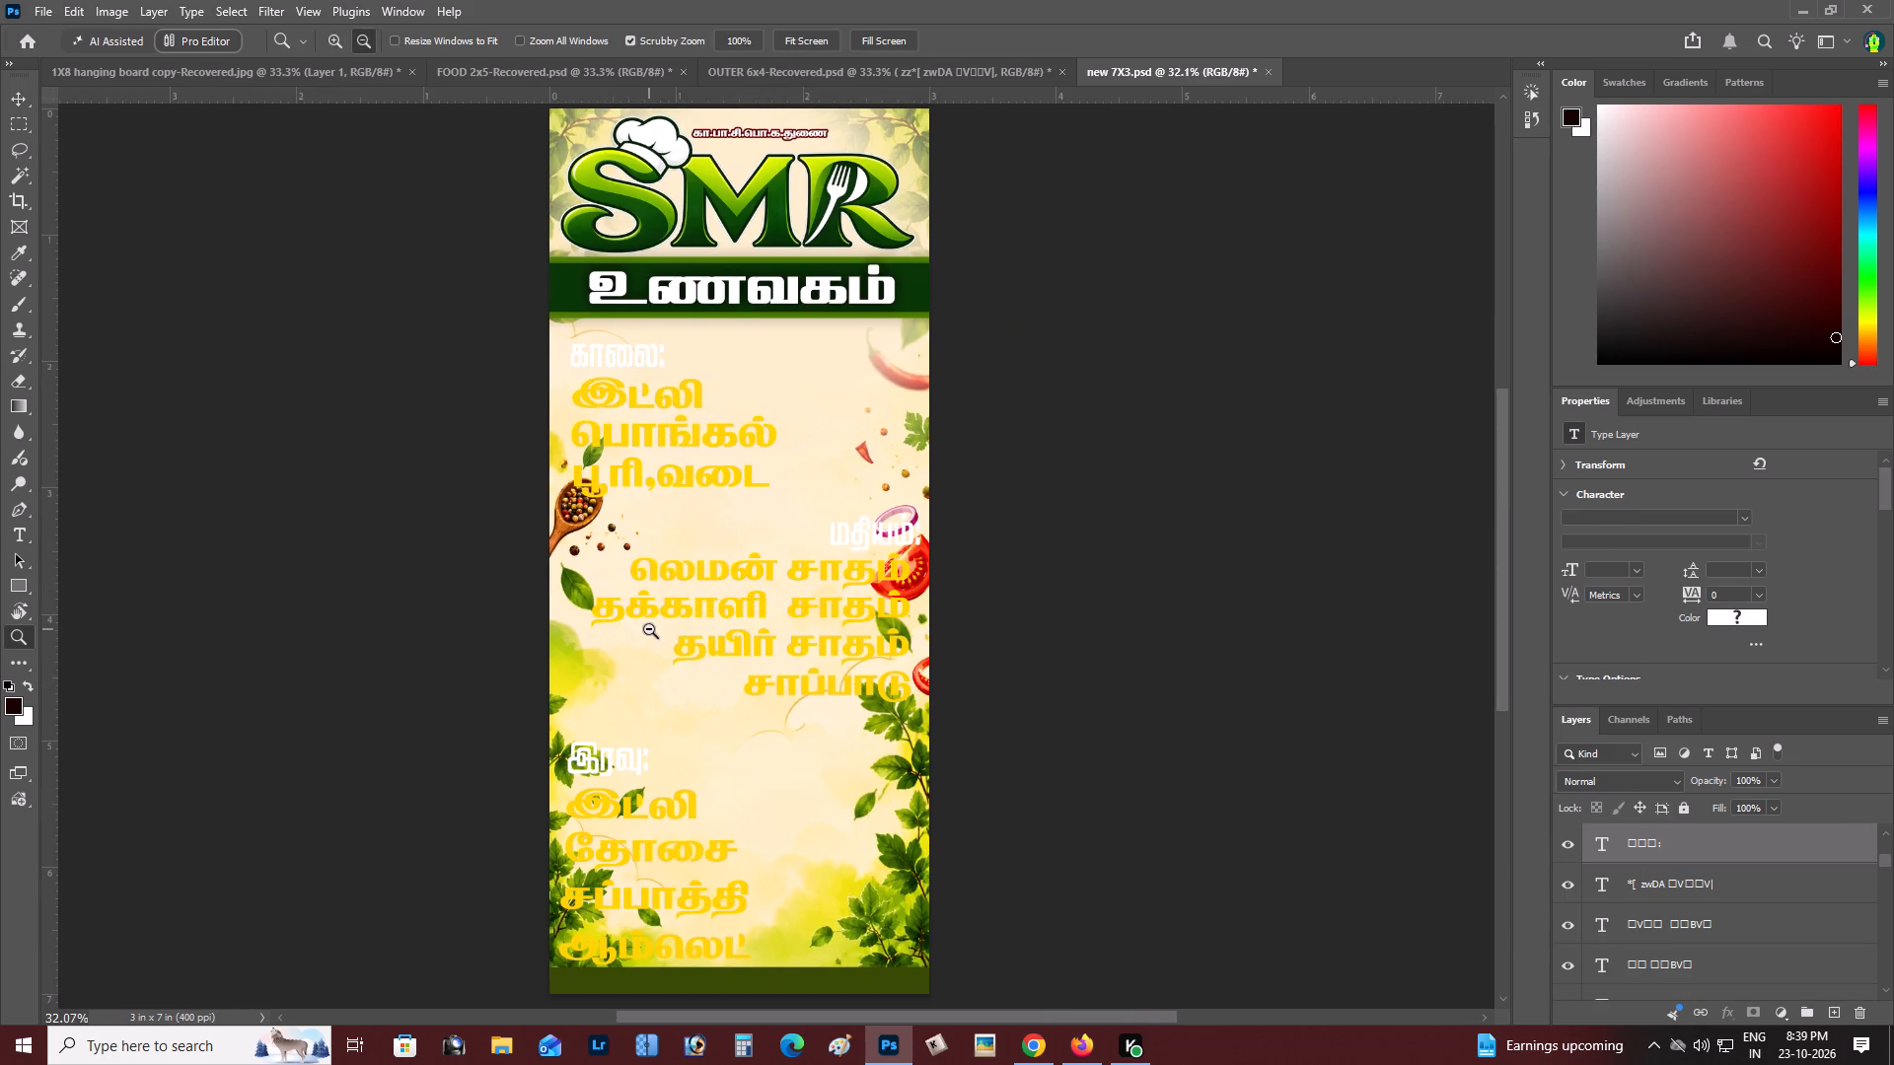
right_click(661, 629)
alt+click(694, 638)
key(space)
drag(694, 638, 686, 603)
Add two new layers beneath the menu text and sample the cream background beside தோசை as the Brush colour.
key(v)
right_click(764, 686)
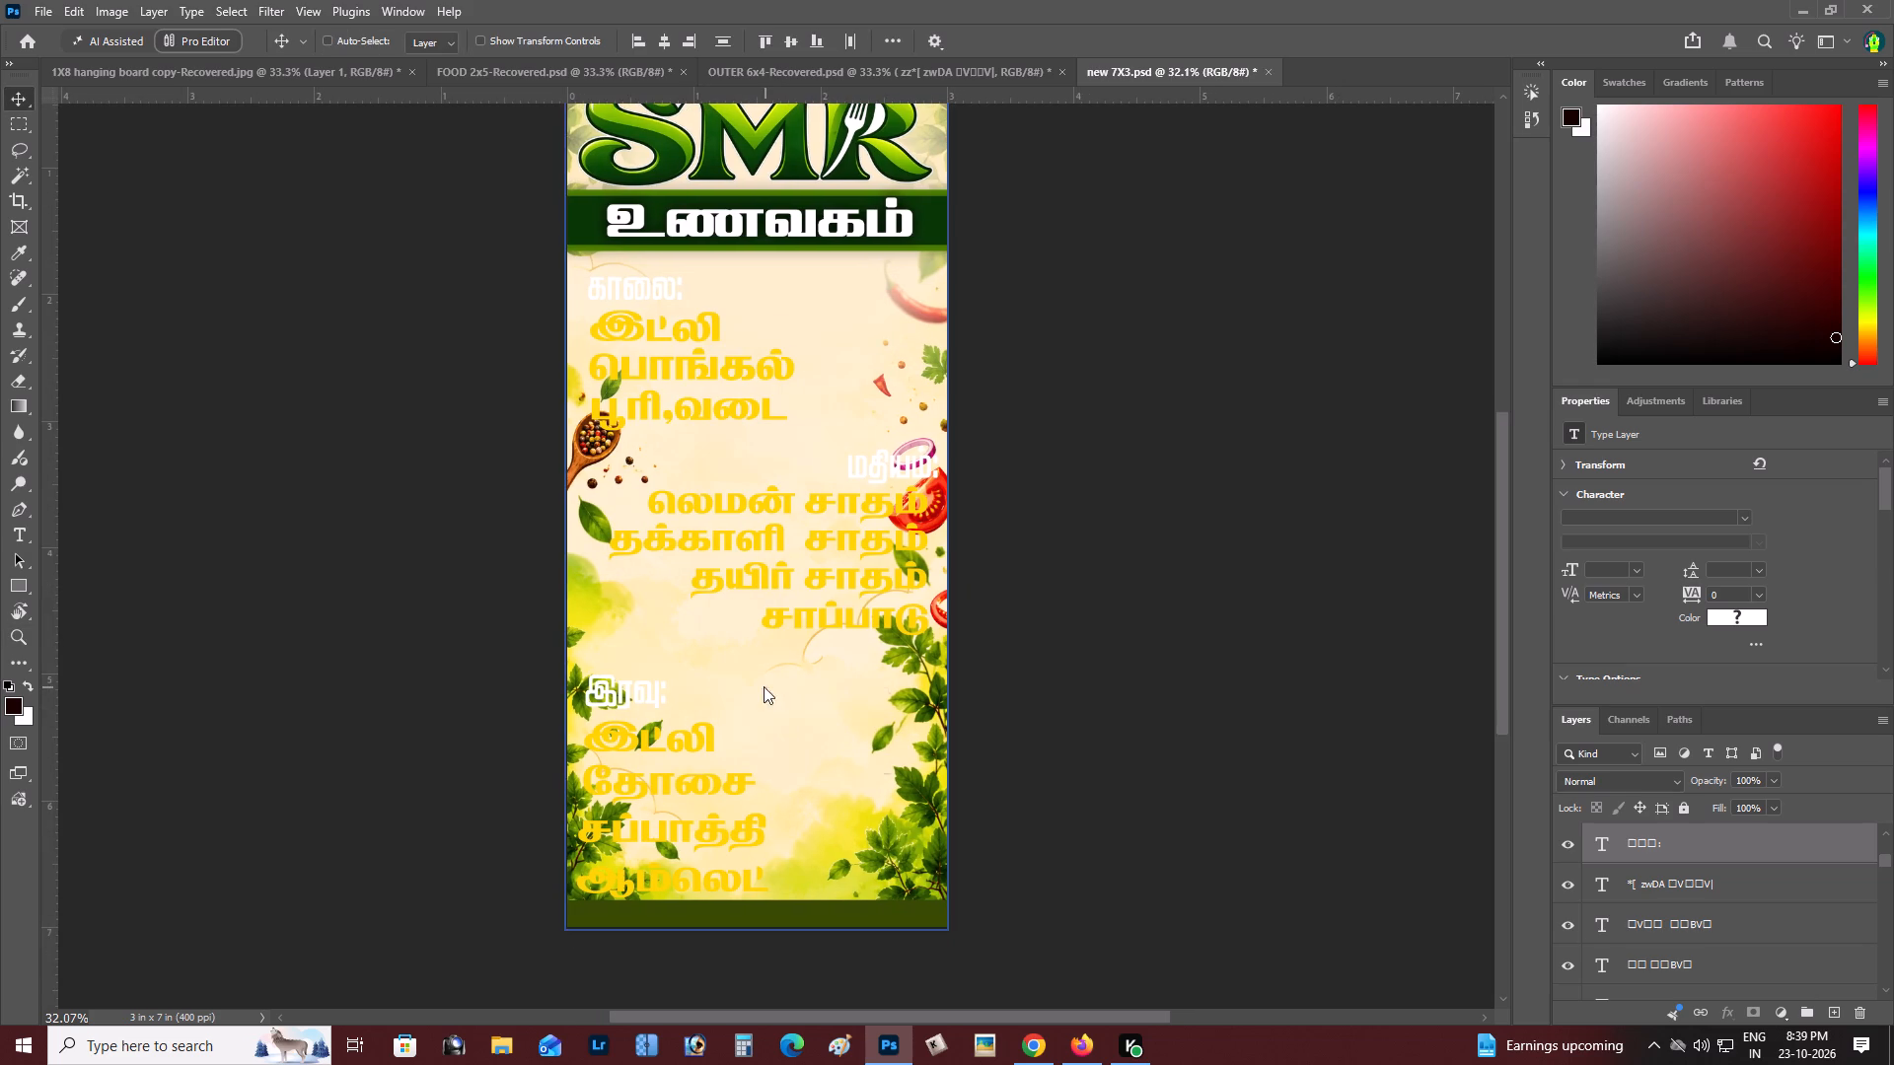
click(788, 691)
click(1838, 1016)
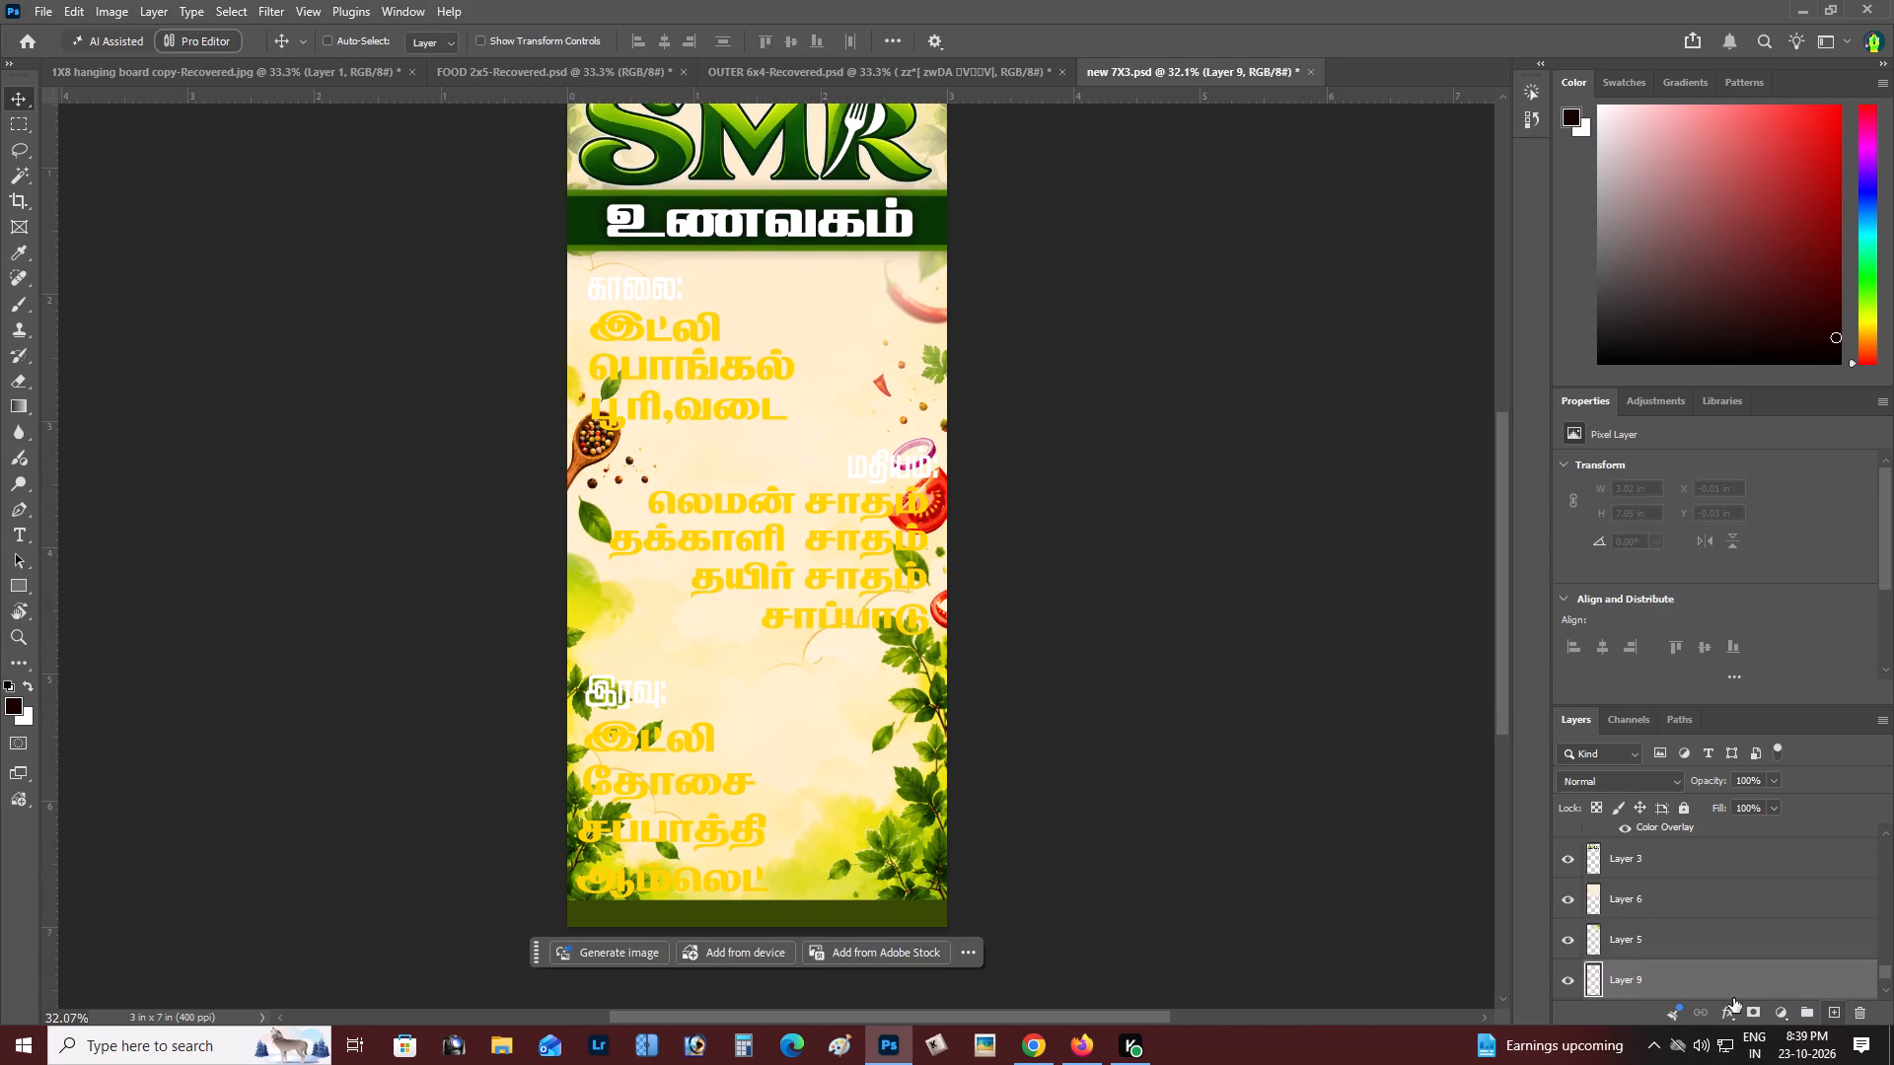
key(z)
click(737, 835)
key(space)
drag(737, 835, 734, 795)
key(z)
double_click(761, 768)
key(space)
drag(761, 768, 772, 740)
key(i)
click(782, 716)
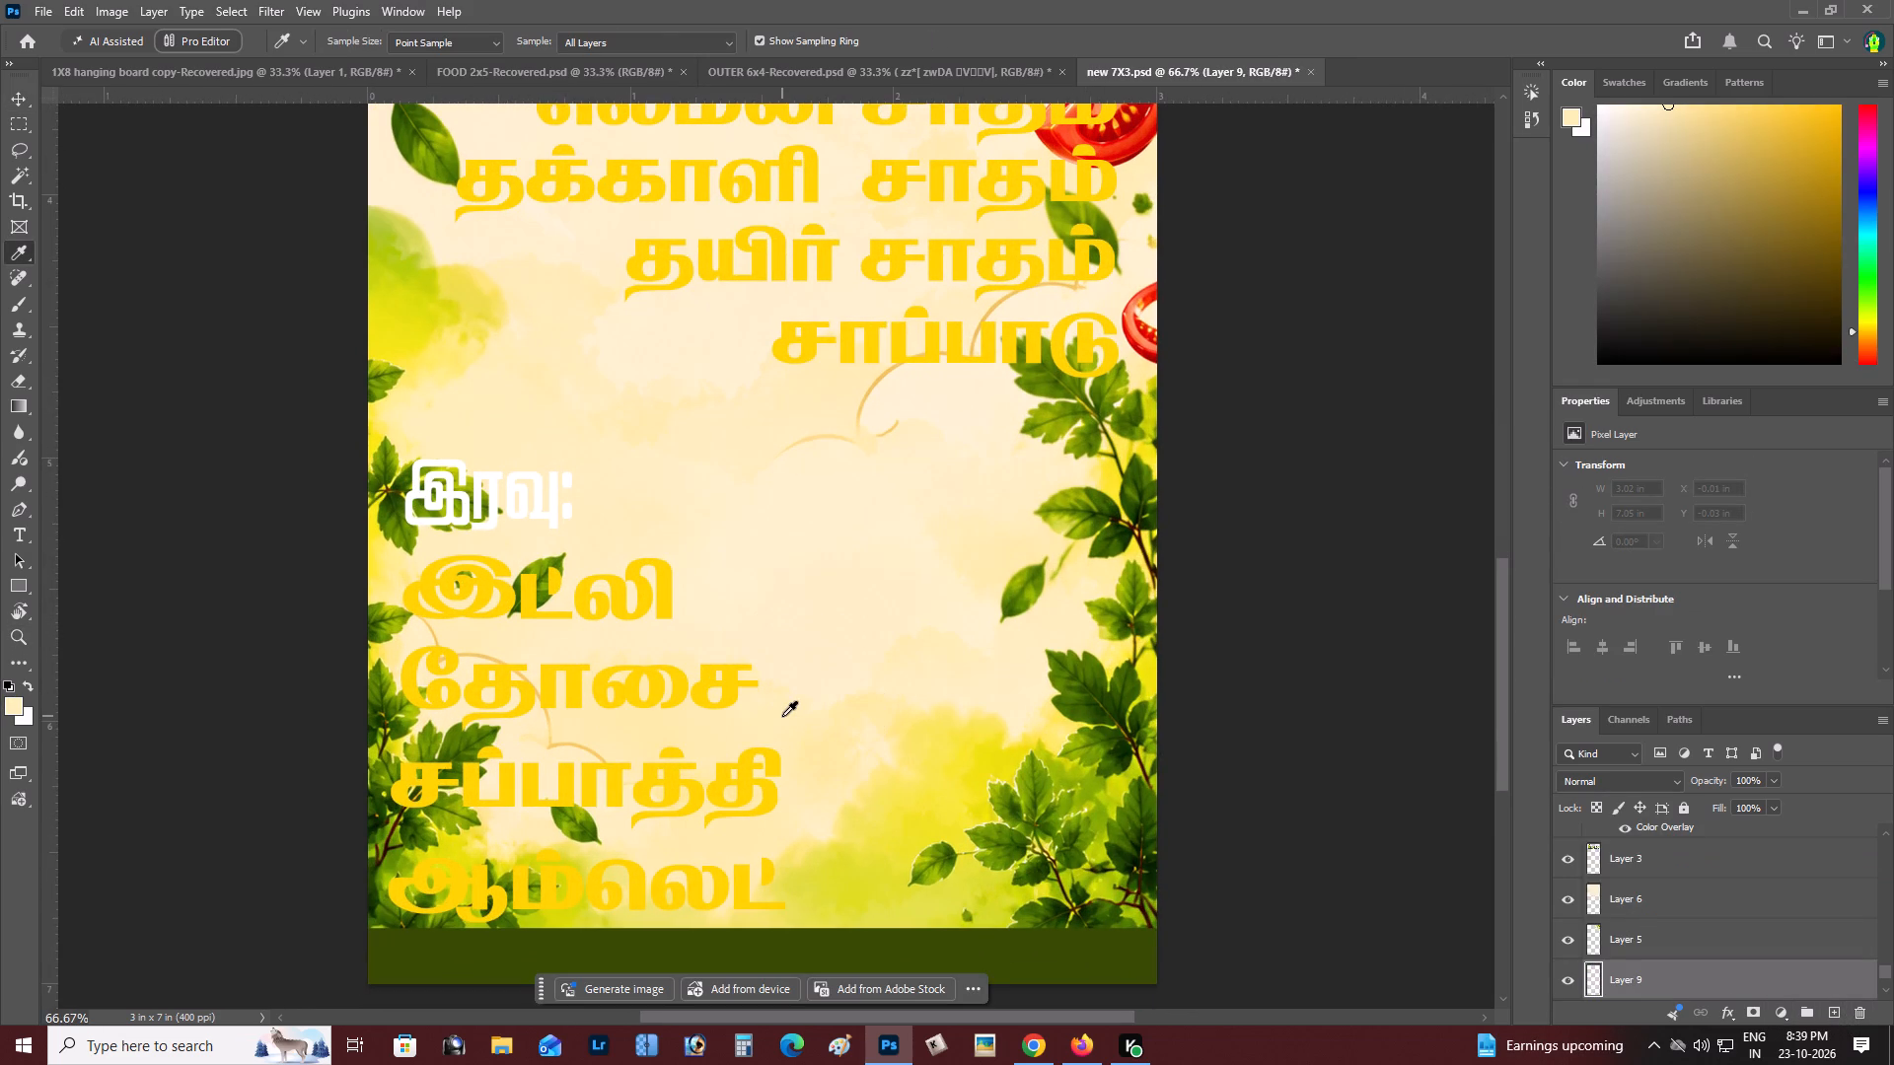
key(b)
click(1820, 1015)
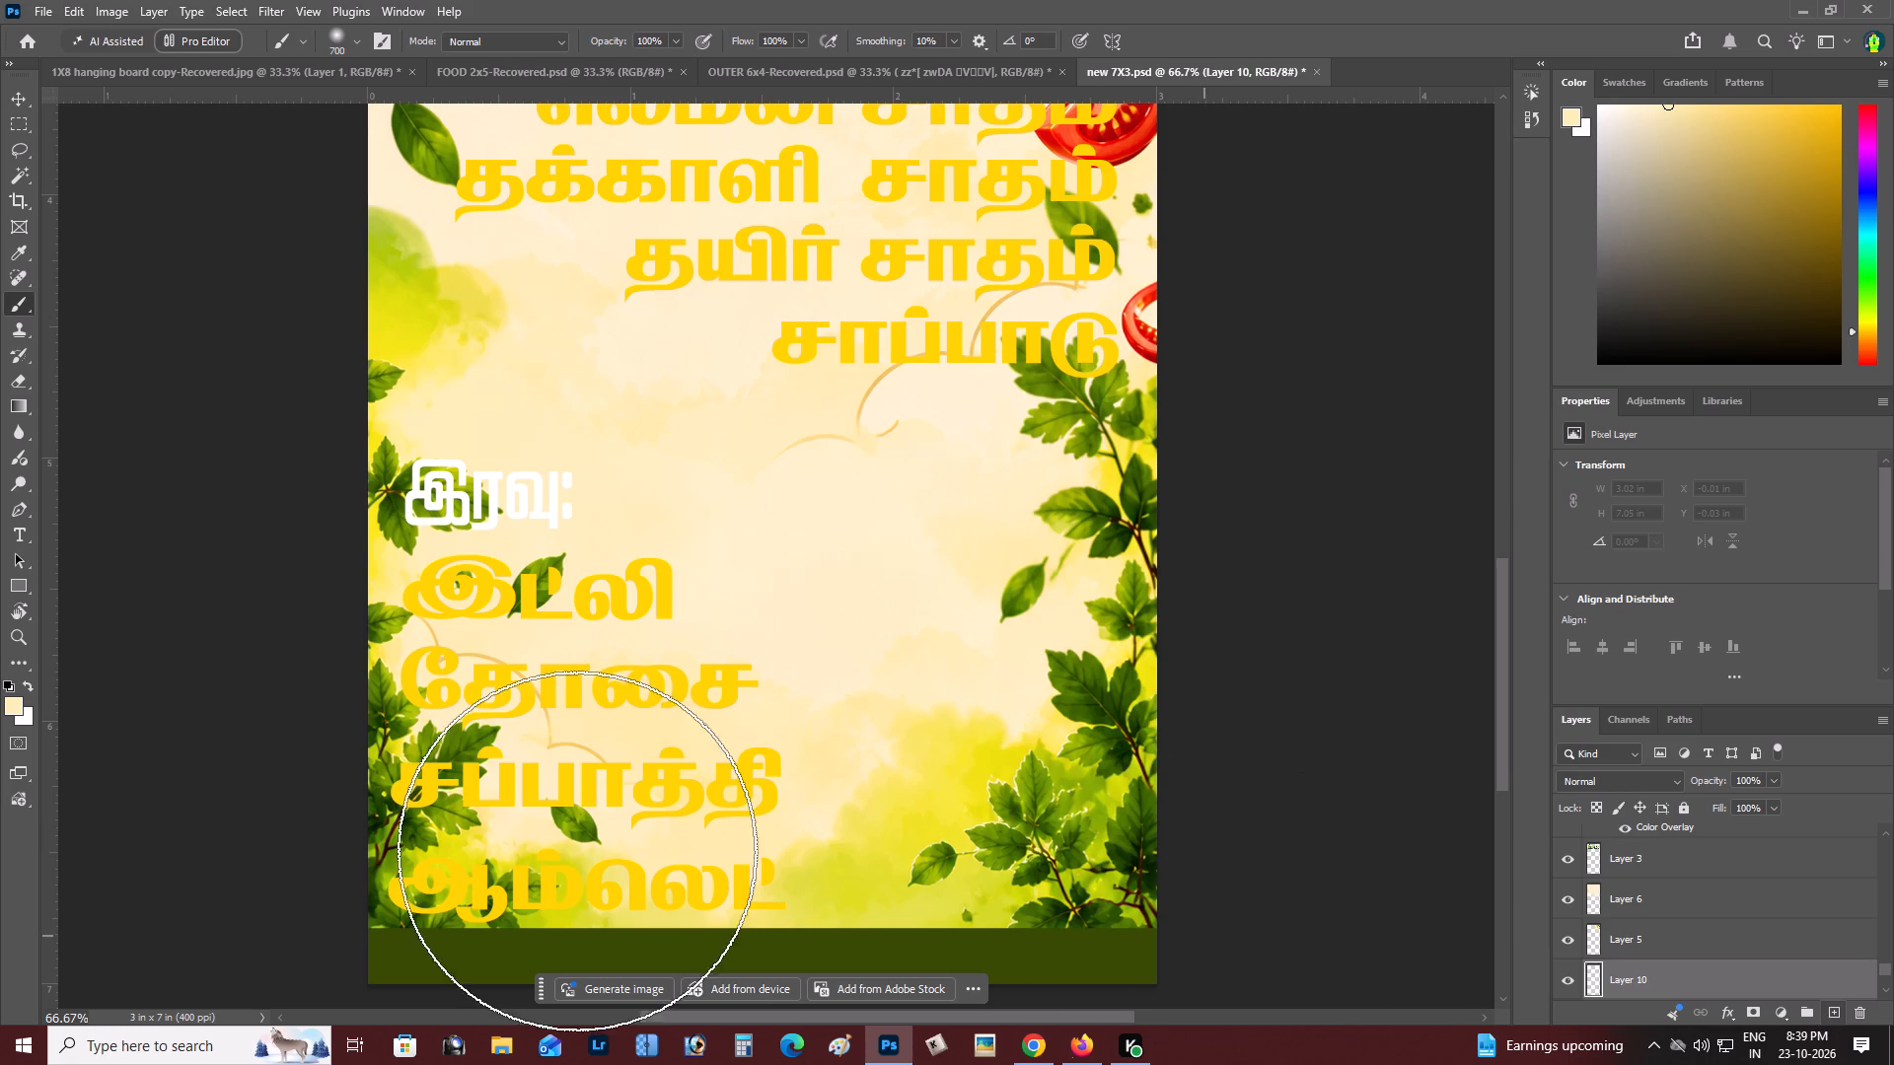
Fade the leaves behind the dinner items under இரவு: with soft cream brush dabs on the new layer.
click(505, 767)
click(586, 791)
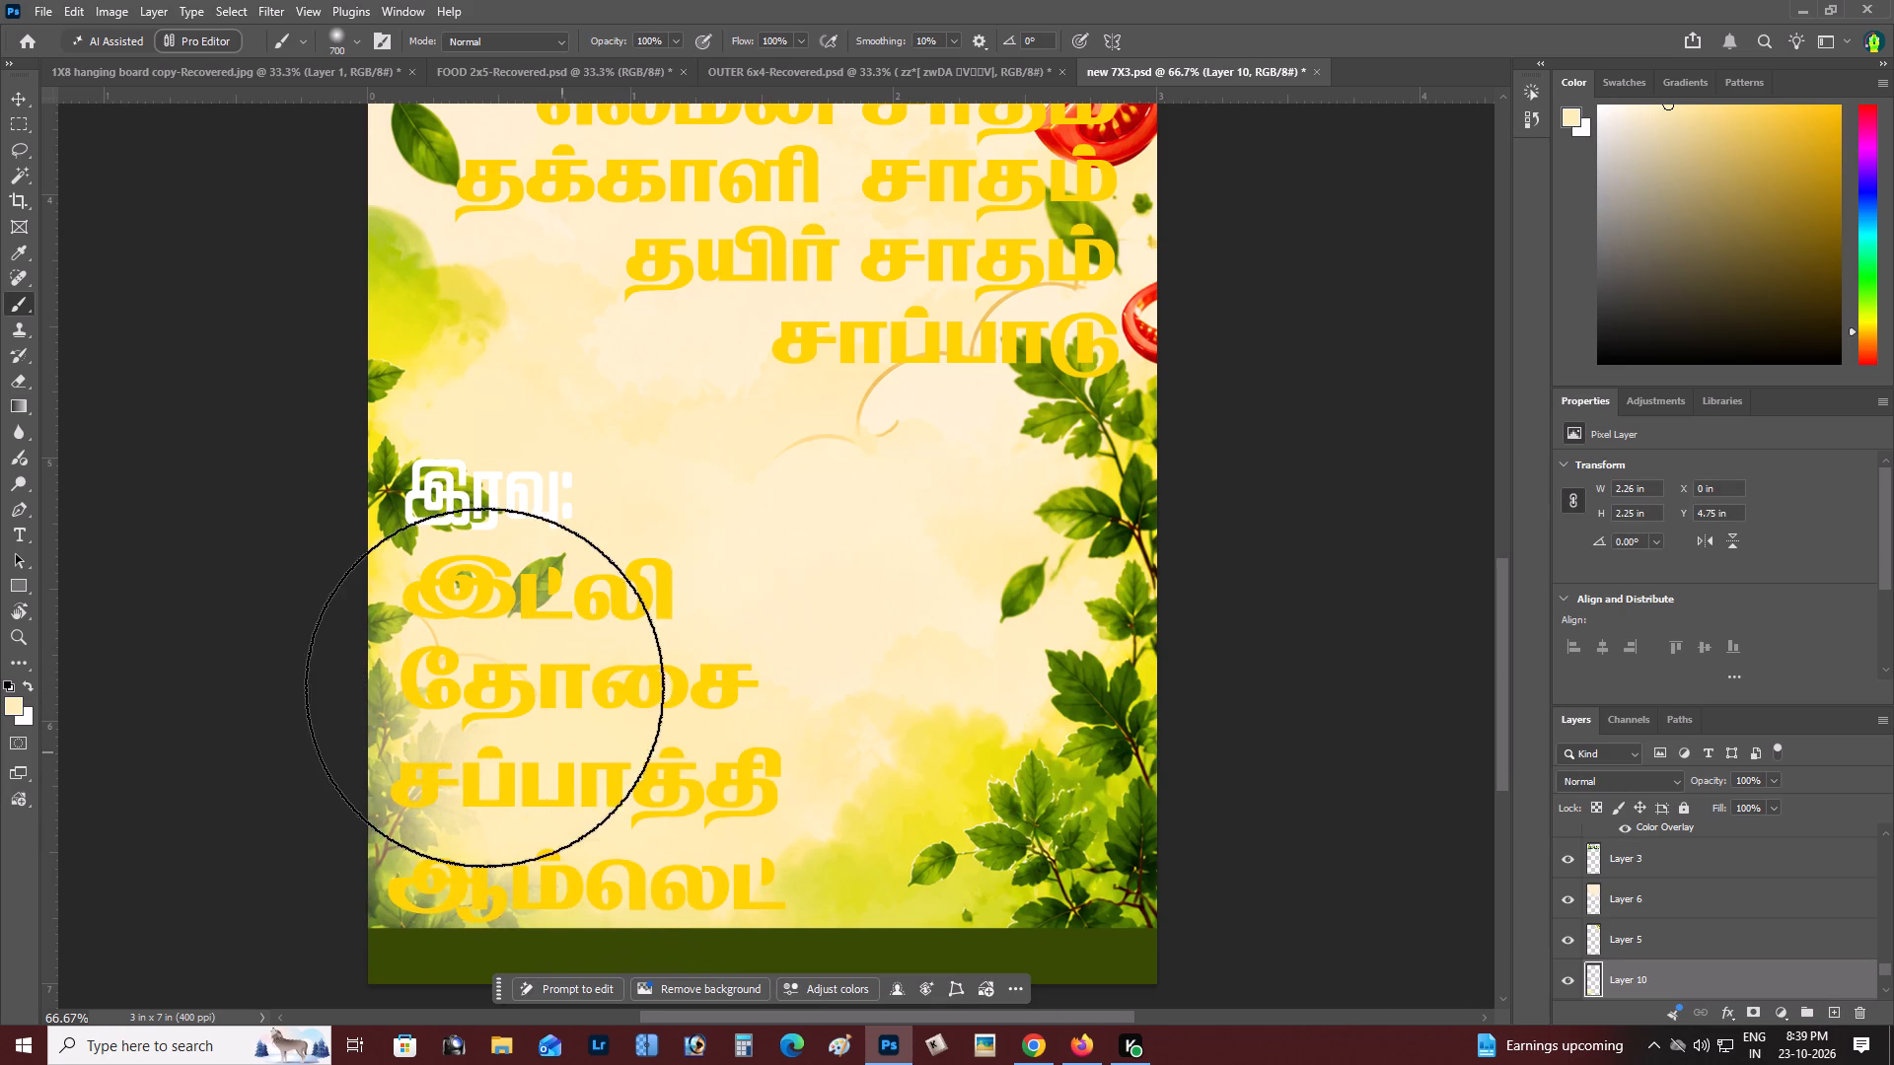
click(527, 689)
key(space)
drag(601, 720, 607, 651)
click(568, 723)
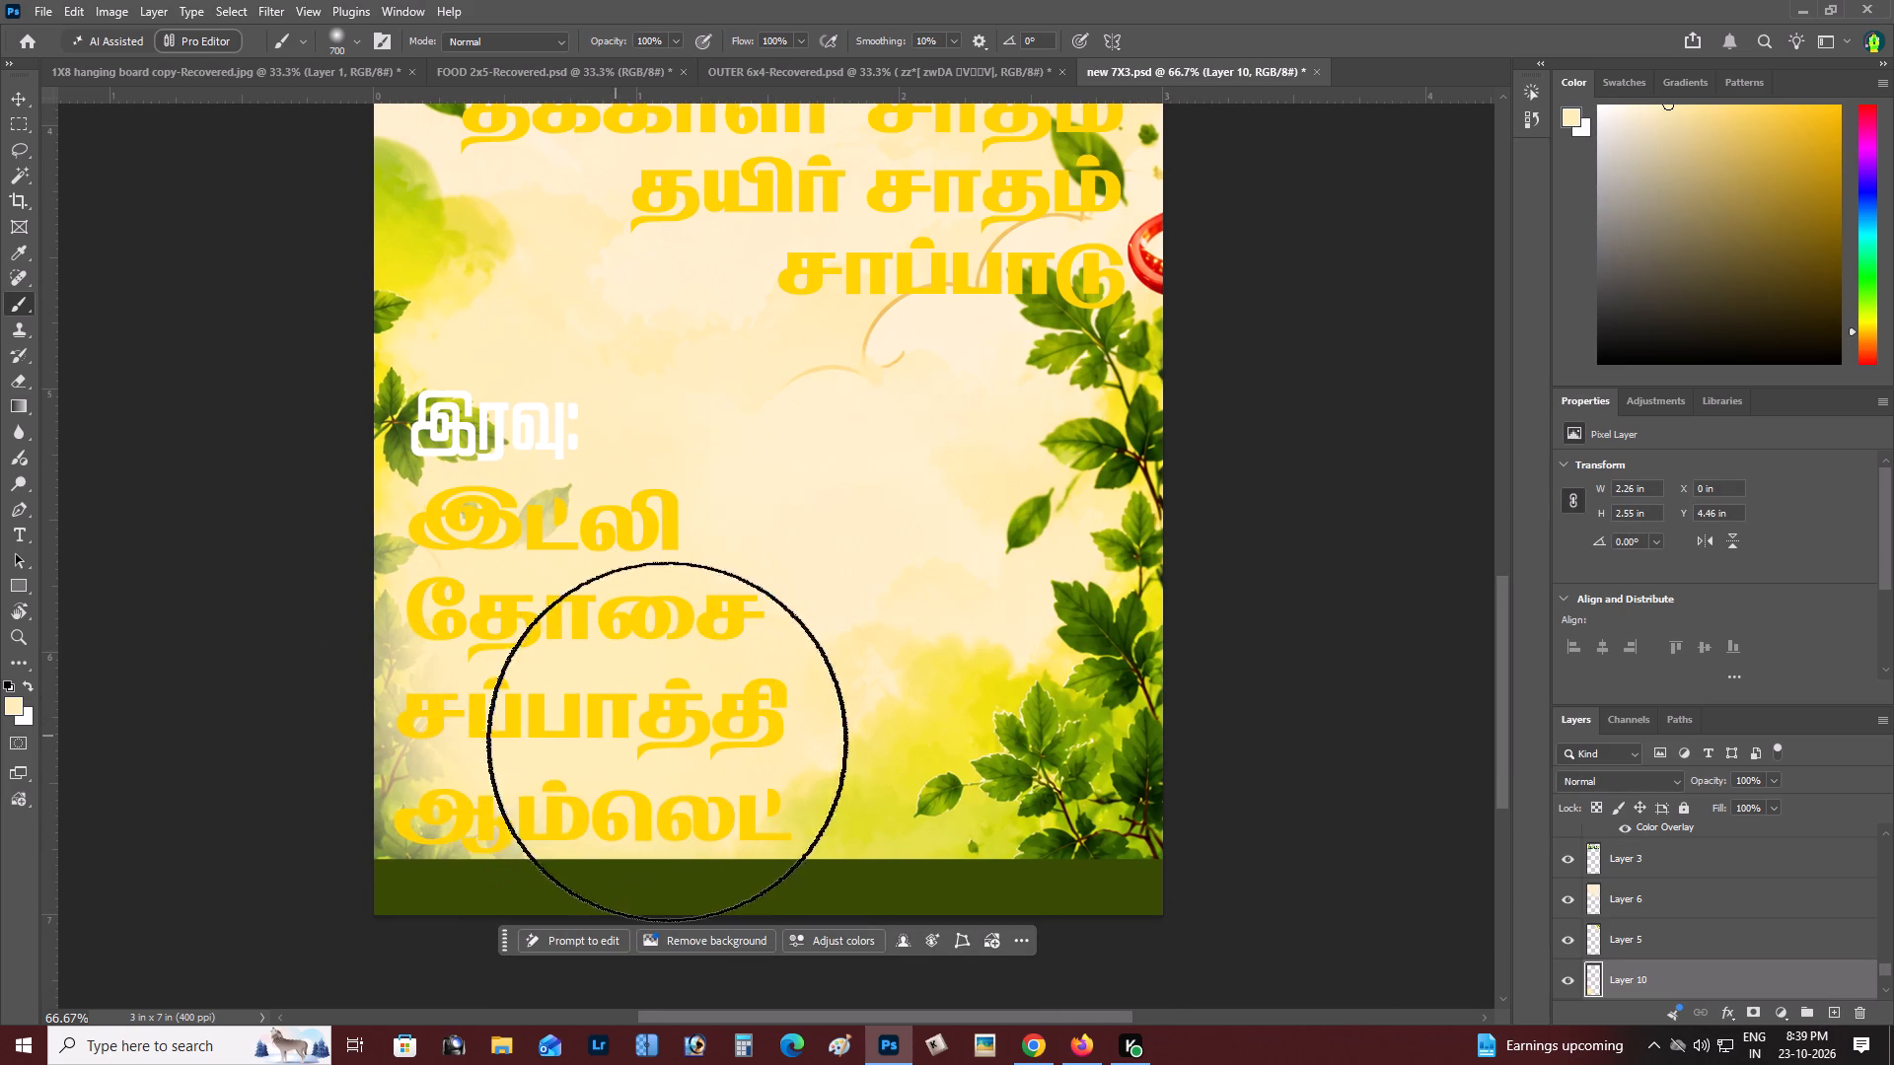
click(683, 742)
key(space)
drag(692, 698, 697, 737)
click(544, 630)
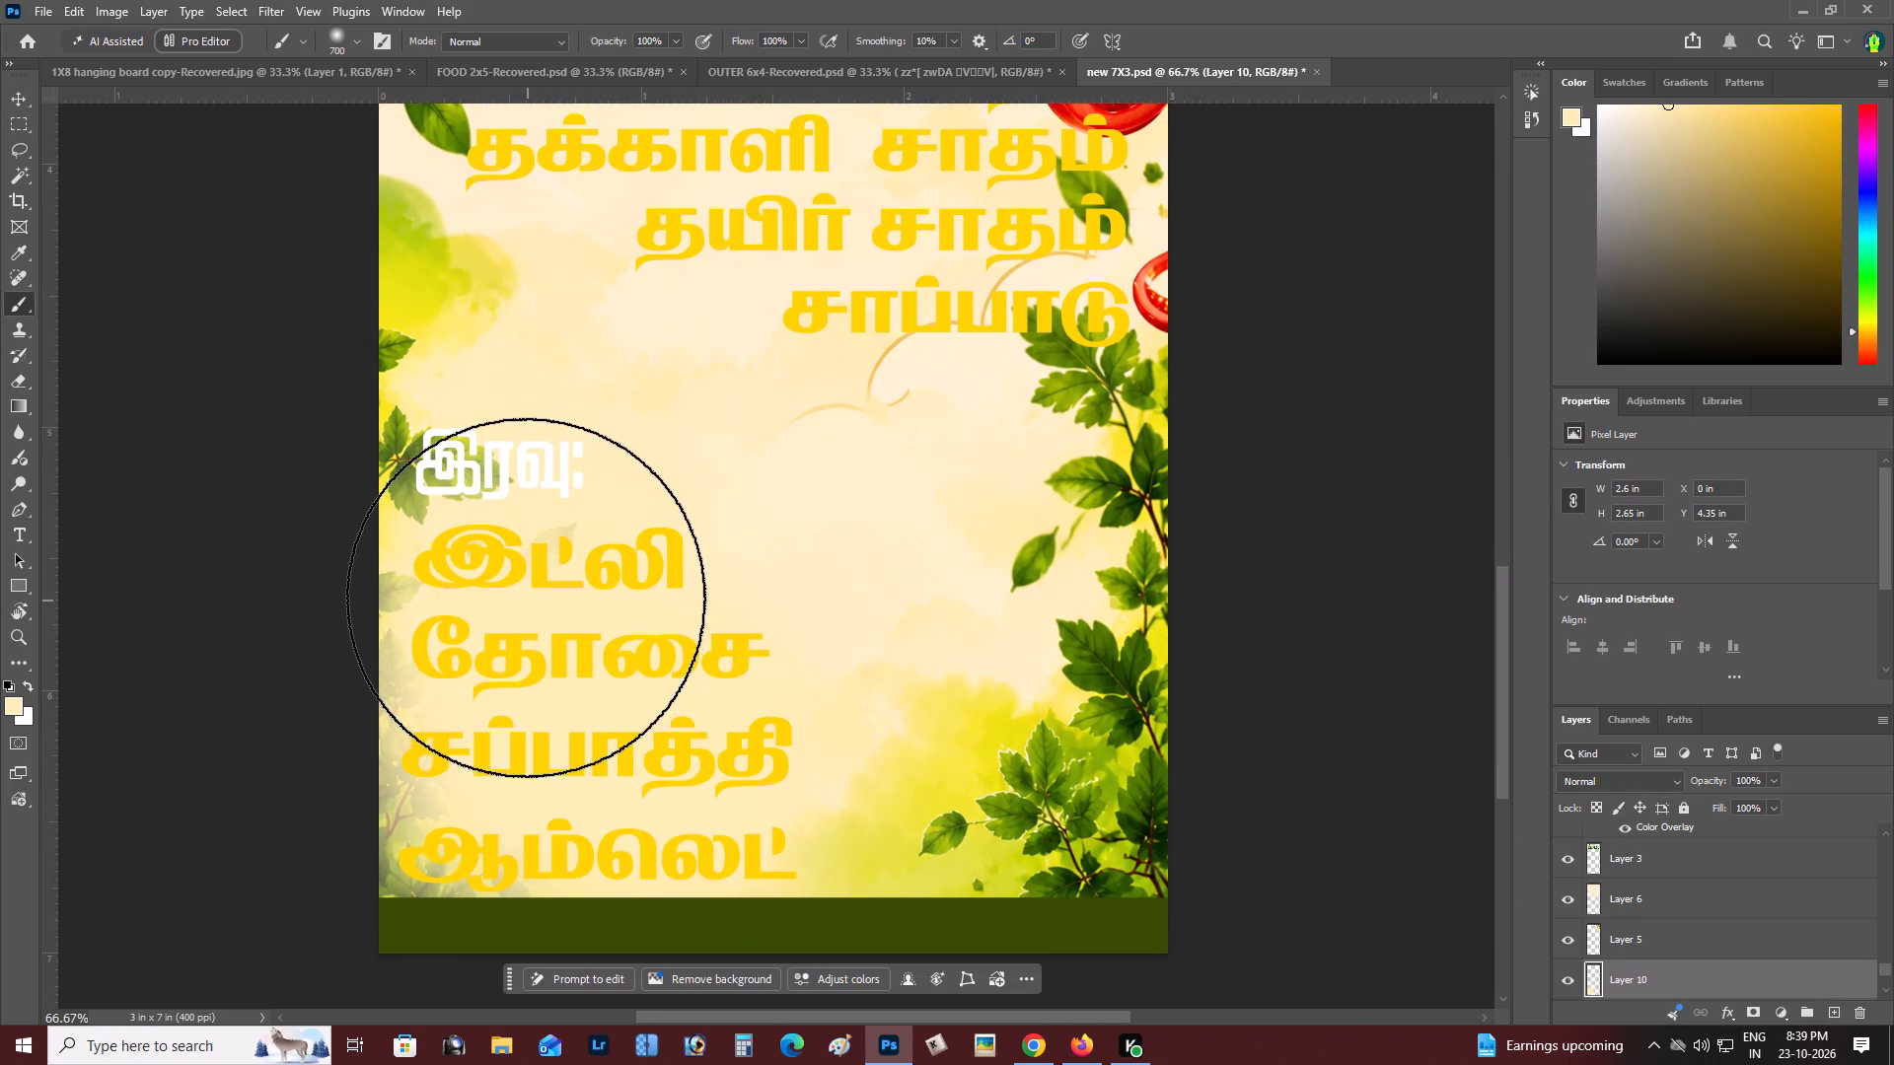
click(526, 598)
key(space)
drag(528, 574, 541, 626)
click(592, 532)
Fade the onion, tomatoes and leaves behind the மதியம்: heading and its rice items with soft cream brush dabs.
key(space)
key(space)
key(space)
key(space)
key(space)
key(space)
key(space)
key(space)
key(space)
key(space)
key(space)
key(space)
drag(593, 548, 565, 745)
key(space)
drag(671, 695, 550, 746)
double_click(843, 552)
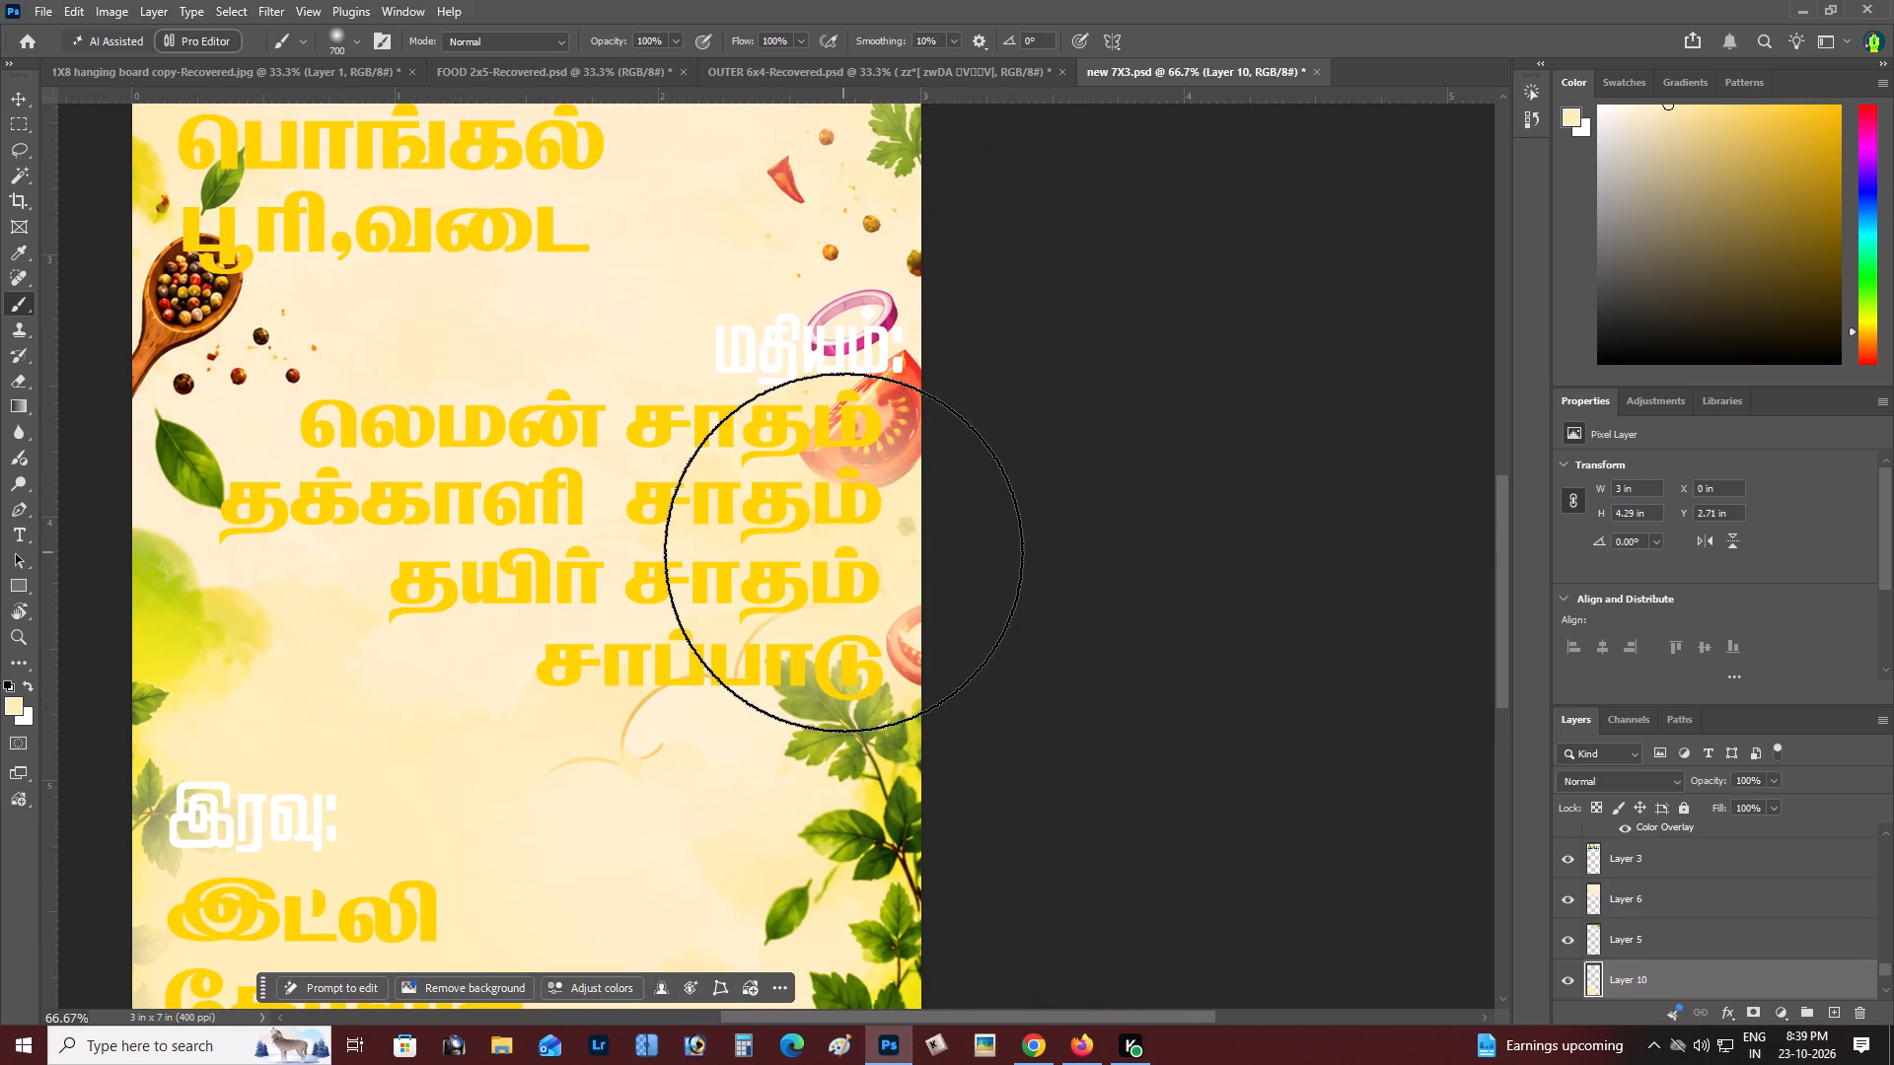
click(786, 504)
key(space)
drag(786, 504, 787, 583)
click(813, 506)
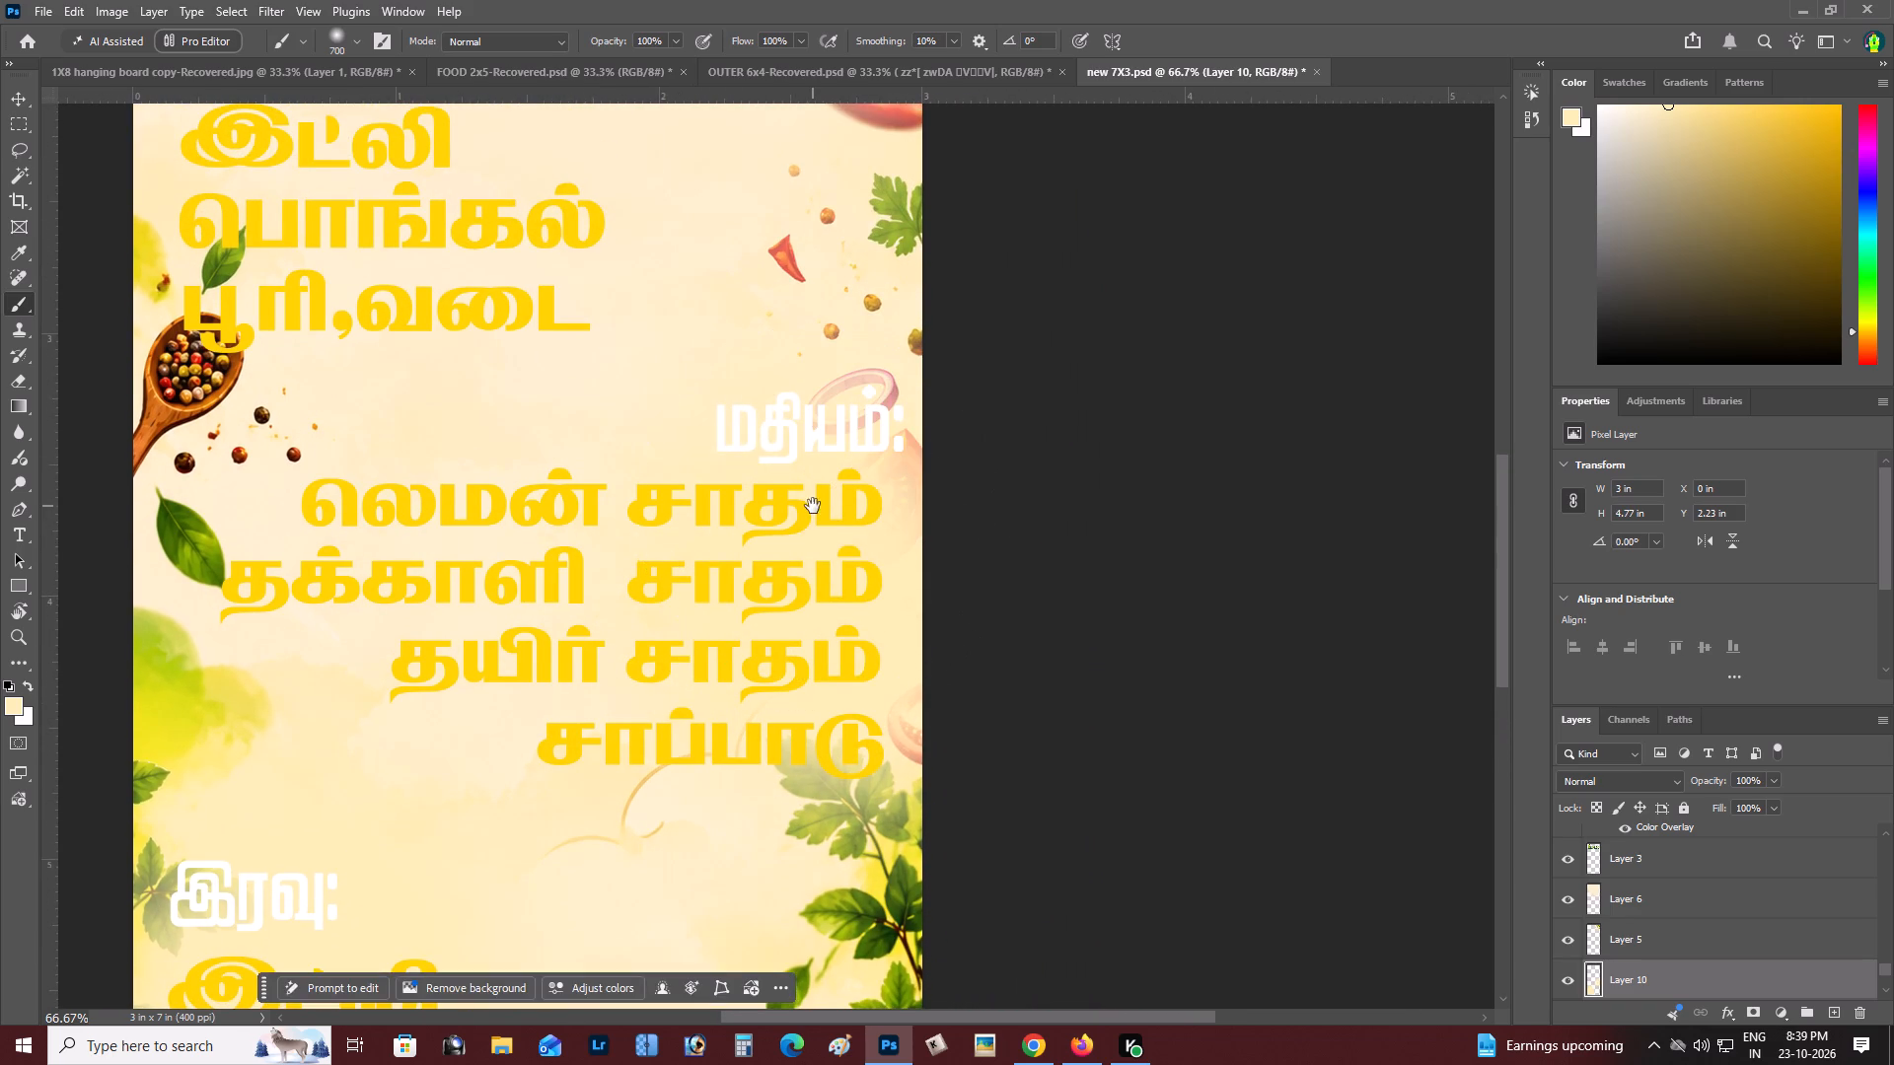
key(space)
drag(813, 506, 887, 530)
click(908, 701)
Fade the leaf and pepper spoon behind பொங்கல் and பூரி,வடை with soft cream brush dabs.
key(space)
key(space)
key(space)
key(space)
key(space)
key(space)
drag(855, 614, 884, 792)
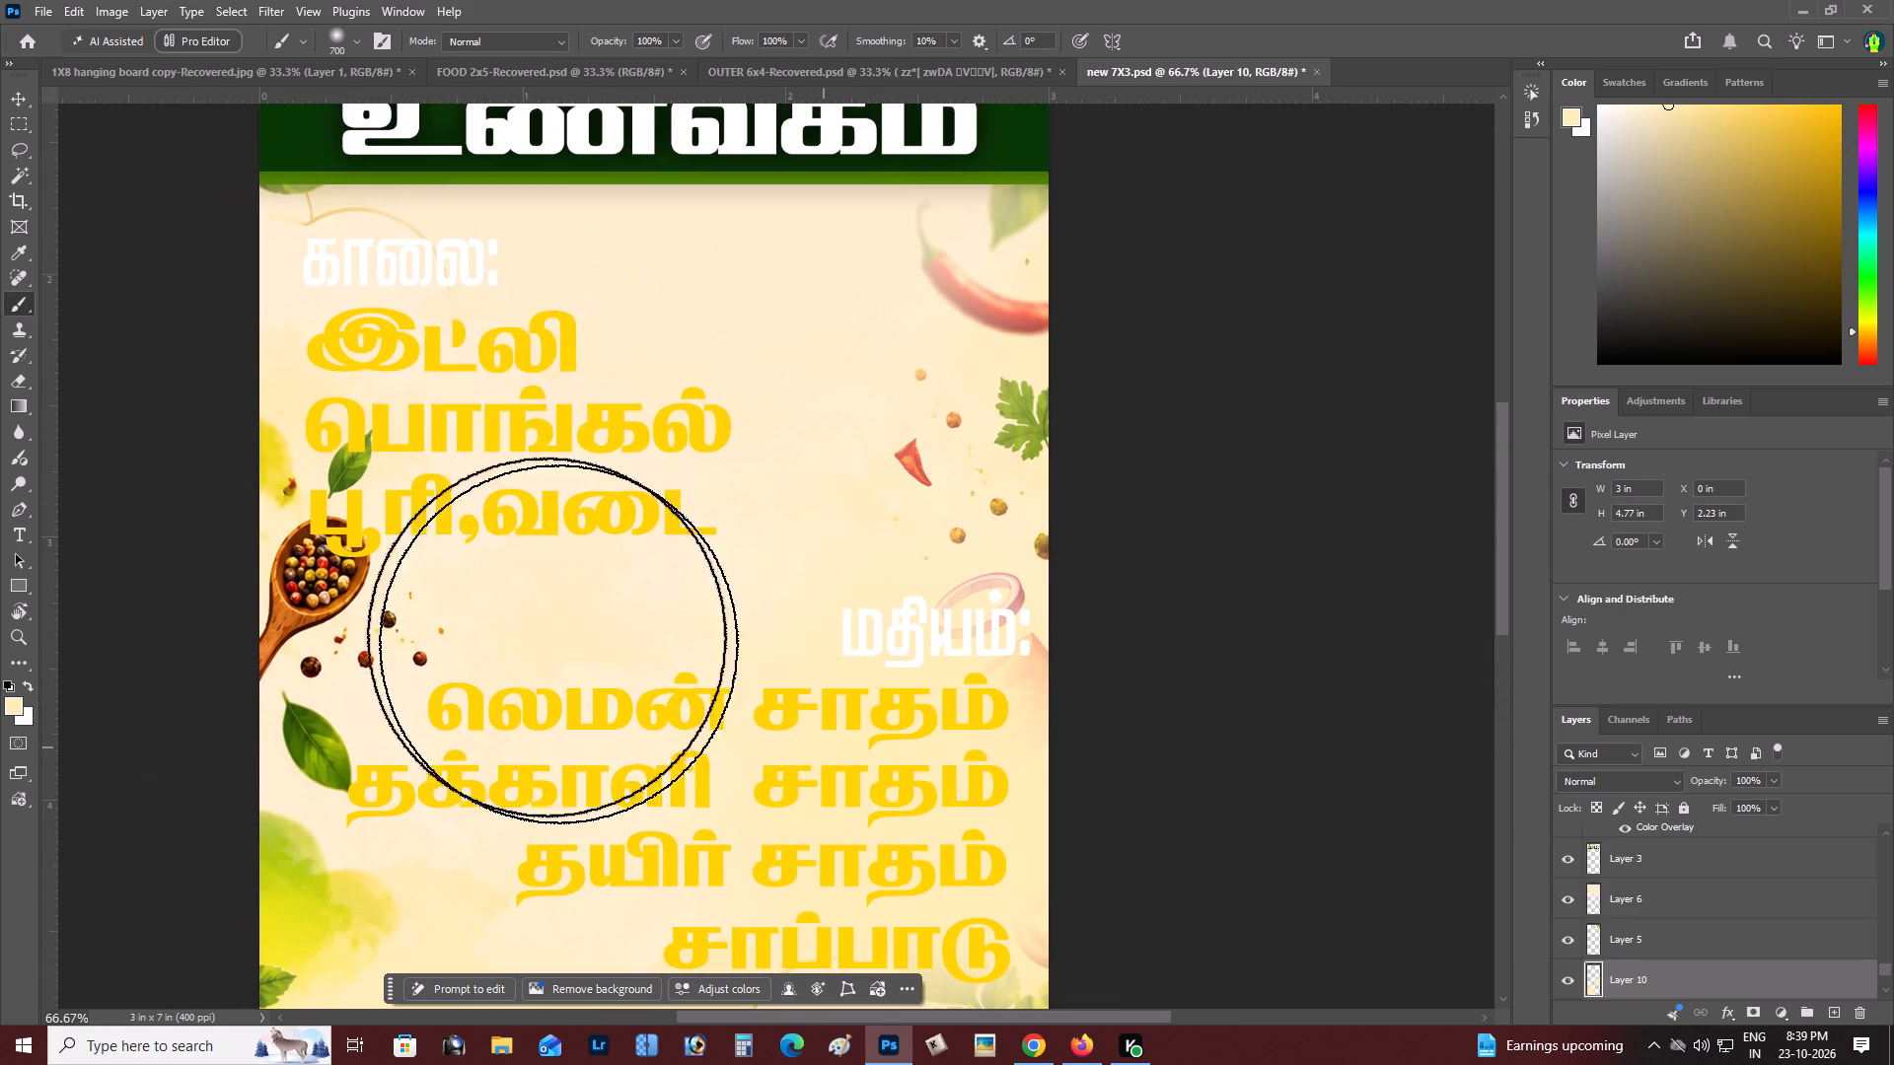
click(447, 500)
click(400, 451)
click(400, 451)
Review the whole banner to judge how readable the menu text is over the faded background artwork.
key(z)
alt+click(409, 443)
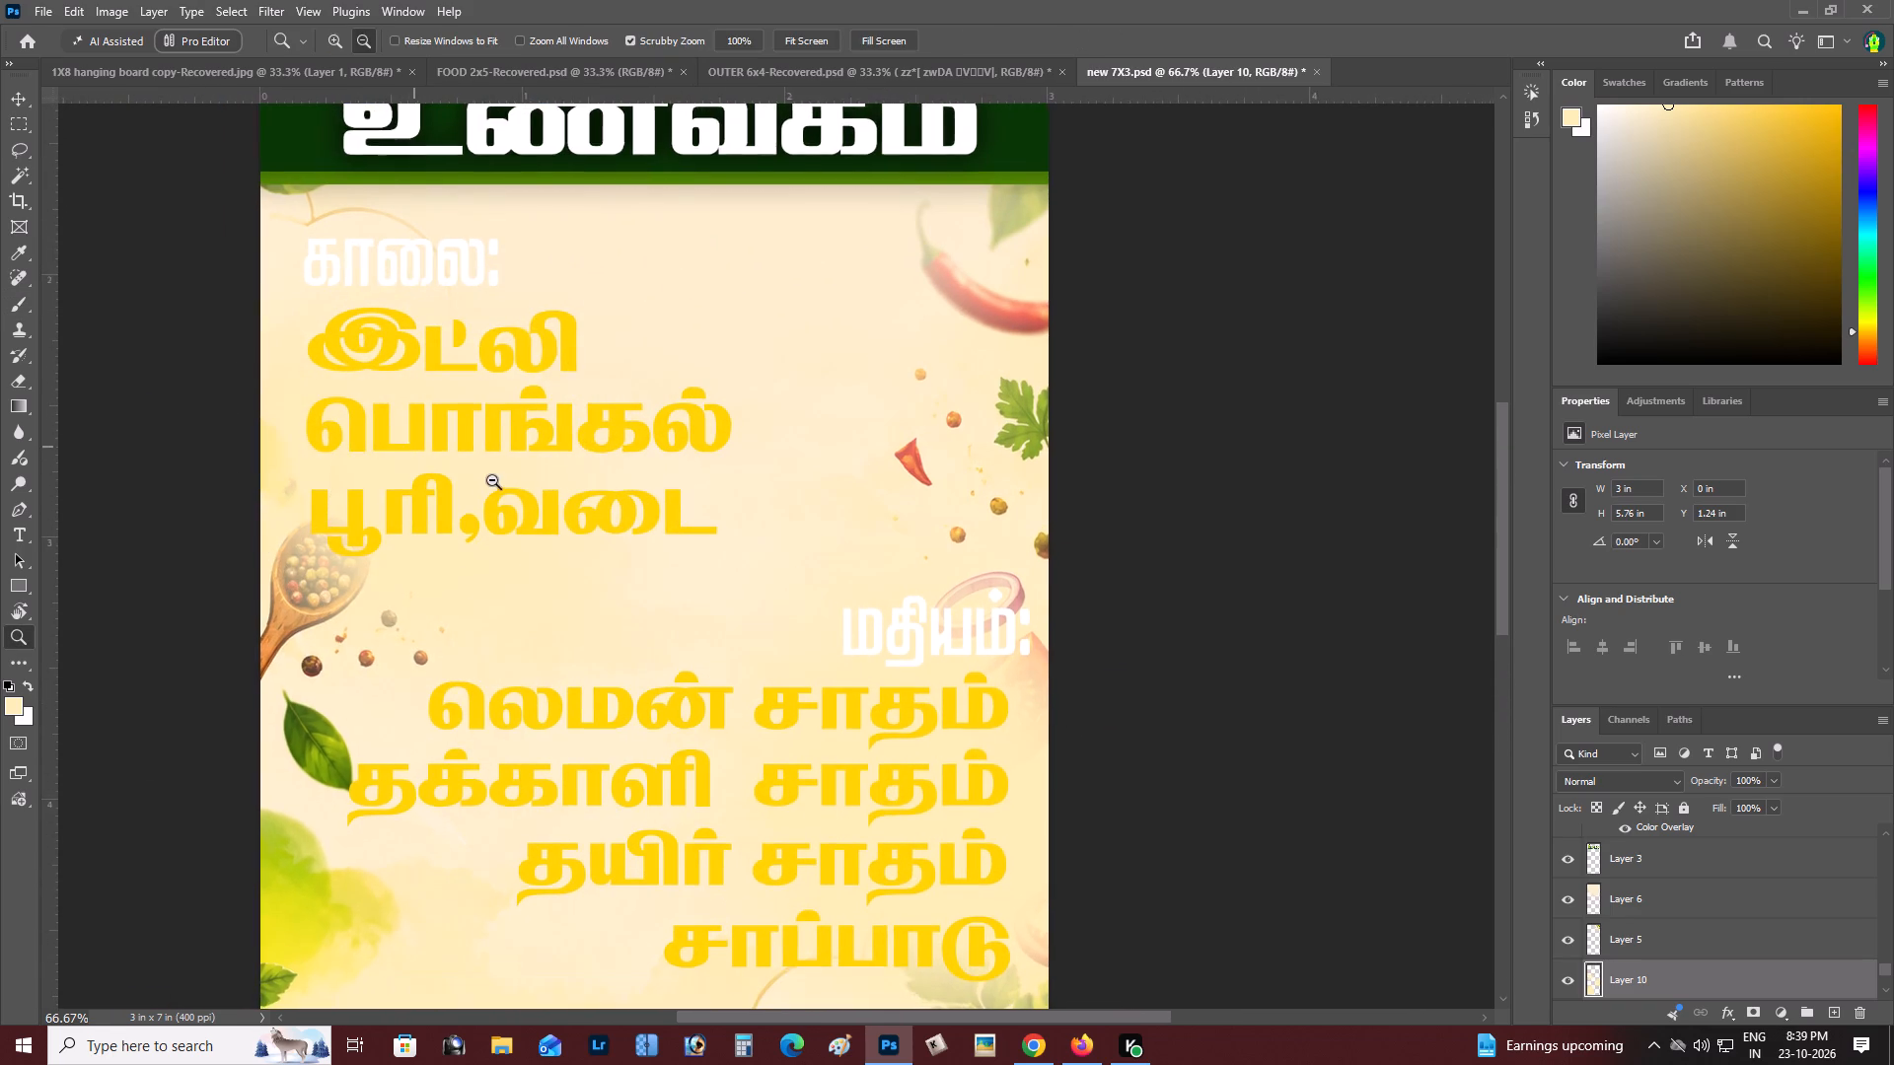
right_click(493, 481)
double_click(508, 491)
key(space)
key(space)
key(space)
key(space)
key(space)
key(space)
key(space)
key(space)
key(space)
key(space)
key(space)
key(space)
key(space)
key(space)
key(space)
key(space)
key(space)
key(space)
key(space)
key(space)
drag(508, 491, 458, 460)
key(z)
alt+click(722, 641)
right_click(722, 641)
click(747, 656)
key(space)
key(space)
key(space)
key(space)
key(space)
key(space)
key(space)
key(space)
key(space)
key(space)
key(space)
key(space)
key(space)
key(space)
drag(747, 656, 716, 655)
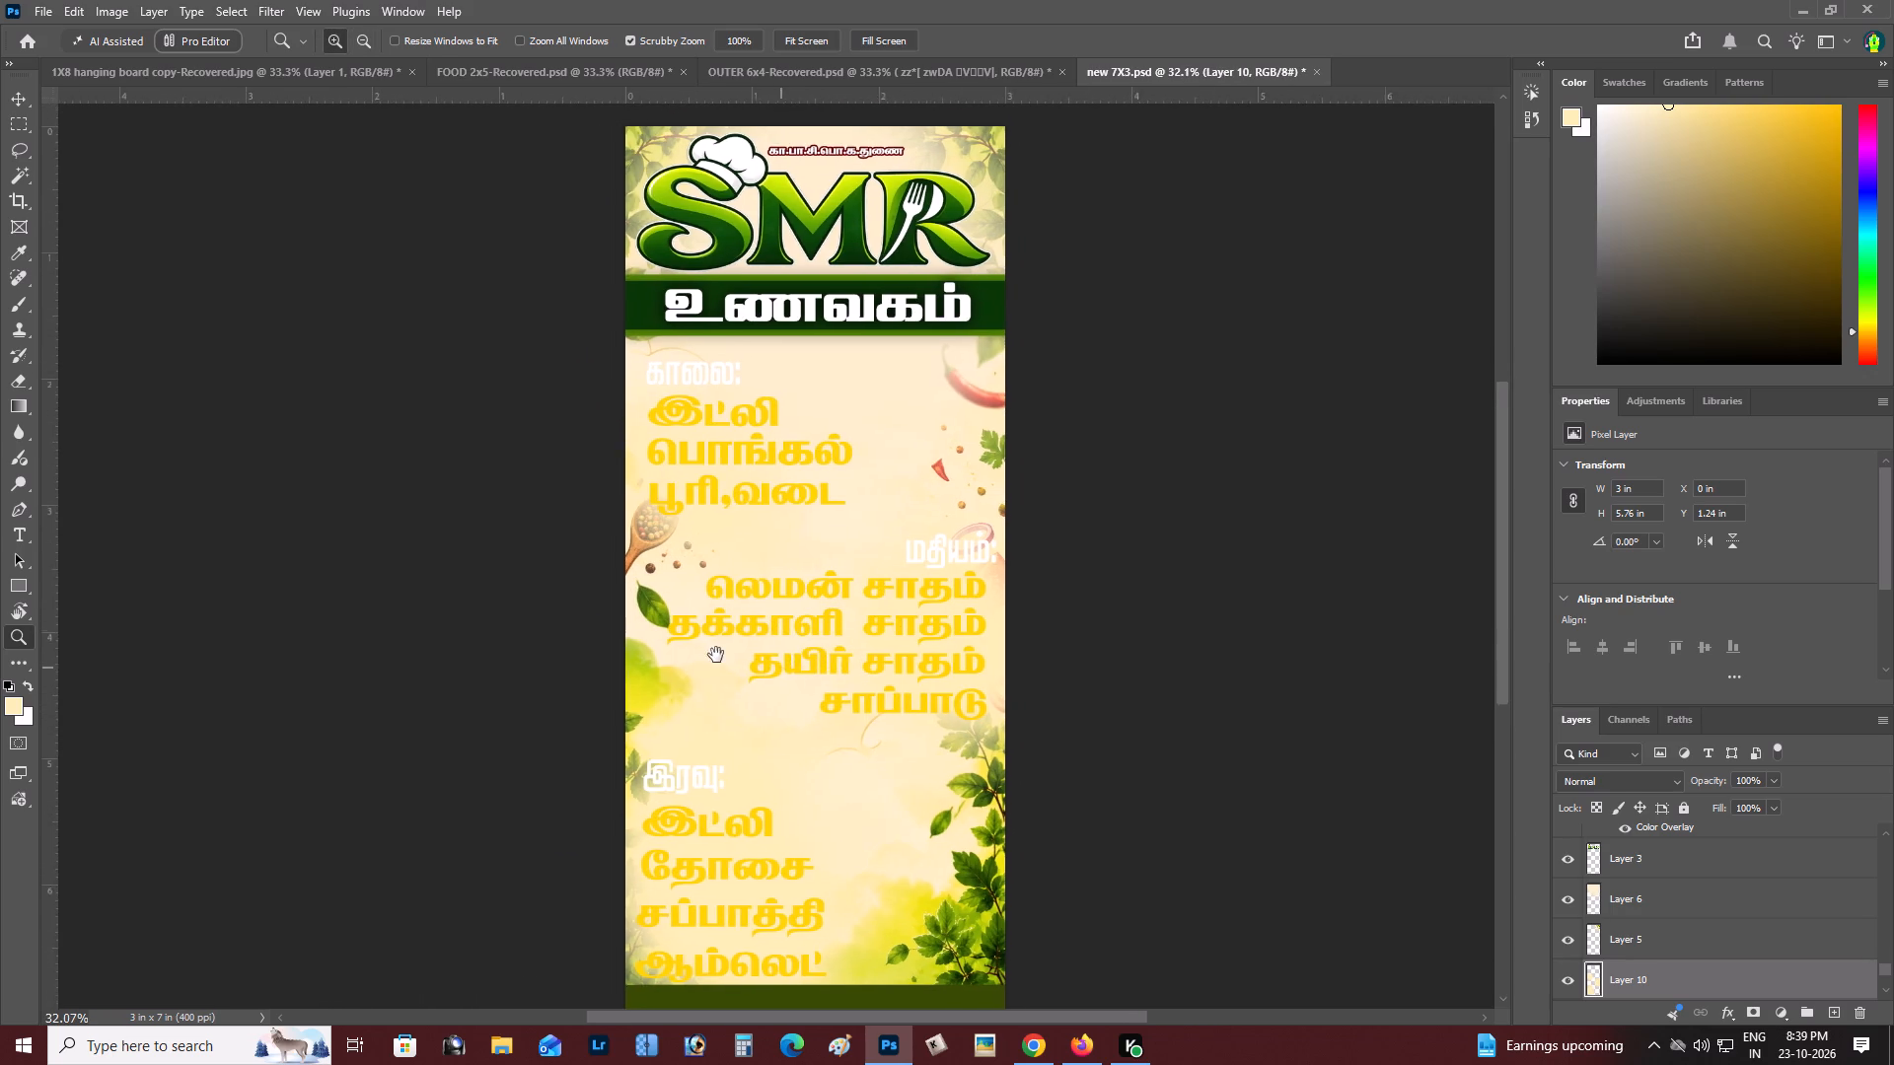
drag(716, 655, 675, 643)
scroll(571, 586, up, 3)
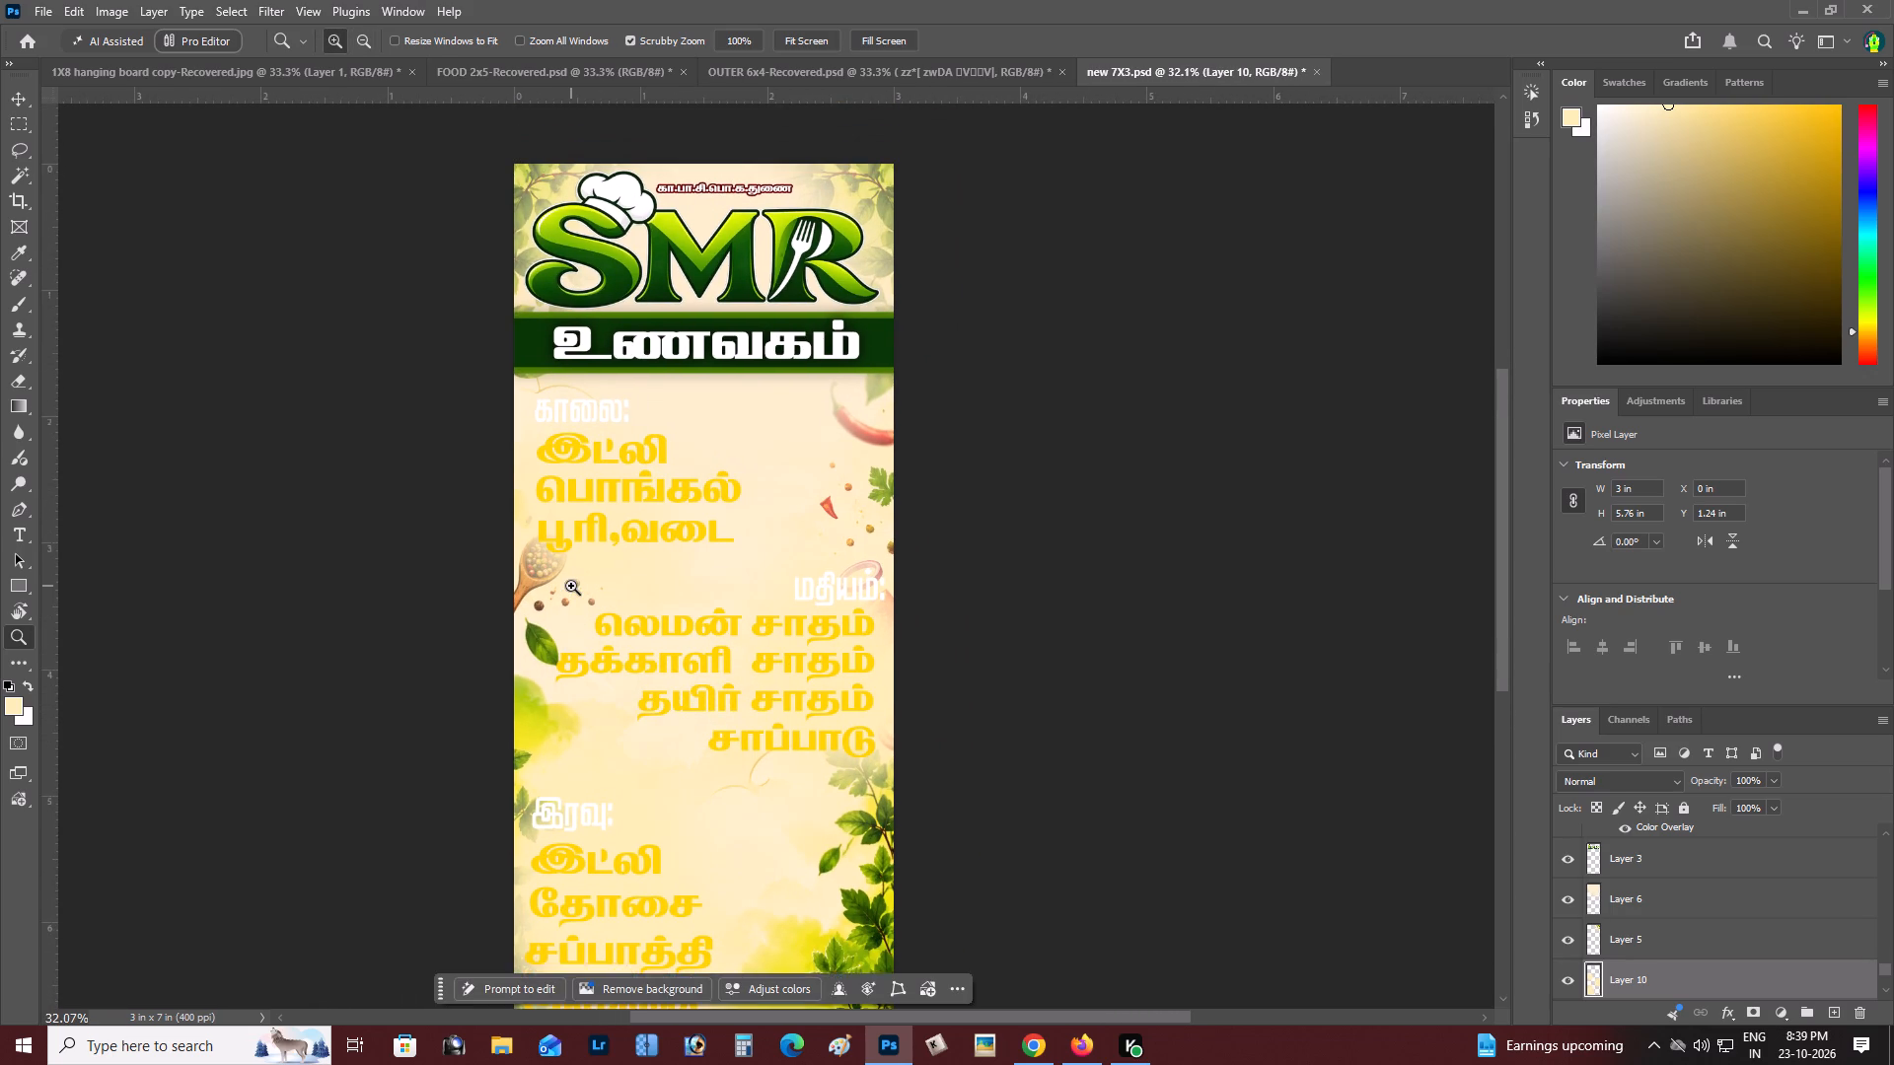
scroll(571, 586, up, 3)
Set the text colour of the இட்லி line under காலை: to dark brown #553c00.
key(v)
right_click(579, 449)
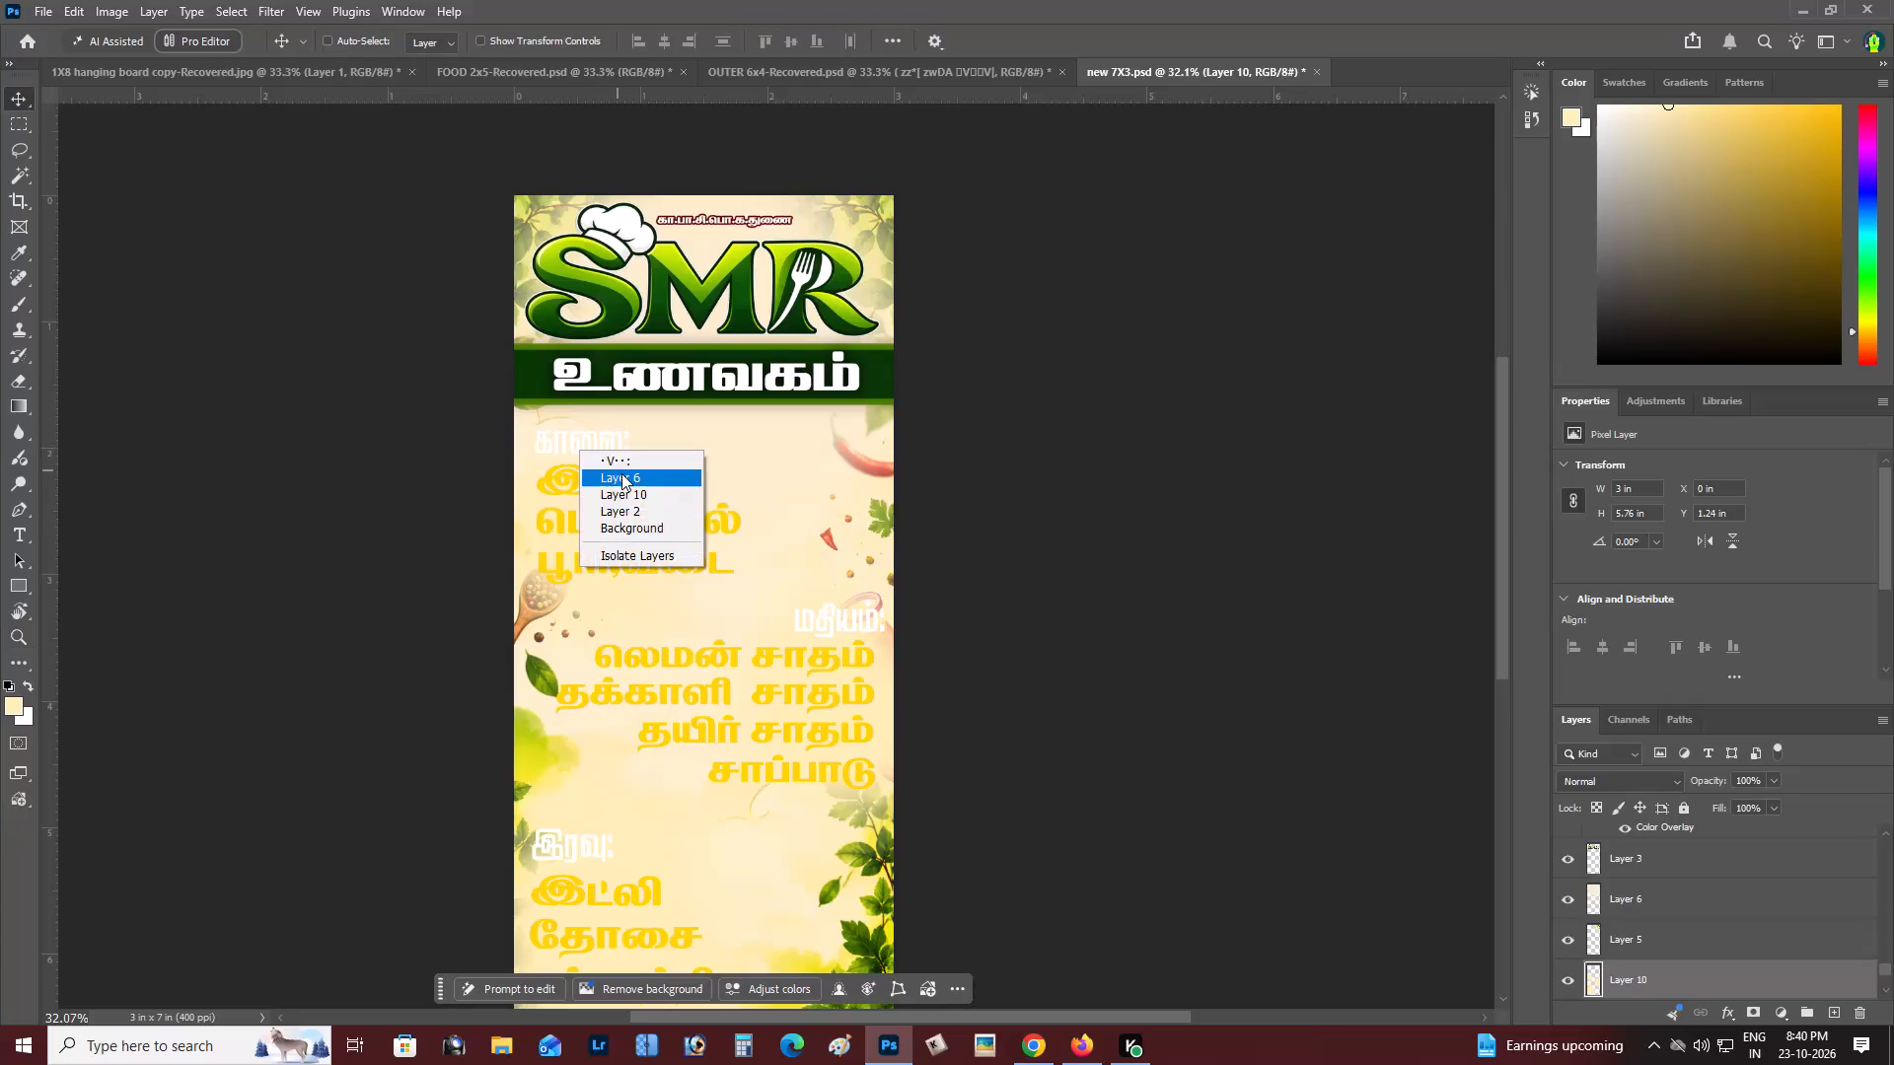
right_click(568, 469)
click(598, 482)
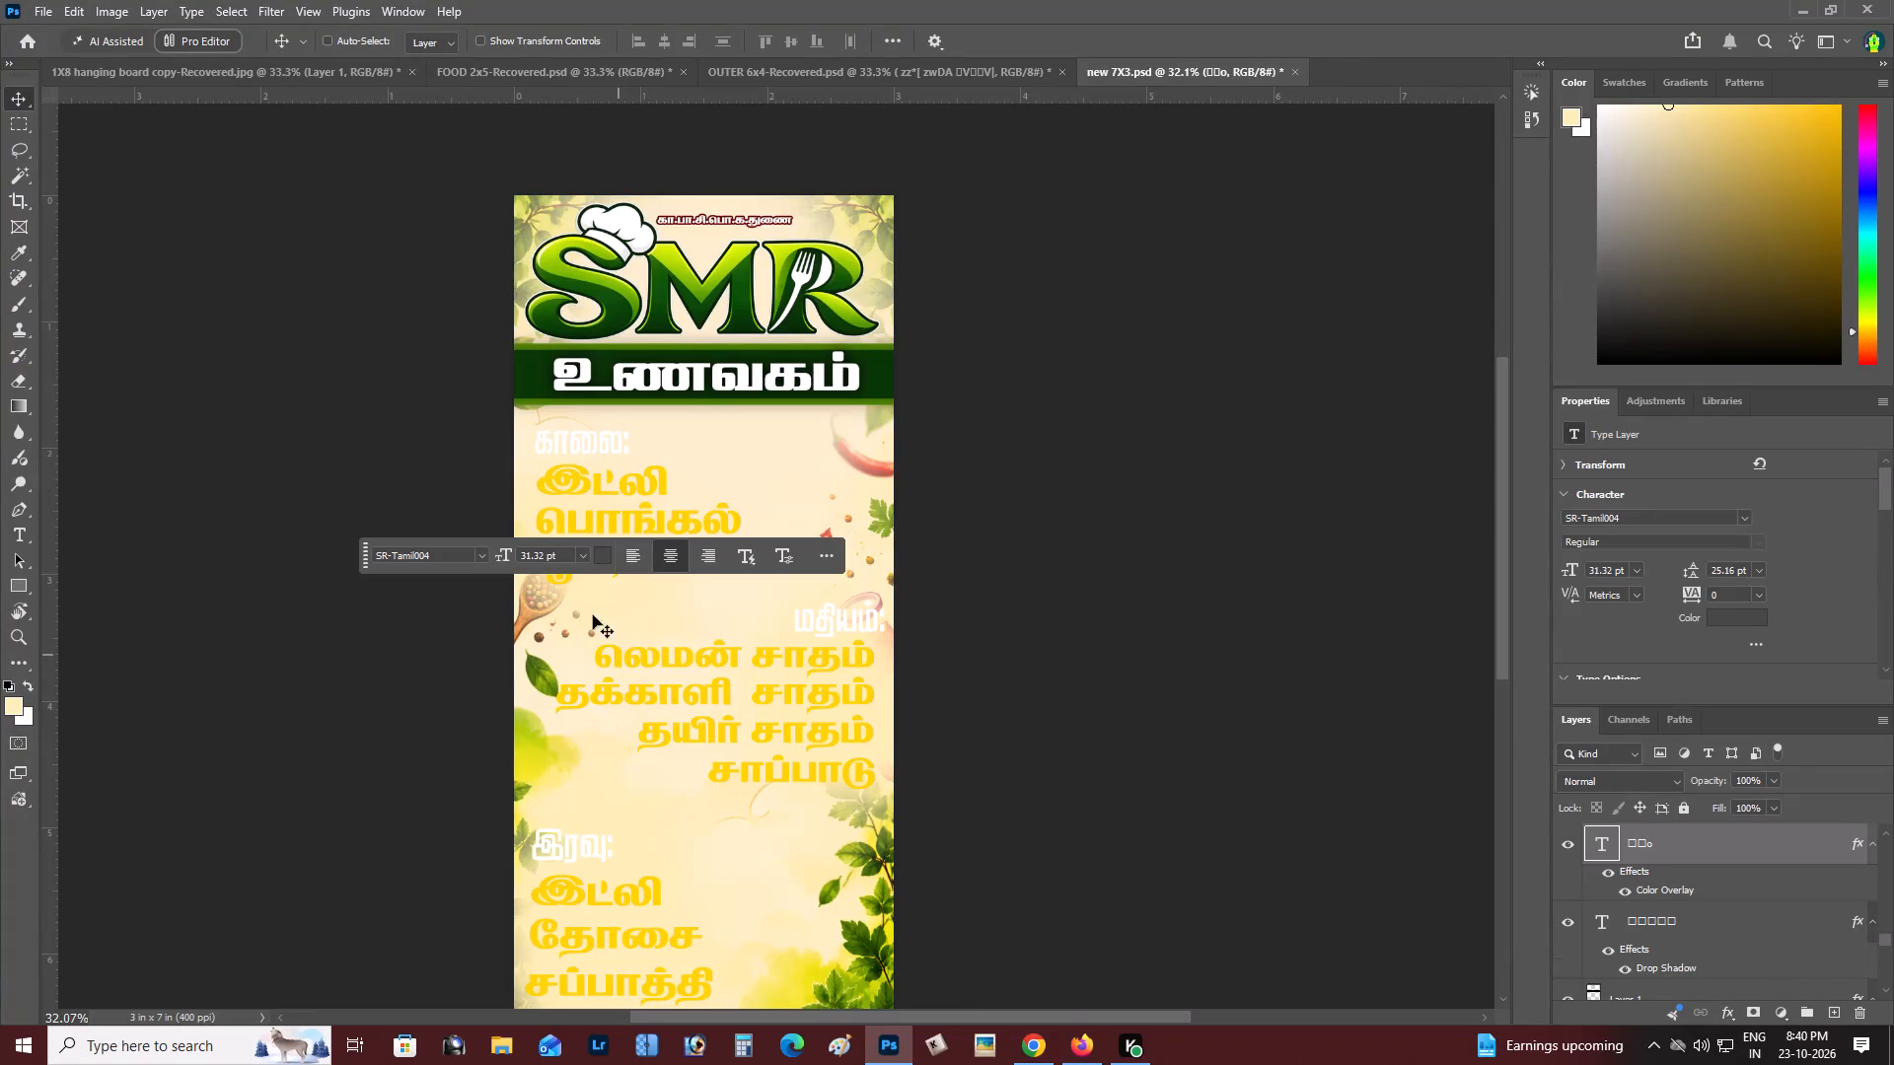
click(598, 560)
click(821, 463)
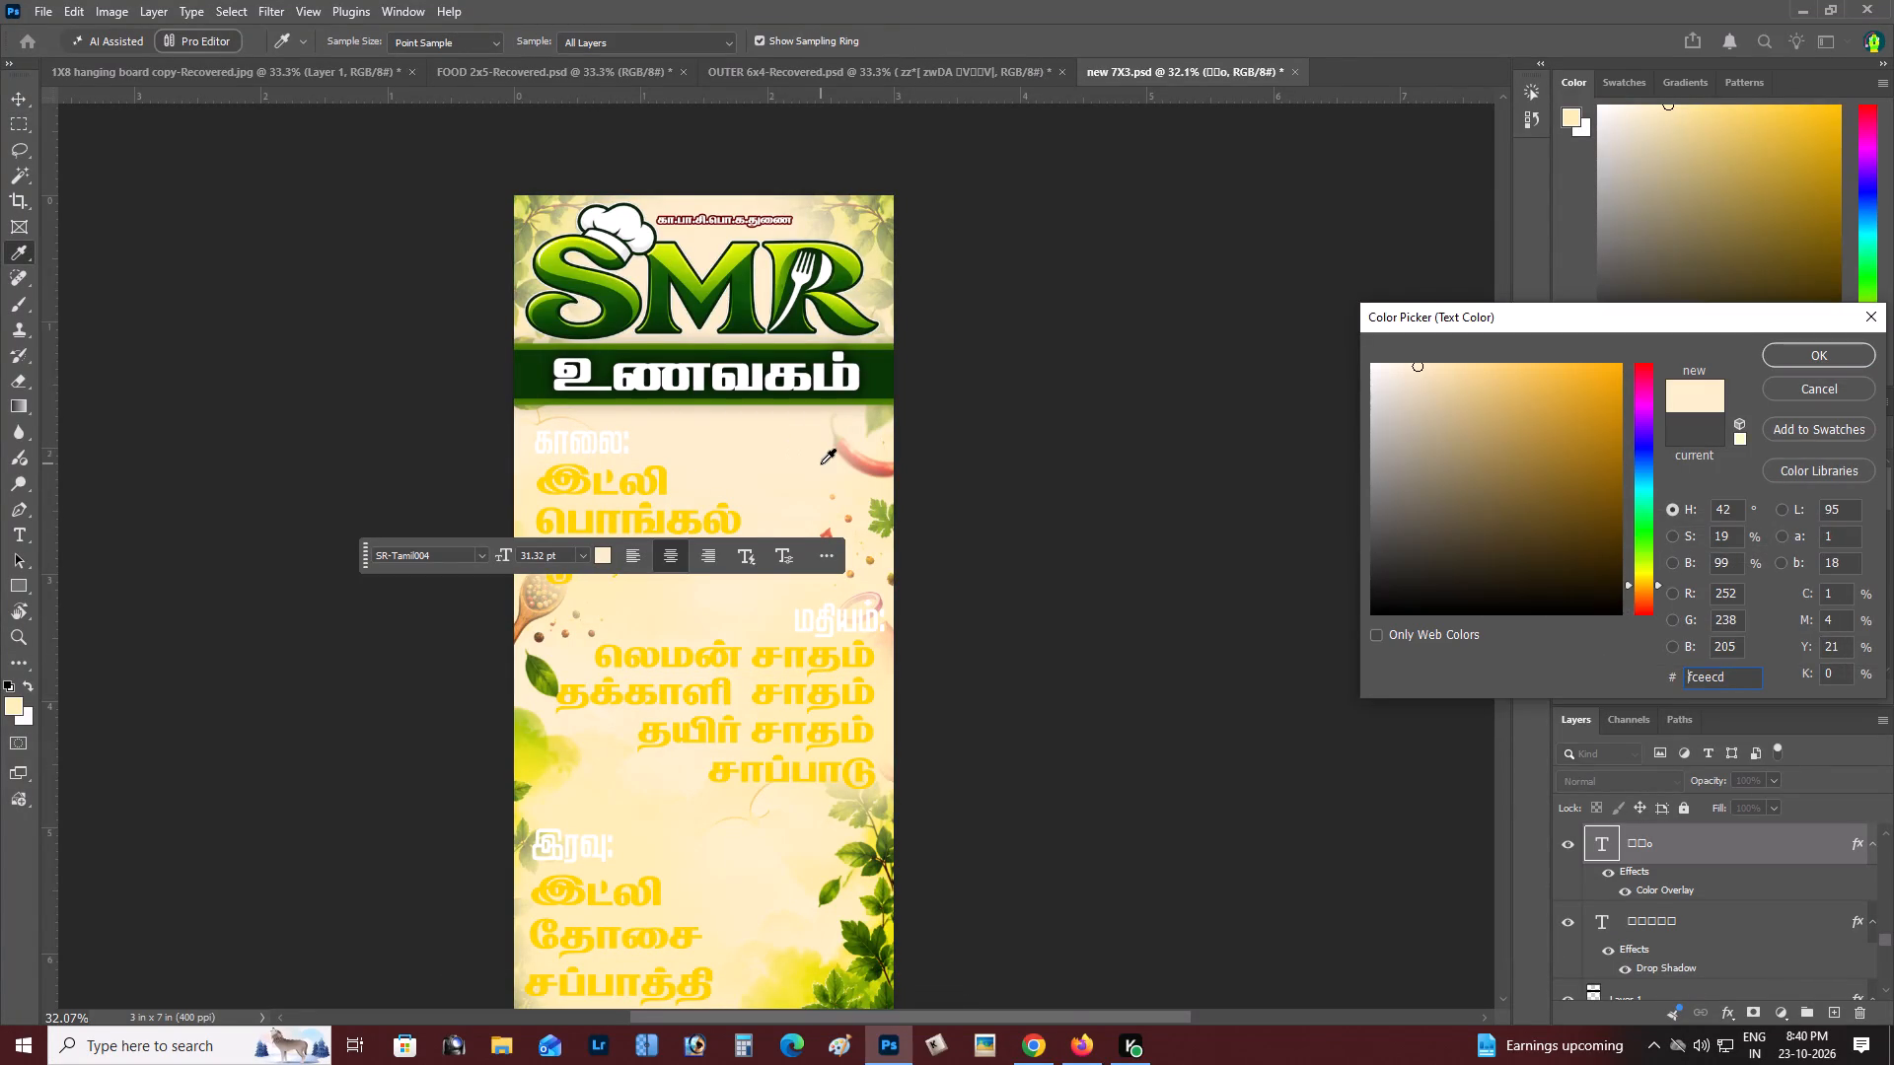
drag(1581, 537, 1629, 531)
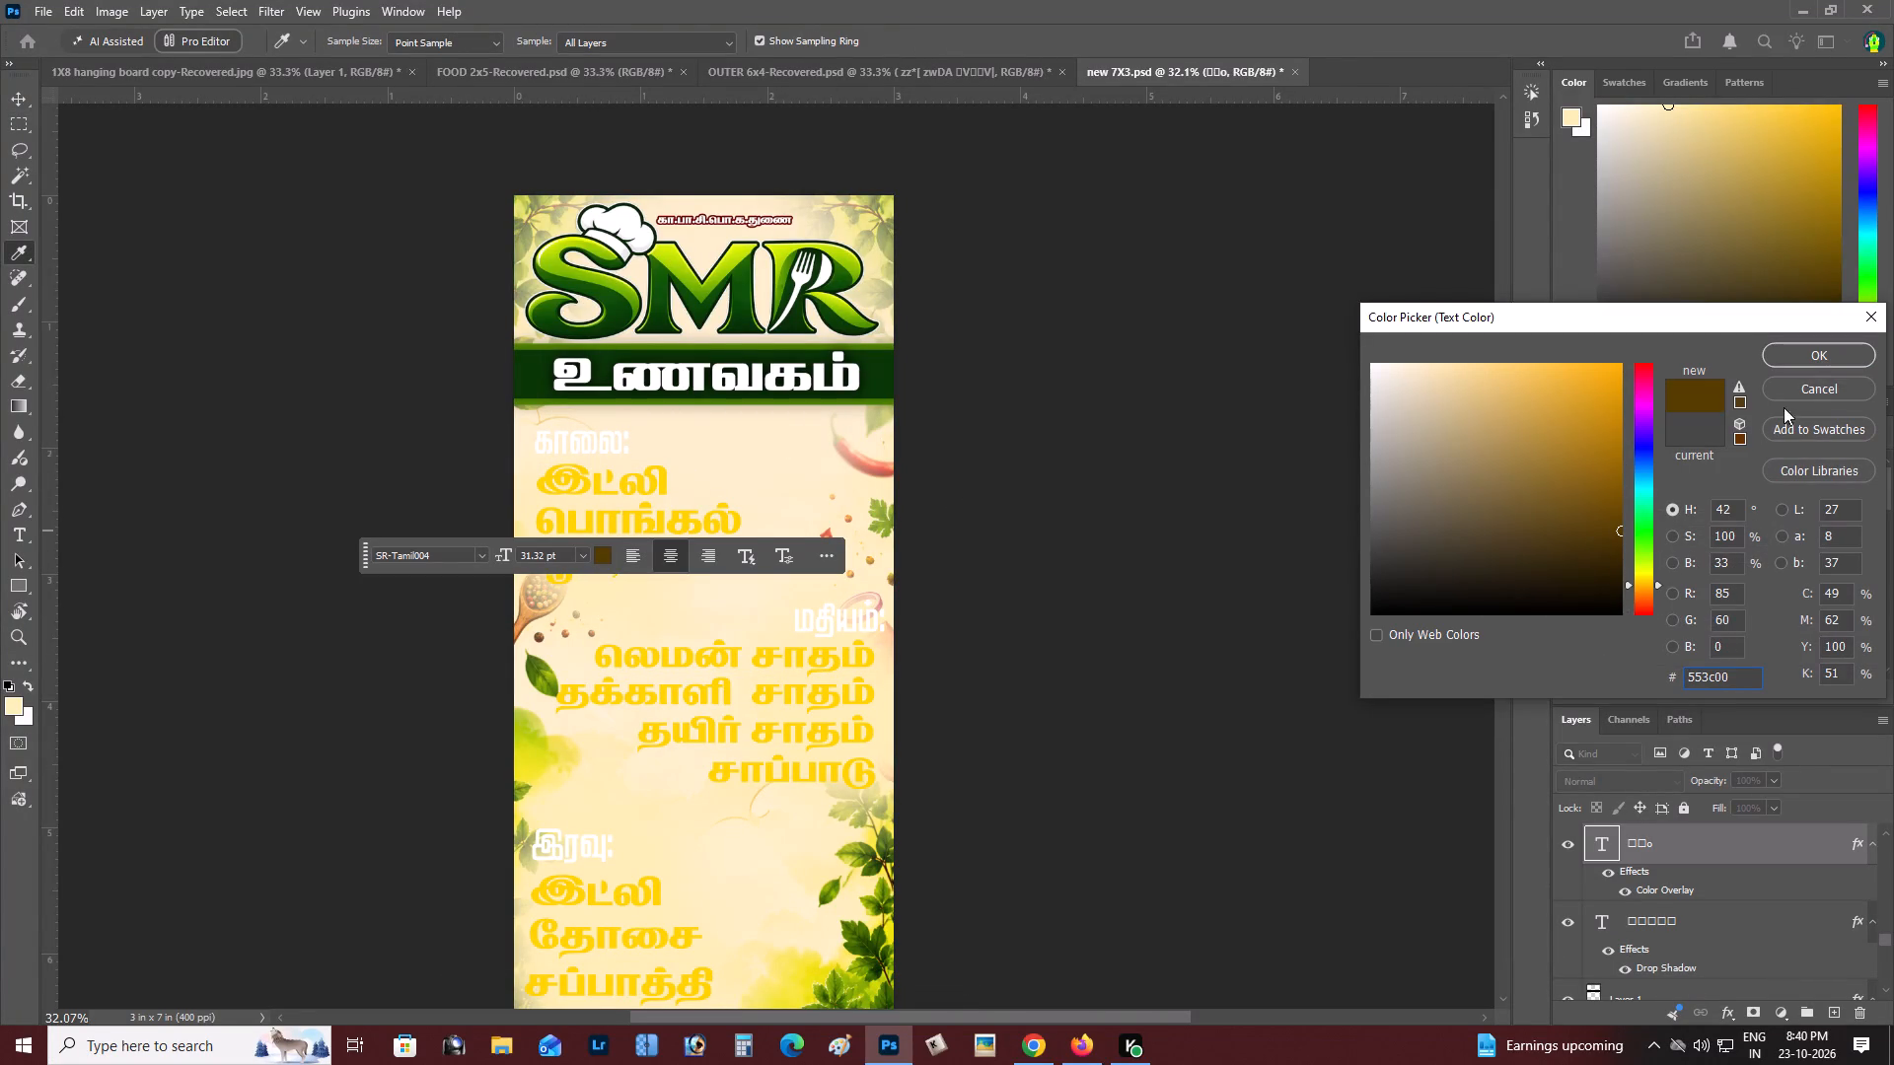
click(1807, 346)
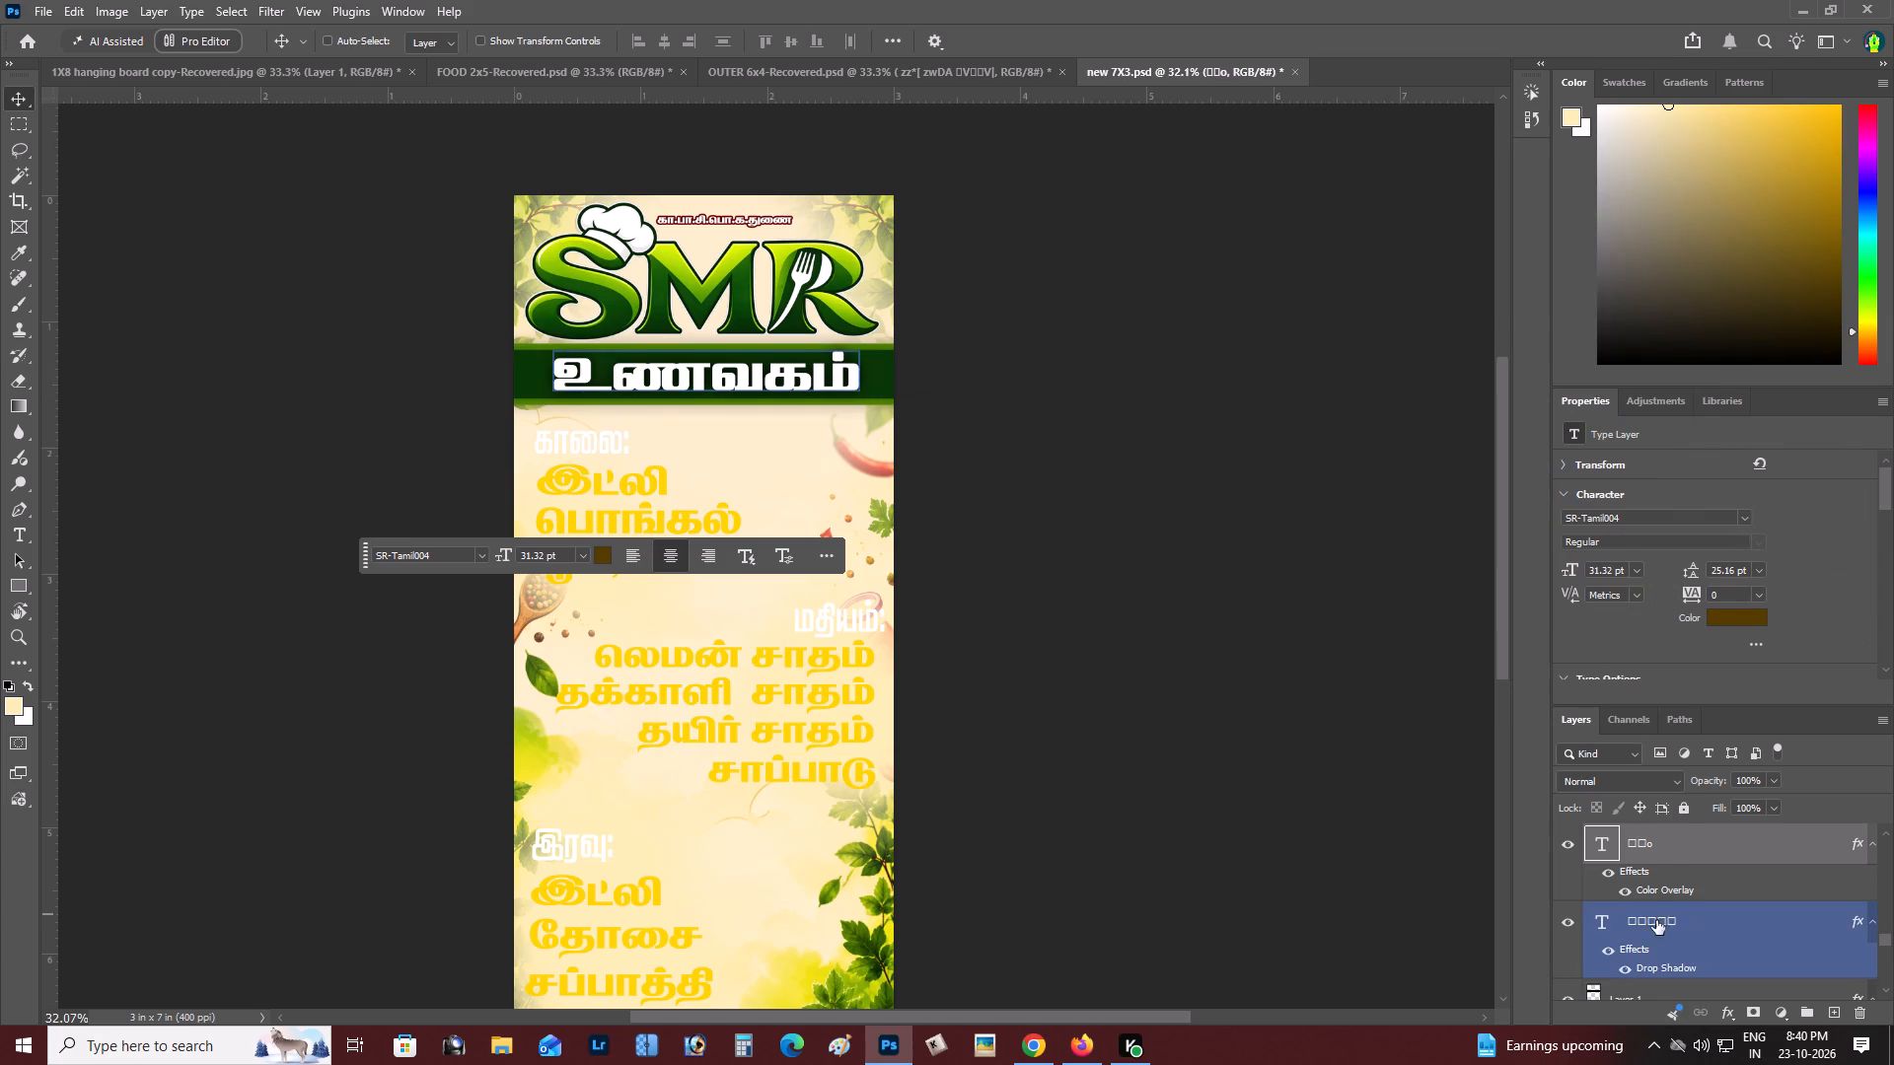
Change the Color Overlay of the இட்லி line under காலை: to dark brown #3d2b00.
double_click(1664, 893)
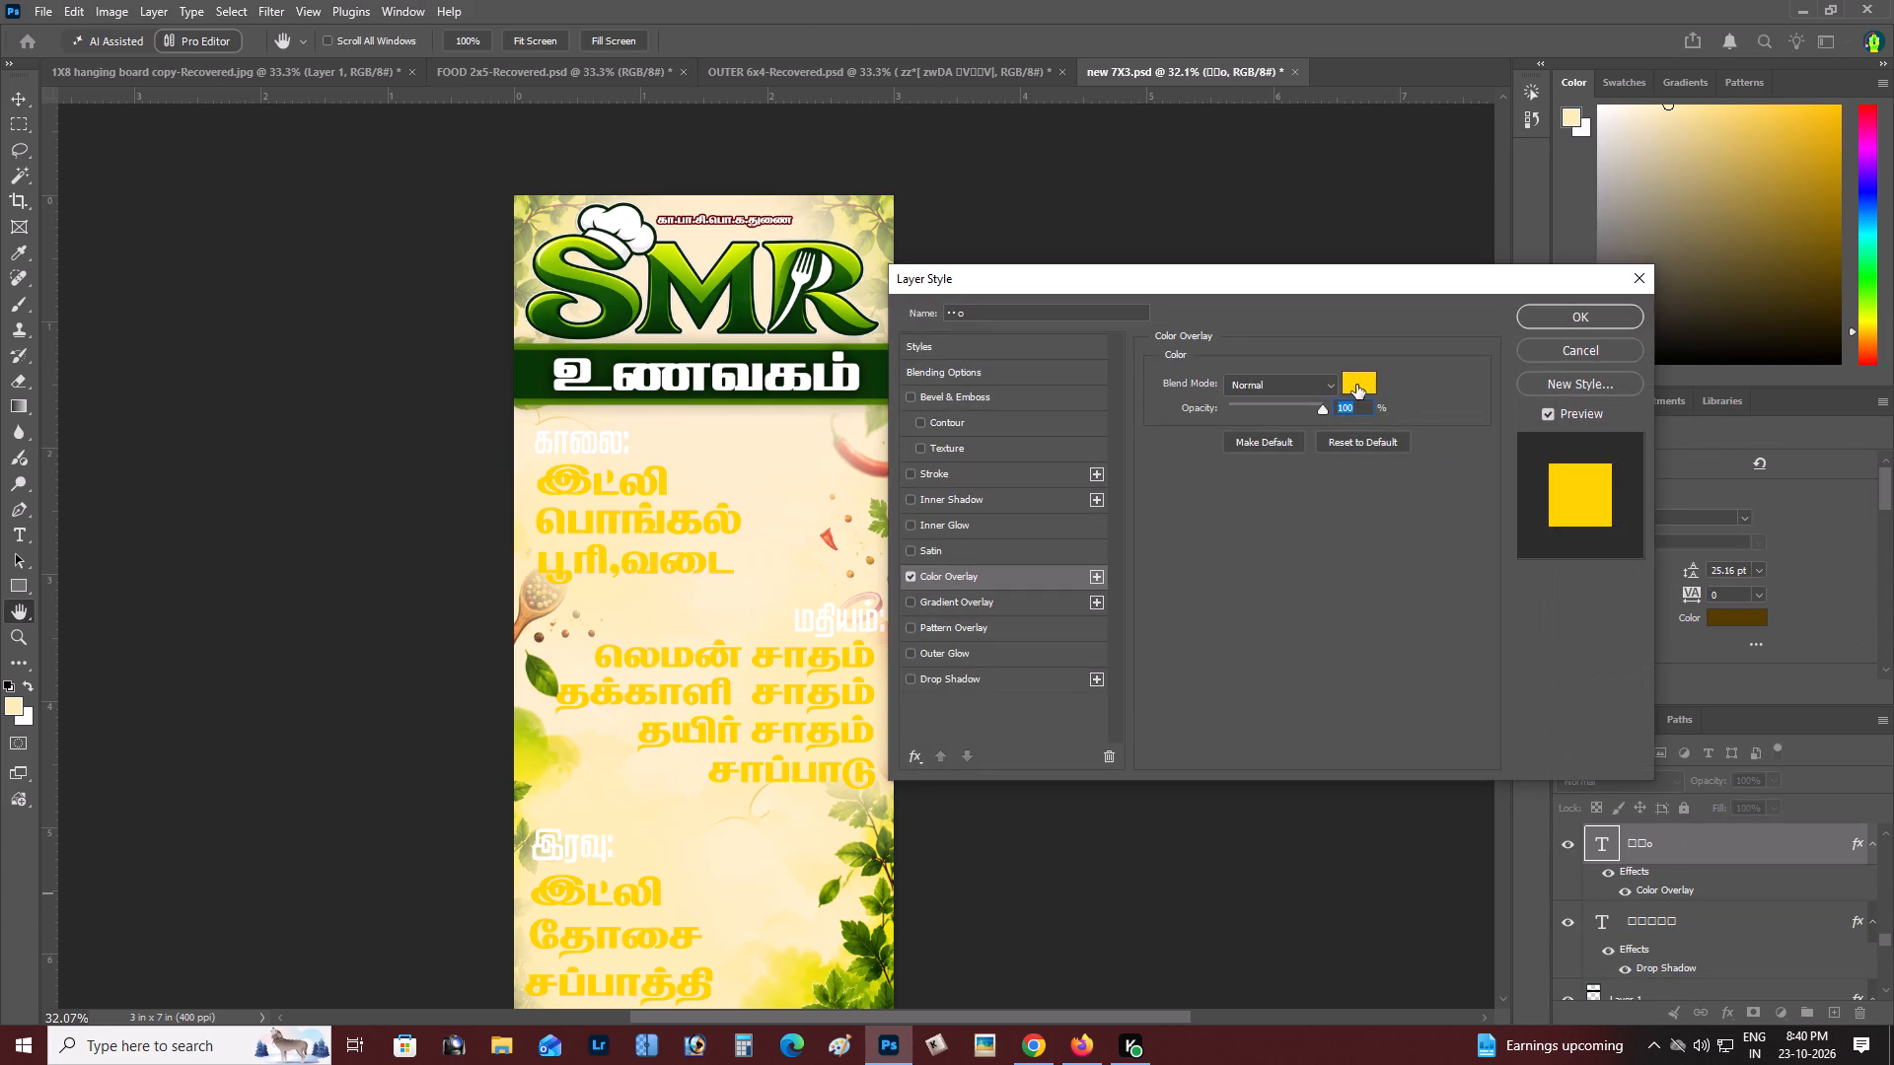
click(1356, 385)
click(836, 472)
drag(1570, 569, 1649, 554)
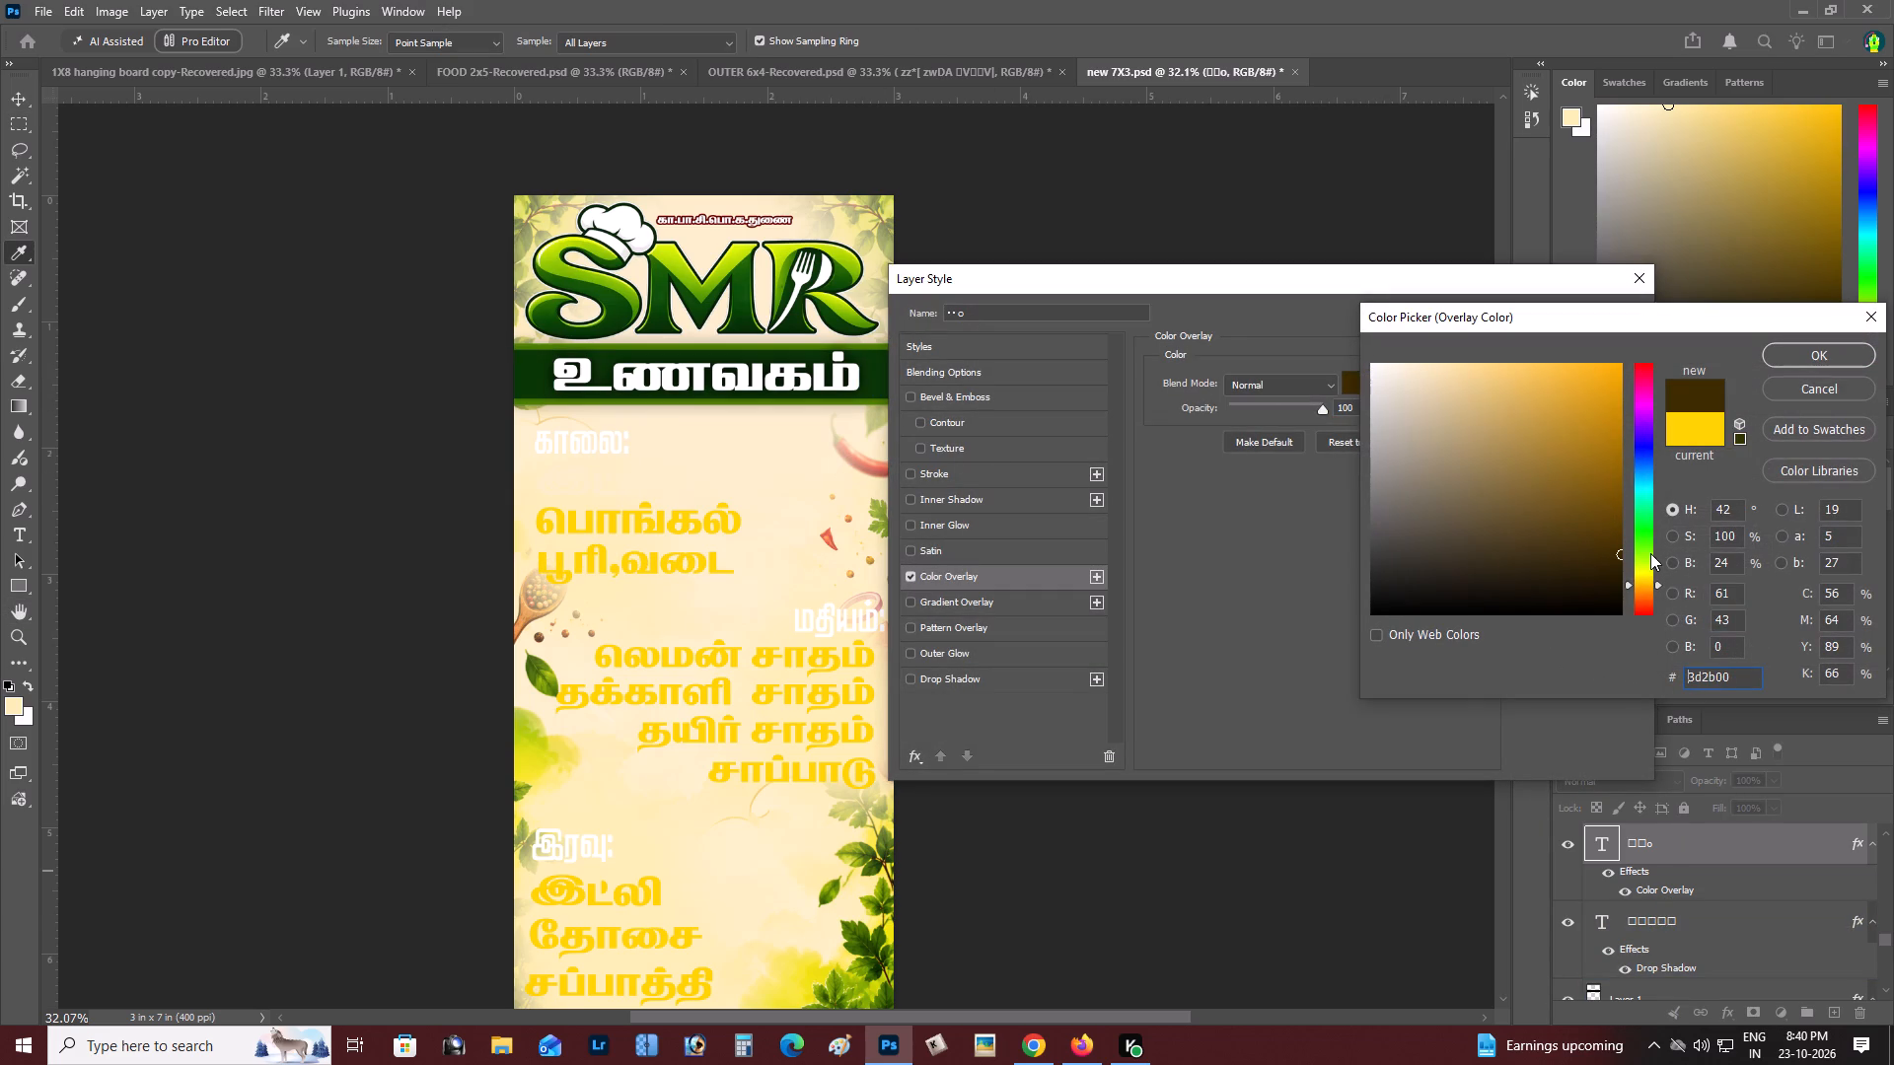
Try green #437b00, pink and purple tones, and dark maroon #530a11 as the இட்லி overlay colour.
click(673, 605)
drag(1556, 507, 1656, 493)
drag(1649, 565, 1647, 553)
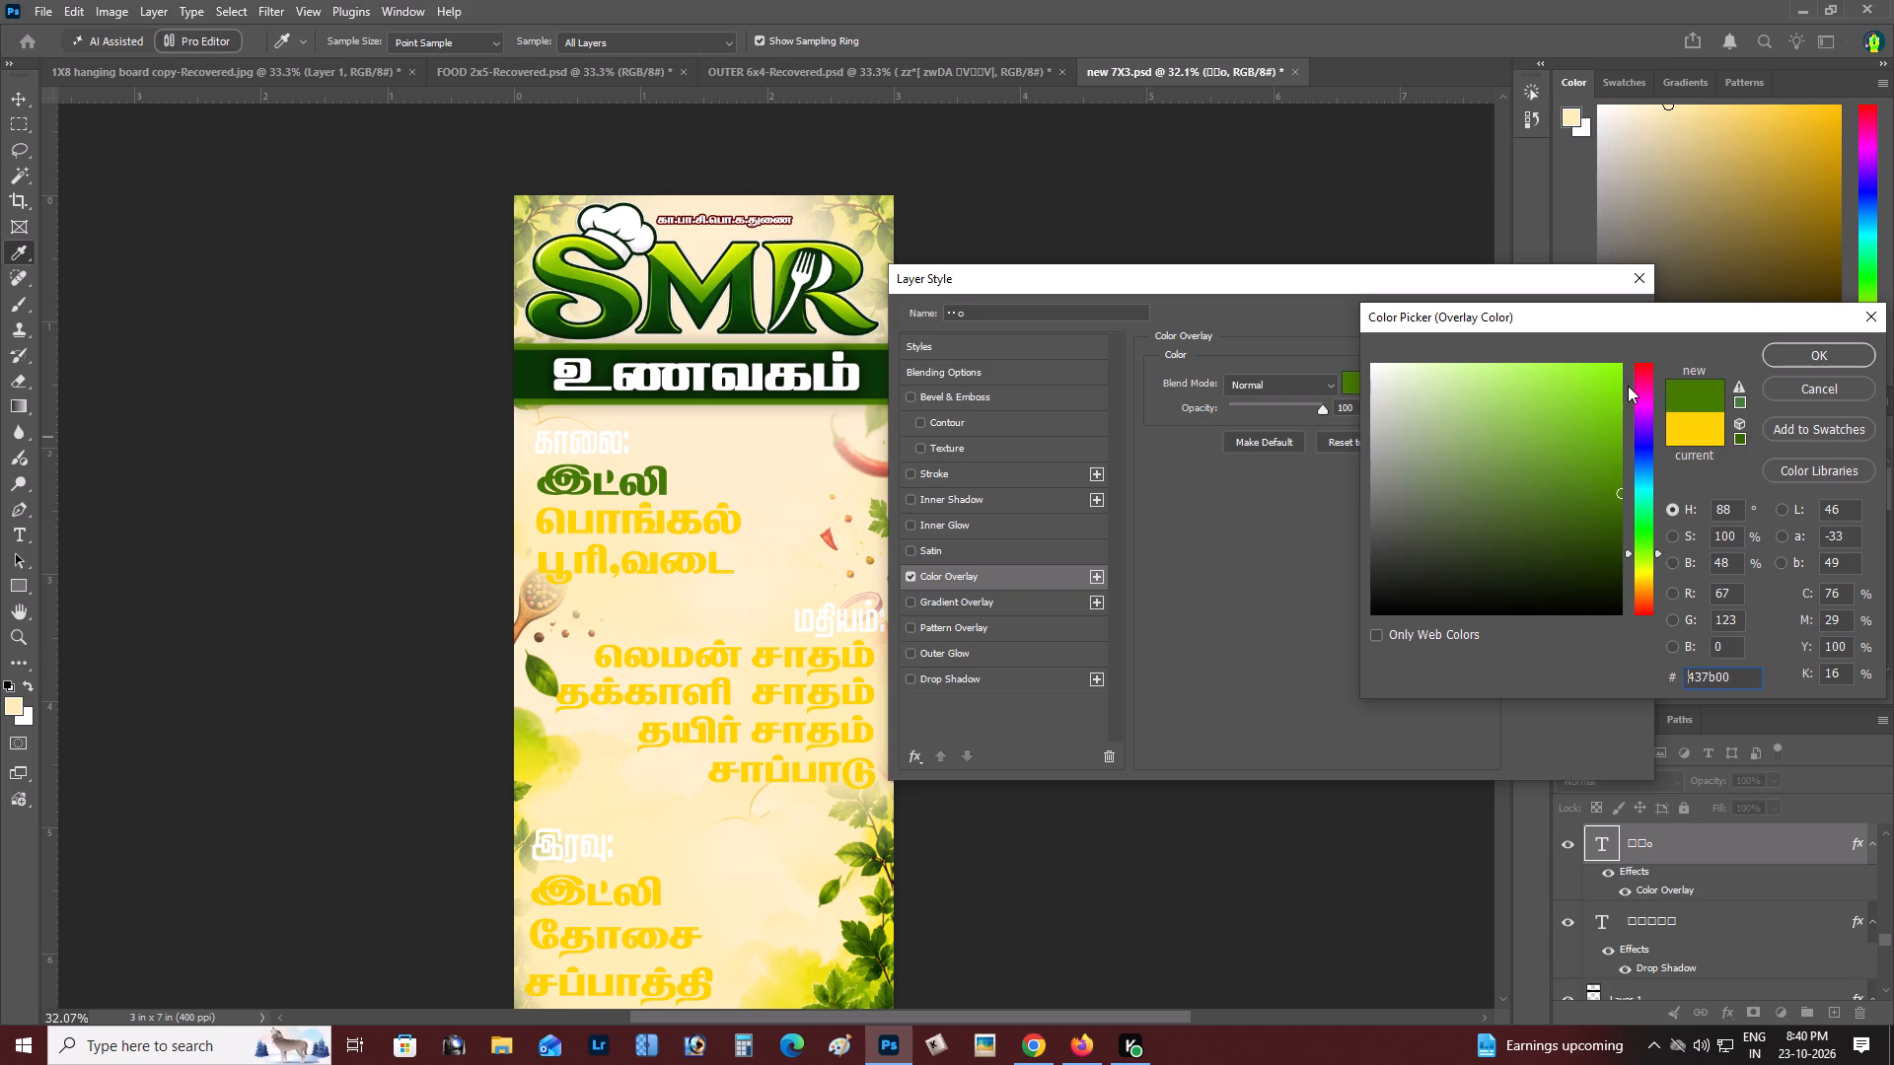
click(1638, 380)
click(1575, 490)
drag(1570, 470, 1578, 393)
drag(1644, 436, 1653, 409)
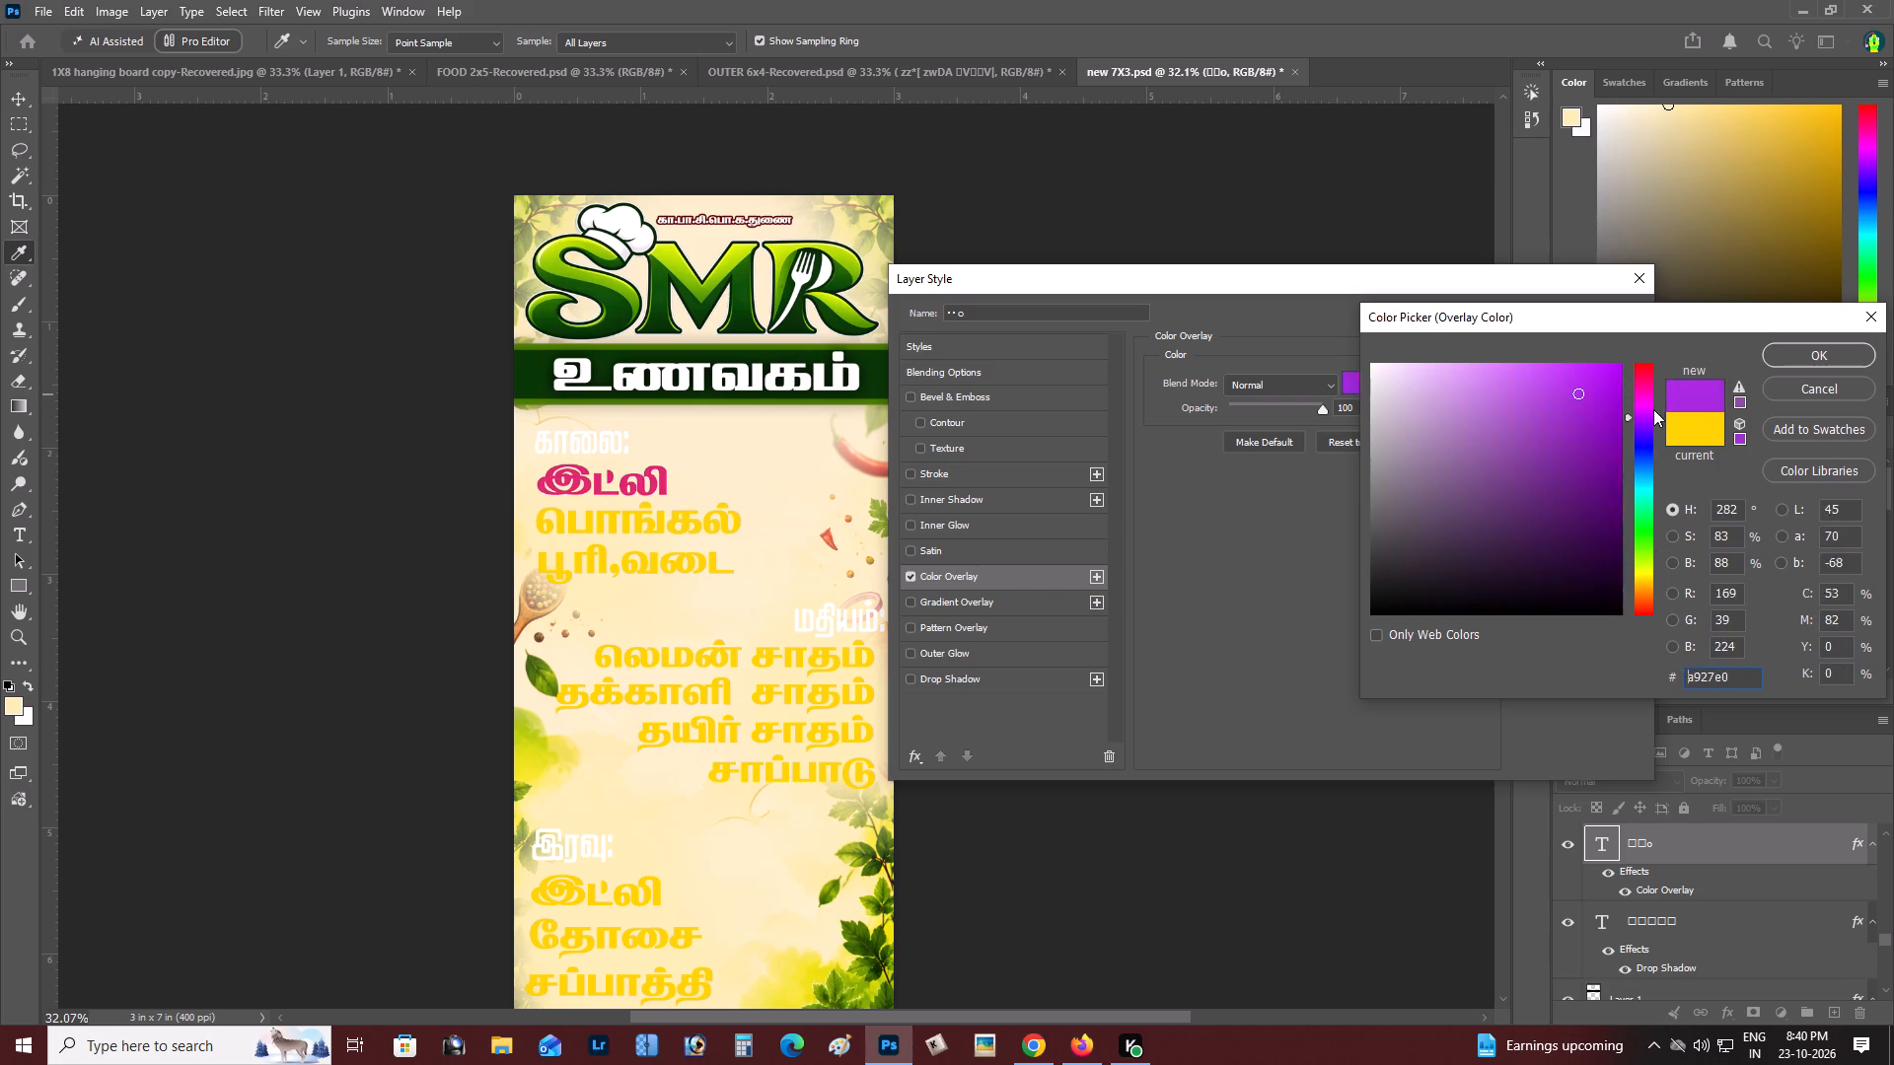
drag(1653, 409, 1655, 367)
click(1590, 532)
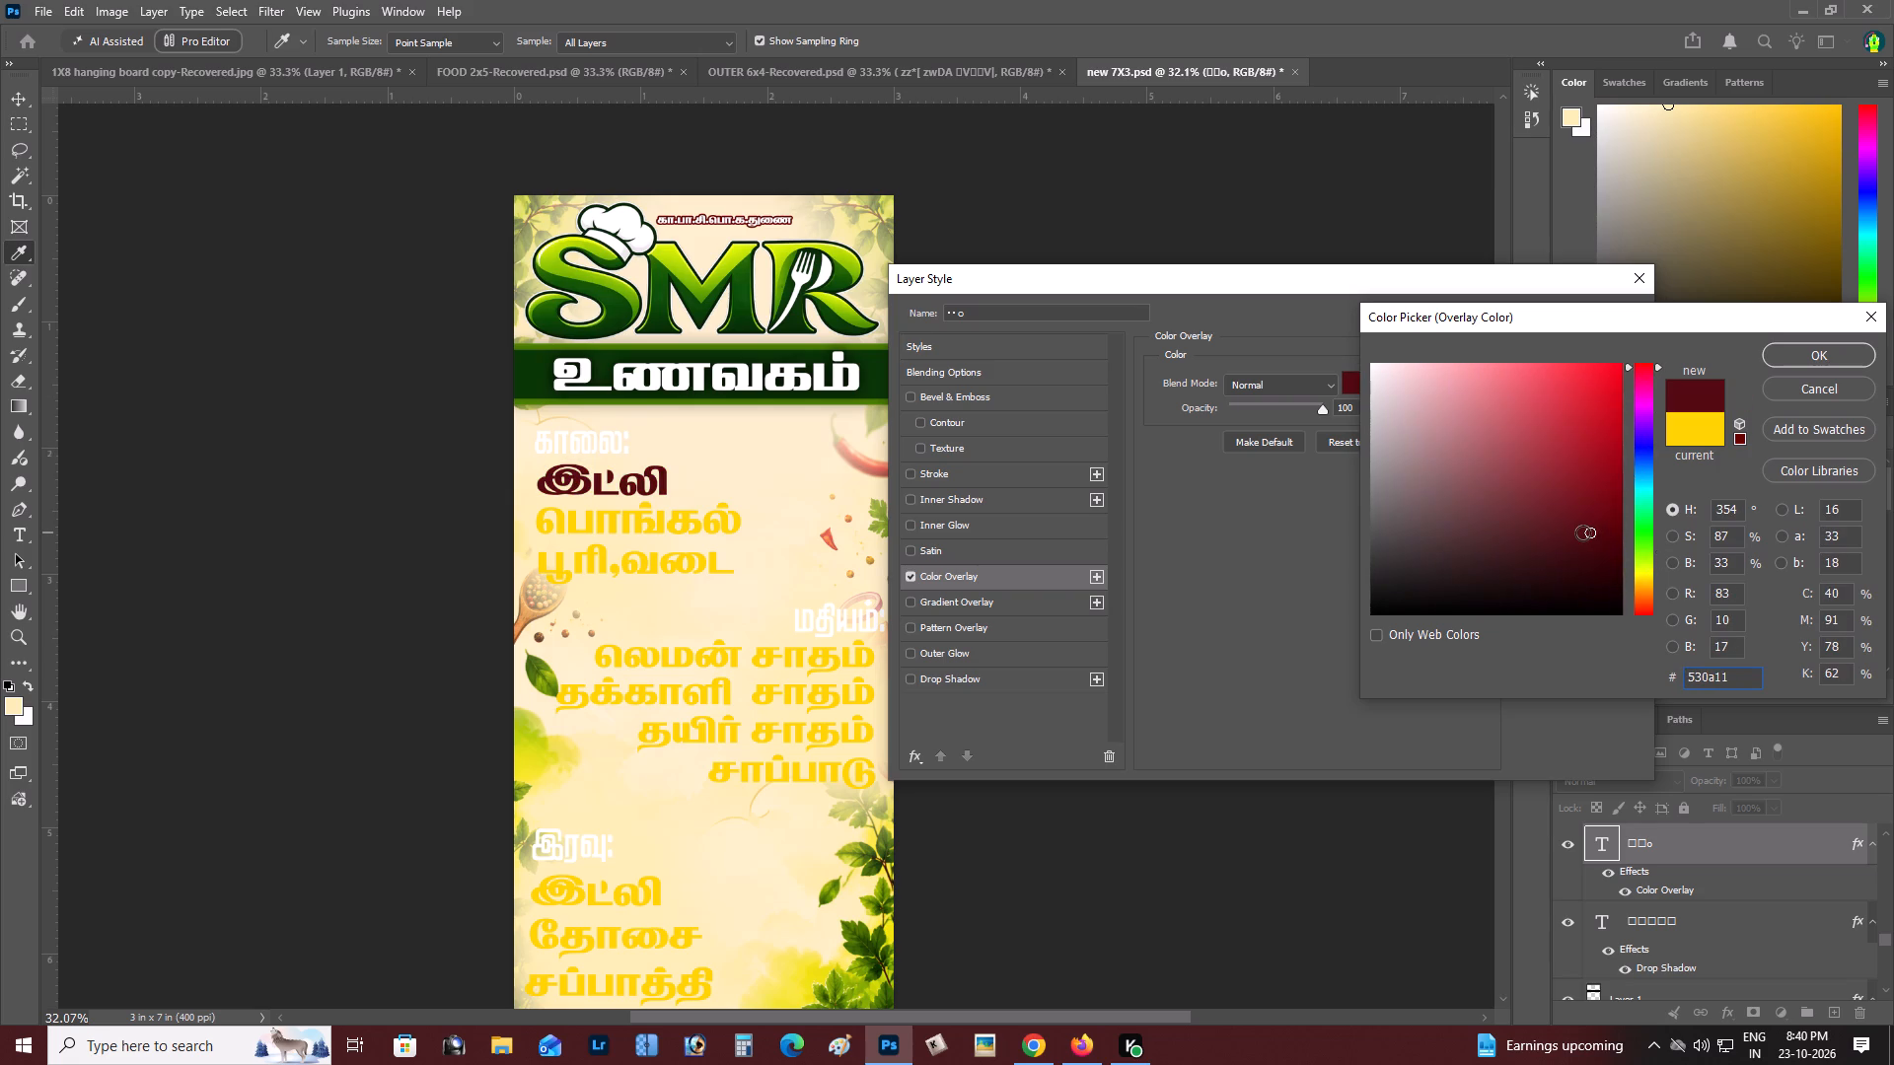
Set the Color Overlay of the இட்லி line under காலை: to reddish brown #8c2100.
click(856, 464)
drag(1565, 513, 1612, 522)
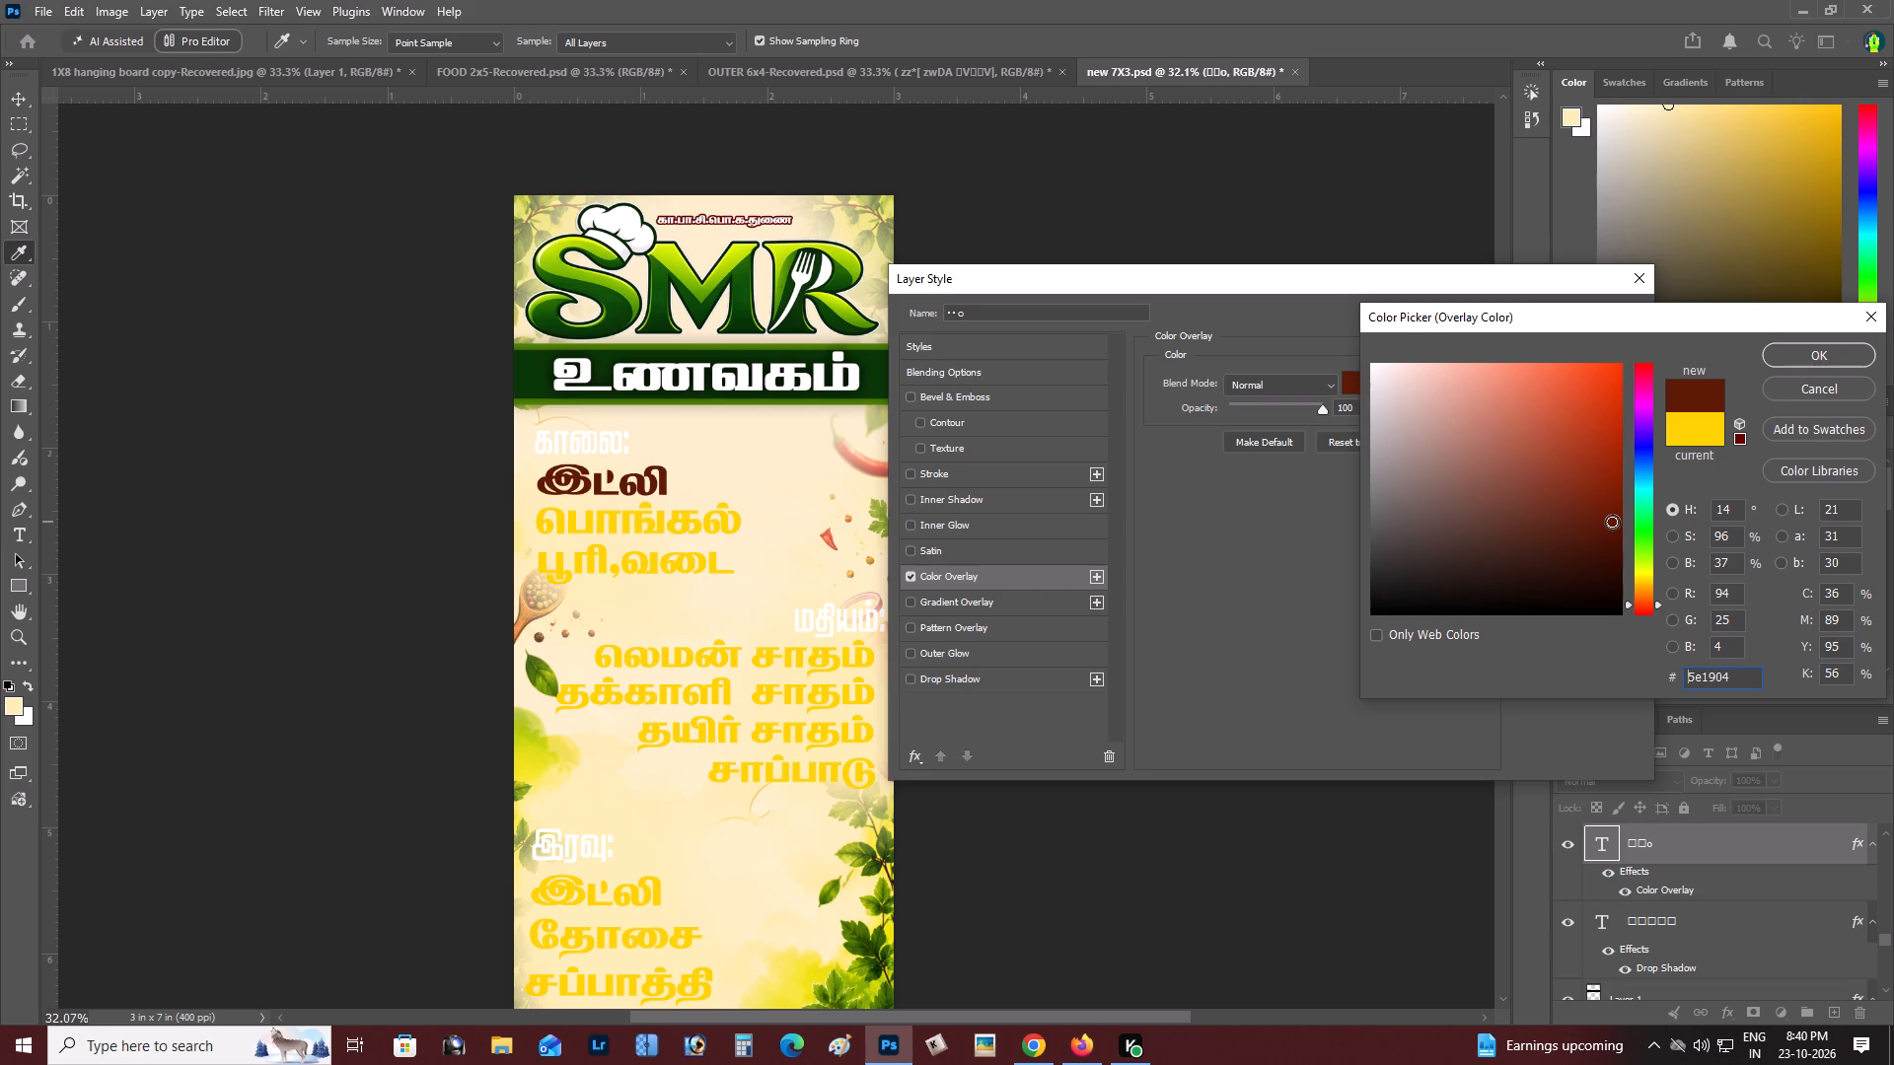
drag(1597, 535, 1624, 532)
drag(1620, 482, 1637, 476)
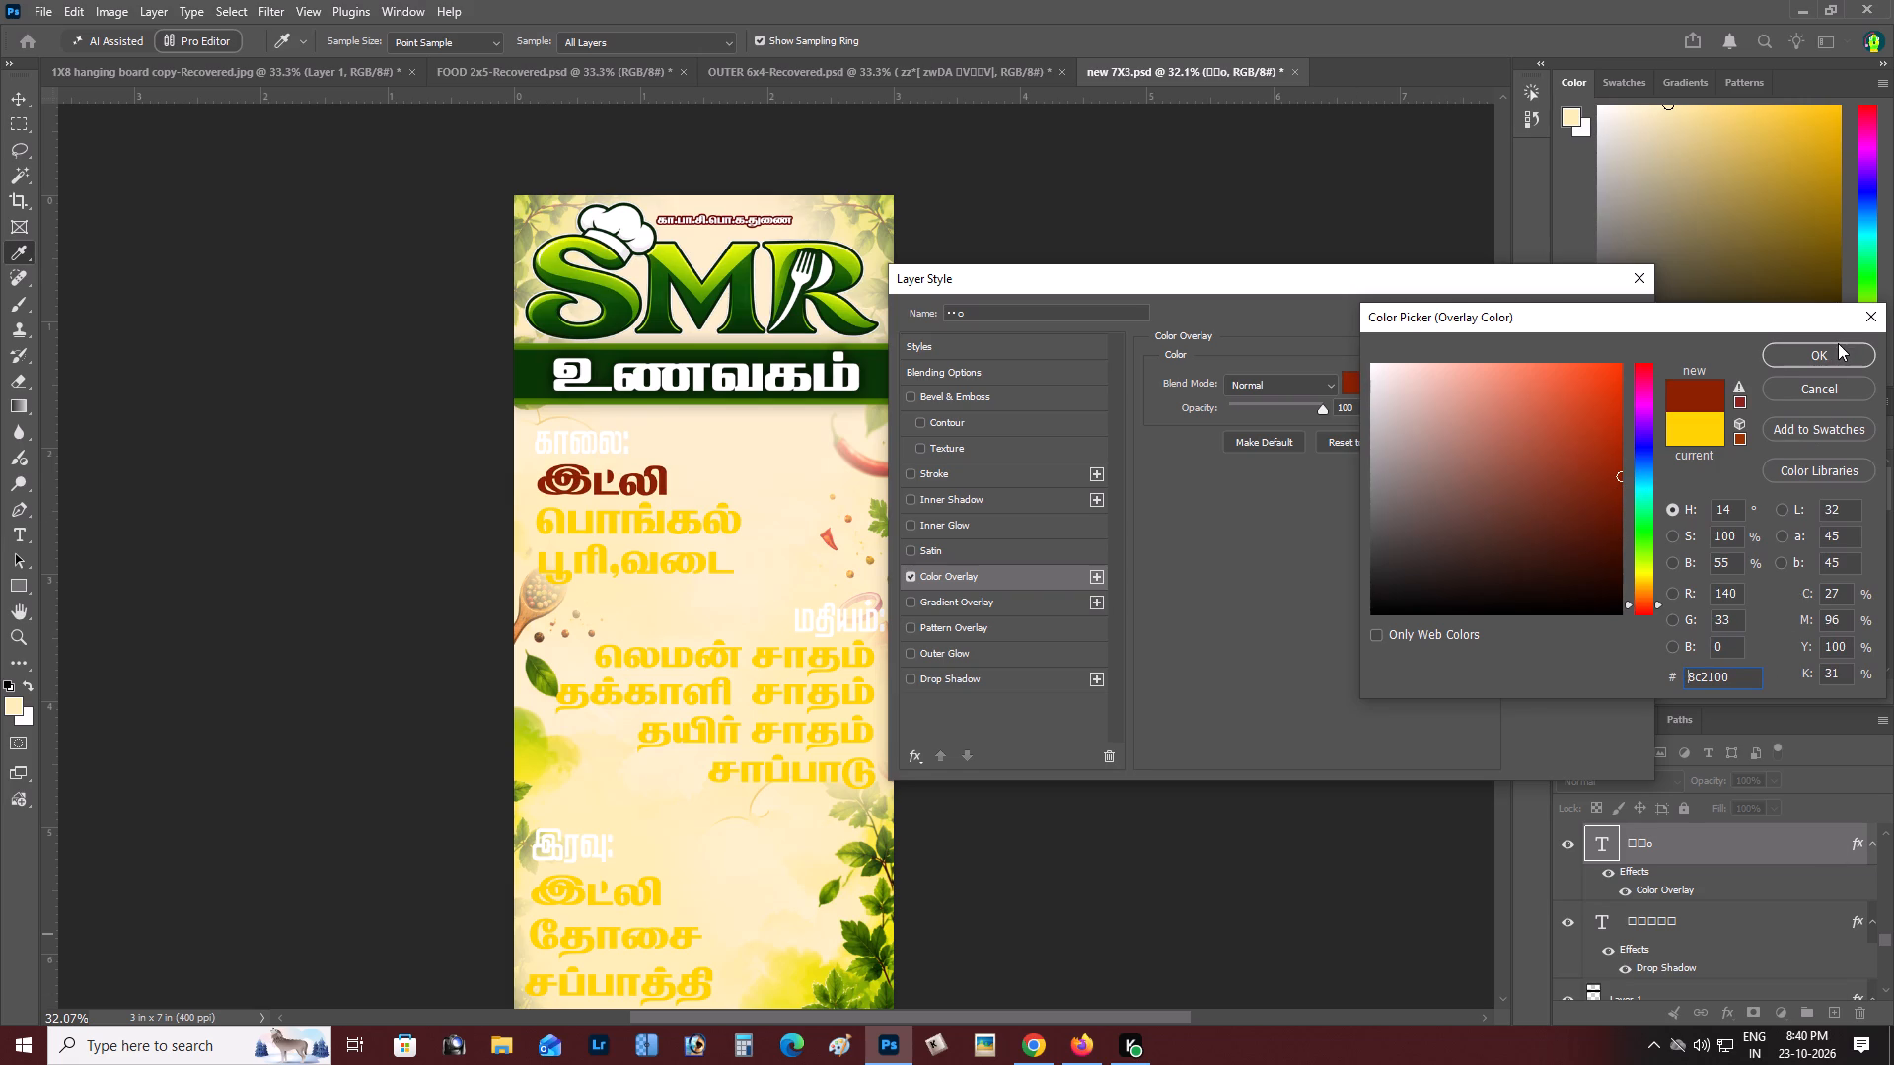
click(1781, 369)
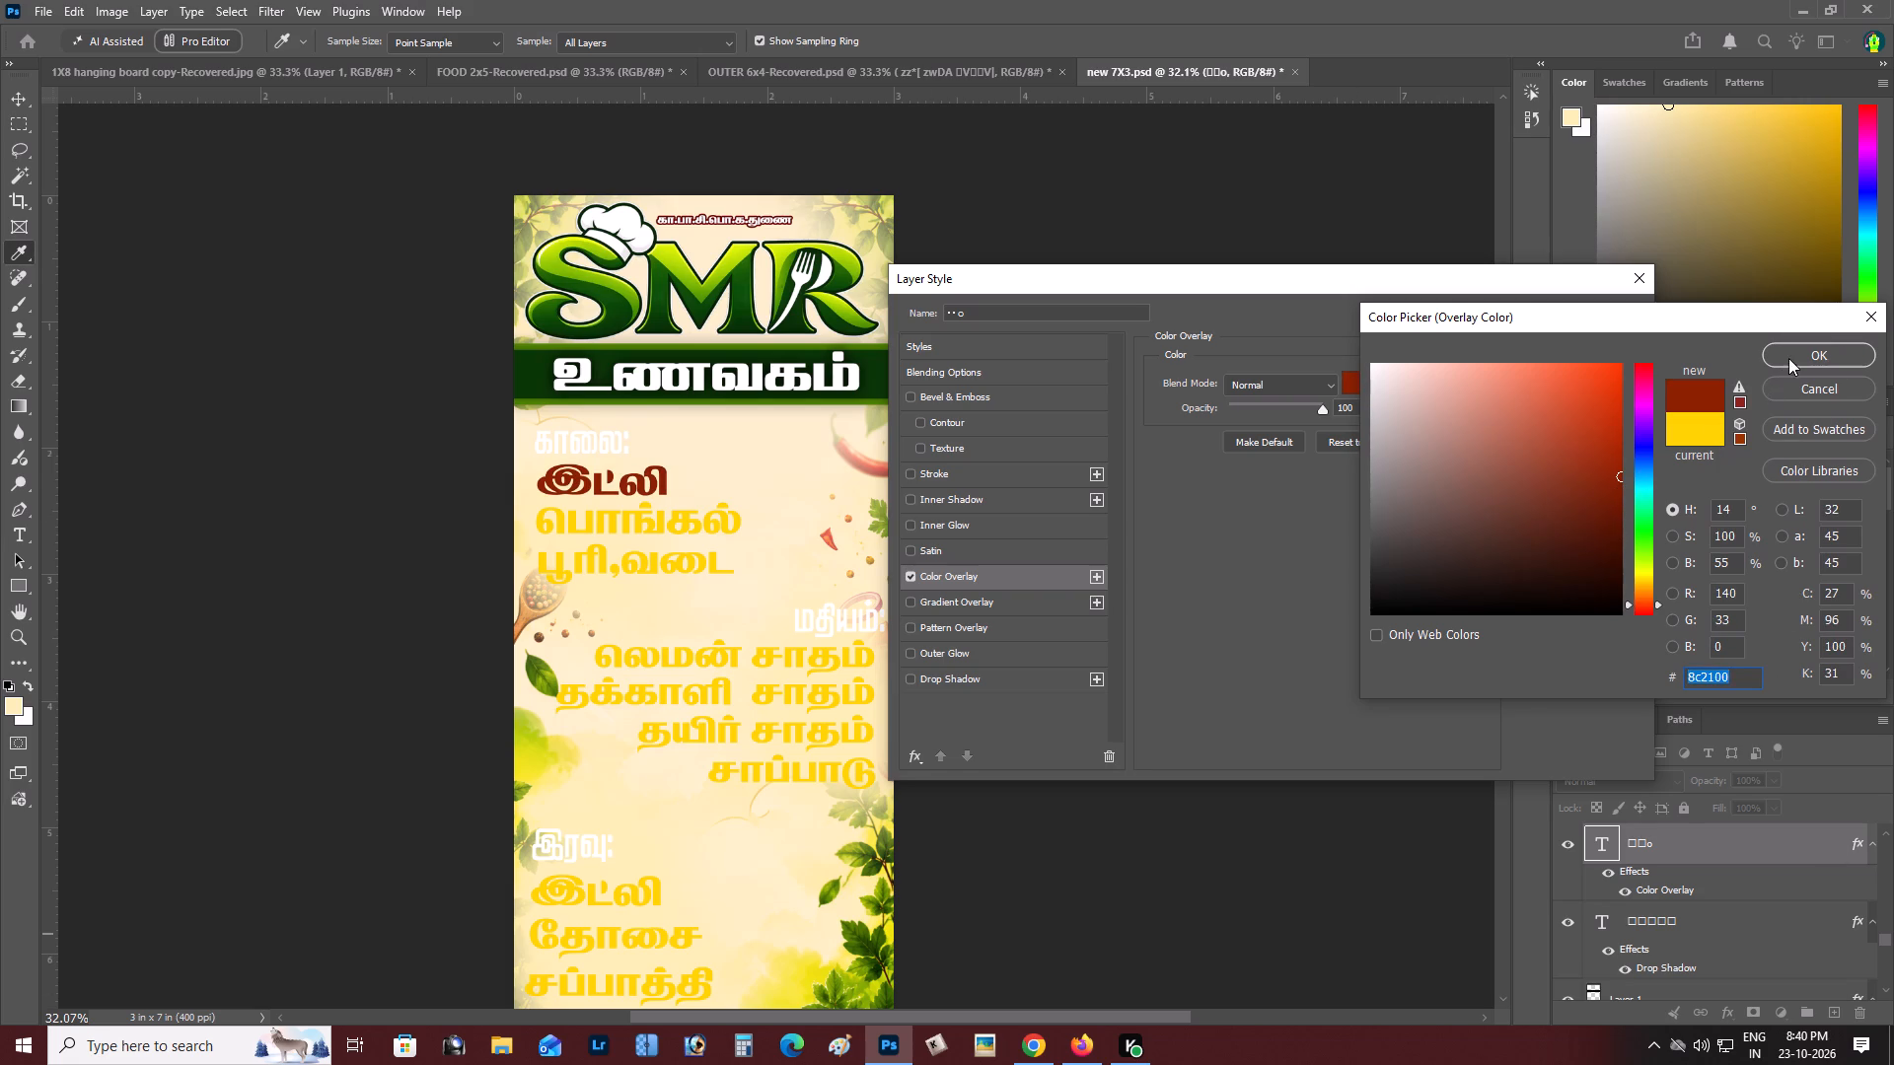
click(1788, 358)
Add a thin white Stroke positioned Outside to the இட்லி line under காலை:.
click(954, 468)
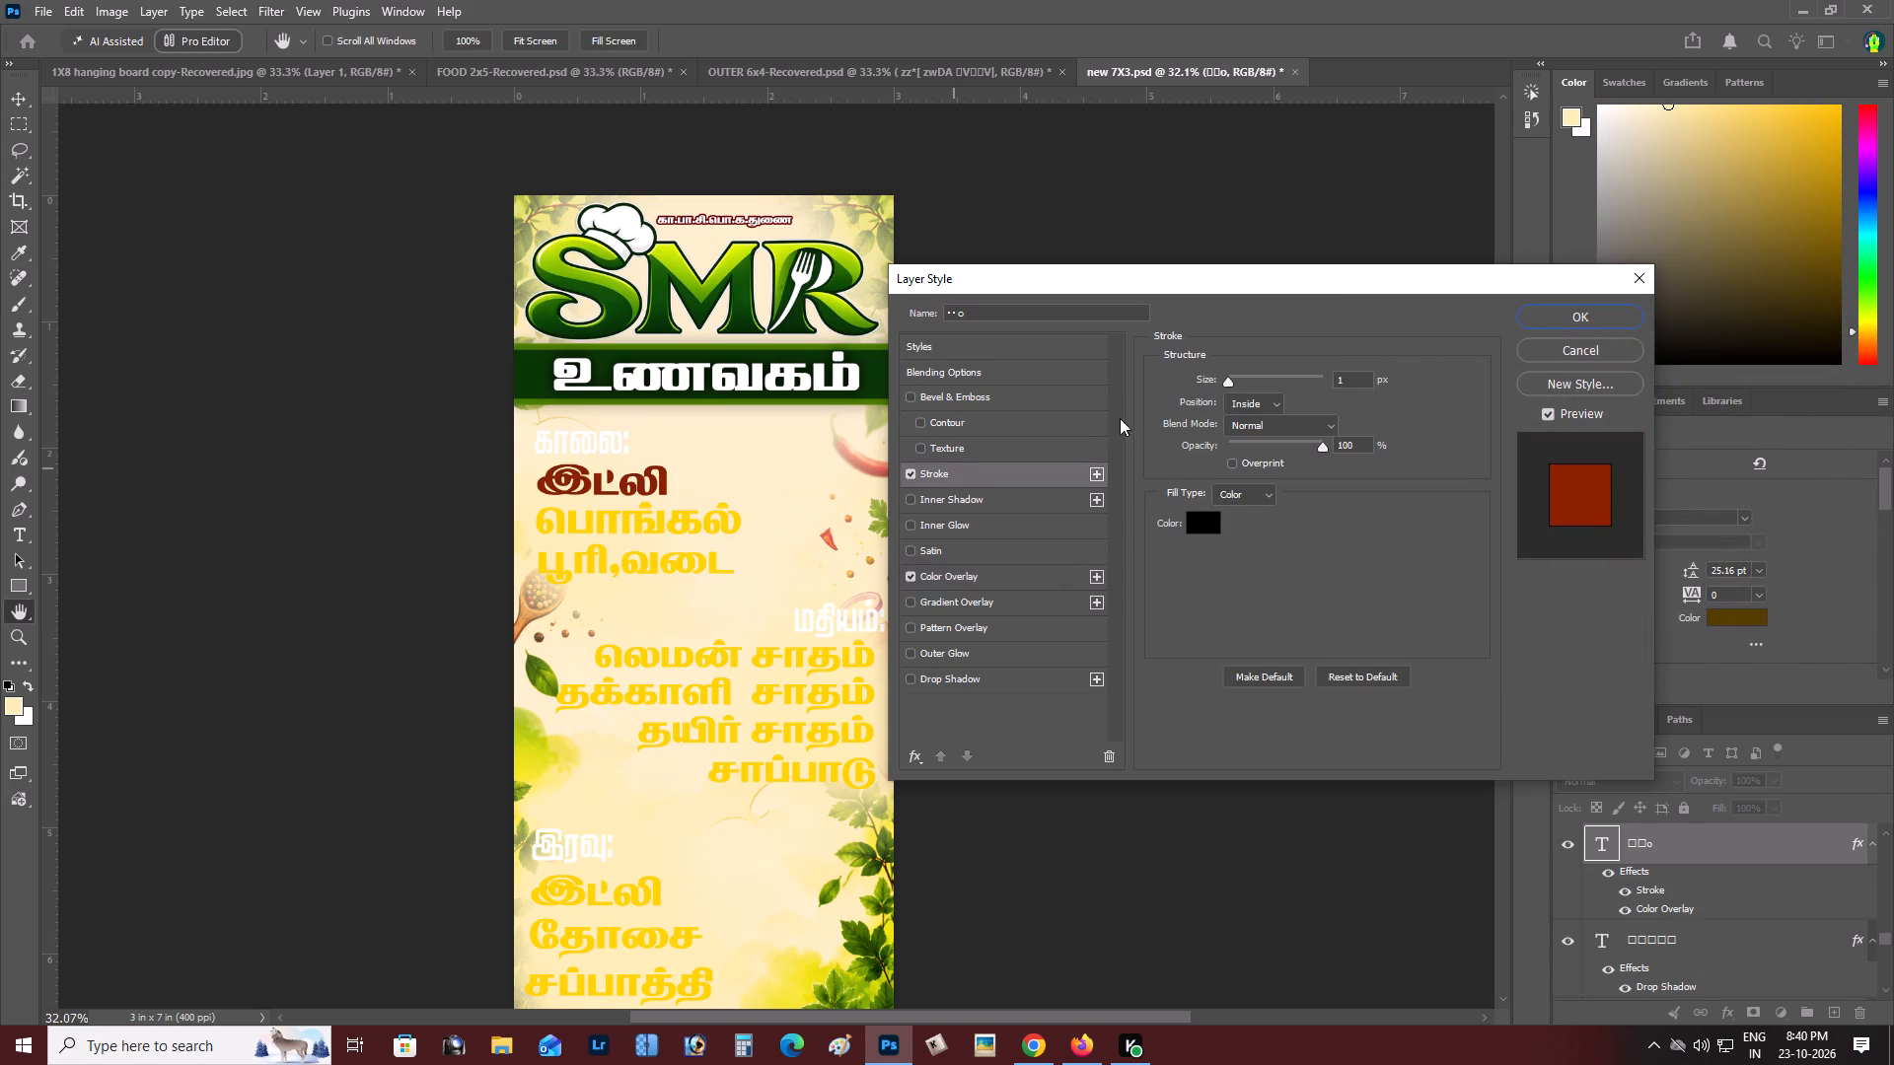
click(1233, 377)
click(1244, 404)
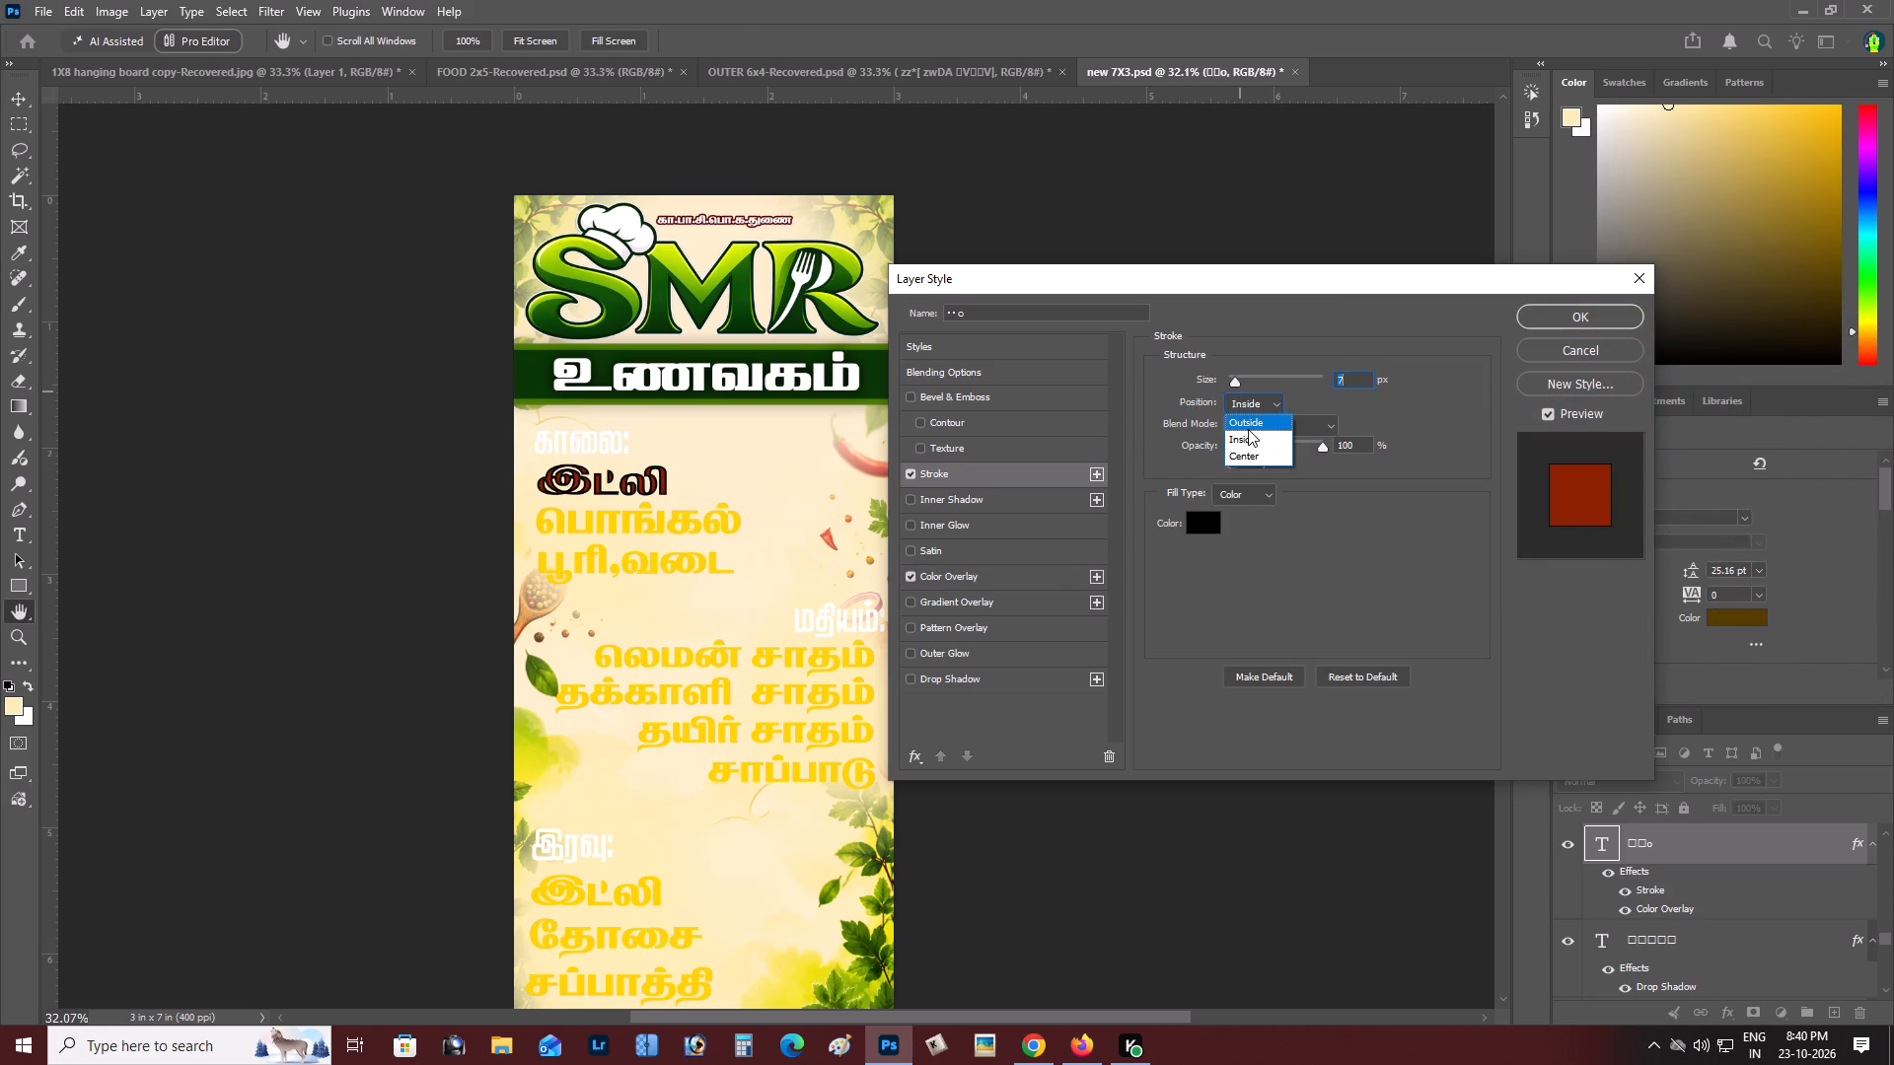
click(1248, 430)
click(1194, 523)
drag(1473, 432, 1315, 321)
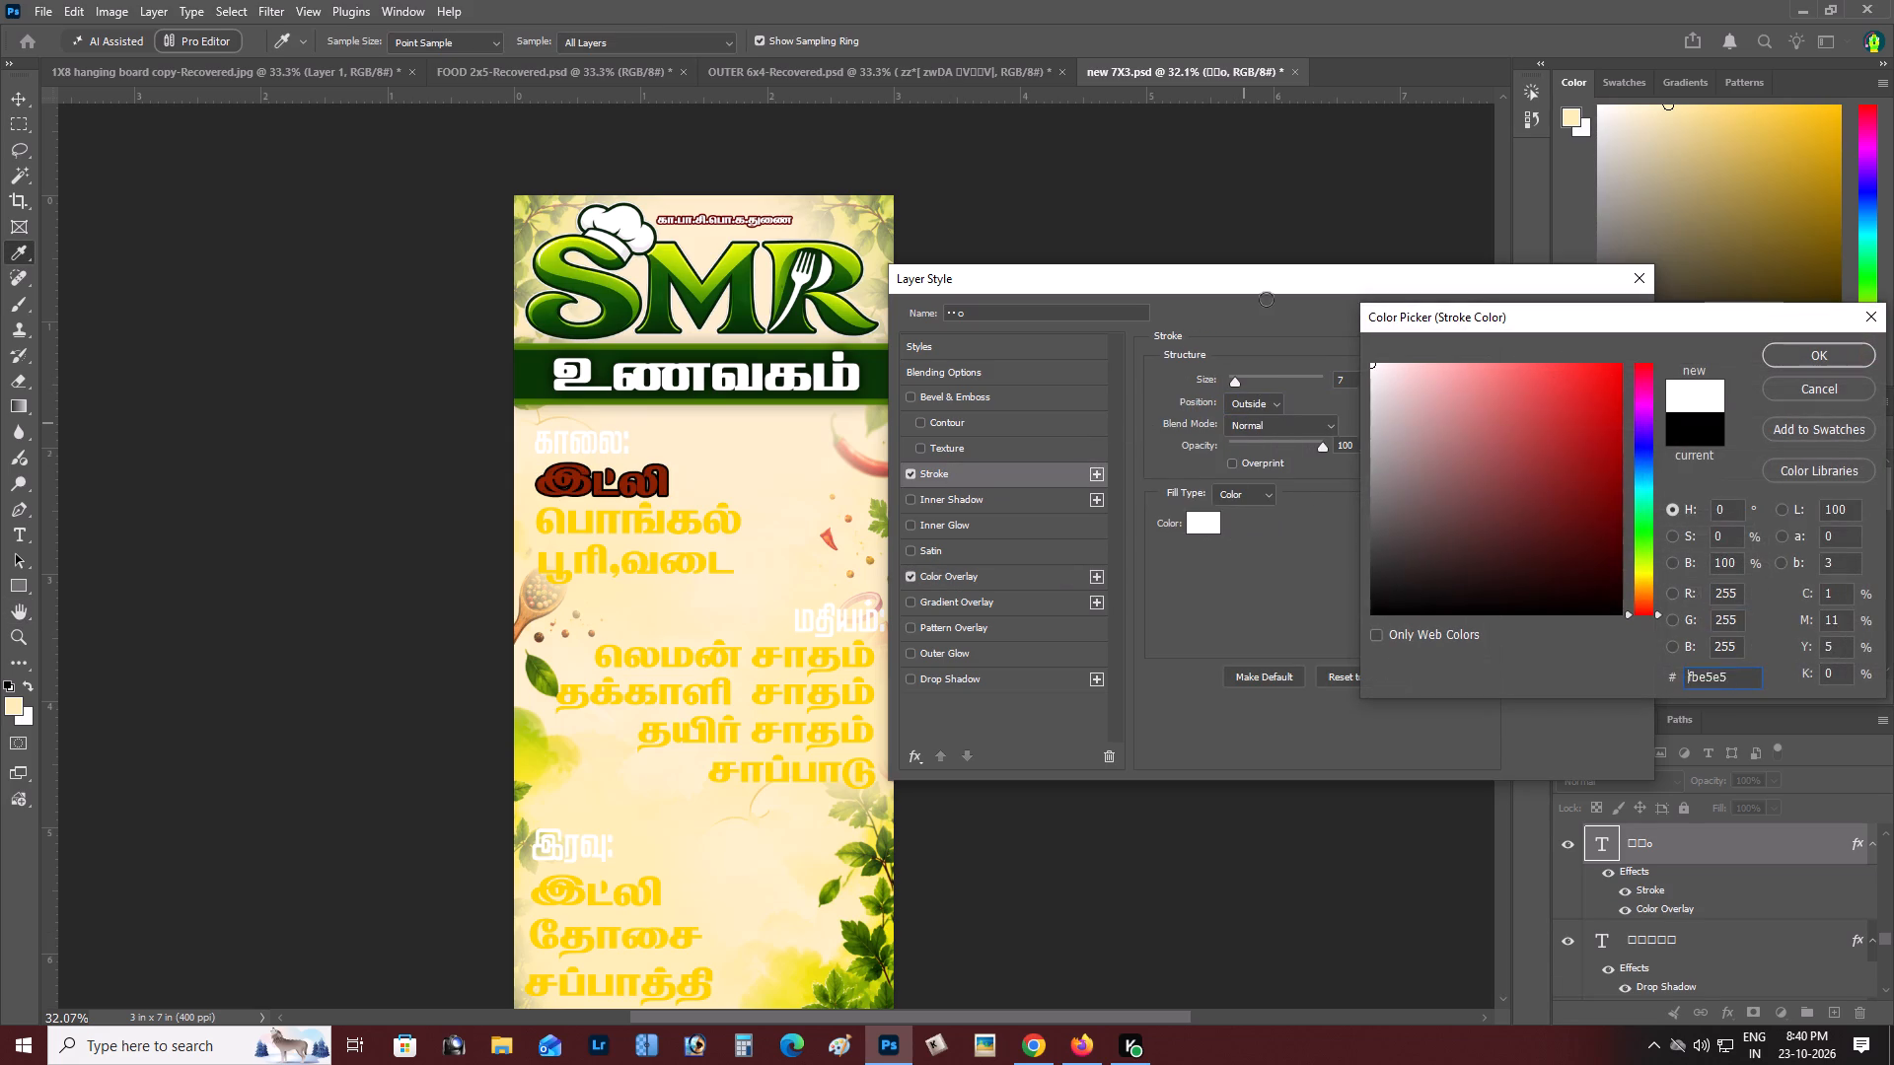
click(1794, 356)
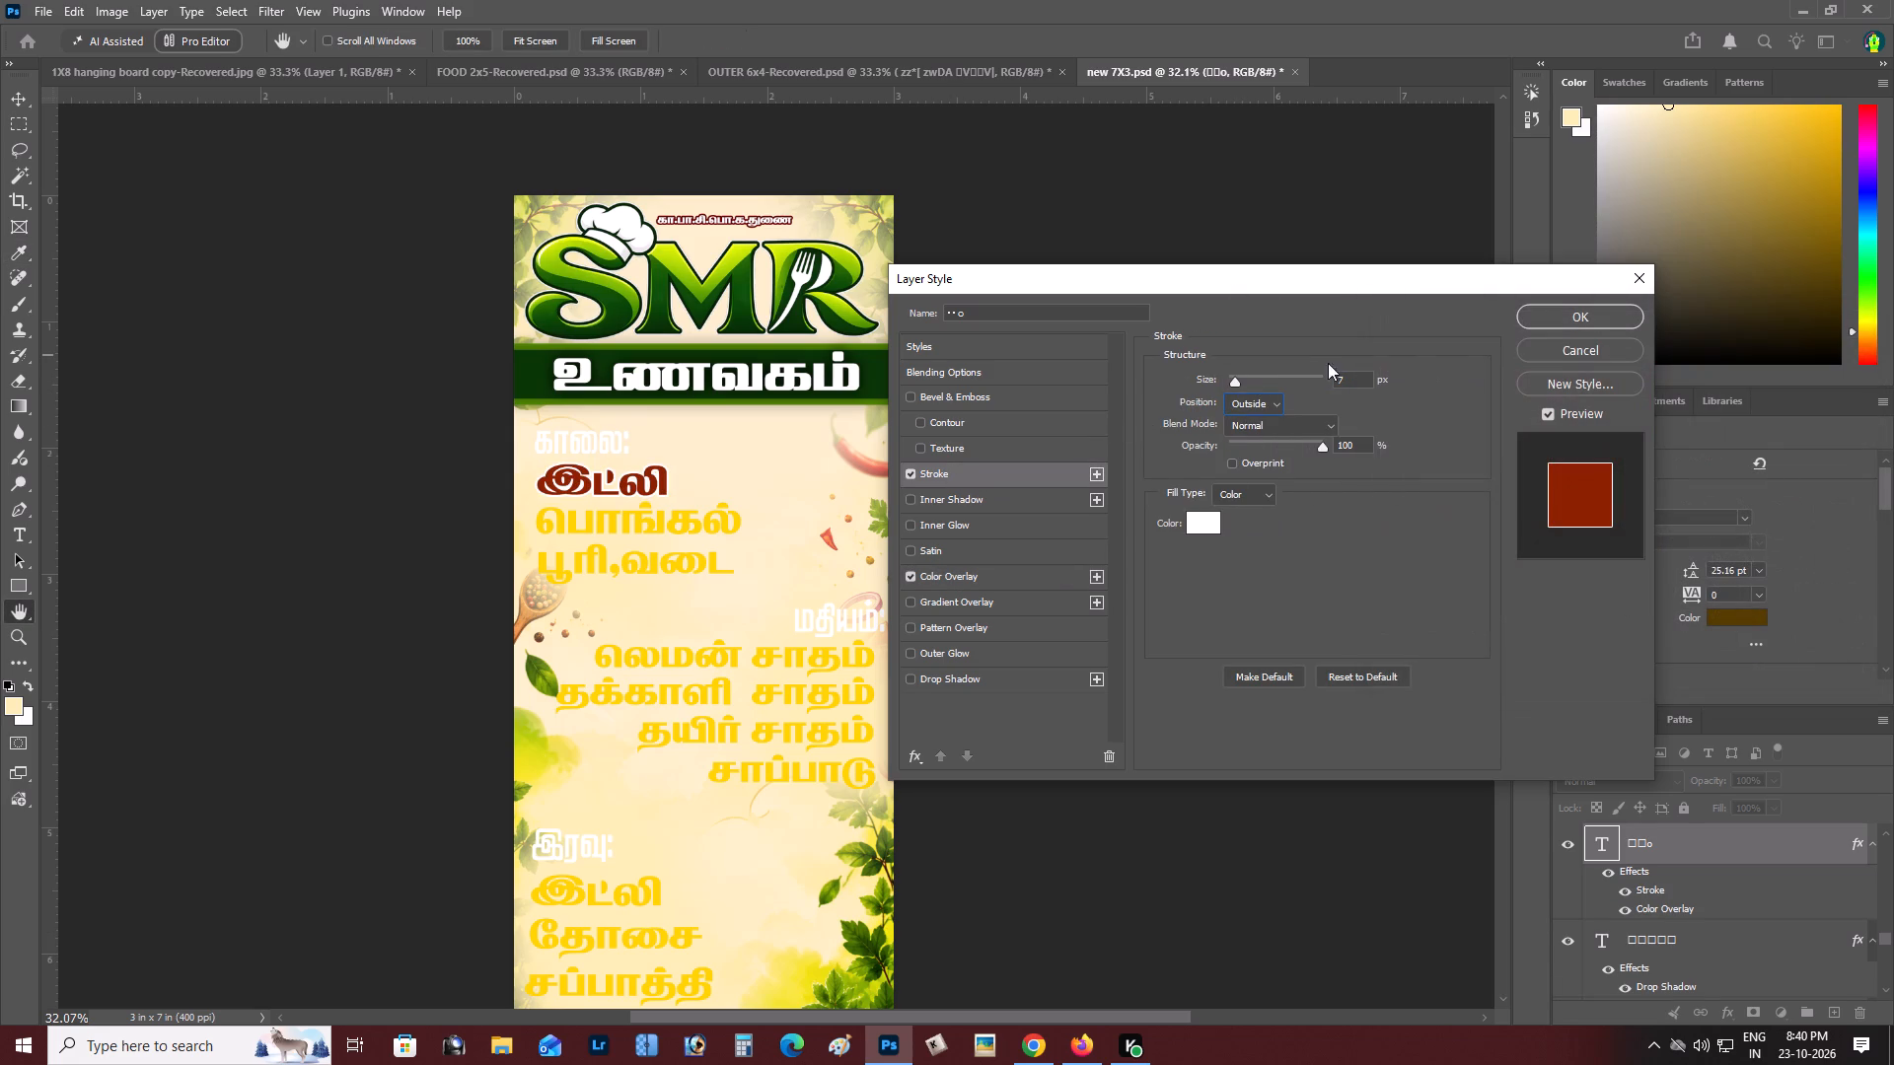
click(1237, 383)
Add a Drop Shadow with a size of 29 px to the இட்லி line under காலை: and apply the layer style.
click(993, 676)
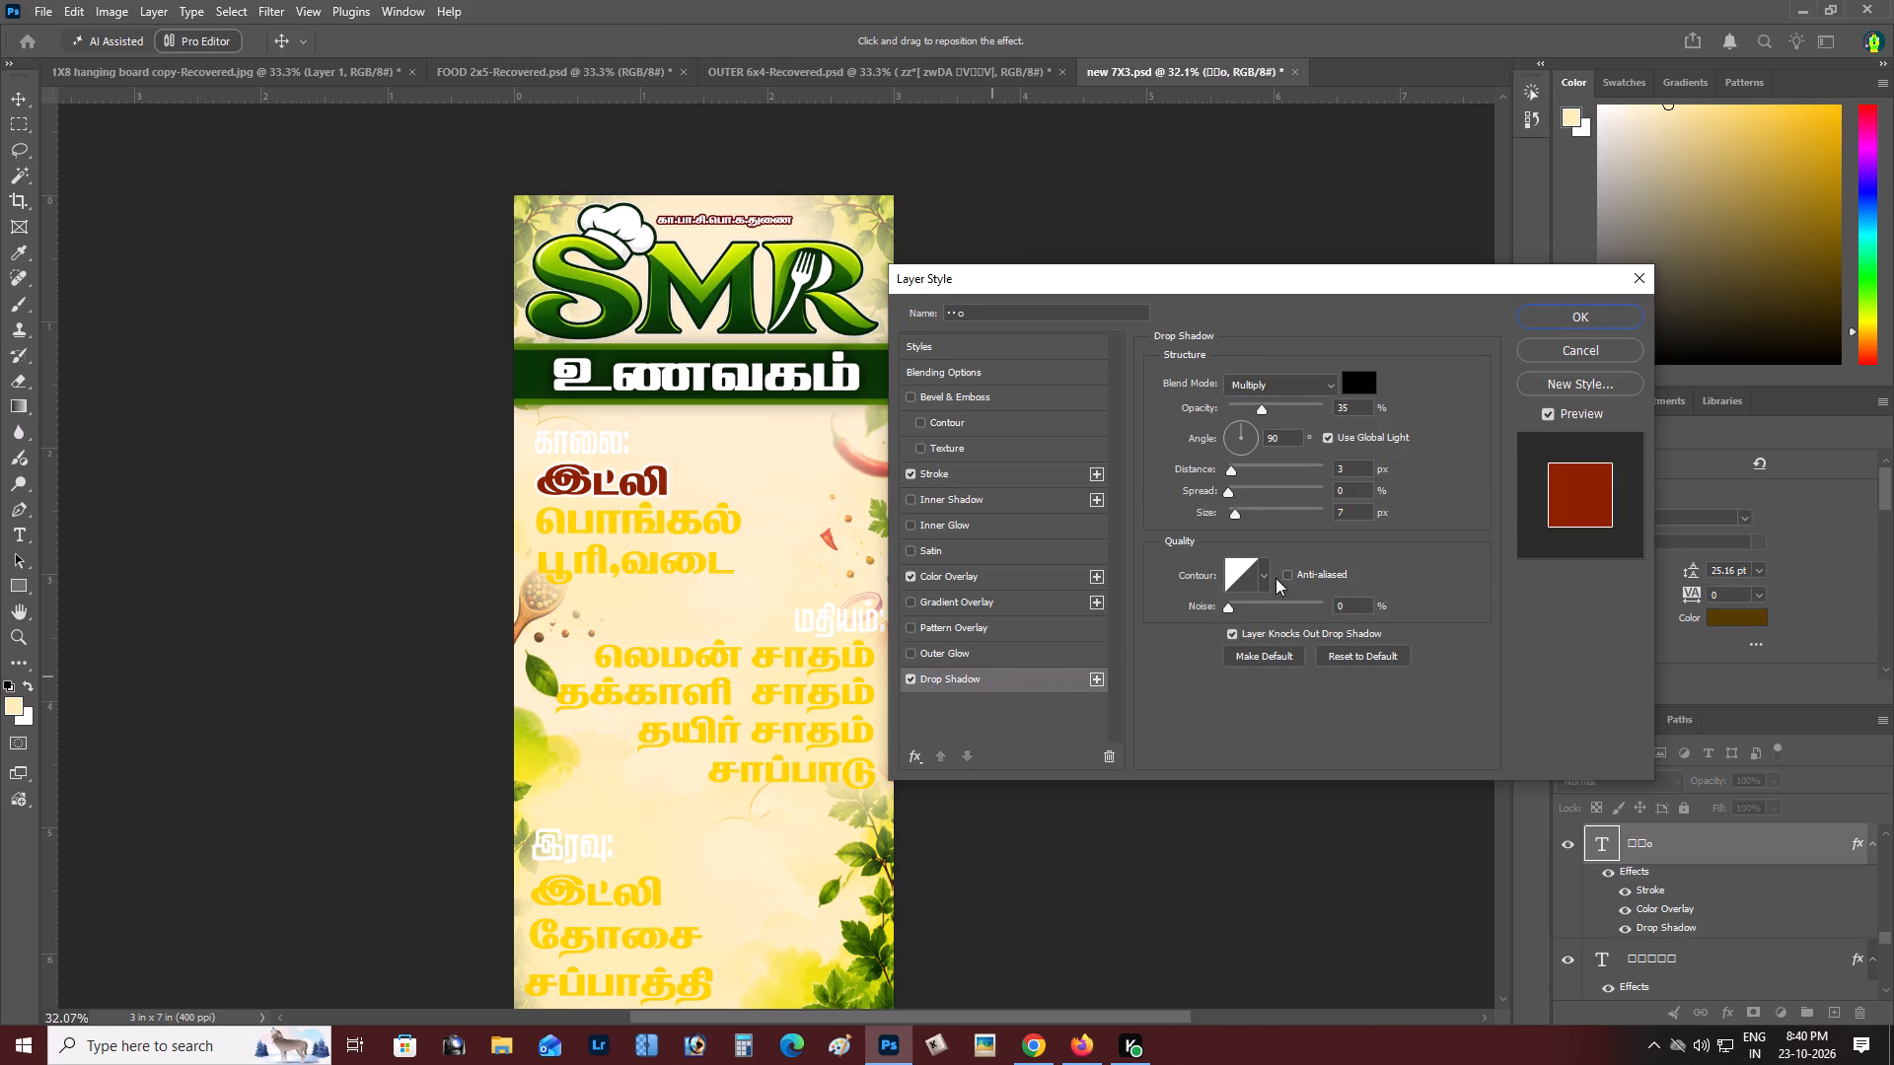
click(1247, 505)
click(1574, 306)
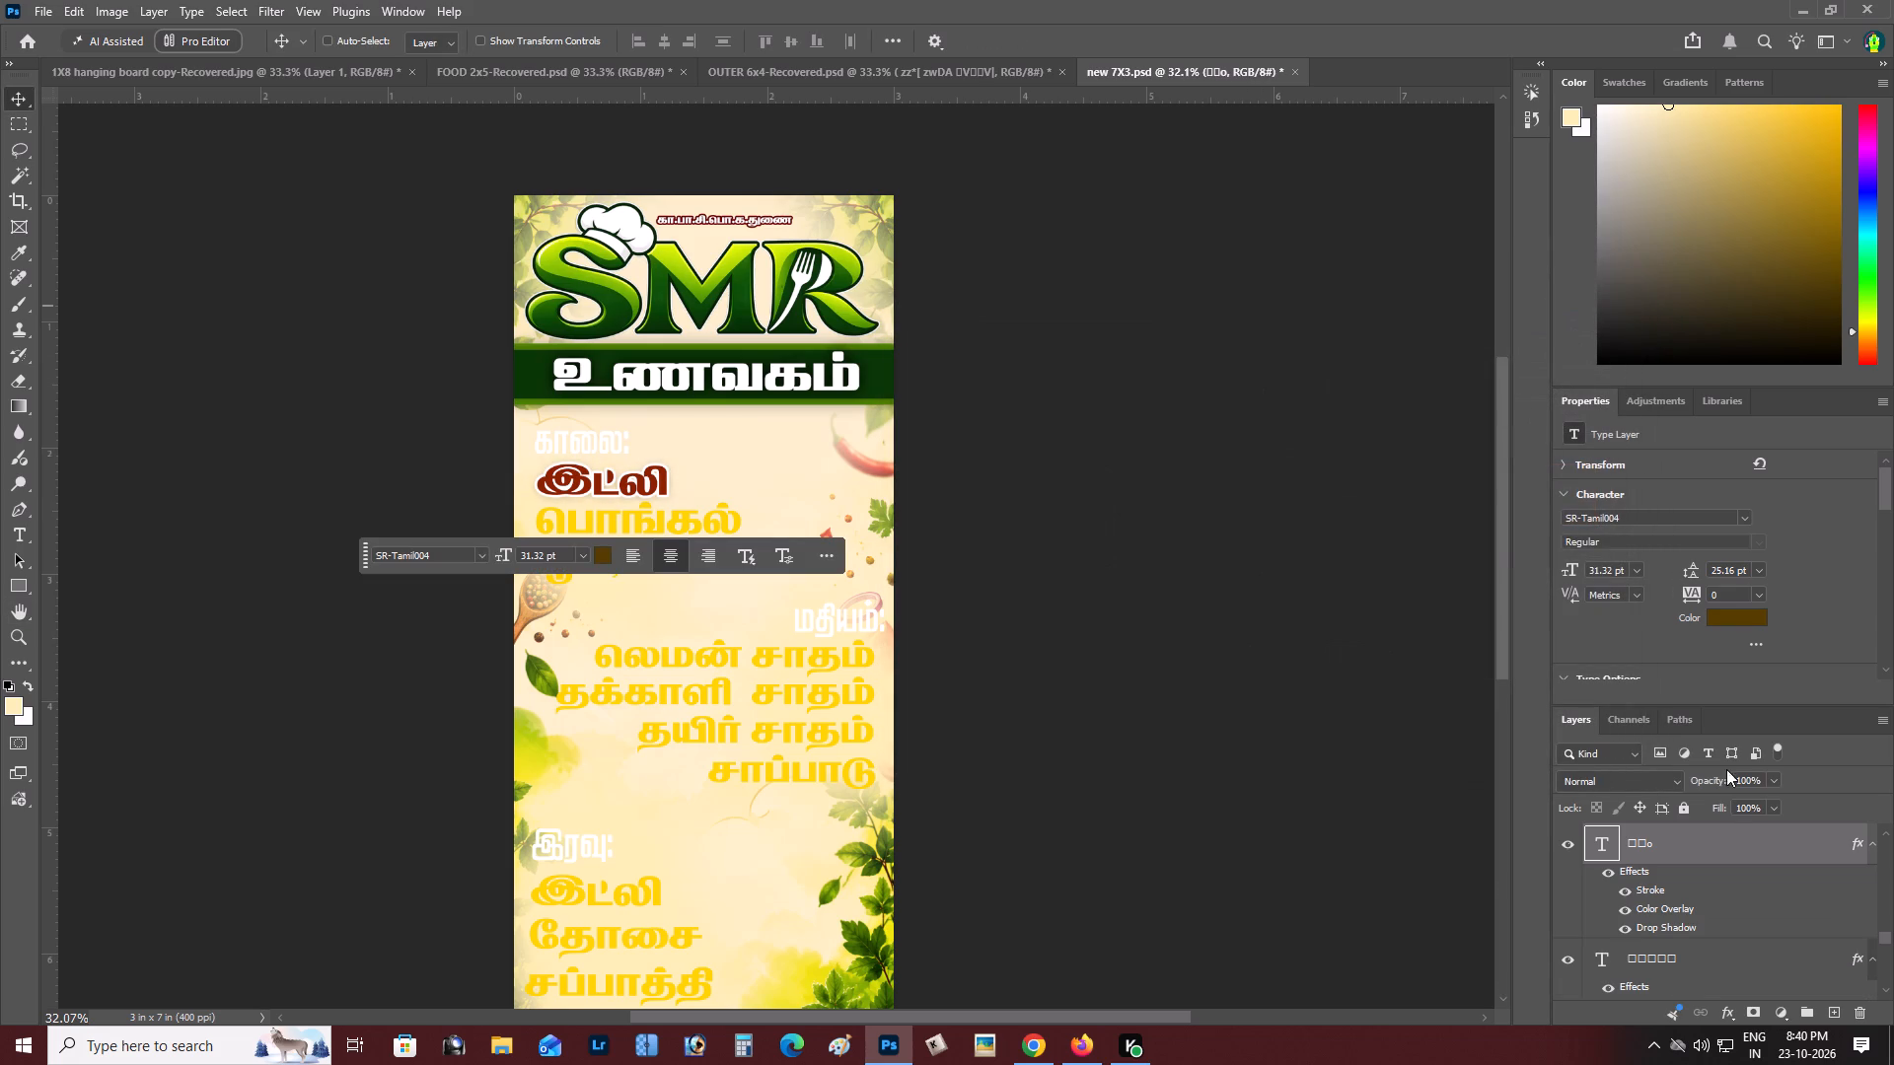
Copy the layer style of the இட்லி line under காலை: and paste it onto the பொங்கல் and பூரி,வடை lines.
right_click(1705, 834)
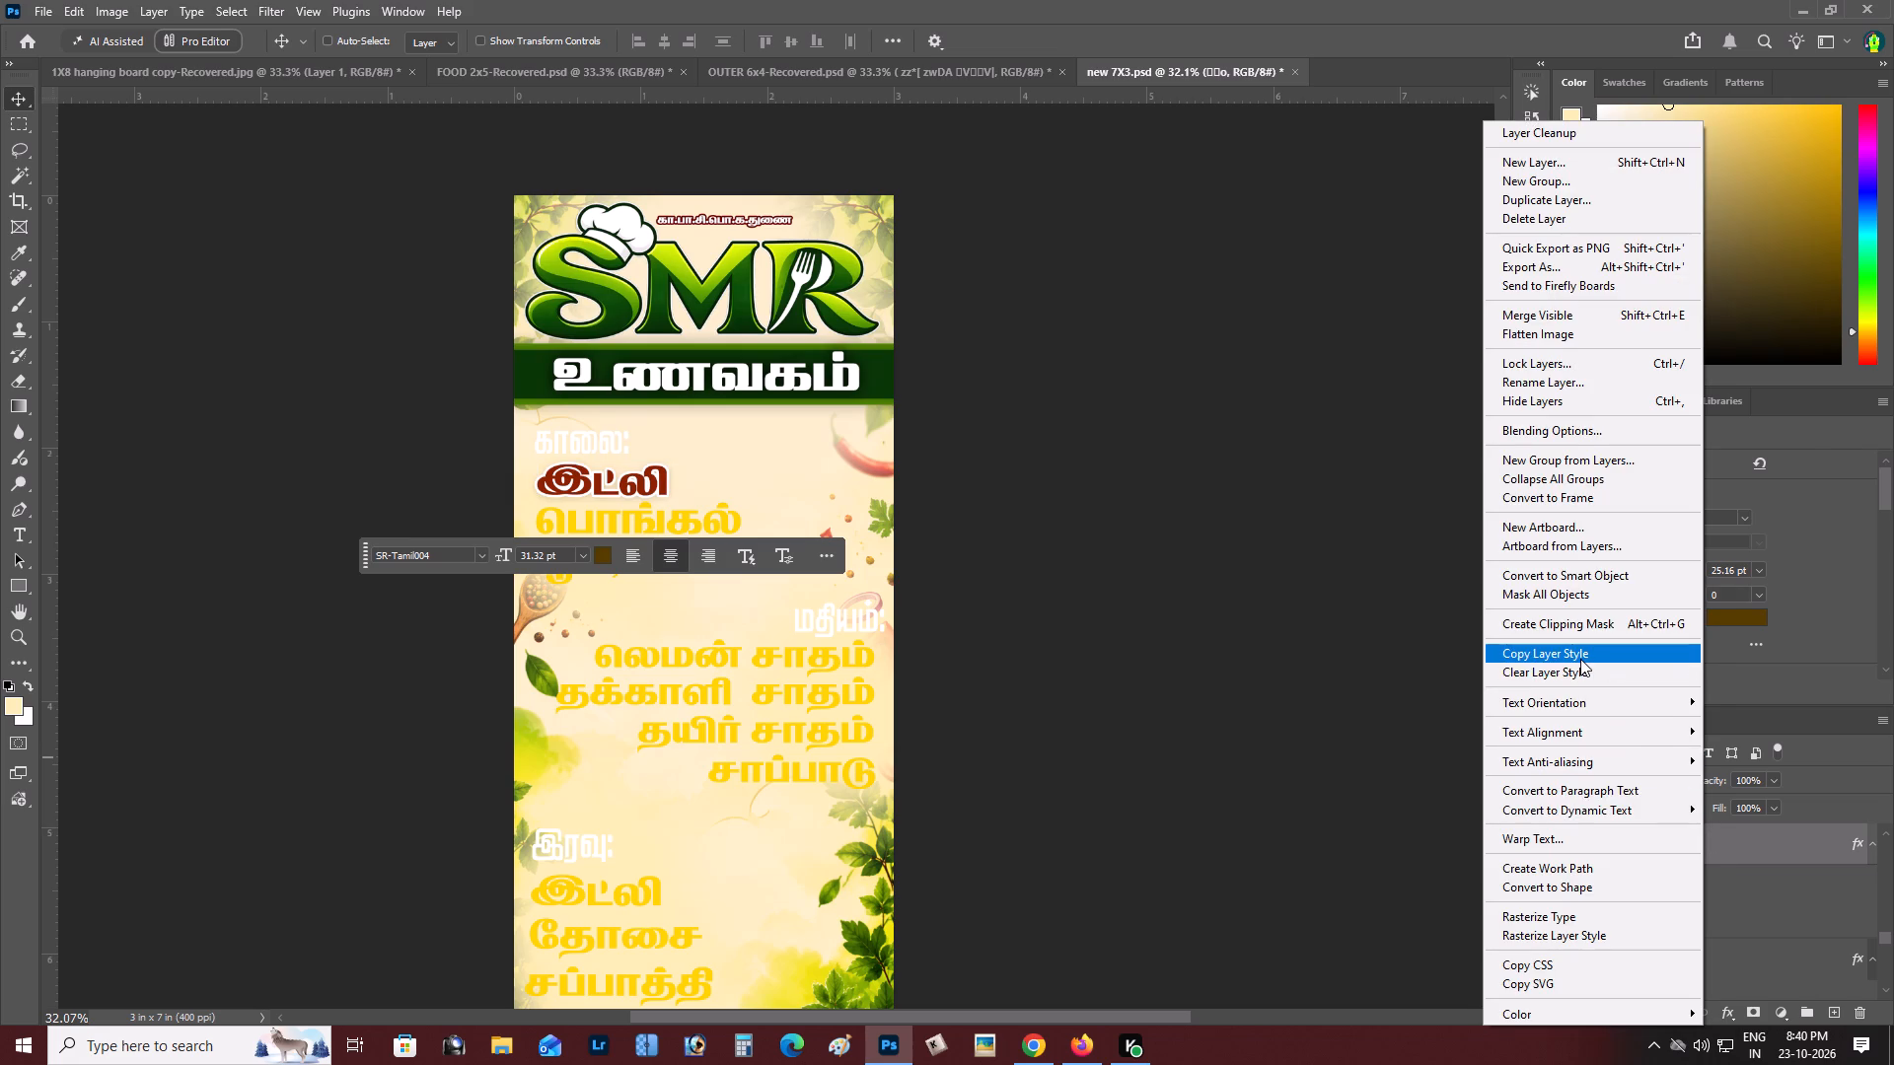
click(1580, 659)
right_click(672, 520)
click(701, 533)
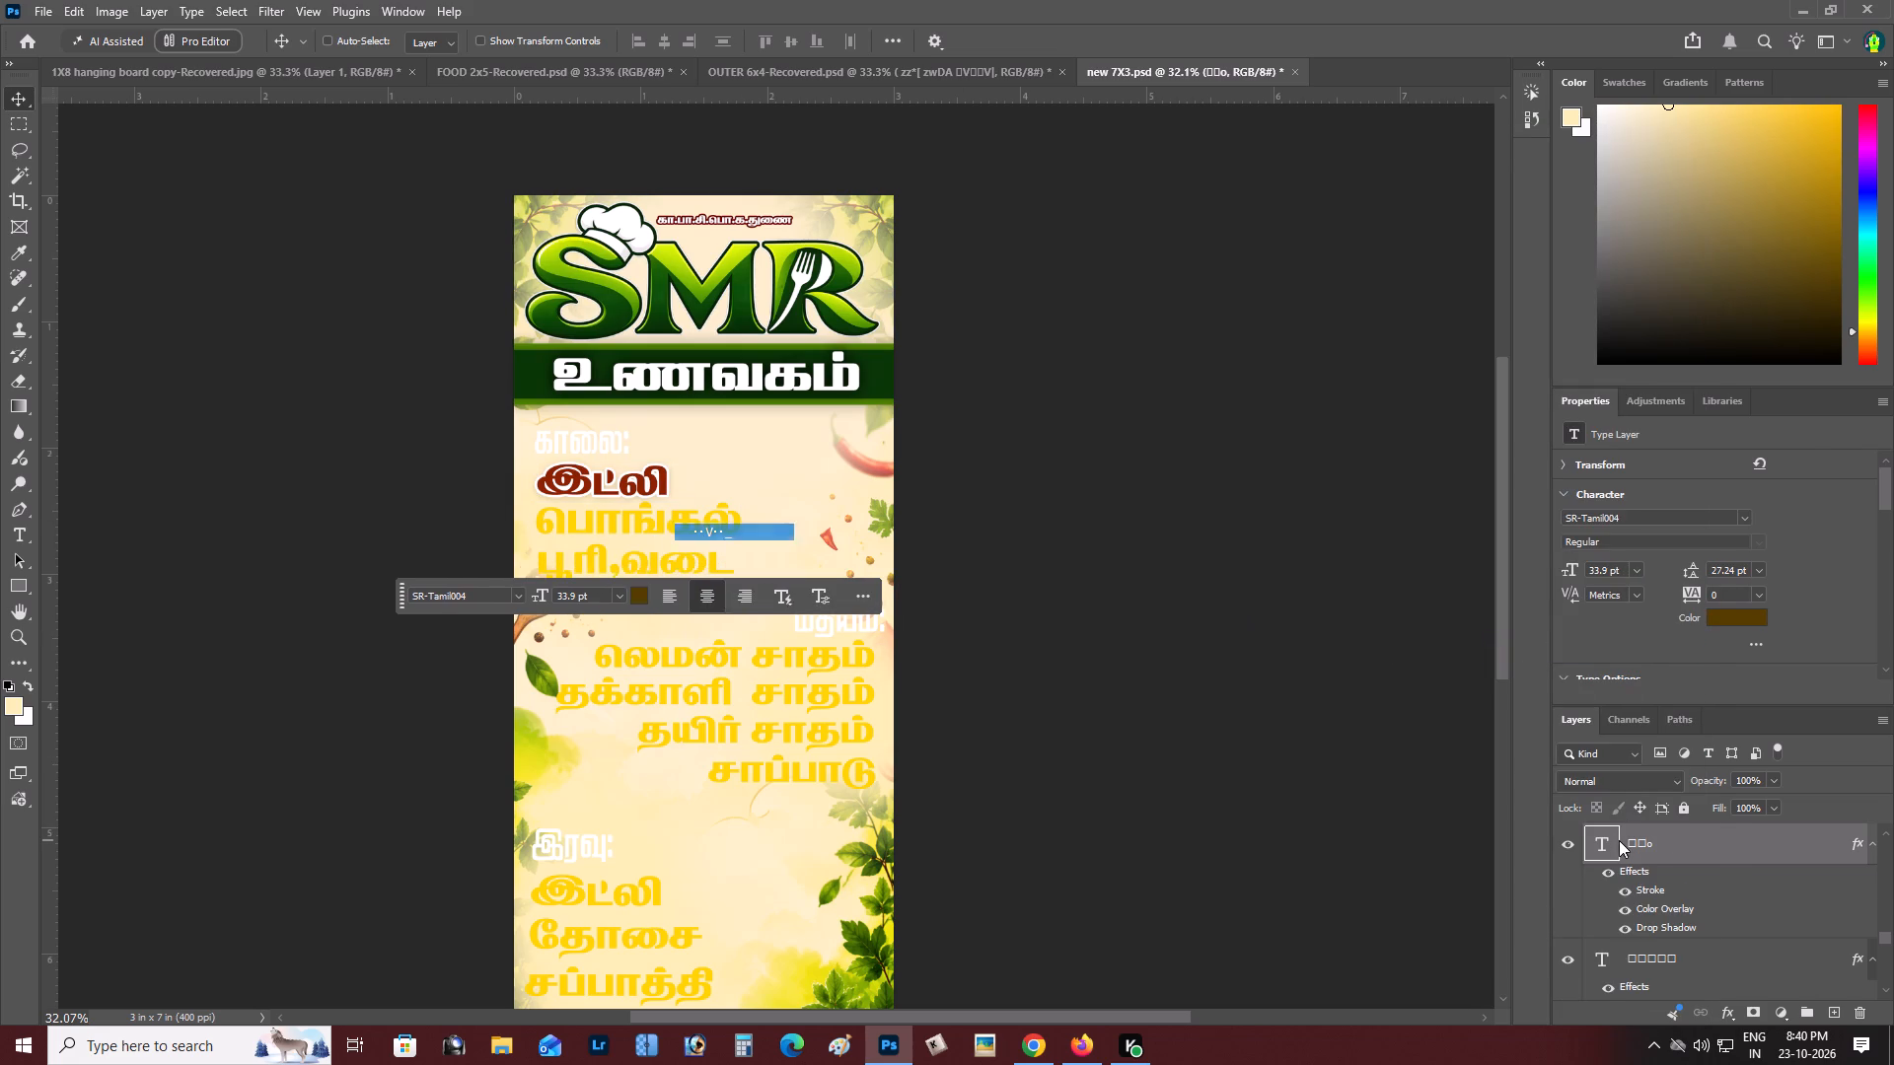
right_click(1699, 834)
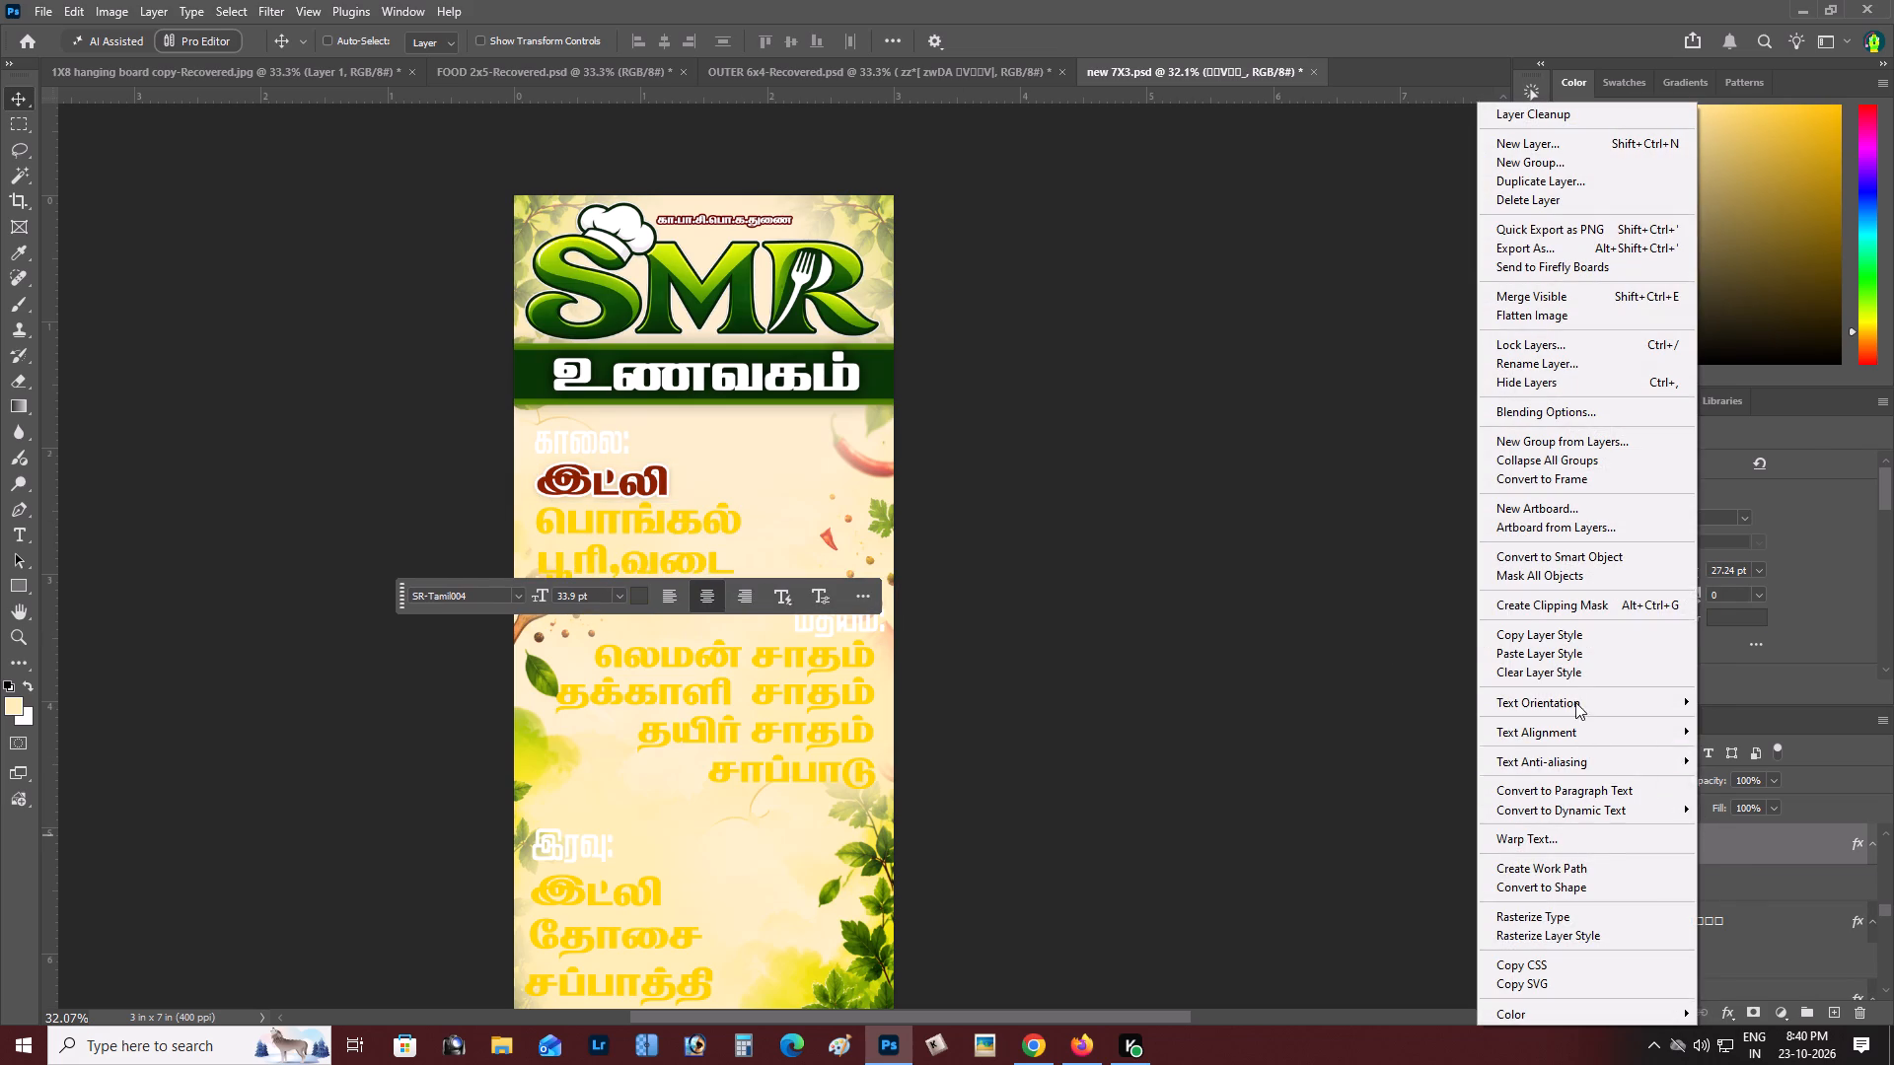
click(1557, 659)
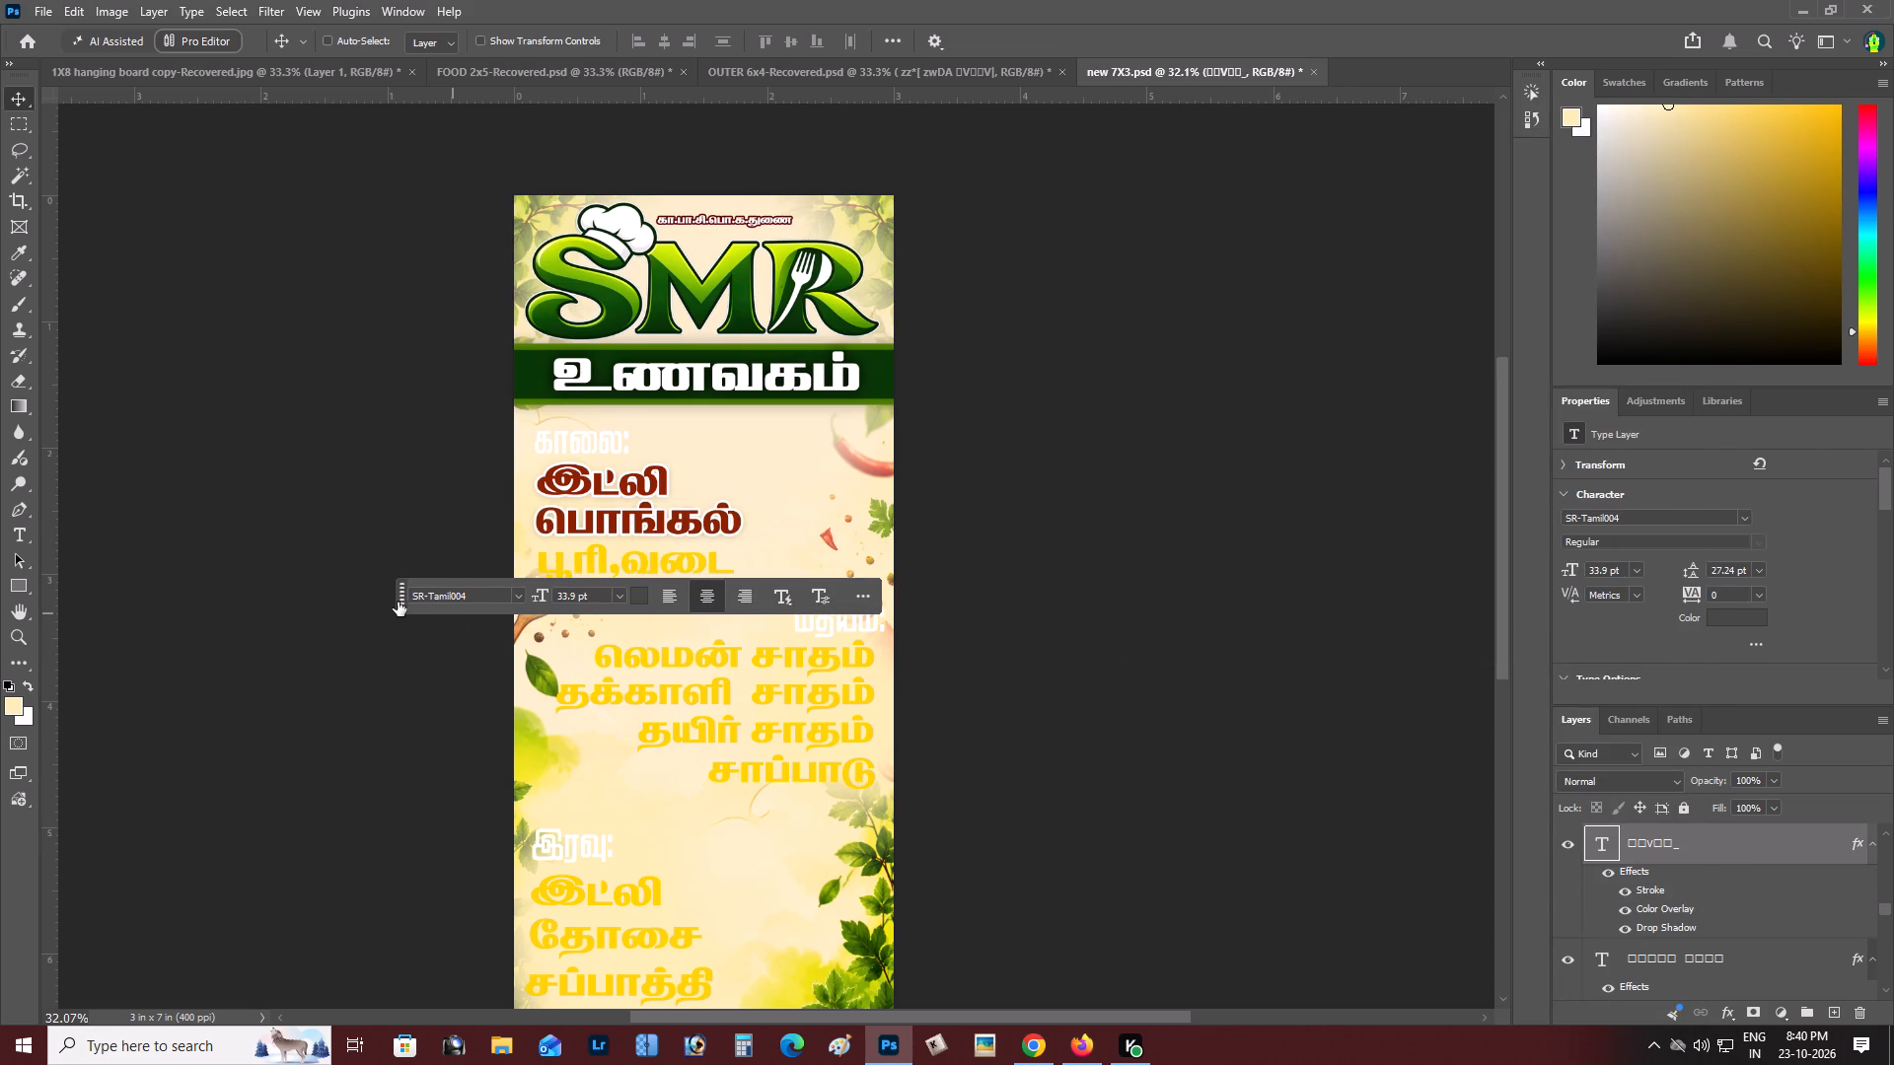
drag(398, 602, 1007, 353)
right_click(688, 558)
click(712, 569)
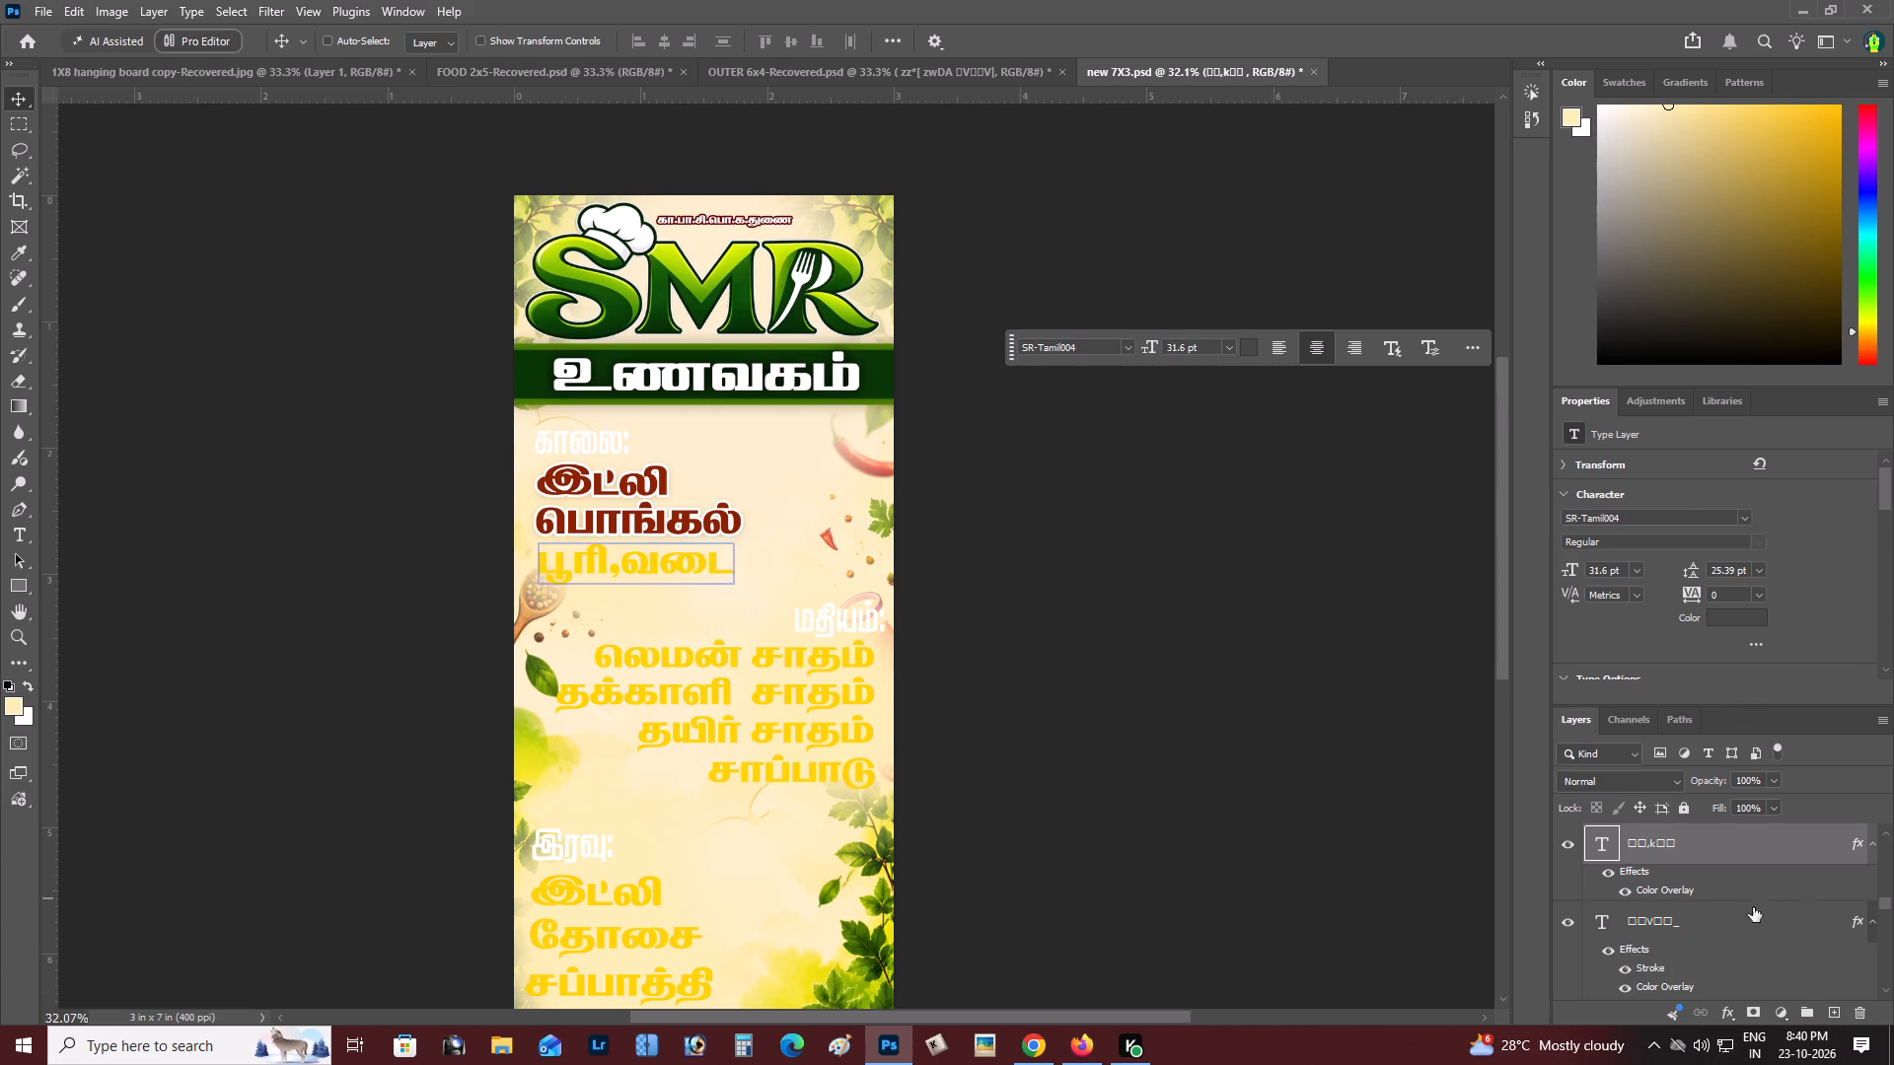
right_click(1688, 836)
click(1553, 649)
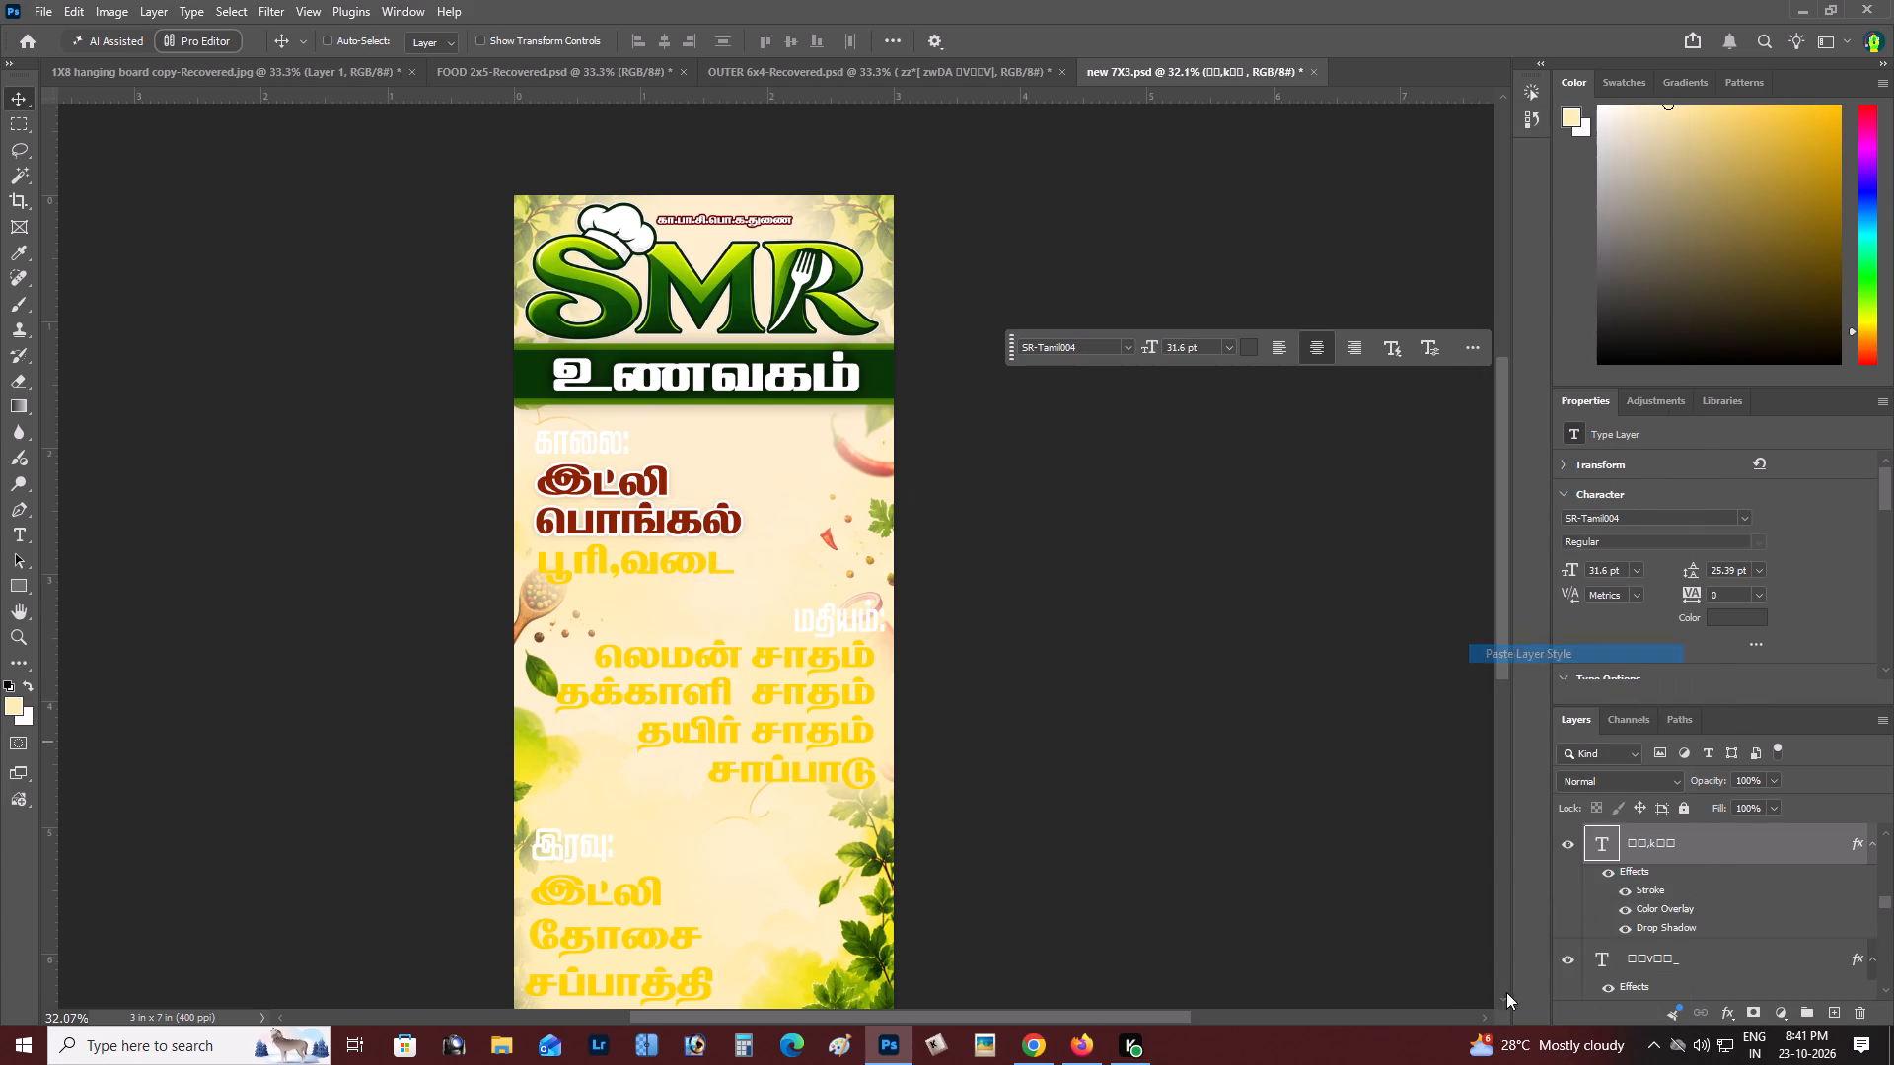
Paste the copied layer style onto the லெமன் சாதம் and தக்காளி சாதம் lines under மதியம்:.
scroll(842, 592, down, 3)
click(733, 614)
right_click(733, 614)
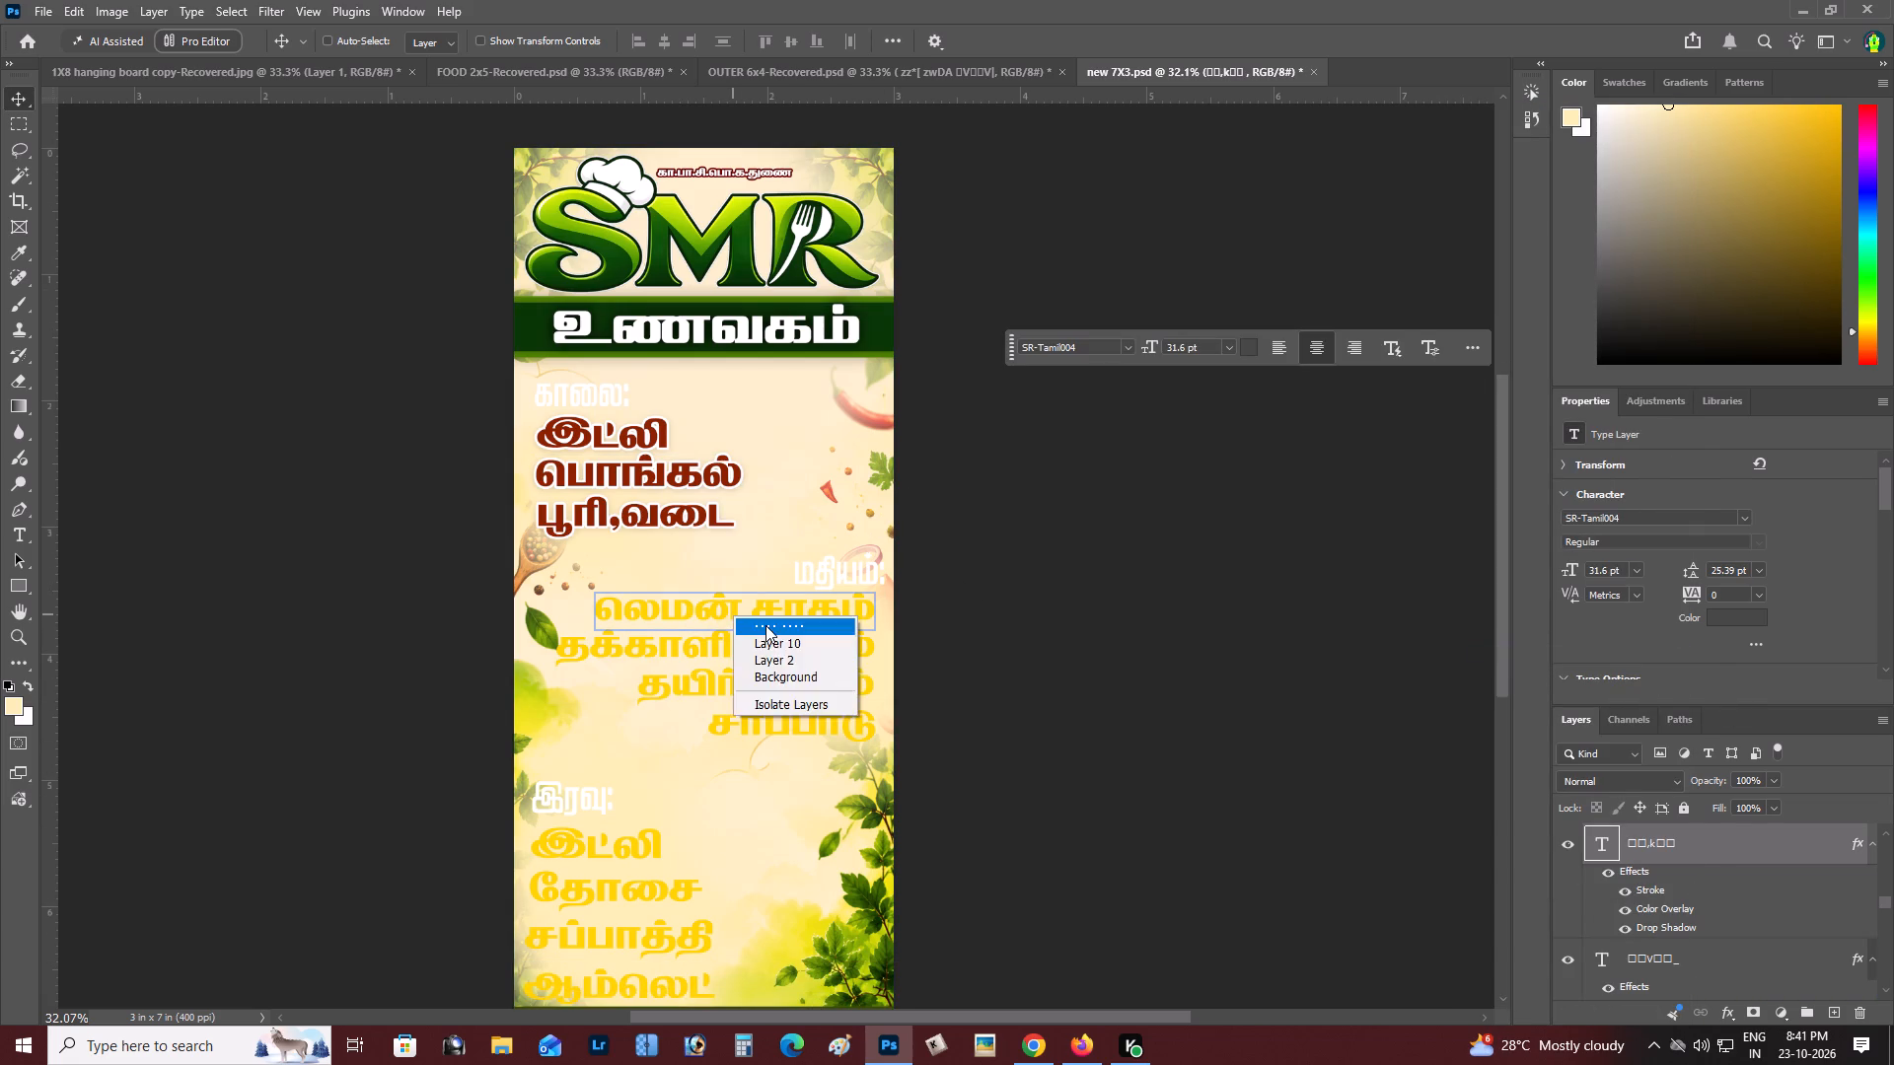
click(765, 625)
right_click(1784, 936)
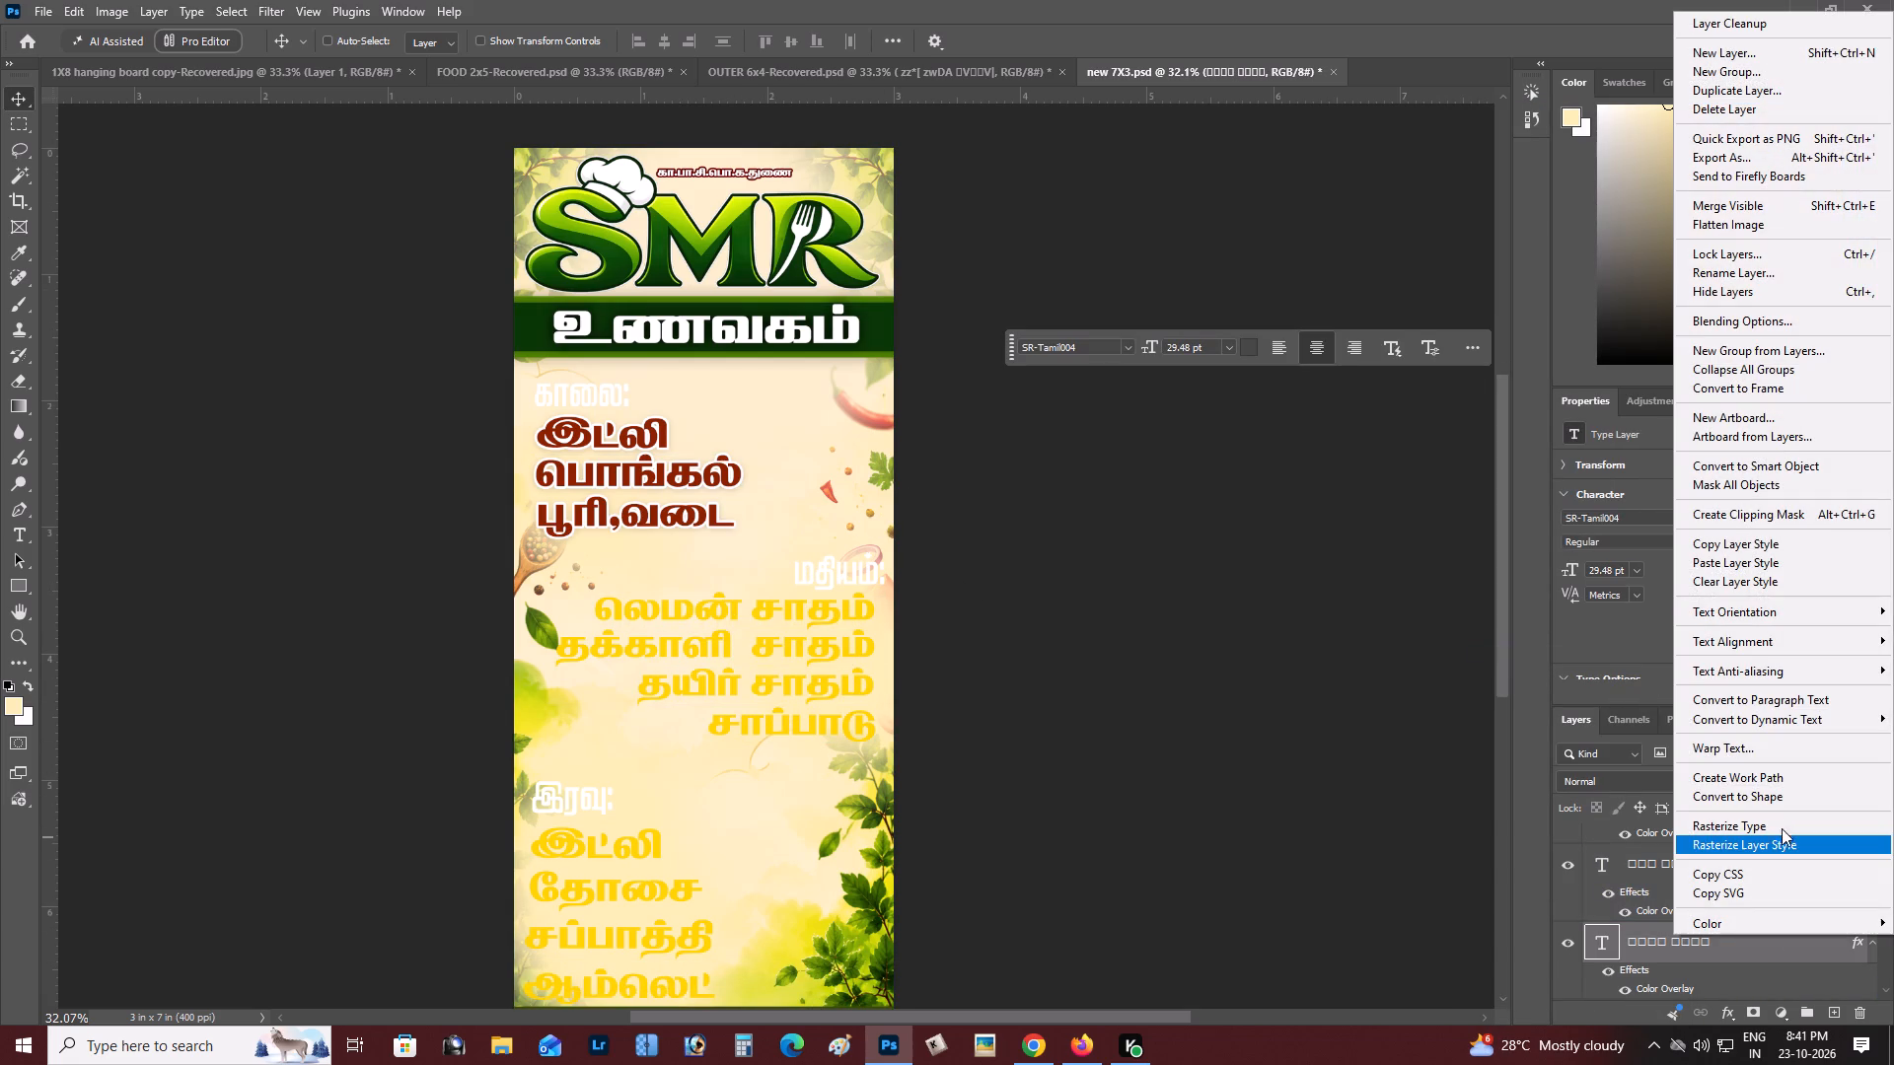
click(1748, 563)
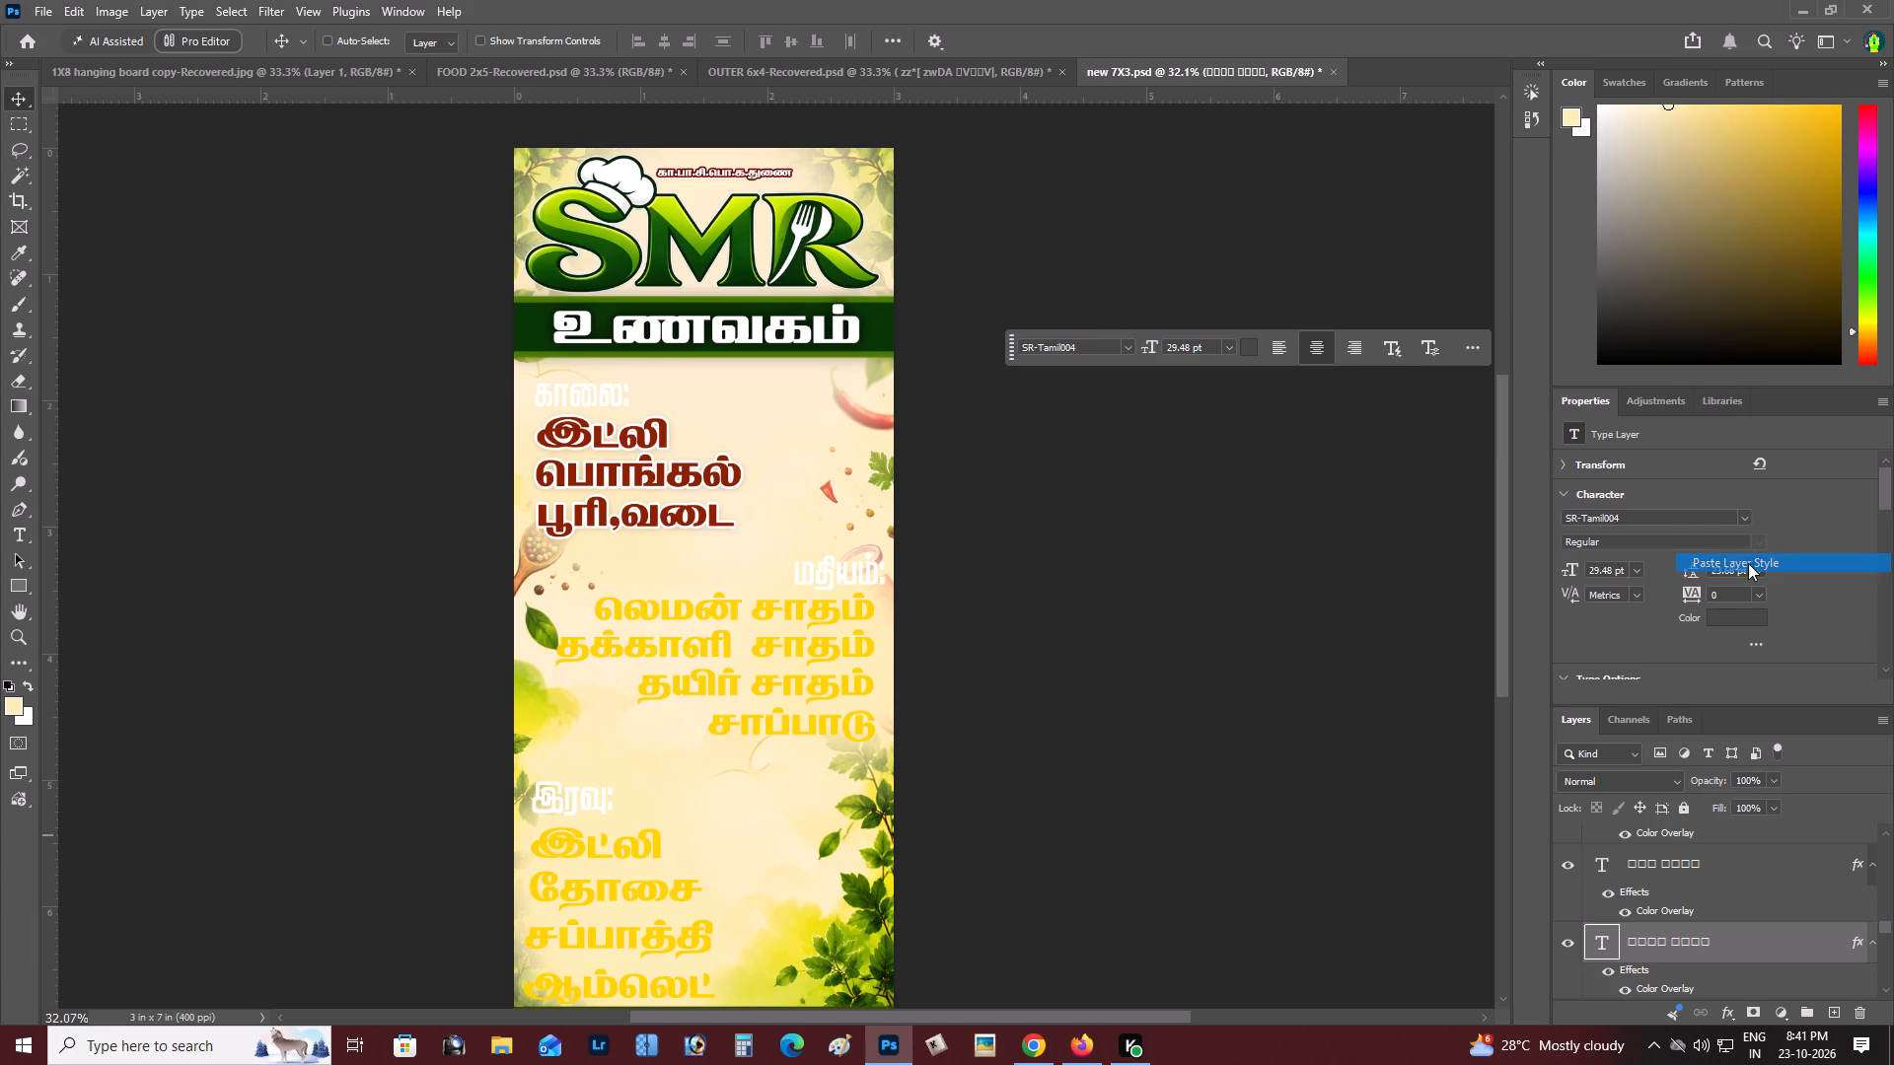
right_click(825, 649)
click(852, 663)
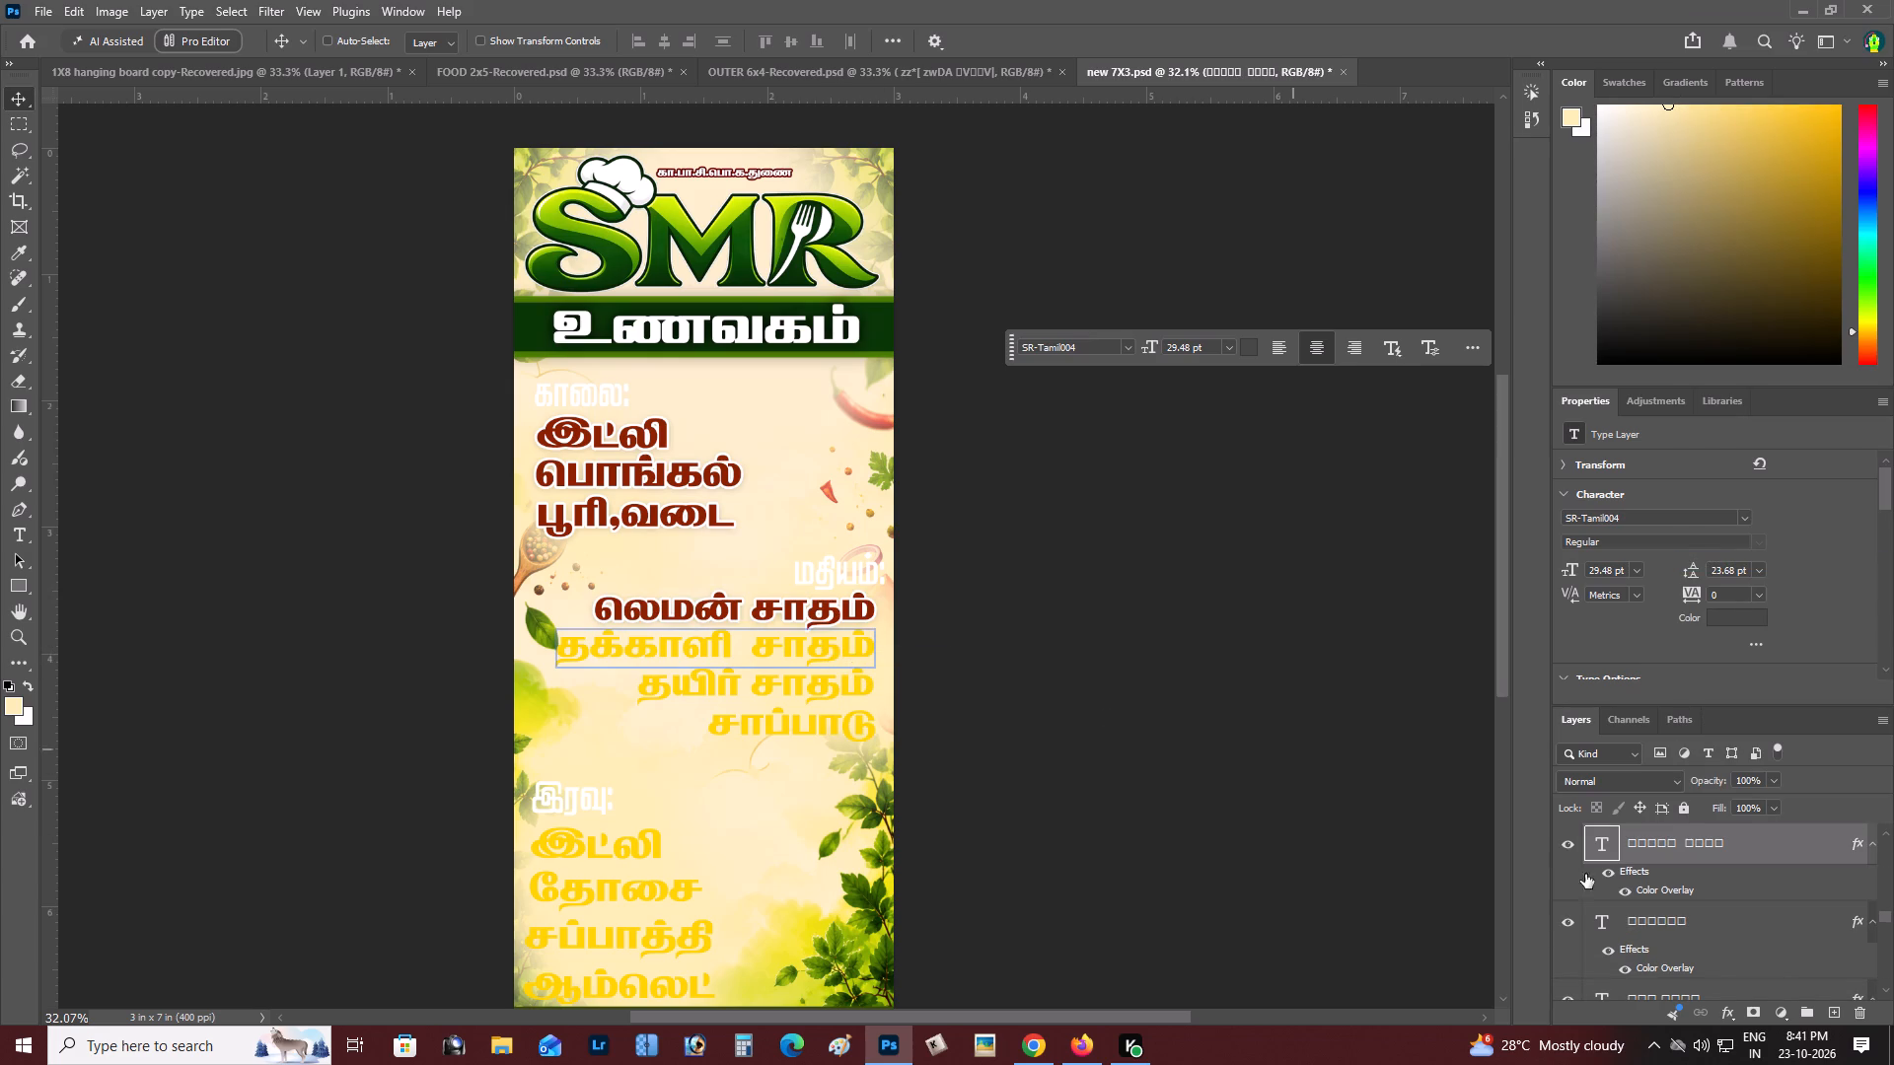
right_click(1688, 832)
click(1634, 660)
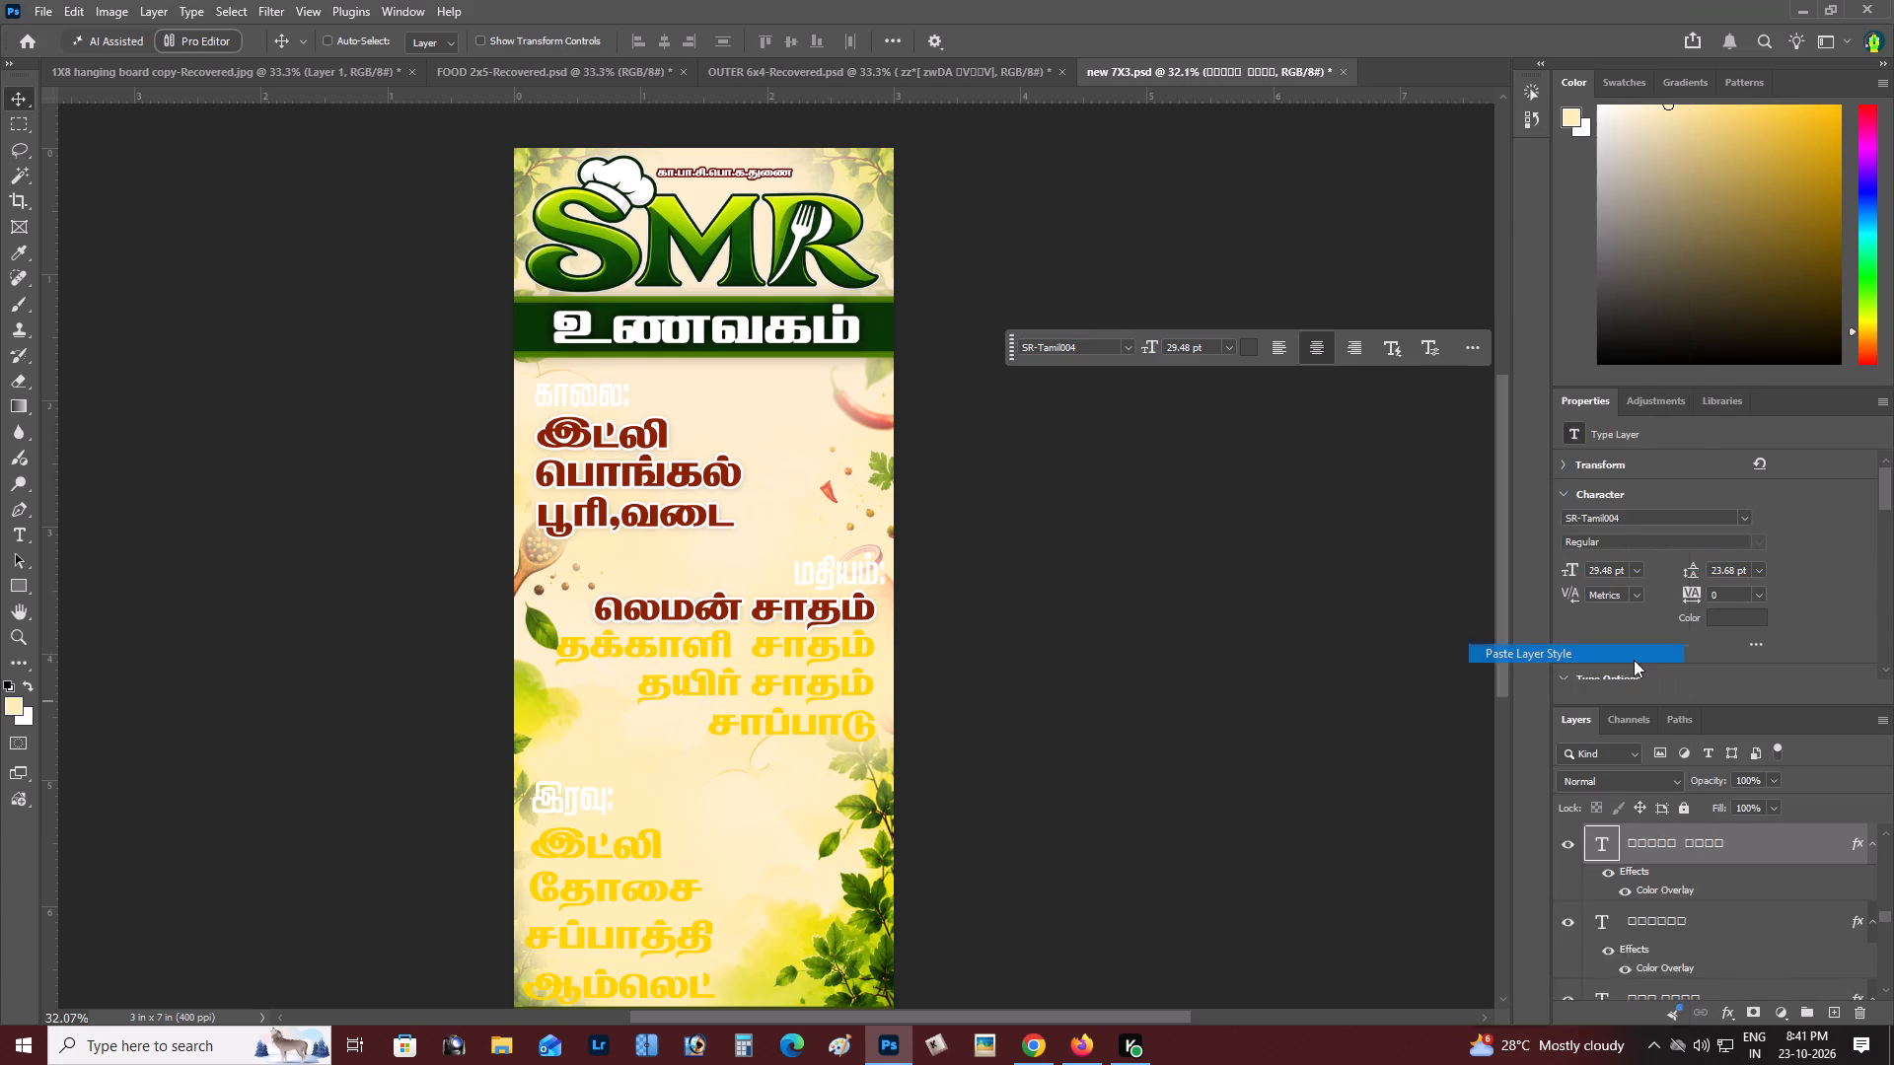
Paste the copied layer style onto the தயிர் சாதம் and சாப்பாடு lines under மதியம்:.
right_click(820, 686)
click(843, 701)
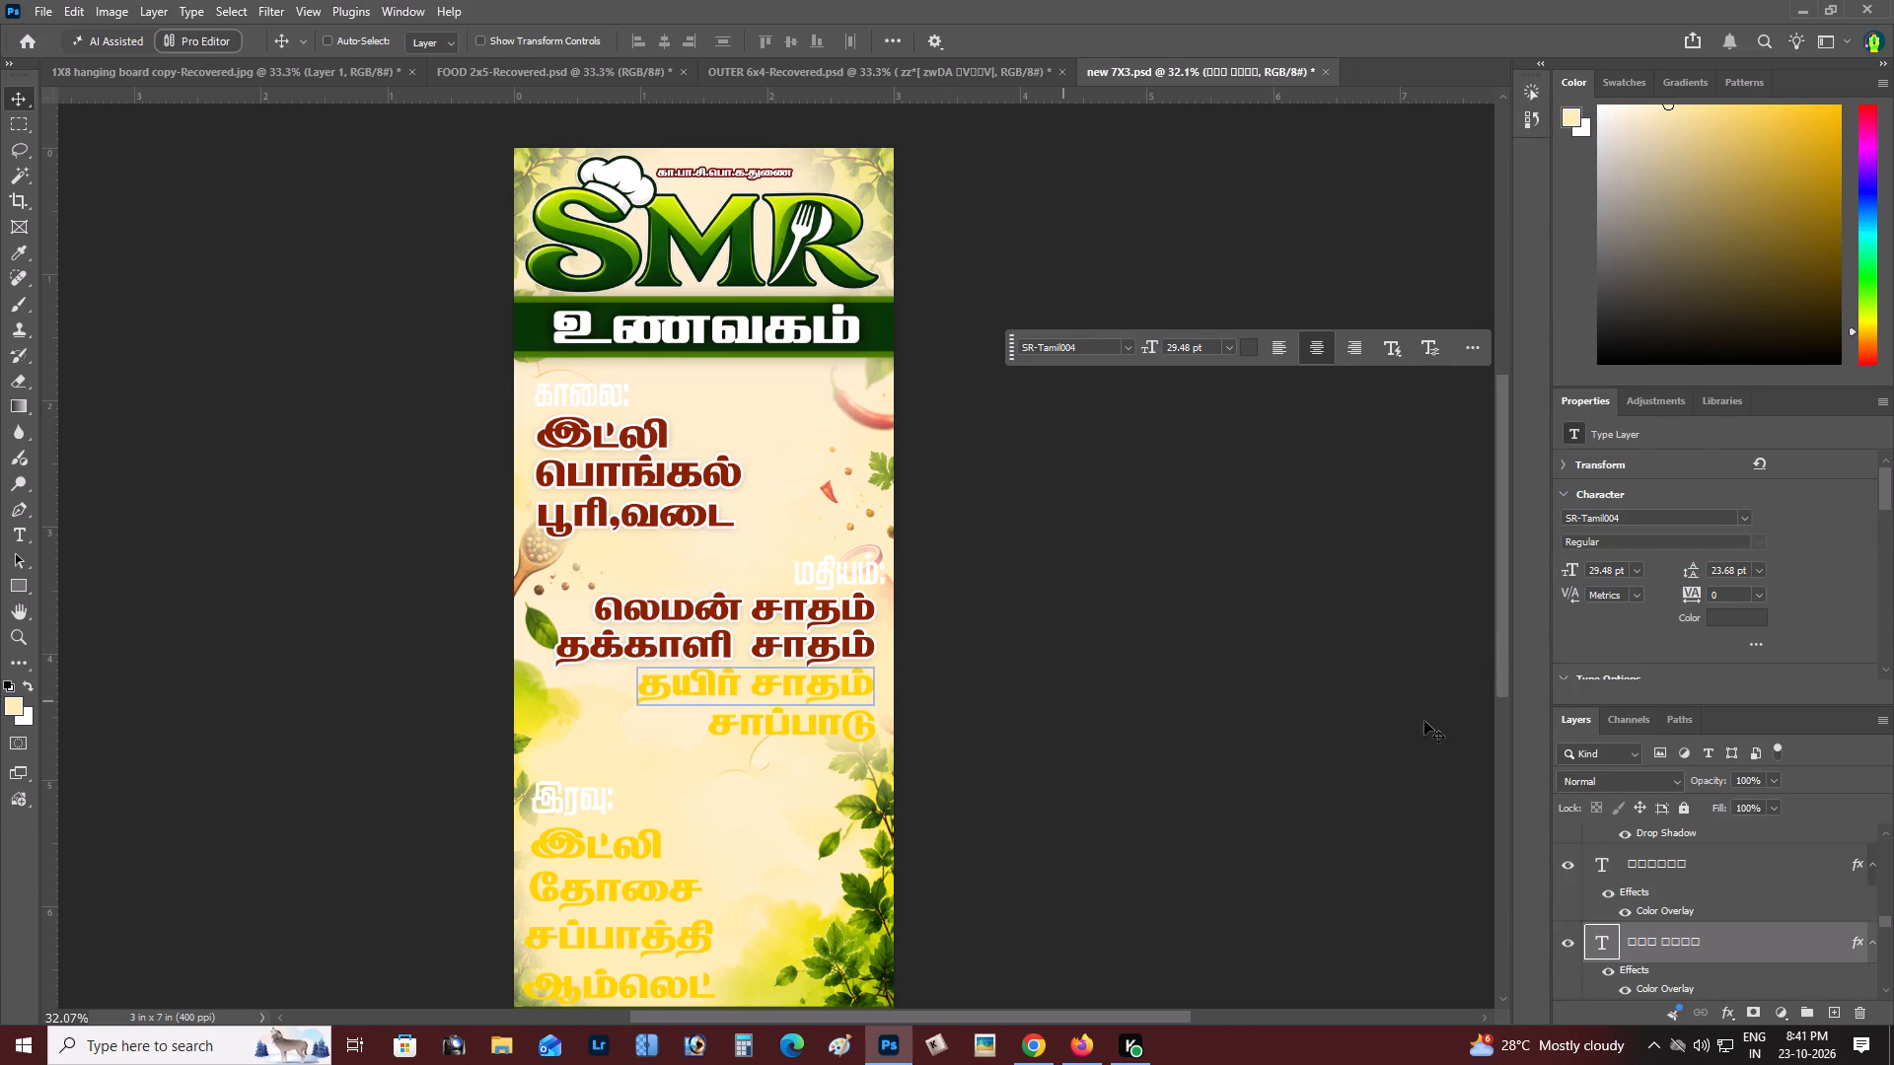
right_click(1701, 948)
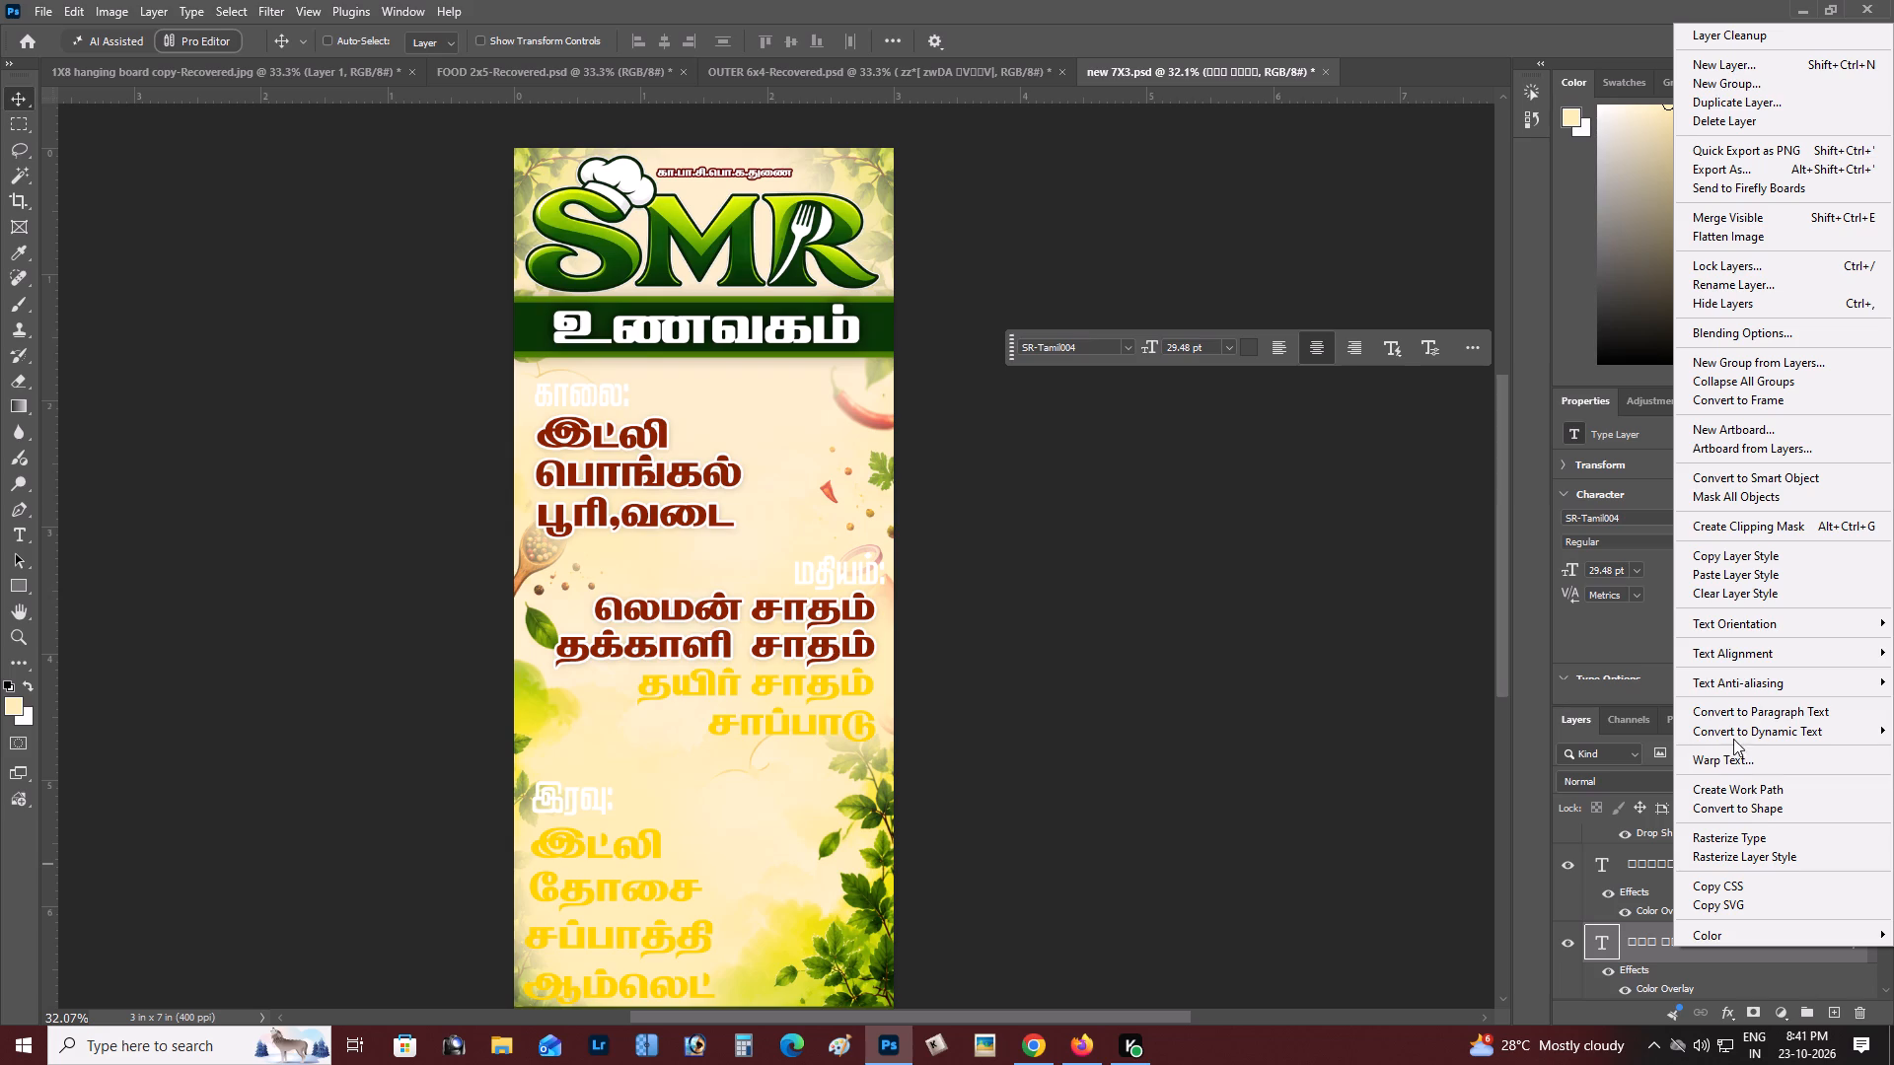
click(1739, 579)
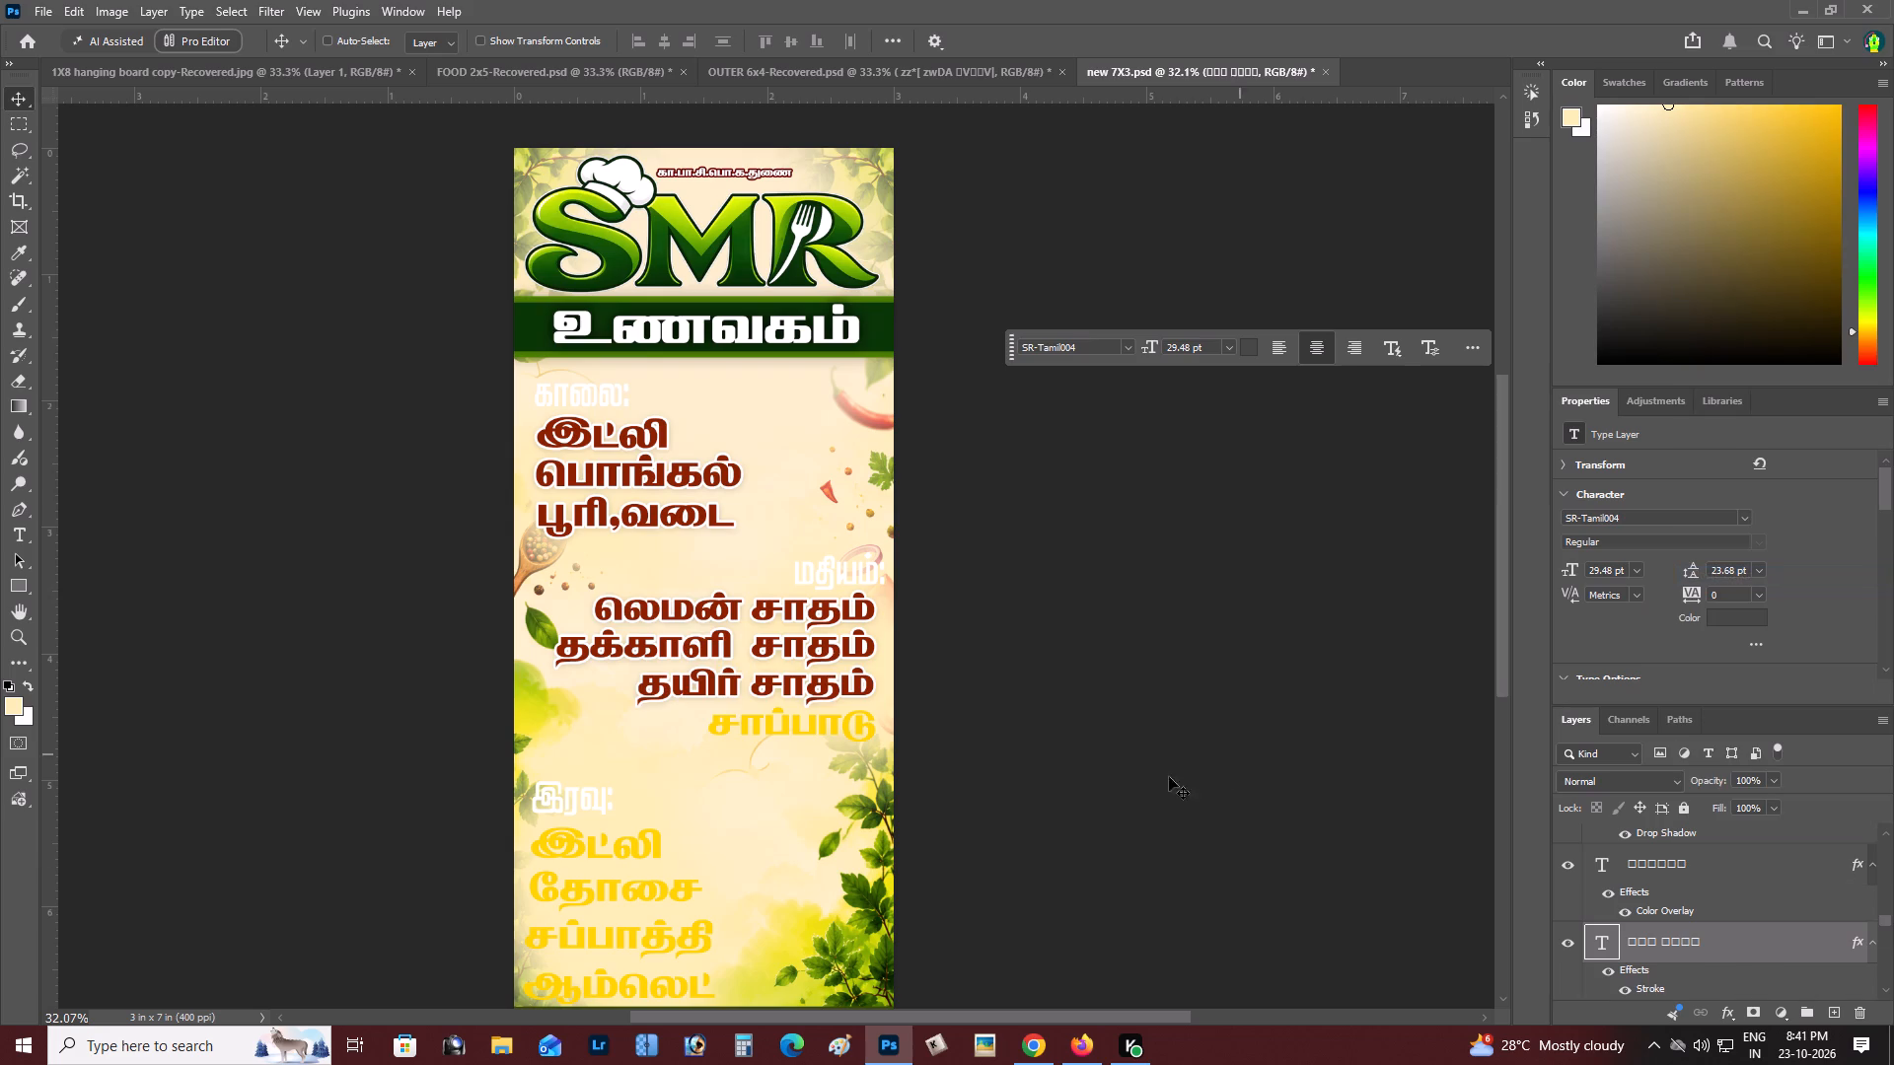
right_click(799, 715)
click(826, 732)
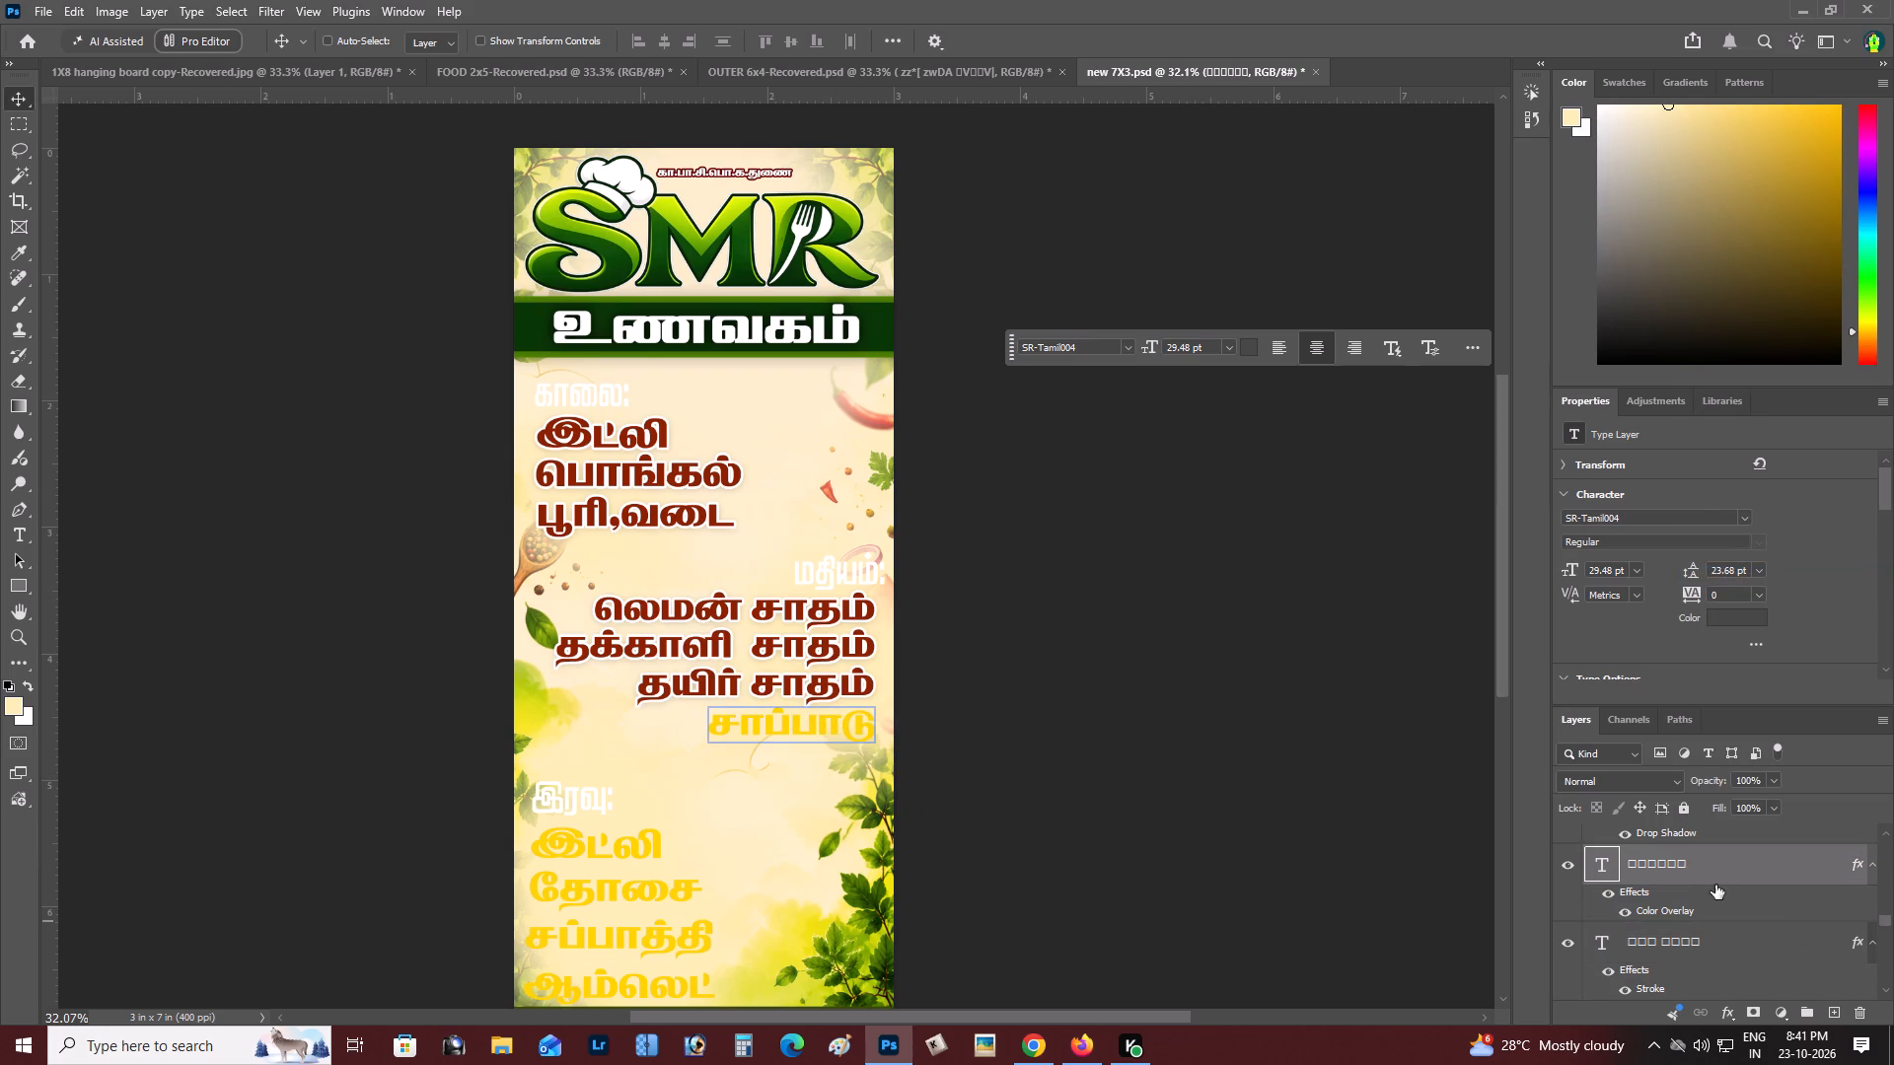
right_drag(1707, 872, 1699, 859)
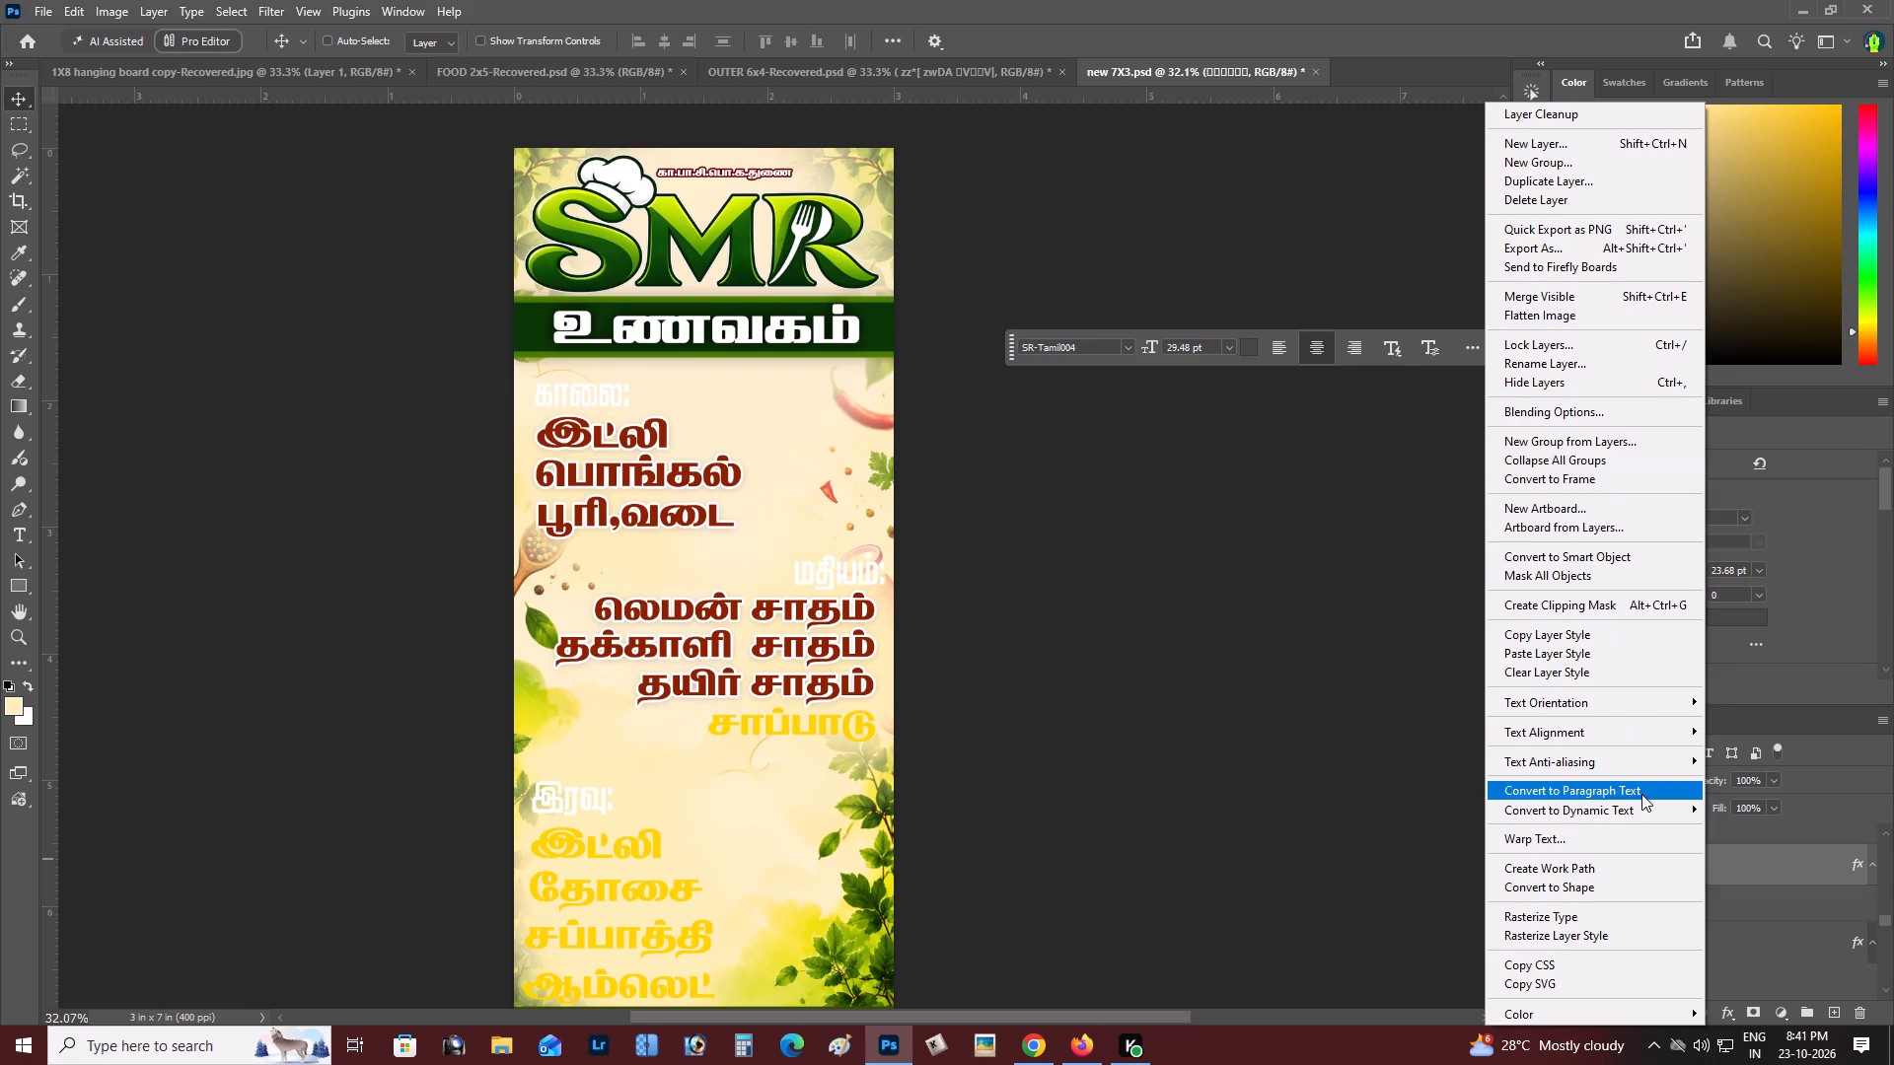
click(1570, 659)
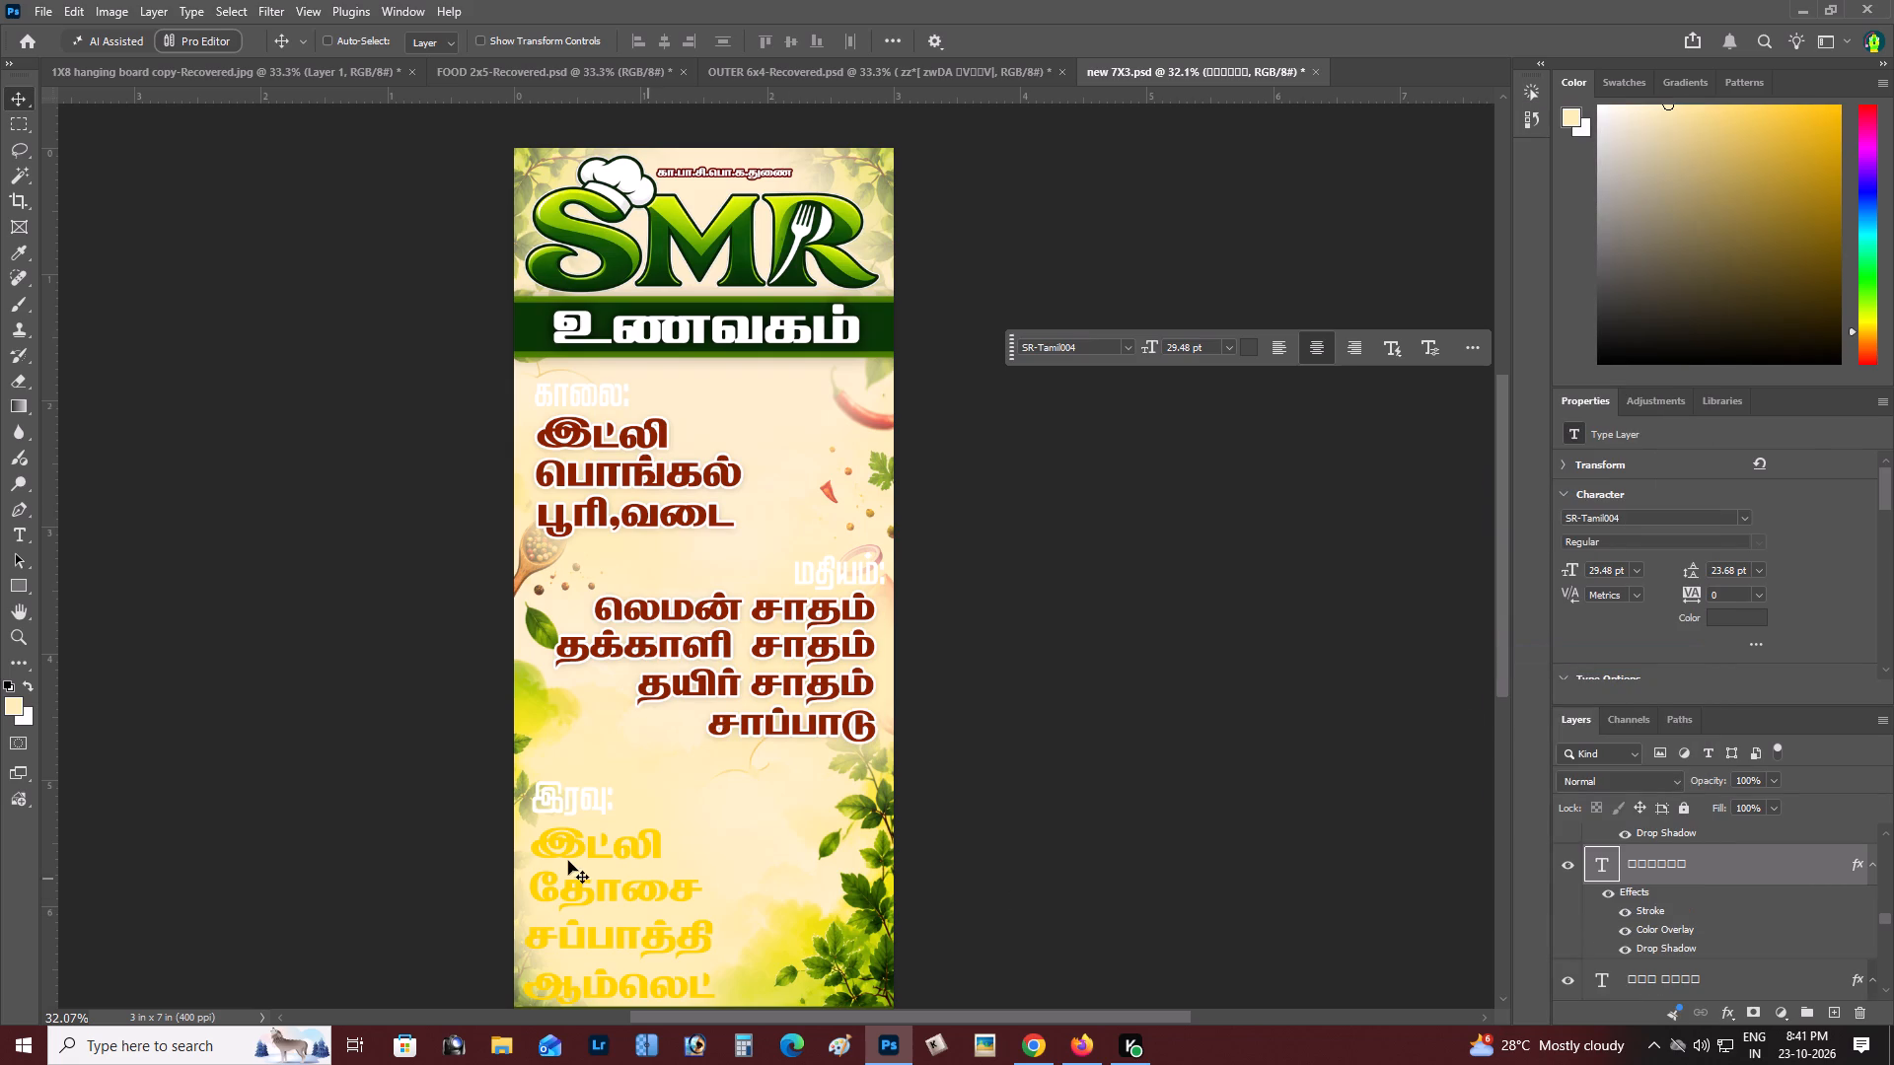
Paste the copied layer style onto the இட்லி and தோசை lines under இரவு:.
right_click(573, 846)
click(619, 865)
right_drag(1748, 842, 1731, 838)
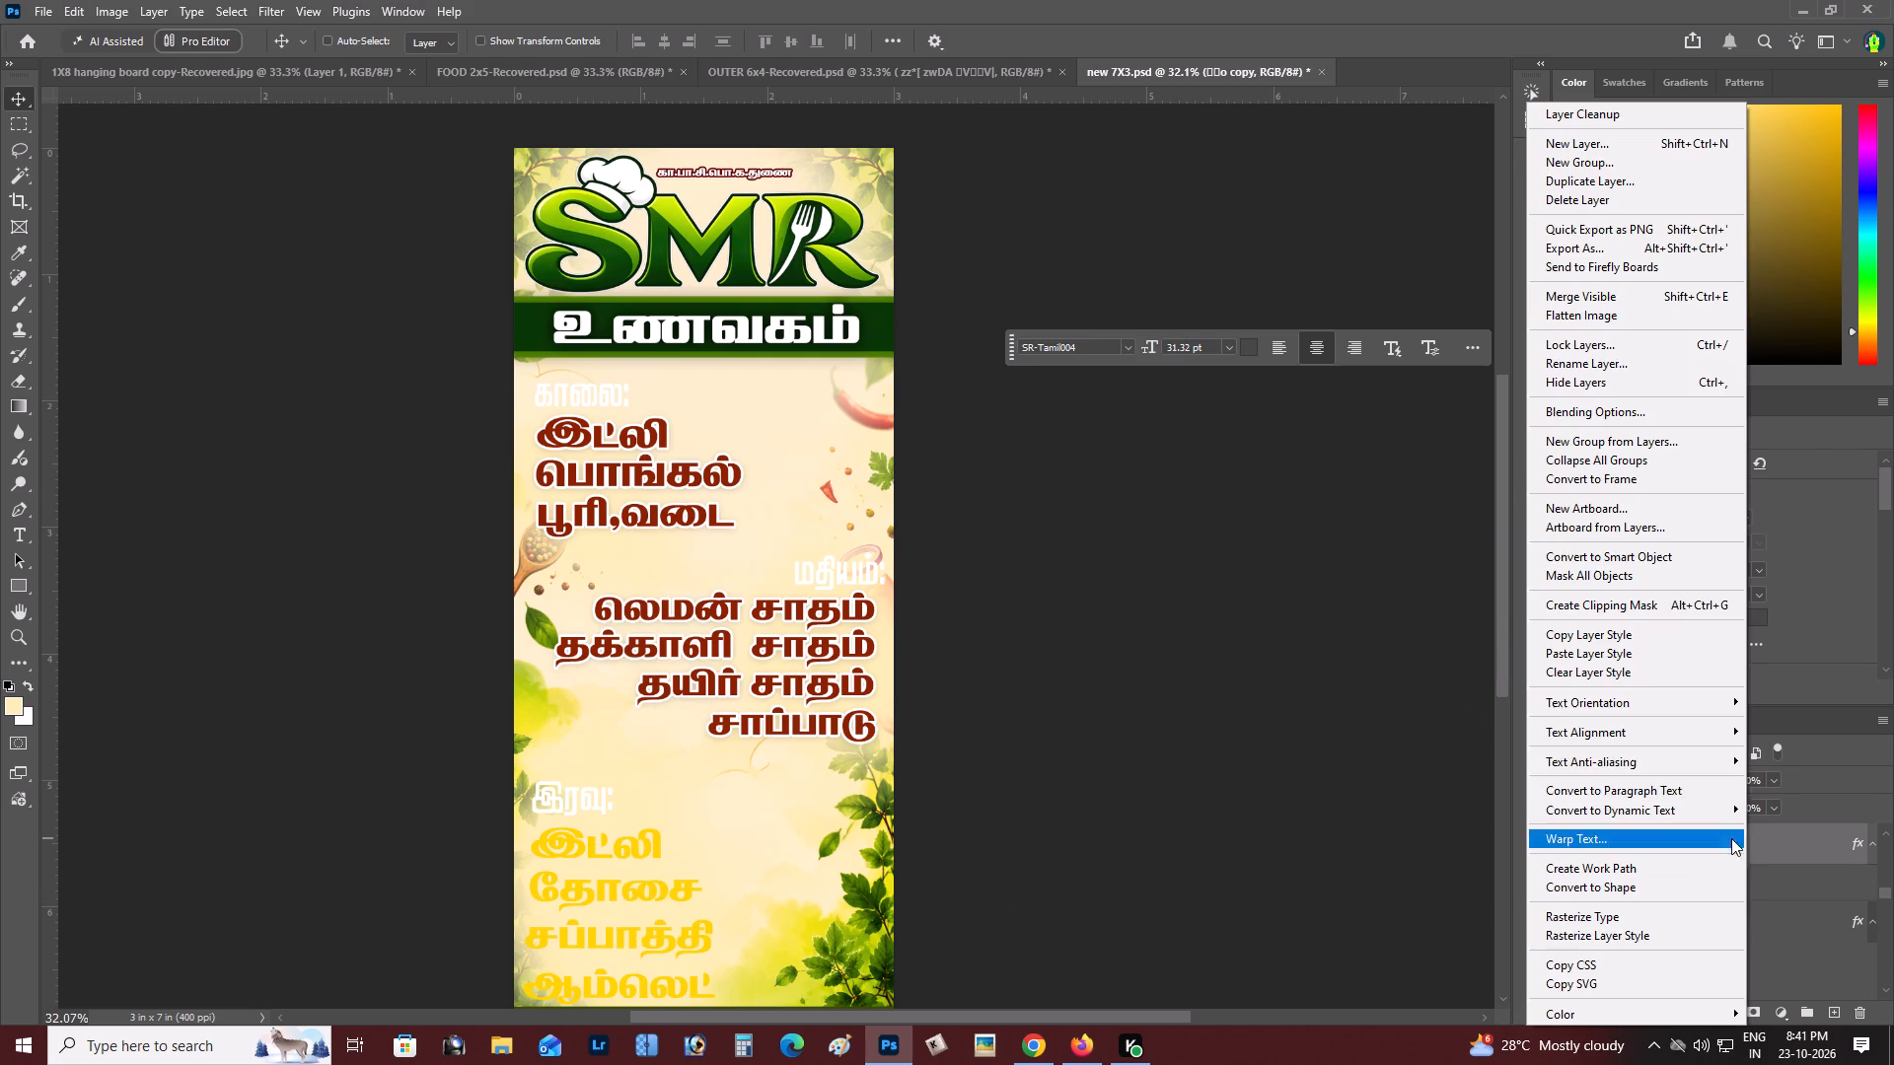
click(1619, 656)
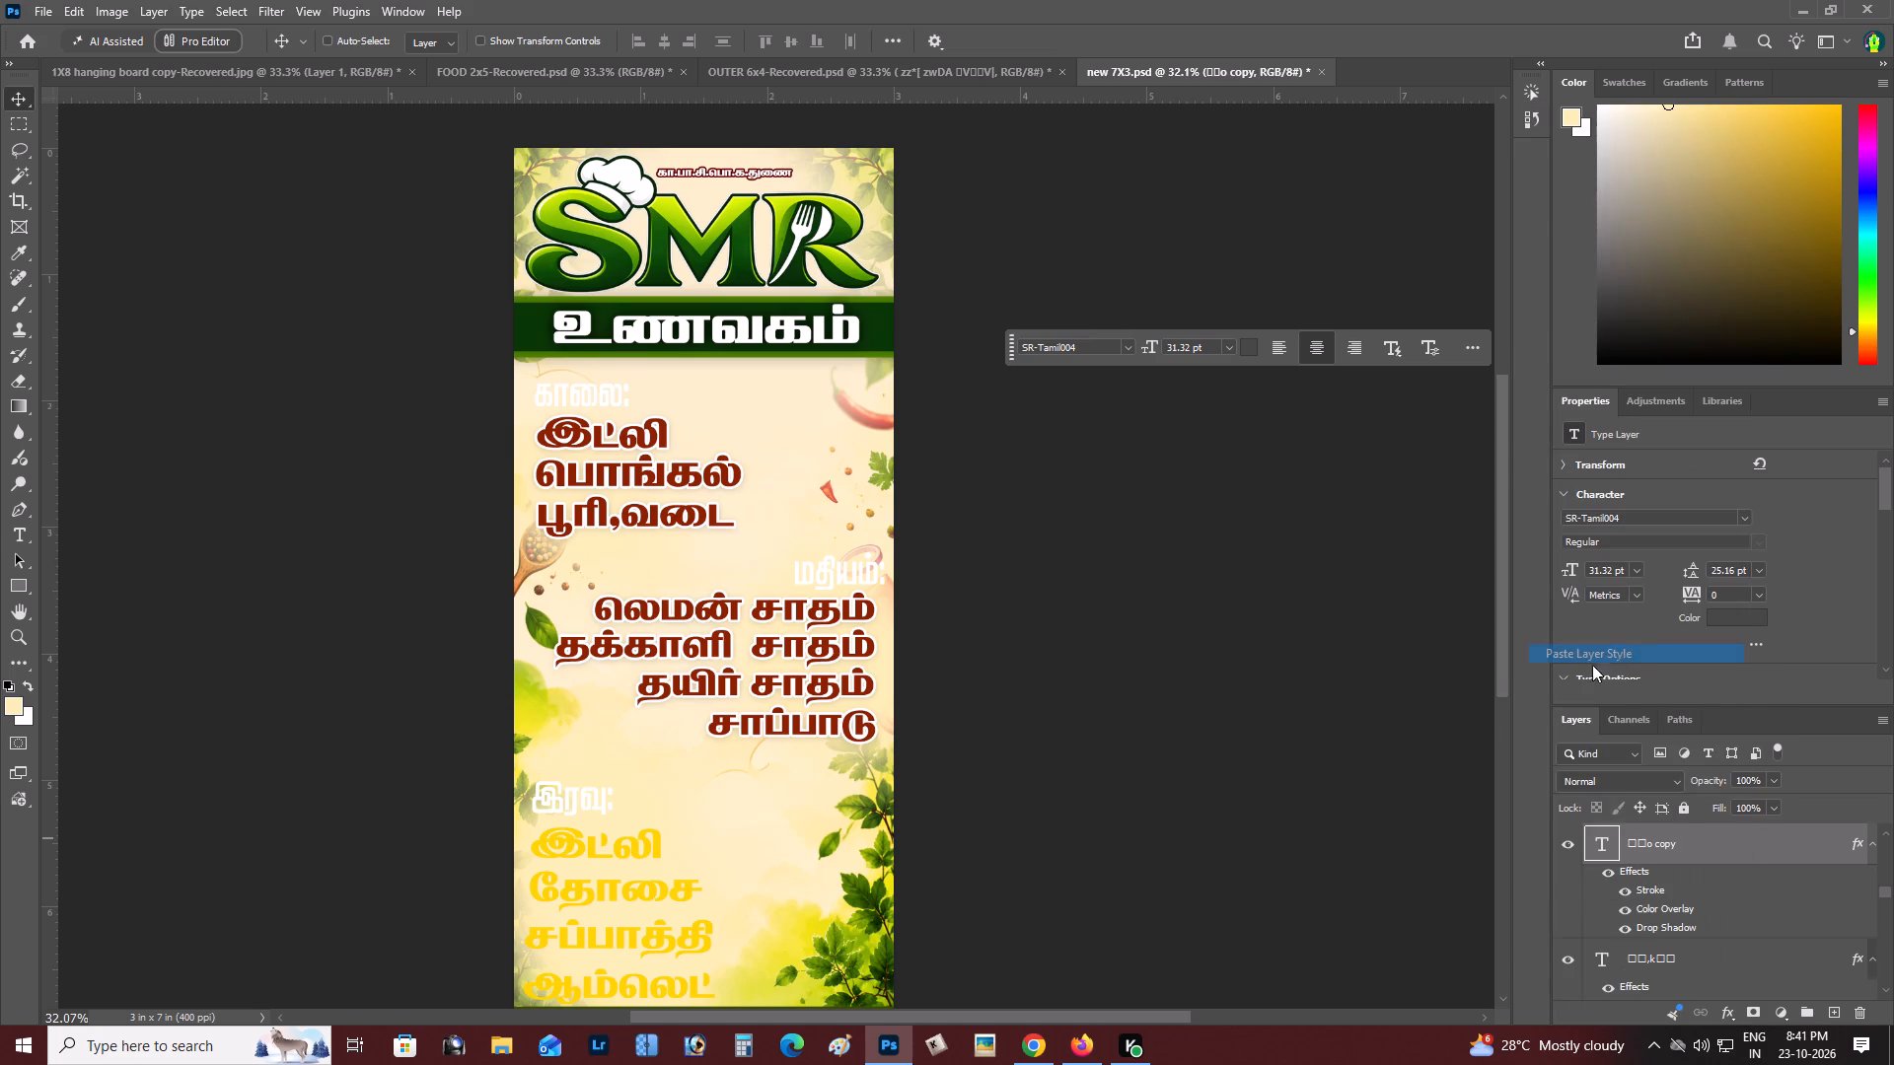
right_click(581, 891)
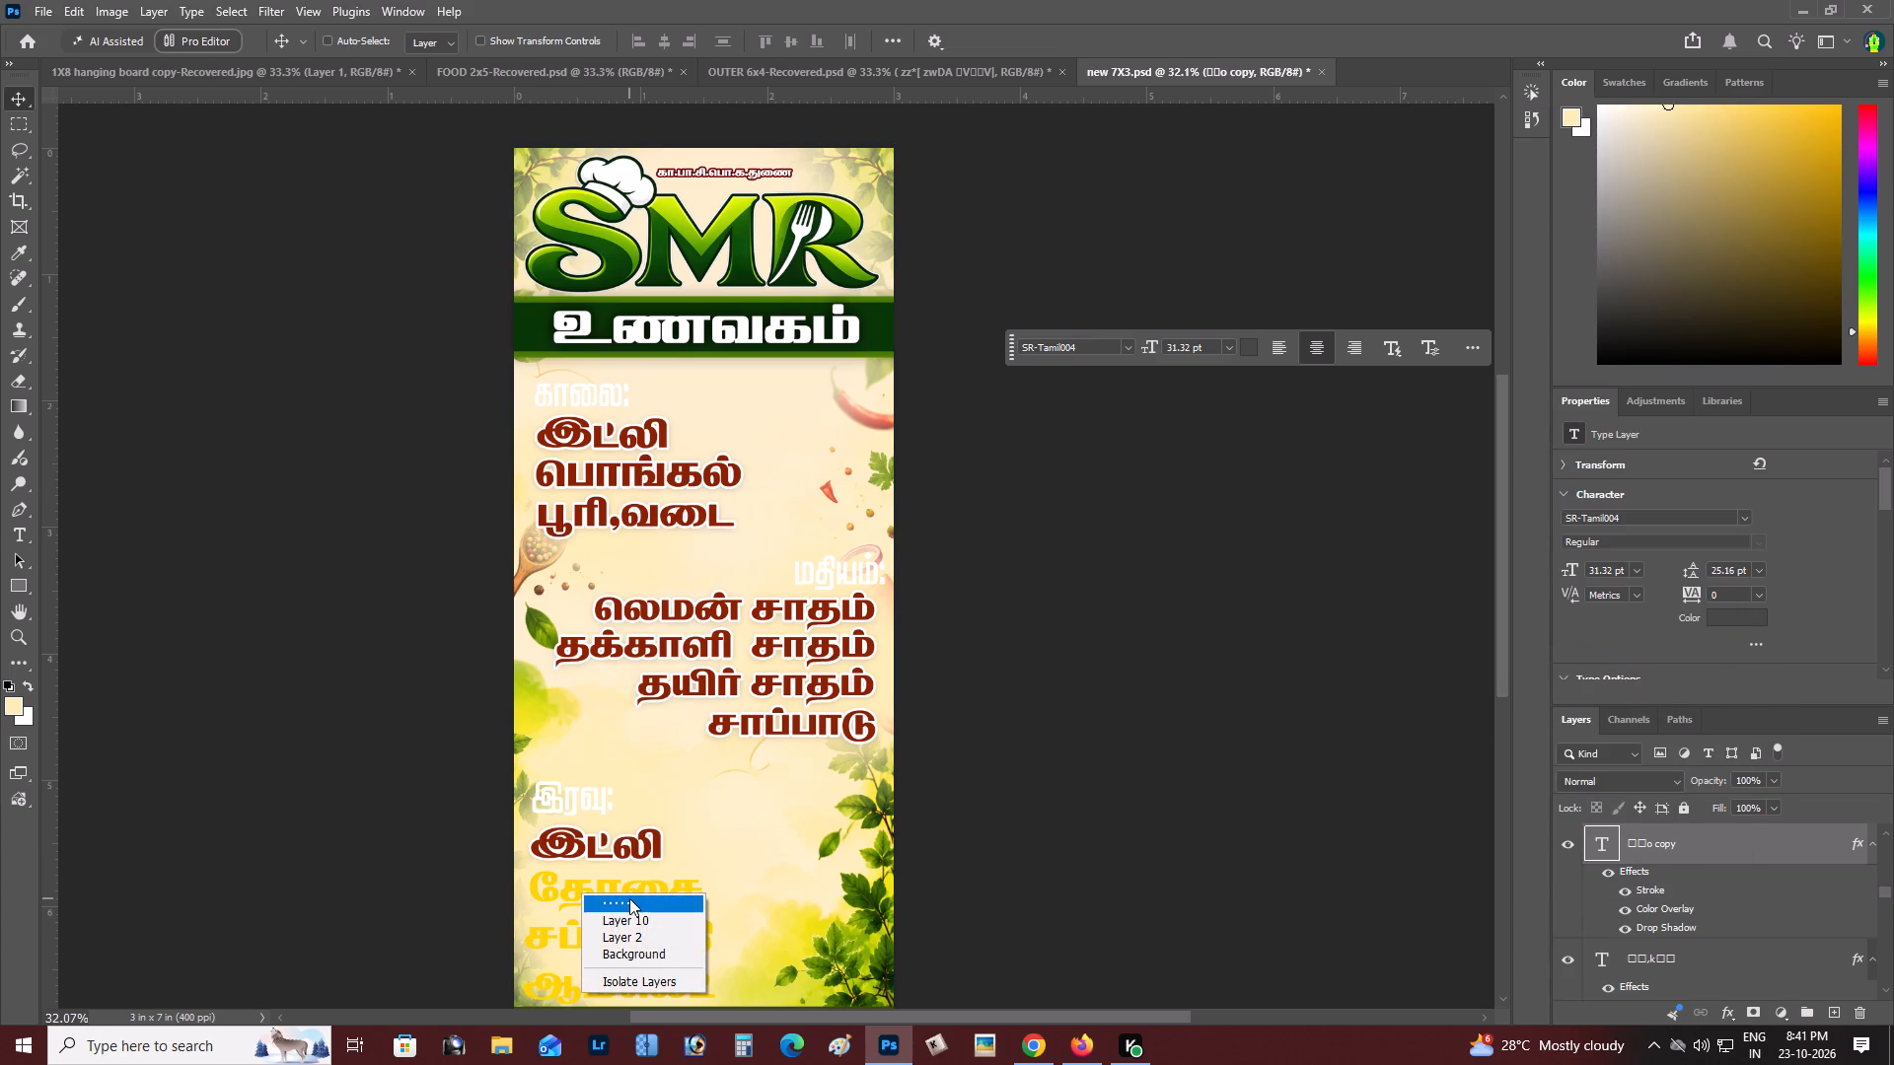
click(629, 898)
right_click(1711, 843)
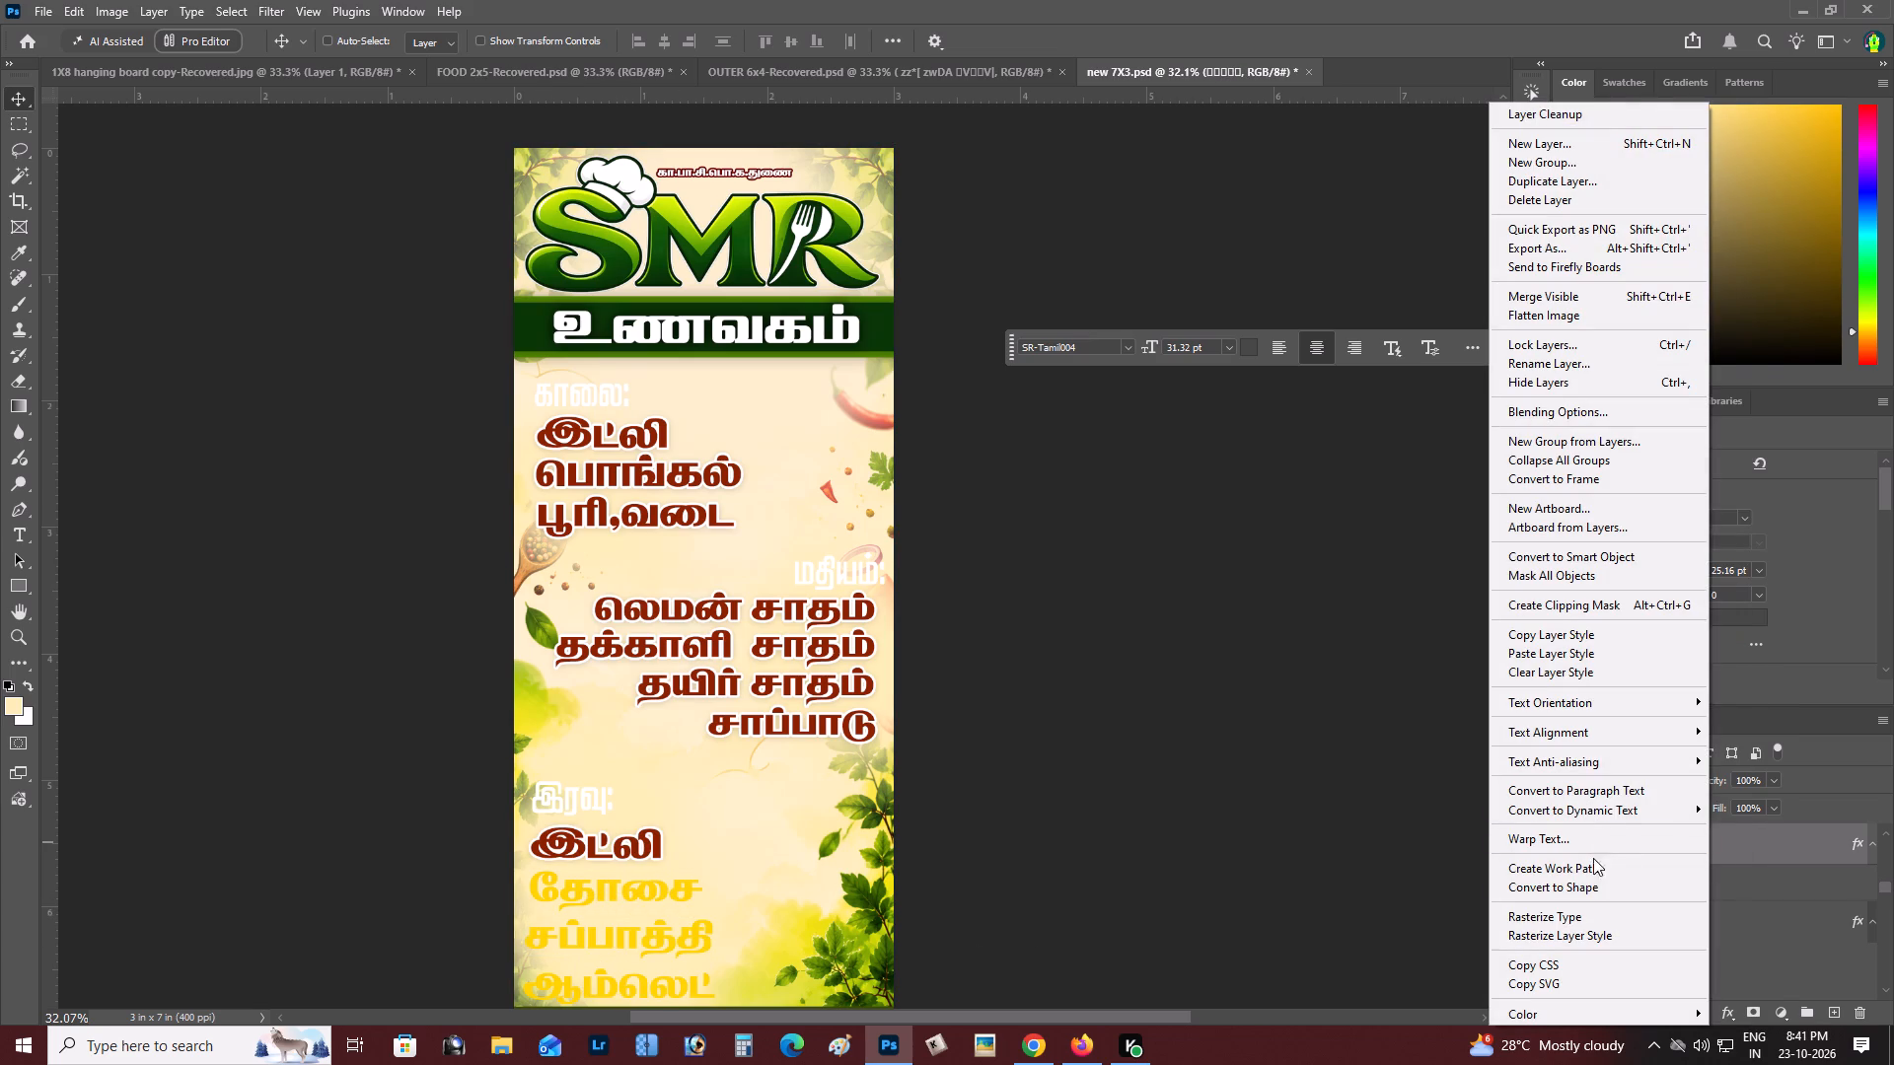
click(1583, 656)
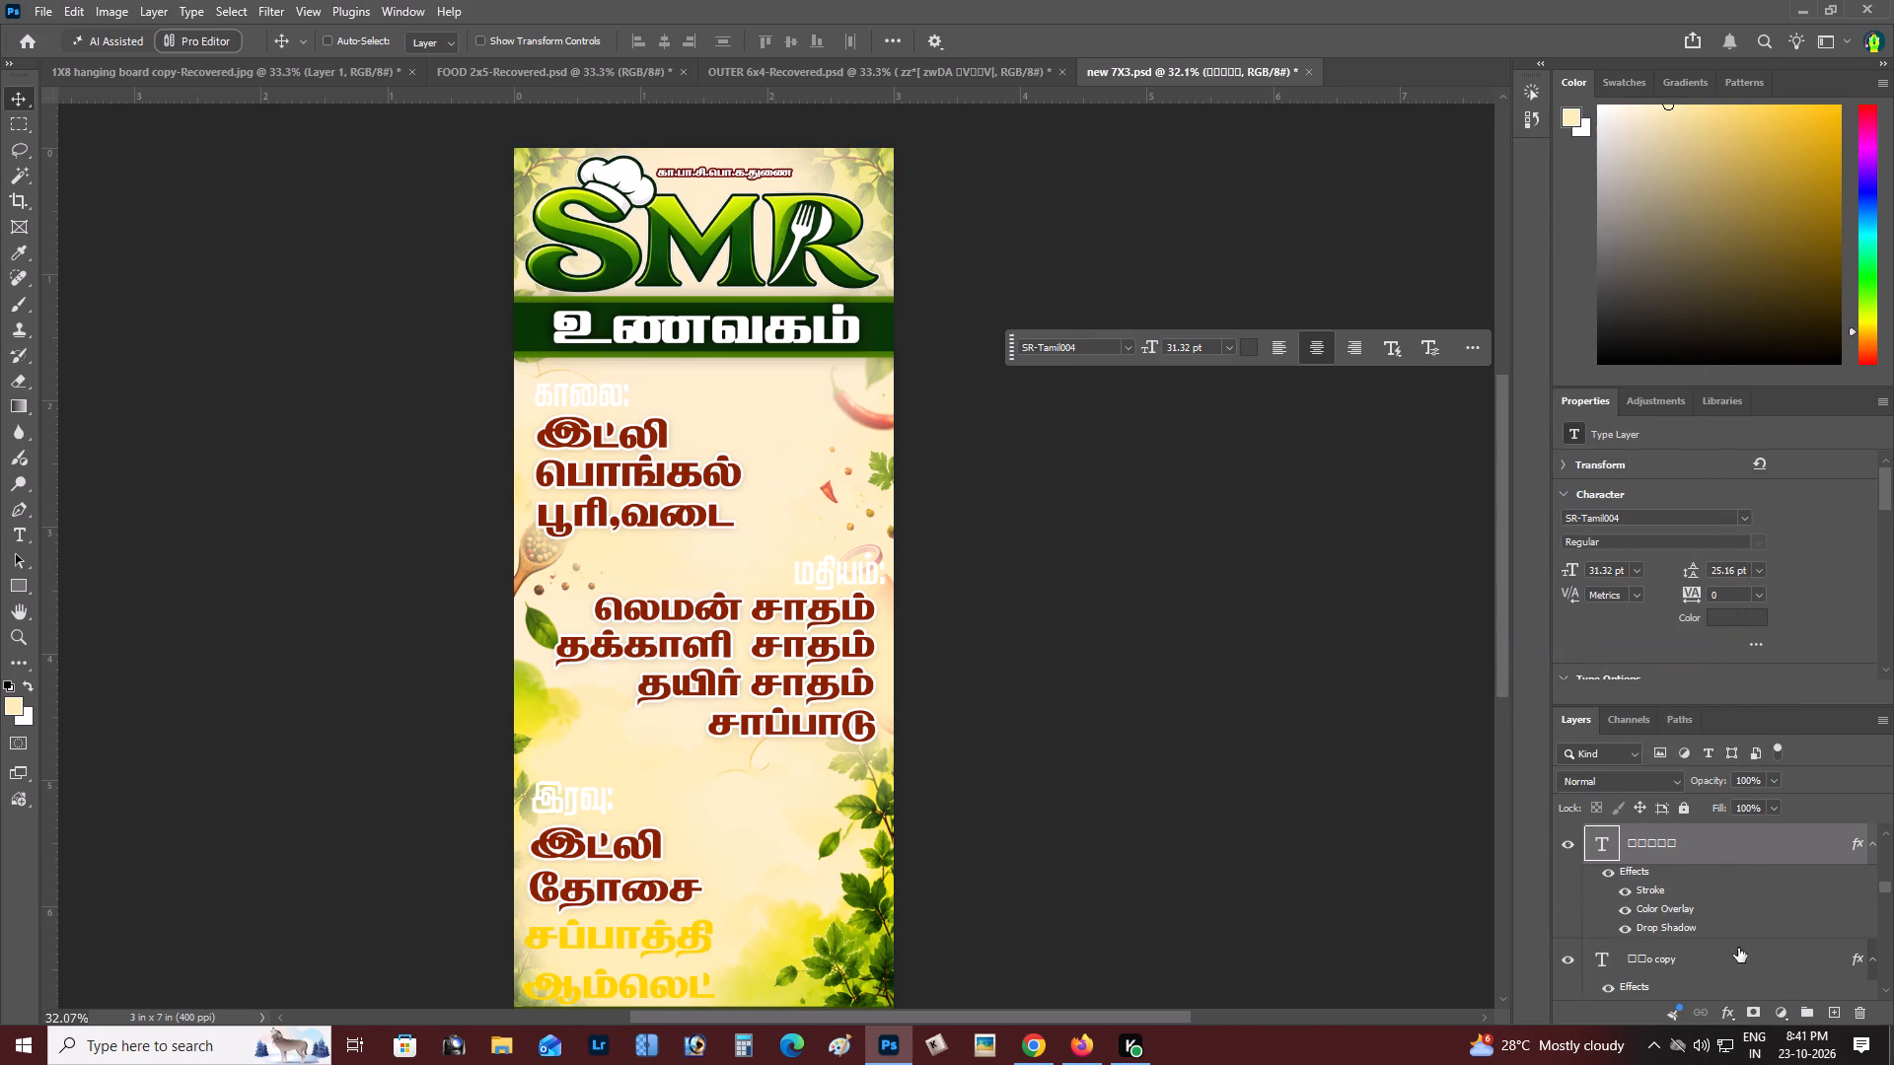
Paste the copied layer style onto the சப்பாத்தி and ஆம்லெட் lines under இரவு:.
scroll(571, 674, down, 3)
scroll(543, 829, down, 1)
right_click(650, 861)
click(676, 871)
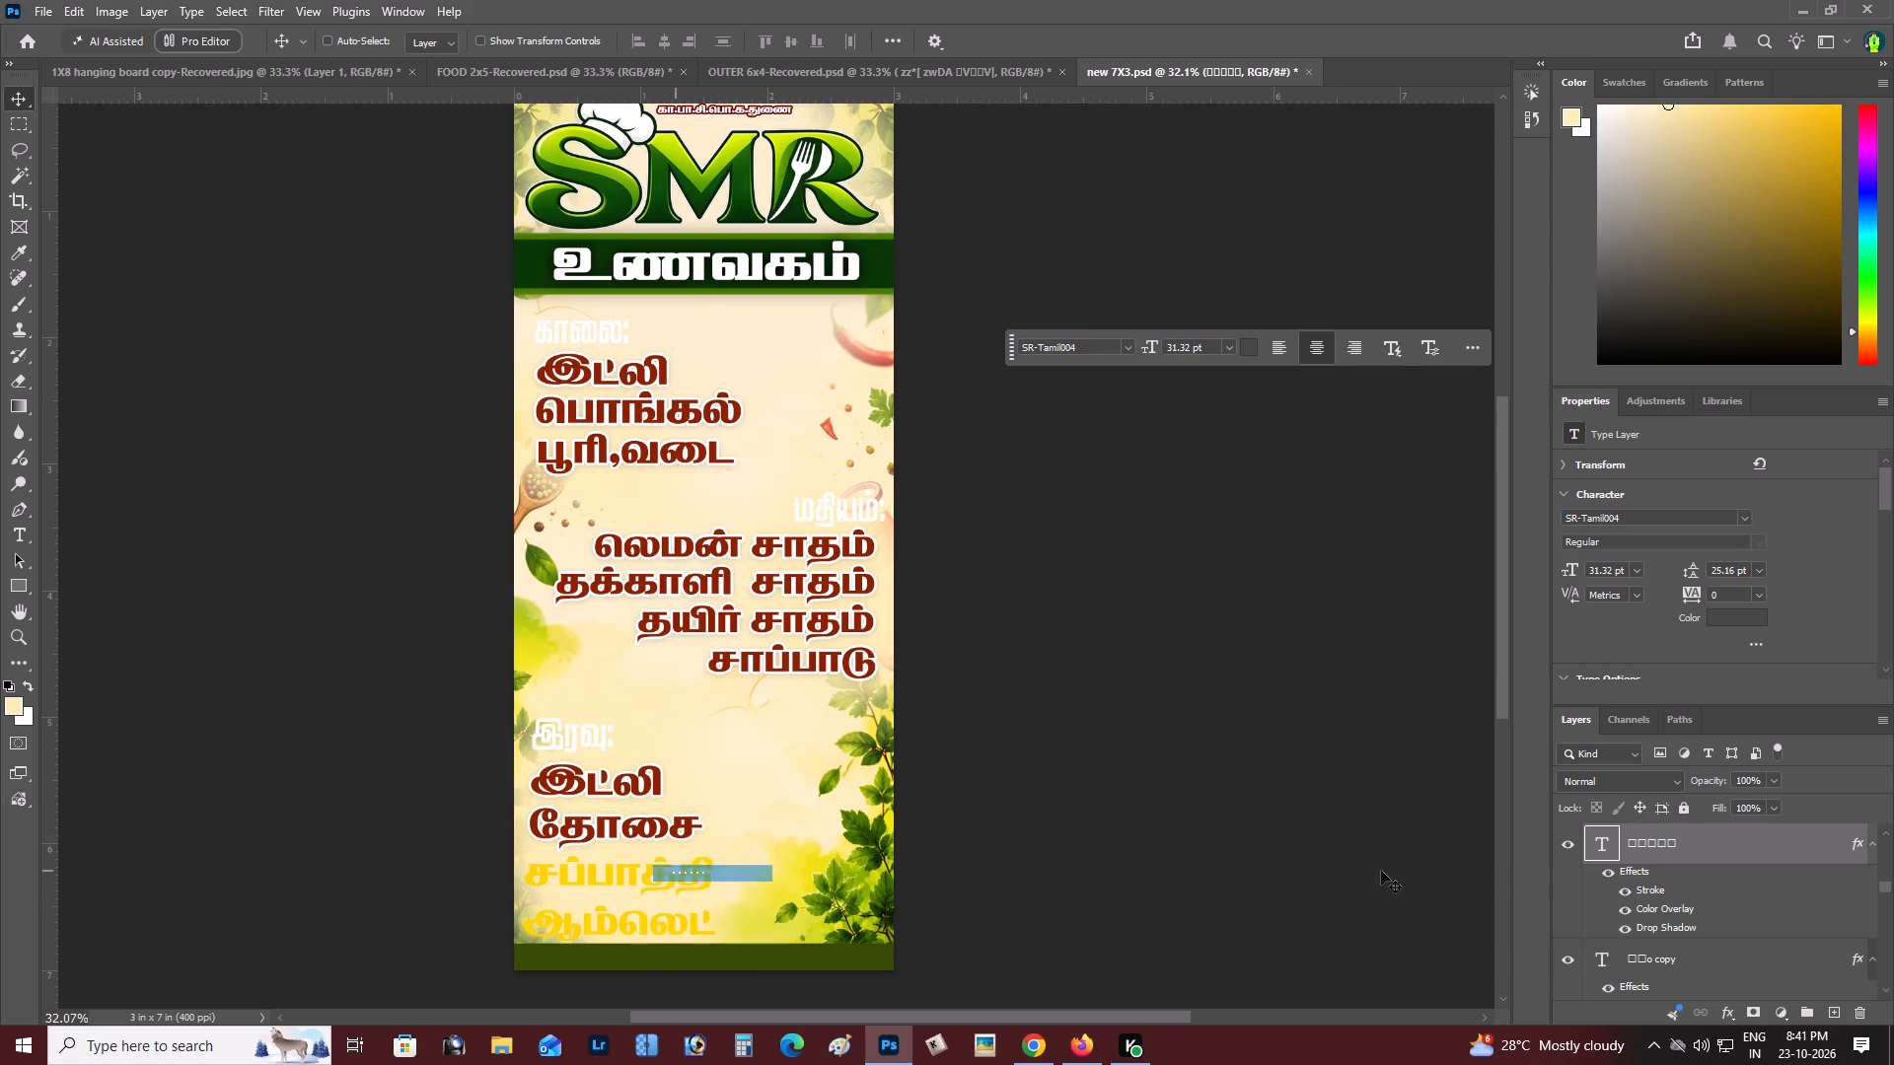
right_click(1778, 844)
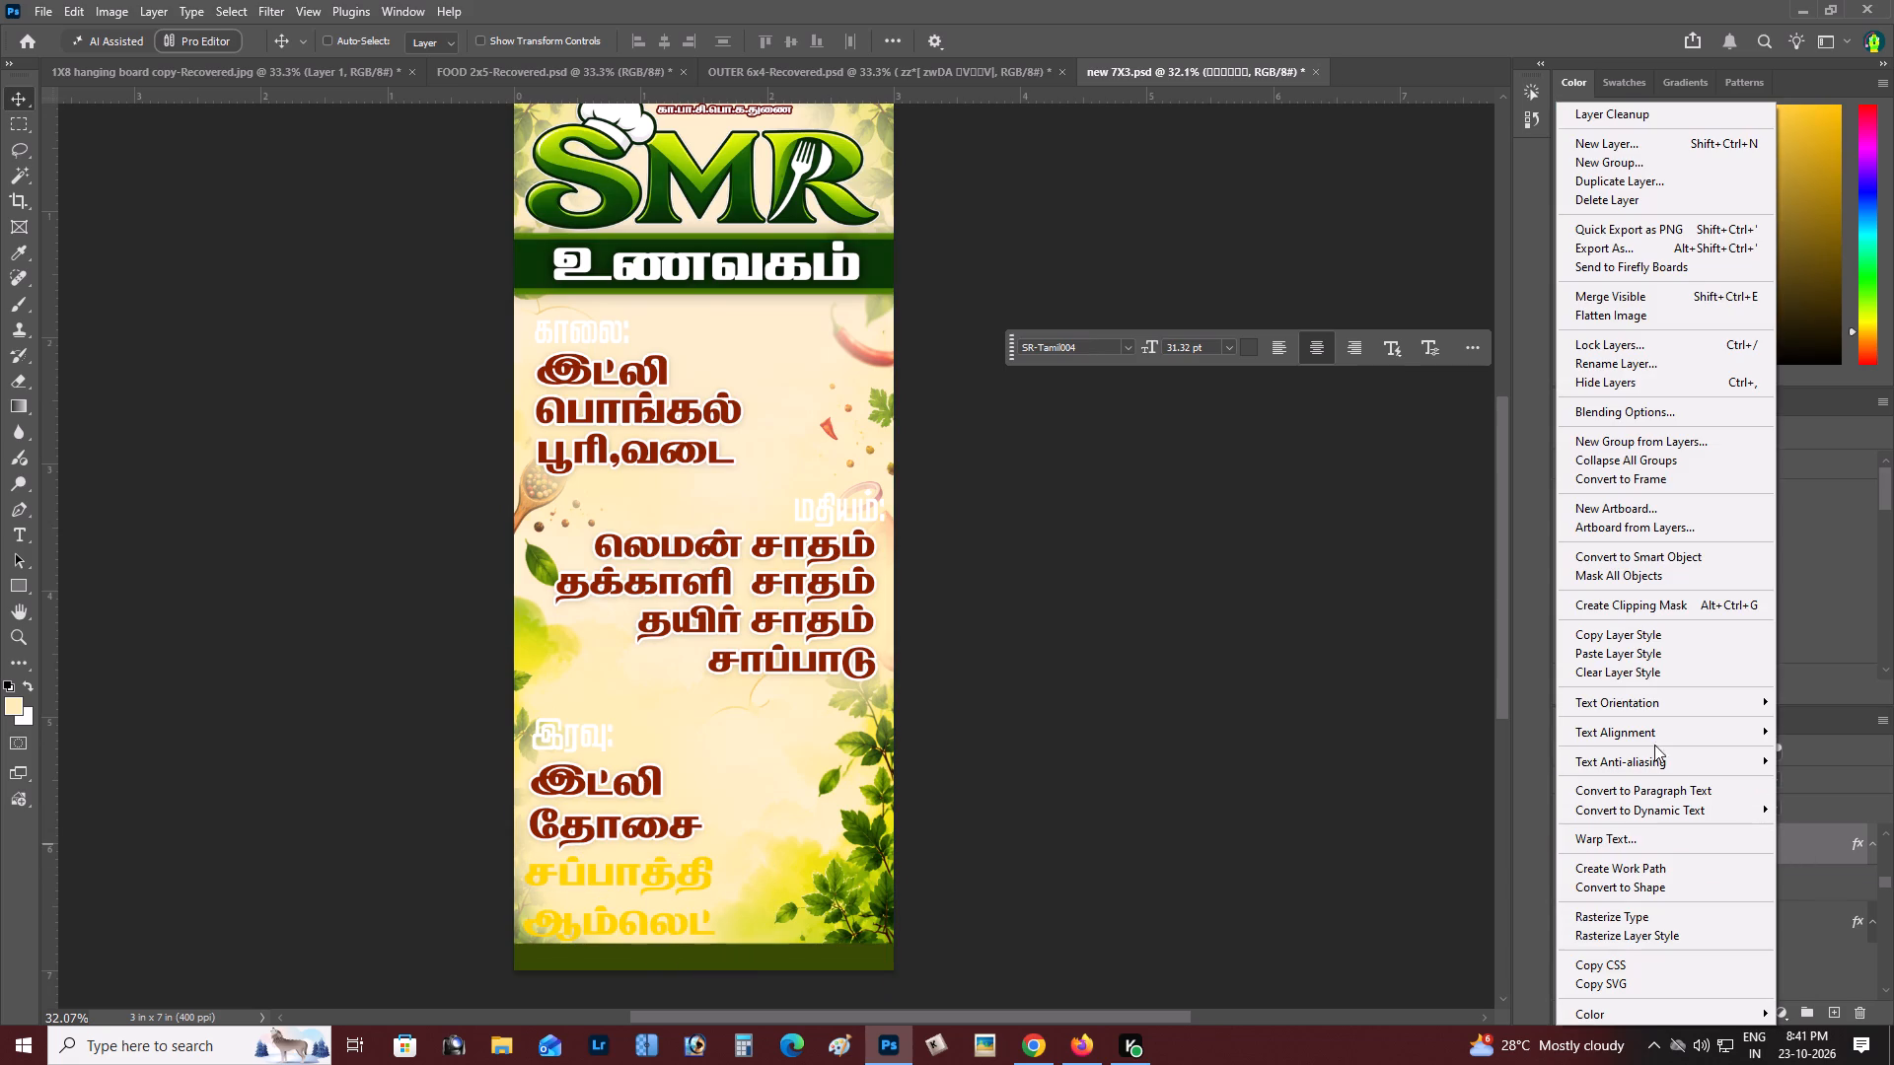
click(1619, 661)
right_click(667, 915)
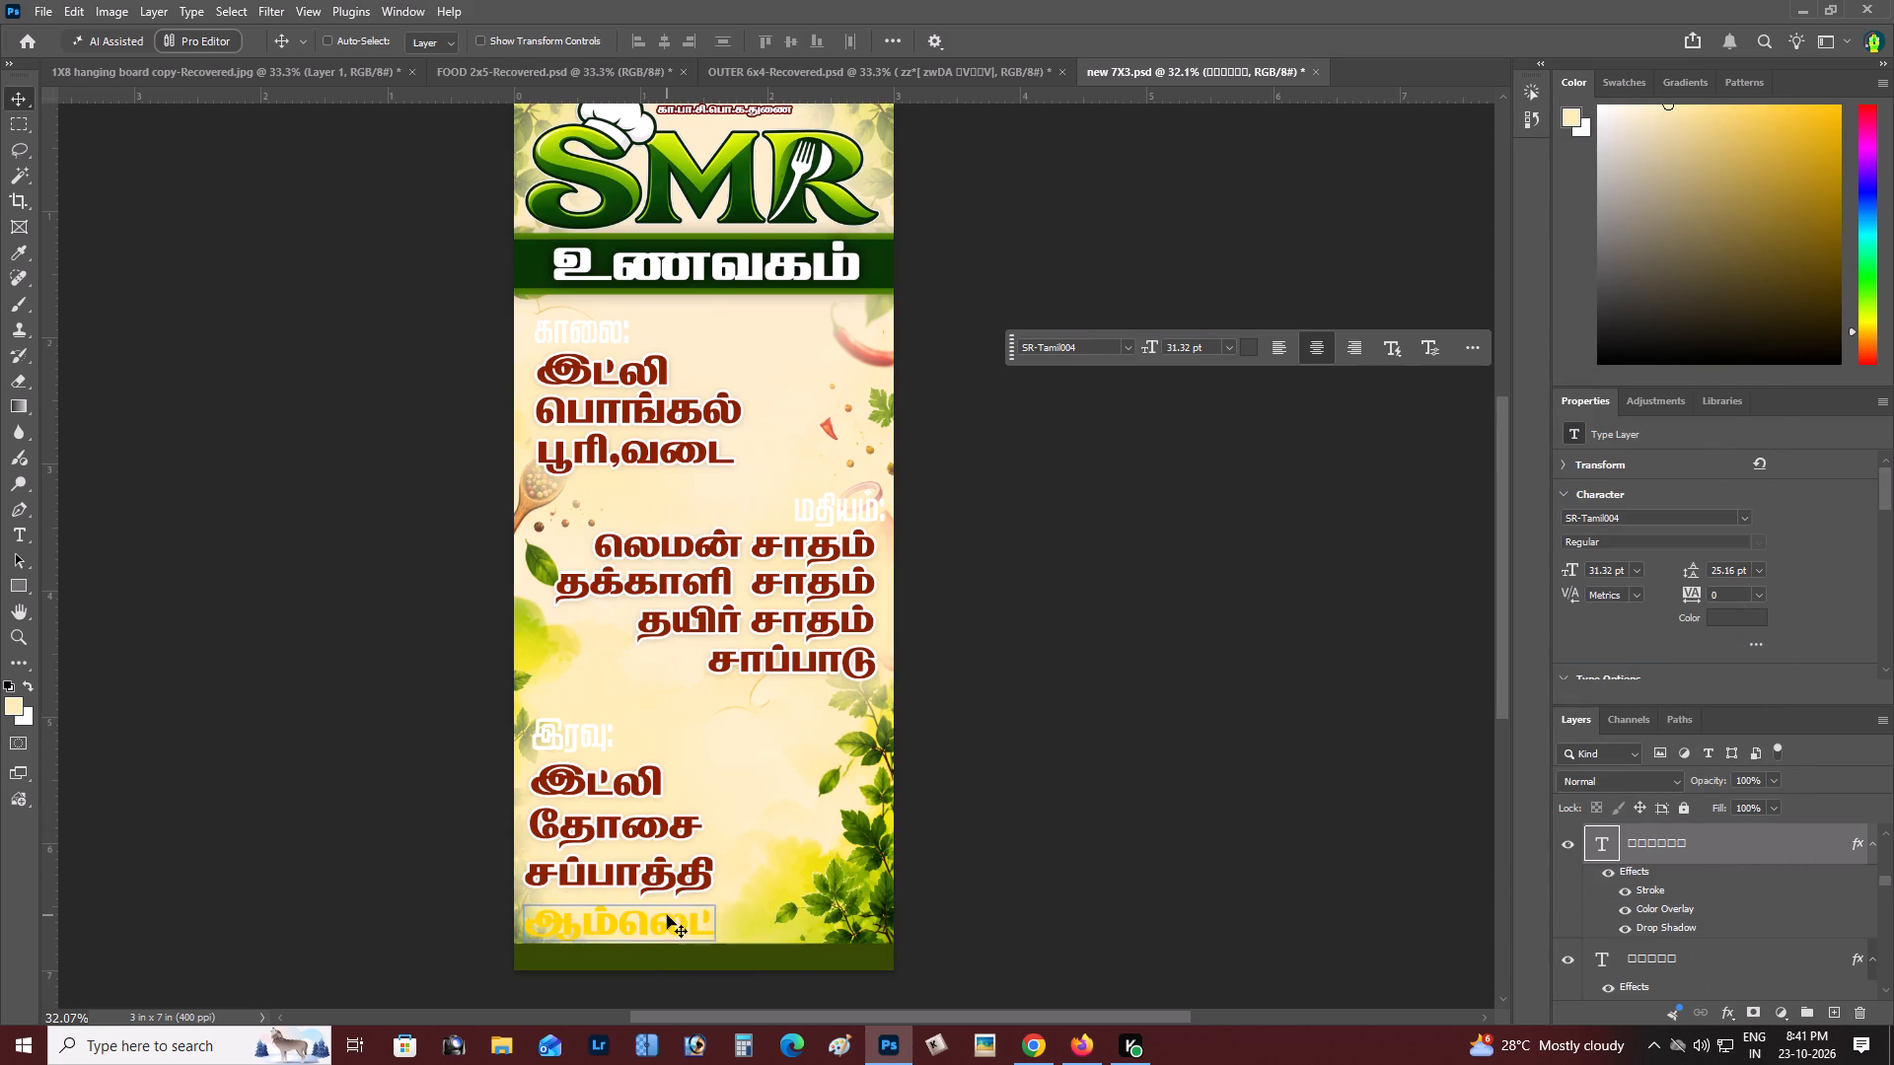
click(692, 926)
right_click(1644, 840)
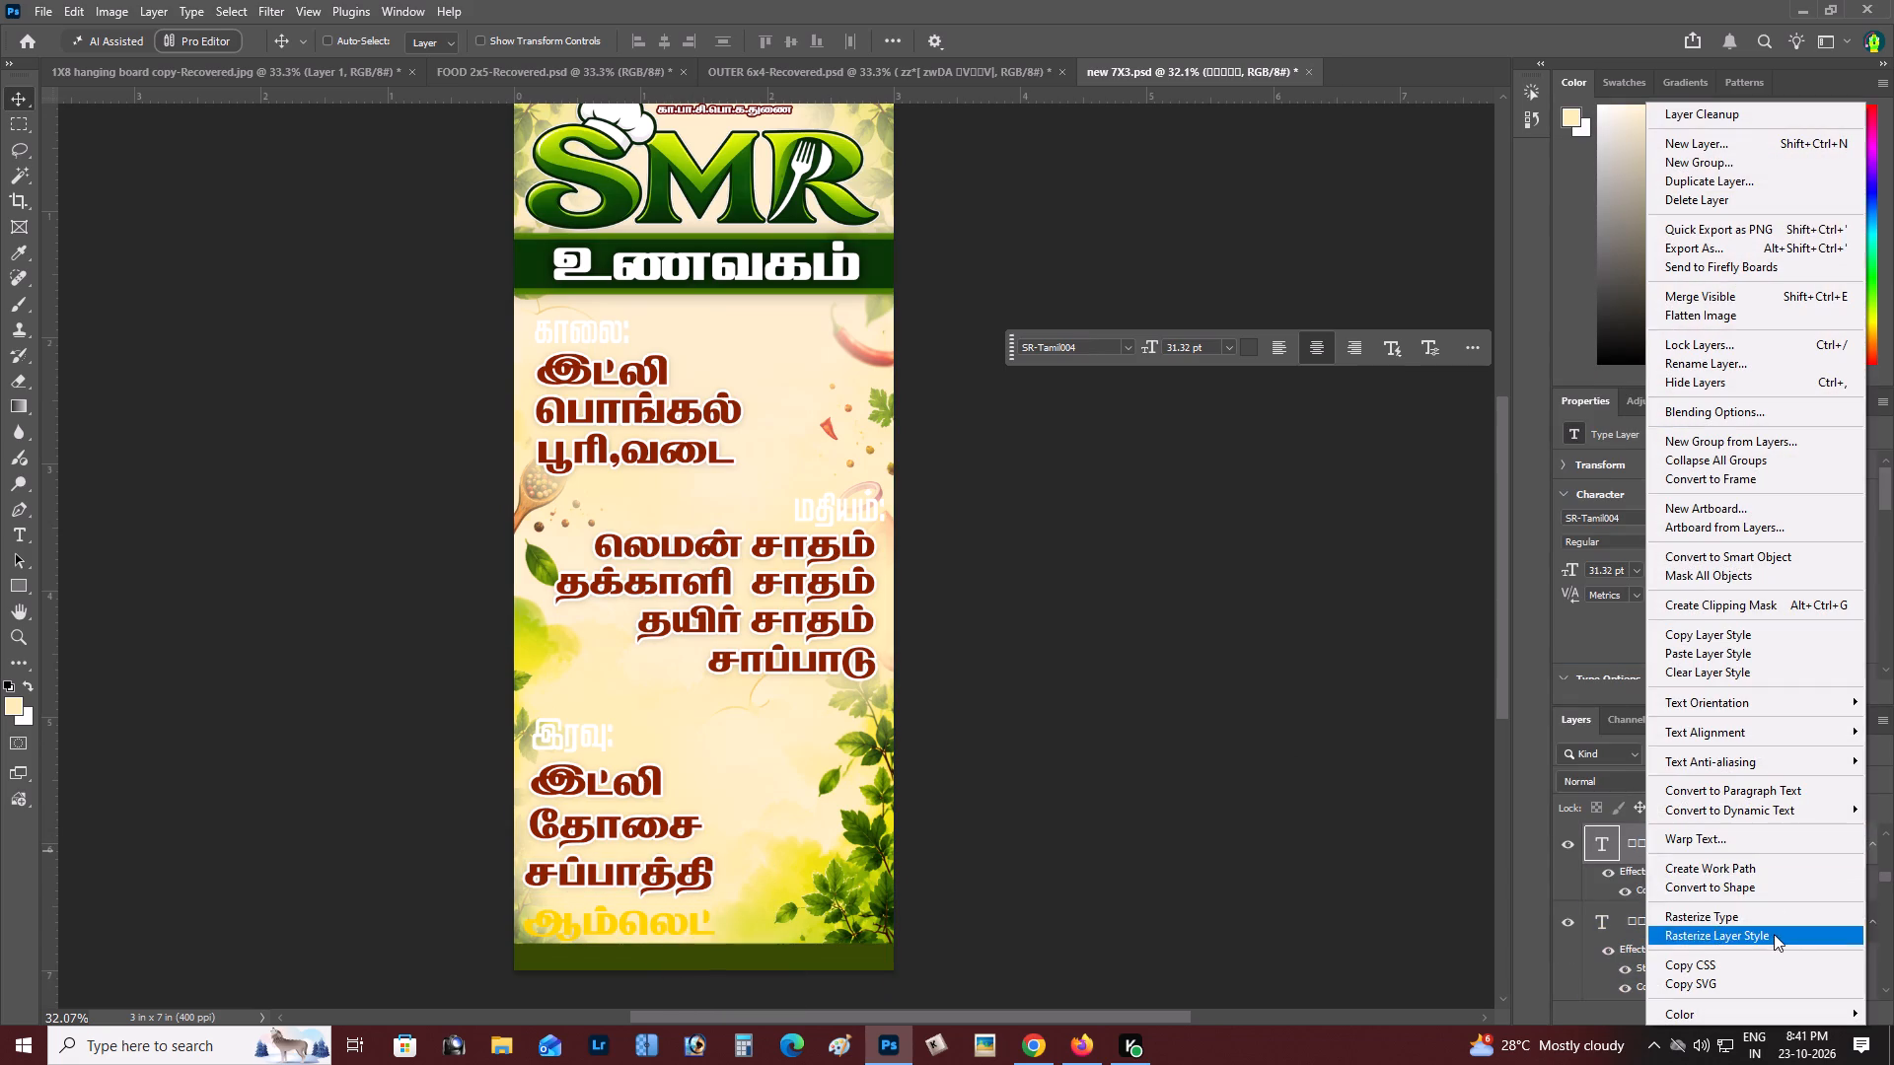
click(1735, 653)
click(791, 717)
Nudge the சப்பாத்தி line under இரவு: slightly right to line up with the left edge of தோசை.
key(z)
alt+click(694, 748)
right_click(694, 745)
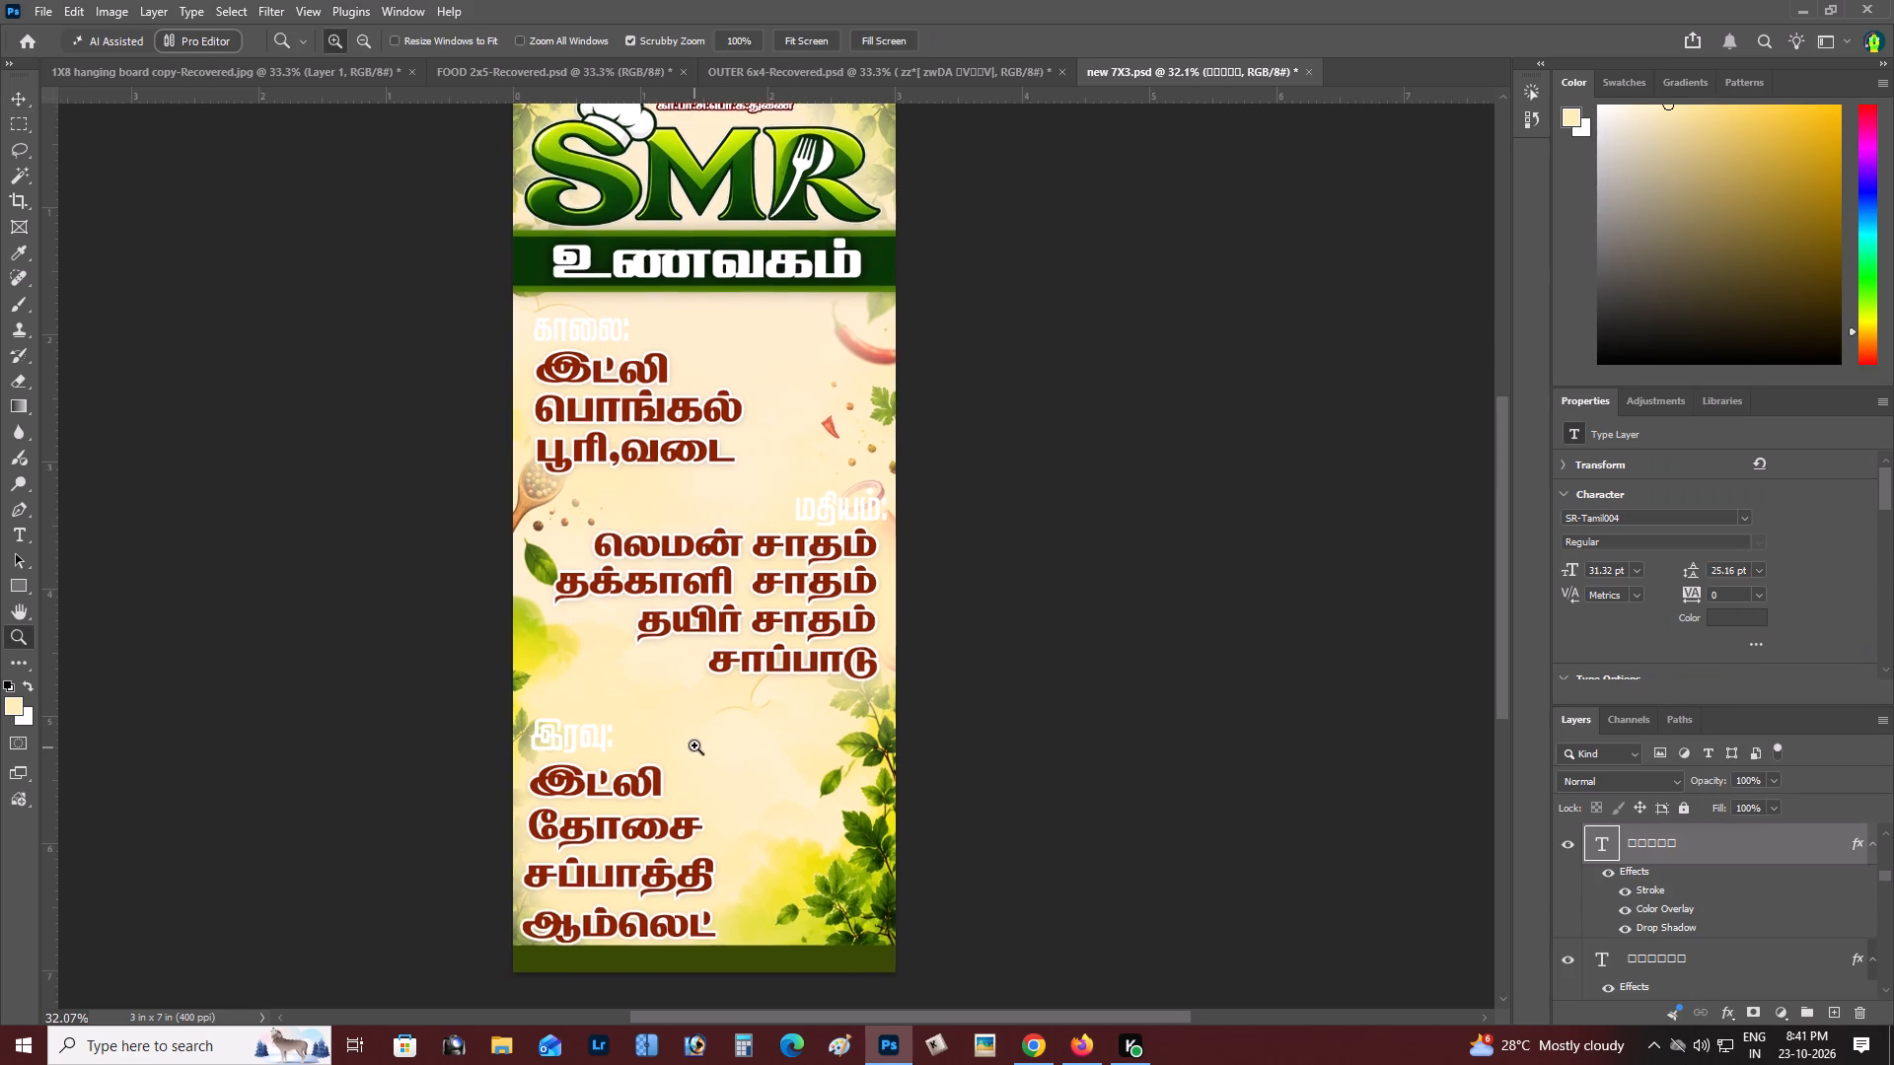
double_click(721, 759)
key(space)
key(space)
key(space)
key(space)
key(space)
key(space)
key(space)
key(space)
key(space)
key(space)
key(space)
key(space)
key(space)
key(space)
key(space)
key(space)
drag(721, 759, 779, 751)
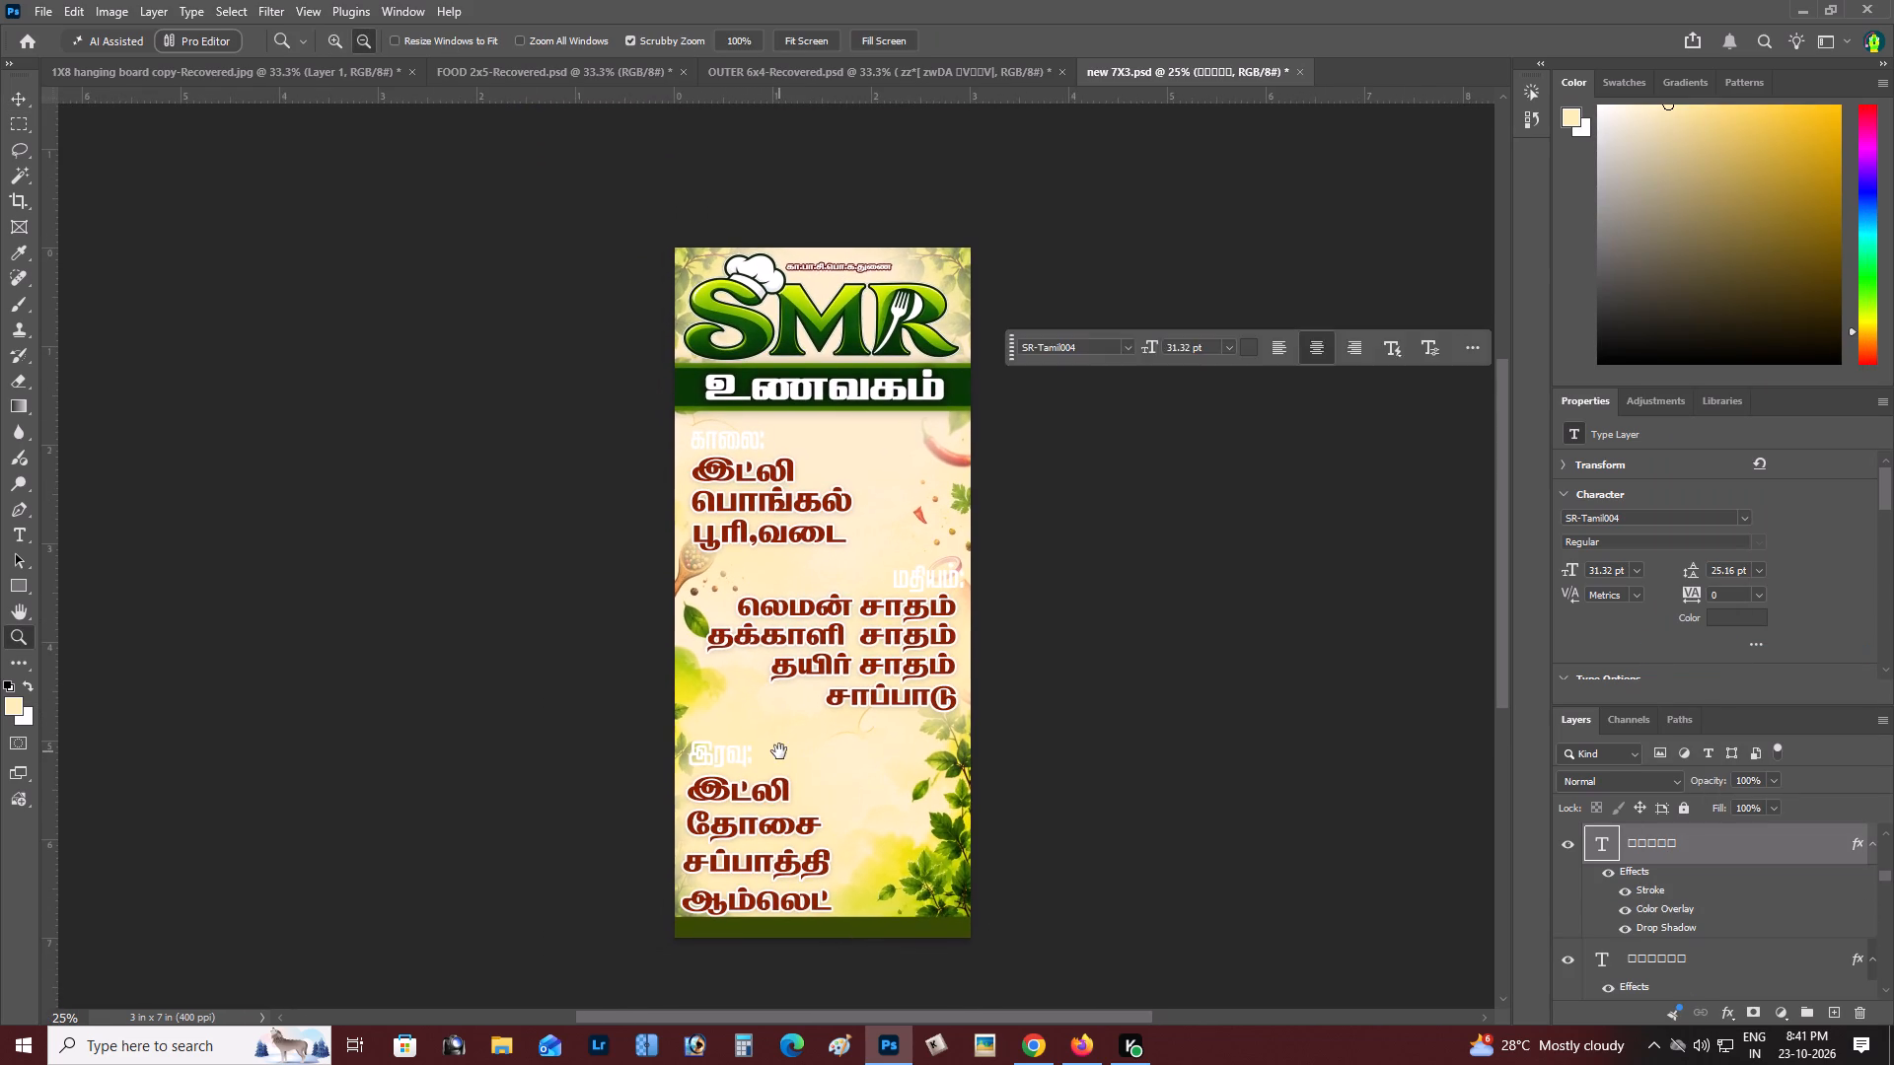
key(z)
click(744, 803)
key(v)
right_click(777, 784)
click(805, 793)
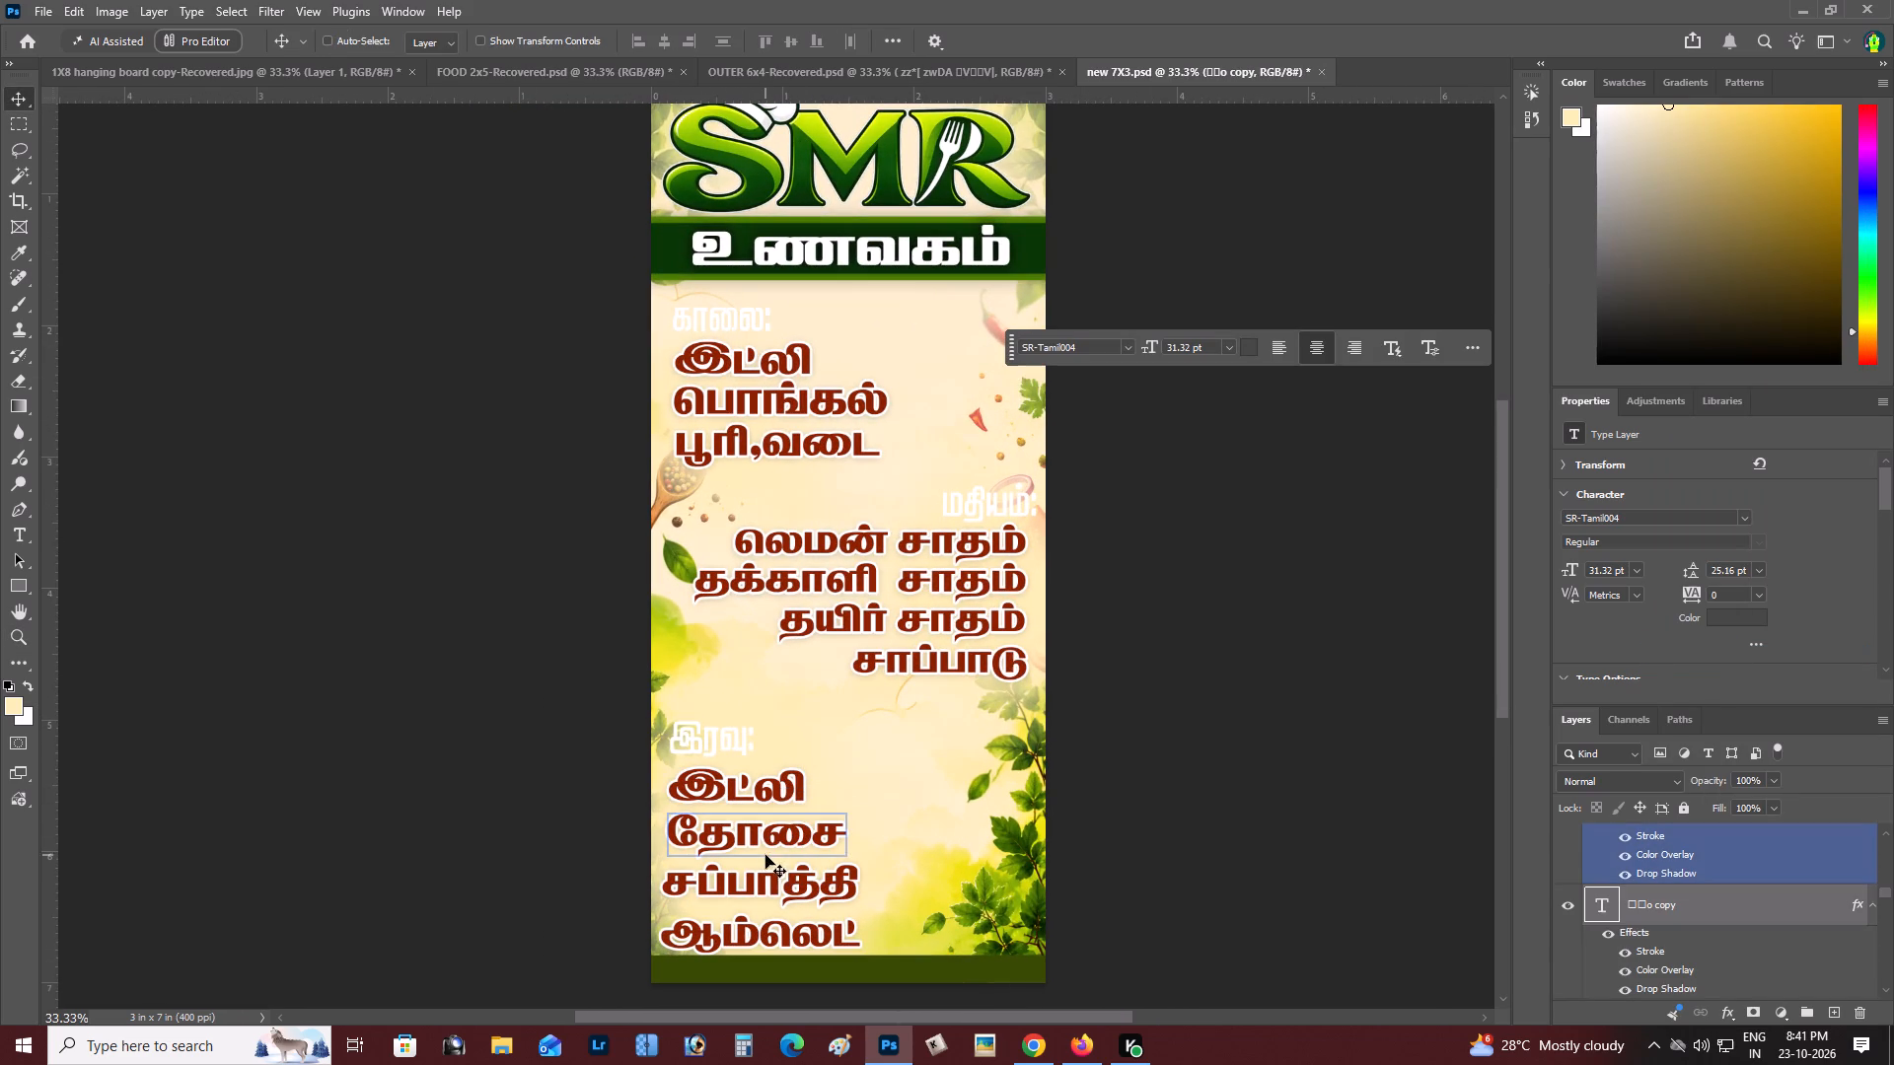
right_click(764, 878)
click(777, 884)
key(Right)
key(Right)
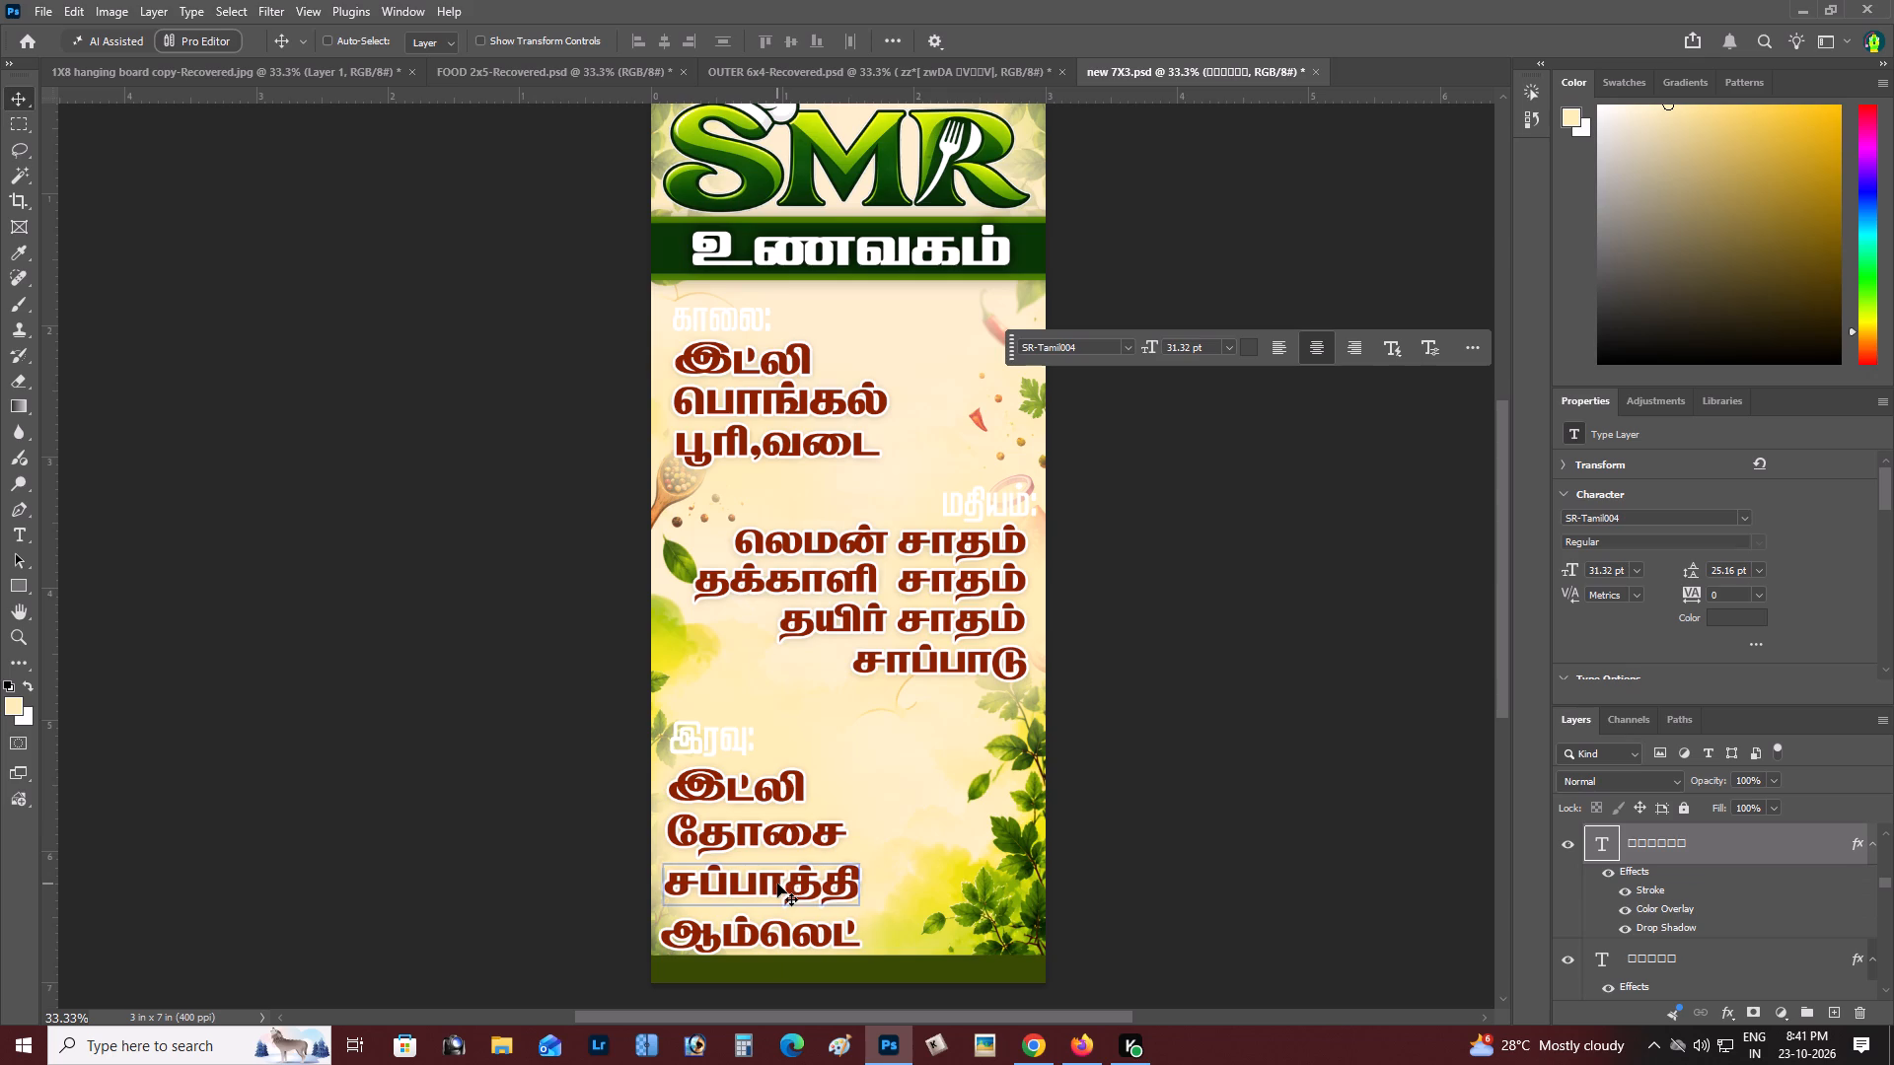
key(Right)
key(Right)
key(Right)
Nudge the ஆம்லெட் line slightly right to line up with the left edge of the lines above it.
right_click(765, 937)
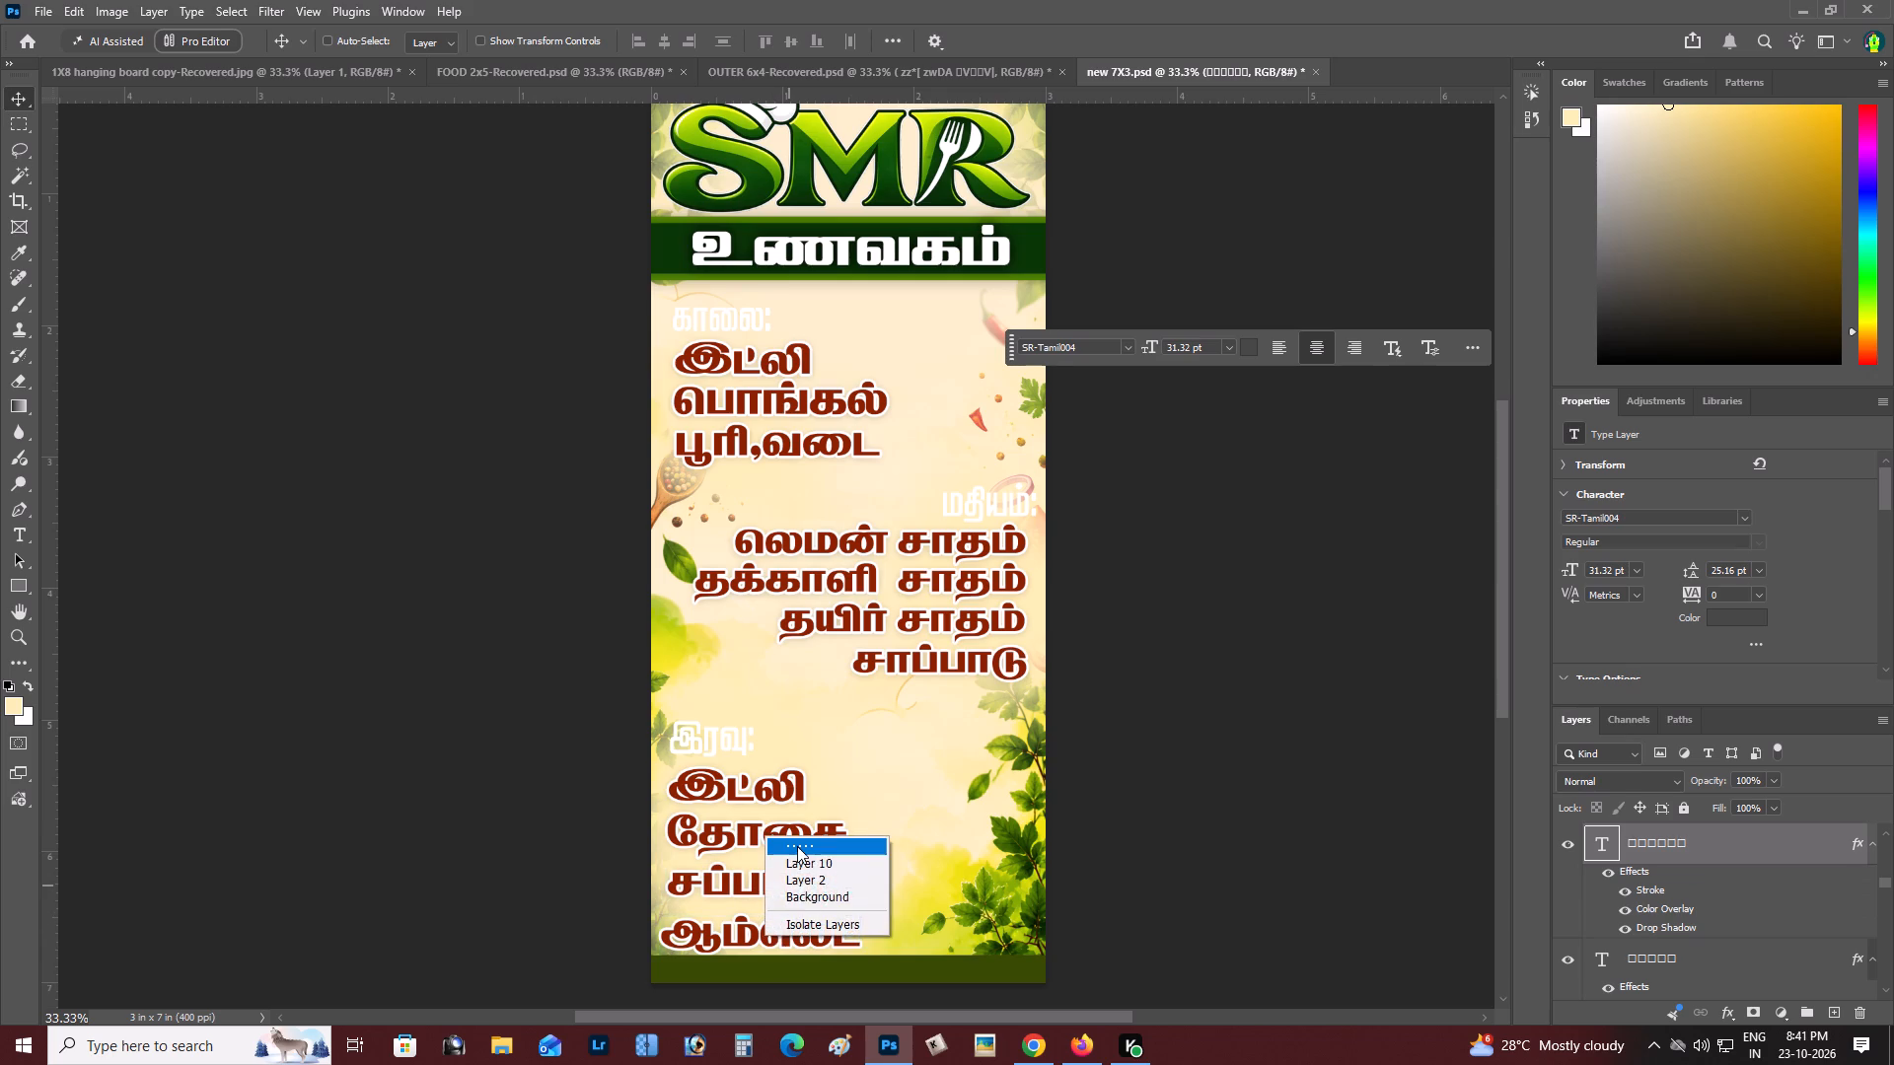
click(797, 846)
key(Right)
key(Right)
key(Right)
key(Right)
key(Right)
key(Right)
key(Right)
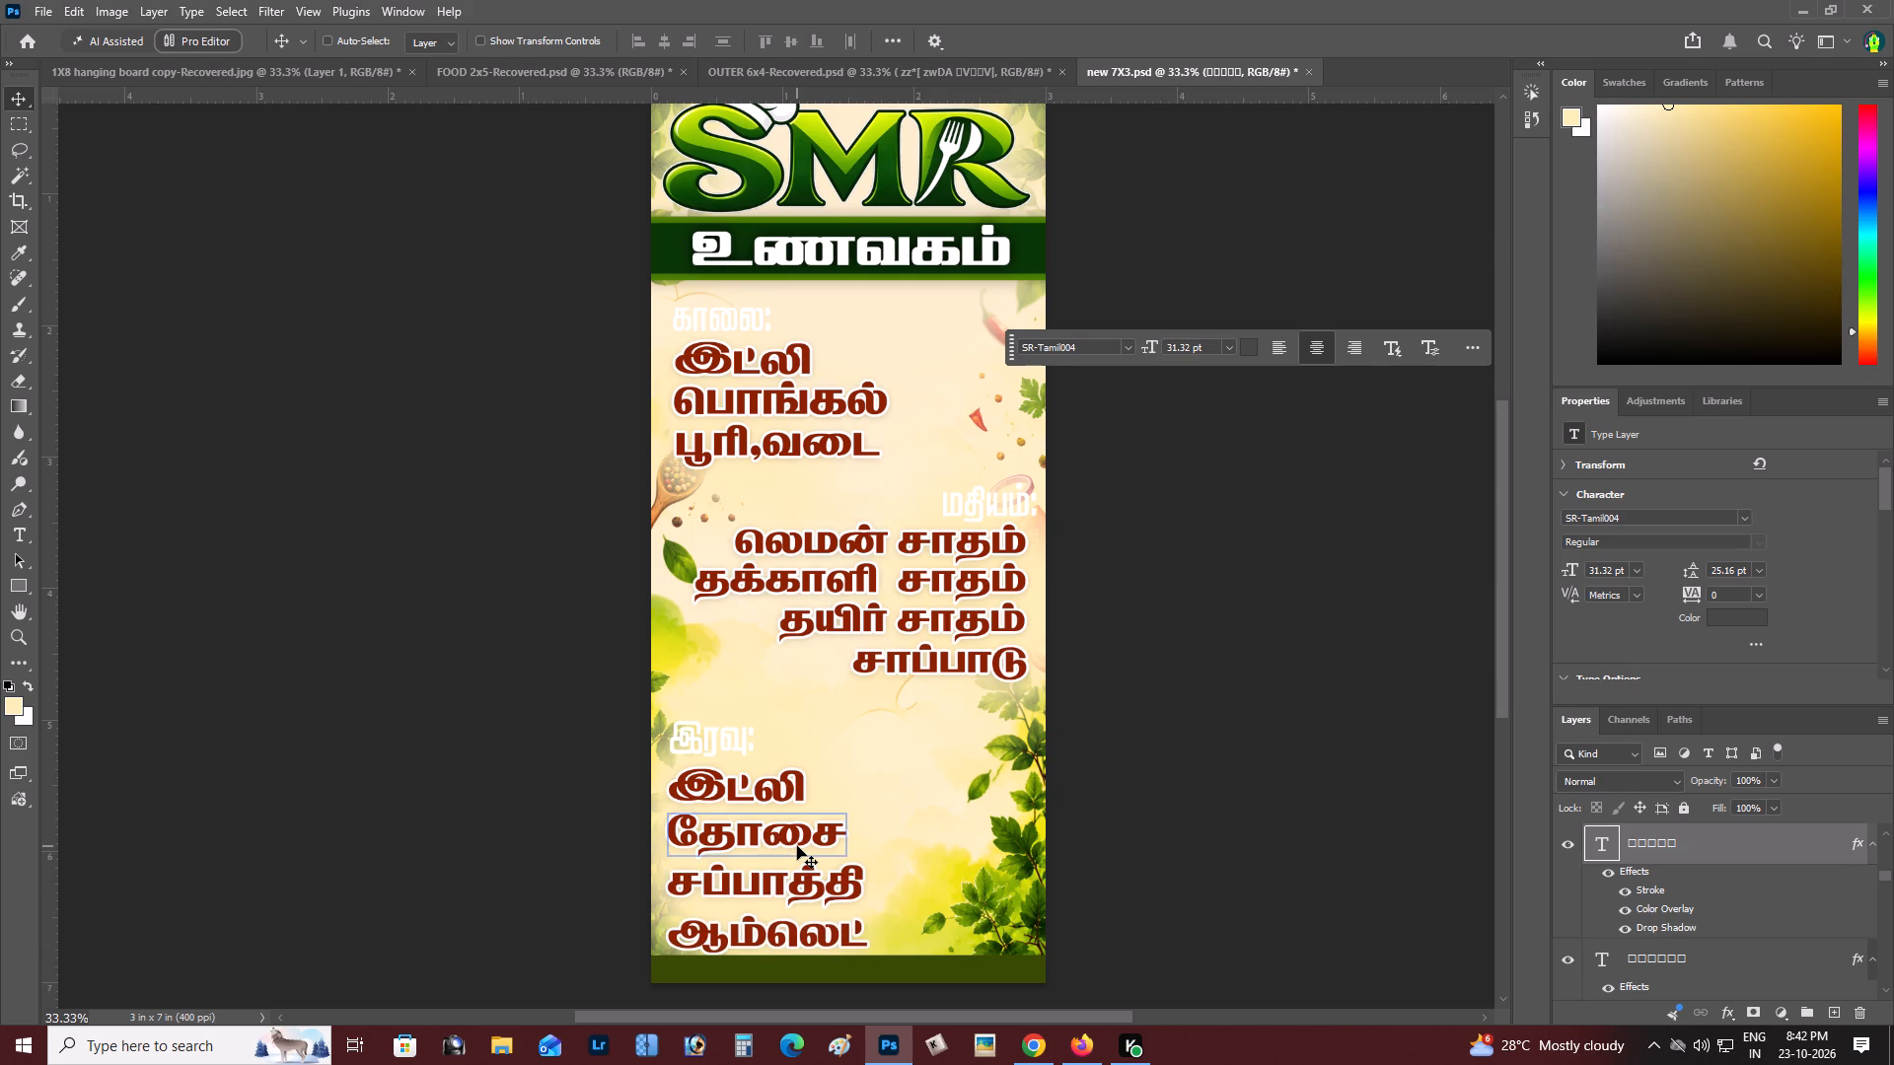
Select the இரவு: heading together with its four item lines and move the whole block slightly up.
shift+right_click(791, 878)
shift+click(817, 890)
shift+right_click(765, 829)
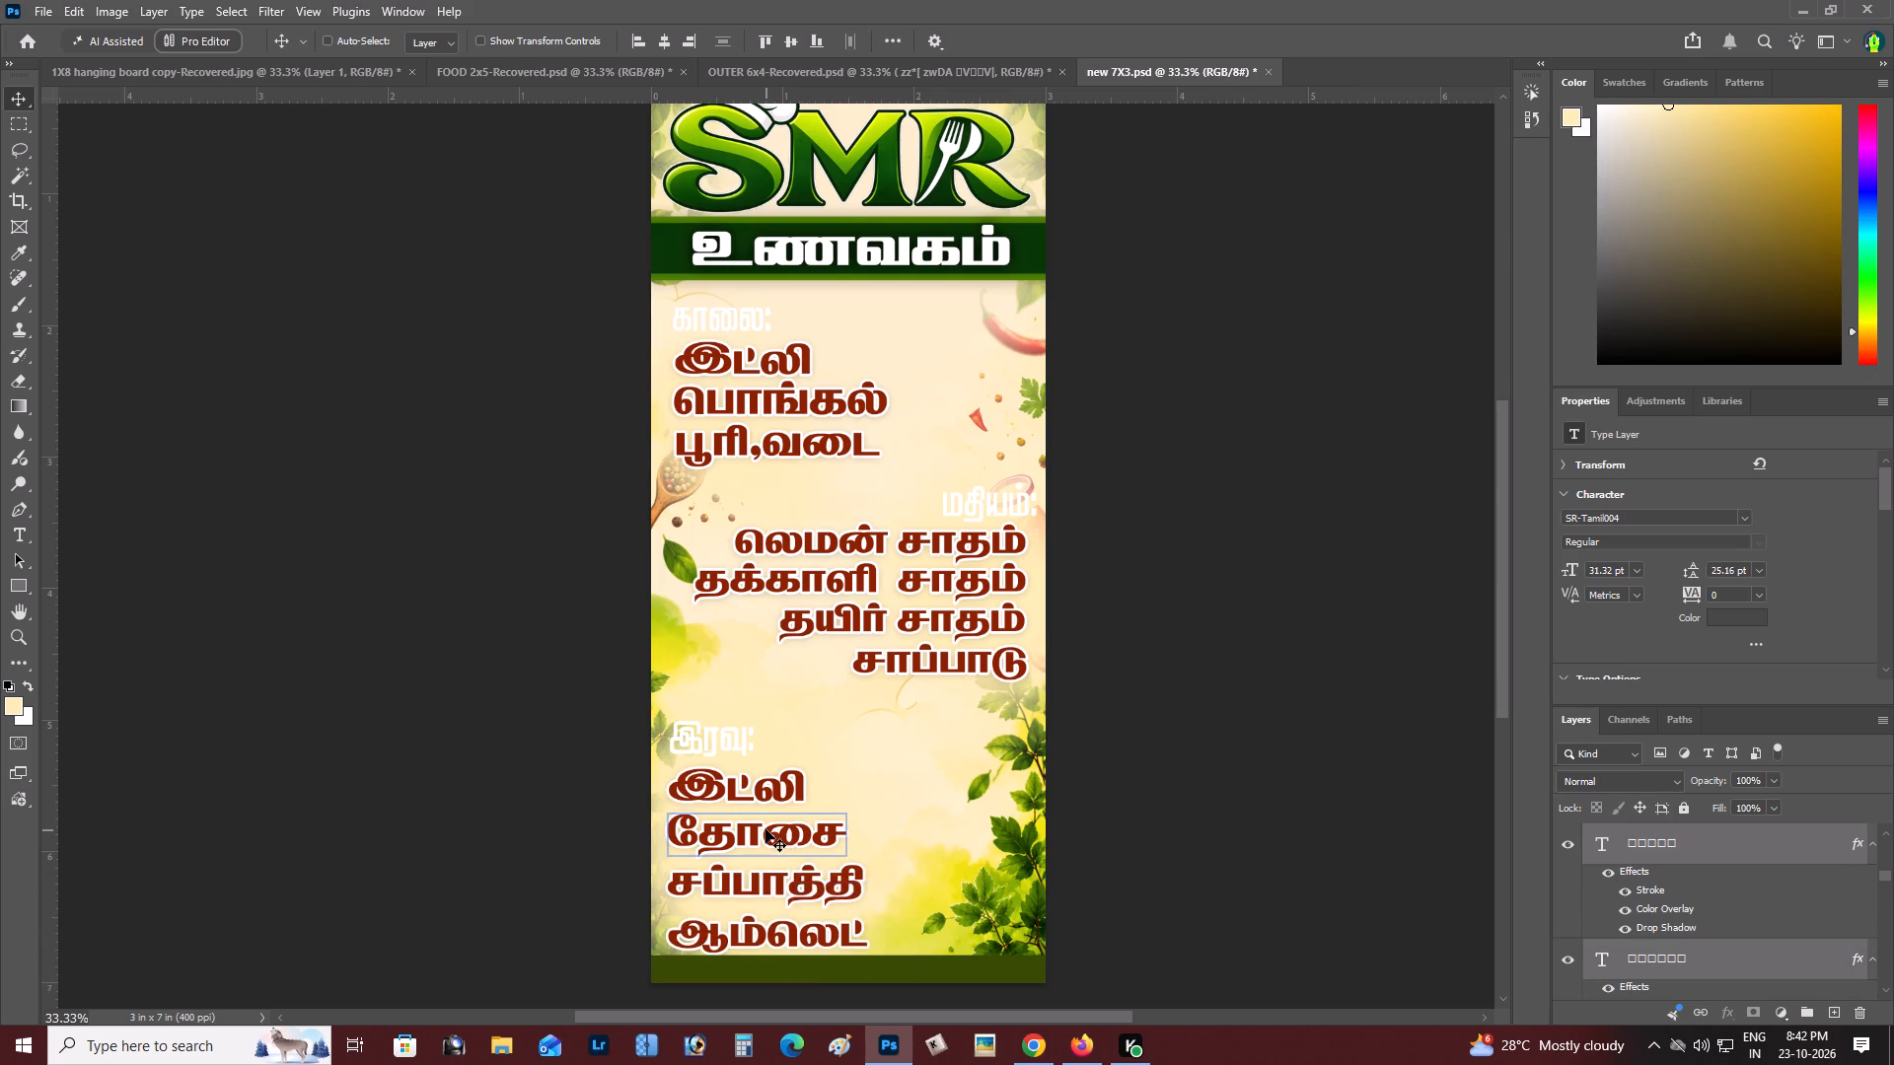
shift+click(803, 844)
shift+right_click(749, 782)
shift+click(778, 795)
shift+right_click(722, 736)
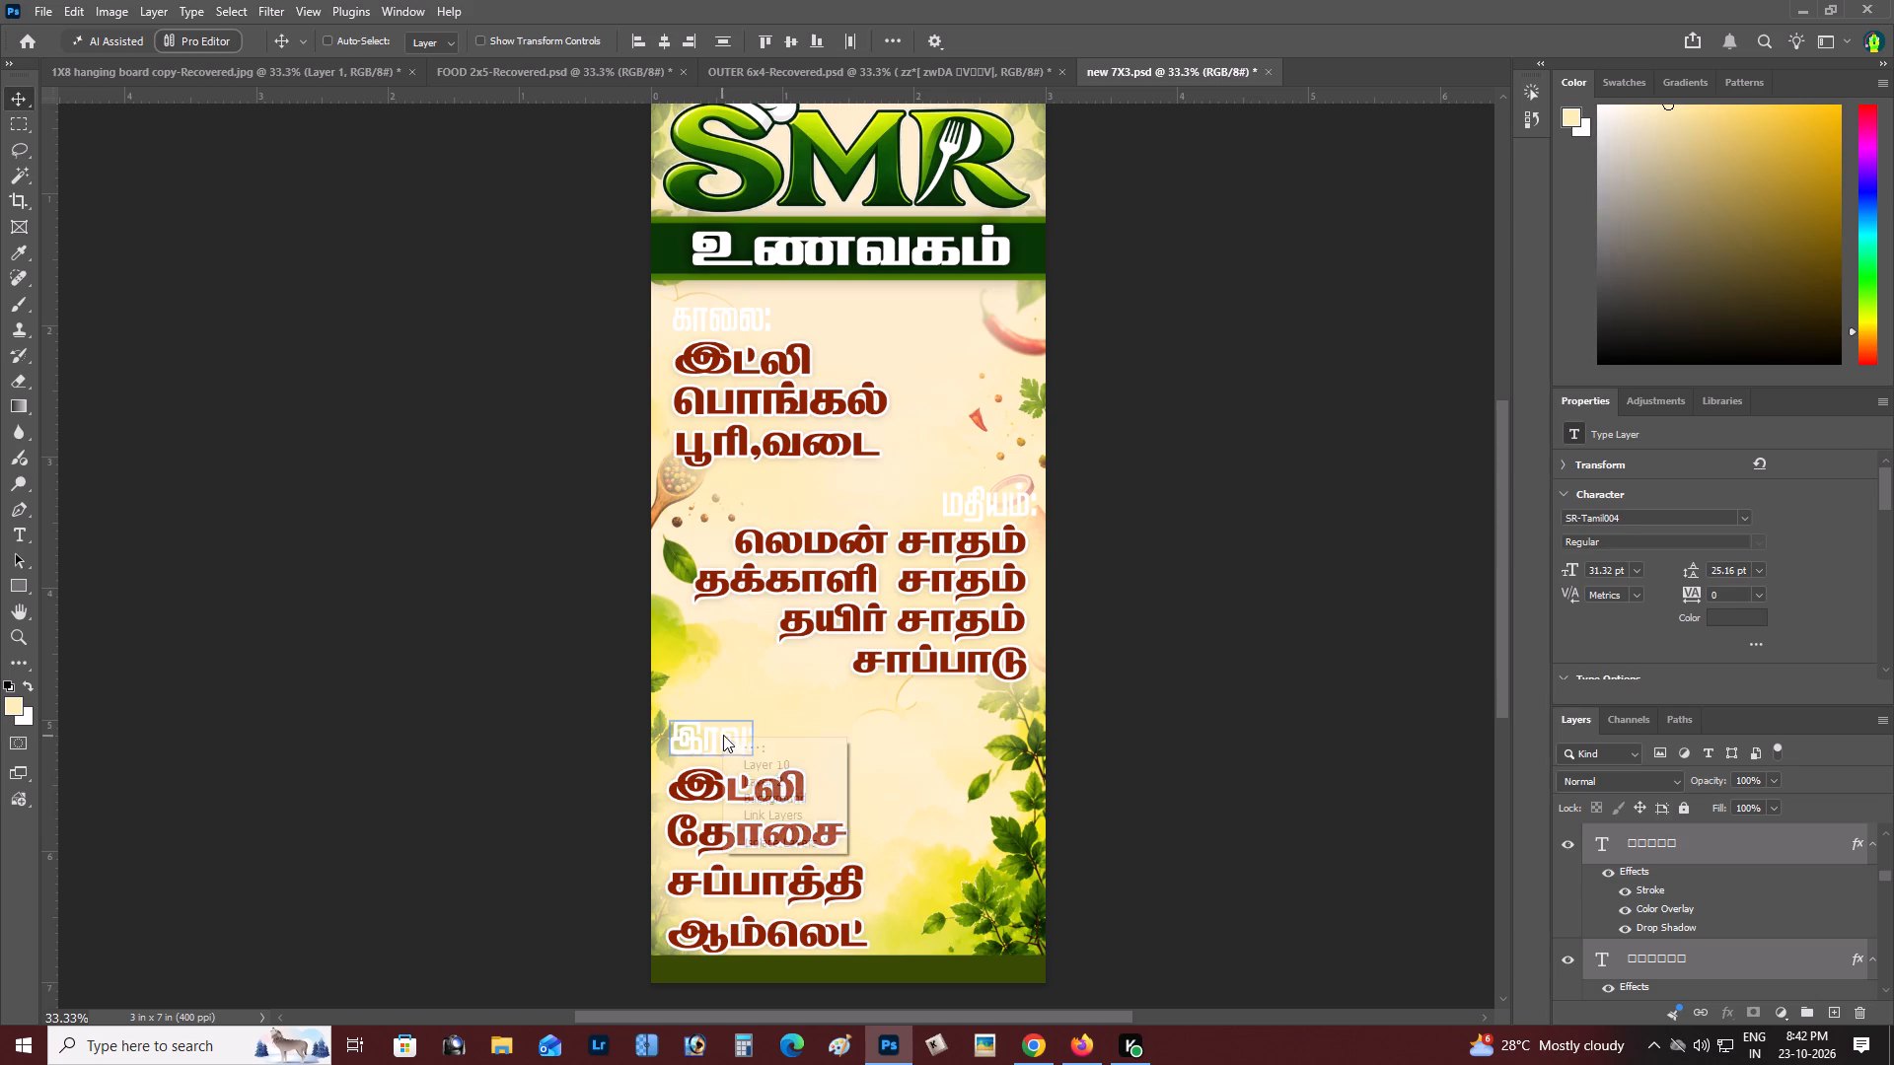
shift+click(749, 745)
key(shift+Up)
key(shift+Up)
key(shift+Up)
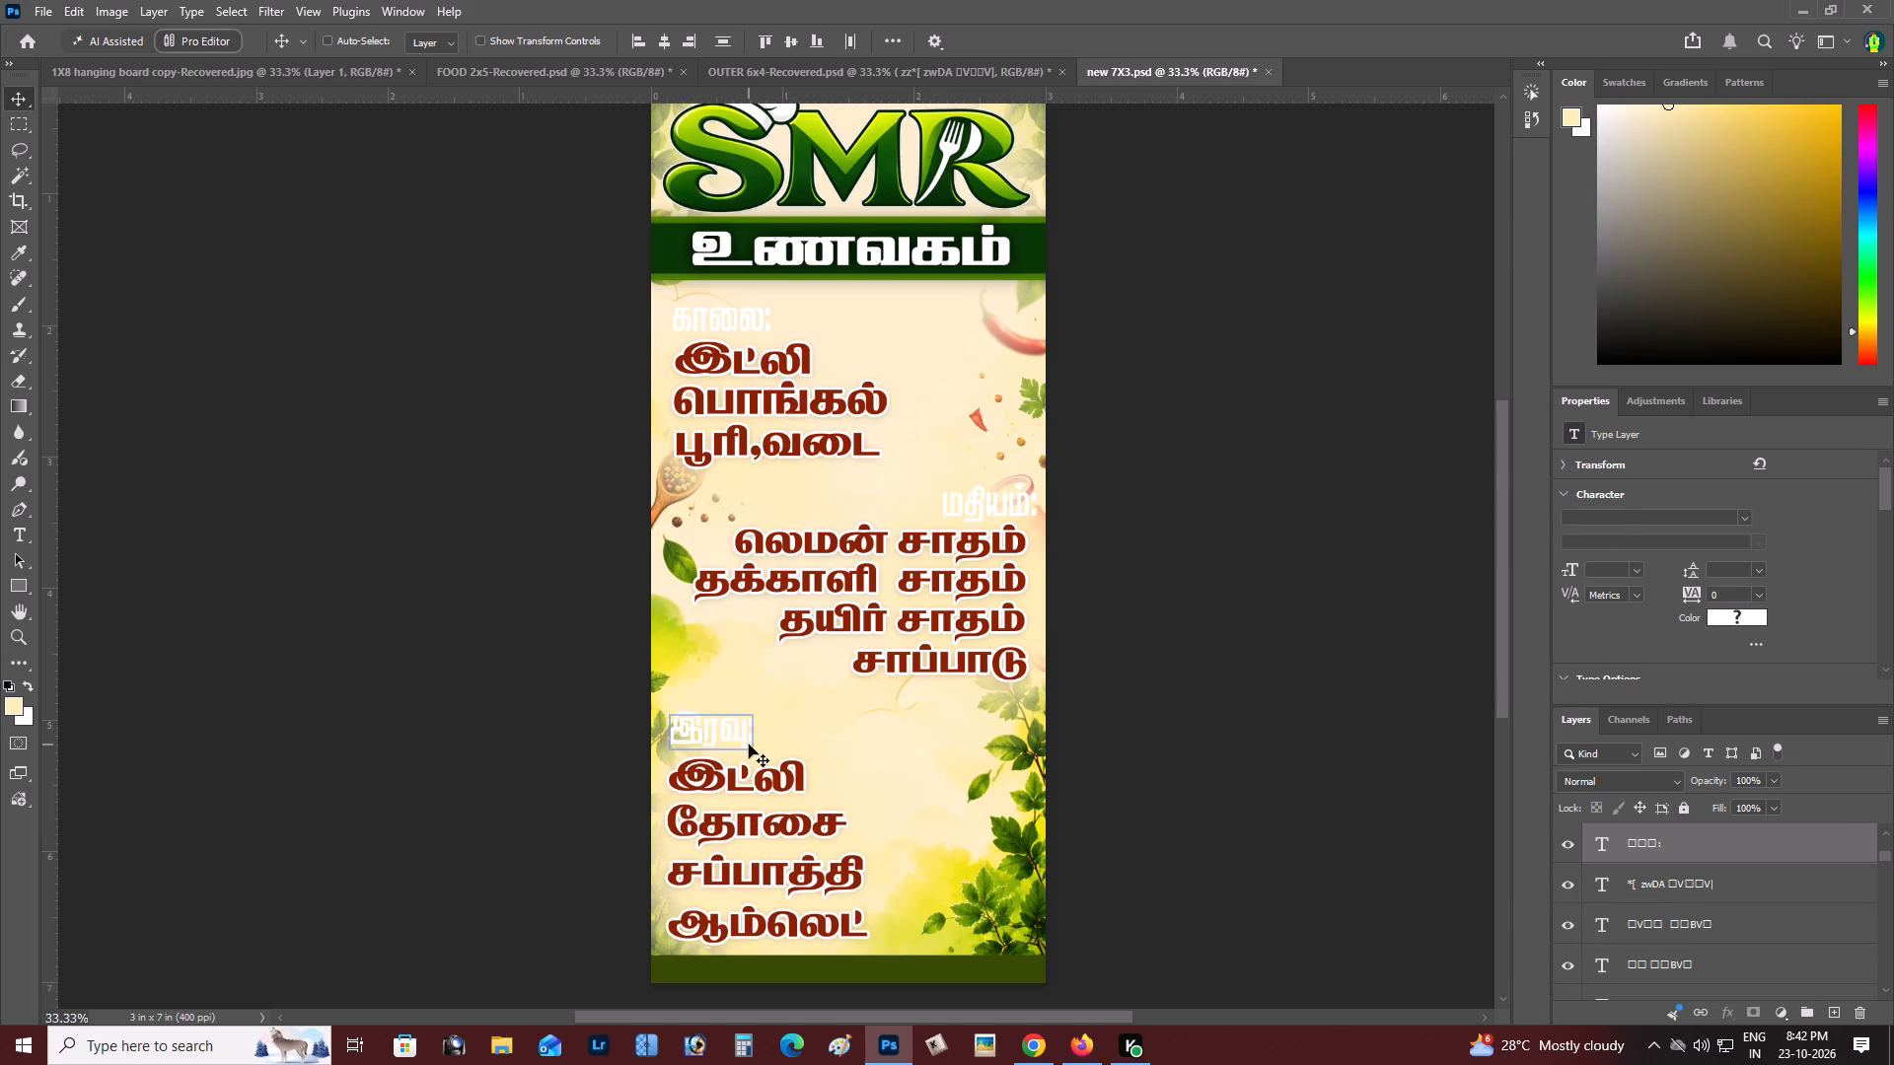
key(Down)
key(Down)
key(Down)
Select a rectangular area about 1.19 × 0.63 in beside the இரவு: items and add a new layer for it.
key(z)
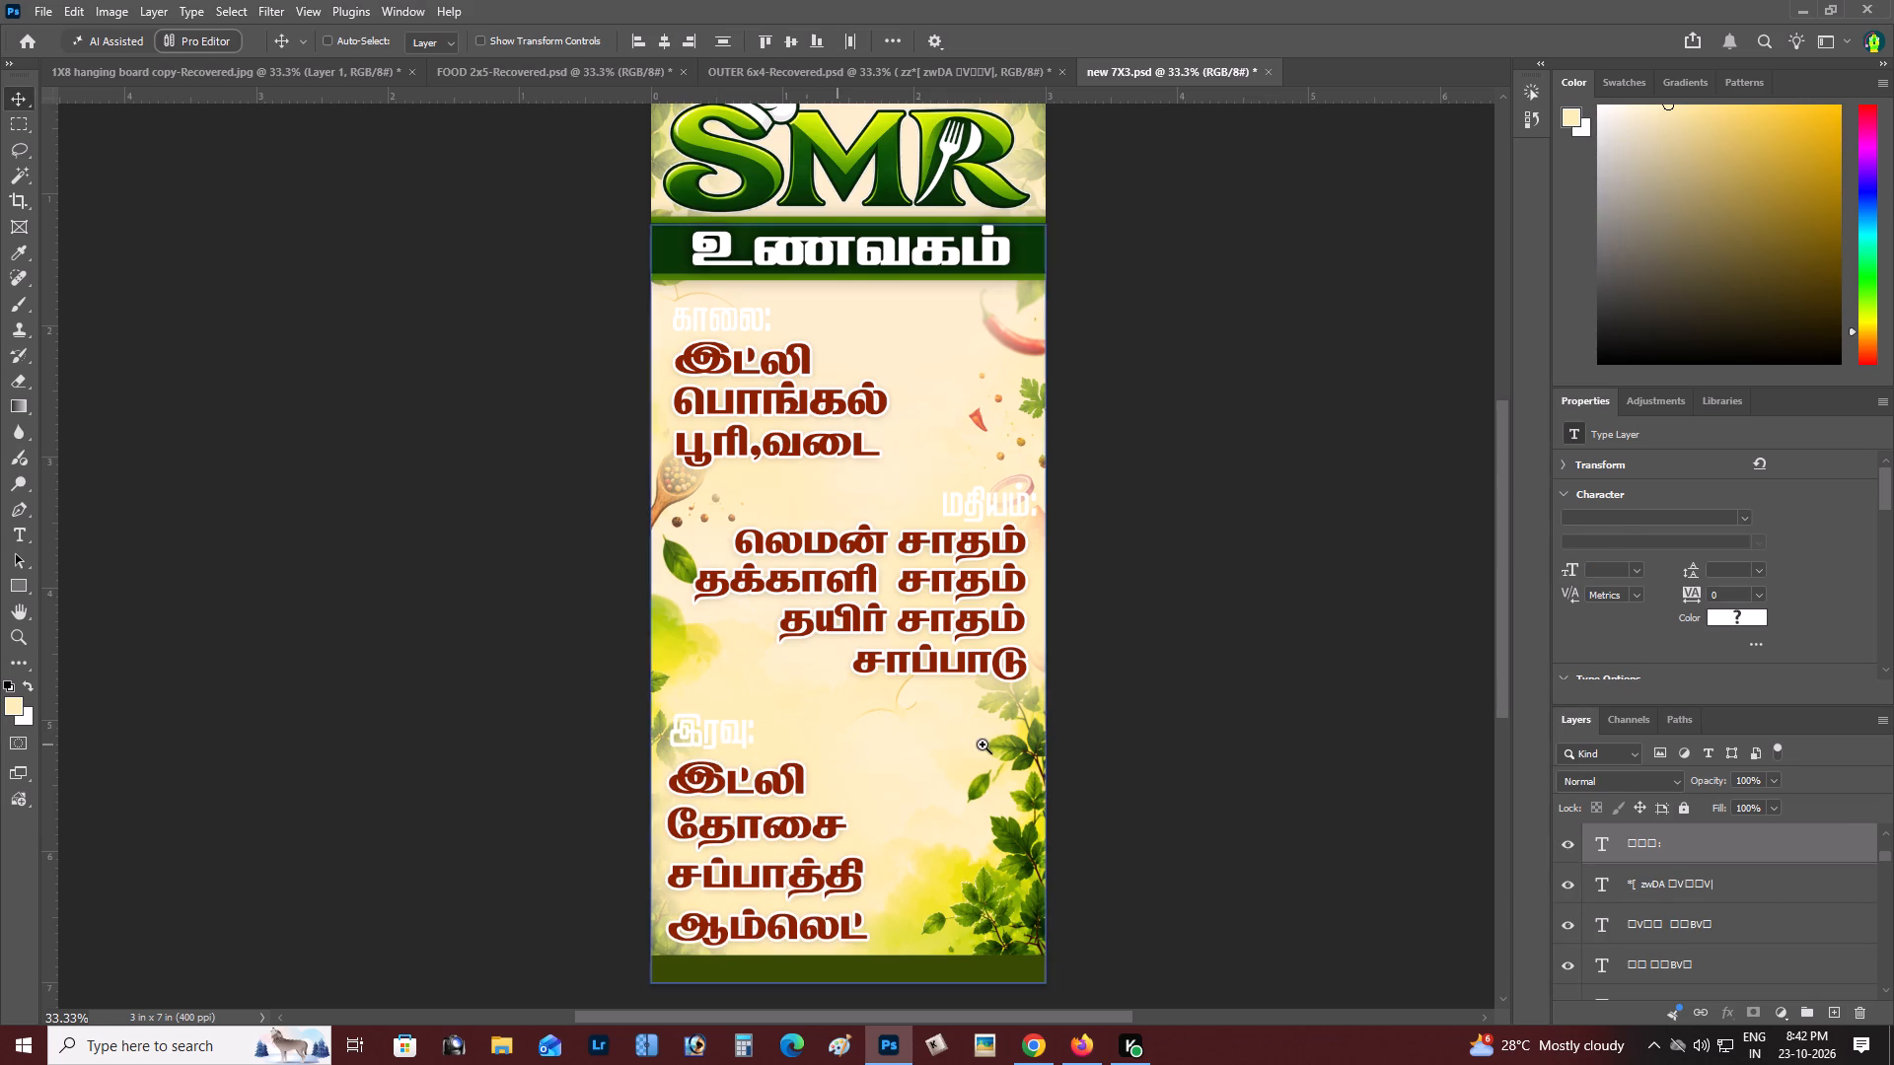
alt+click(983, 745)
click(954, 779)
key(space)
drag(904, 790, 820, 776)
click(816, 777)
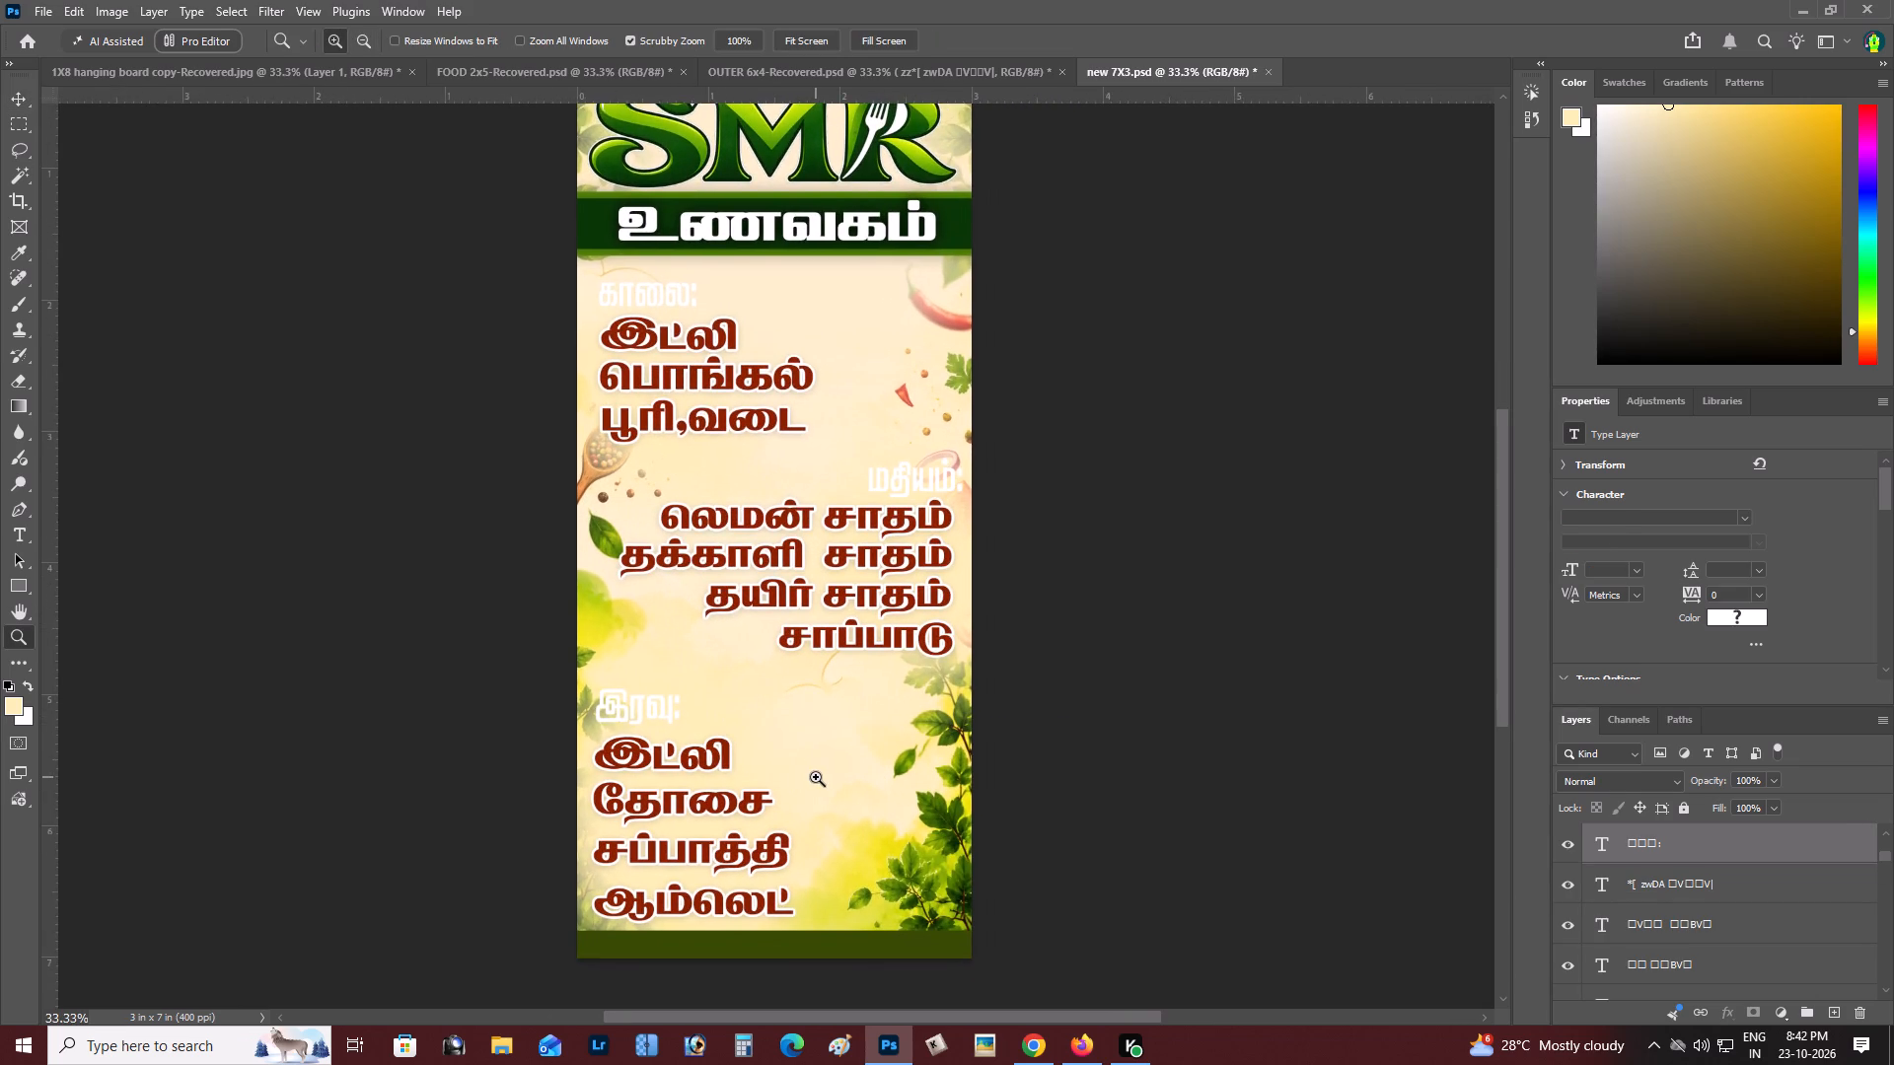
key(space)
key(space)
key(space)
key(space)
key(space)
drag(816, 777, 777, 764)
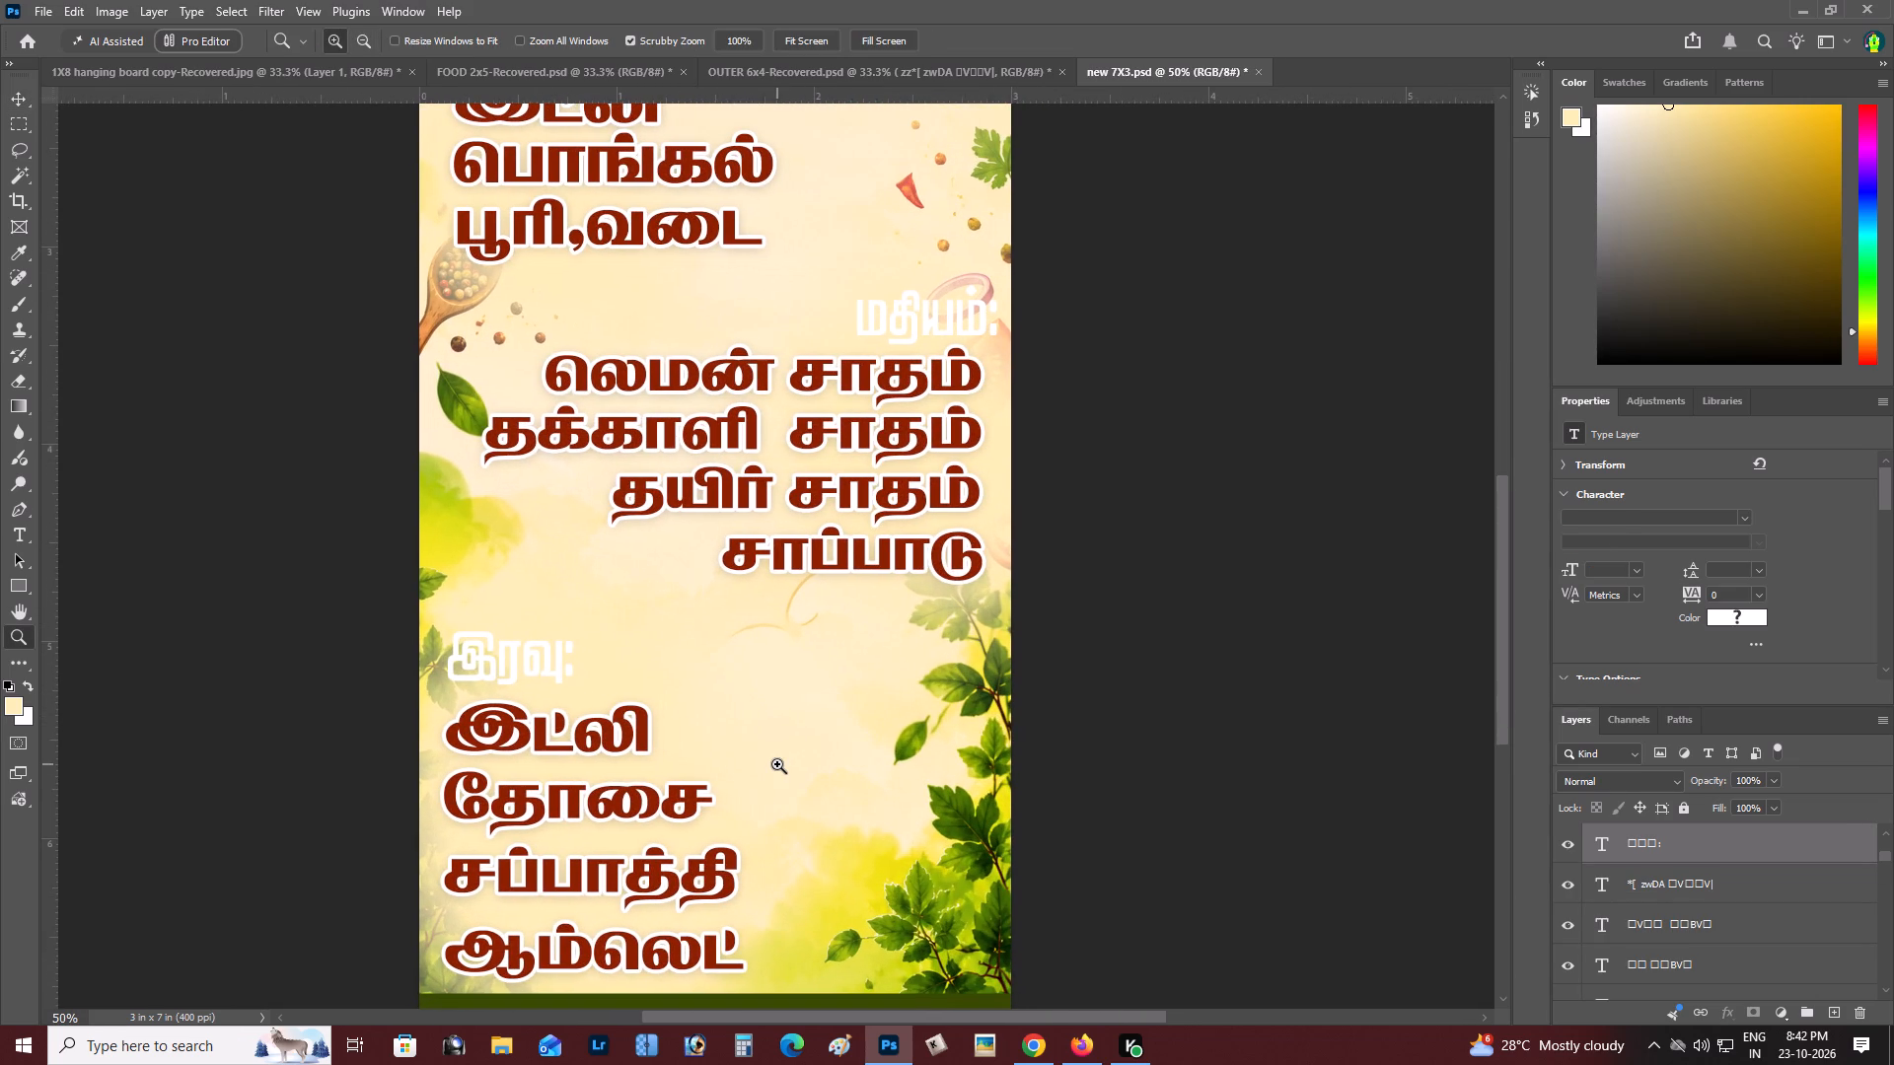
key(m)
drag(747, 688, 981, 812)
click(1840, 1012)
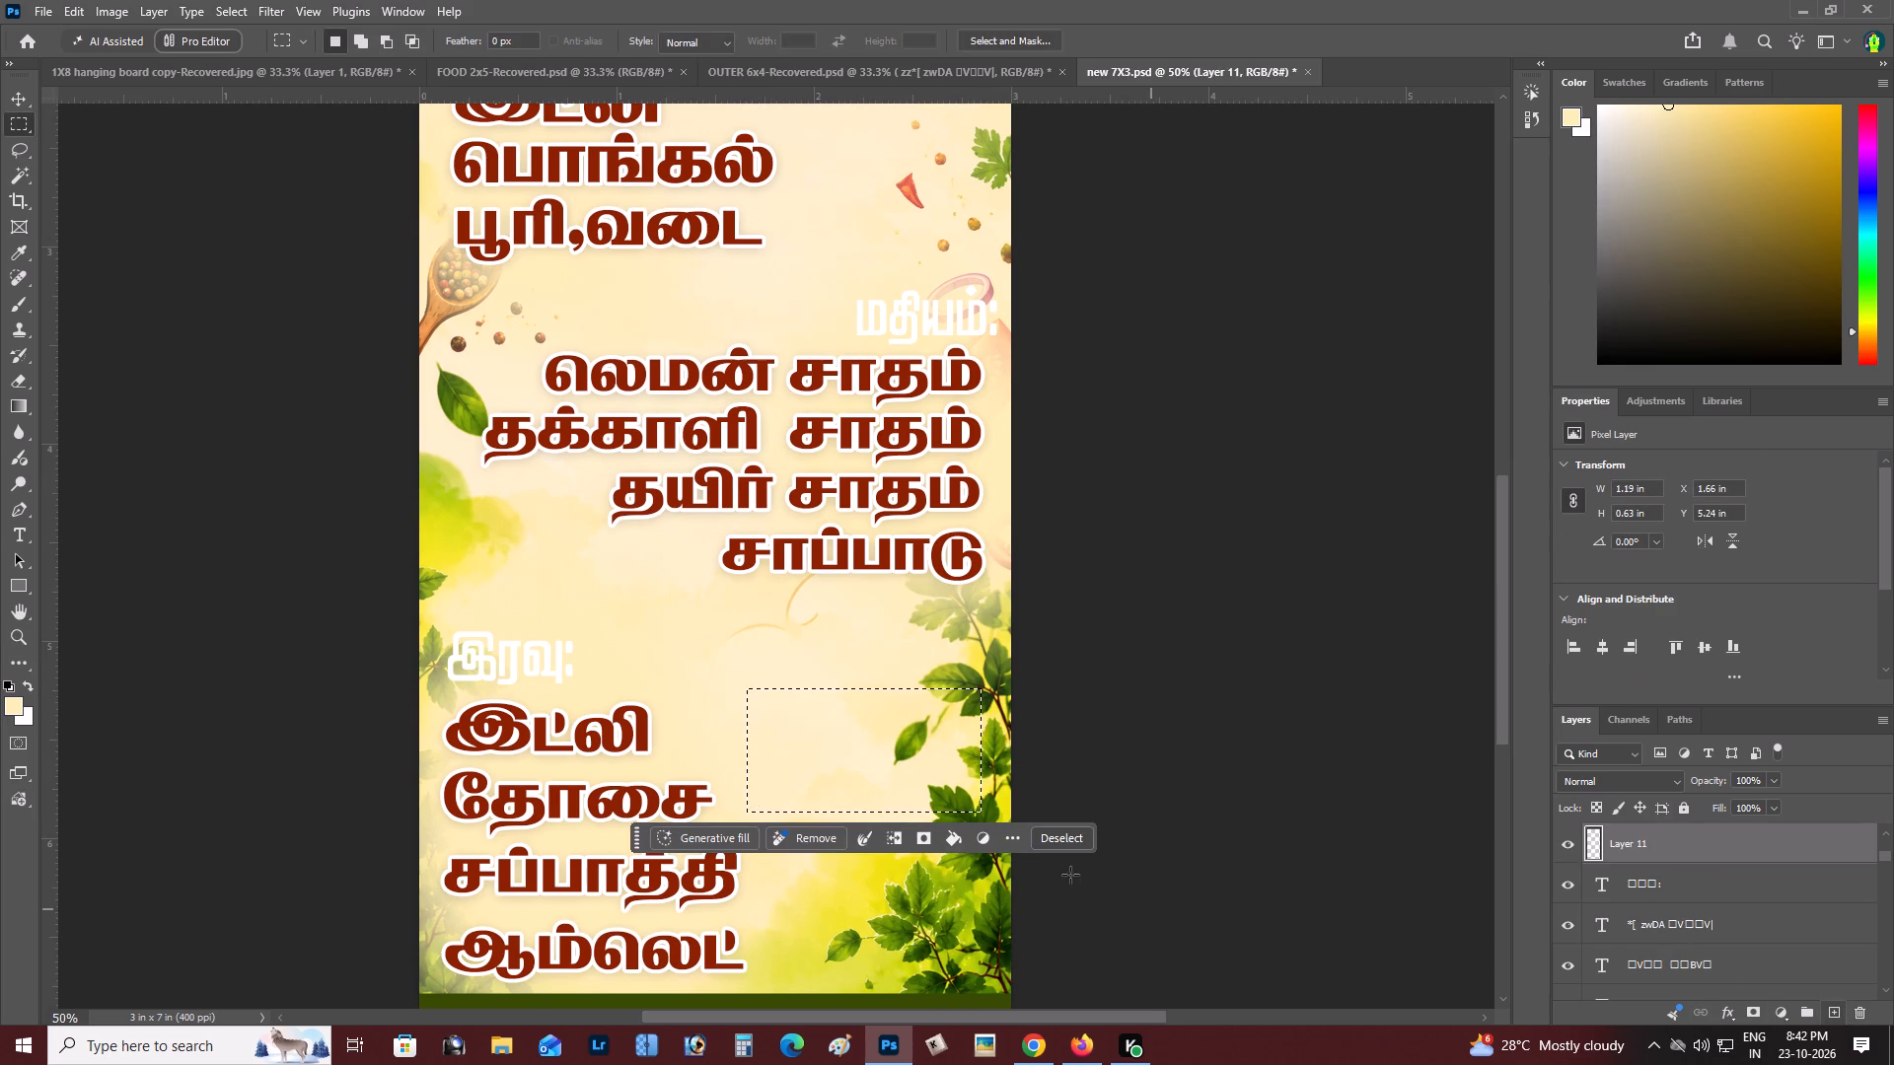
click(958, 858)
On a new layer, fill a rectangle about 1.09 × 0.65 in beside the இரவு: items with cream feedbb sampled from the background.
drag(758, 662, 760, 666)
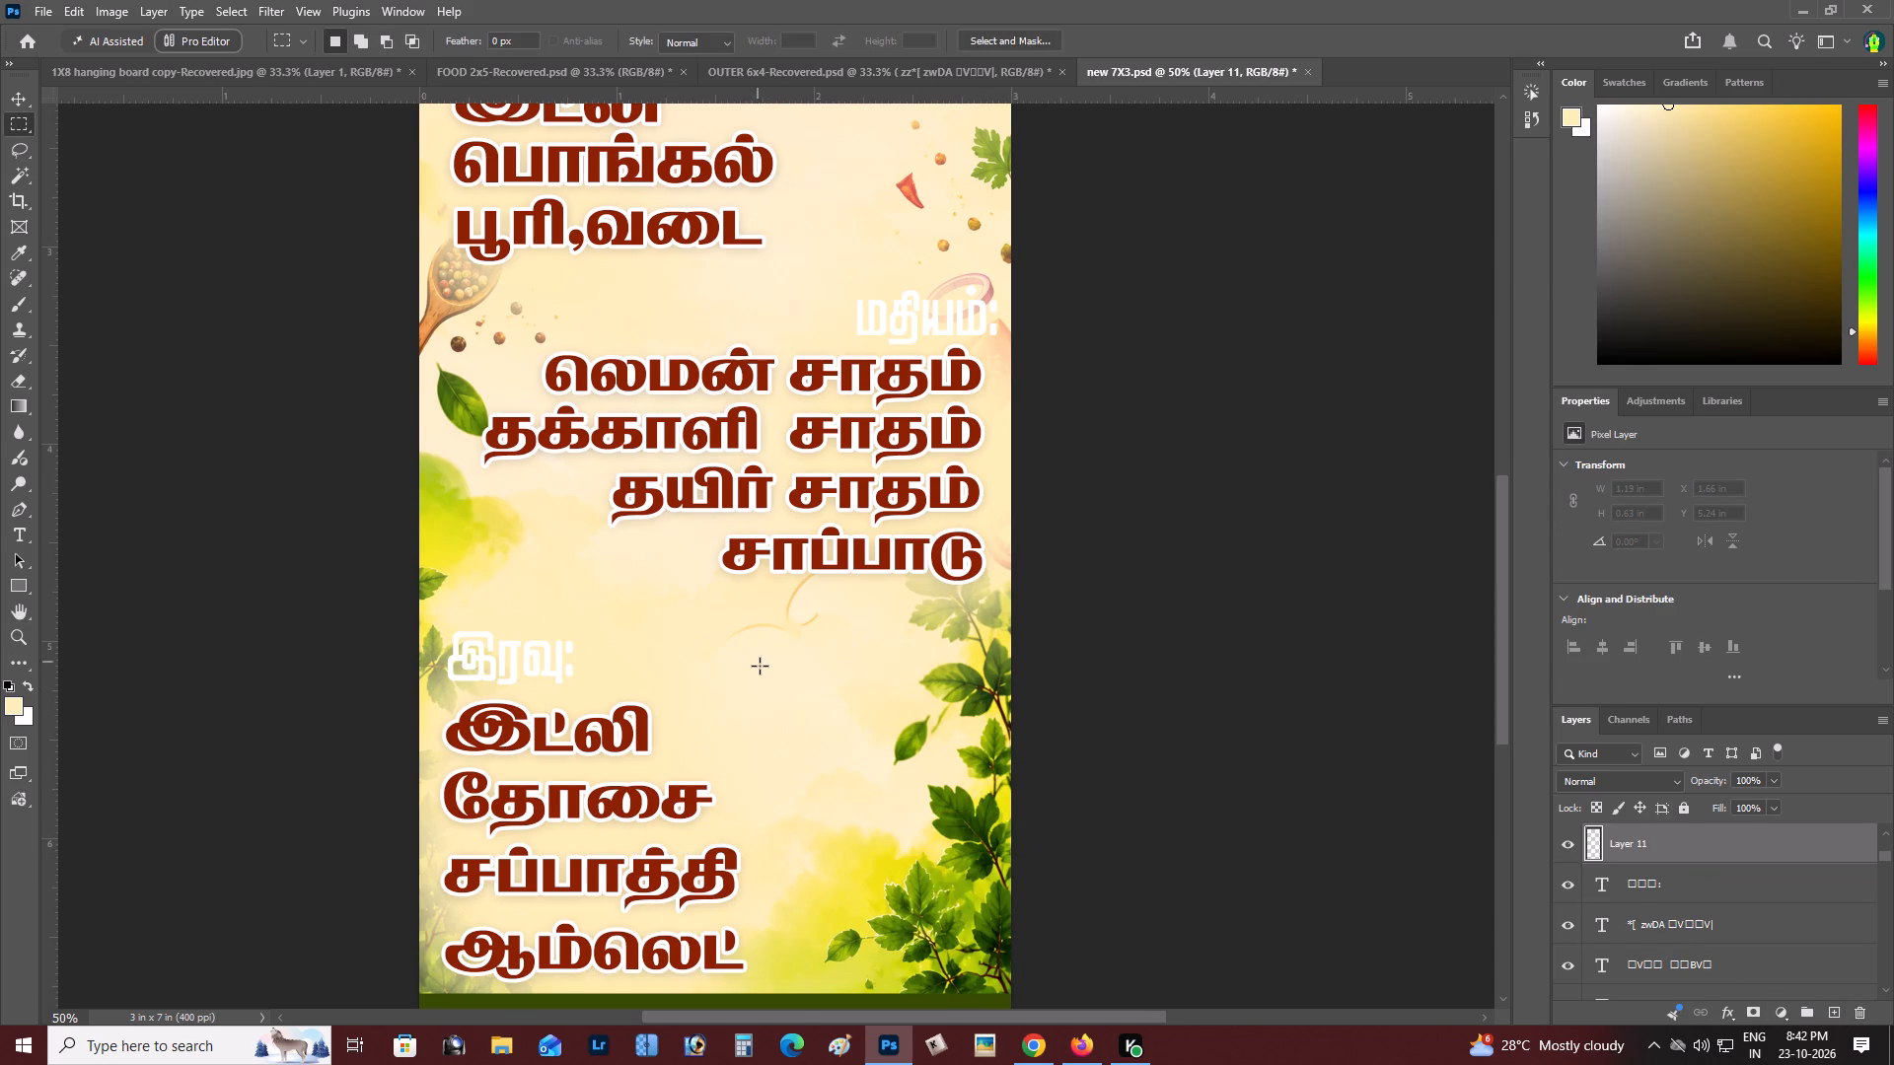
drag(760, 666, 972, 789)
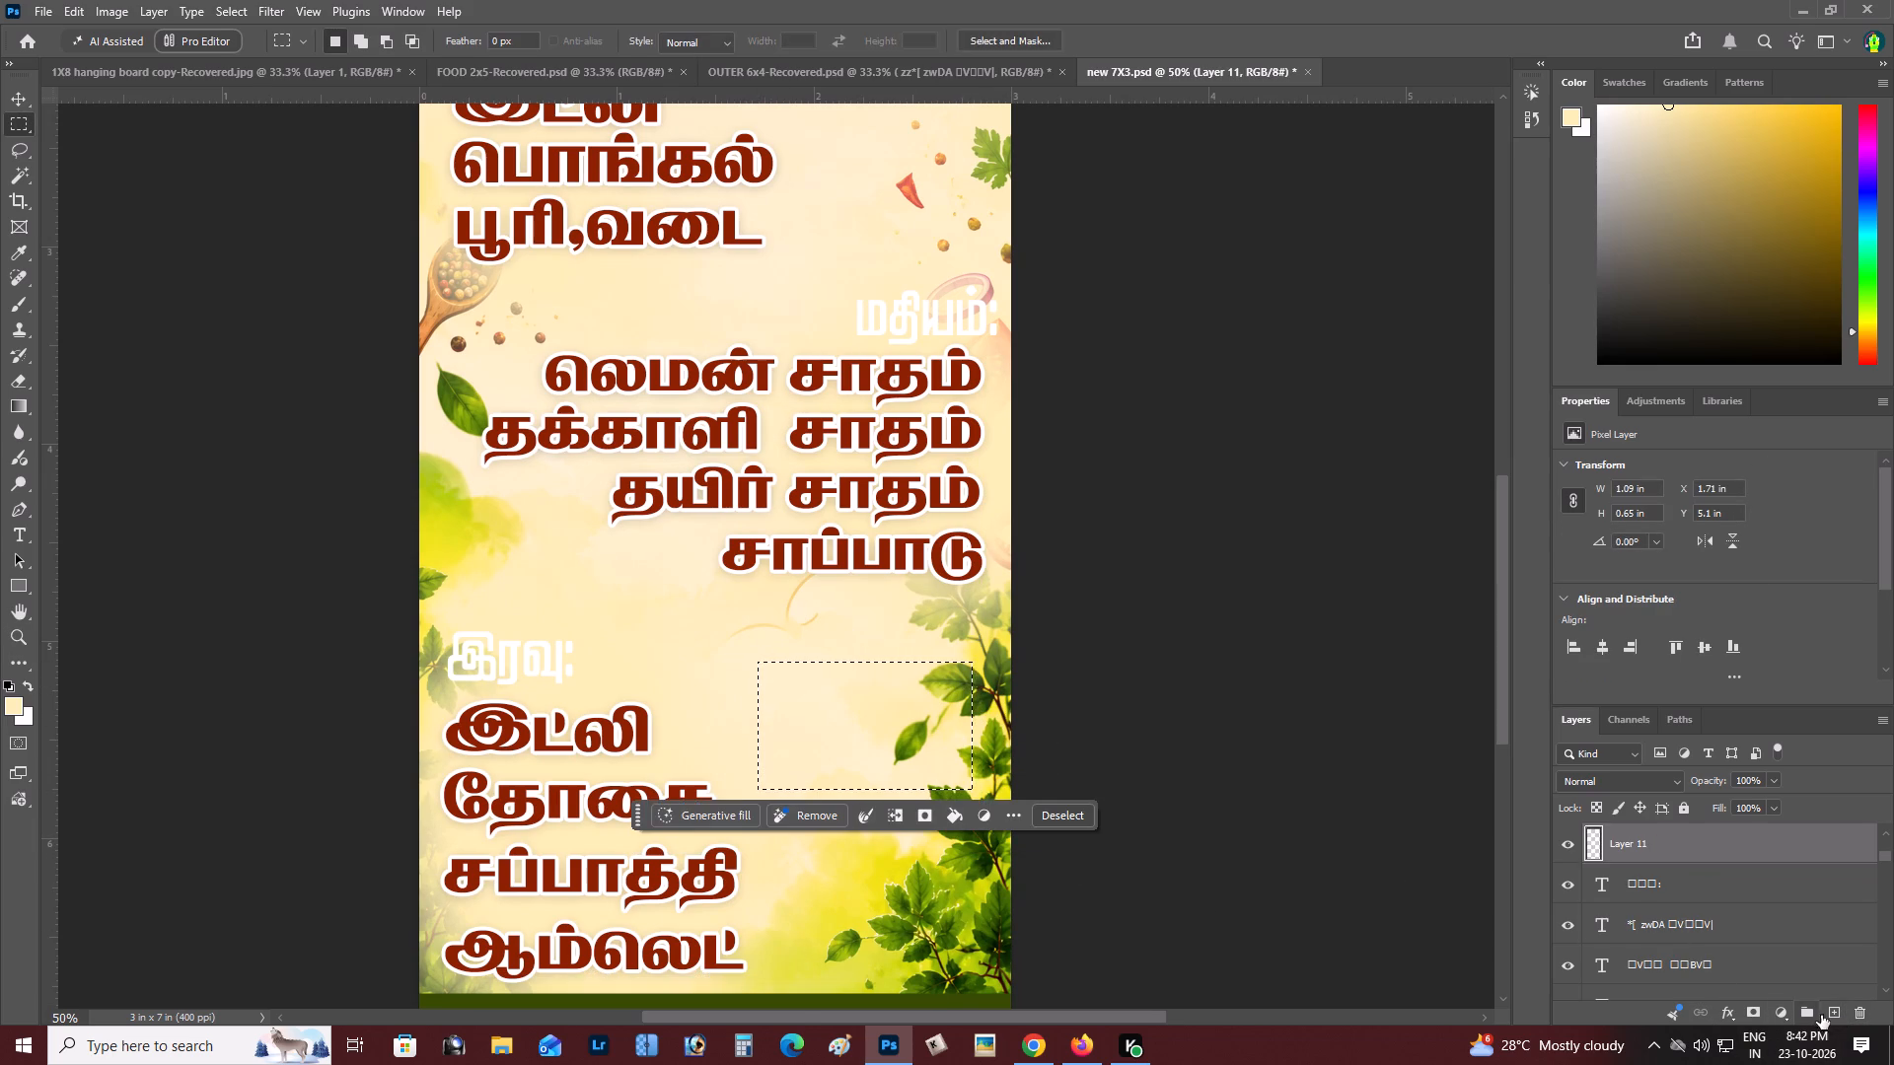
click(1831, 1015)
click(963, 821)
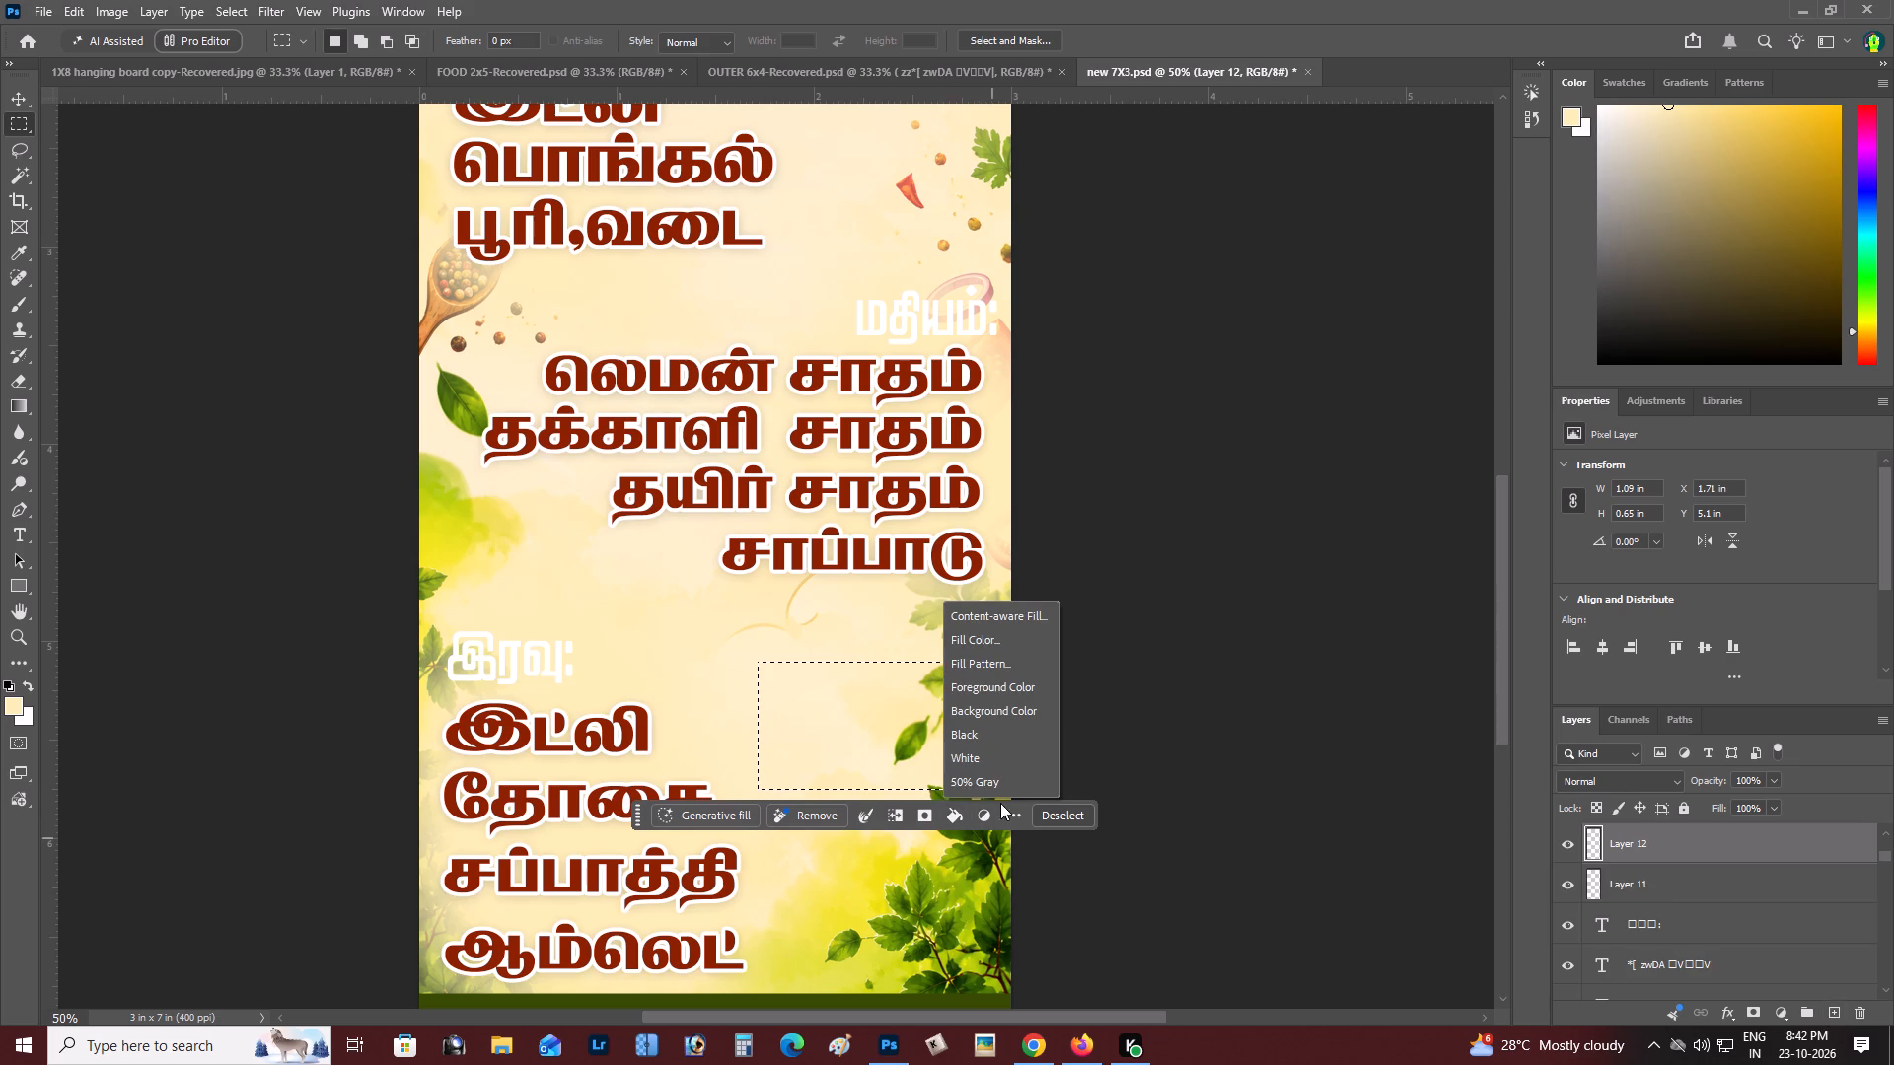
click(991, 641)
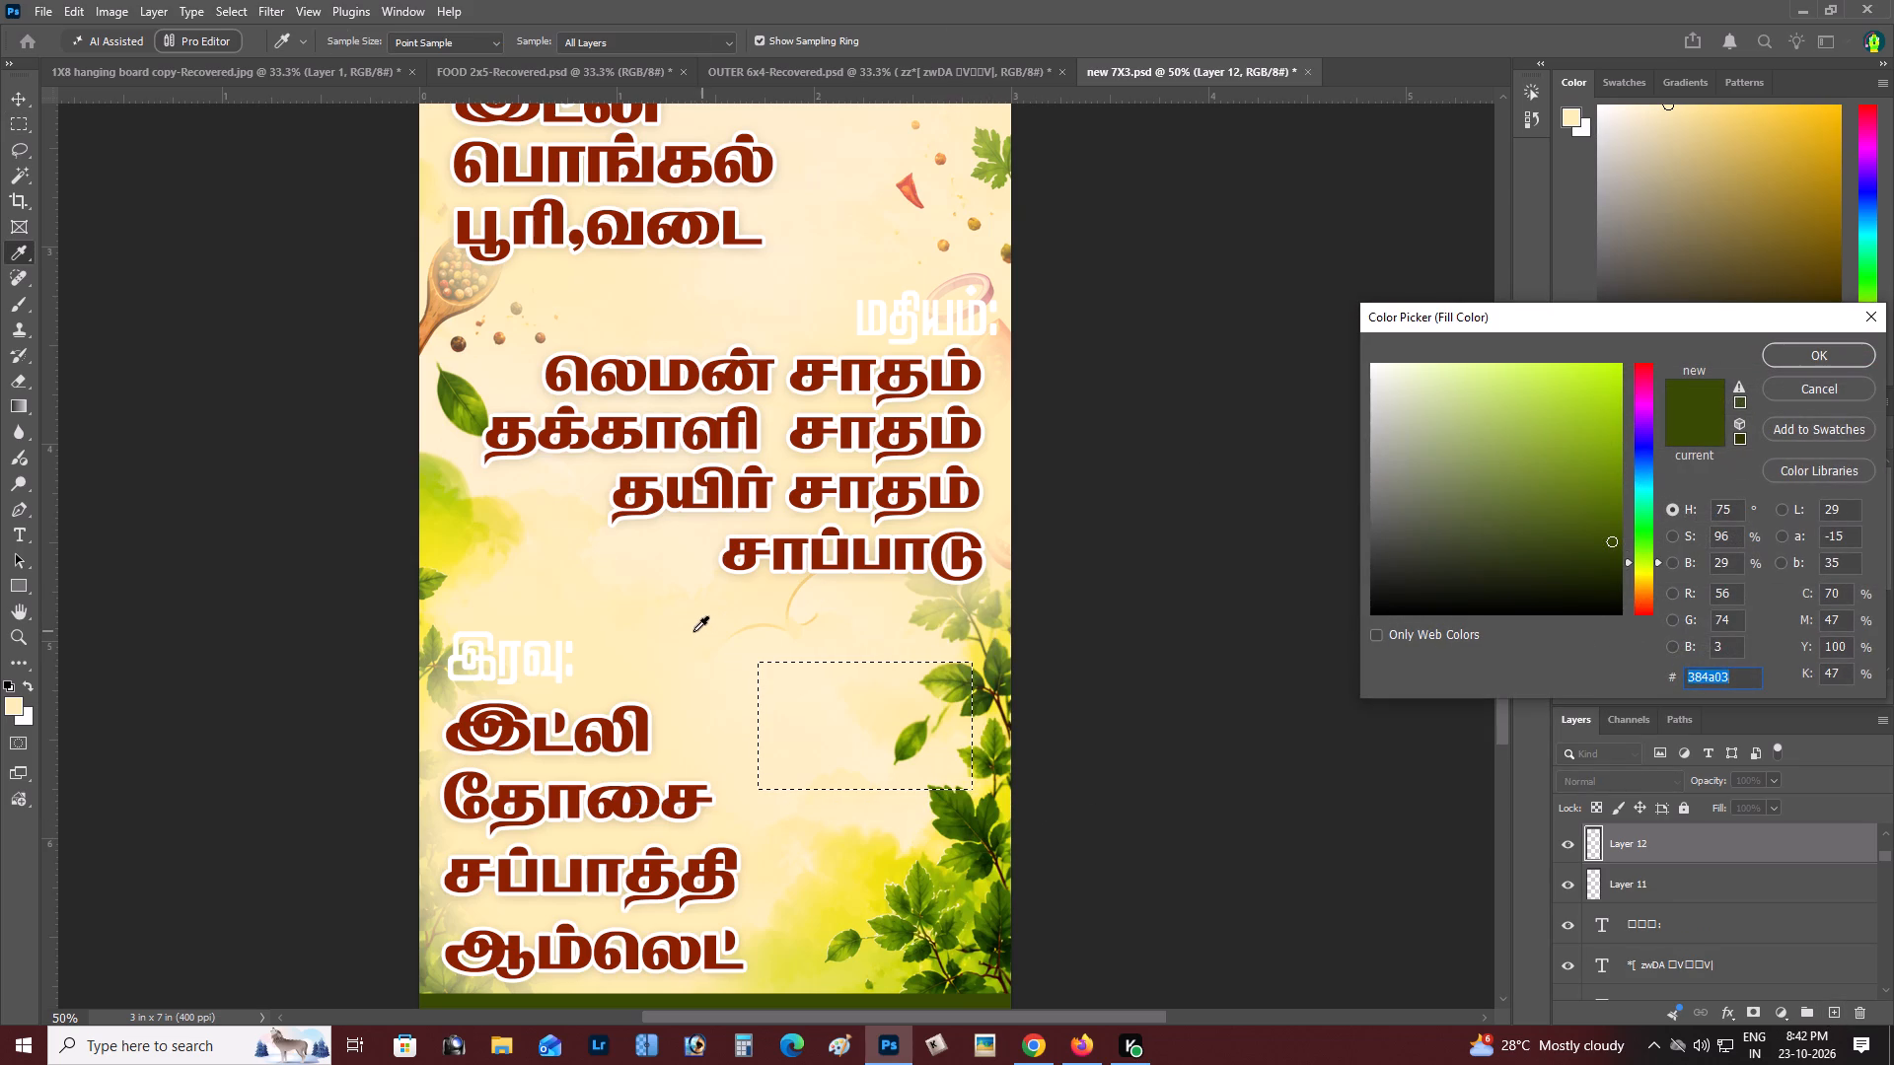
click(691, 631)
click(1801, 351)
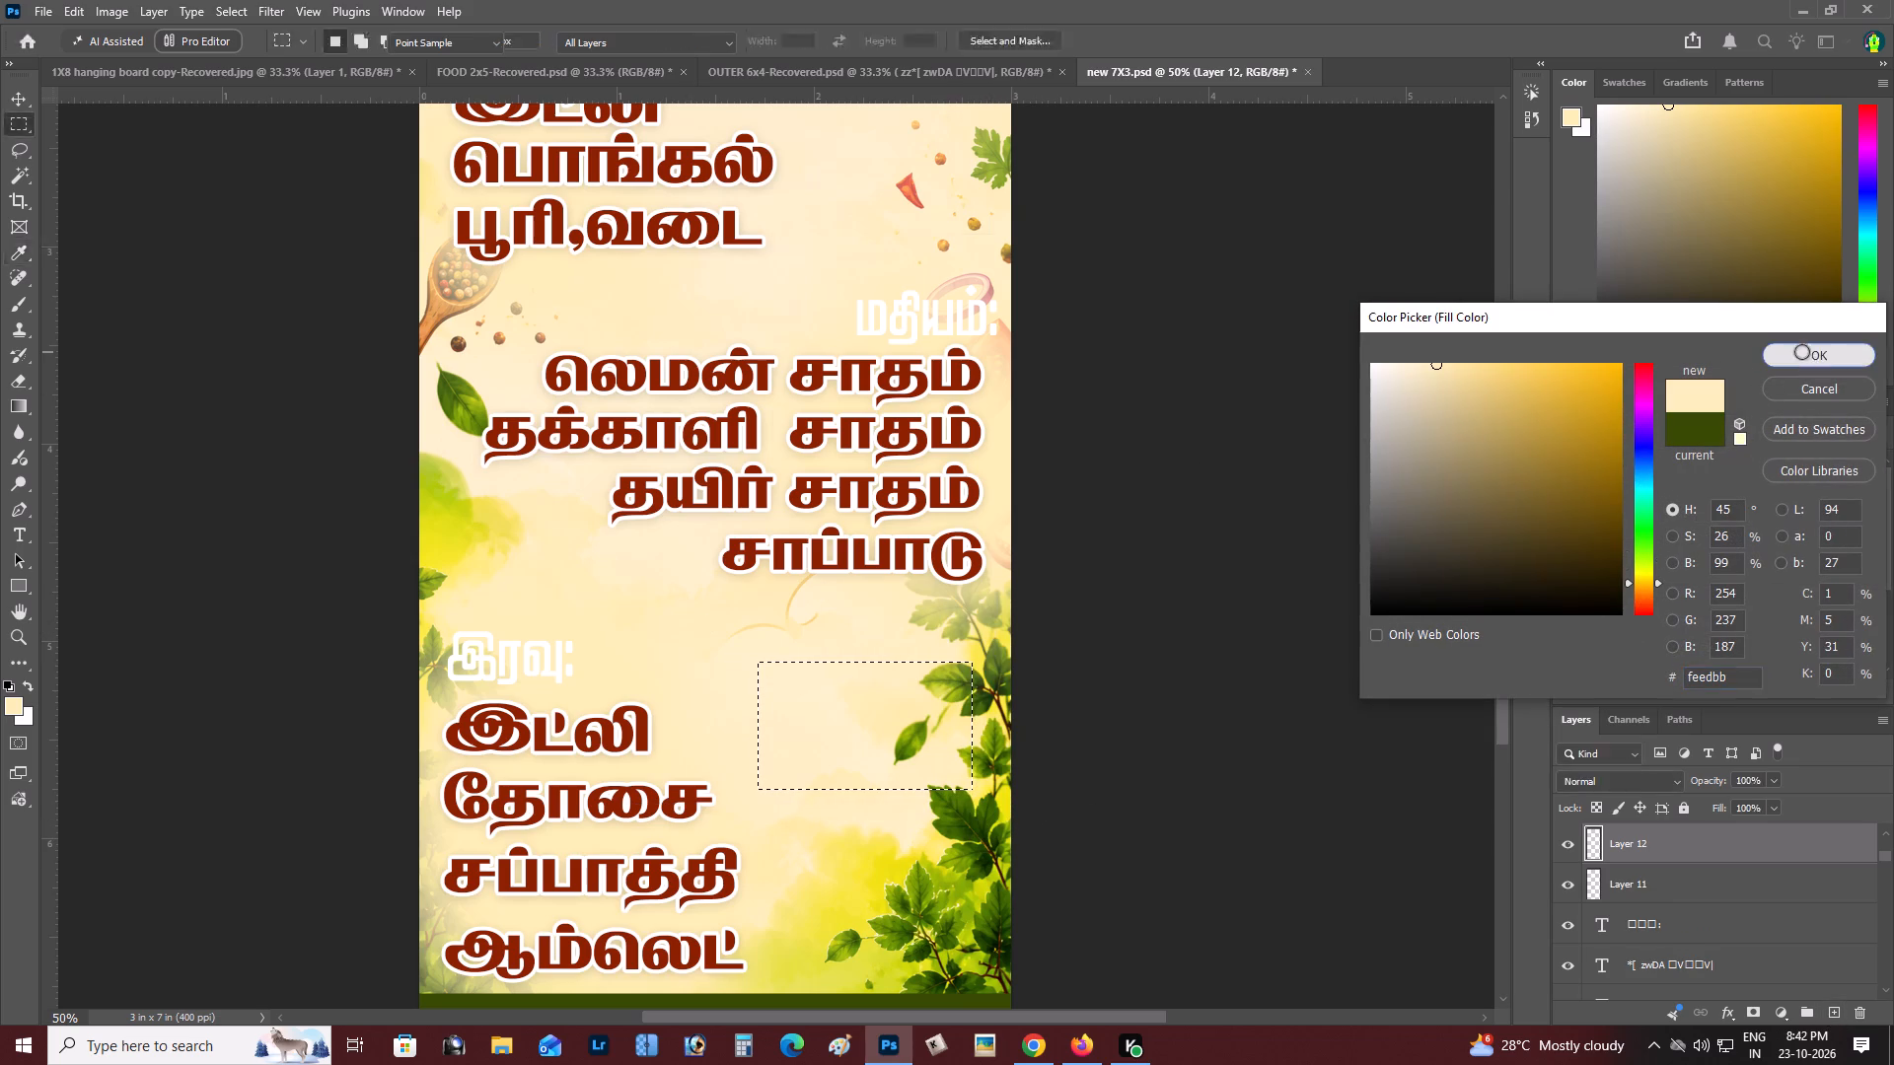
key(Return)
key(ctrl+d)
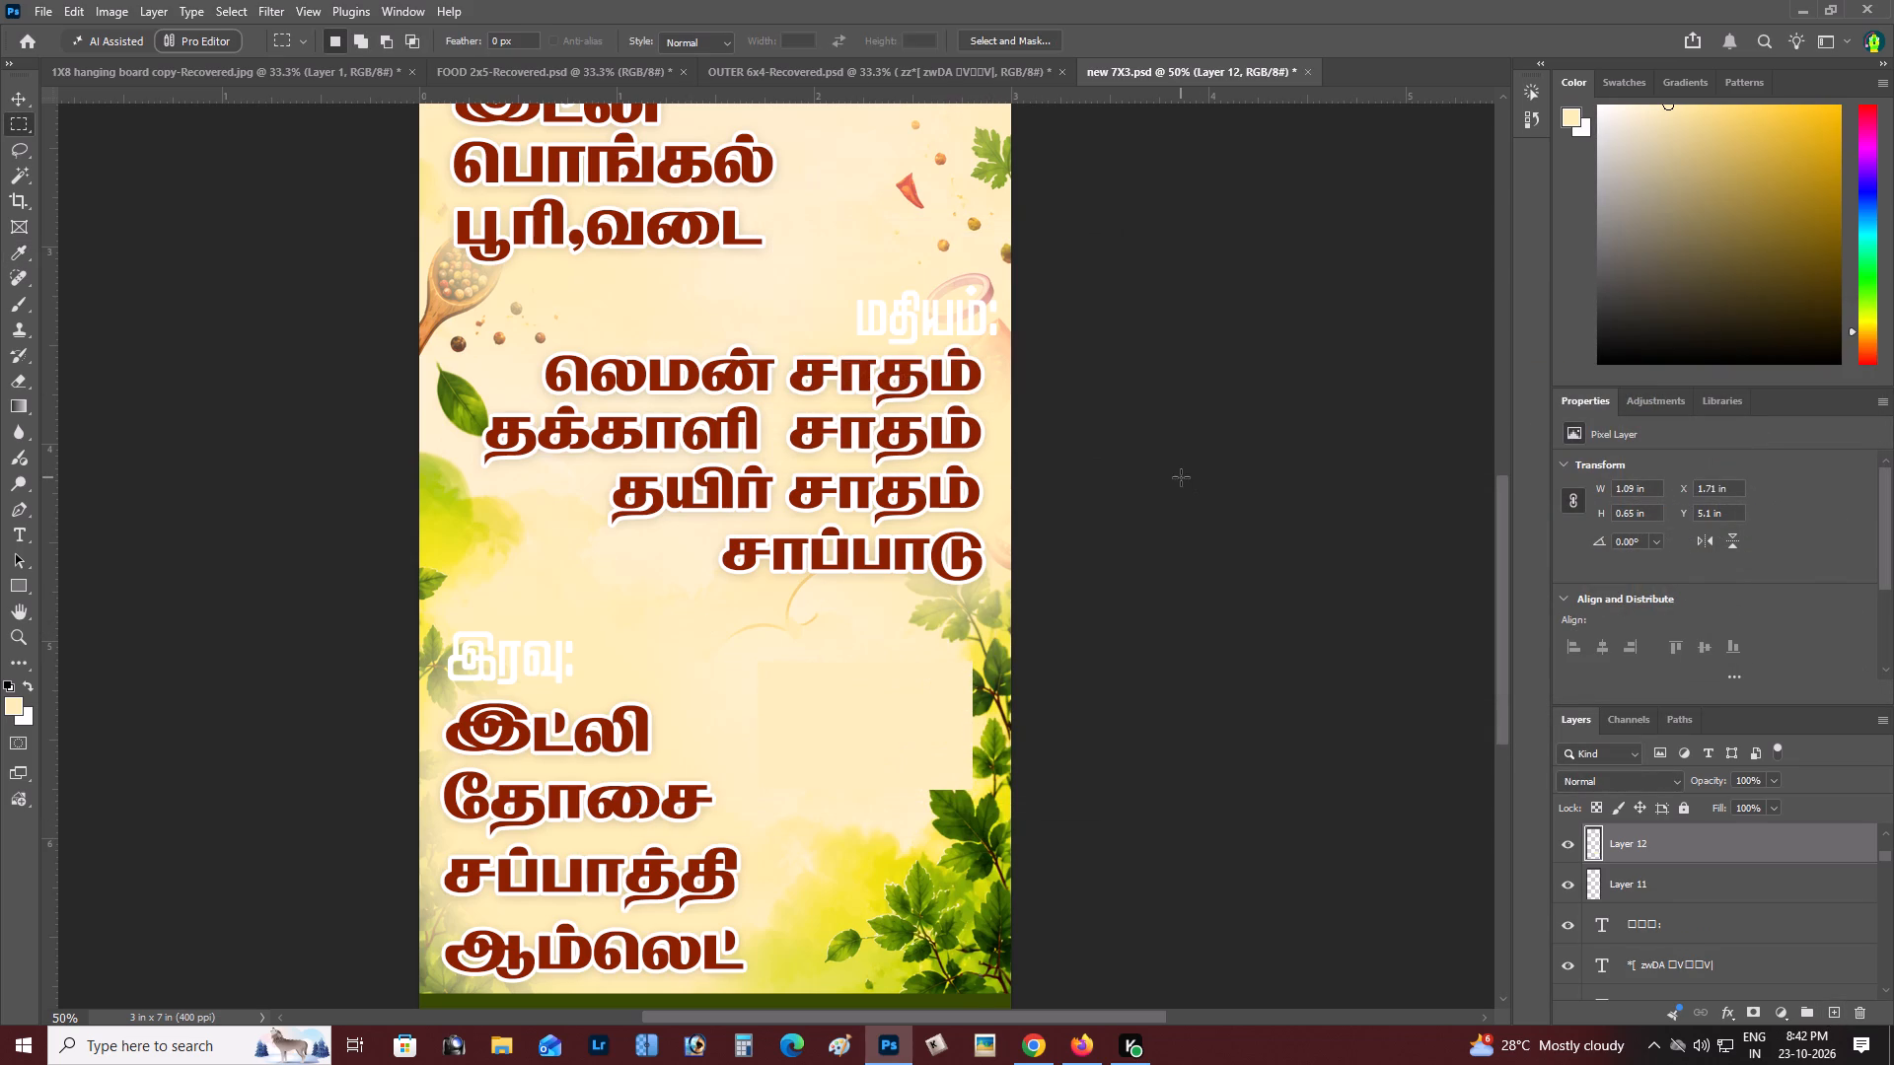
Give the cream rectangle an inside stroke in green 77ac18 and a drop shadow.
click(145, 10)
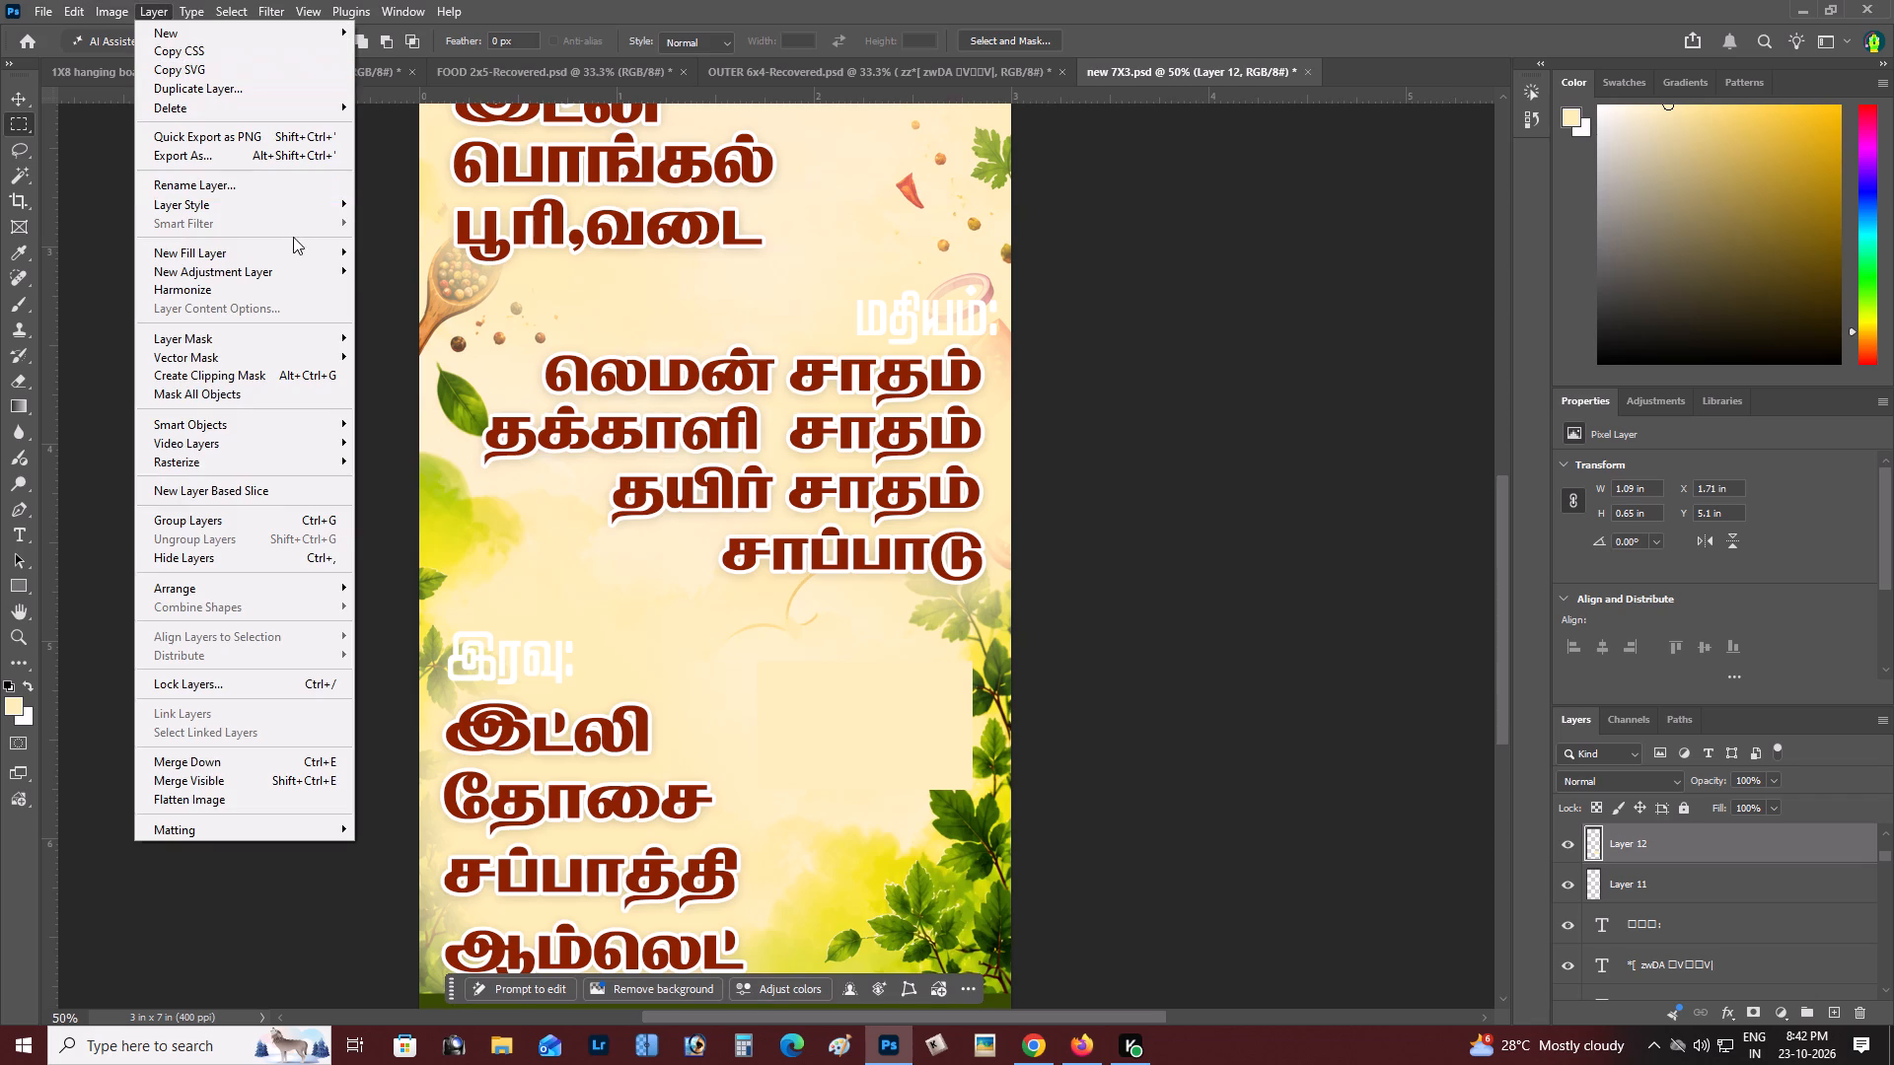
click(407, 252)
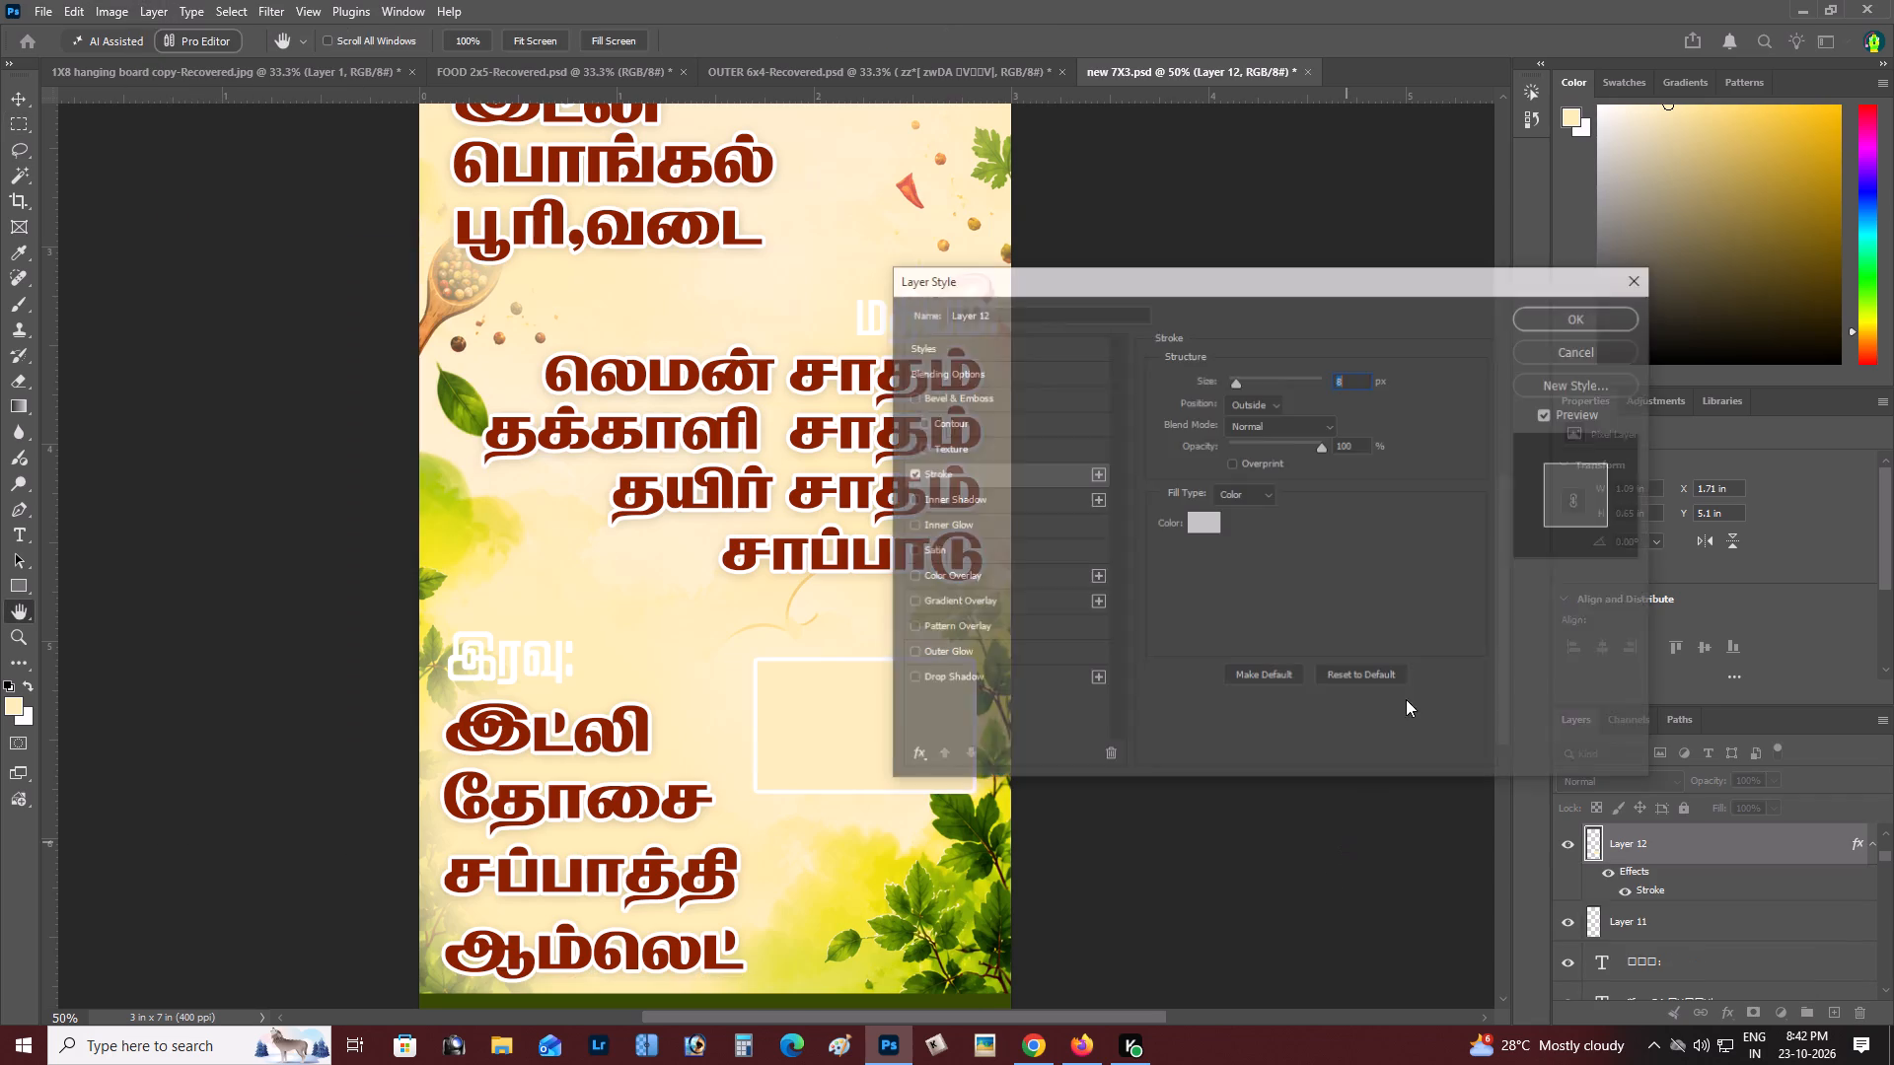
click(1234, 408)
click(1259, 439)
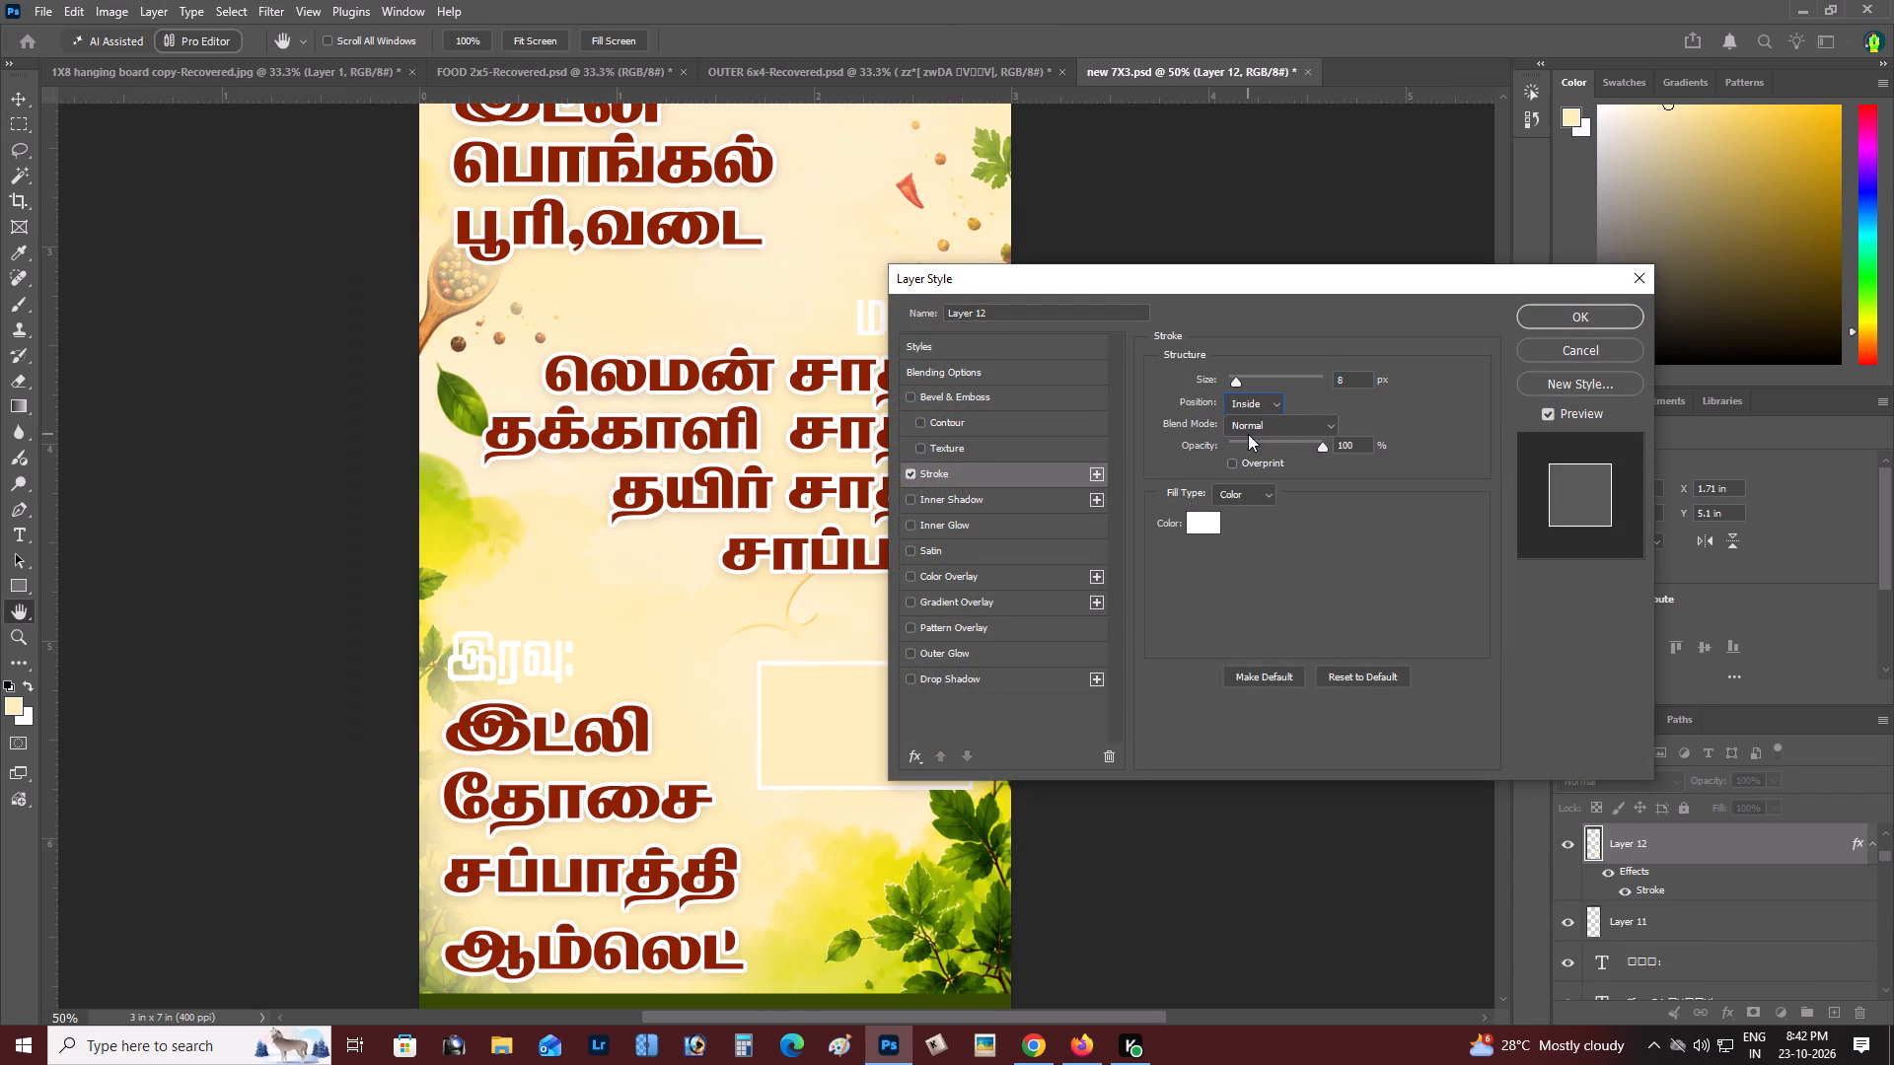
click(1211, 526)
click(493, 542)
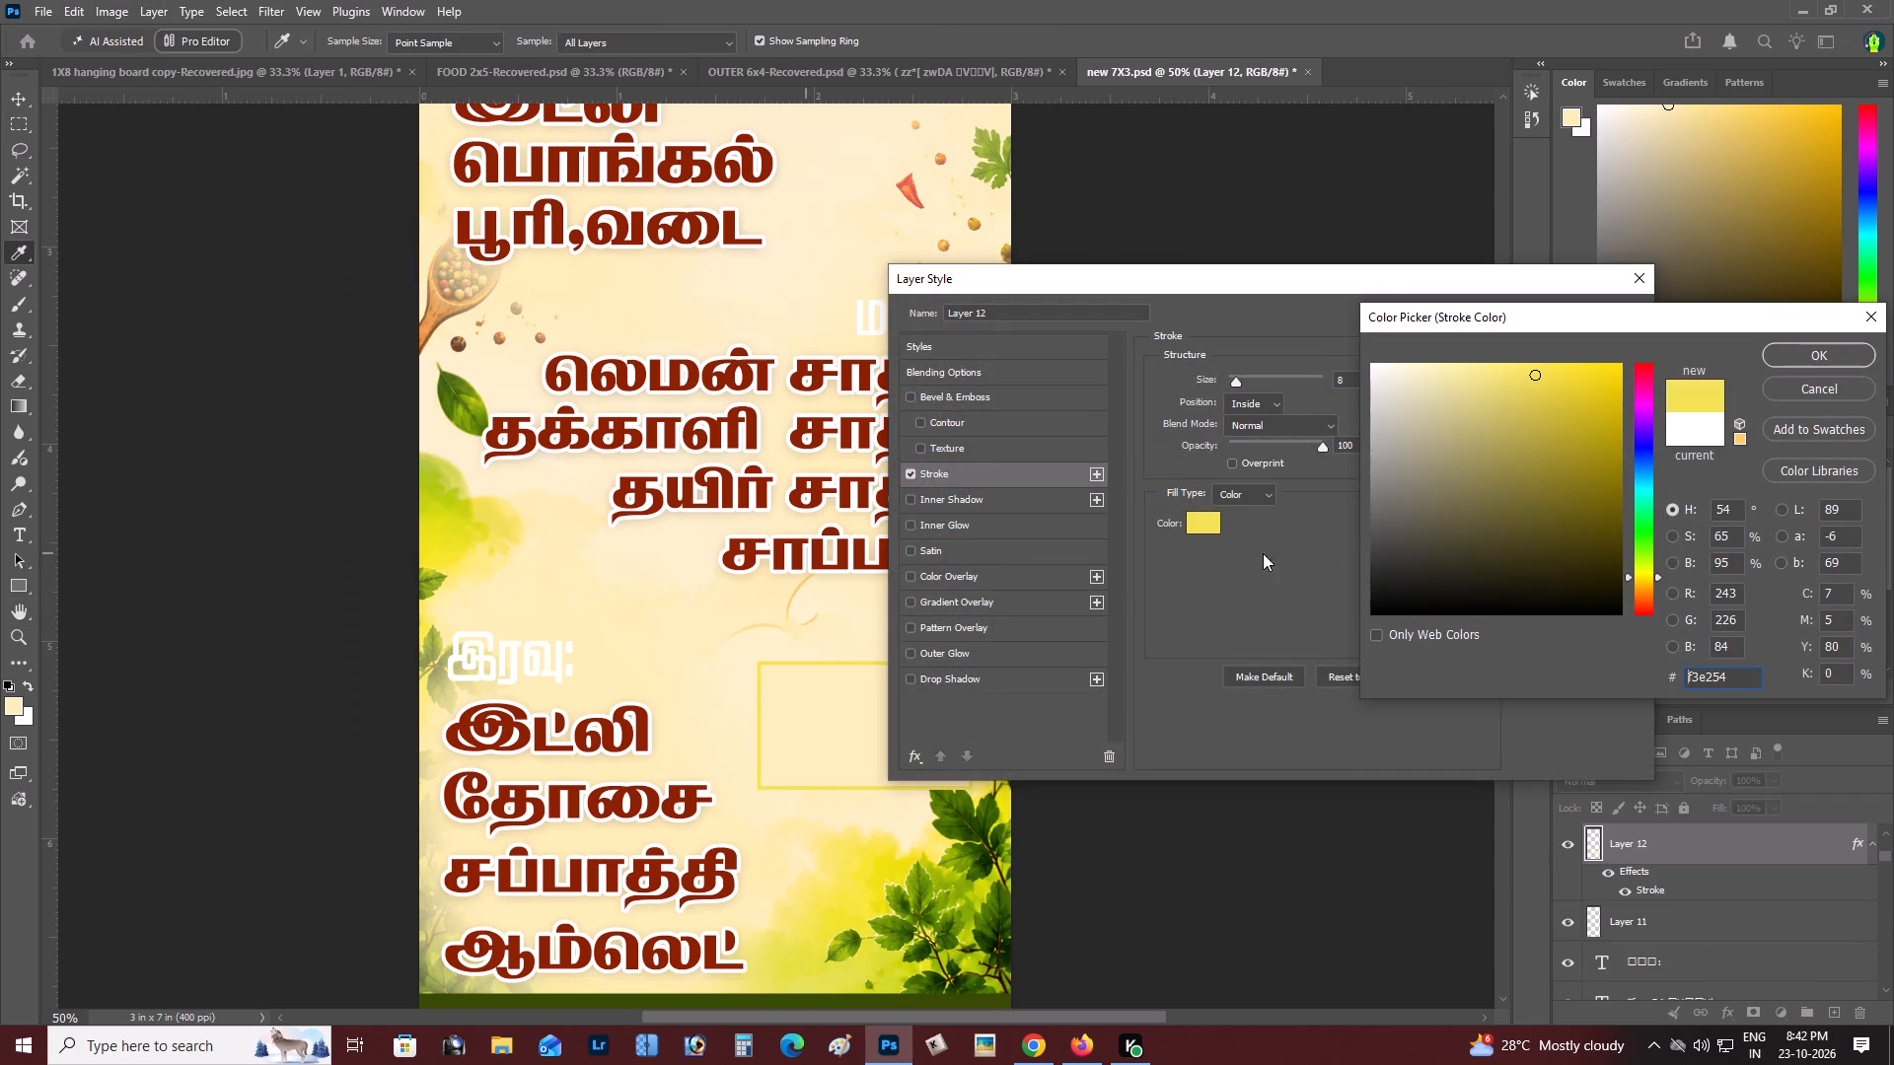
drag(1583, 500, 1598, 503)
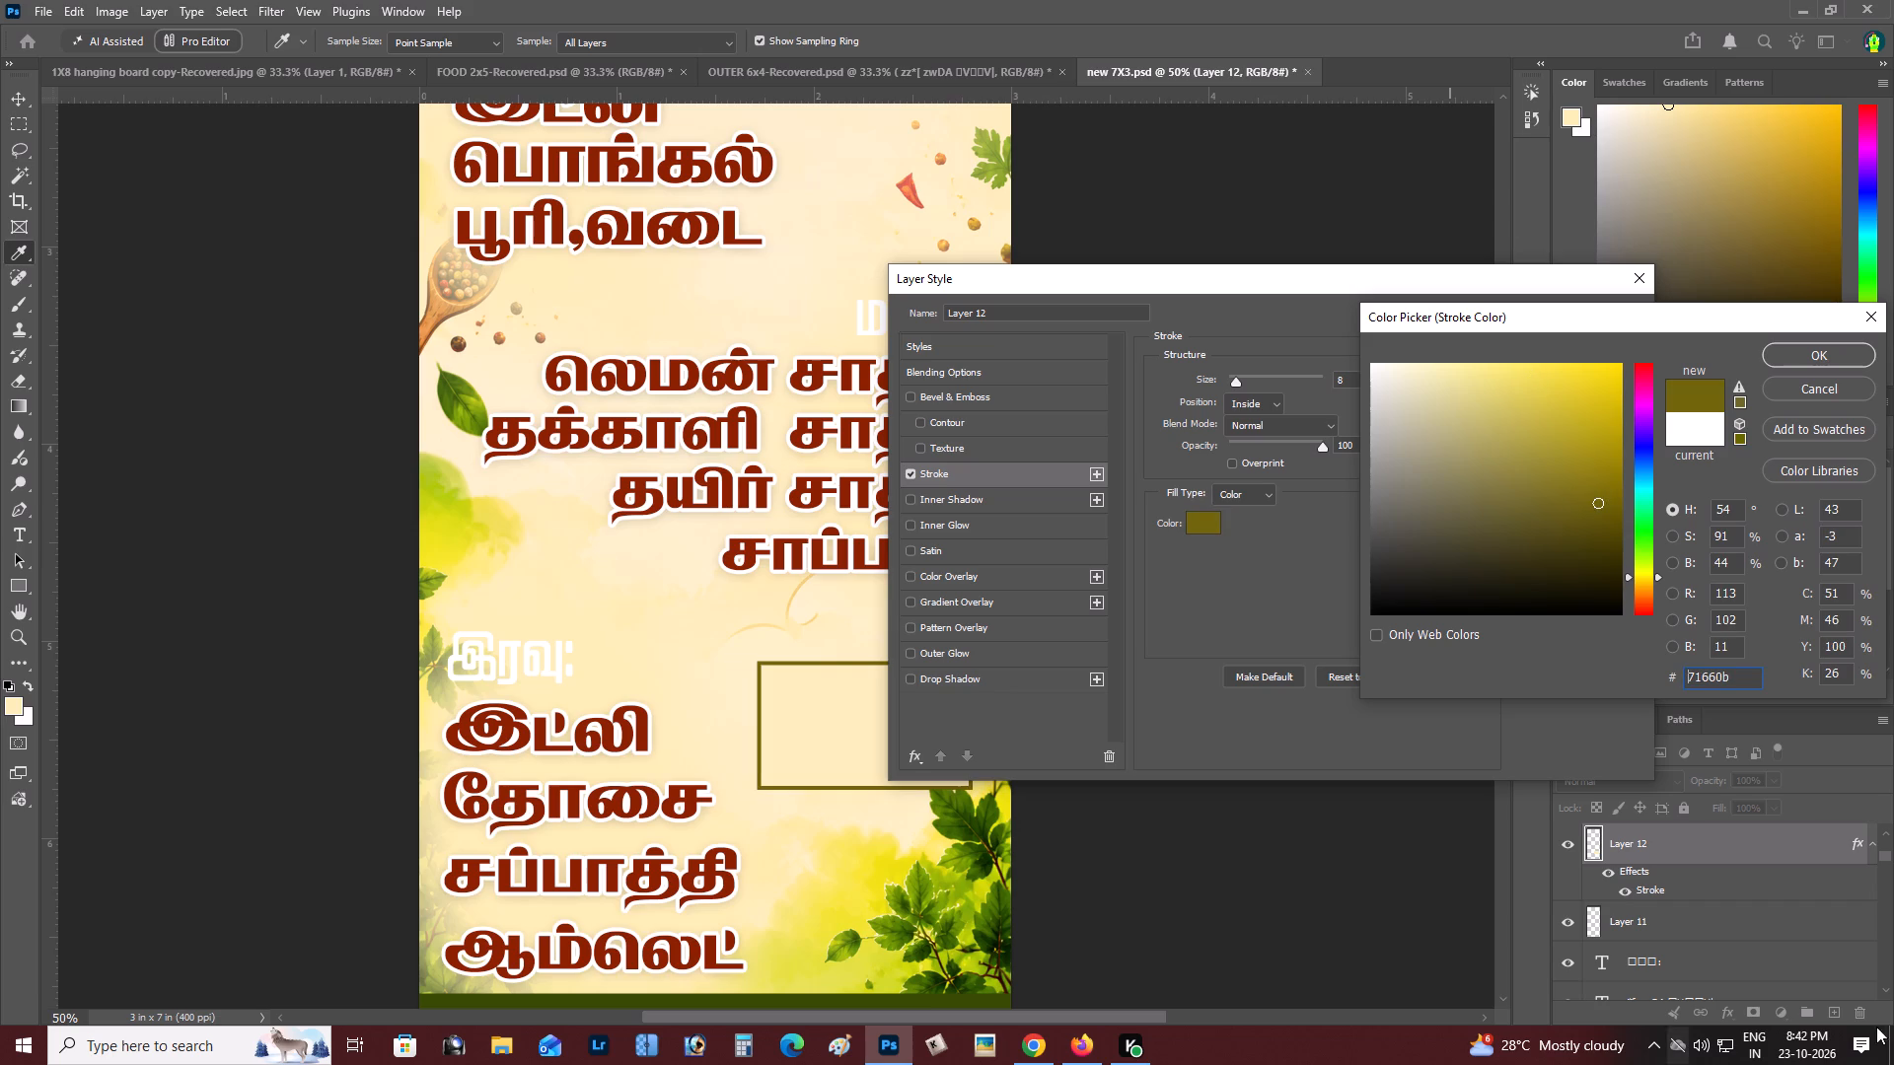
click(950, 820)
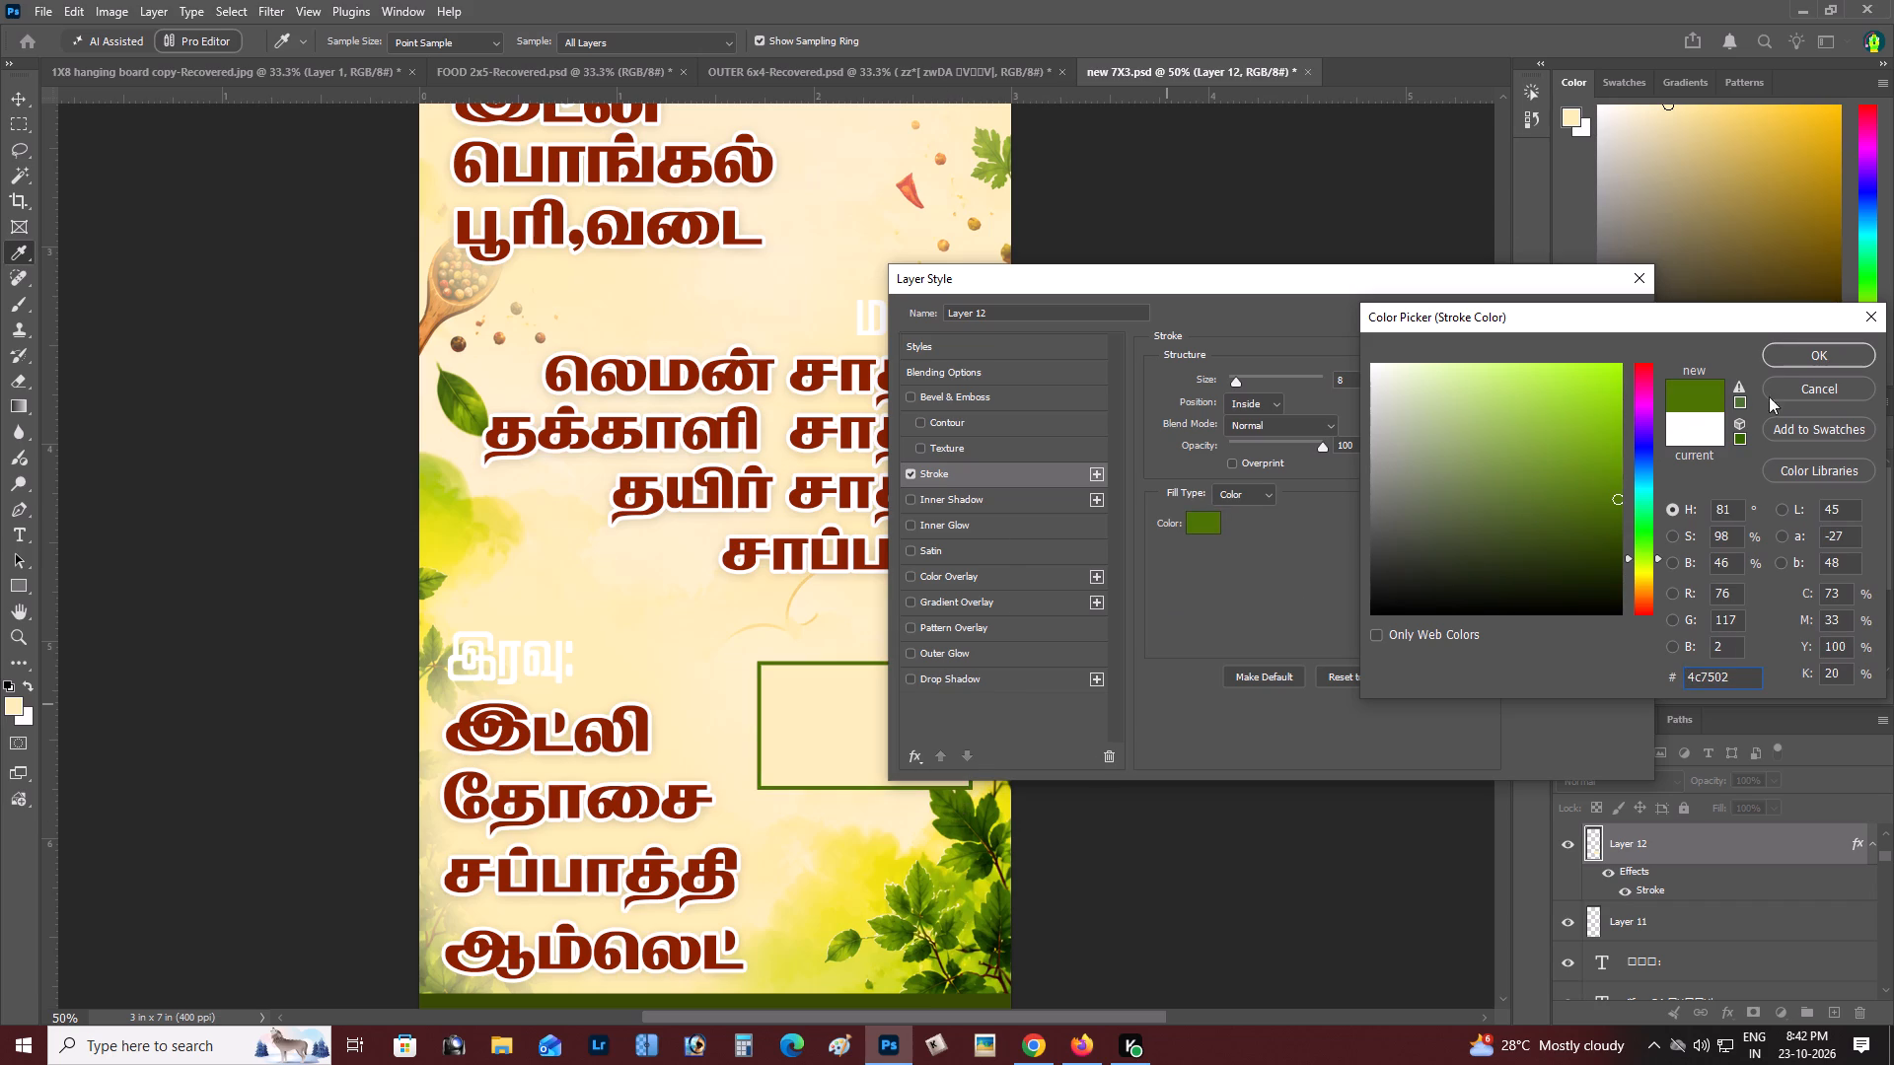
click(1586, 445)
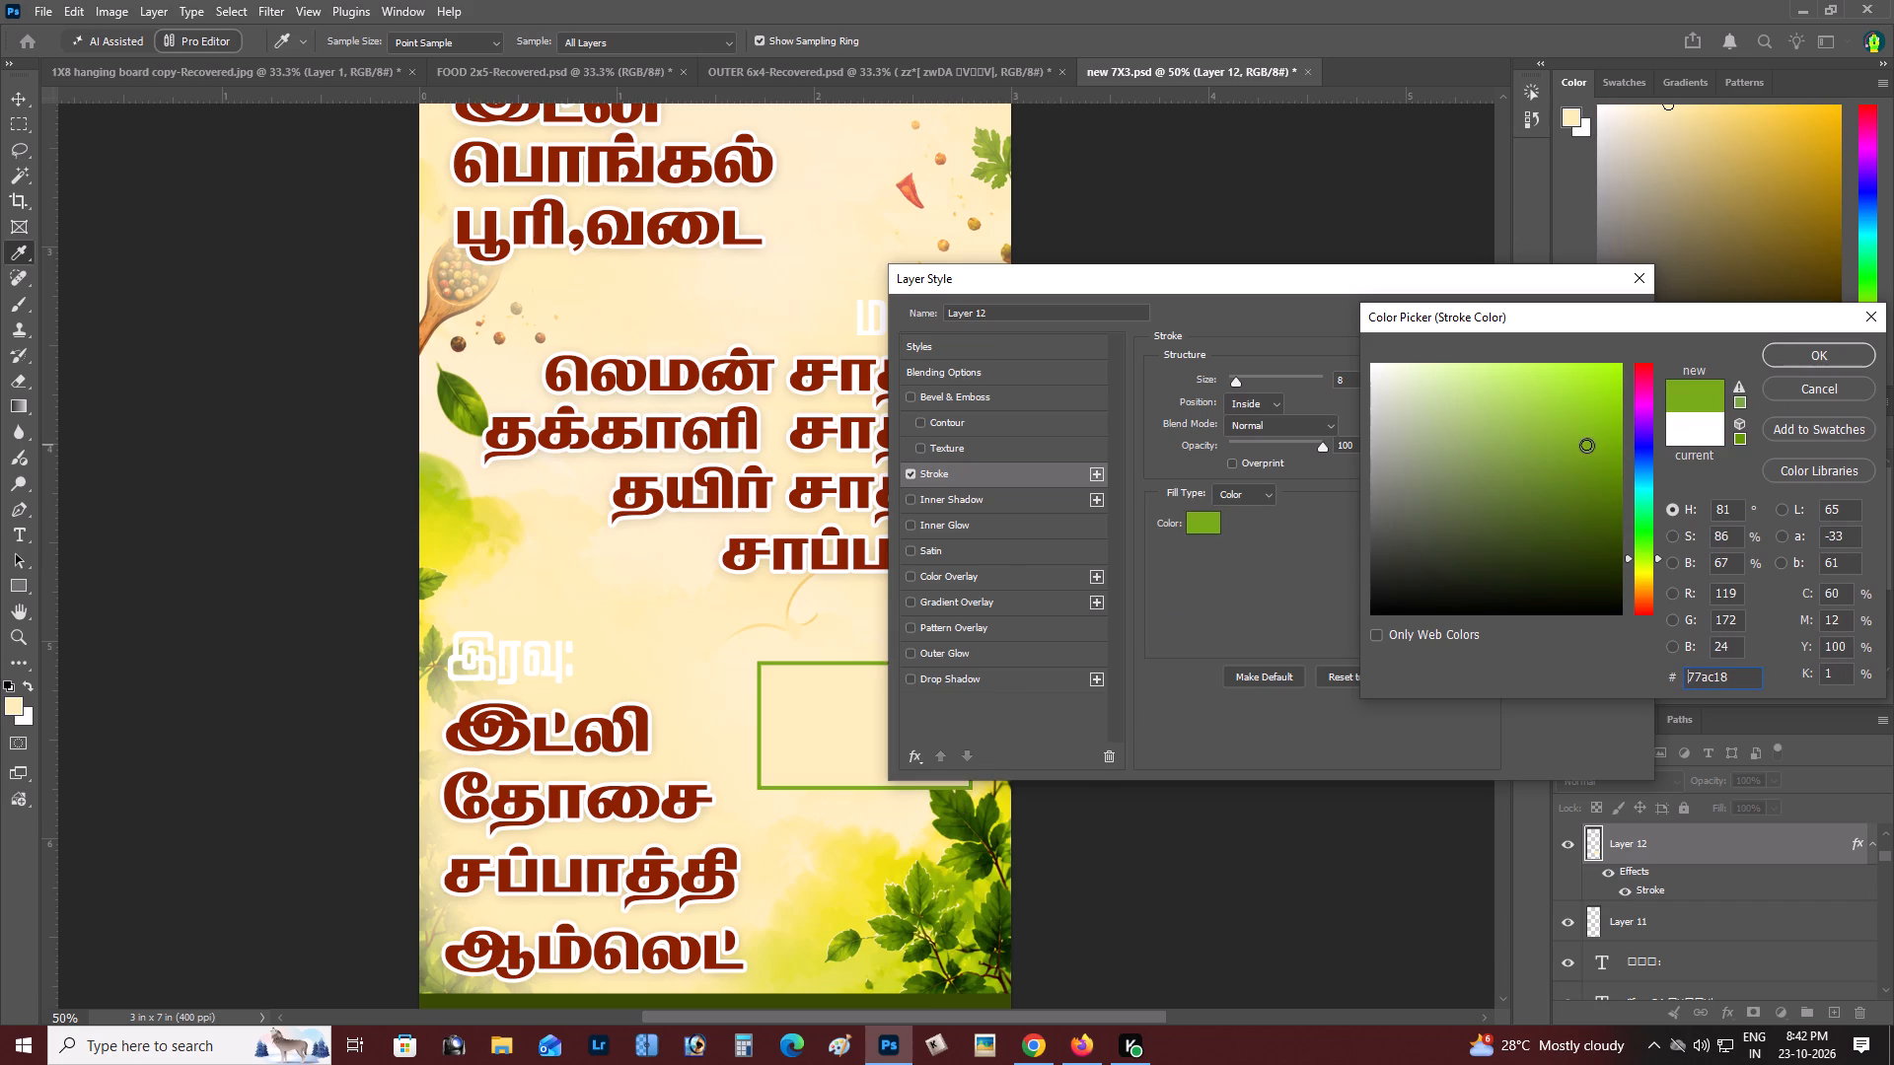
click(1790, 355)
click(972, 675)
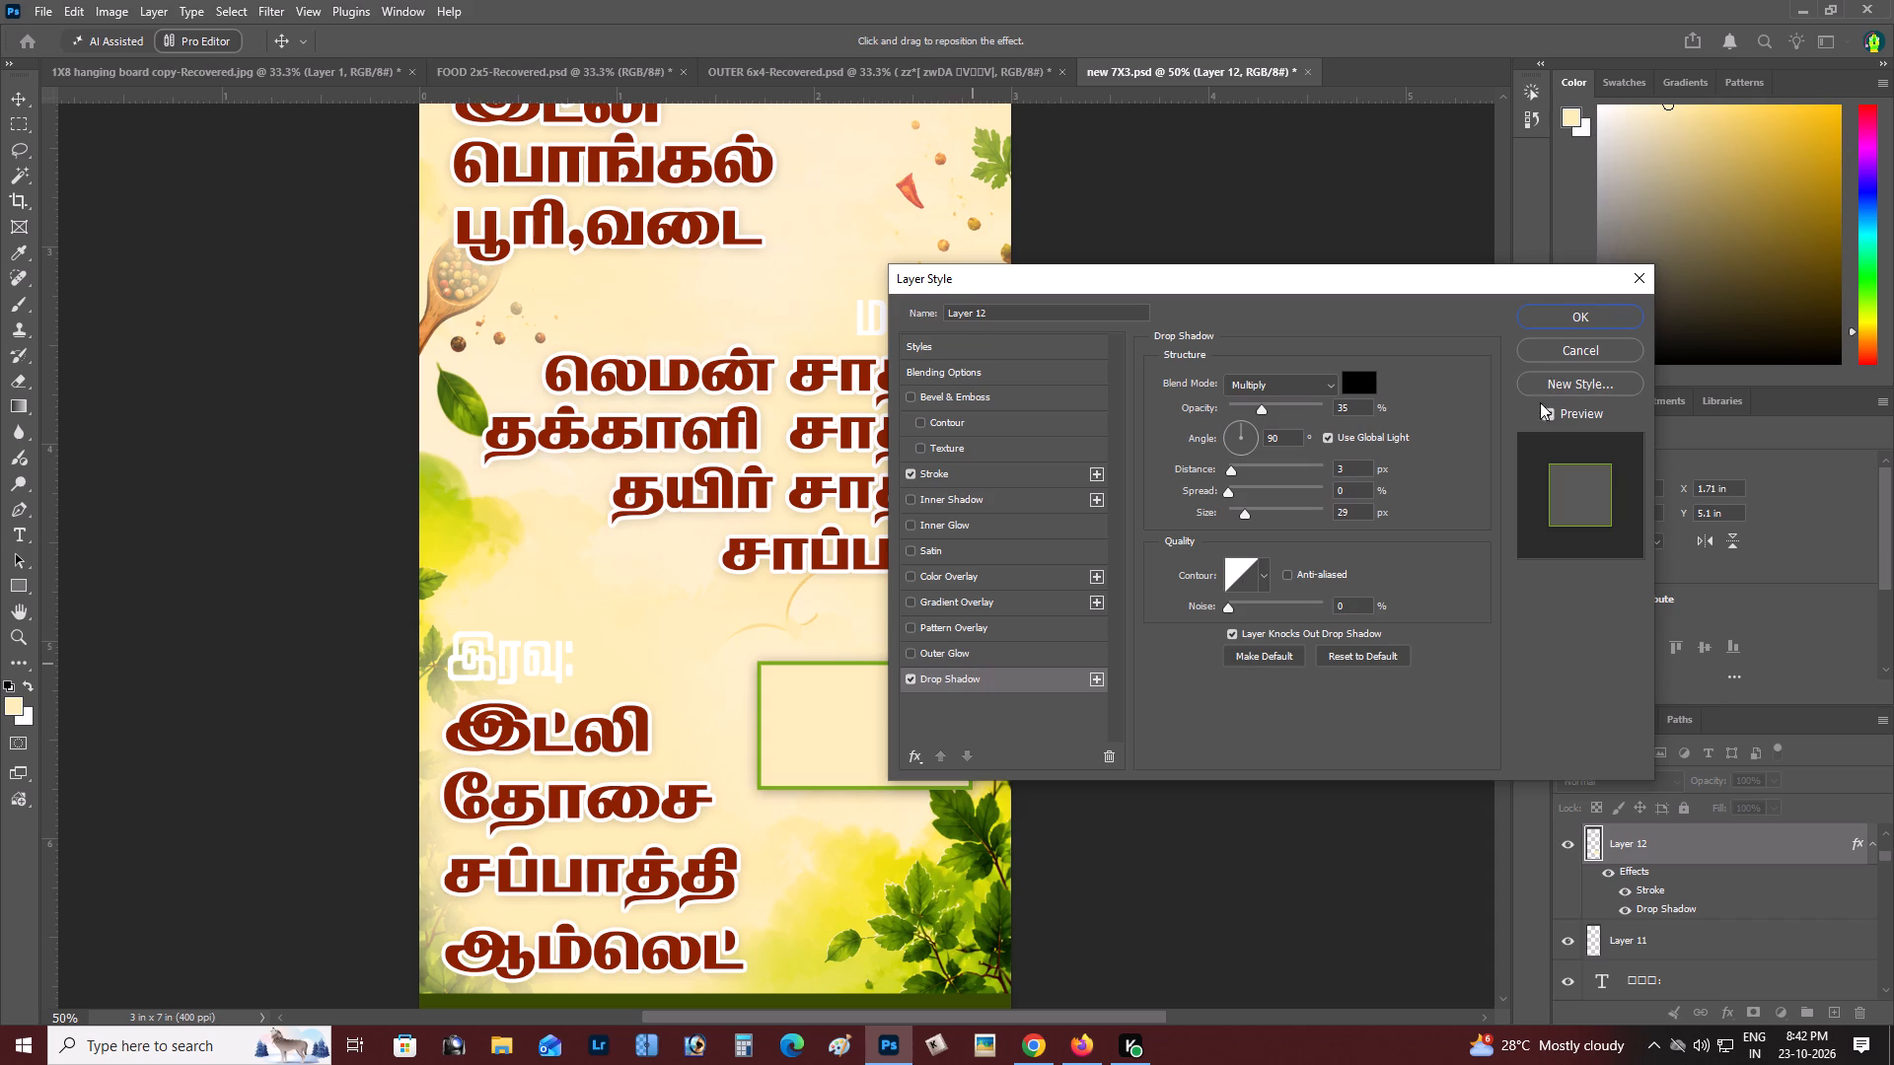
click(1572, 317)
Scale the cream box to about 134% width and 112% height, tilt it about −11.8°, and place it overlapping the banner's edge beside இரவு:.
key(z)
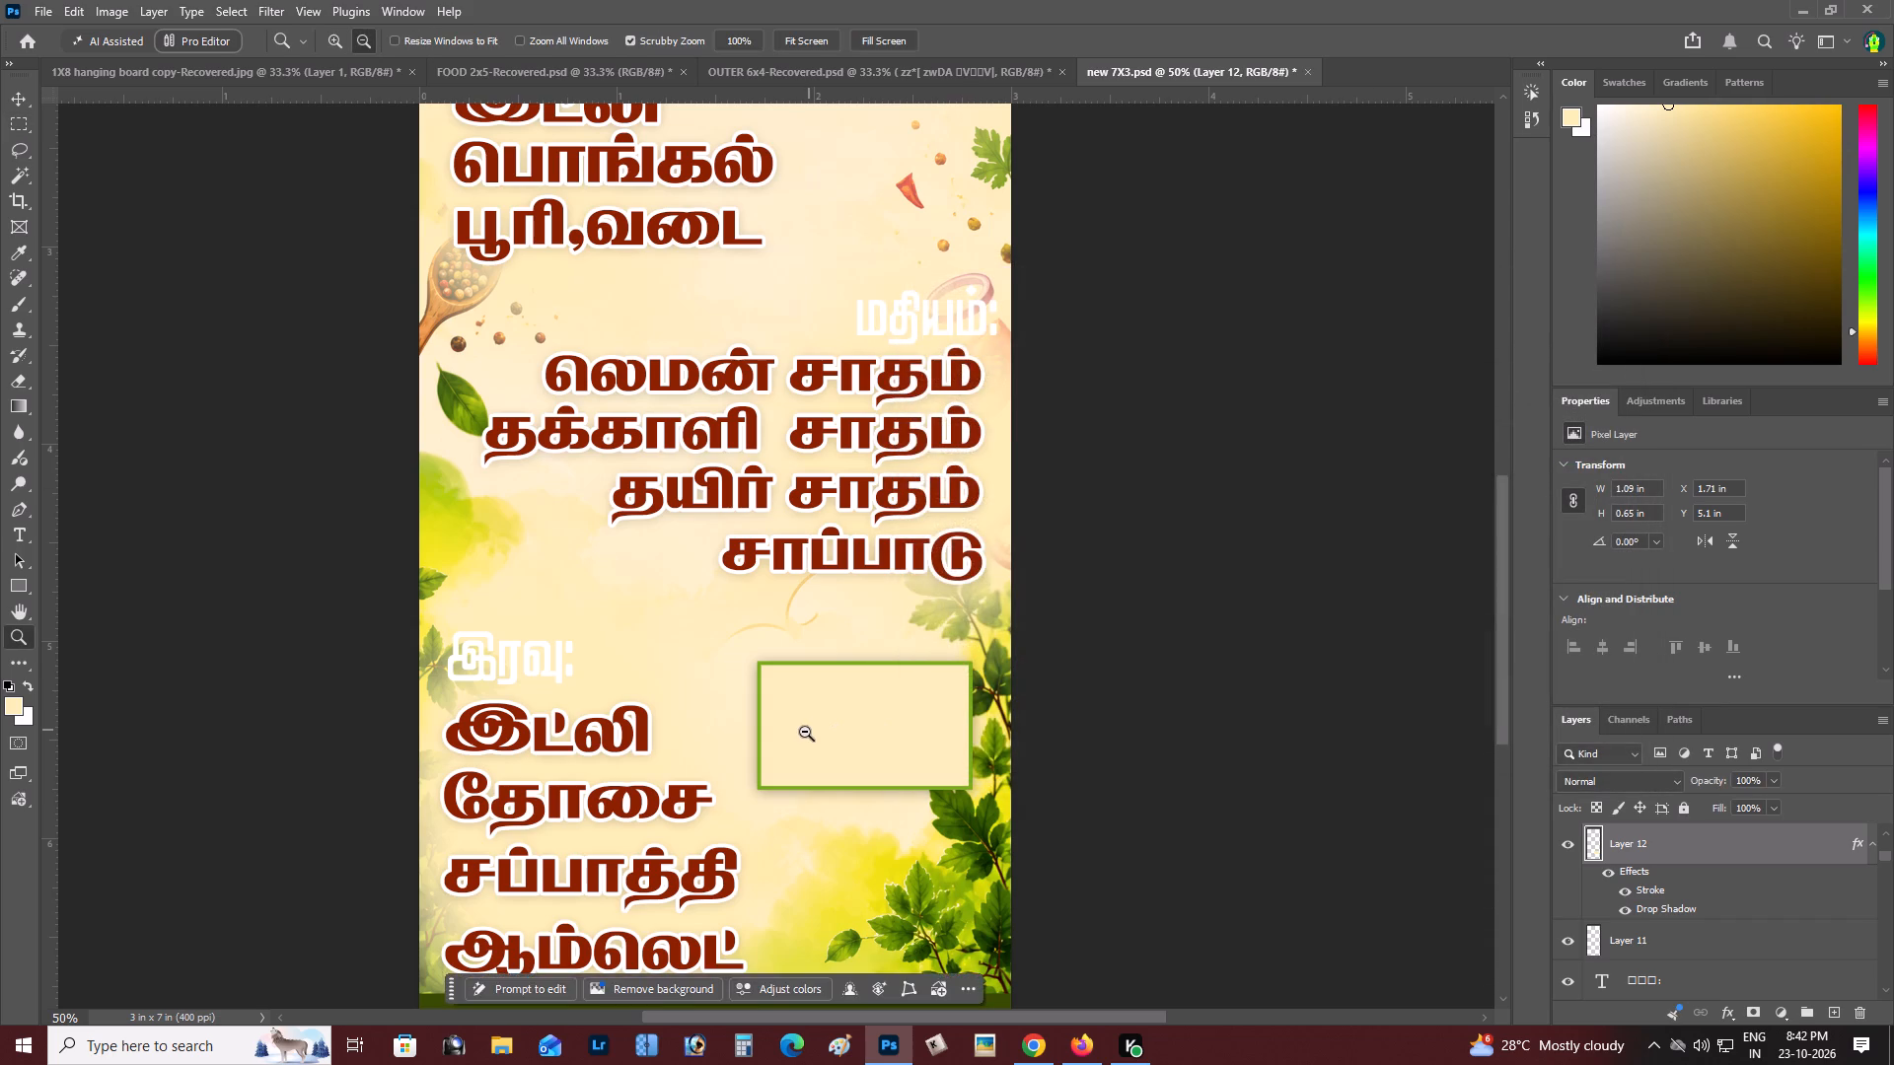
alt+click(805, 732)
right_click(805, 732)
double_click(849, 743)
key(space)
drag(842, 741, 756, 670)
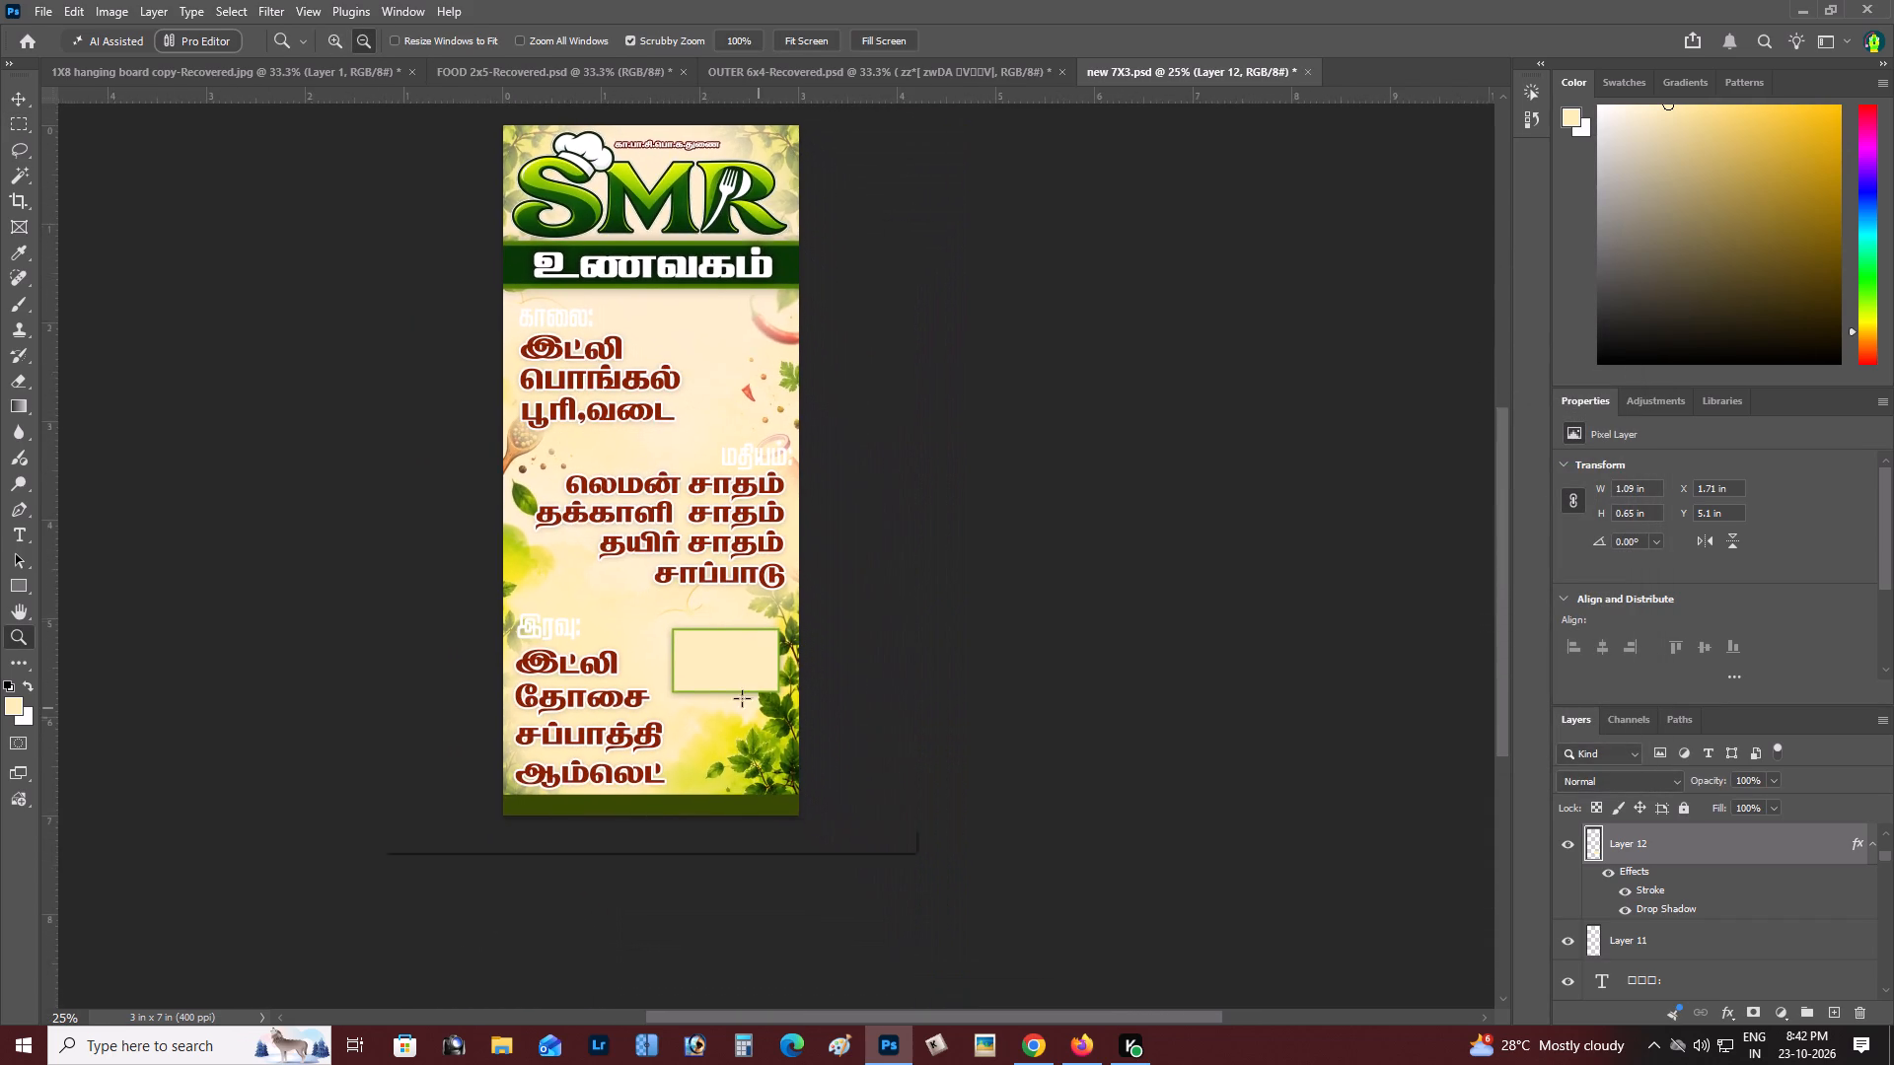
key(z)
double_click(742, 698)
key(ctrl+t)
alt+drag(805, 551, 855, 552)
drag(768, 608, 784, 565)
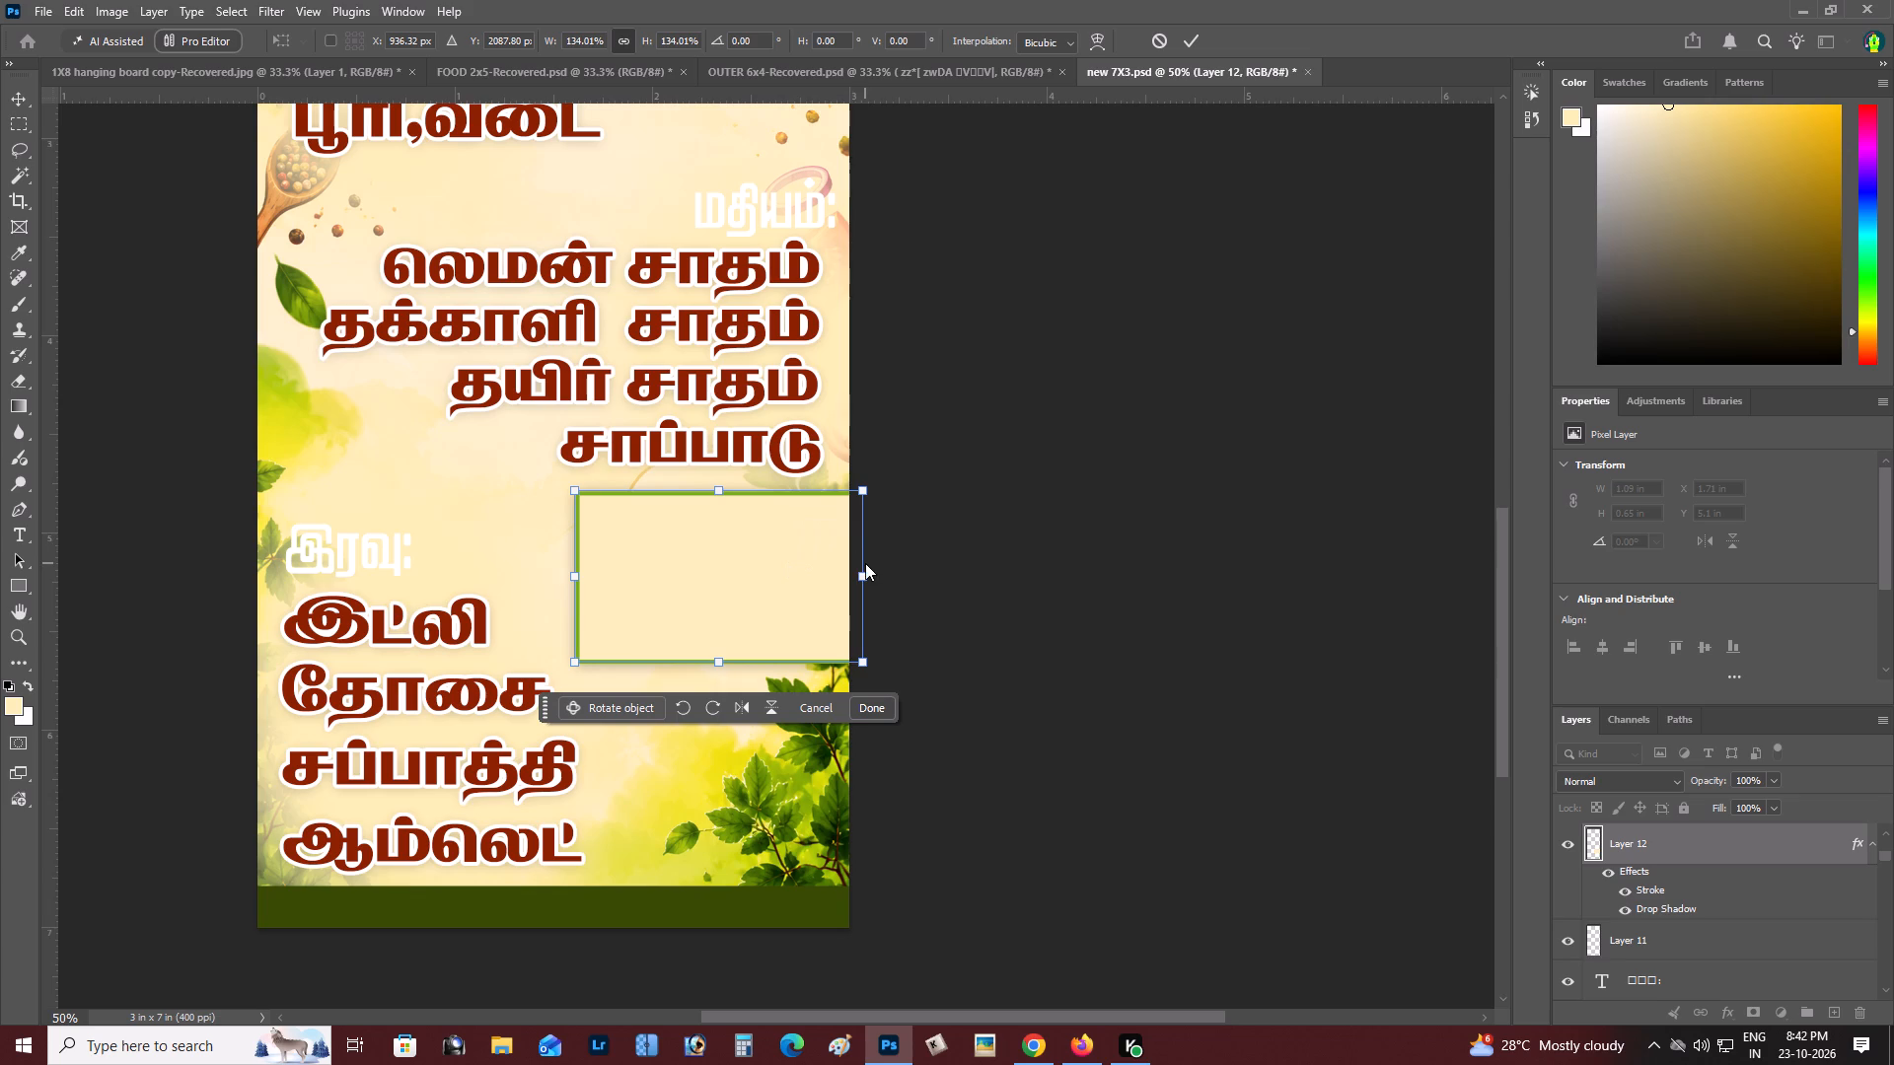
shift+drag(860, 574, 935, 575)
shift+drag(713, 663, 716, 636)
drag(915, 496, 899, 471)
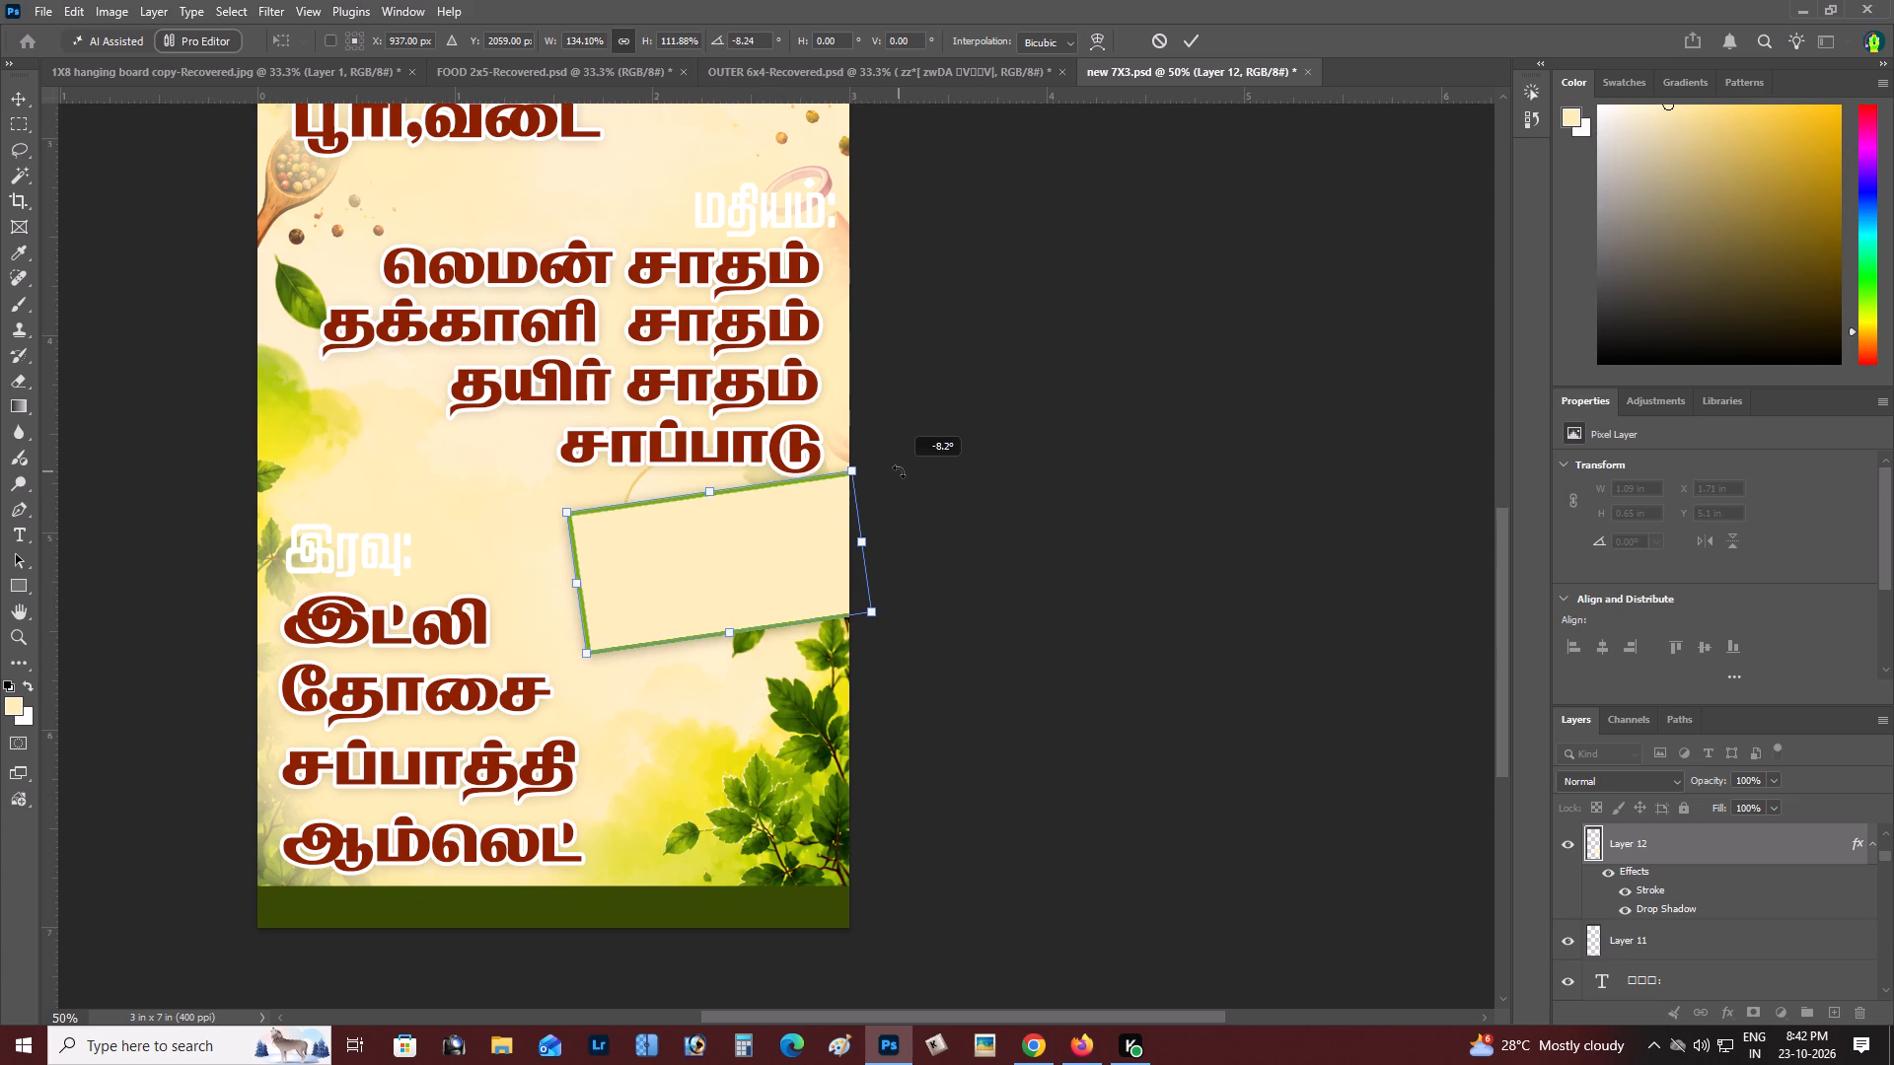
drag(899, 471, 898, 458)
drag(737, 561, 752, 579)
key(ctrl+Return)
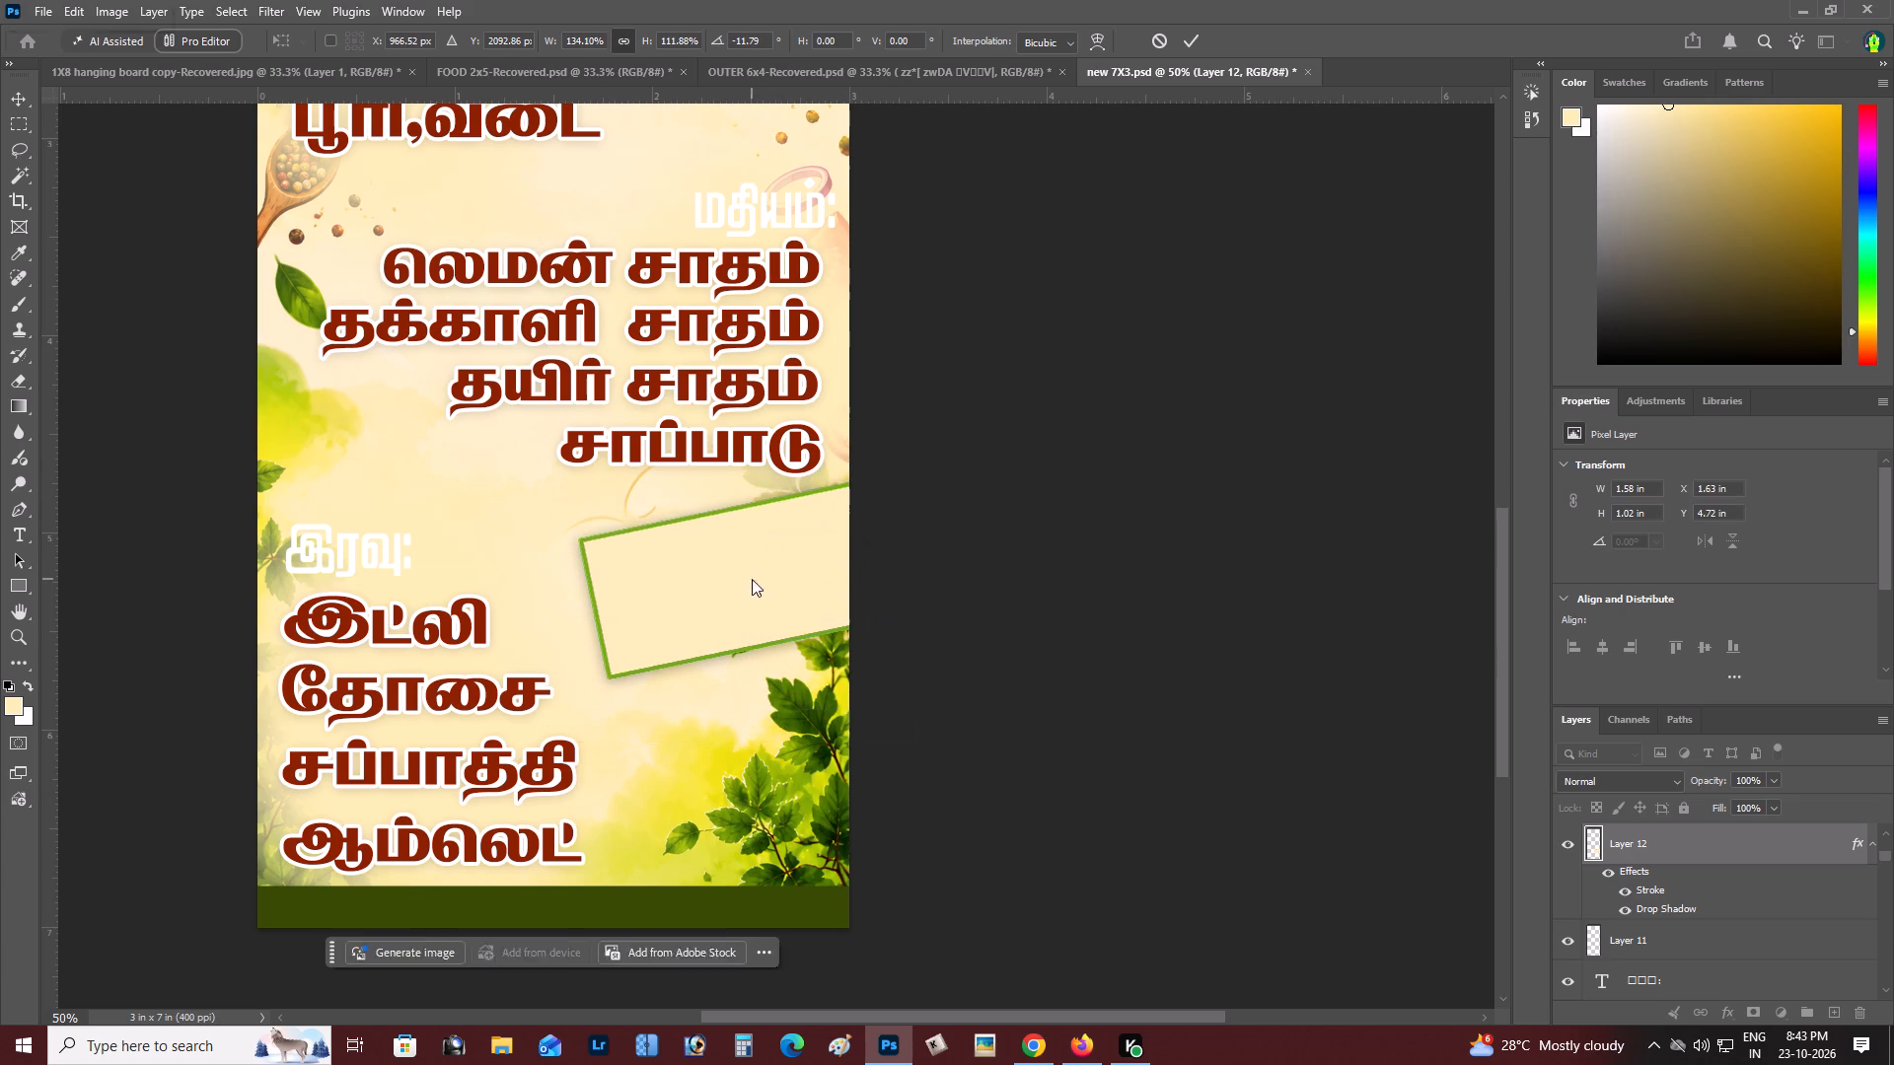
Duplicate the tilted cream box twice, placing the copies at about X 1.78, Y 5.47 in and X 2.31, Y 5.65 in.
key(c)
right_click(724, 583)
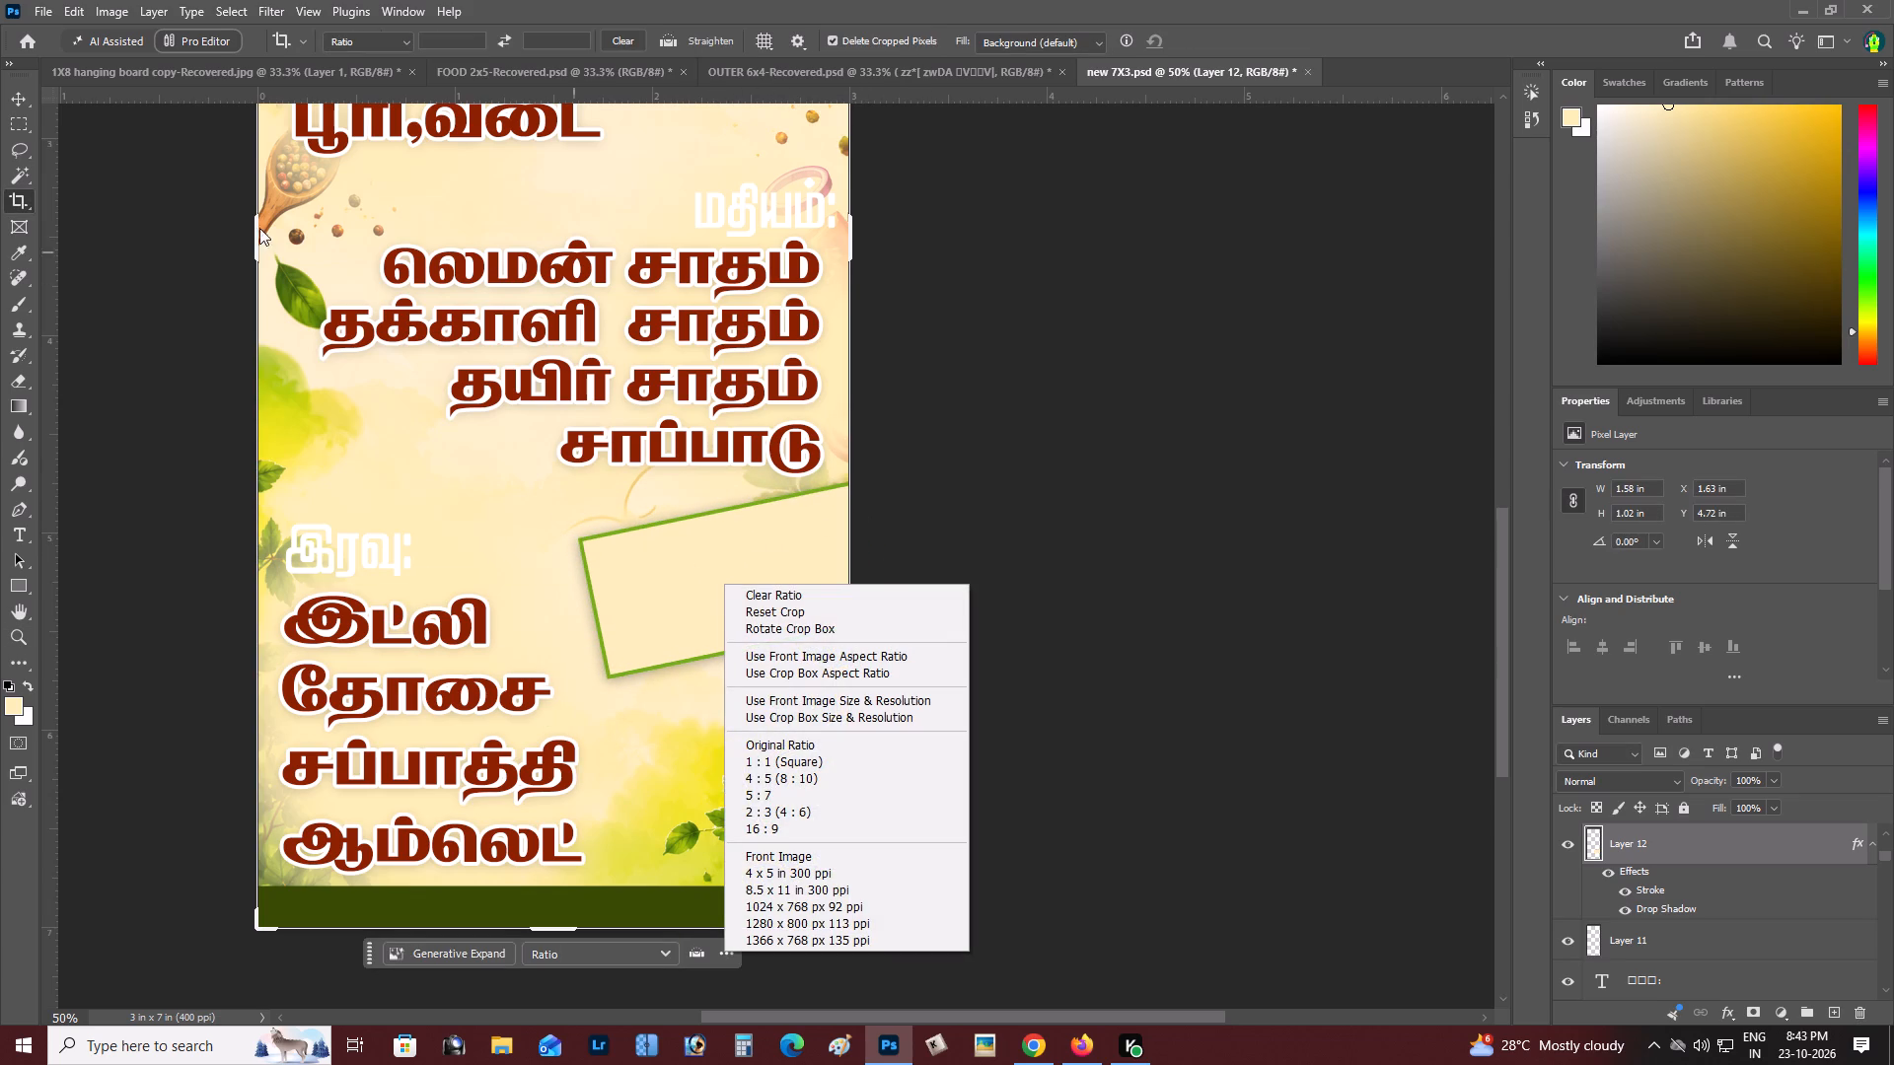
click(21, 97)
click(21, 97)
right_click(736, 566)
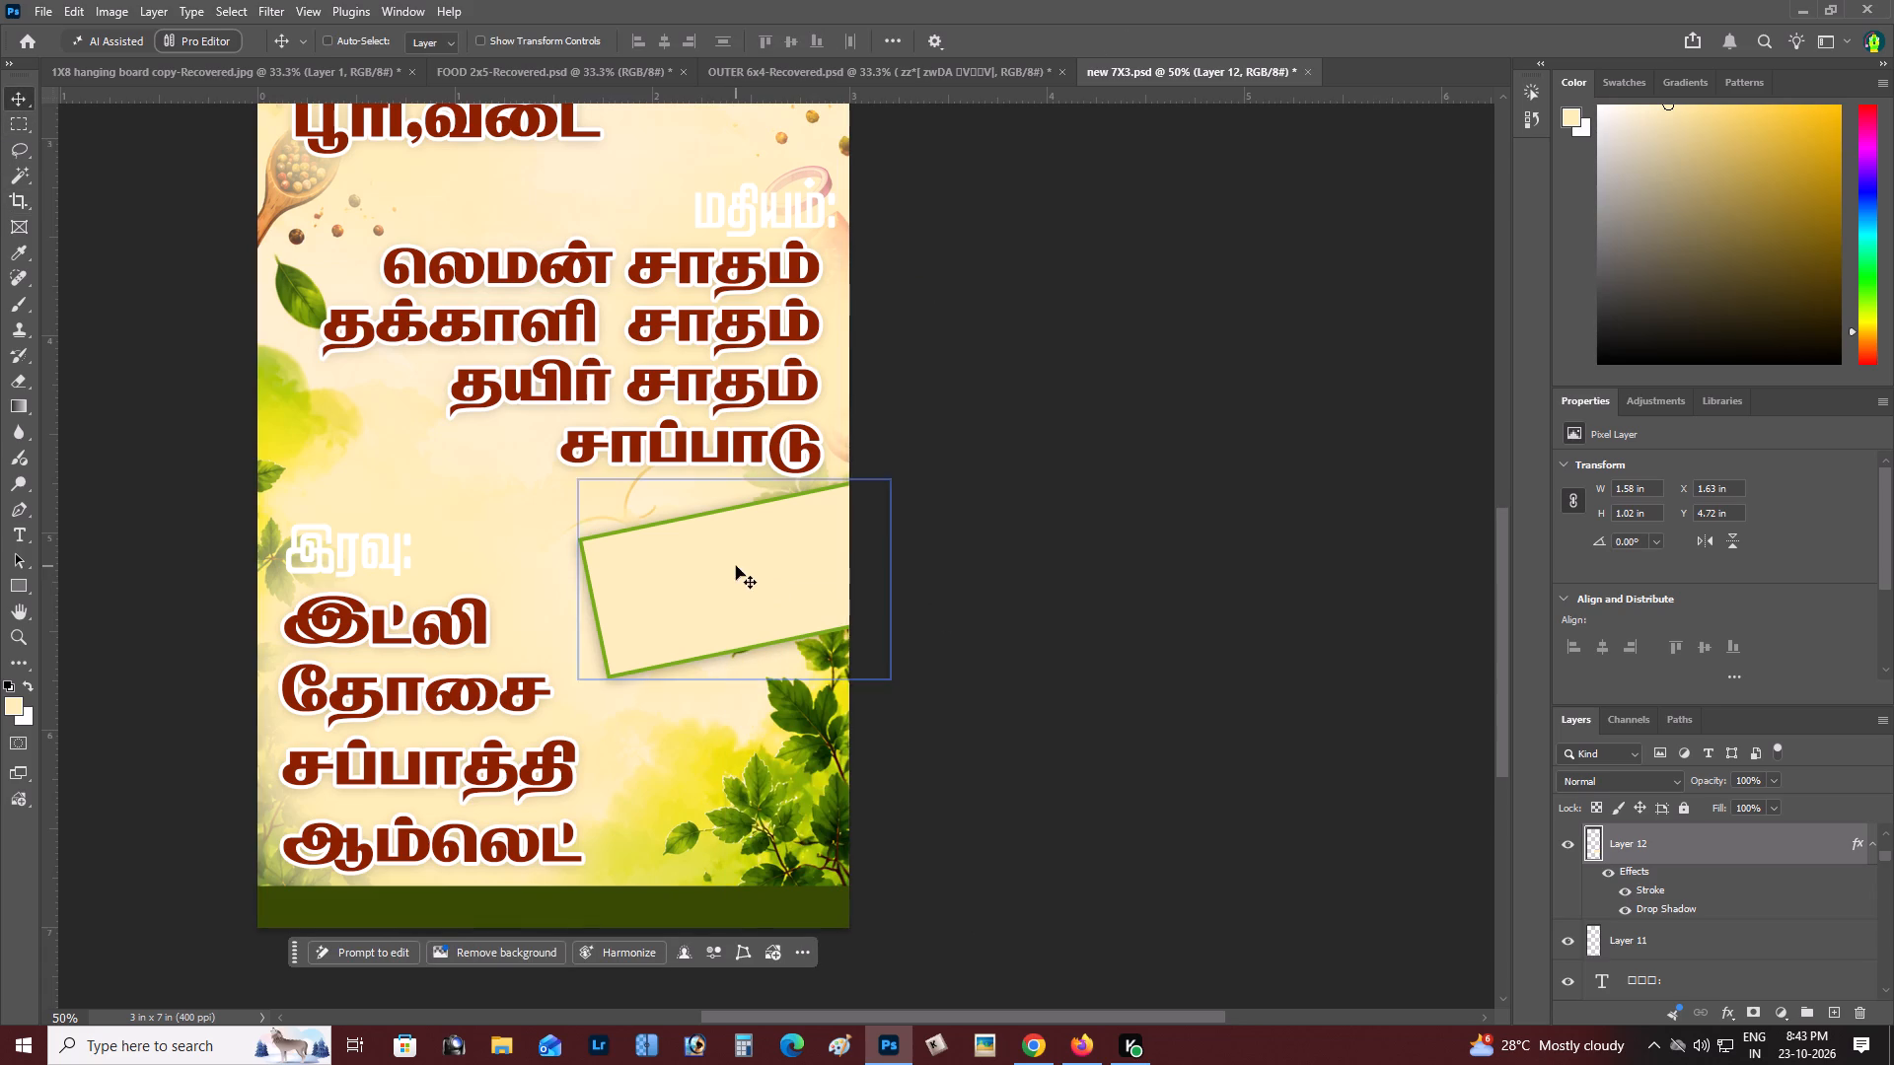
click(757, 577)
alt+drag(757, 577, 793, 724)
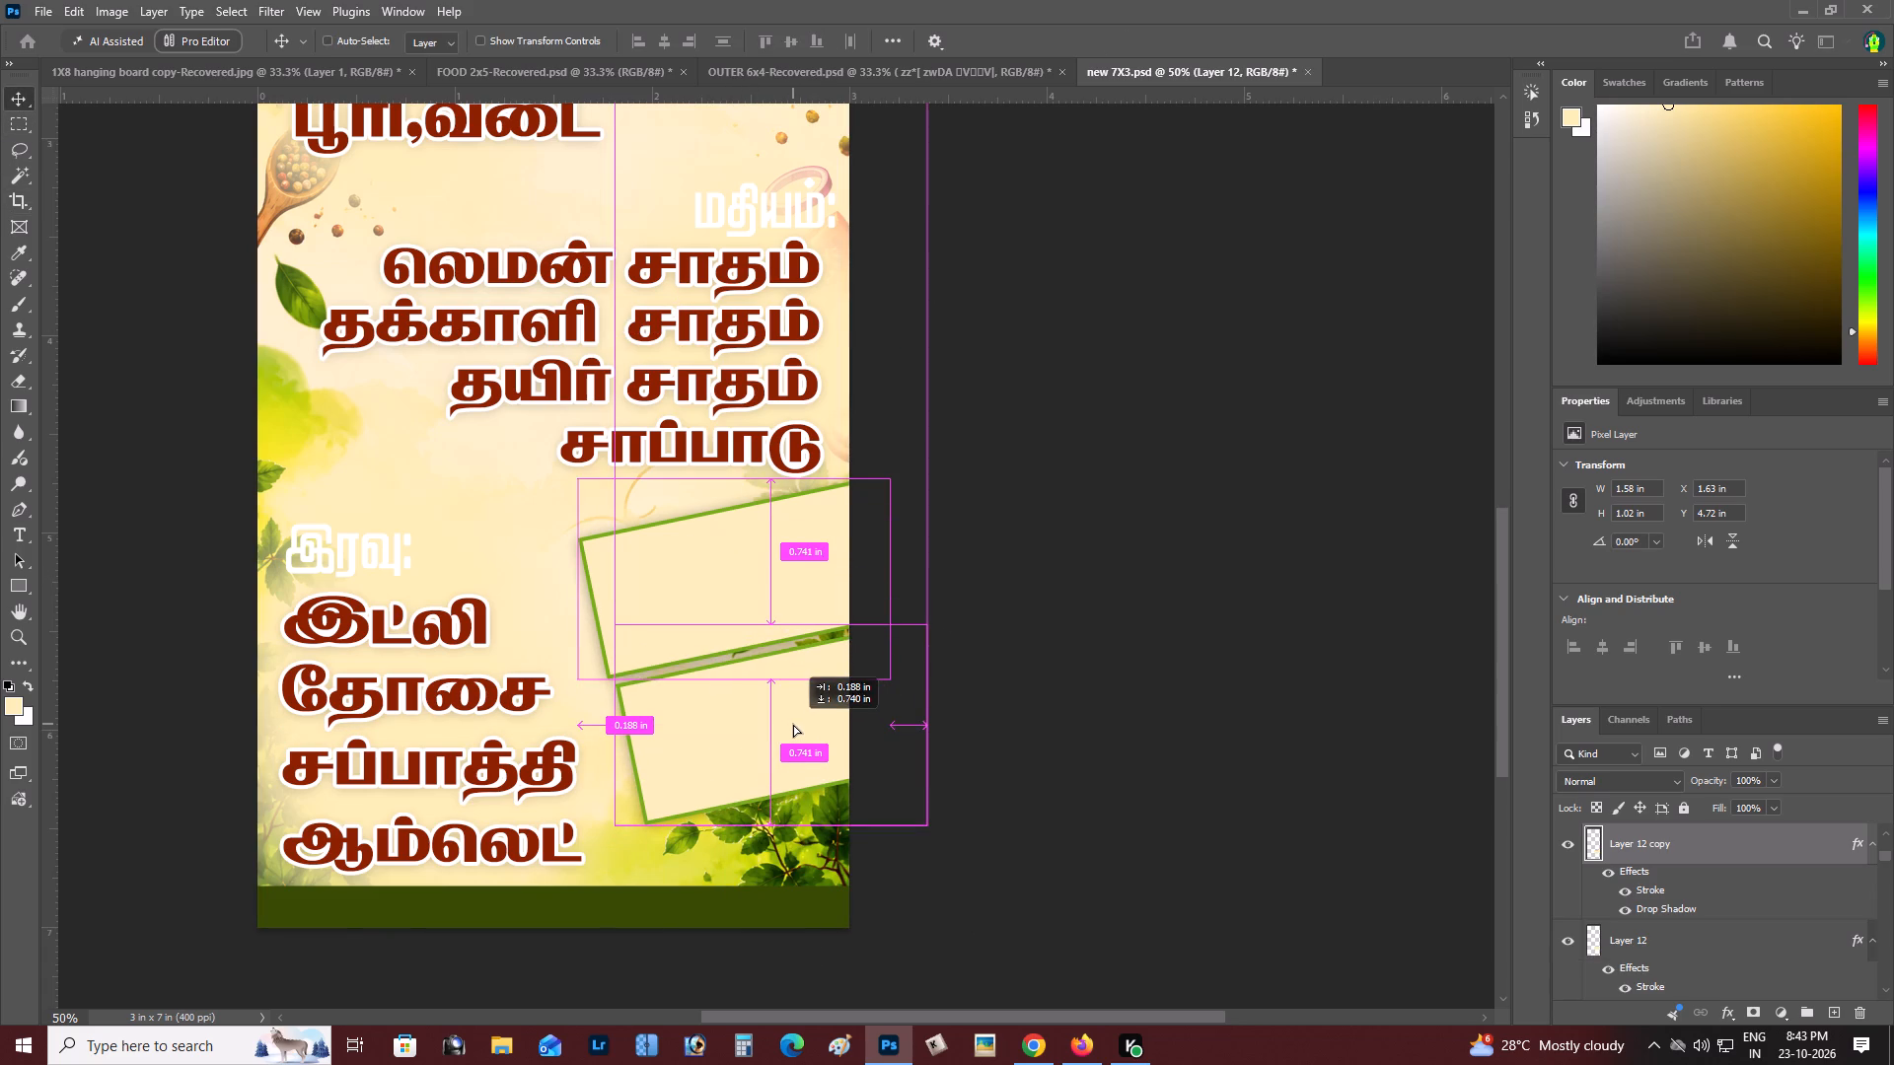
alt+drag(793, 724, 786, 724)
alt+drag(779, 712, 809, 835)
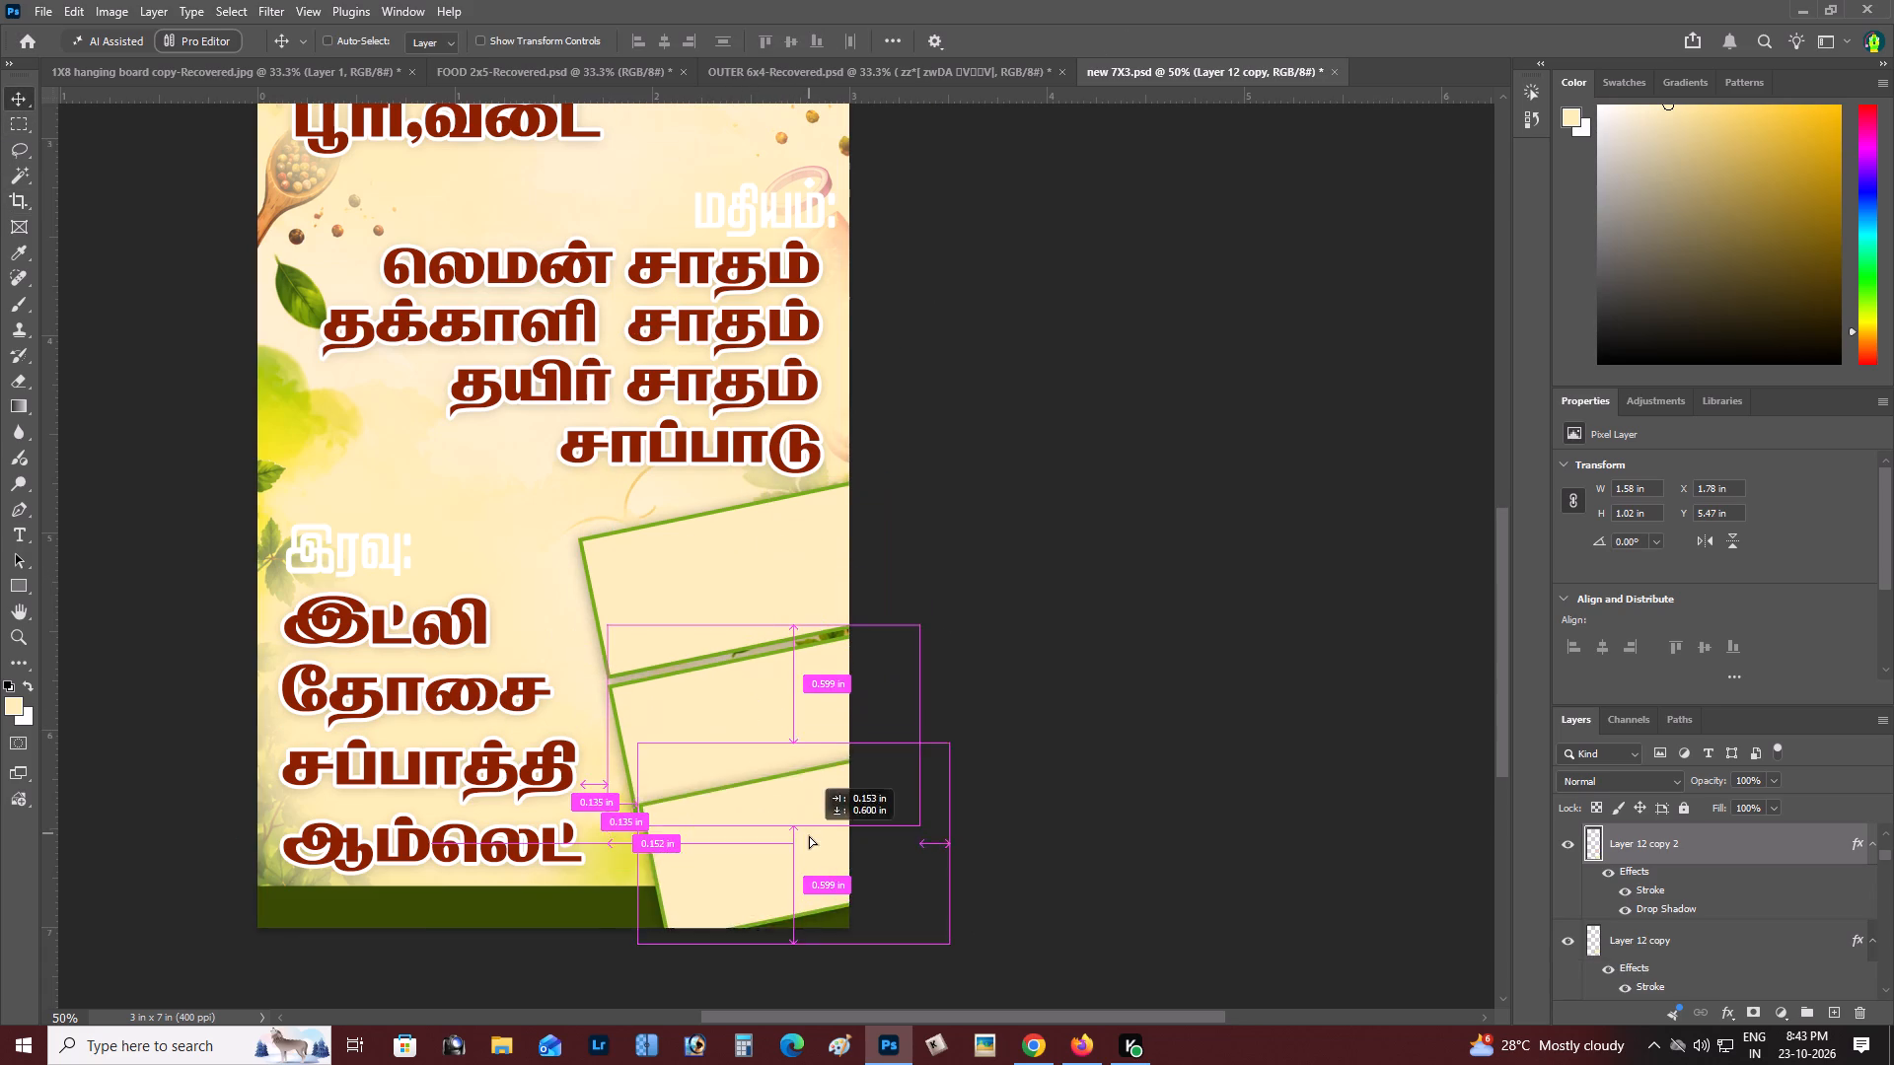
alt+drag(809, 835, 633, 636)
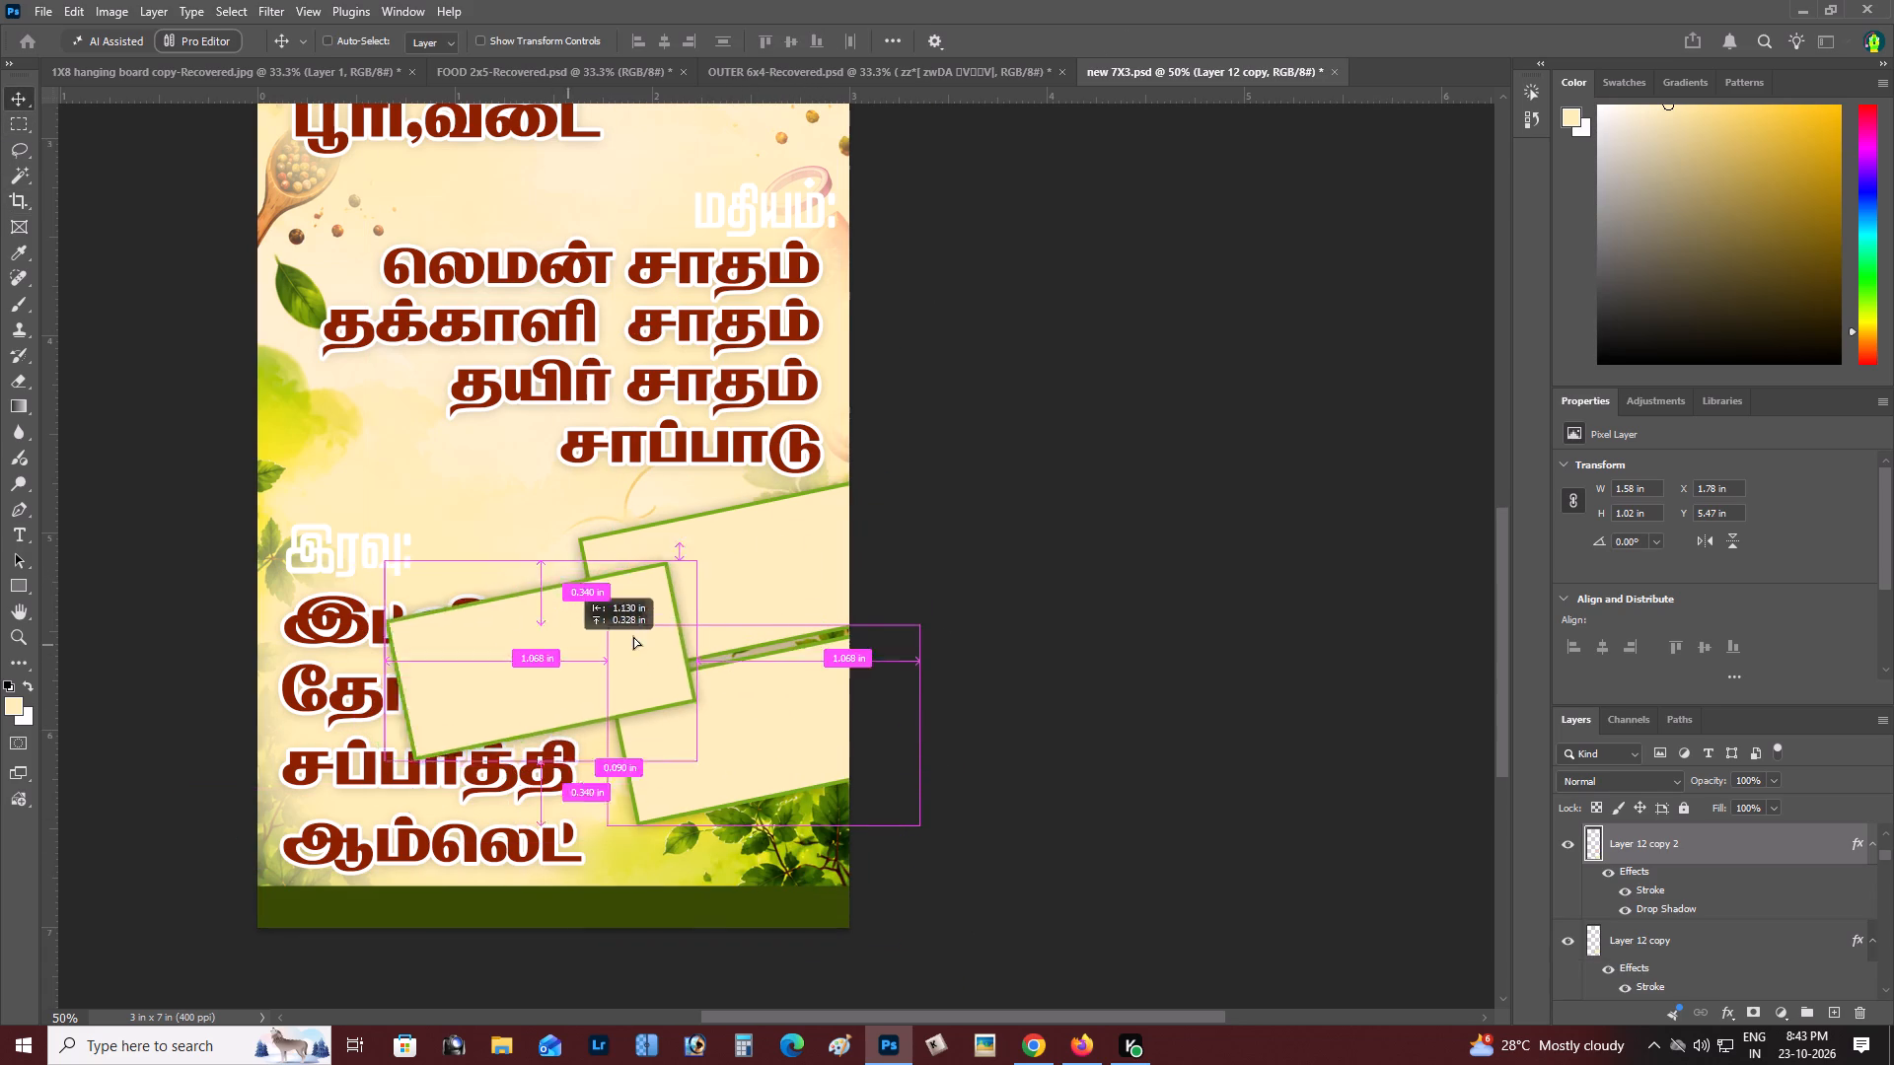
alt+drag(633, 636, 413, 453)
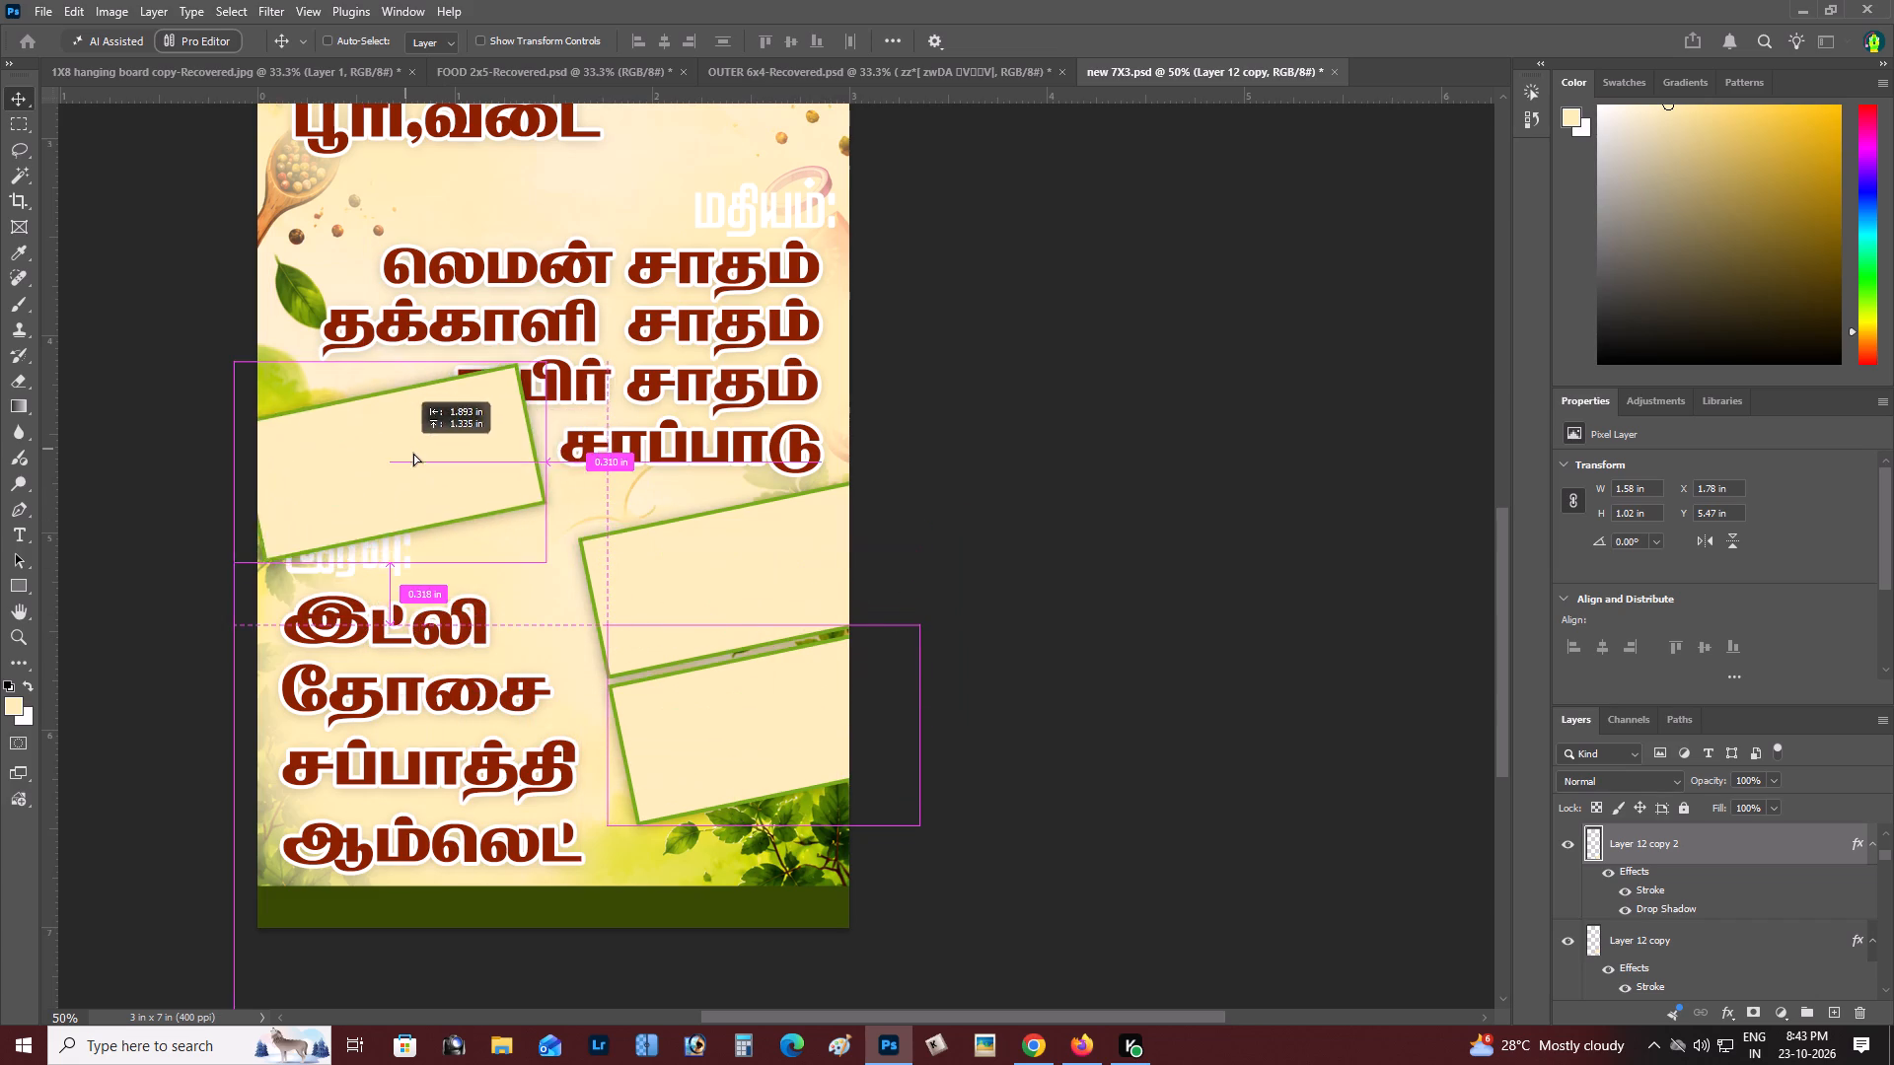
alt+drag(413, 453, 888, 748)
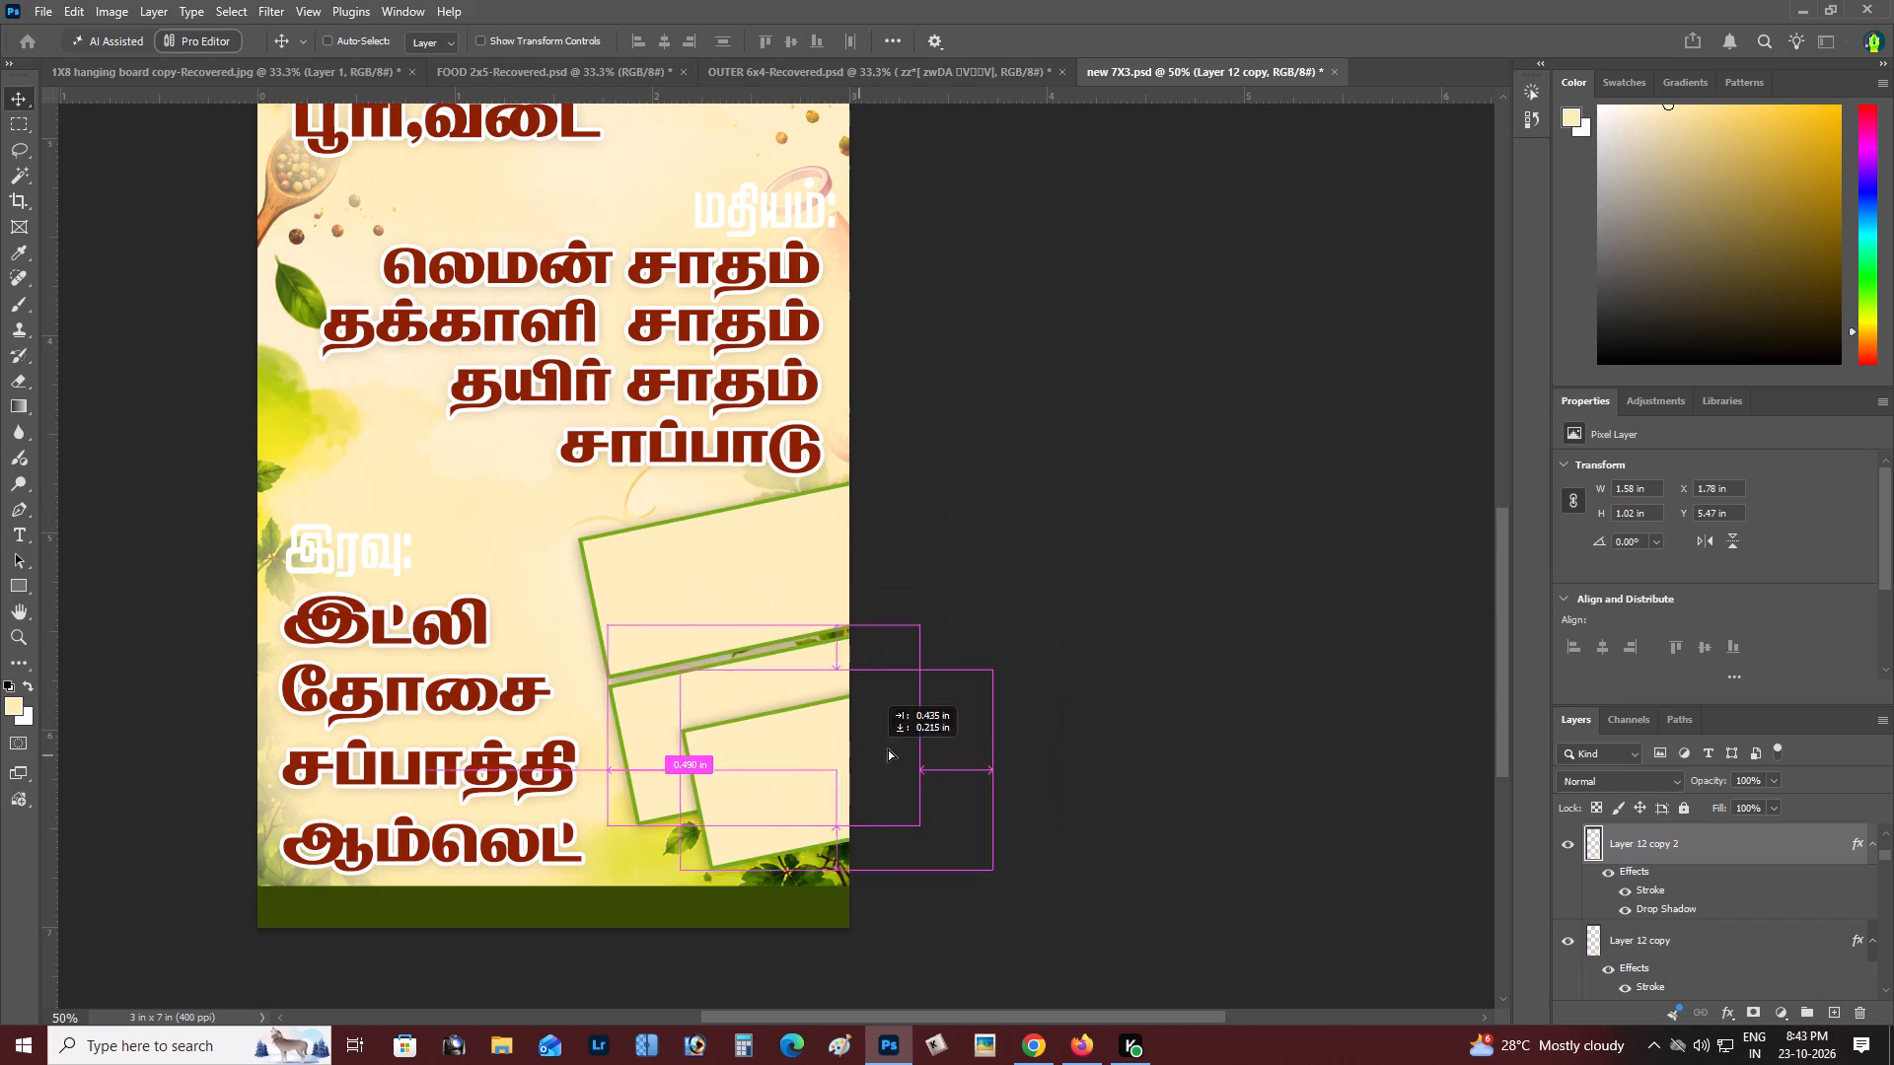
alt+drag(888, 748, 887, 746)
Move the uppermost cream box to about X 1.8, Y 4.6 in, just below சாப்பாடு.
key(z)
alt+click(711, 633)
key(space)
drag(711, 633, 637, 630)
key(z)
click(647, 686)
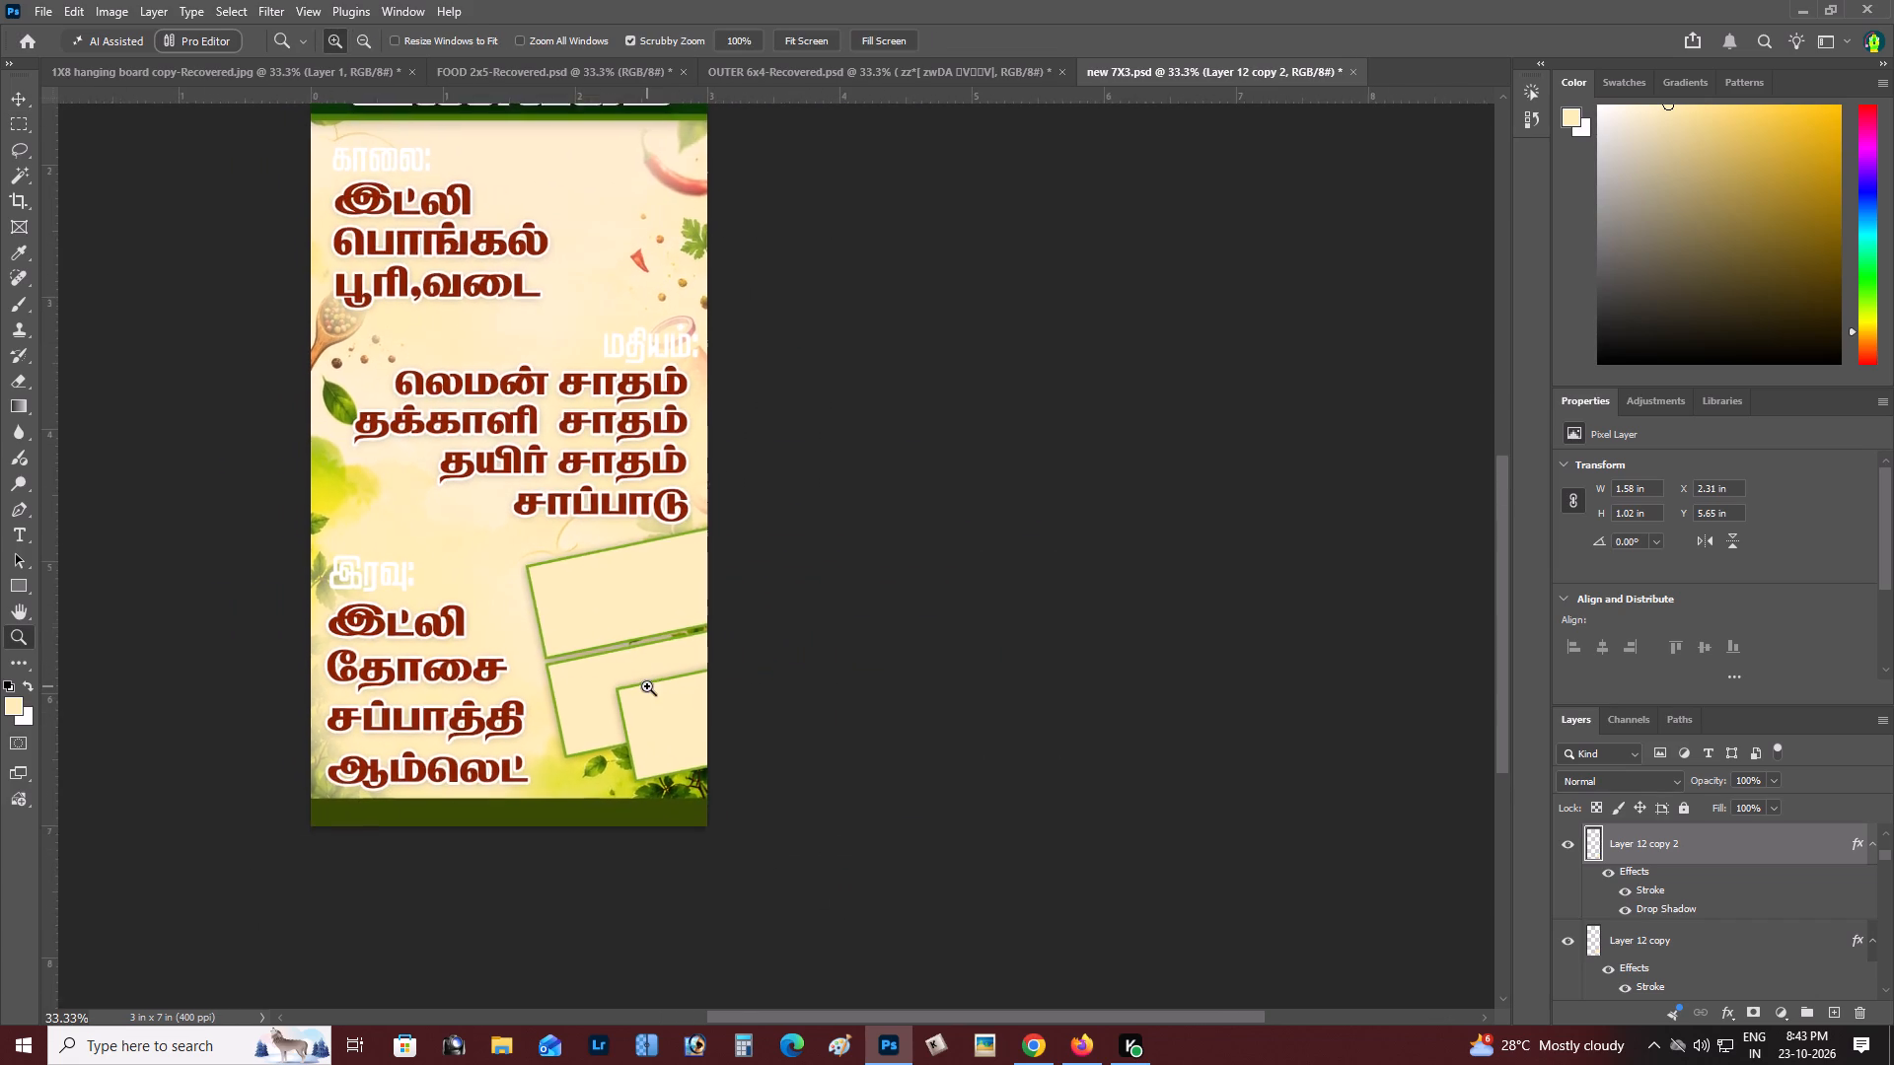
click(636, 686)
key(space)
drag(636, 686, 651, 688)
key(v)
right_click(630, 509)
click(654, 514)
drag(654, 514, 720, 506)
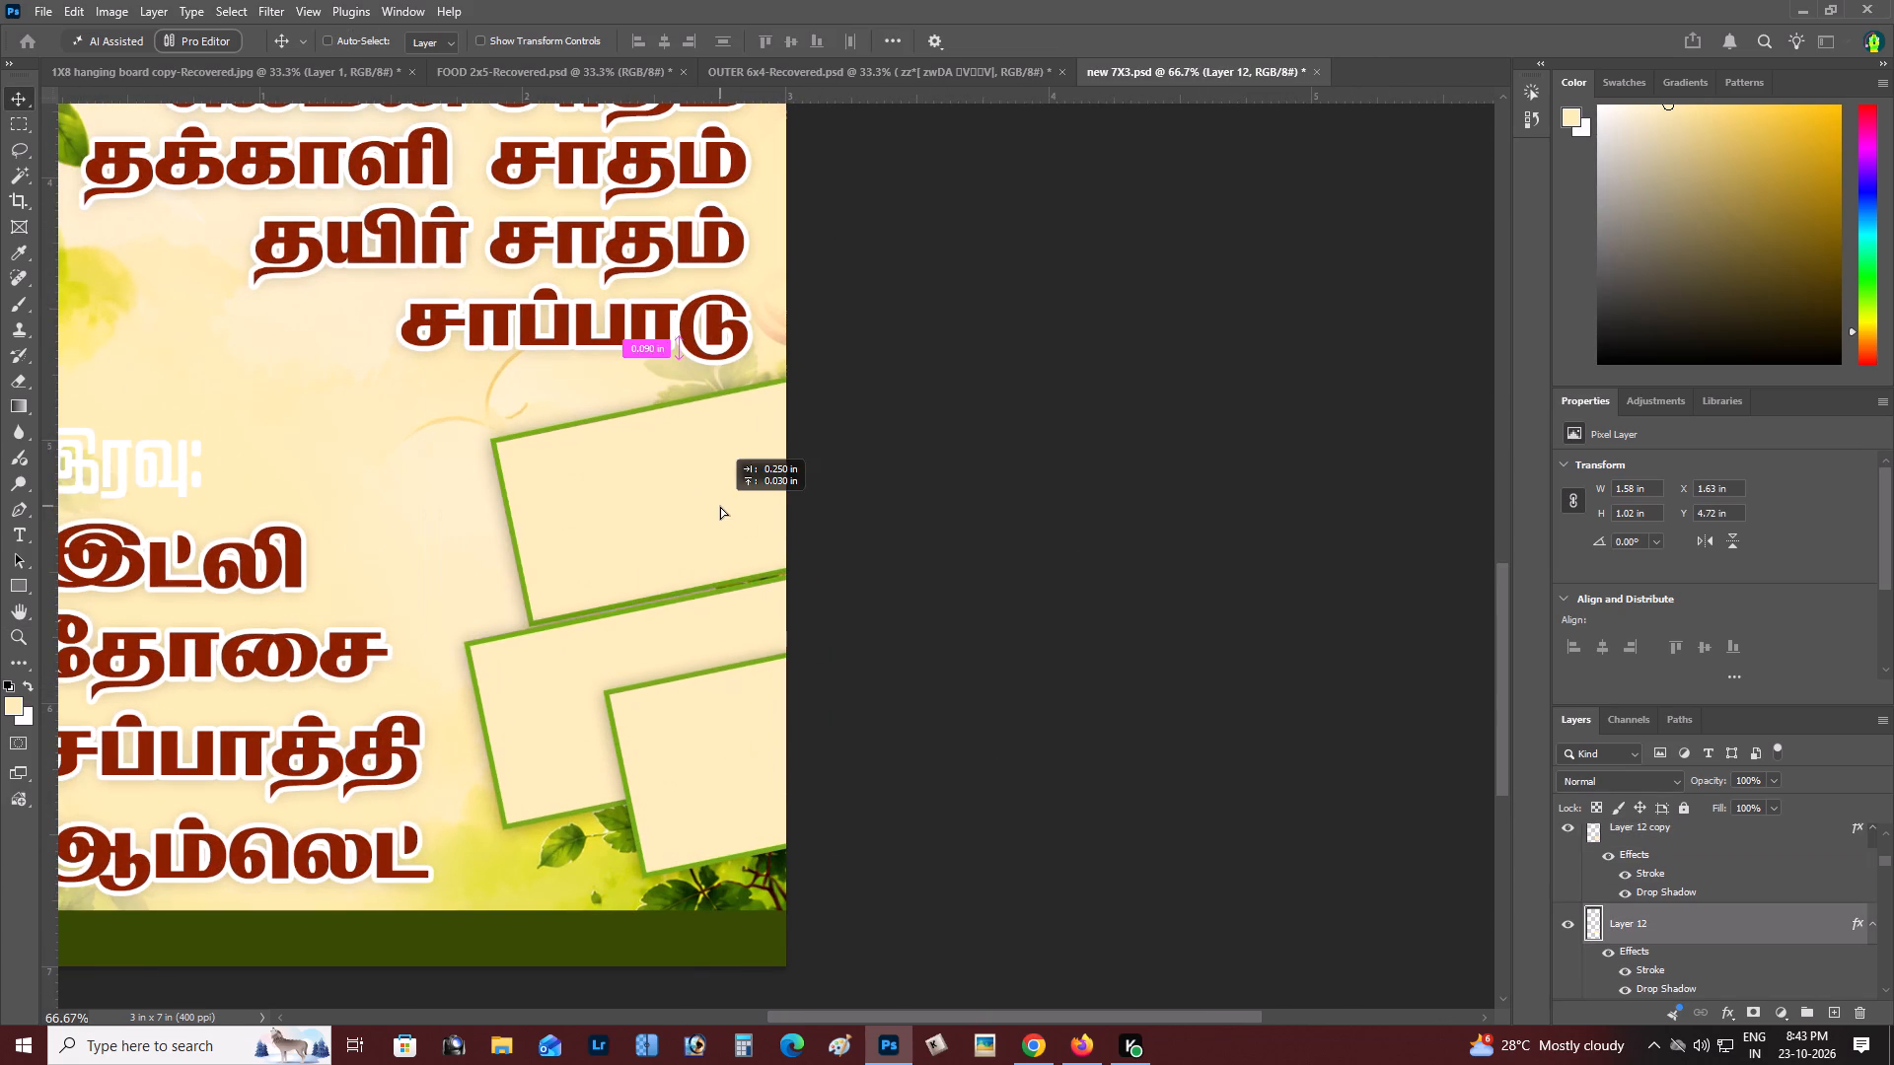
drag(720, 506, 735, 489)
right_click(653, 519)
click(692, 529)
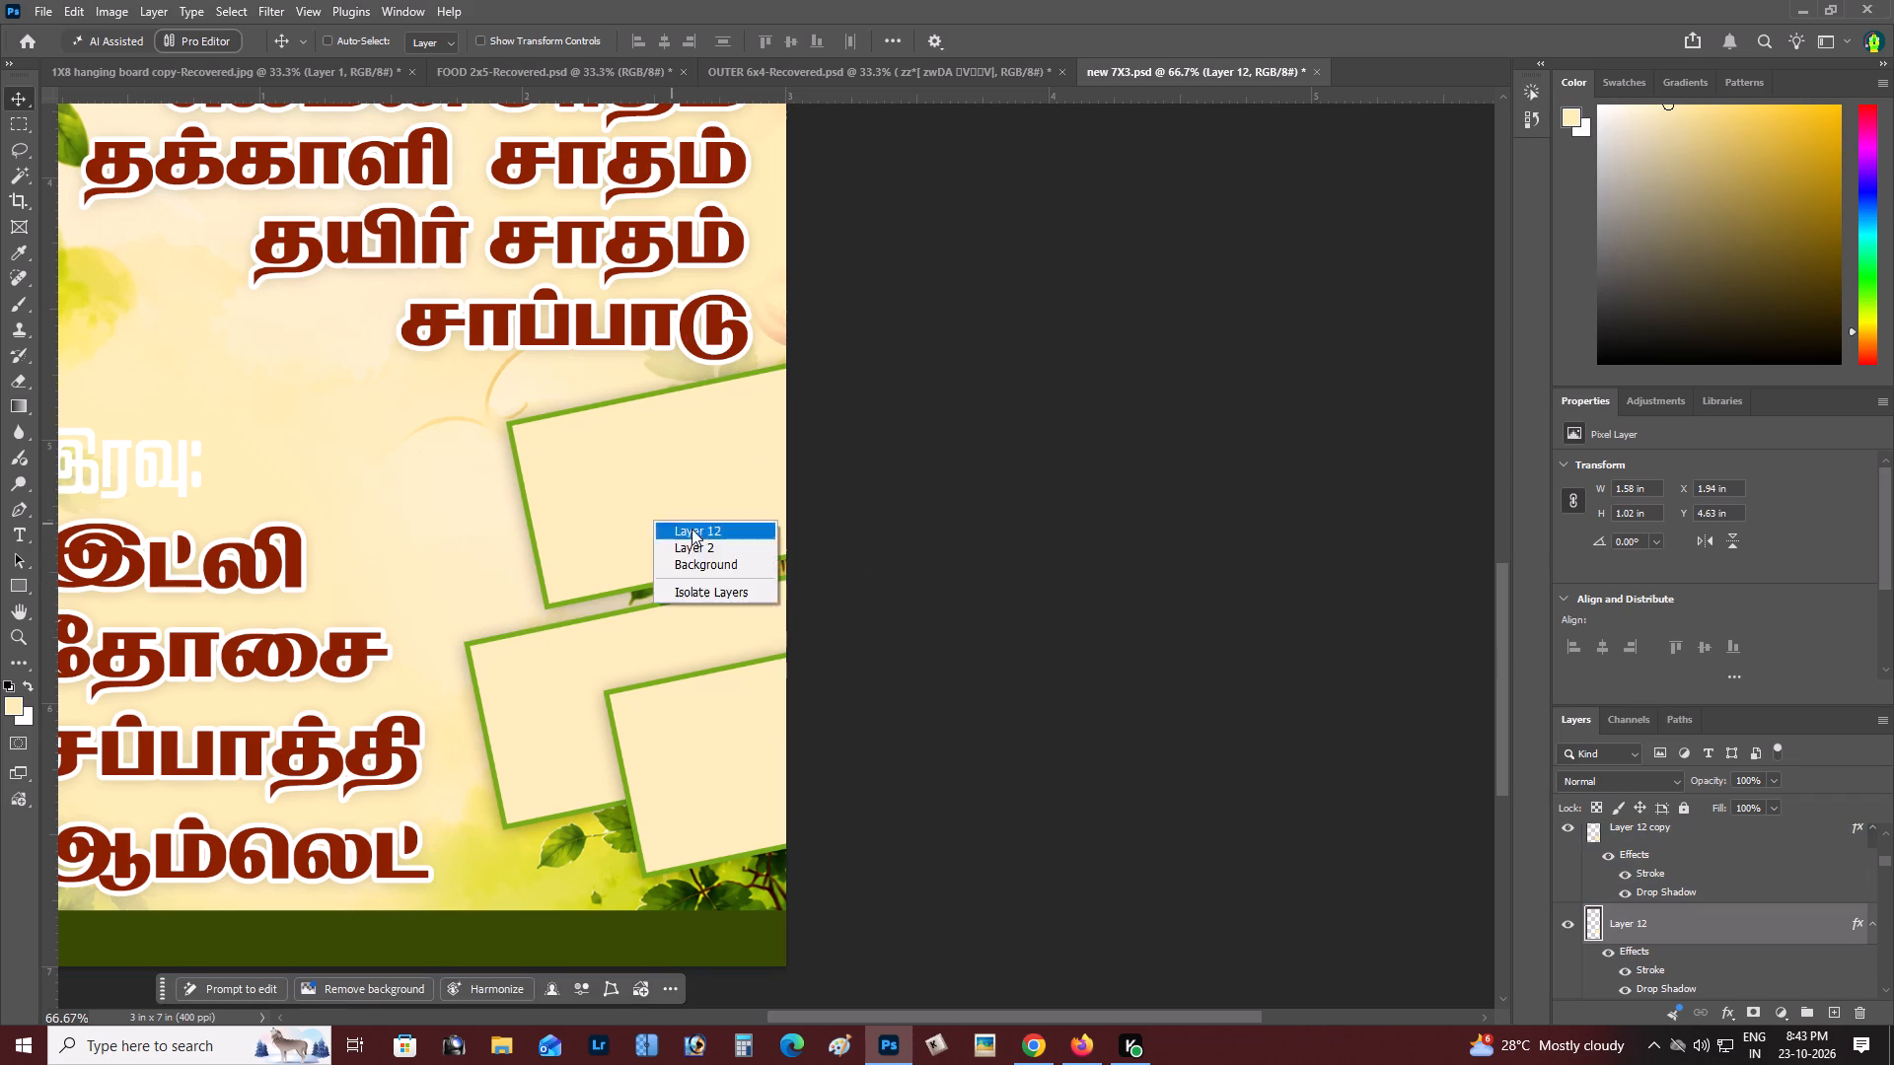
drag(683, 529, 646, 522)
Shift the middle box up and inward to overlap the top one, and move the lowest box to about X 1.85, Y 5.72 in.
right_click(526, 674)
click(546, 682)
drag(541, 681, 472, 644)
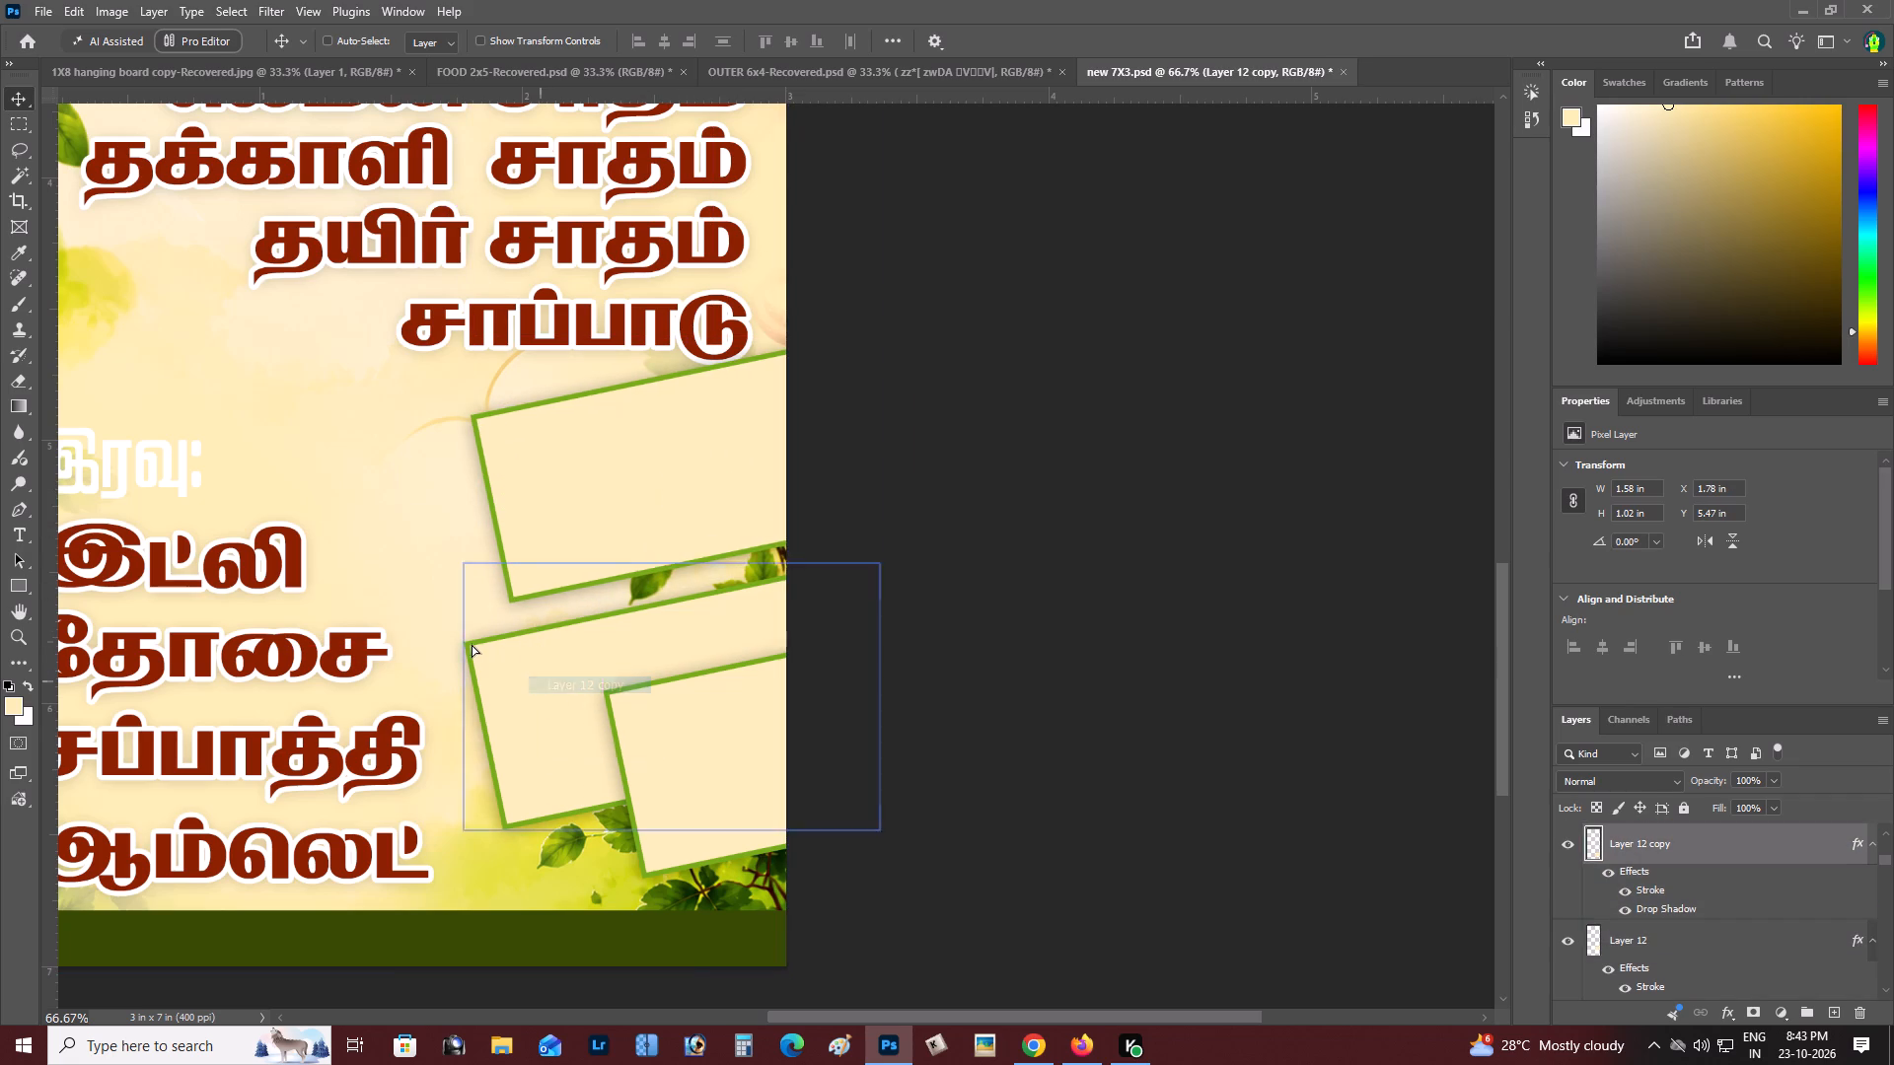
drag(472, 644, 481, 636)
right_click(687, 732)
click(715, 742)
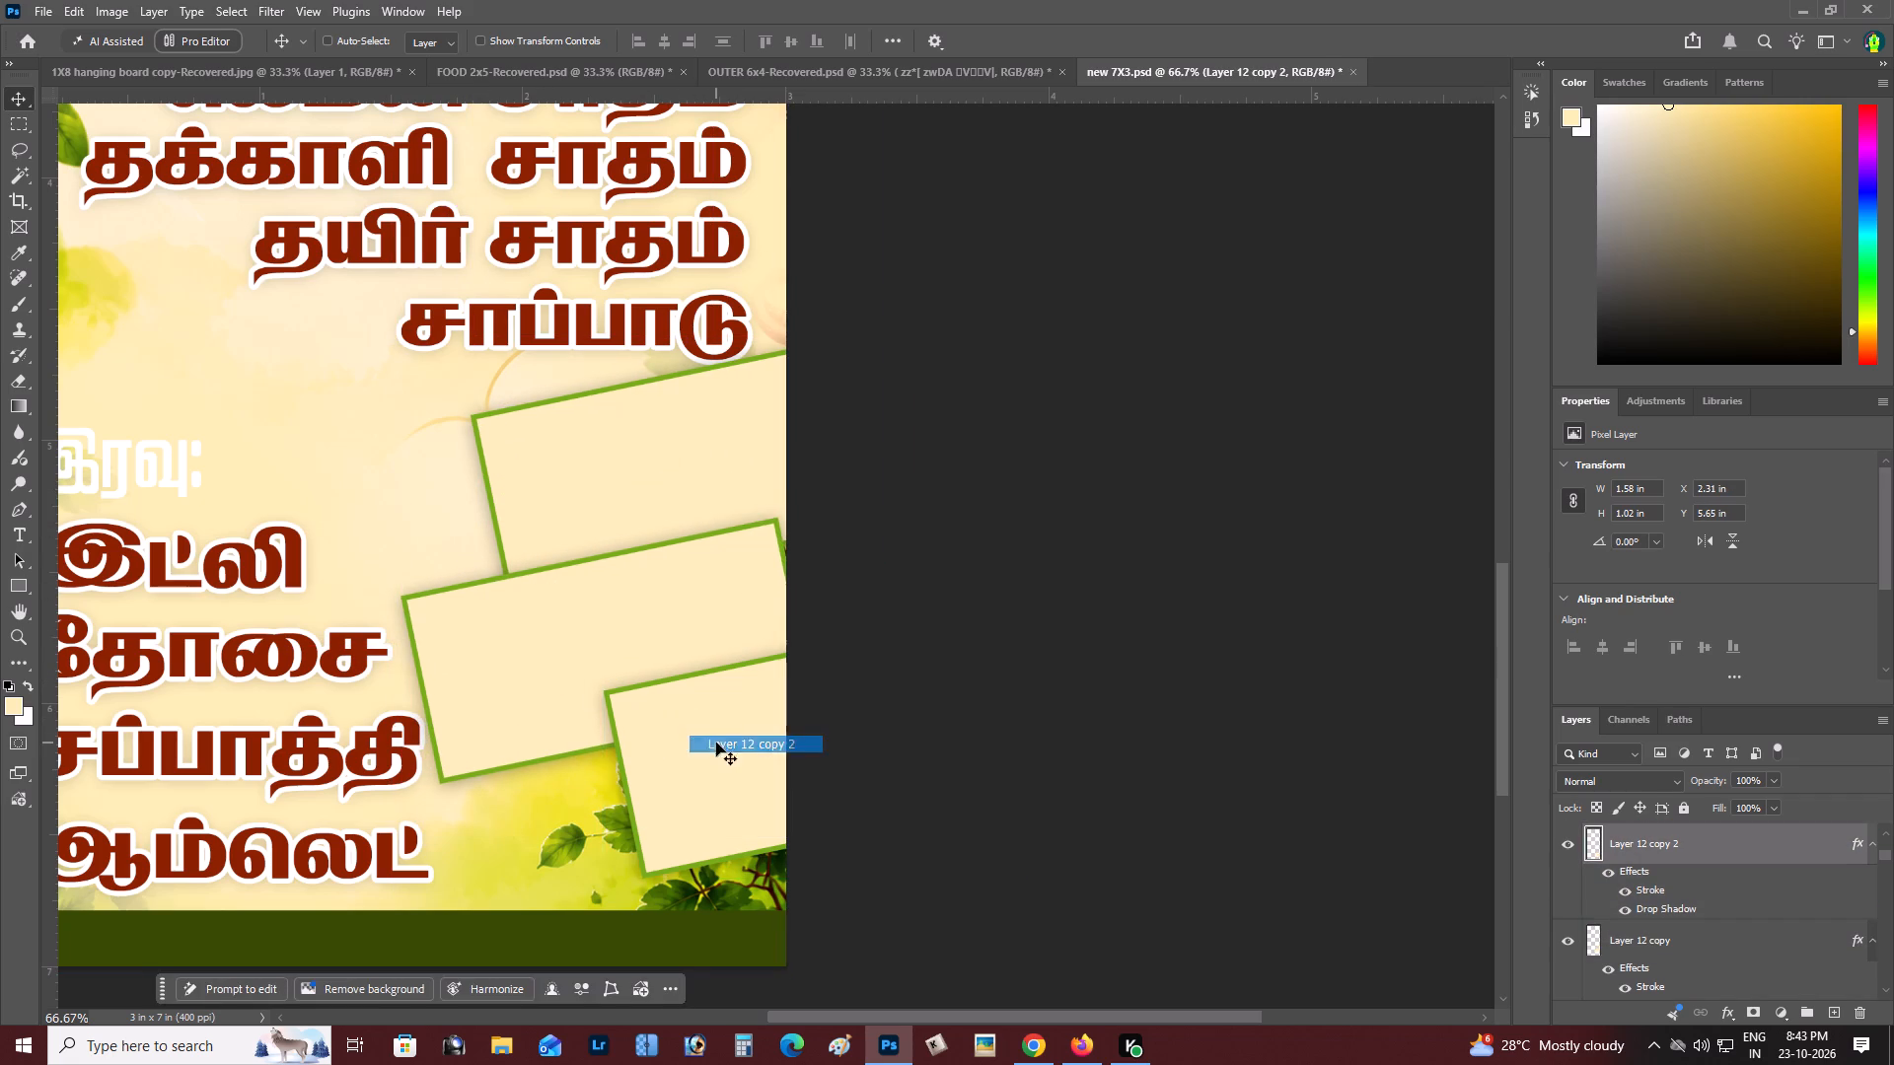
drag(716, 743, 601, 760)
Examine how the three staggered cream boxes sit within the whole banner layout.
key(z)
alt+click(570, 650)
right_click(596, 631)
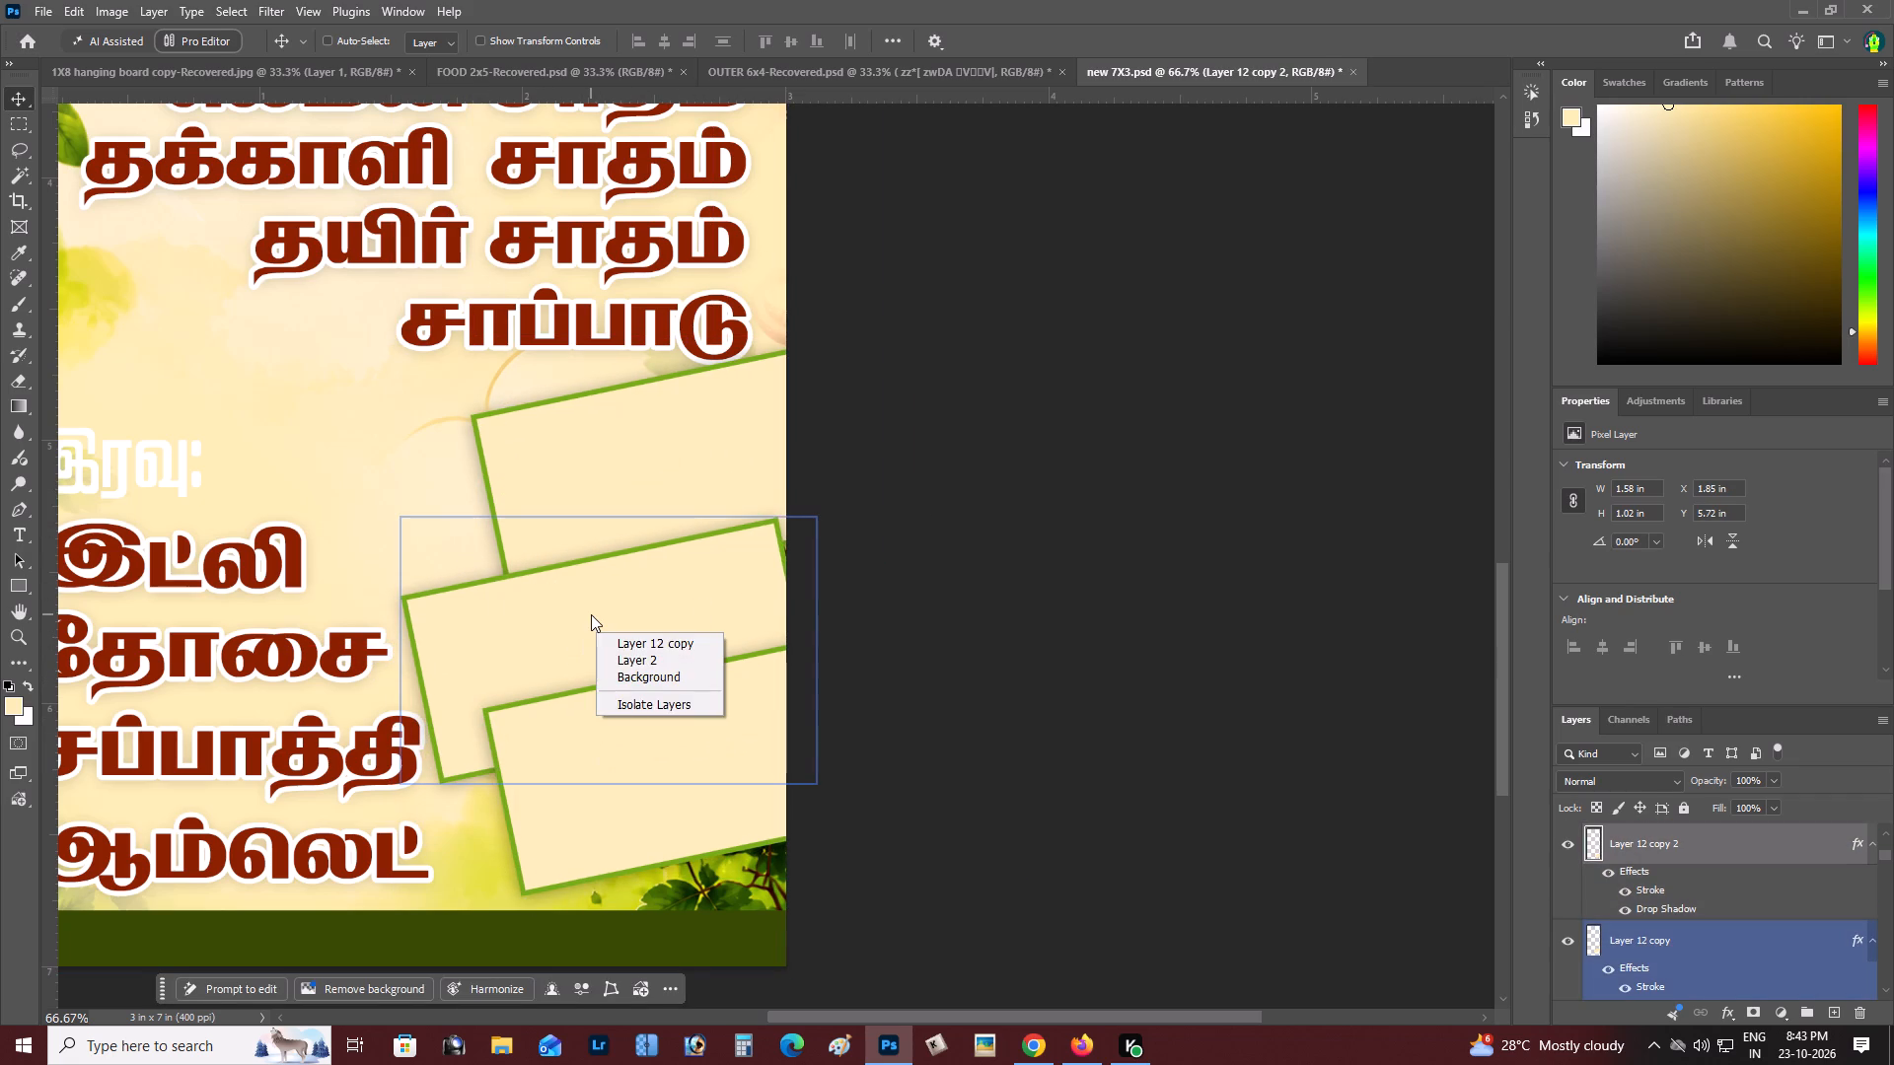
key(z)
click(591, 614)
key(z)
alt+click(566, 618)
right_click(586, 620)
click(621, 635)
key(space)
key(space)
key(space)
key(space)
key(space)
key(space)
drag(620, 635, 506, 599)
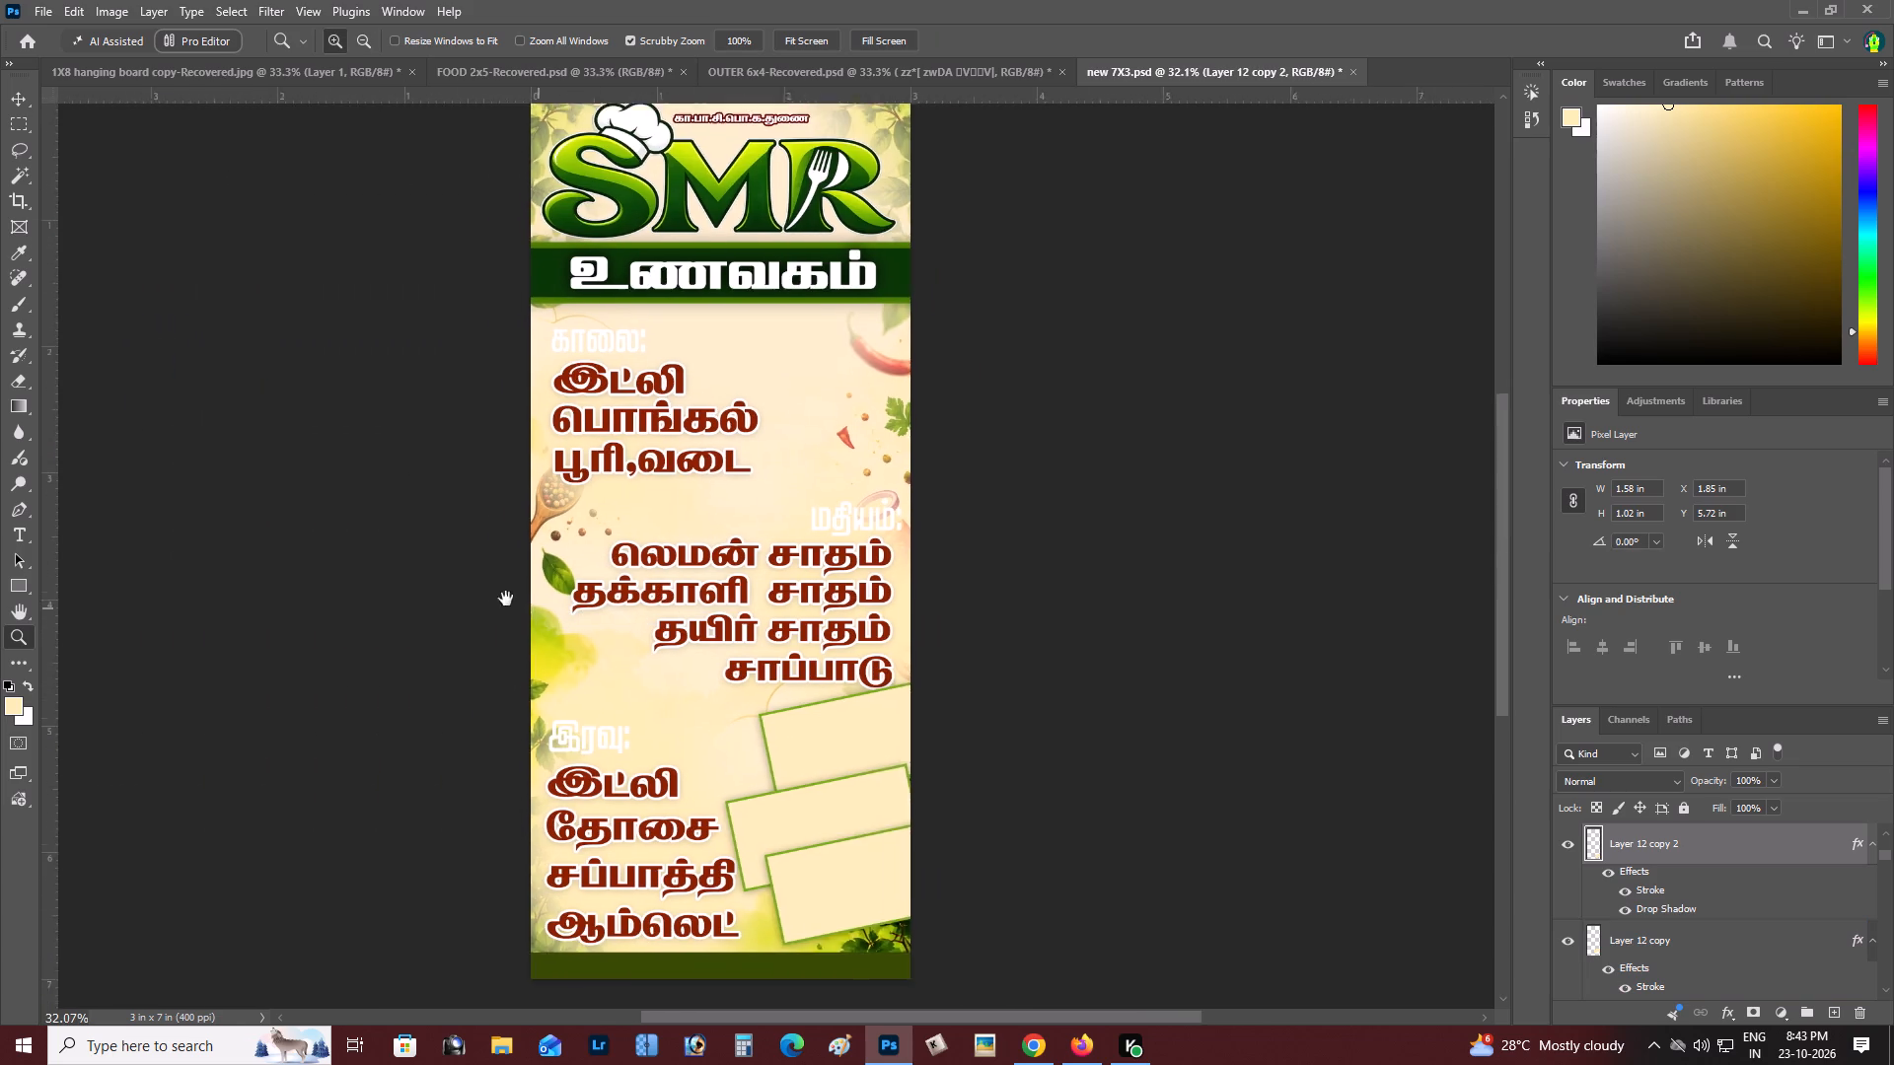
drag(506, 599, 483, 554)
Move the lowest cream box to about X 1.91, Y 5.75 in and rotate it about −5.4° further.
key(z)
double_click(837, 729)
key(space)
drag(811, 714, 741, 612)
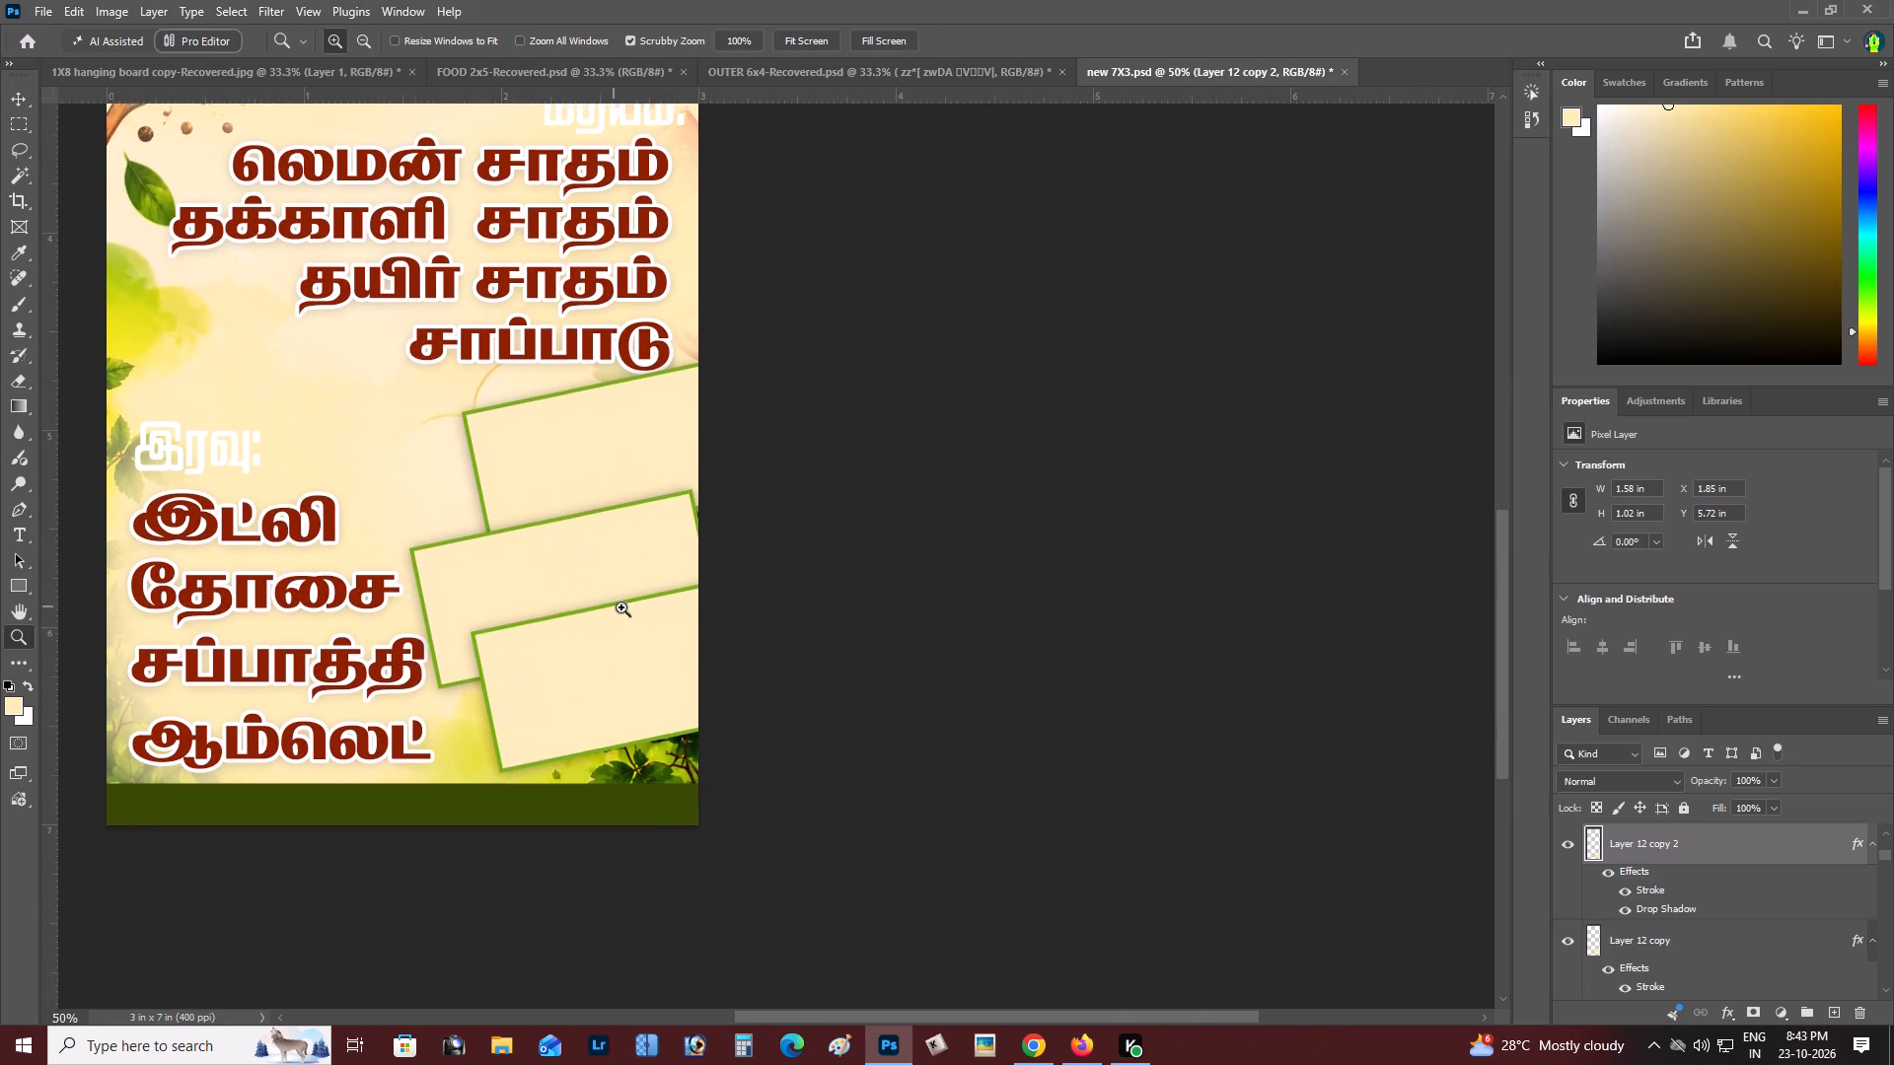
key(v)
right_click(597, 668)
click(617, 674)
drag(617, 674, 625, 680)
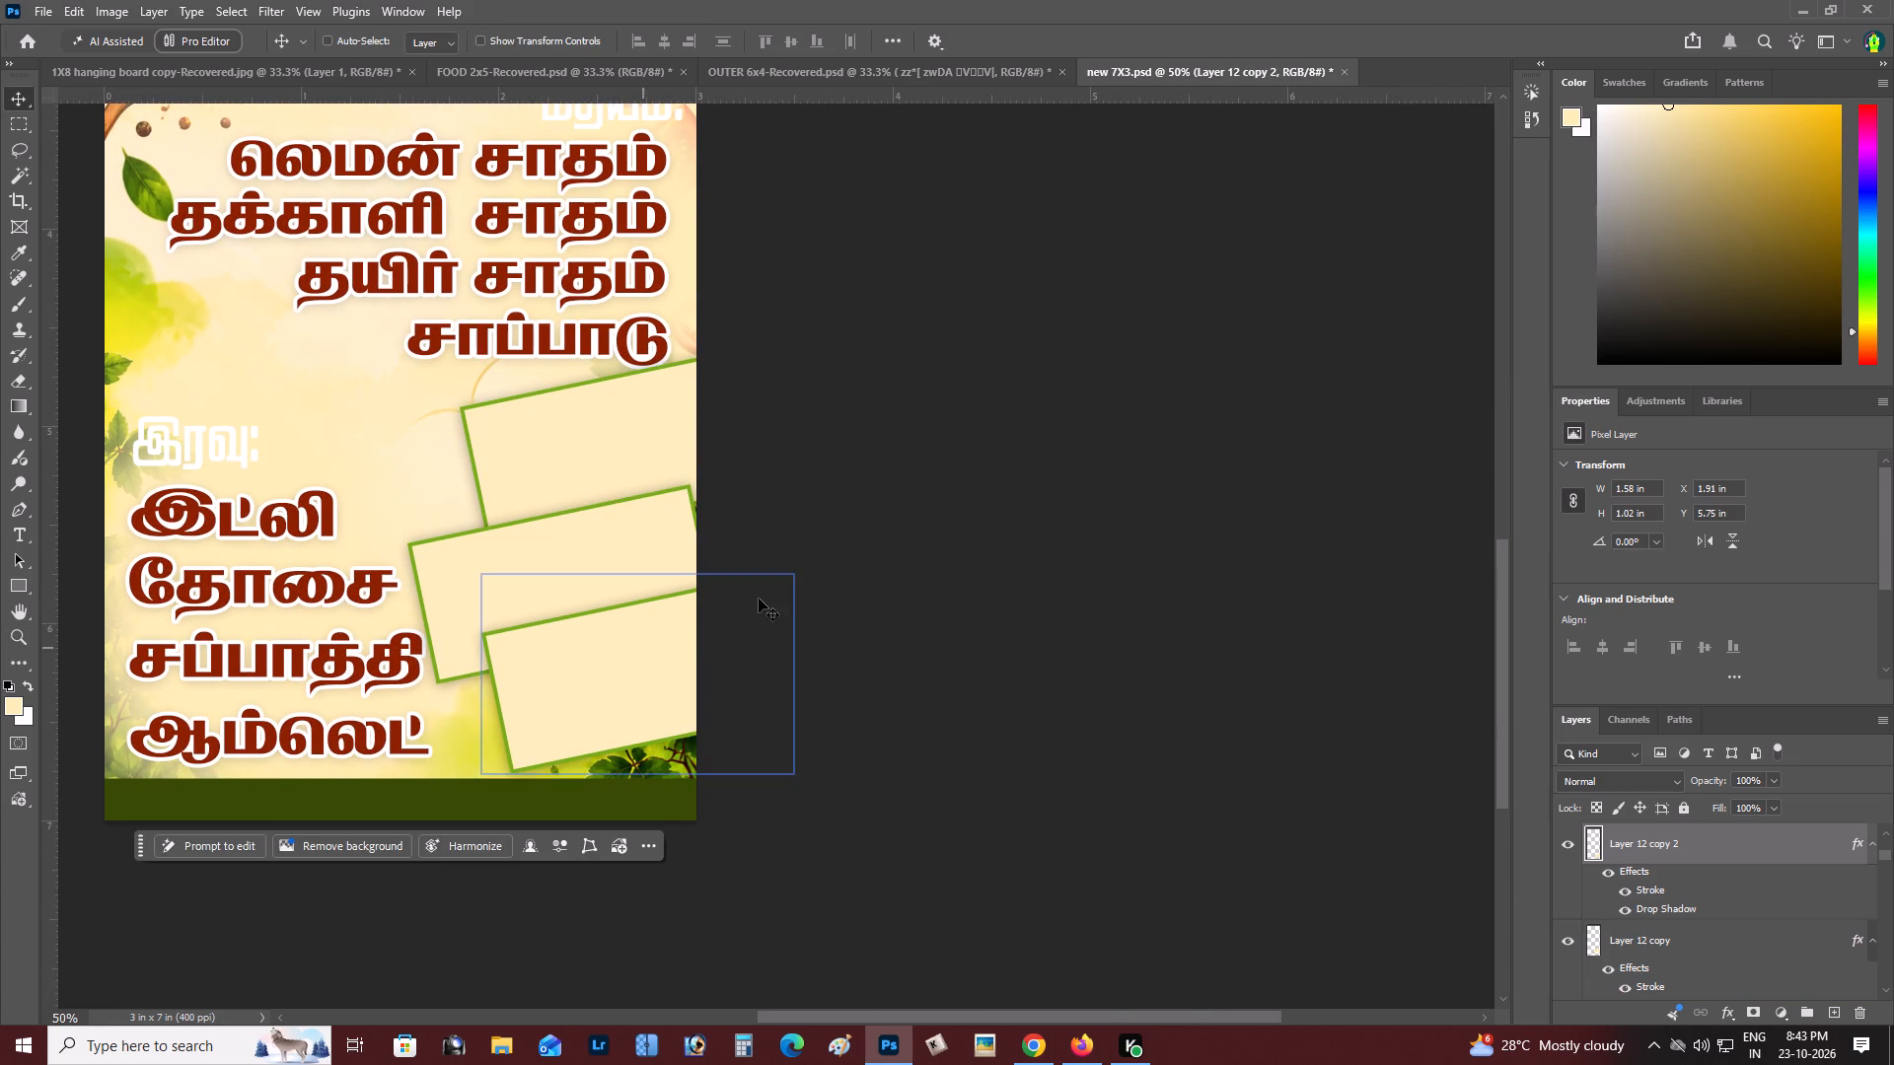
key(ctrl+t)
drag(991, 560, 962, 545)
key(ctrl+t)
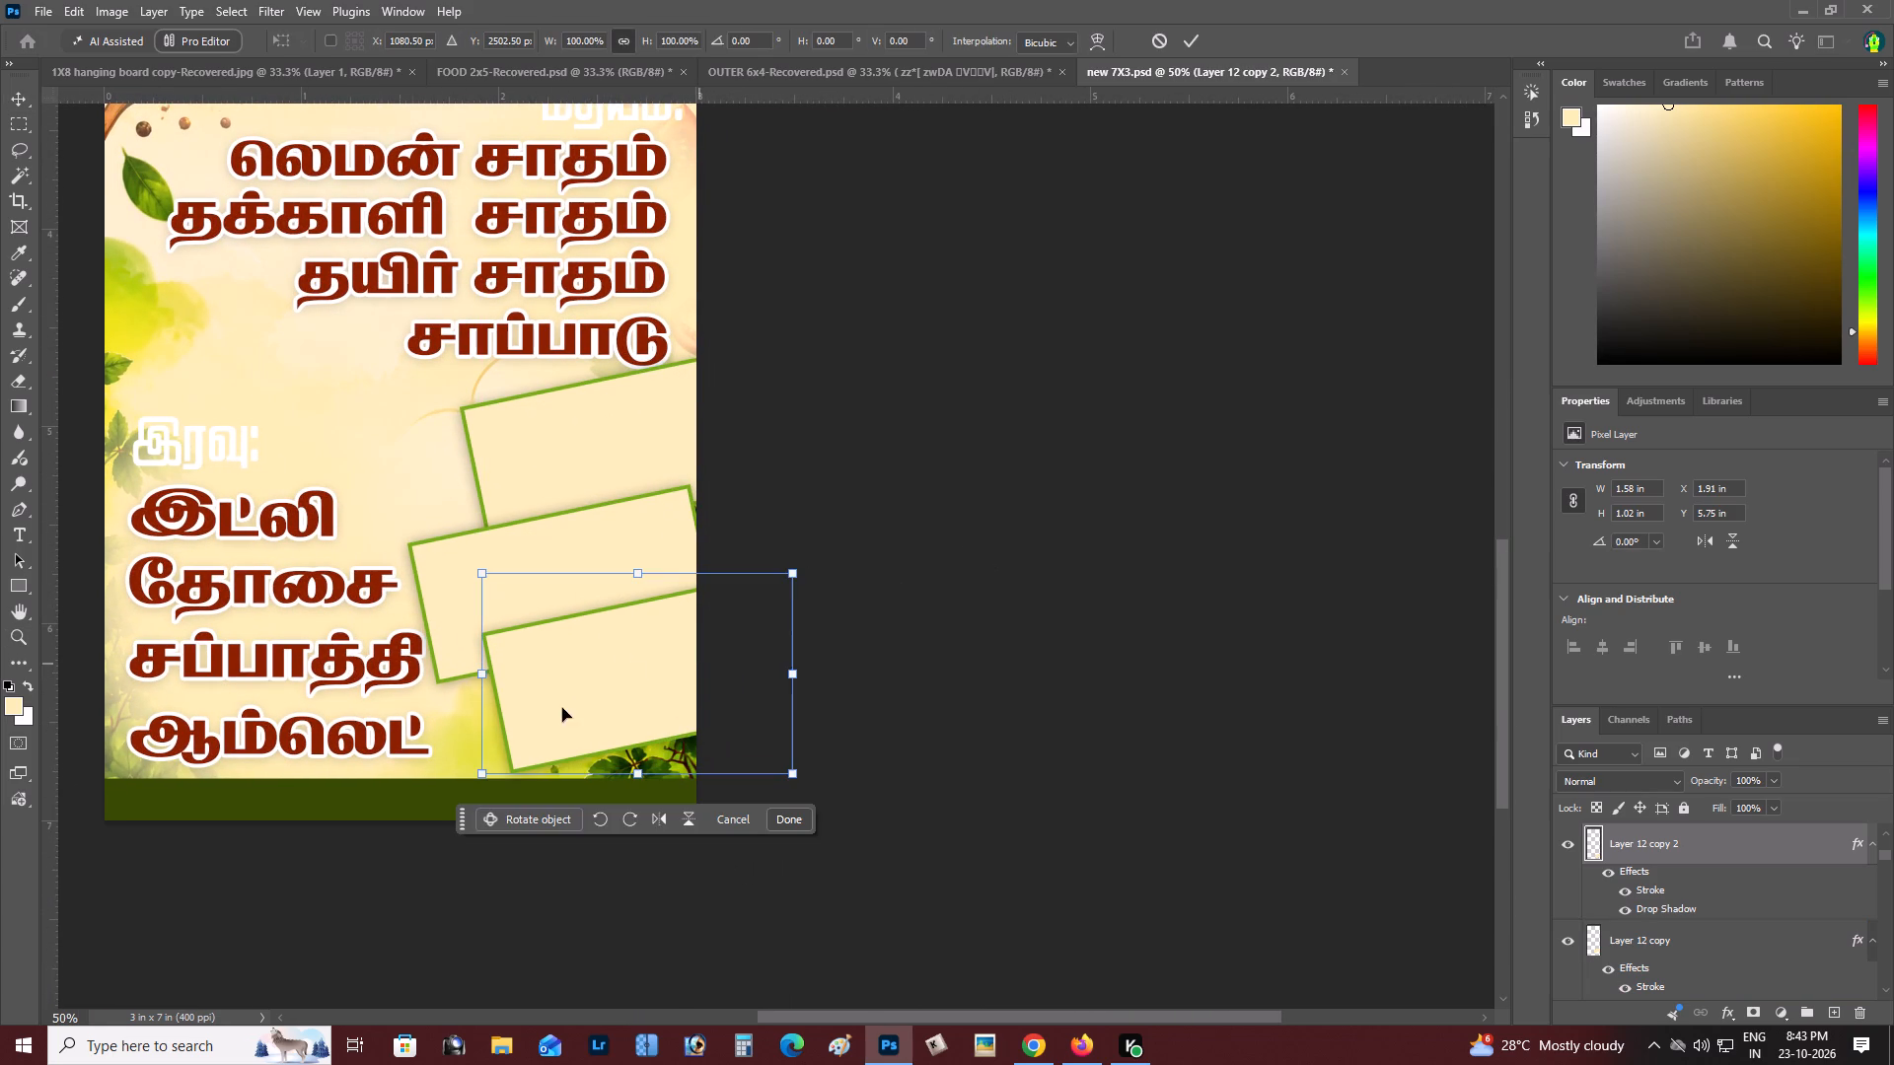
right_click(582, 685)
click(609, 693)
drag(828, 570, 806, 560)
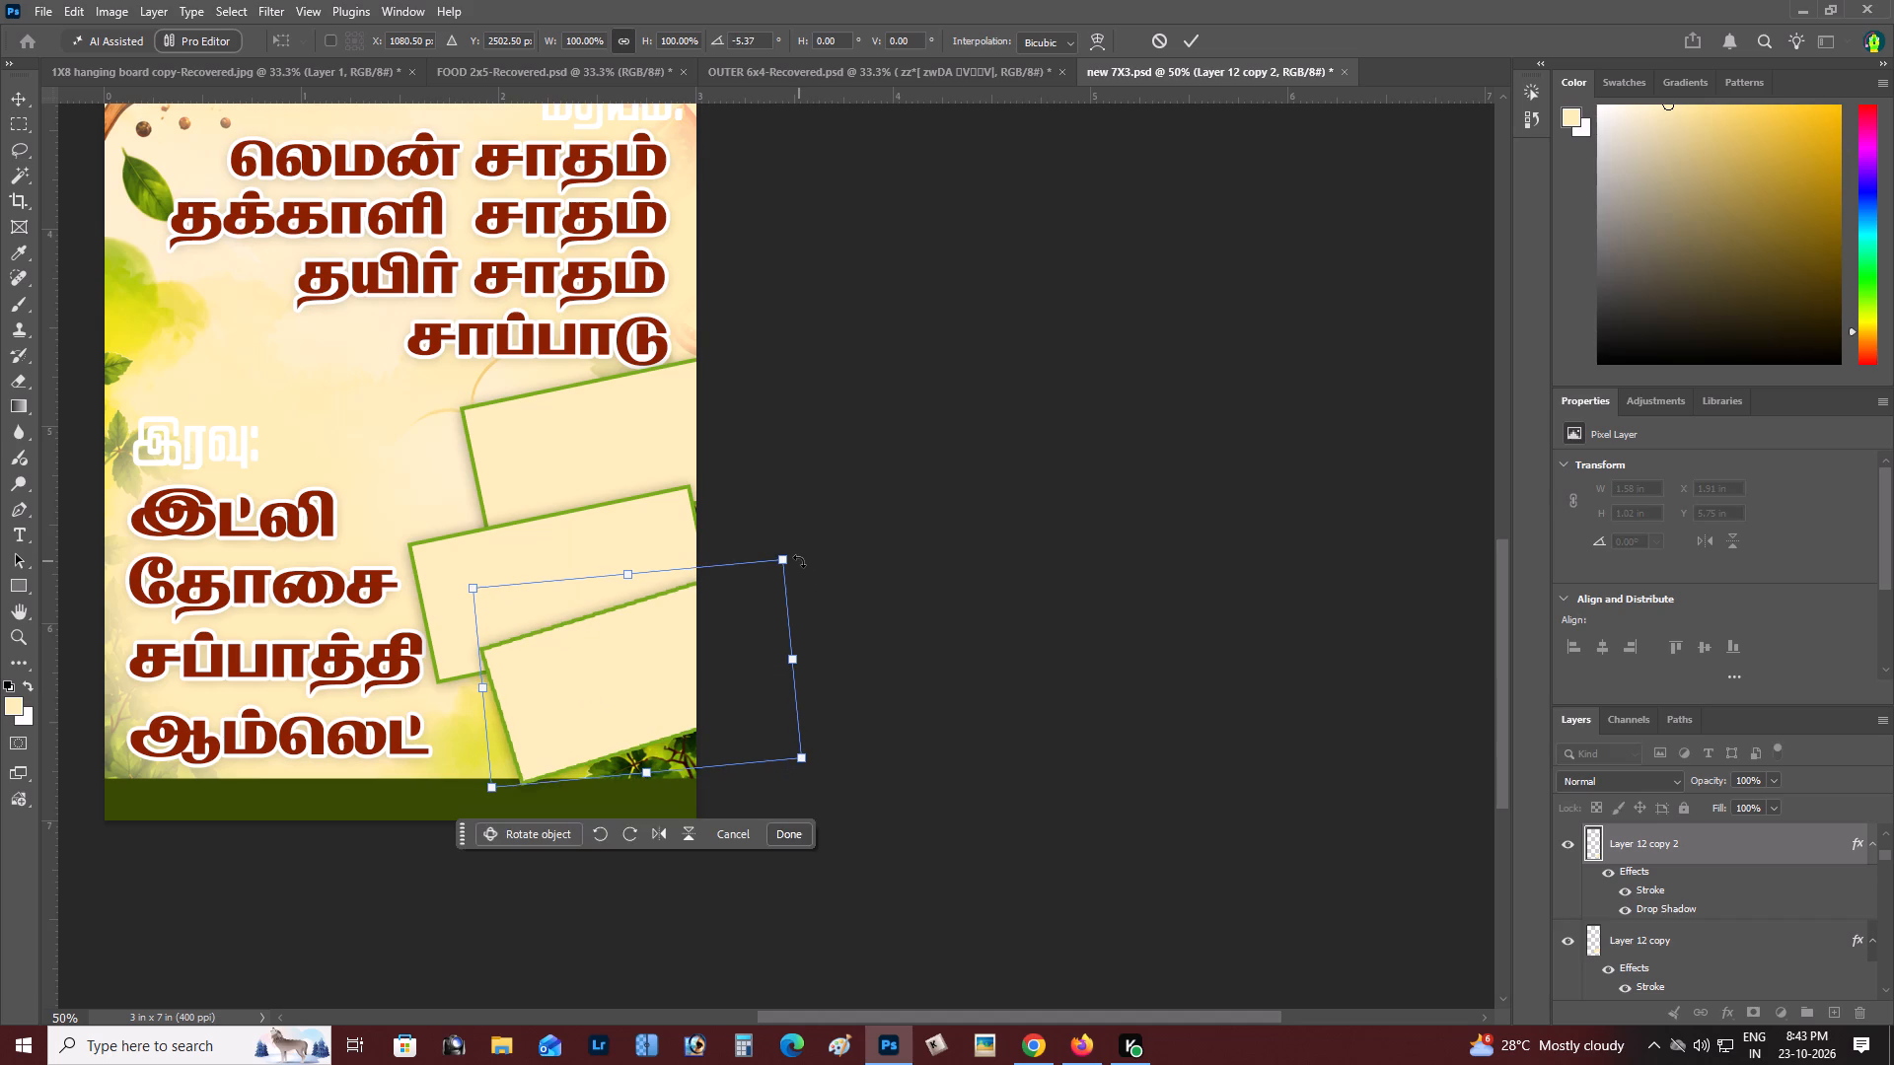
key(ctrl+Return)
Rotate the top cream box about 16.6° to tilt the opposite way and reposition it at about X 1.68, Y 4.77 in.
right_click(573, 466)
click(588, 472)
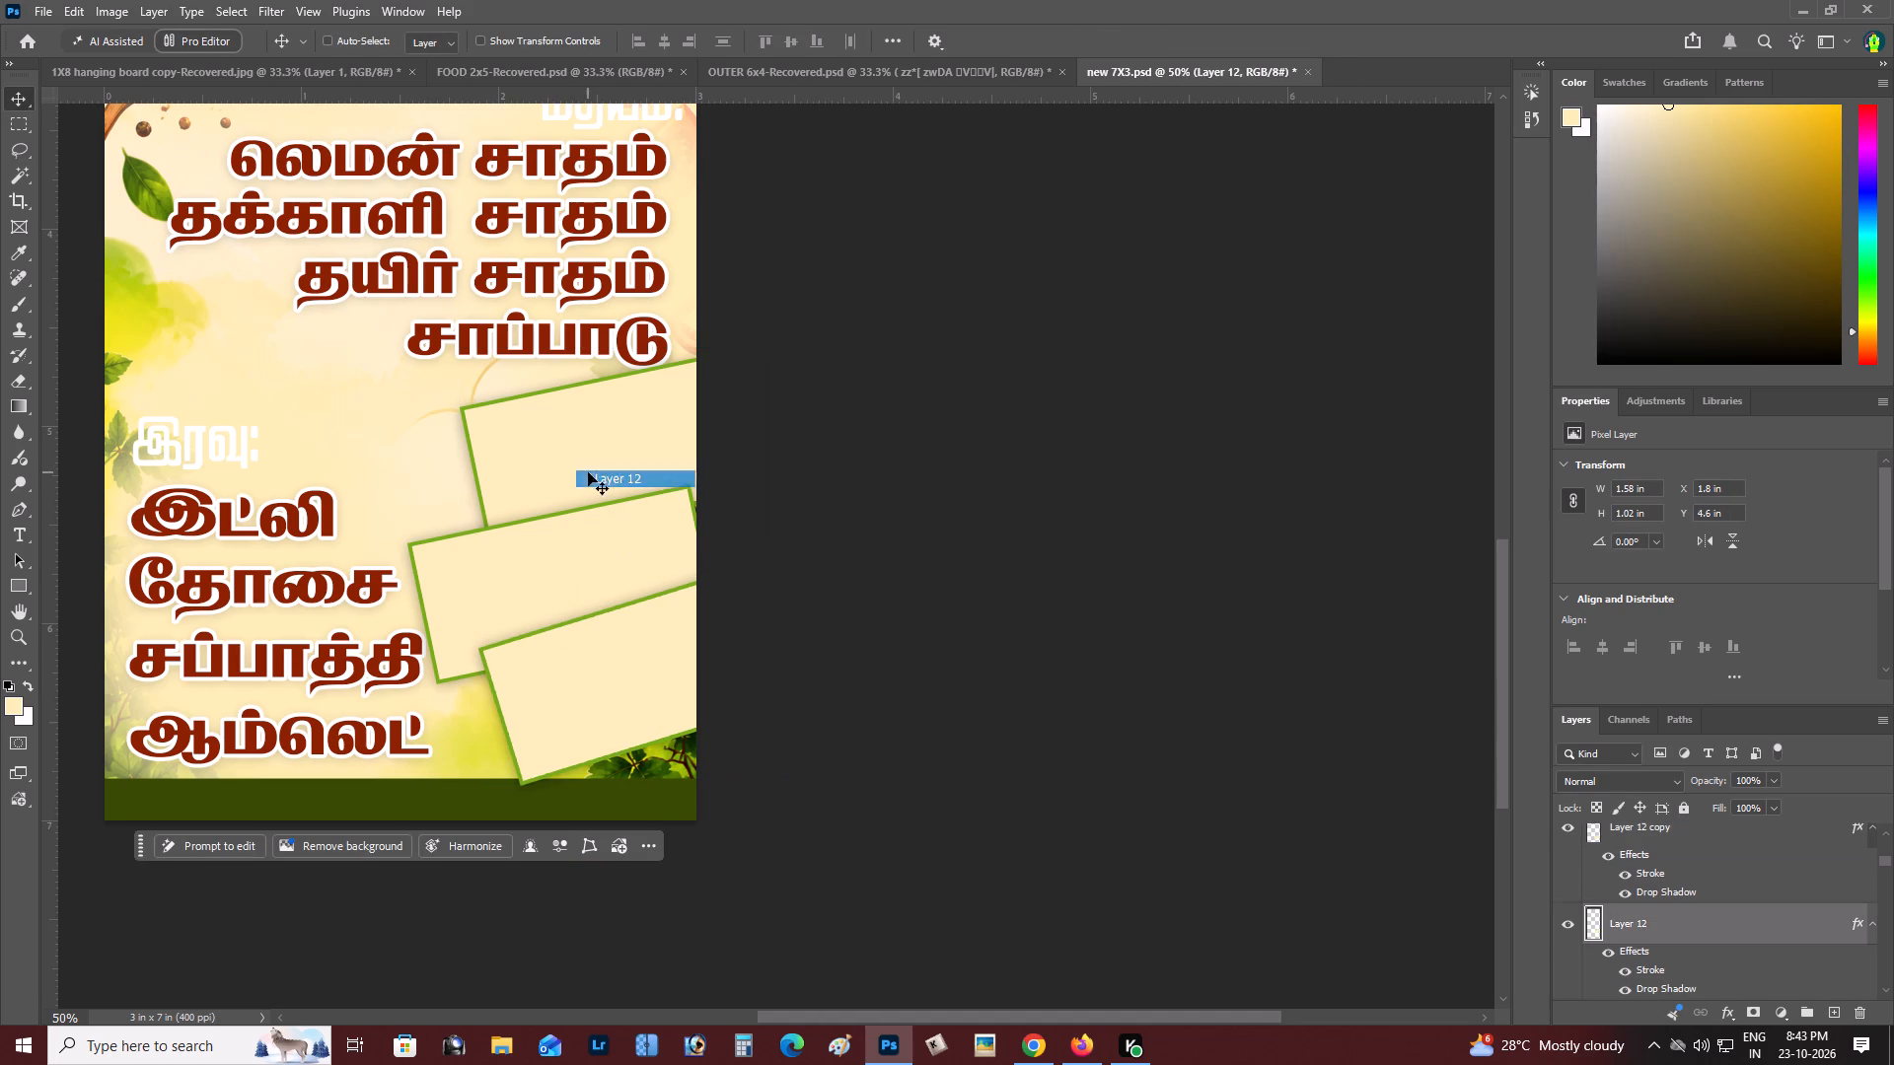
drag(588, 472, 572, 476)
key(ctrl+t)
drag(804, 297, 823, 346)
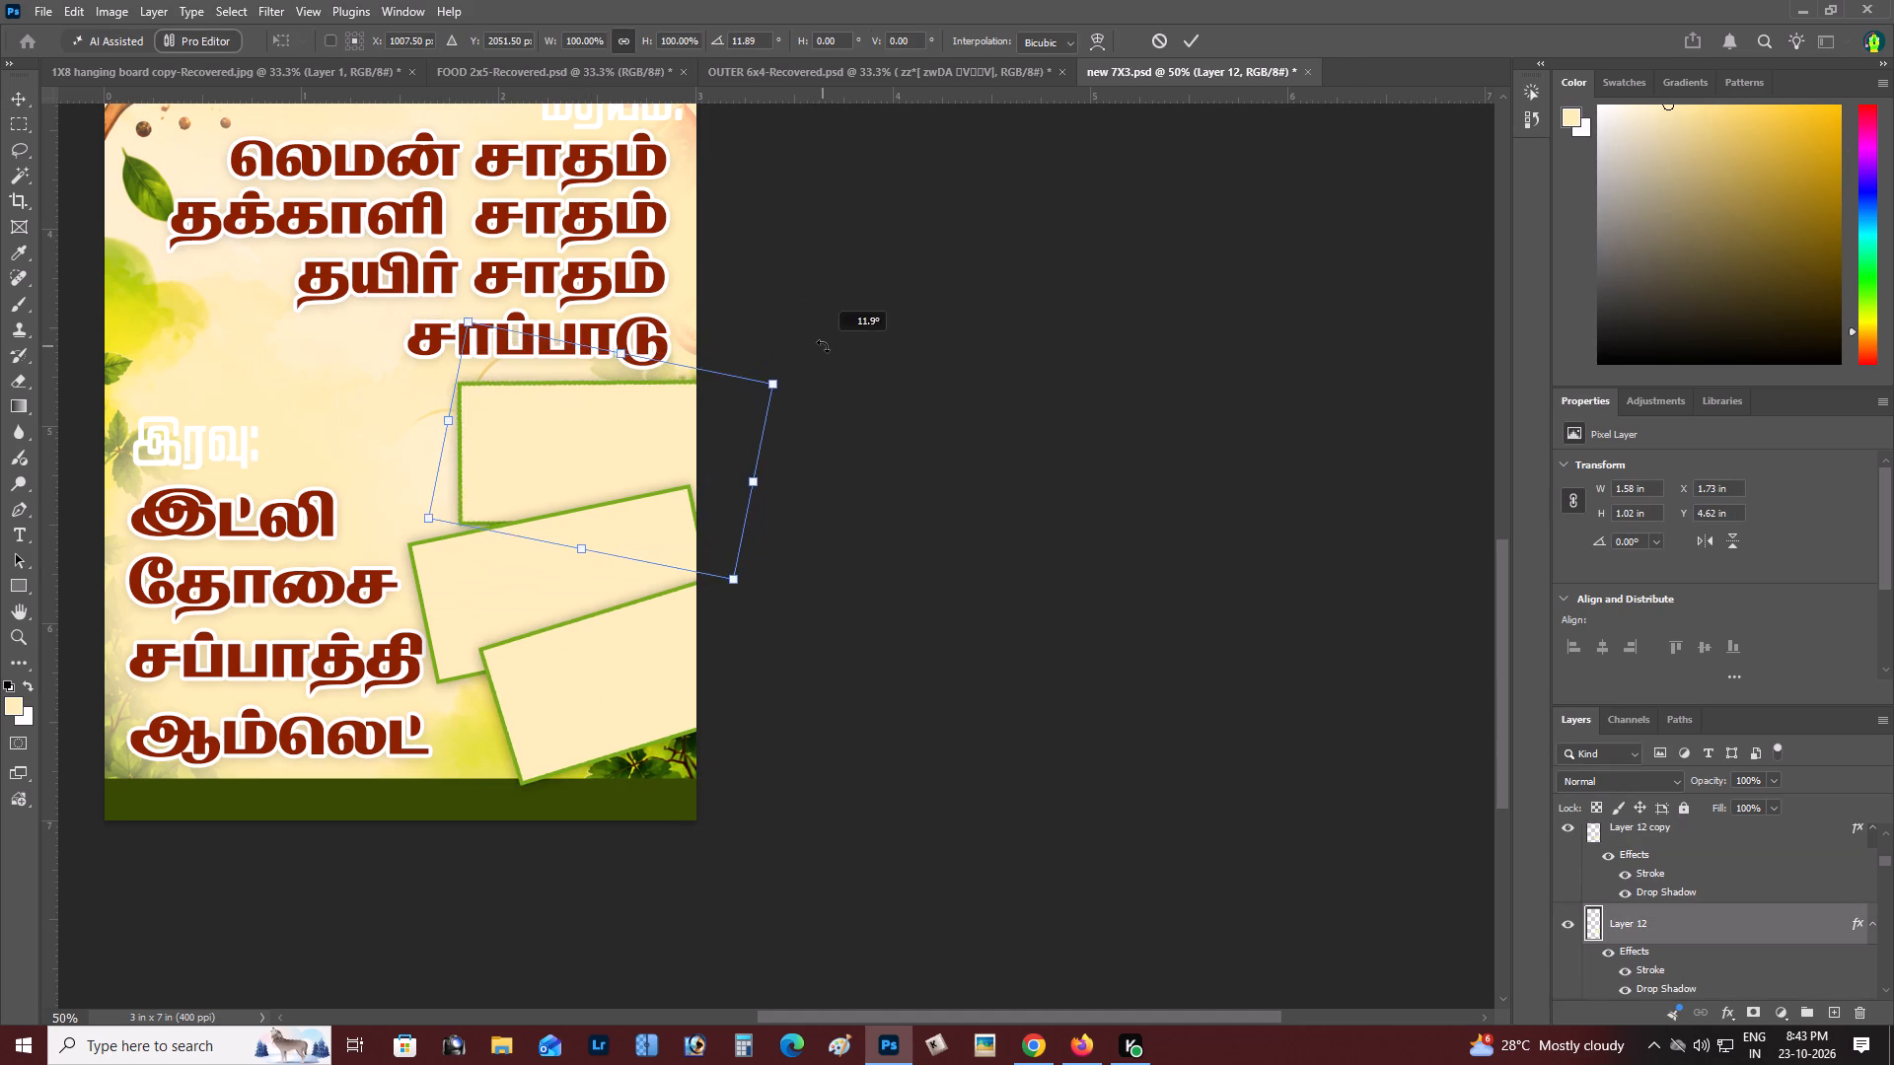
drag(823, 346, 838, 368)
drag(547, 487, 536, 499)
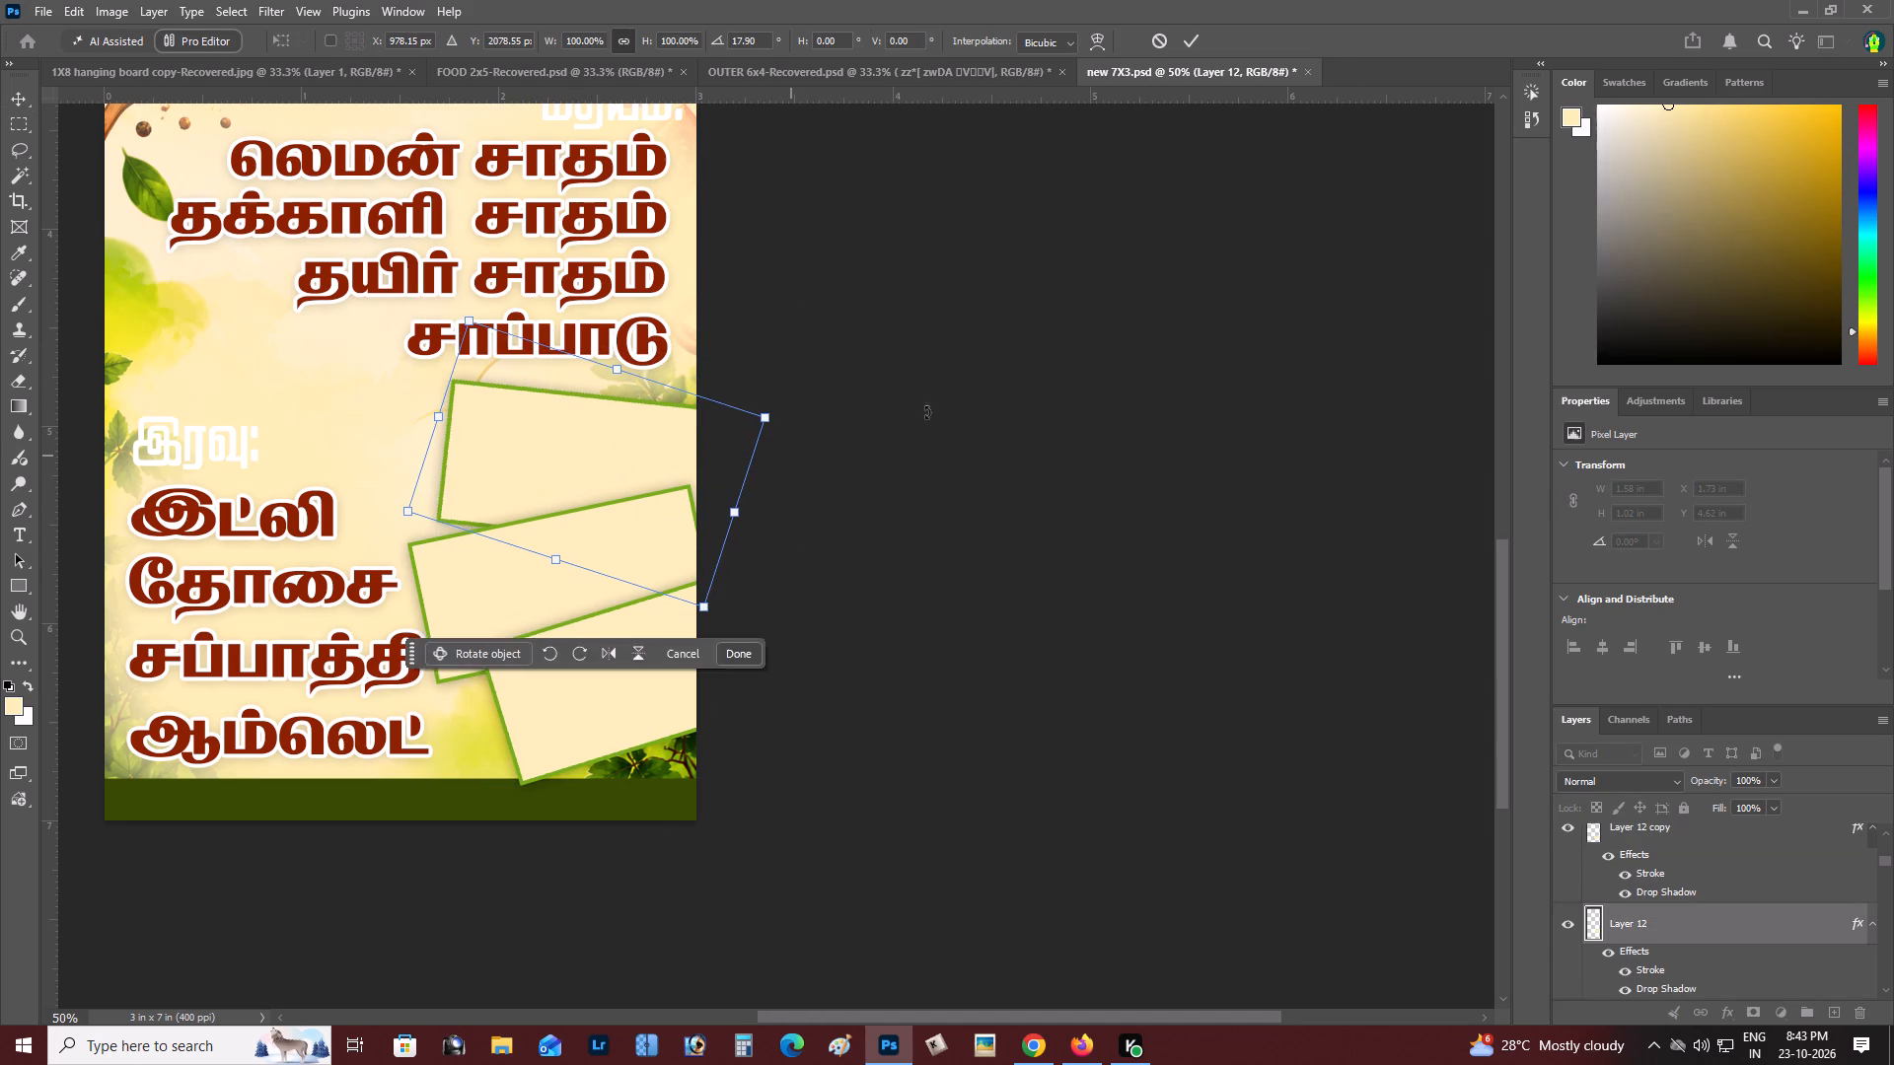
drag(938, 398, 922, 393)
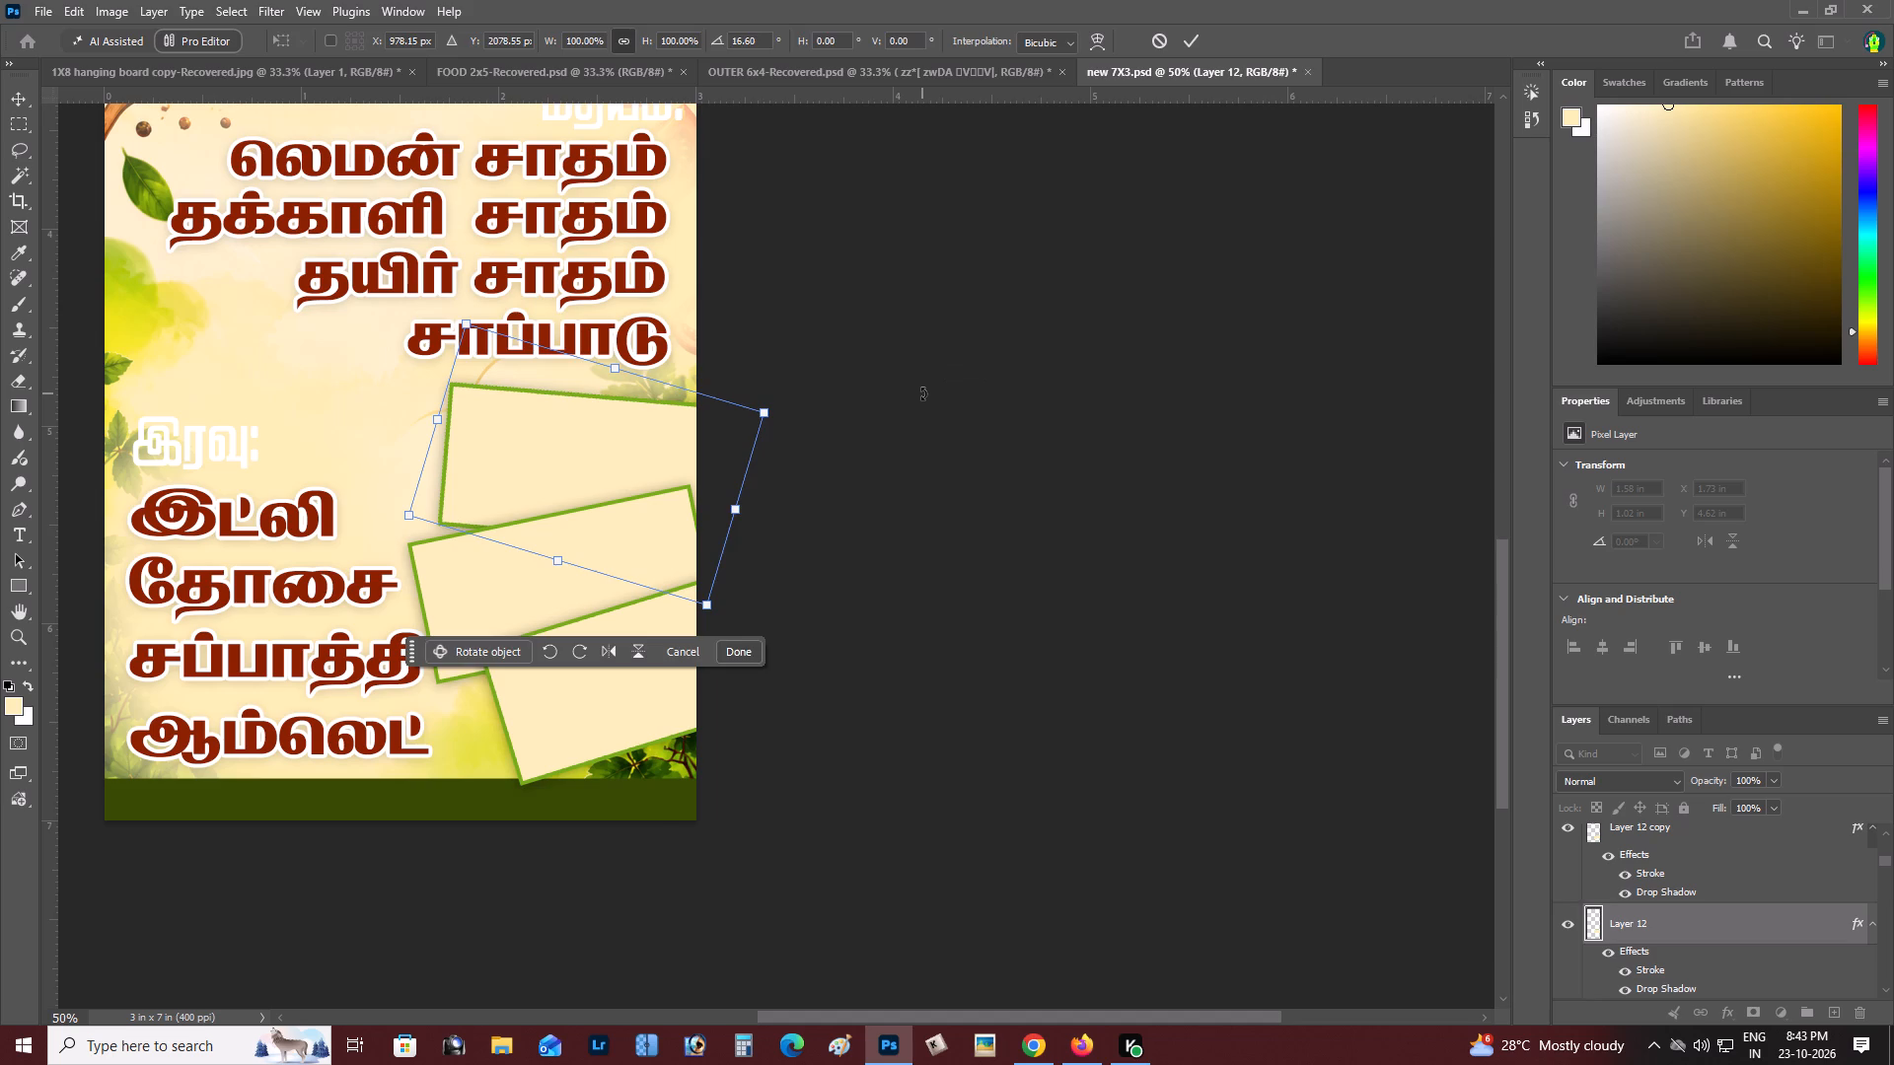
key(ctrl+Return)
Select all three cream boxes together and duplicate the set up beside the காலை: items, just below the உணவகம் band.
right_click(514, 467)
click(546, 478)
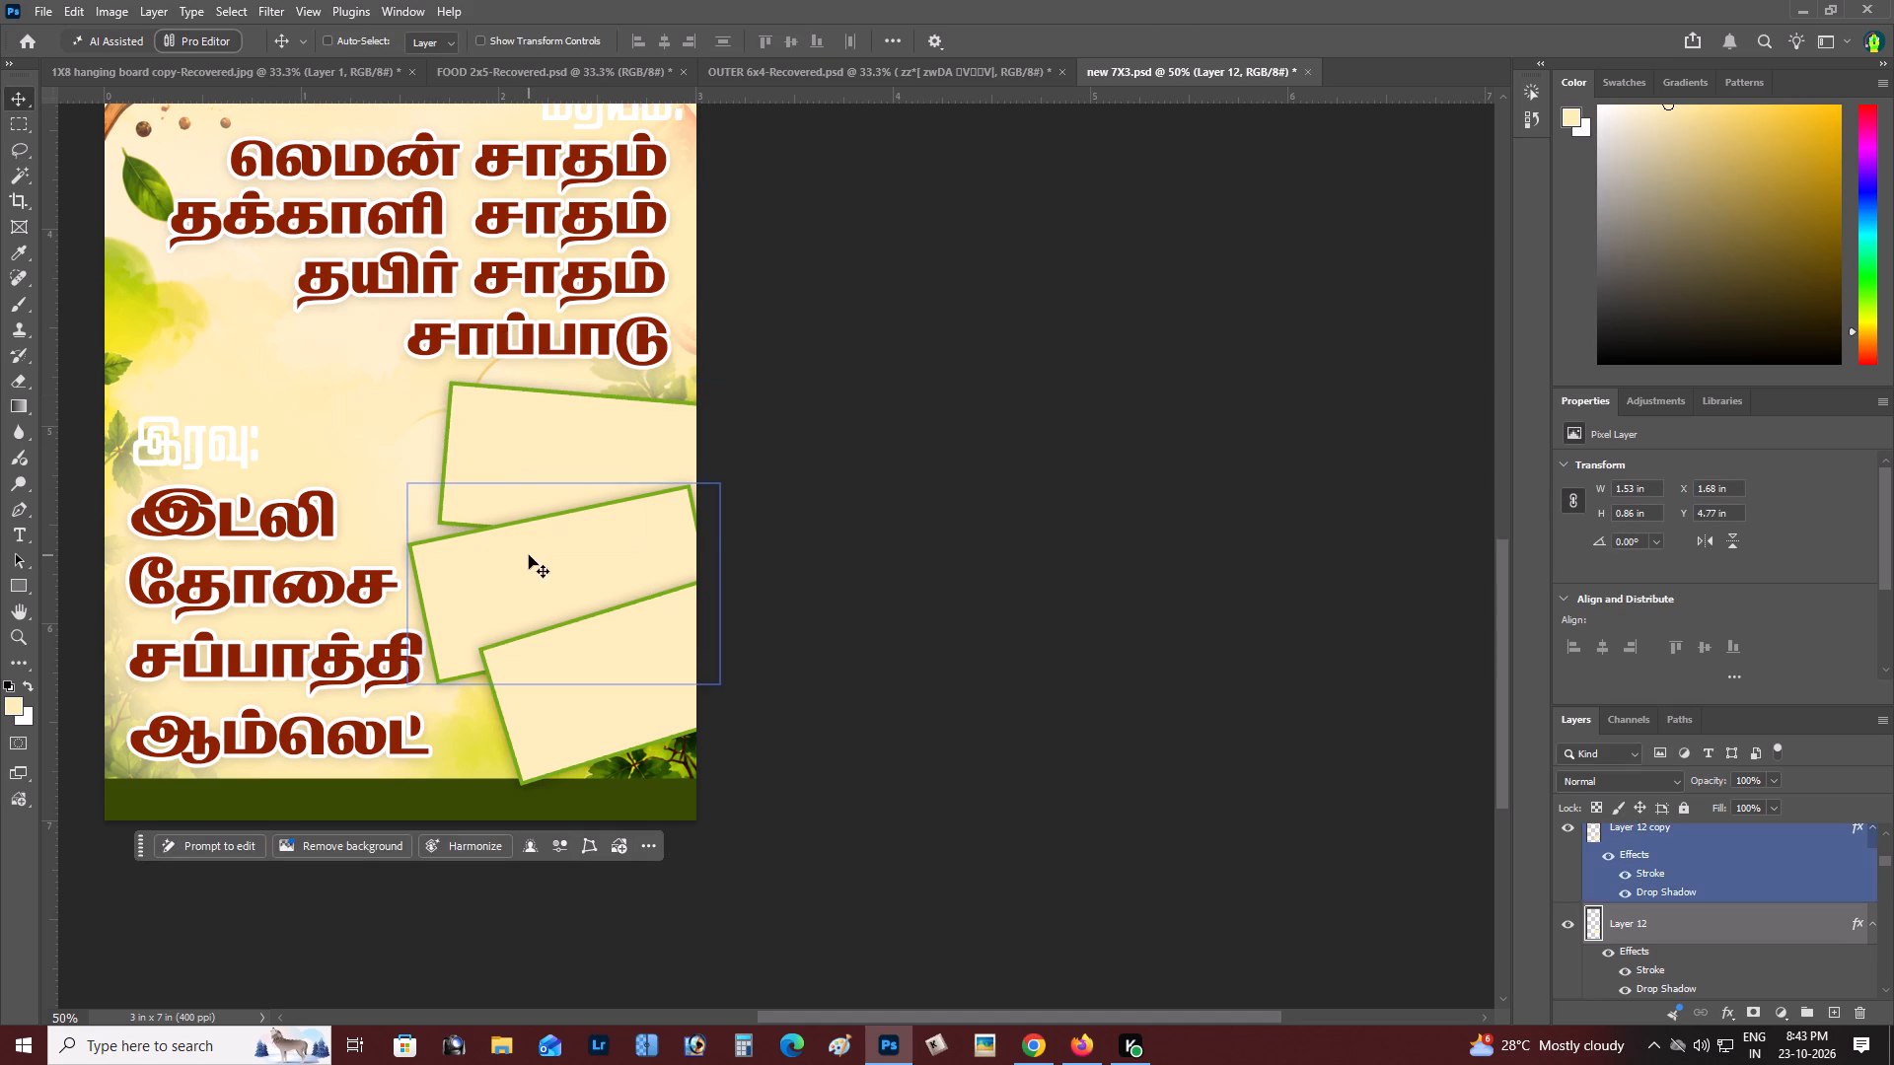
shift+right_click(529, 555)
shift+click(562, 570)
shift+right_click(620, 669)
shift+click(644, 682)
key(space)
key(space)
key(space)
key(space)
key(space)
key(space)
key(space)
key(space)
key(space)
key(space)
key(space)
key(space)
key(space)
key(space)
key(space)
key(space)
key(space)
key(space)
key(space)
key(space)
drag(655, 649, 676, 786)
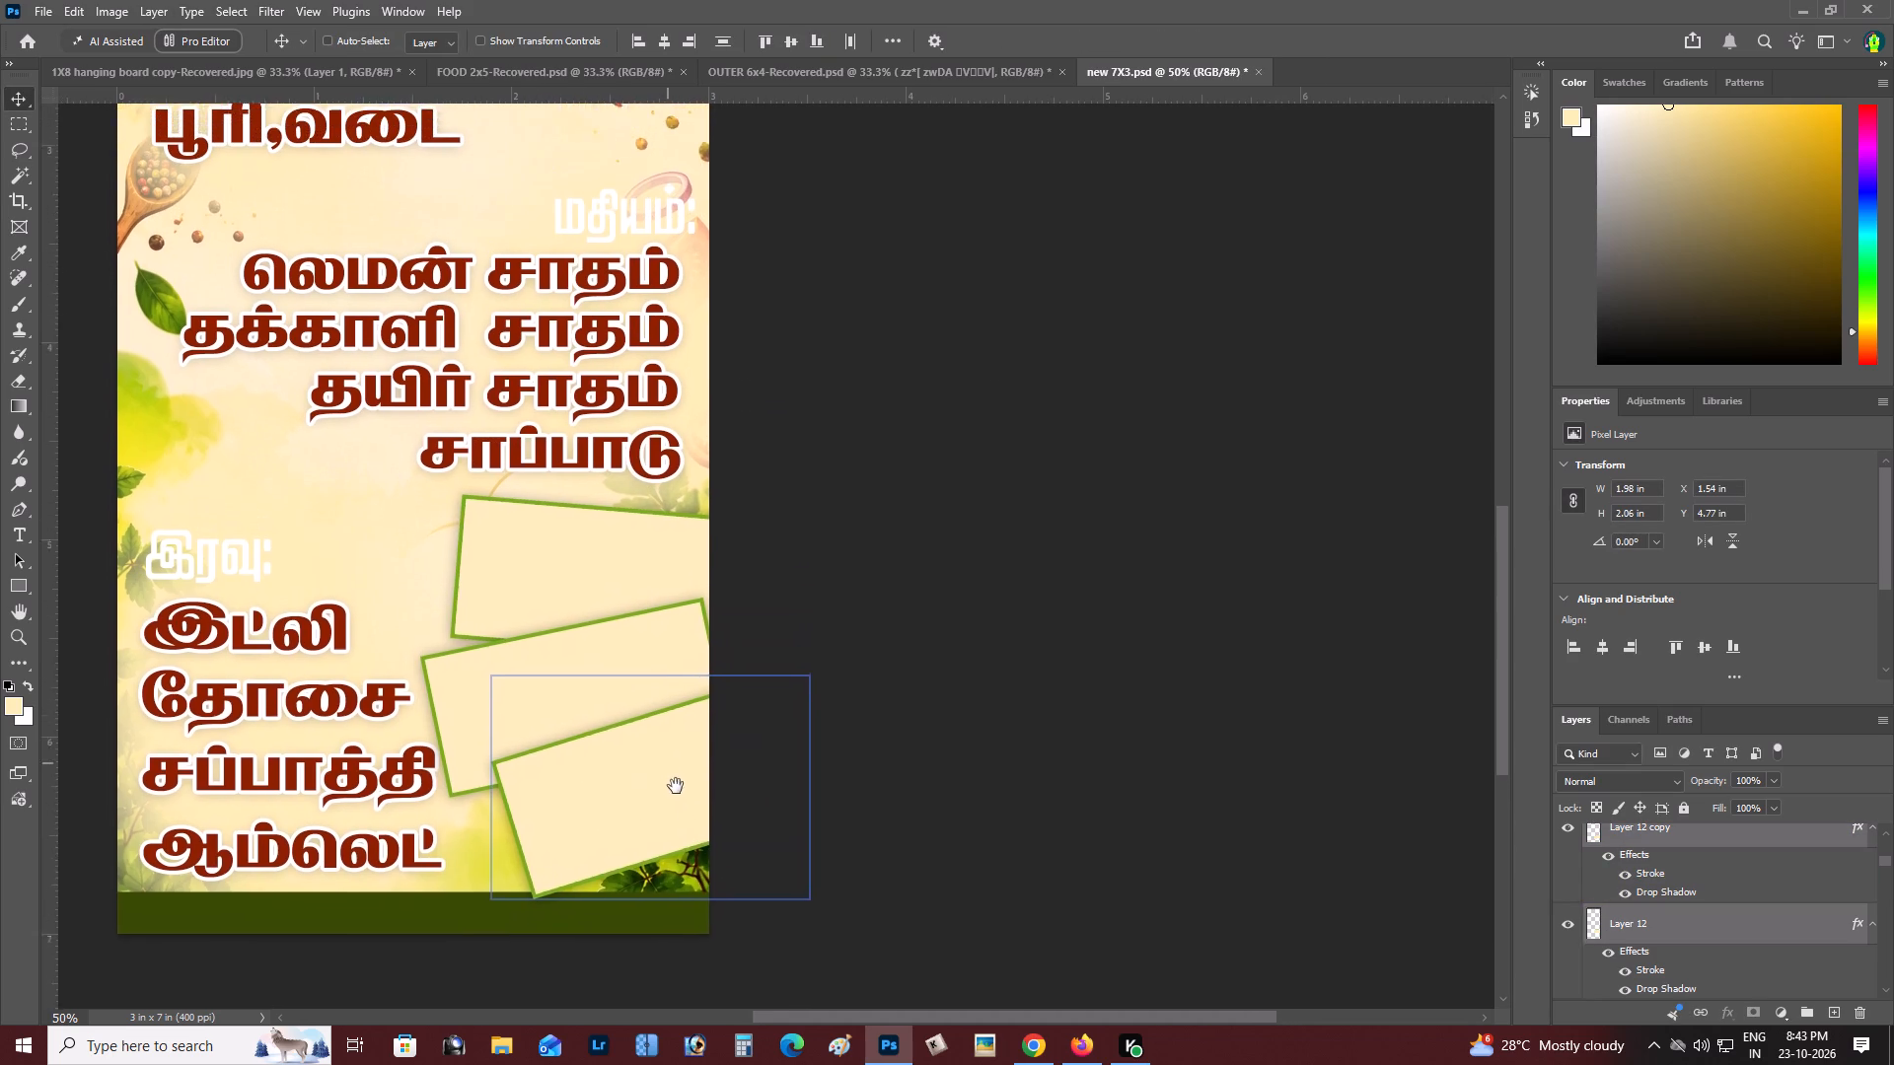
drag(676, 786, 733, 936)
drag(600, 606, 566, 684)
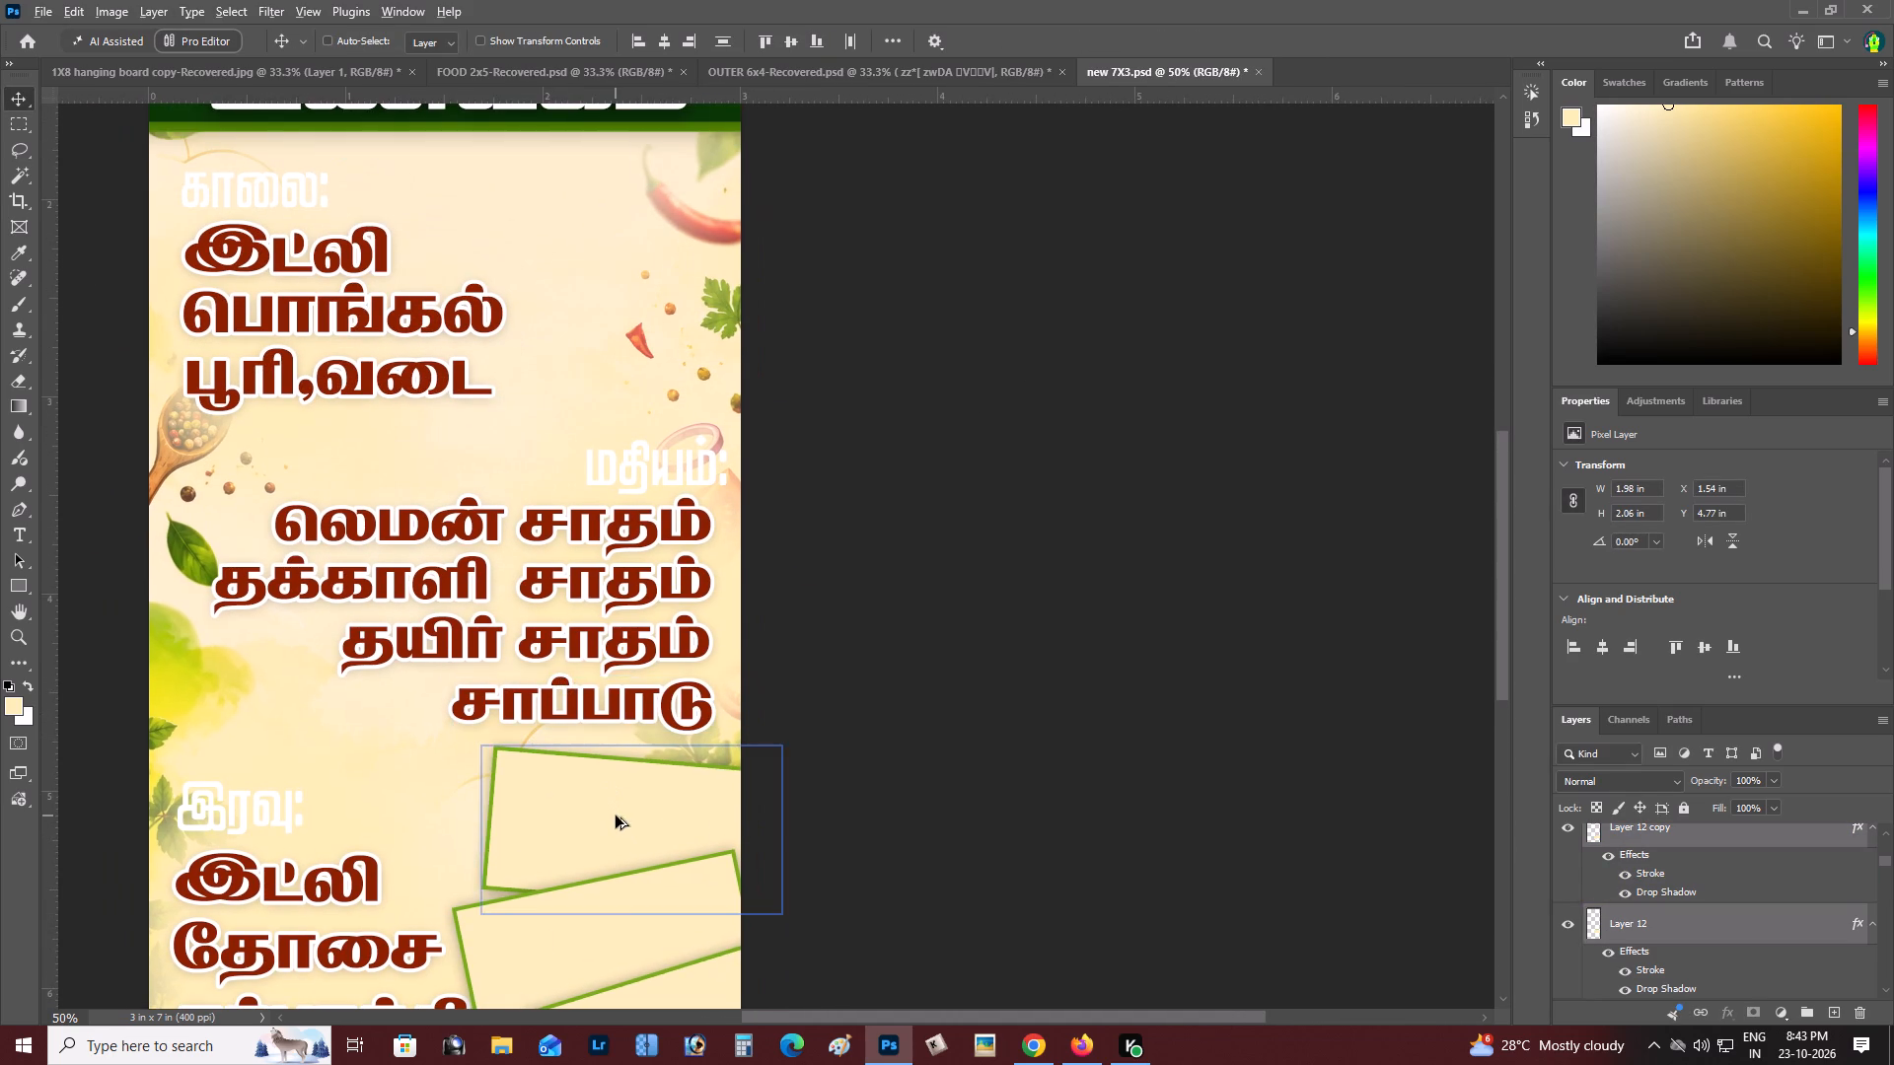
alt+drag(616, 816, 640, 413)
key(space)
key(space)
drag(640, 414, 644, 554)
drag(644, 590, 669, 378)
Scale the duplicated set of boxes to about 79.5% and position it at about X 1.83, Y 1.66 in beside the காலை: items.
key(ctrl+t)
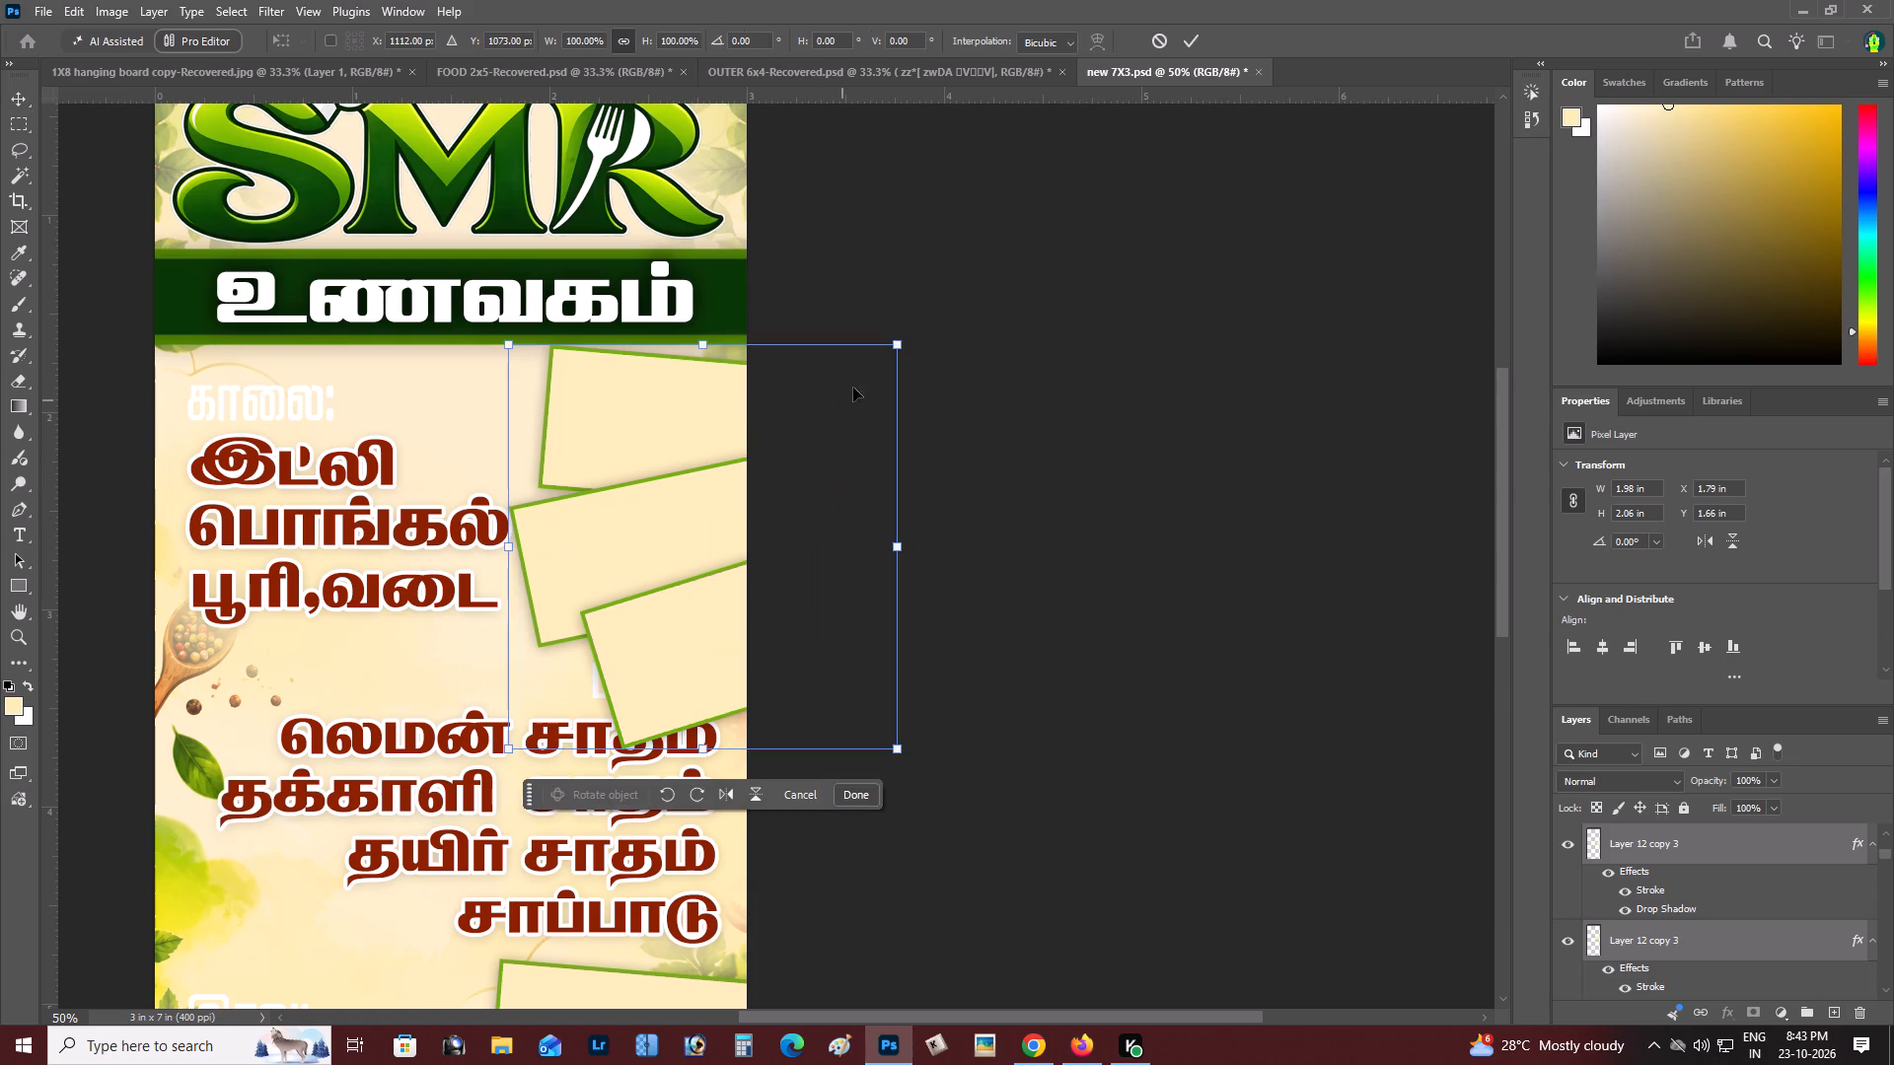
alt+drag(902, 340, 853, 374)
drag(800, 516, 742, 477)
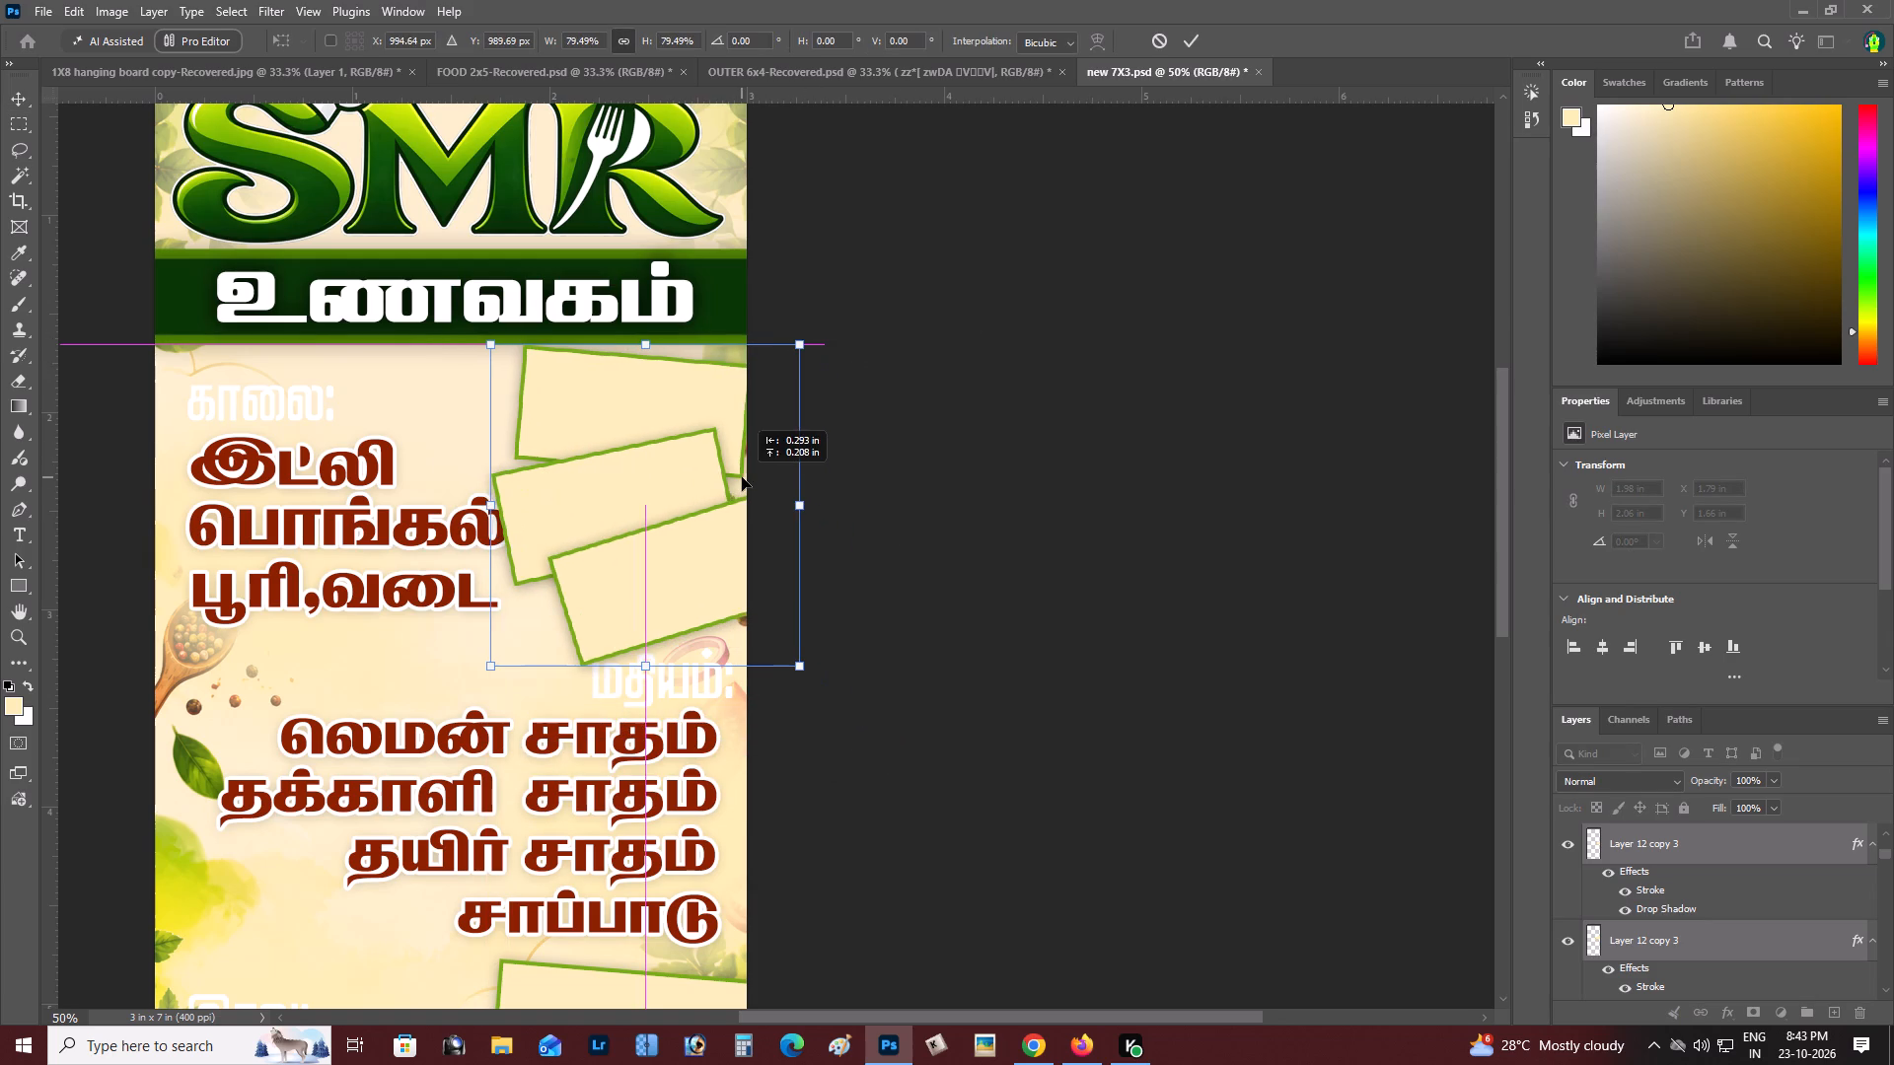
drag(742, 477, 765, 477)
key(ctrl+Return)
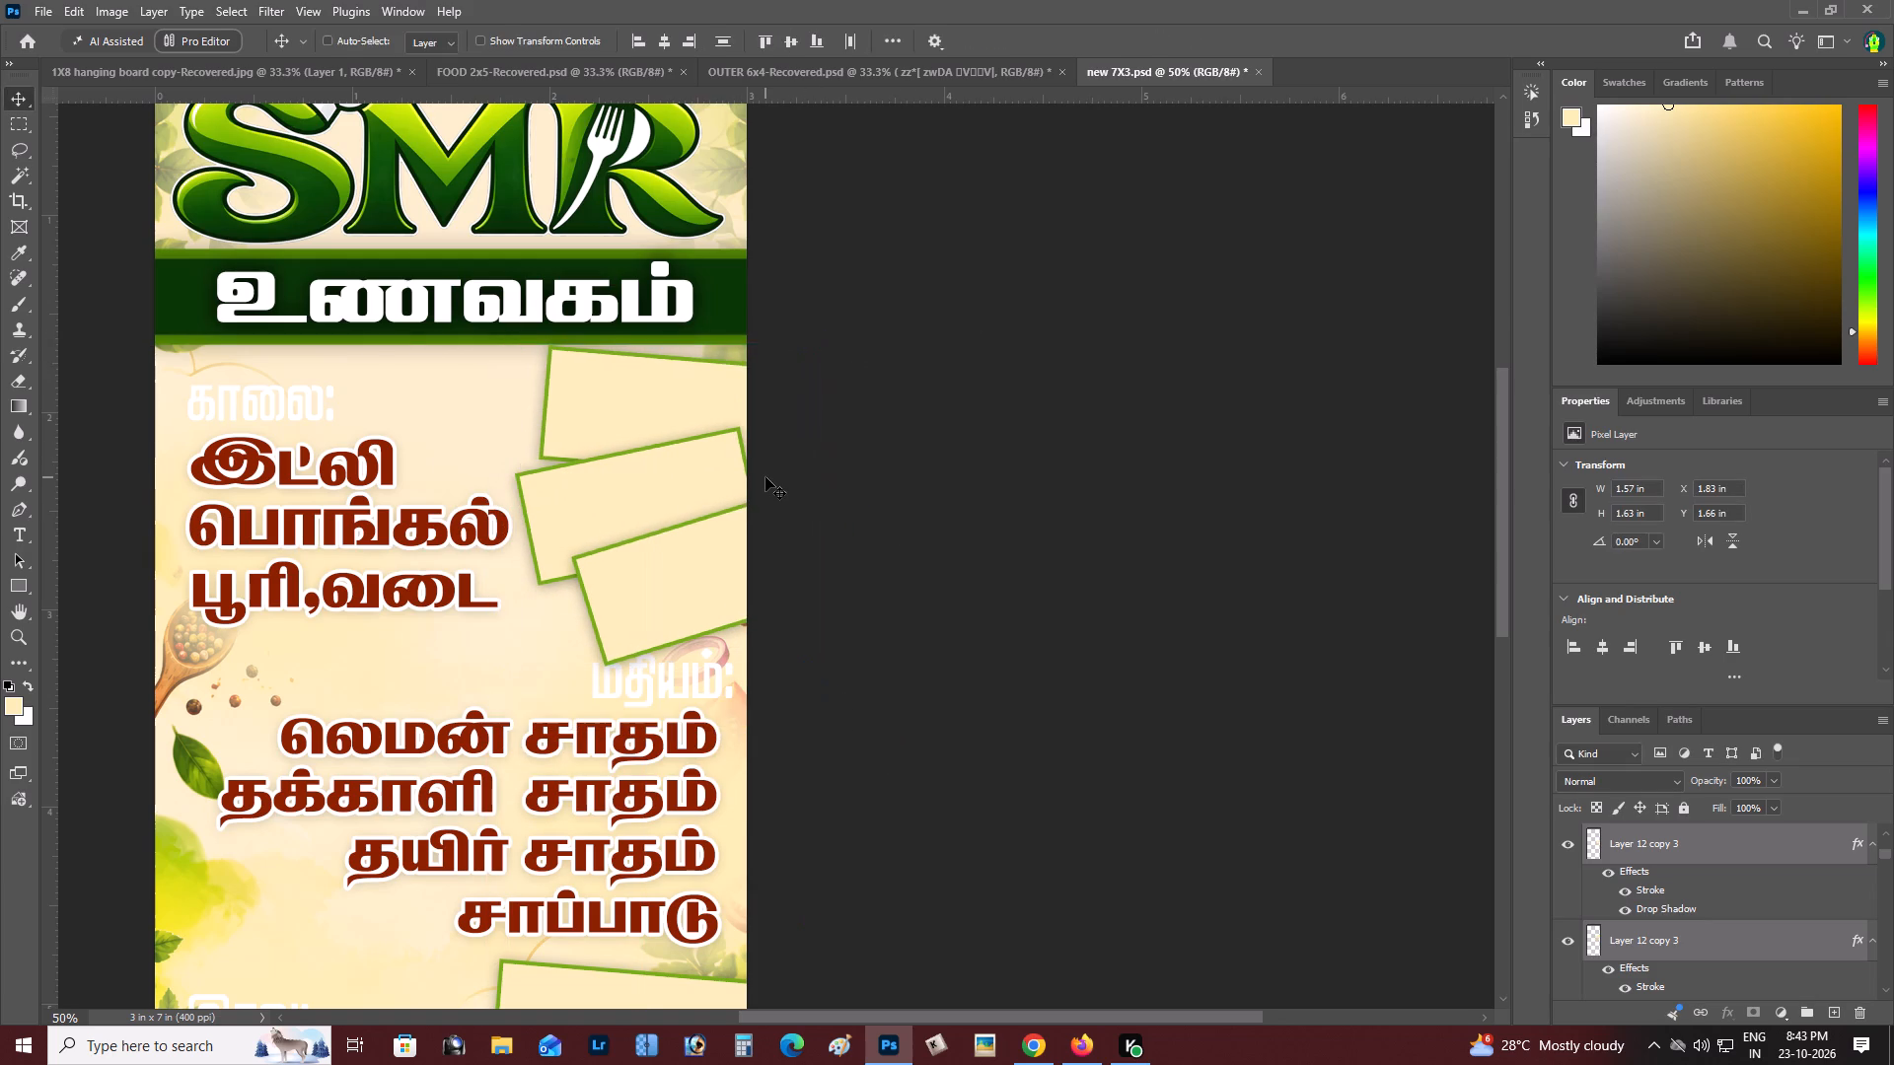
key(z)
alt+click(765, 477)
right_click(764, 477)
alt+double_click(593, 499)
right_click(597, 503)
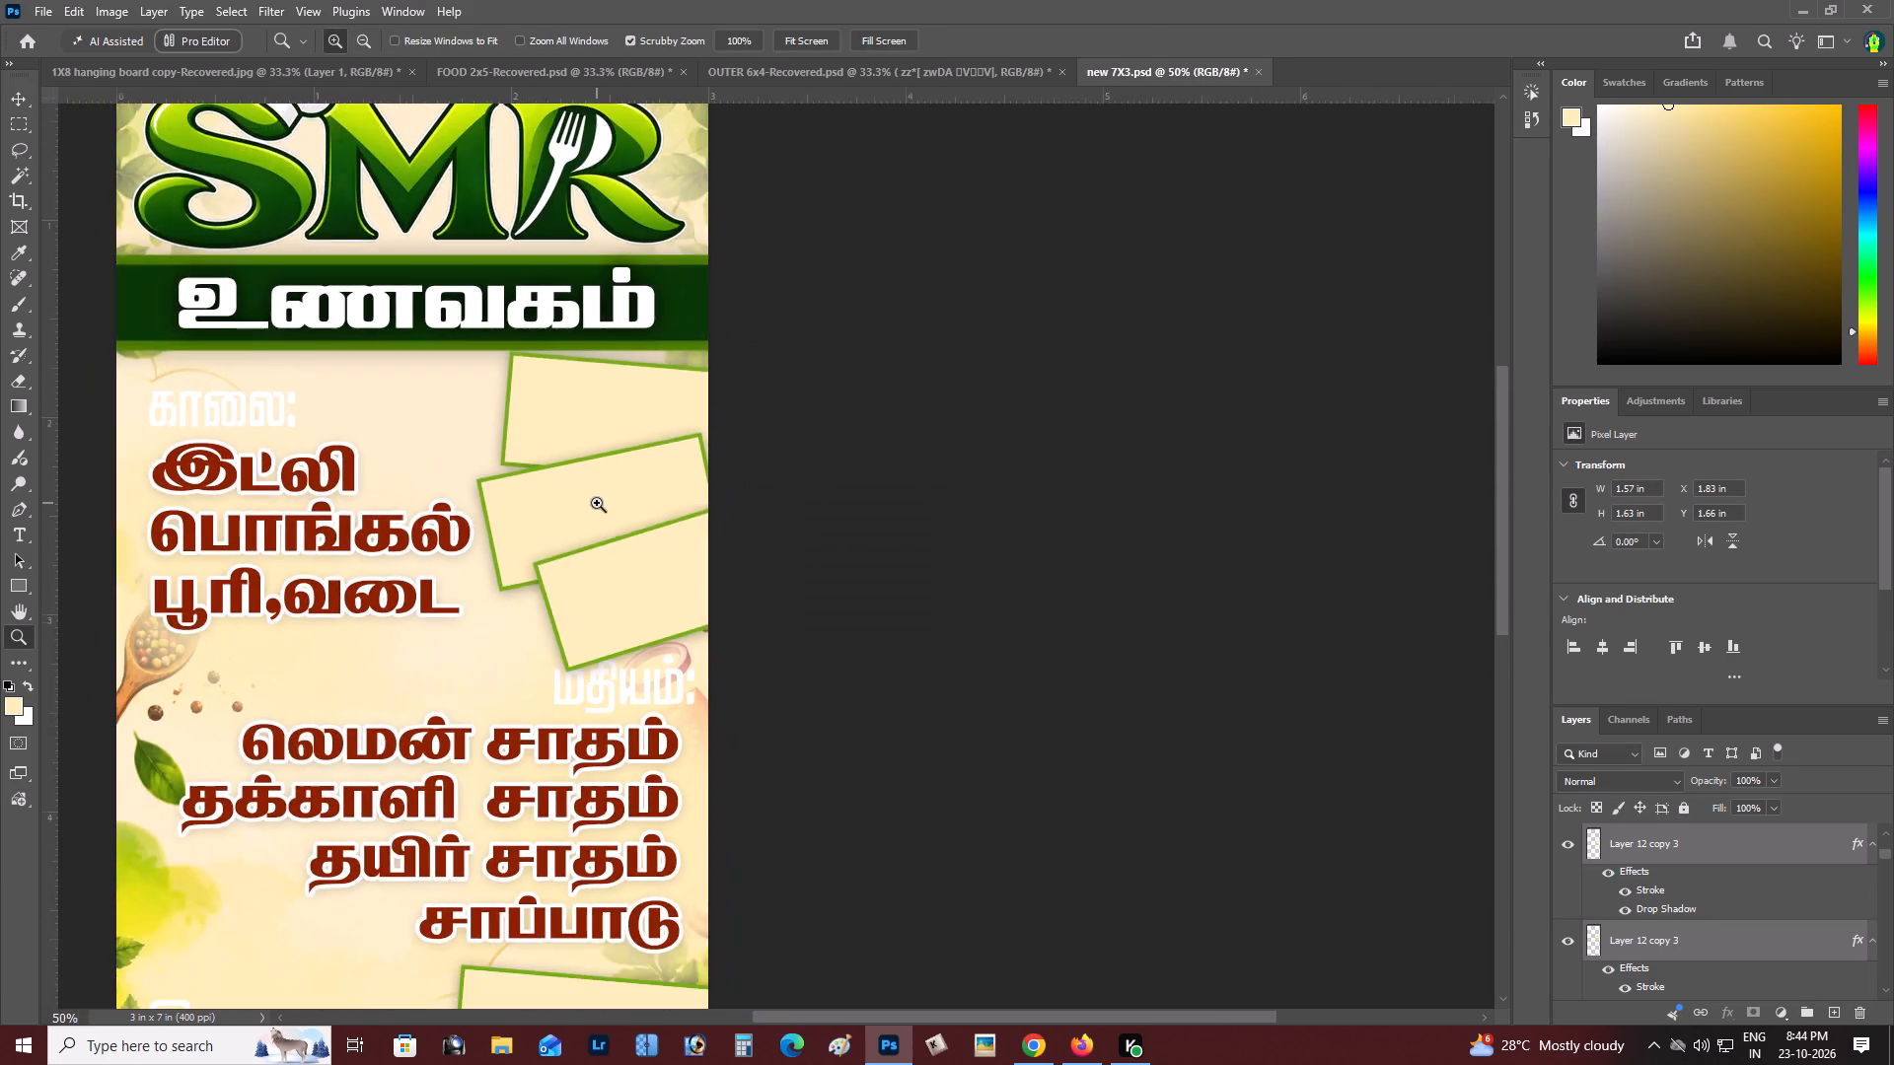
Undo the scaling and duplication of the three-box set beside the காலை: items.
double_click(619, 512)
key(space)
key(space)
key(space)
key(space)
key(space)
key(space)
key(space)
key(space)
key(space)
key(space)
drag(619, 512, 702, 596)
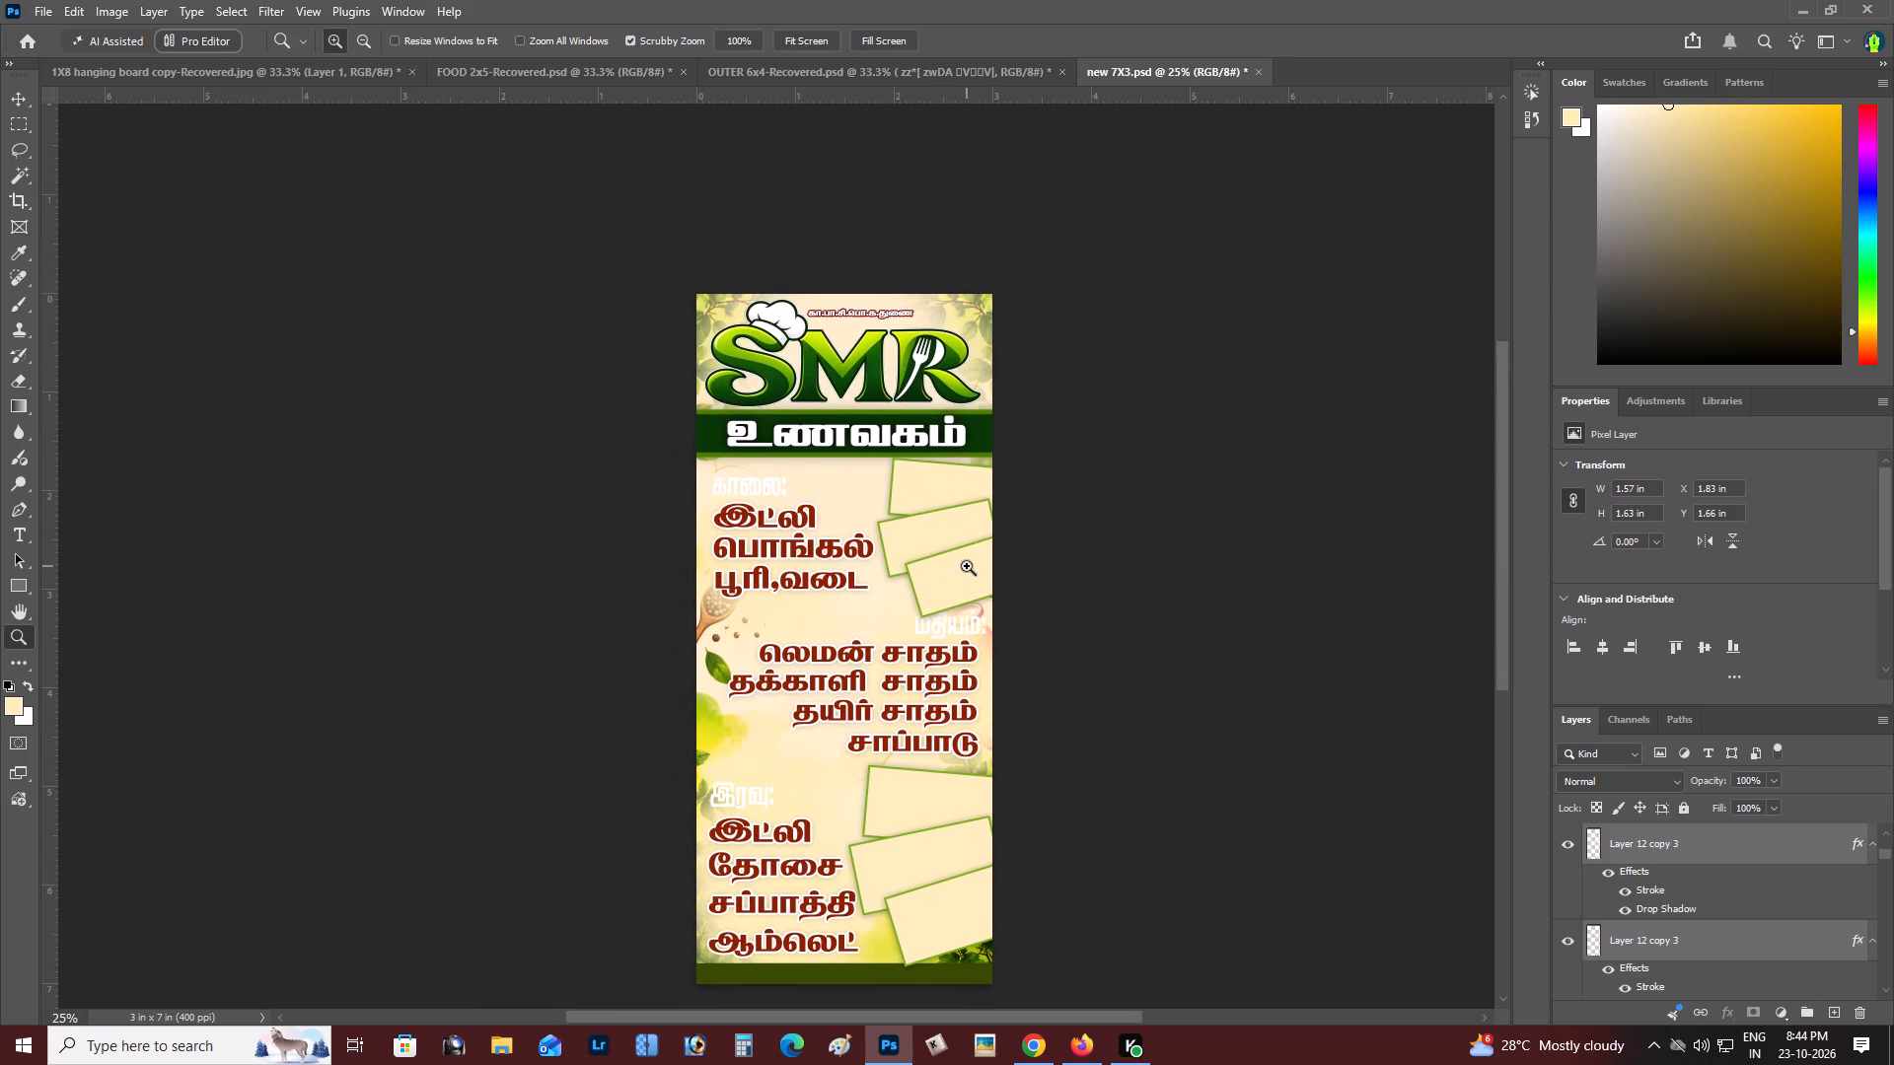
key(ctrl+z)
key(ctrl+z)
key(ctrl+z)
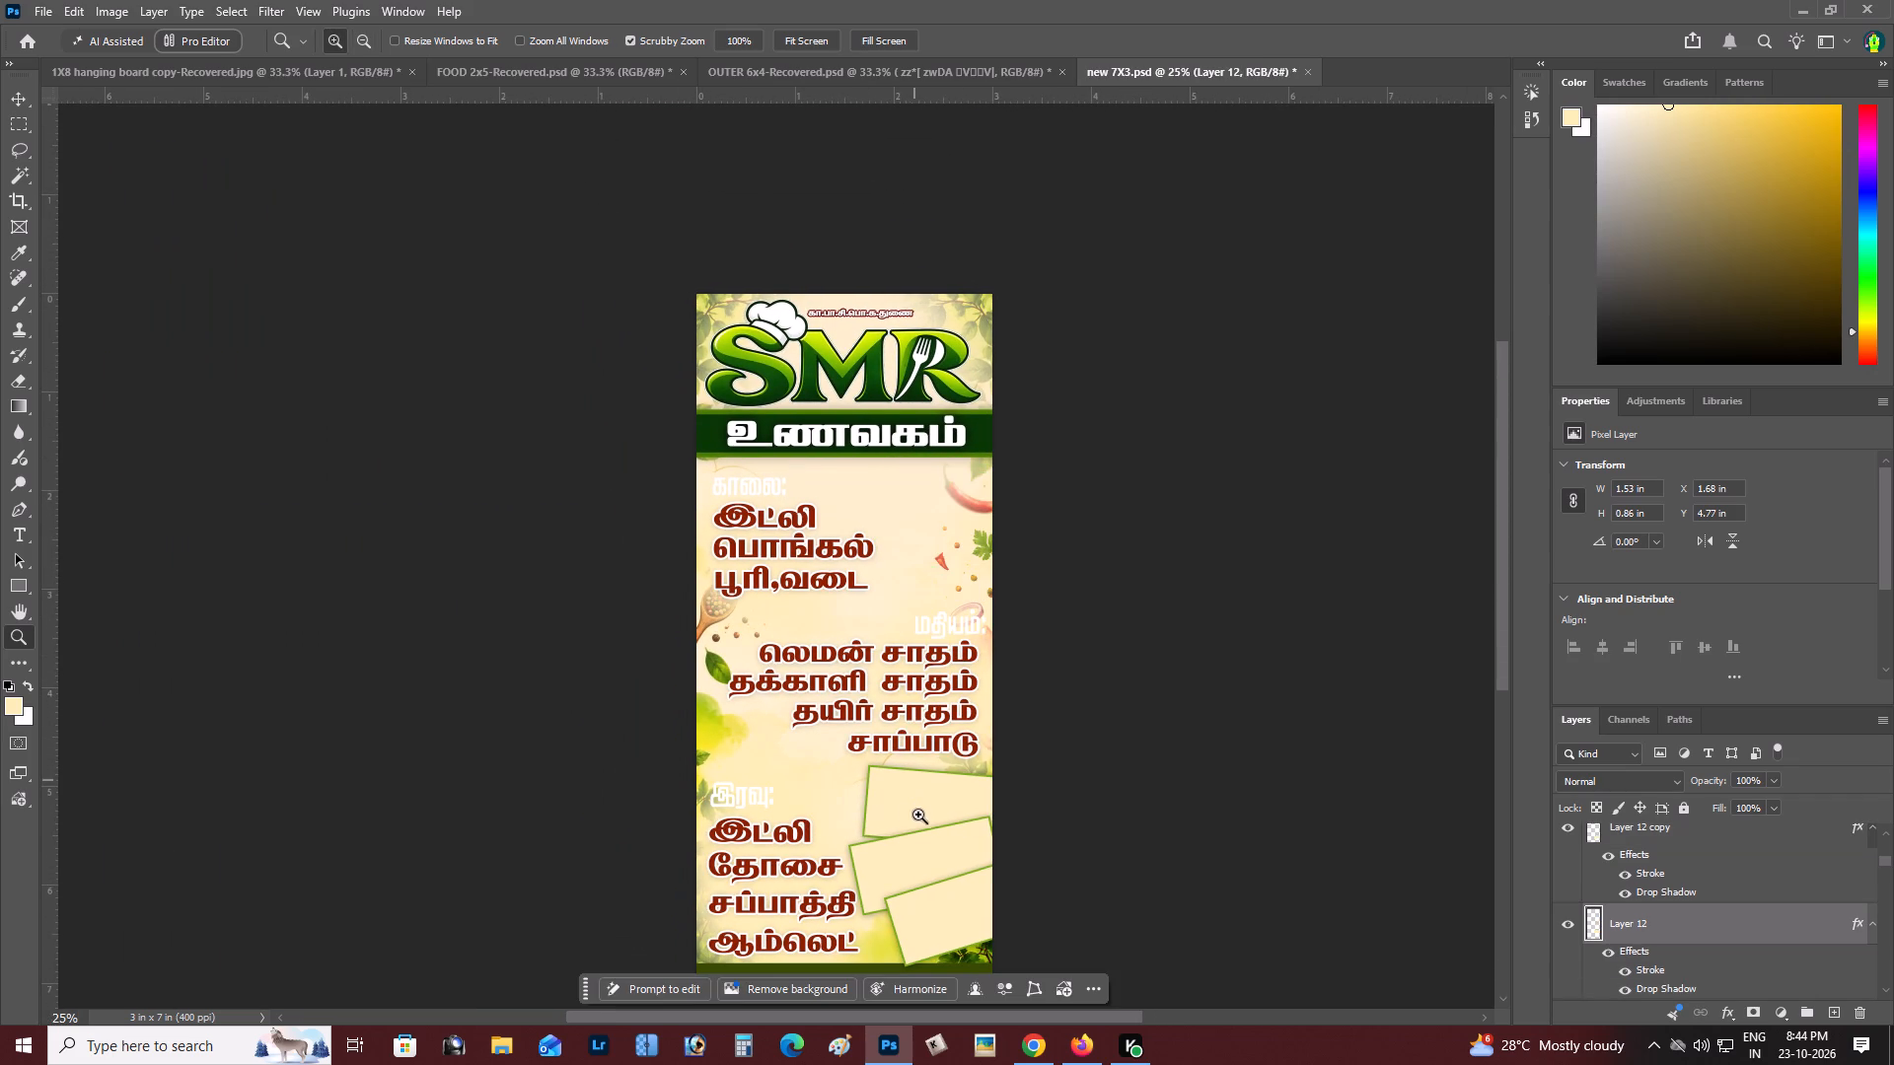
Duplicate the top cream box of the இரவு: group to beside the காலை: items, at about X 1.37, Y 1.6 in.
click(909, 804)
key(v)
right_click(894, 783)
click(934, 797)
alt+drag(934, 798, 933, 390)
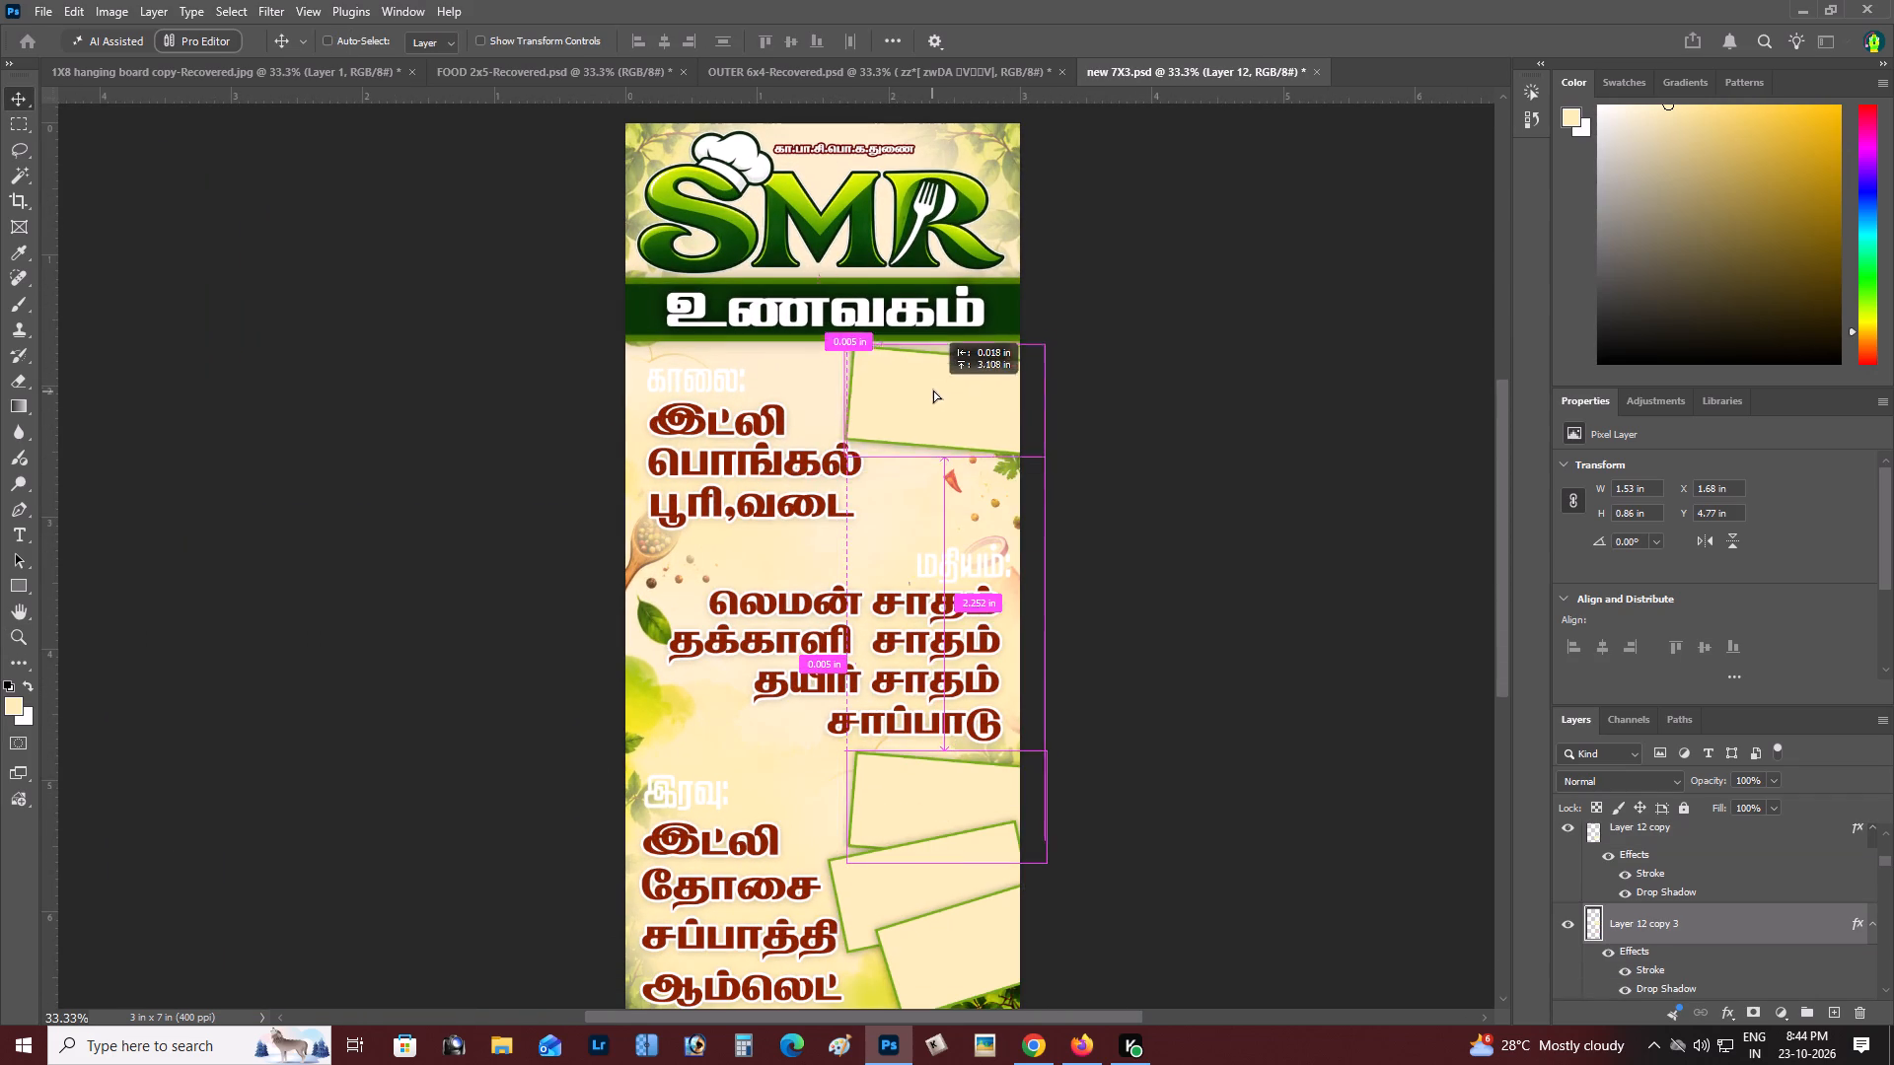
alt+drag(933, 390, 892, 400)
key(space)
drag(978, 435, 978, 501)
key(z)
double_click(887, 493)
key(space)
drag(878, 493, 862, 494)
key(v)
drag(882, 505, 873, 465)
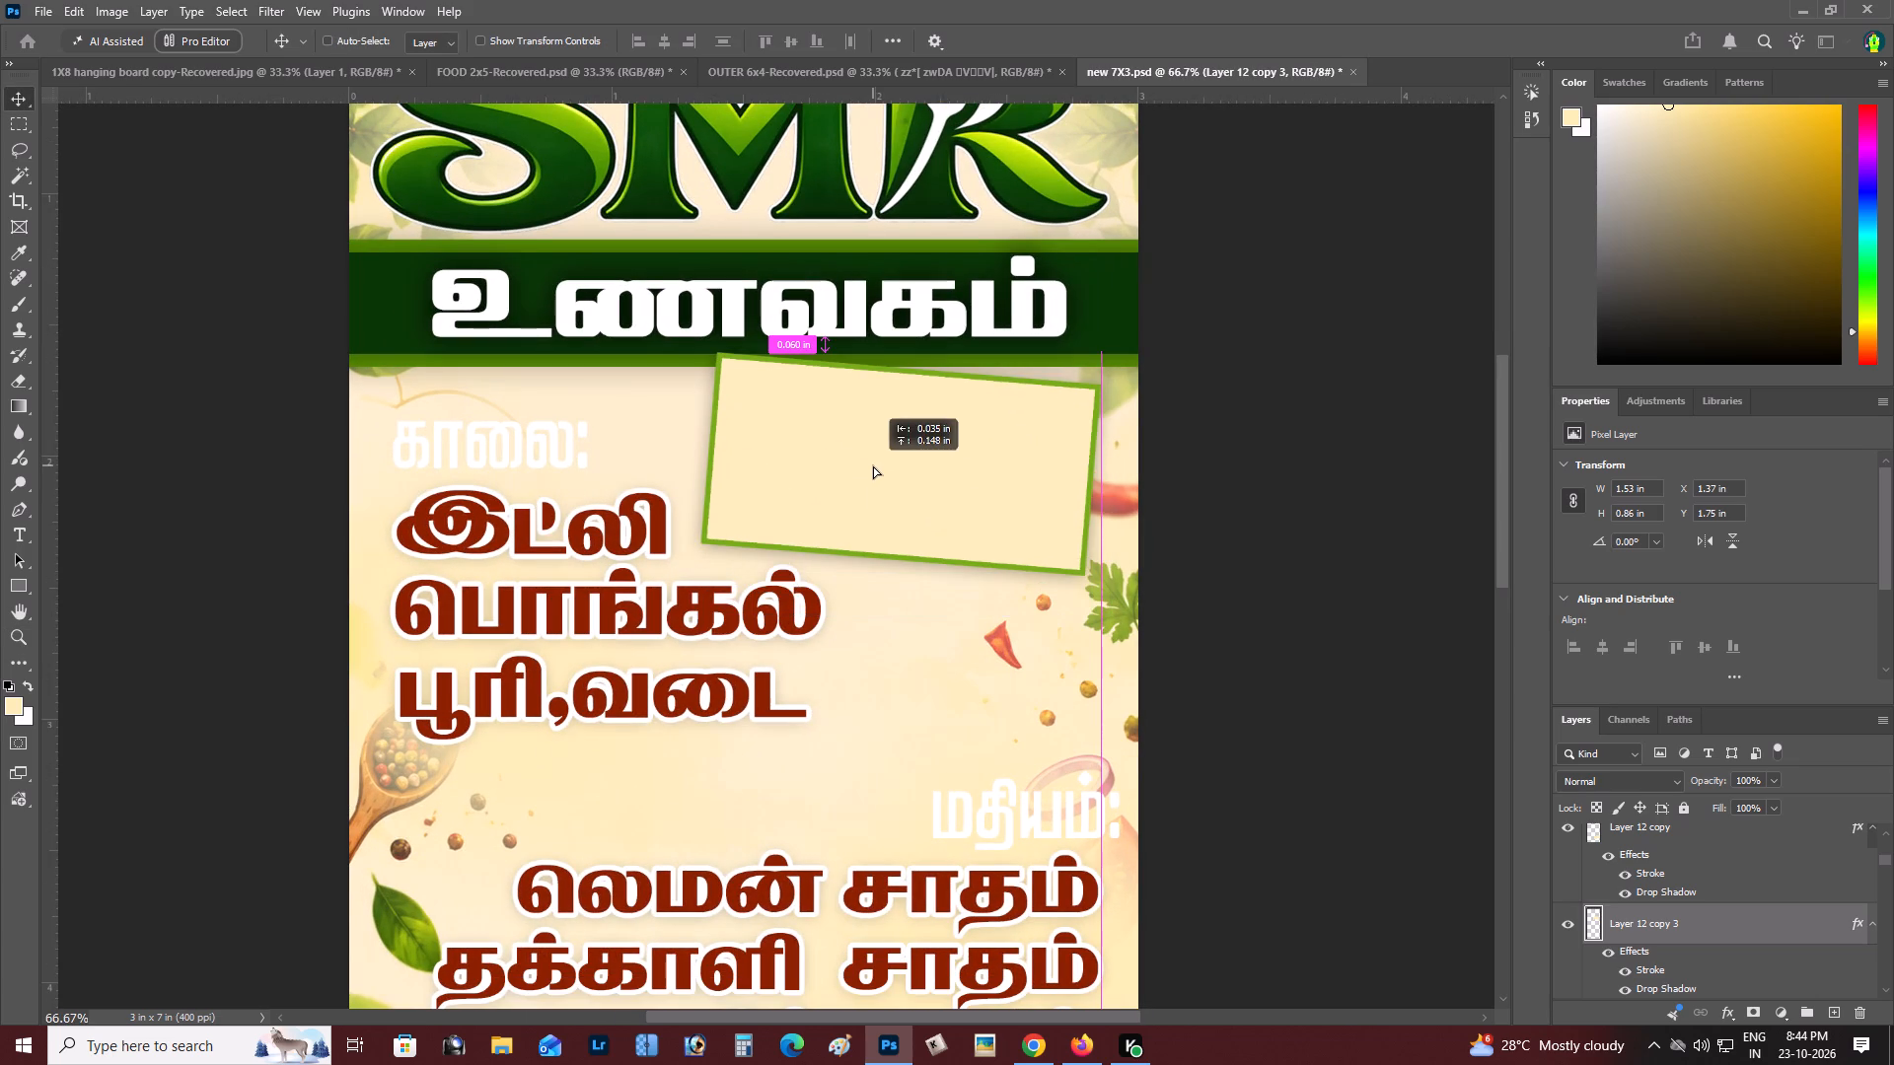
drag(873, 465, 880, 465)
Send the duplicated cream box backward through the layer stack until it sits behind the green உணவகம் band.
key(ctrl+bracketleft)
key(ctrl+bracketleft)
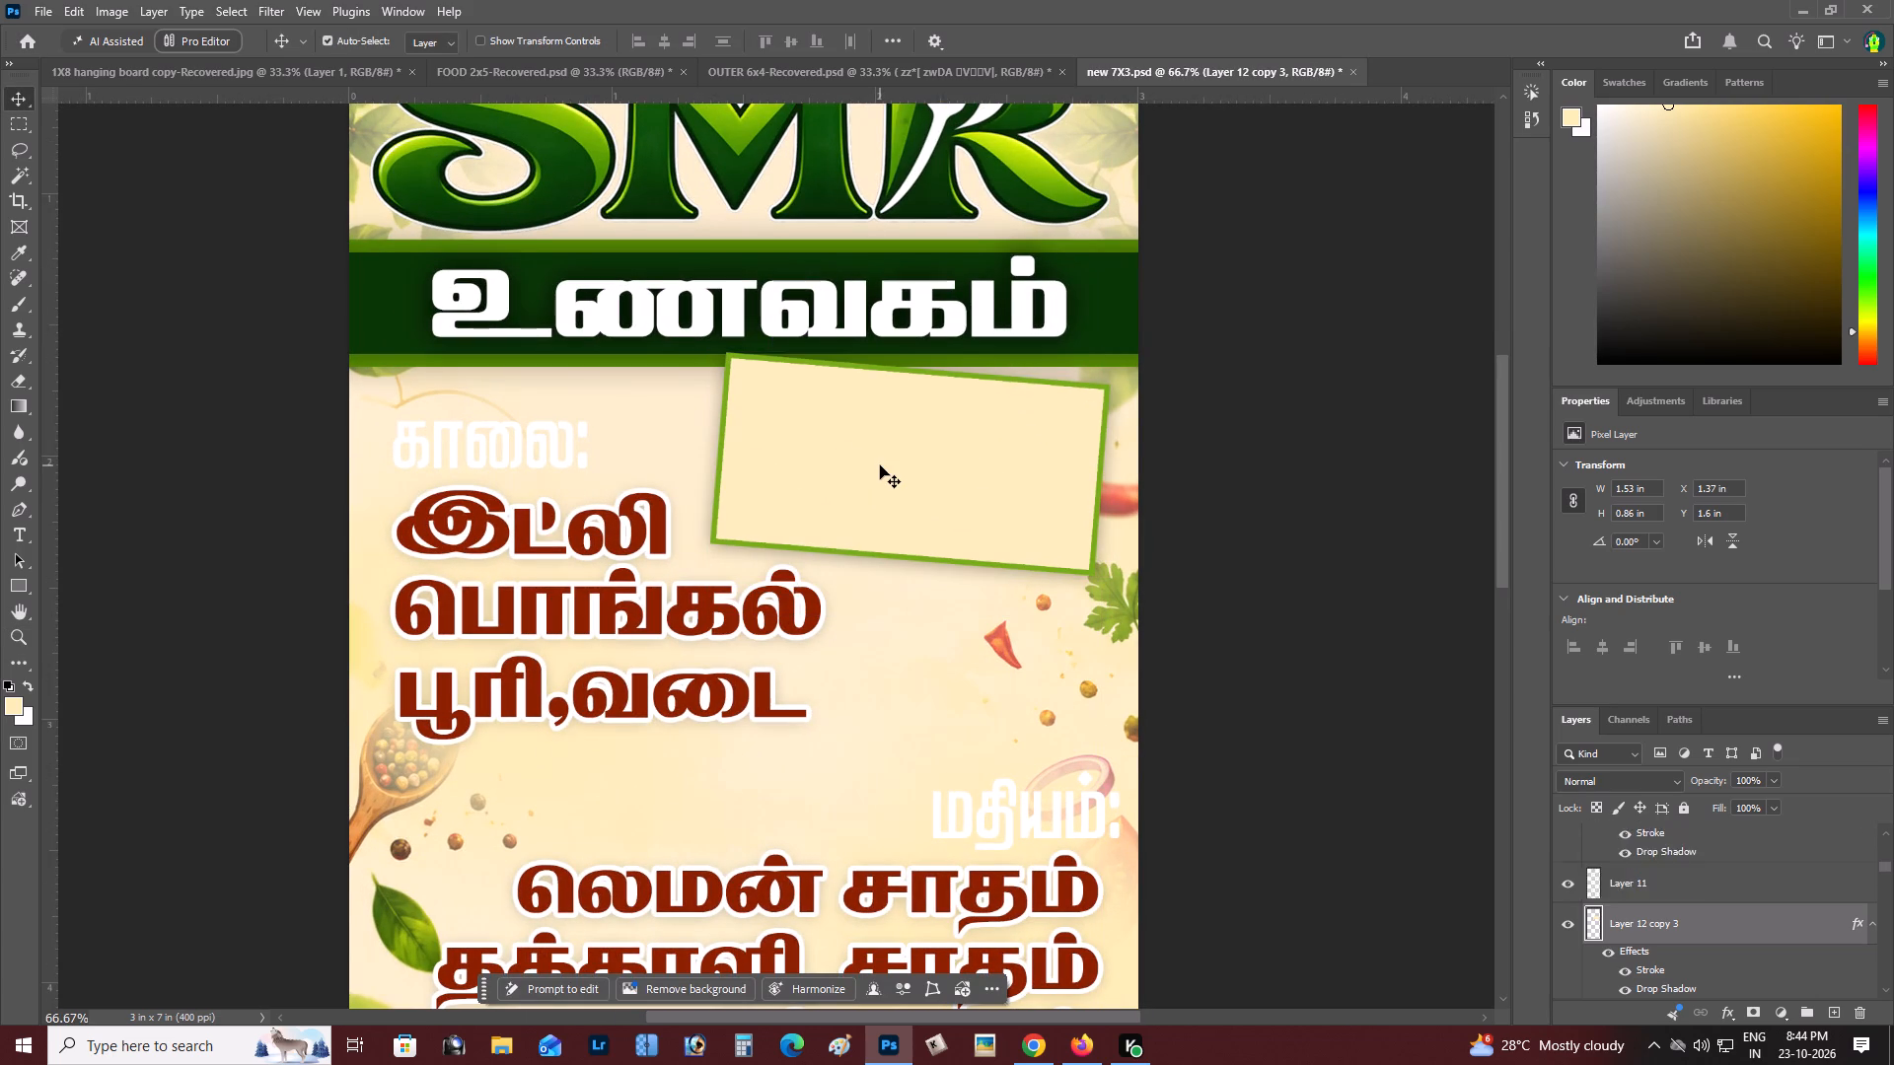
key(ctrl+bracketleft)
key(ctrl+bracketleft)
key(ctrl+bracketleft)
key(ctrl+bracketleft)
key(ctrl+bracketleft)
key(ctrl+bracketleft)
key(ctrl+bracketleft)
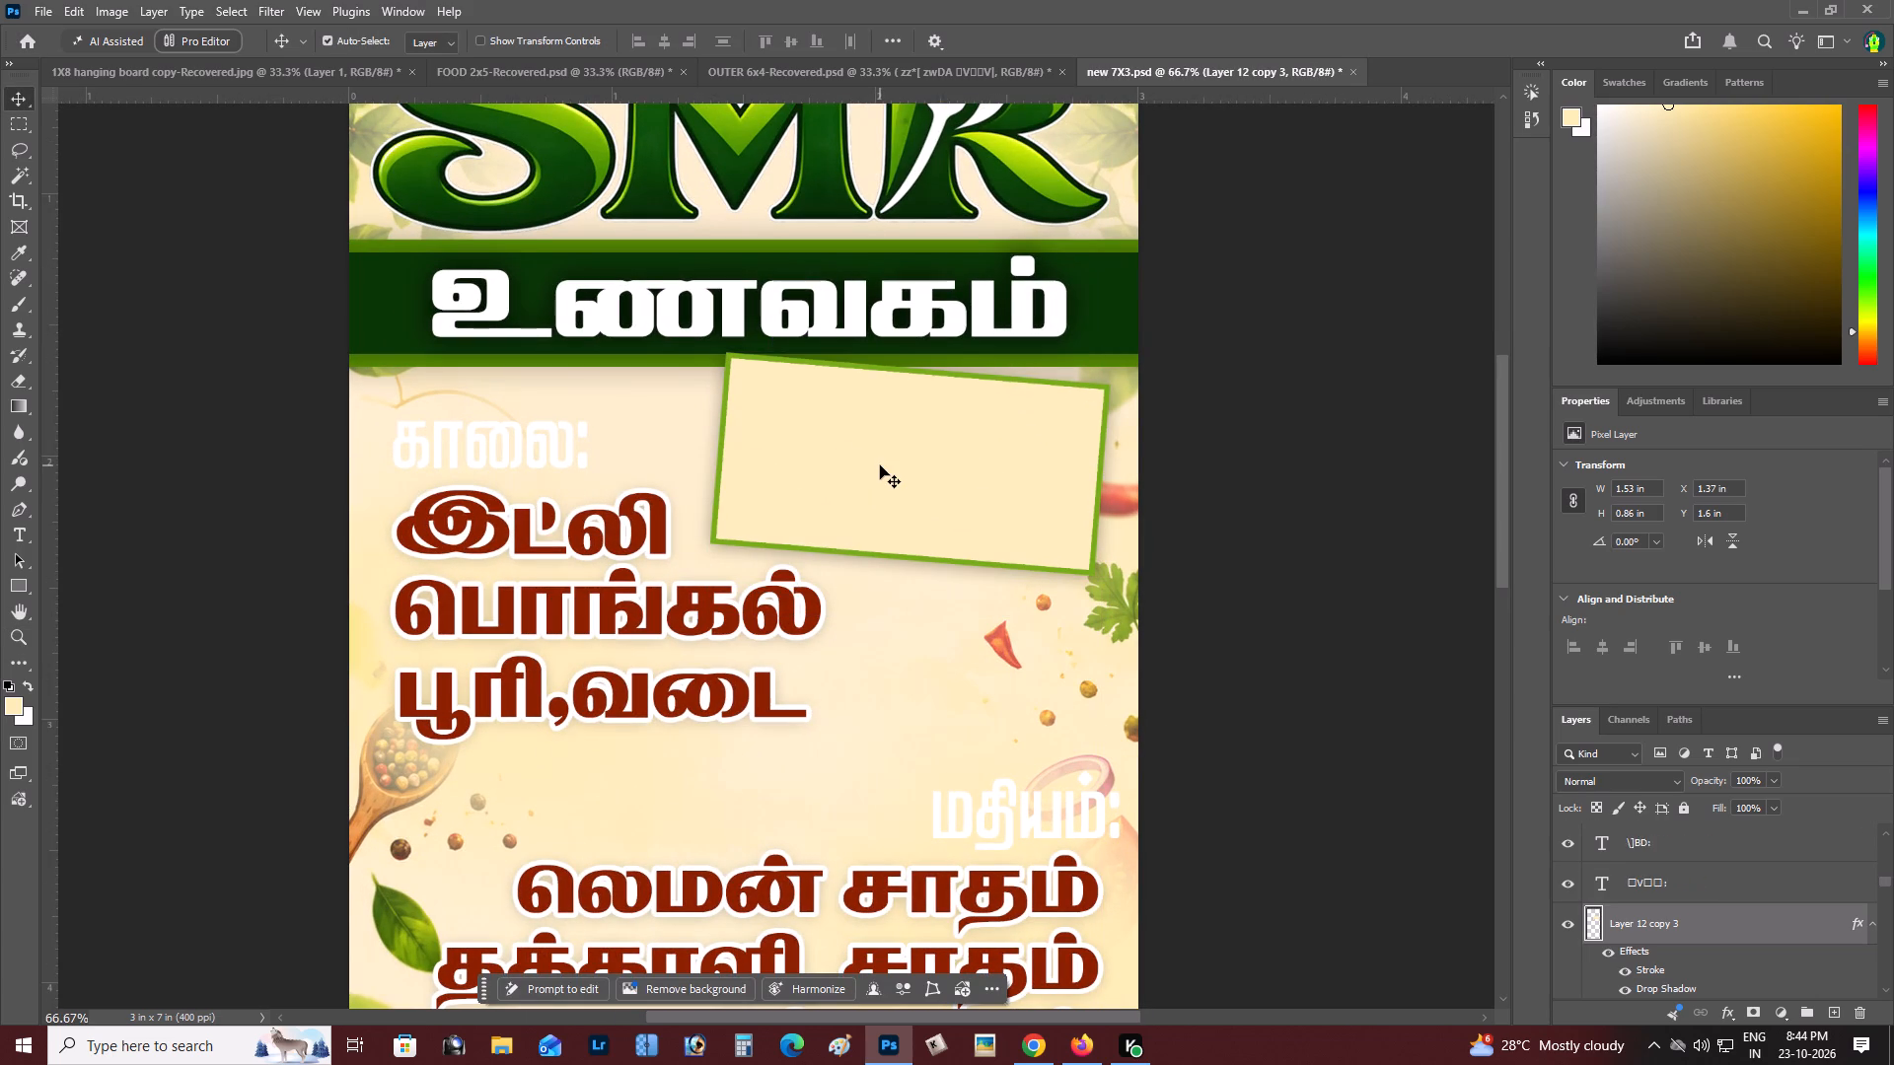
key(ctrl+bracketleft)
key(ctrl+bracketleft)
key(ctrl+bracketleft)
key(ctrl+bracketleft)
key(ctrl+bracketleft)
key(ctrl+bracketleft)
key(ctrl+bracketleft)
key(ctrl+bracketleft)
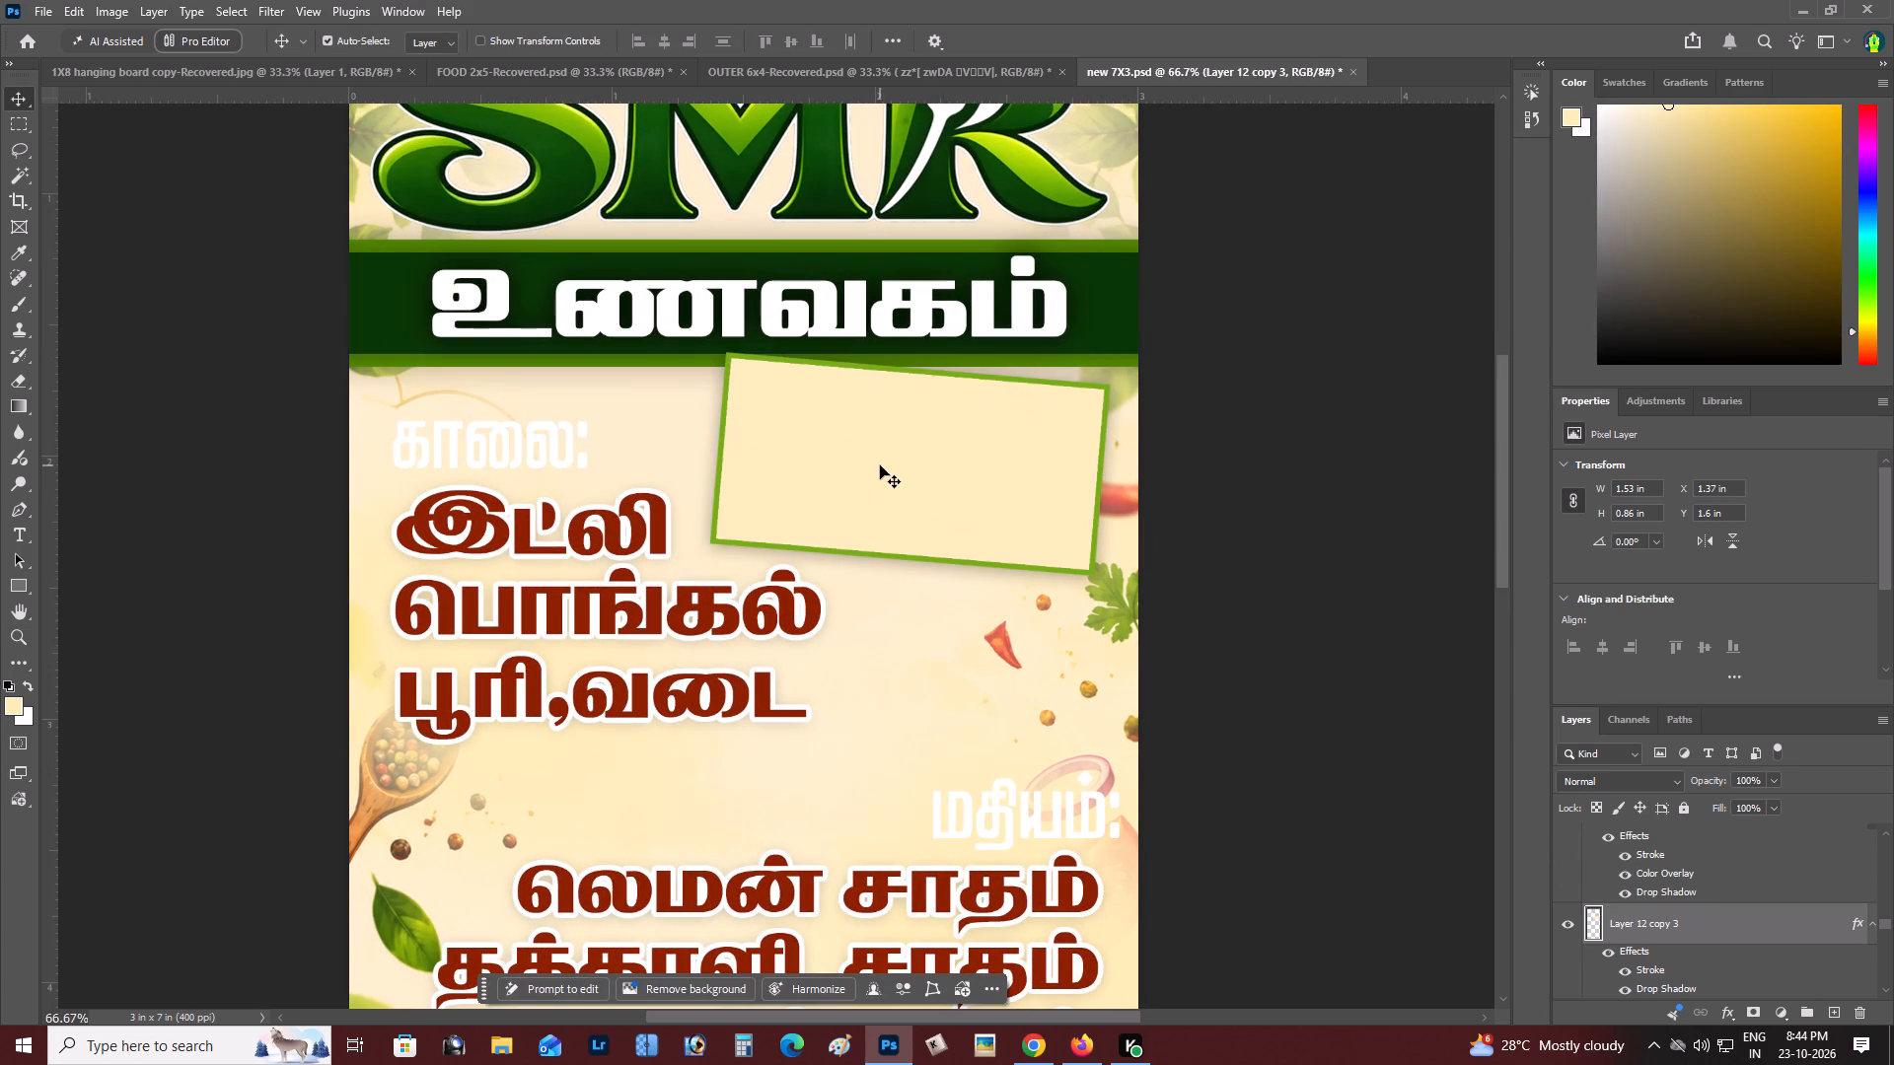
key(ctrl+bracketleft)
key(ctrl+bracketleft)
key(ctrl+bracketleft)
key(ctrl+bracketleft)
key(ctrl+bracketleft)
key(ctrl+bracketleft)
key(ctrl+bracketleft)
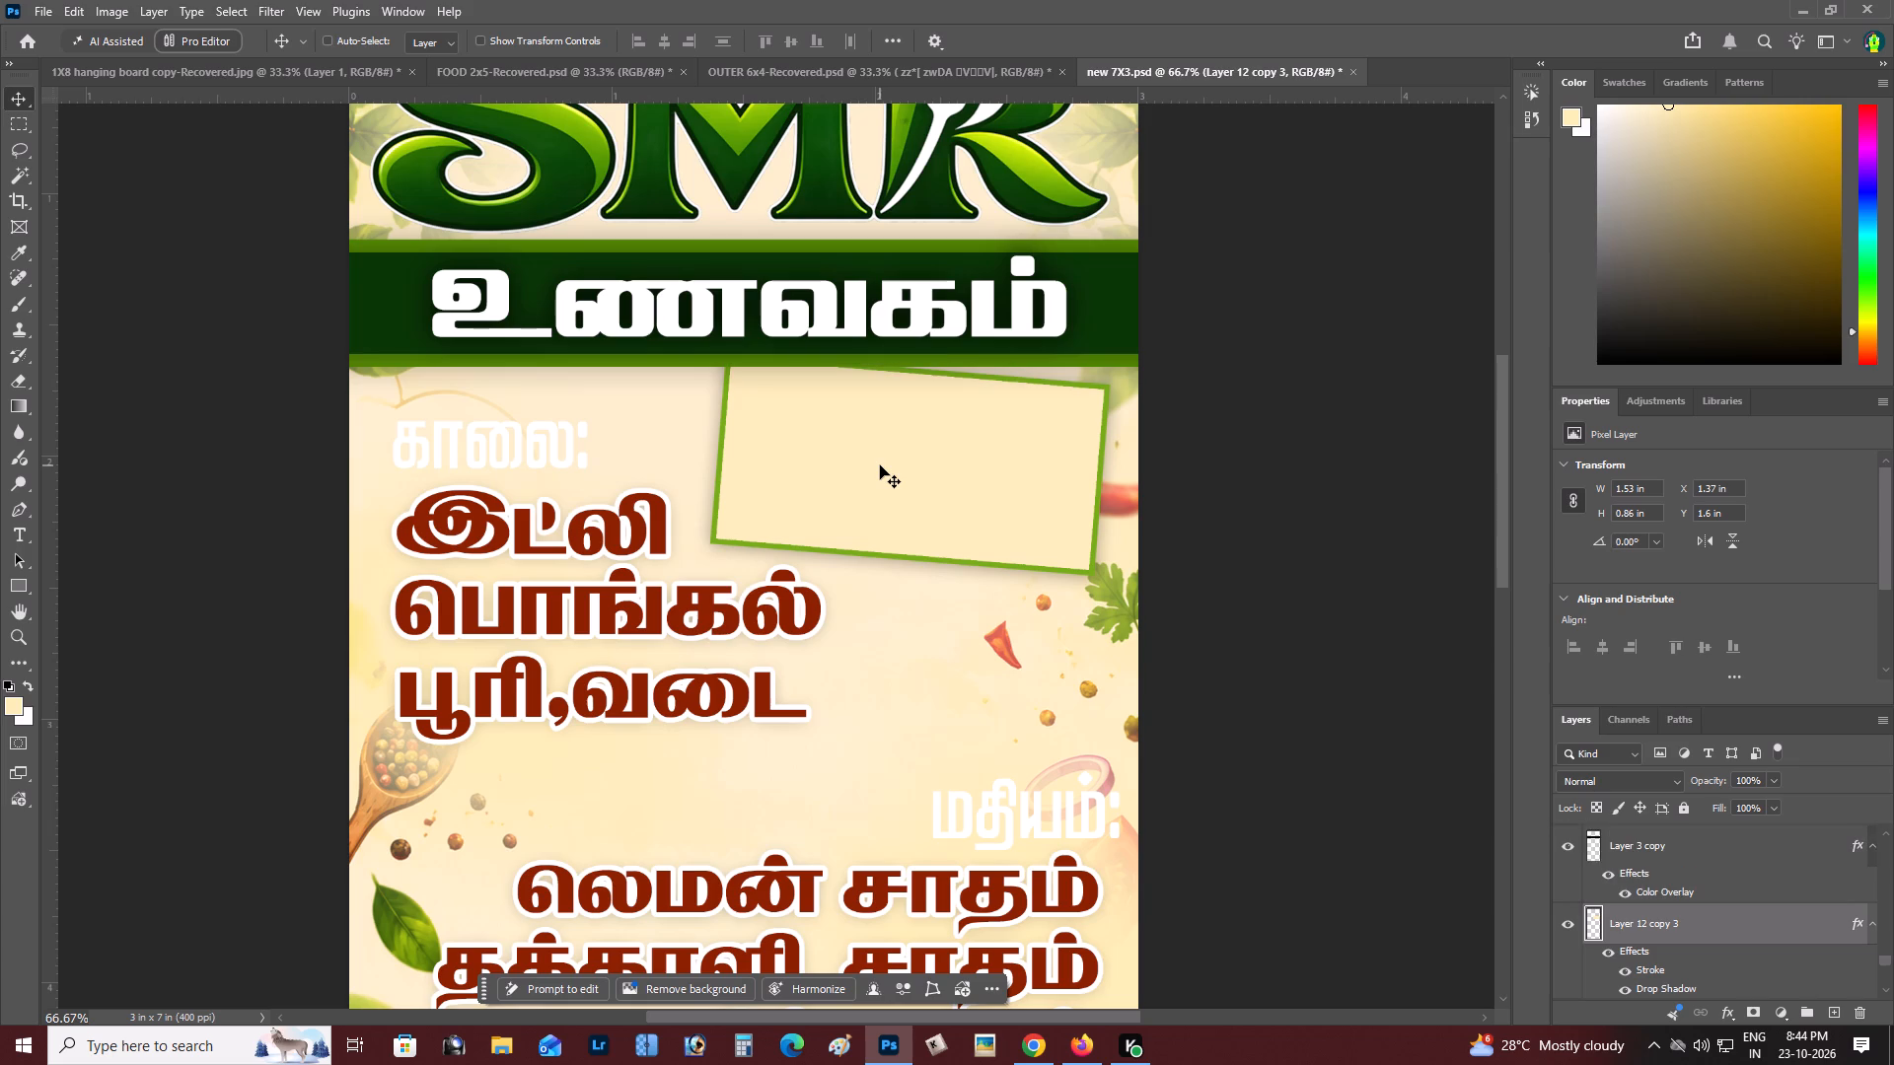
Duplicate the box twice beside the காலை: items and stagger the copies downward, with the lowest at about X 1.81, Y 2.33 in.
alt+drag(880, 465, 1112, 567)
alt+drag(1042, 648, 929, 760)
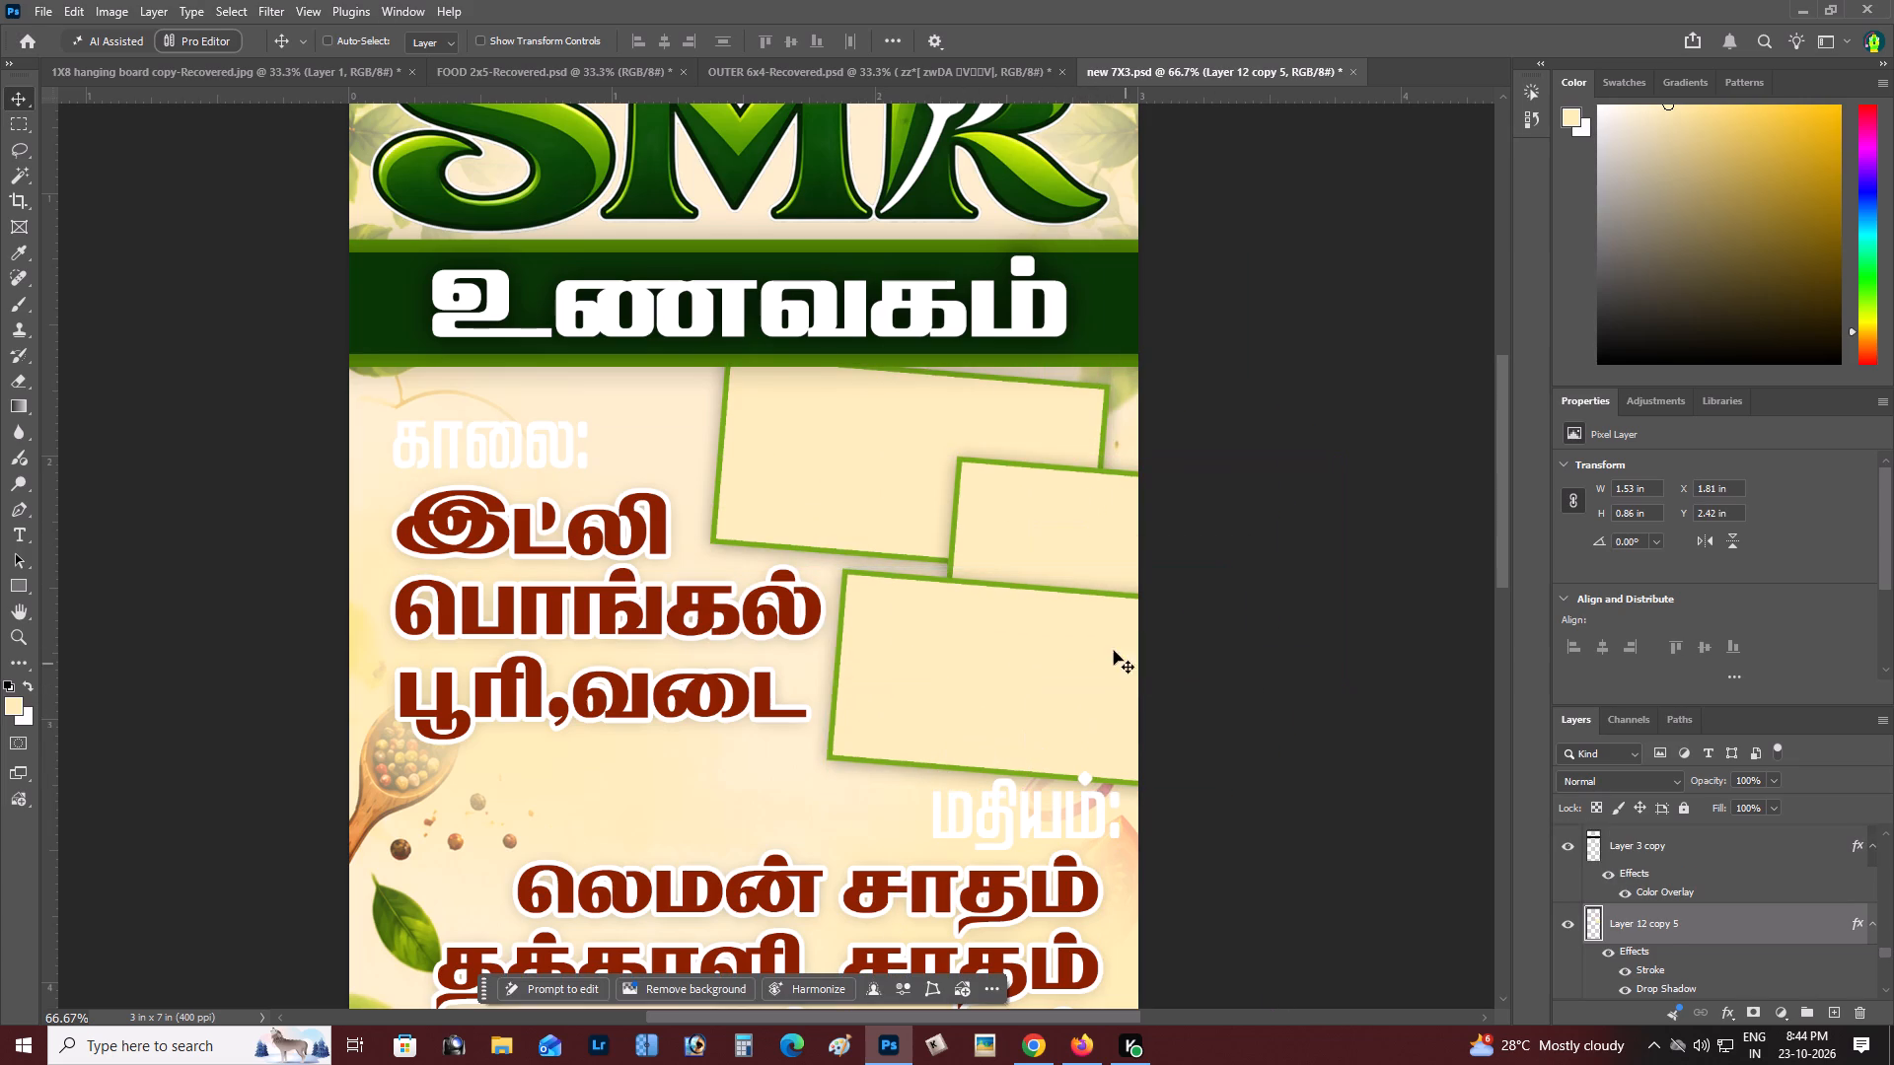
right_click(1052, 522)
click(1071, 532)
drag(1064, 531, 1005, 486)
right_click(934, 647)
click(957, 656)
drag(959, 657, 958, 631)
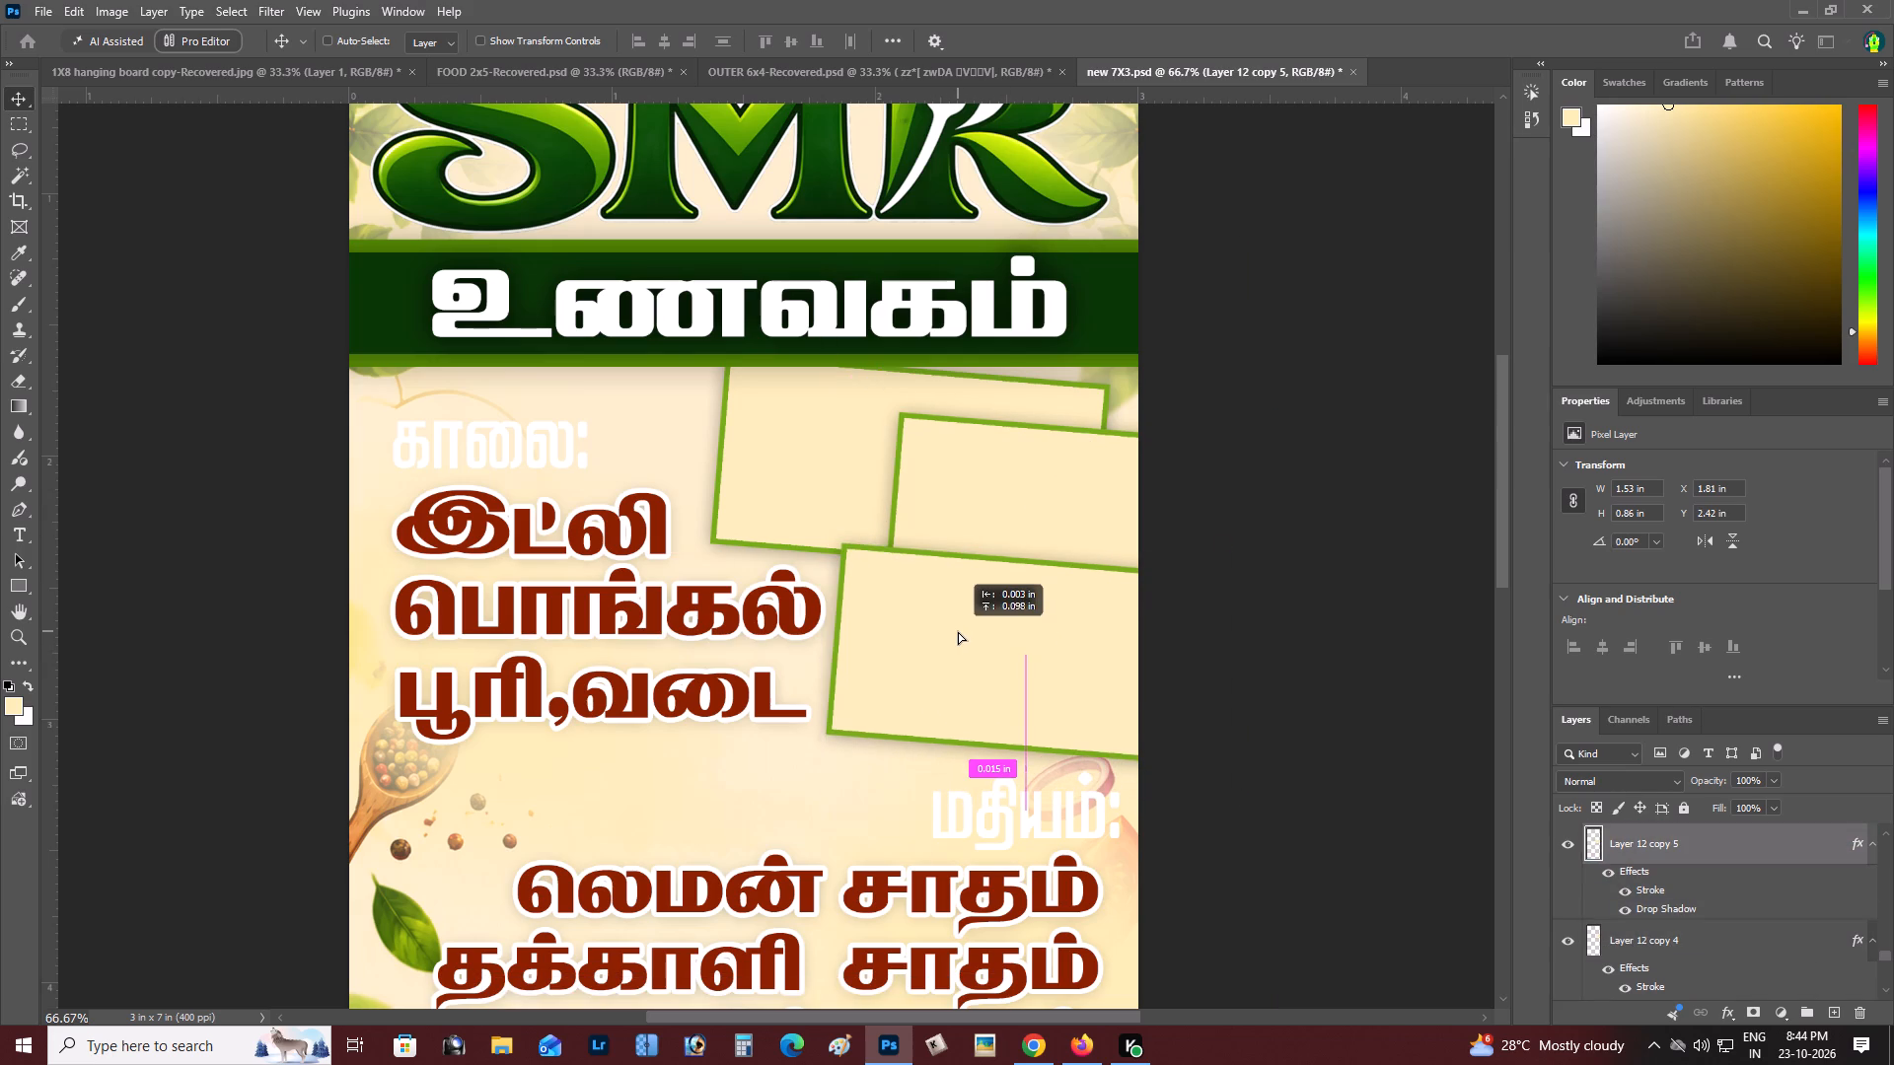
drag(958, 631, 957, 631)
Move the top cream box of the இரவு: group to the banner's left edge beside the மதியம்: items, at about X -0.72, Y 4.07 in.
key(z)
alt+click(693, 625)
right_click(693, 625)
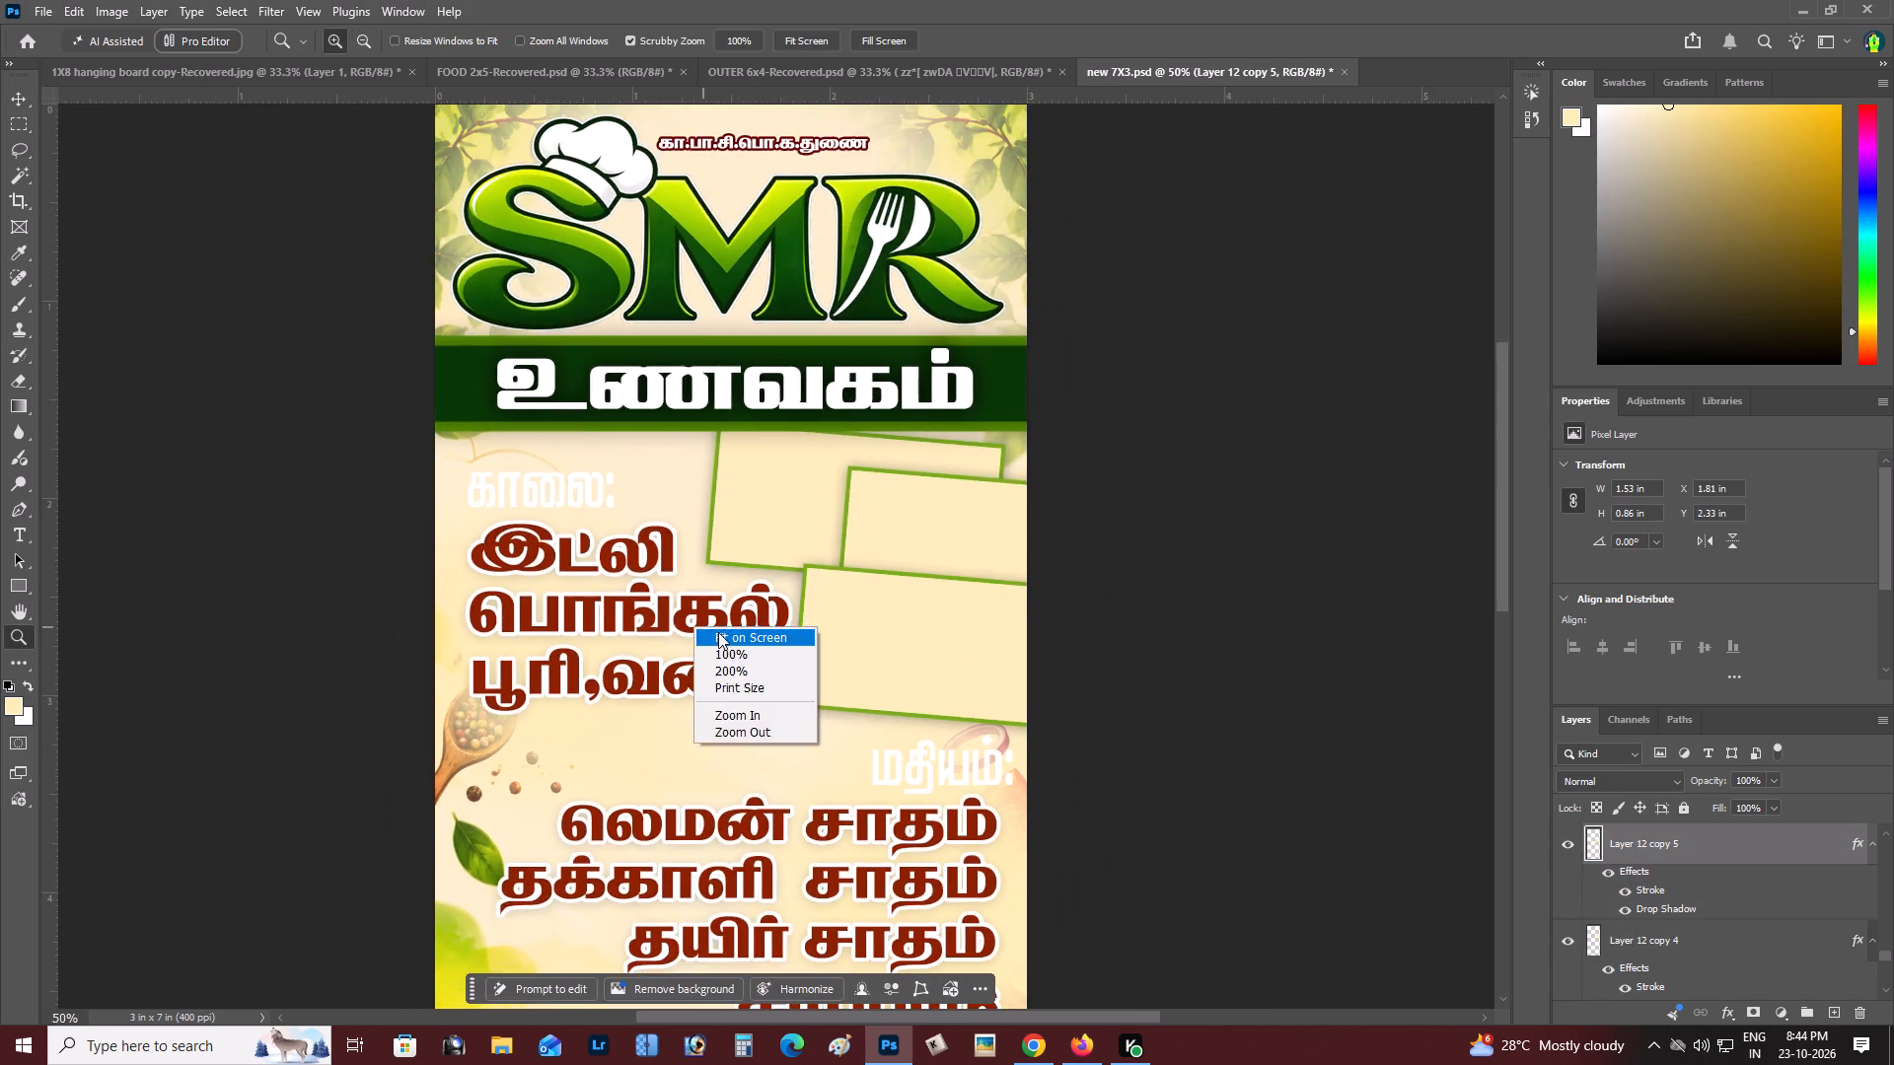
click(718, 632)
key(space)
key(space)
key(space)
key(space)
key(space)
key(space)
key(space)
key(space)
key(space)
key(space)
key(space)
key(space)
key(space)
key(space)
key(space)
key(space)
key(space)
key(space)
key(space)
key(space)
drag(718, 632, 892, 647)
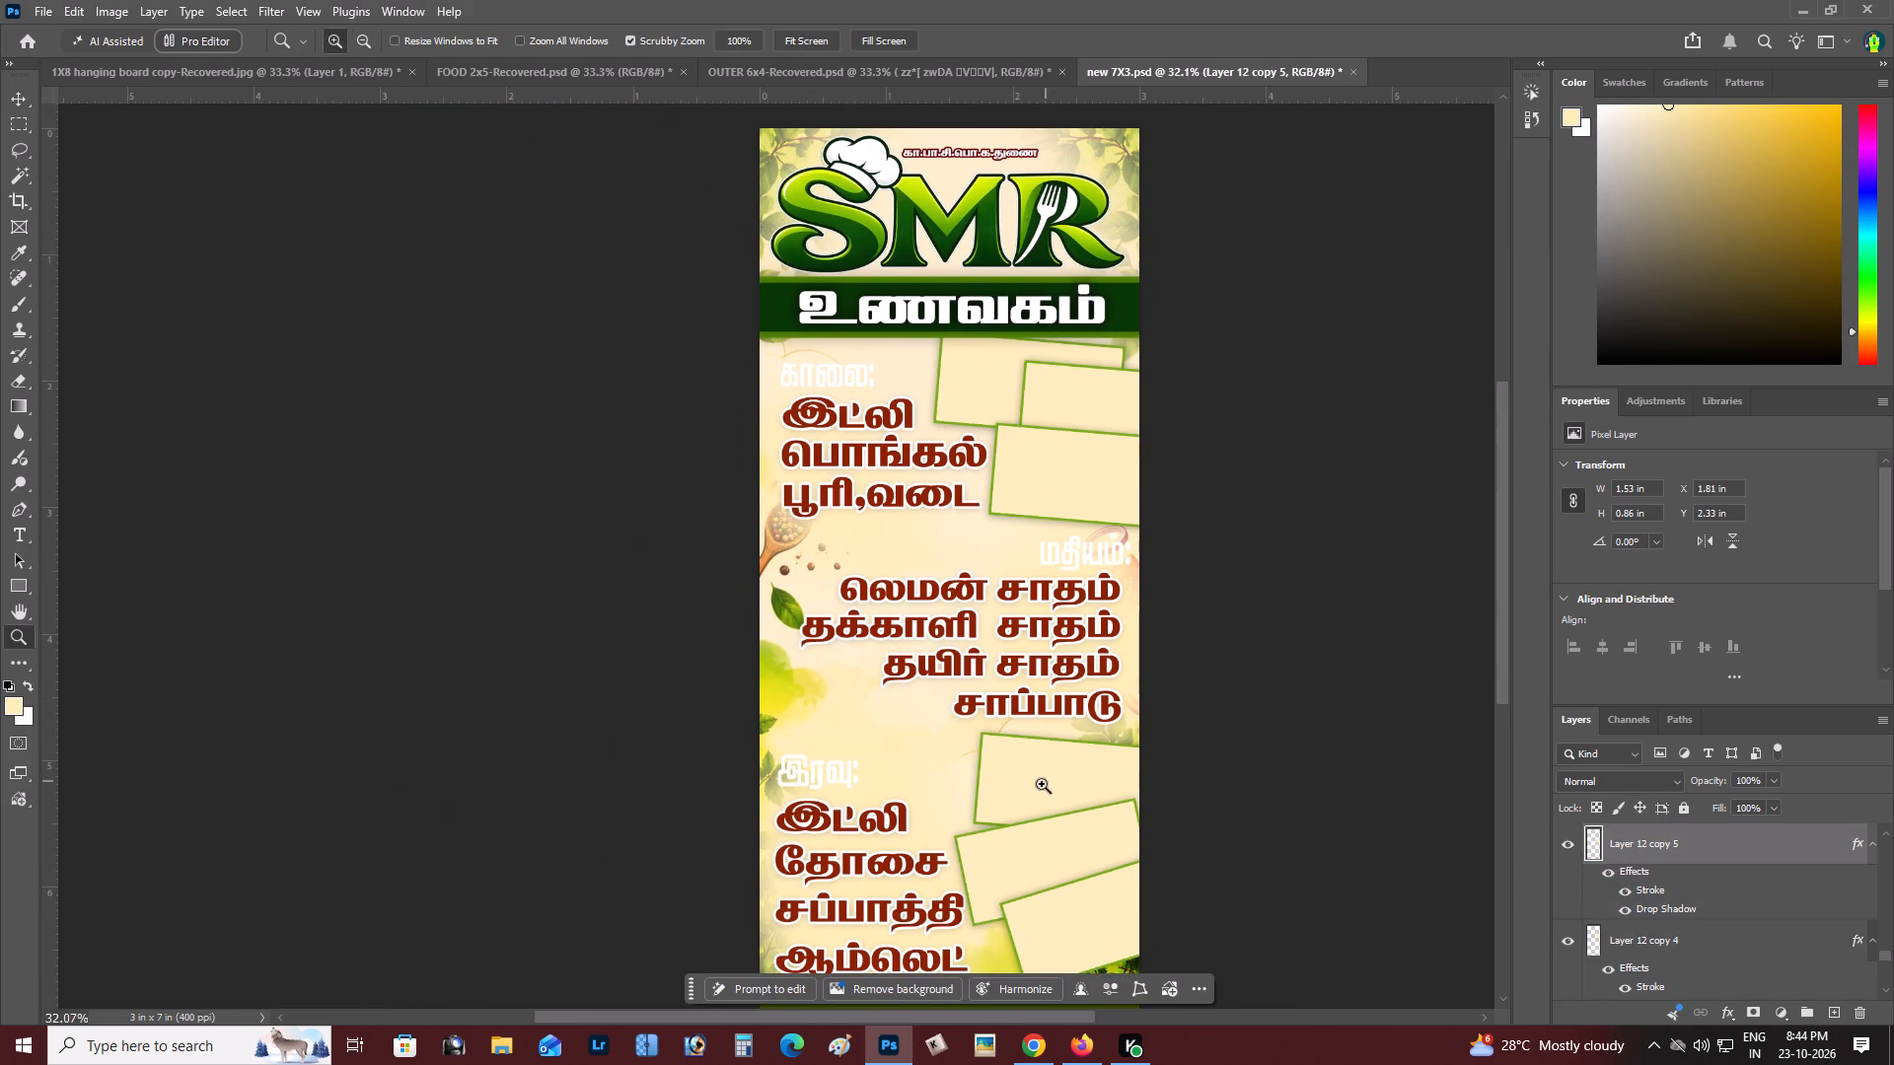
key(z)
double_click(1003, 784)
key(space)
drag(1003, 784, 1037, 789)
key(v)
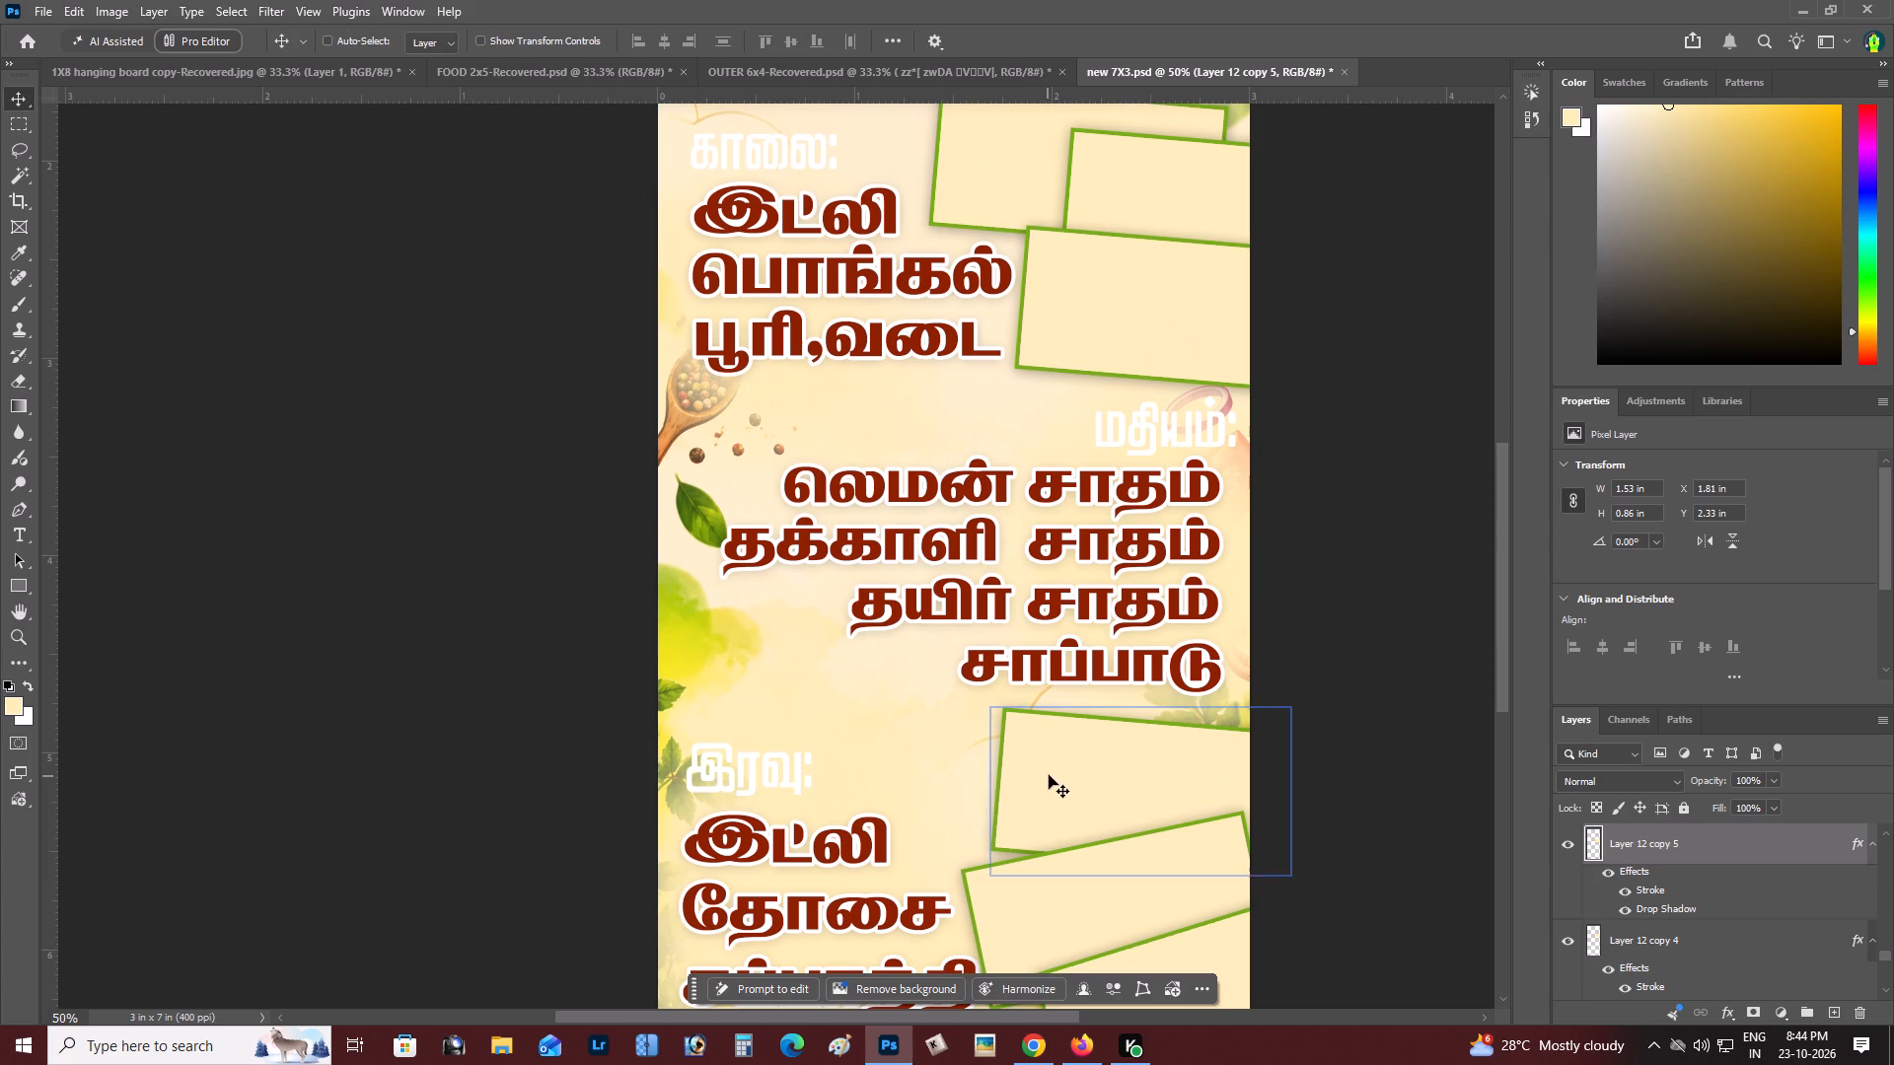
right_click(1049, 775)
click(1072, 783)
drag(1071, 780, 590, 652)
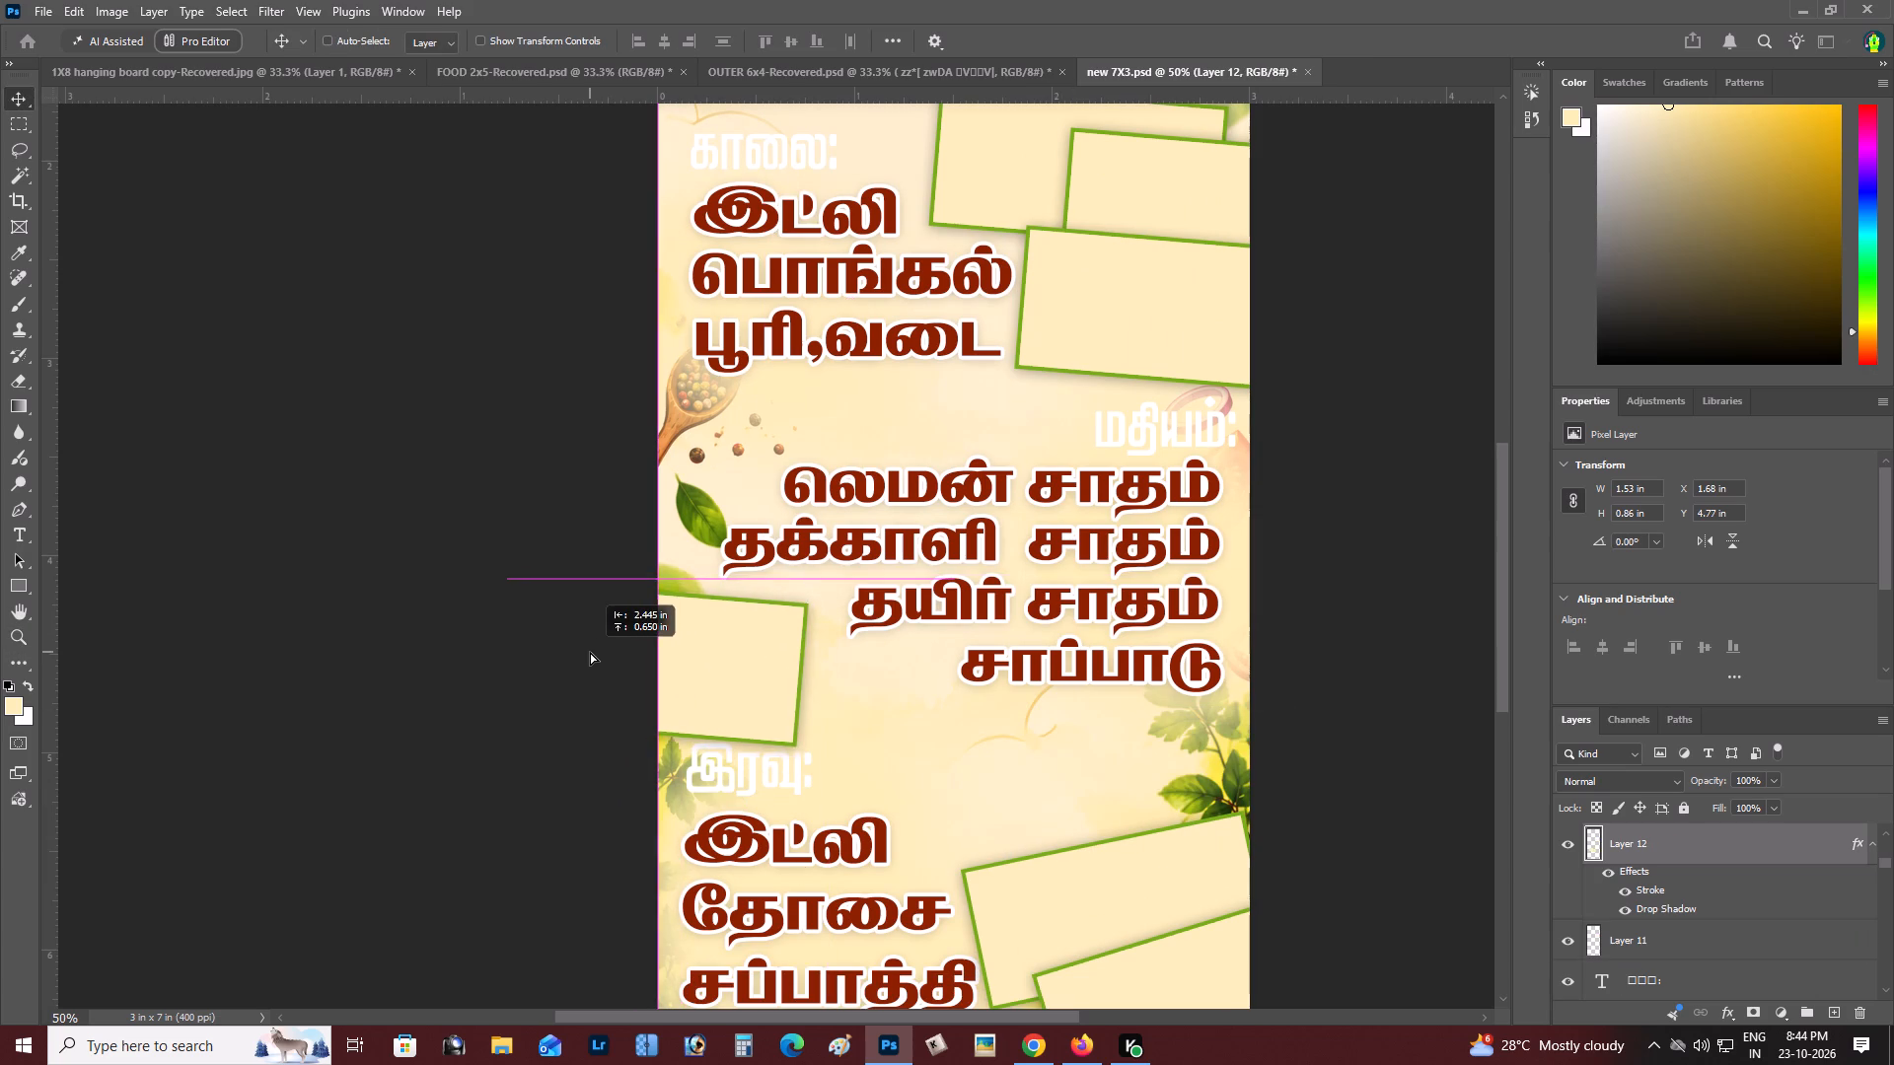
drag(590, 652, 596, 641)
Duplicate the box at the banner's left edge and place the copy at about X 0.31, Y 4.26 in.
right_click(1082, 868)
click(1107, 878)
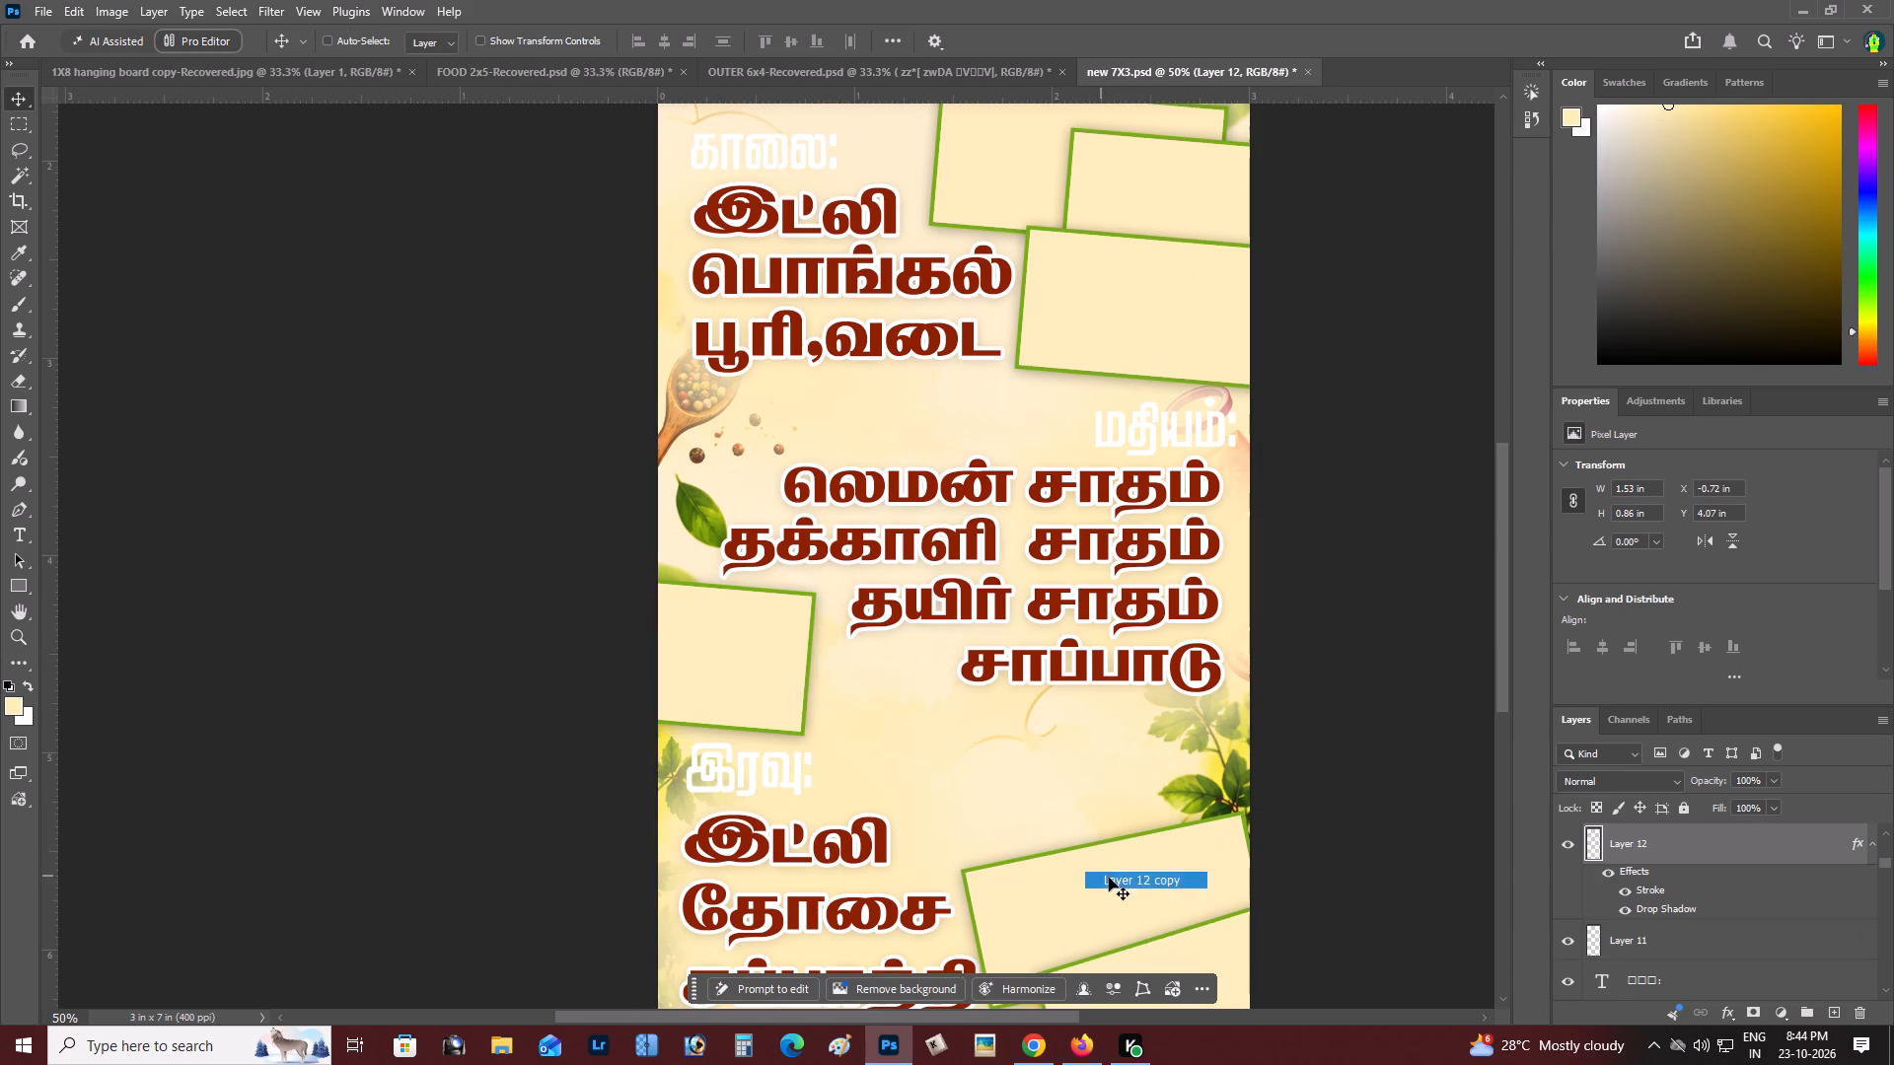
right_click(707, 655)
click(726, 662)
alt+drag(726, 662, 823, 704)
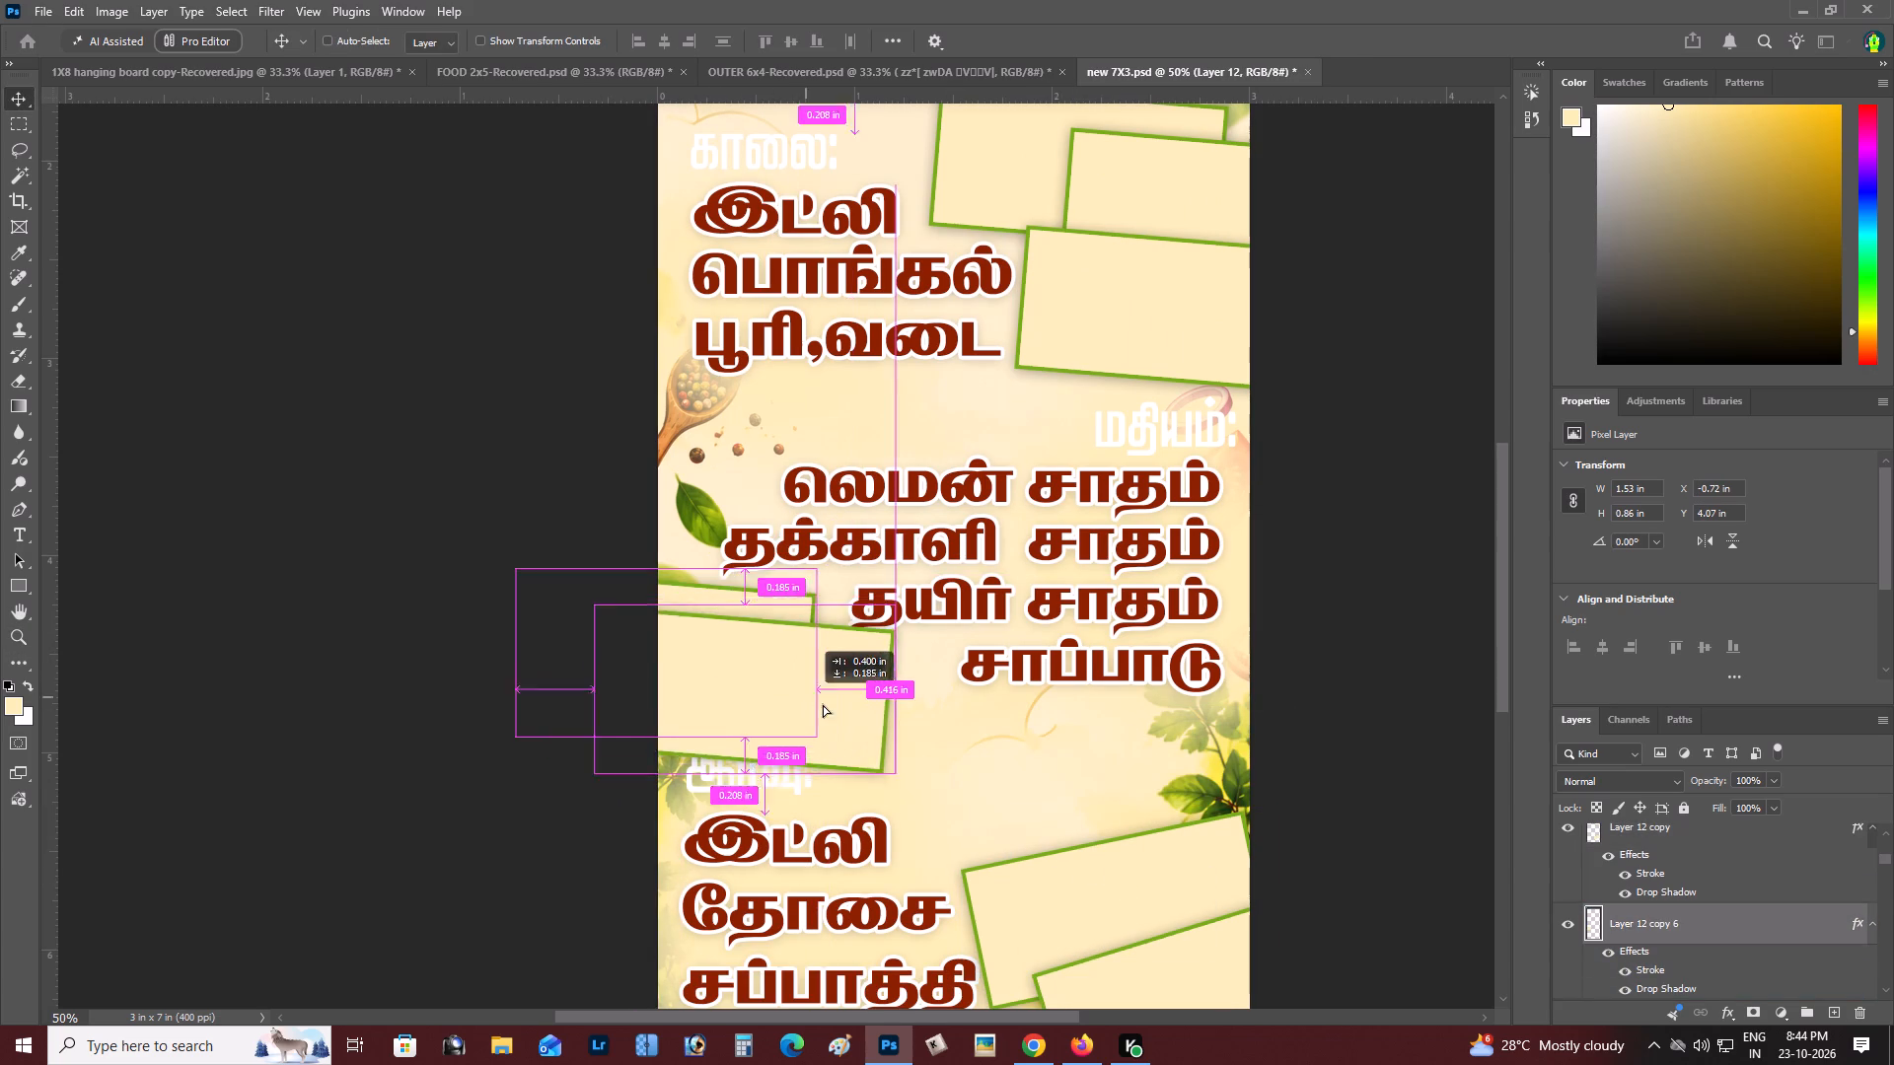
alt+drag(823, 704, 963, 714)
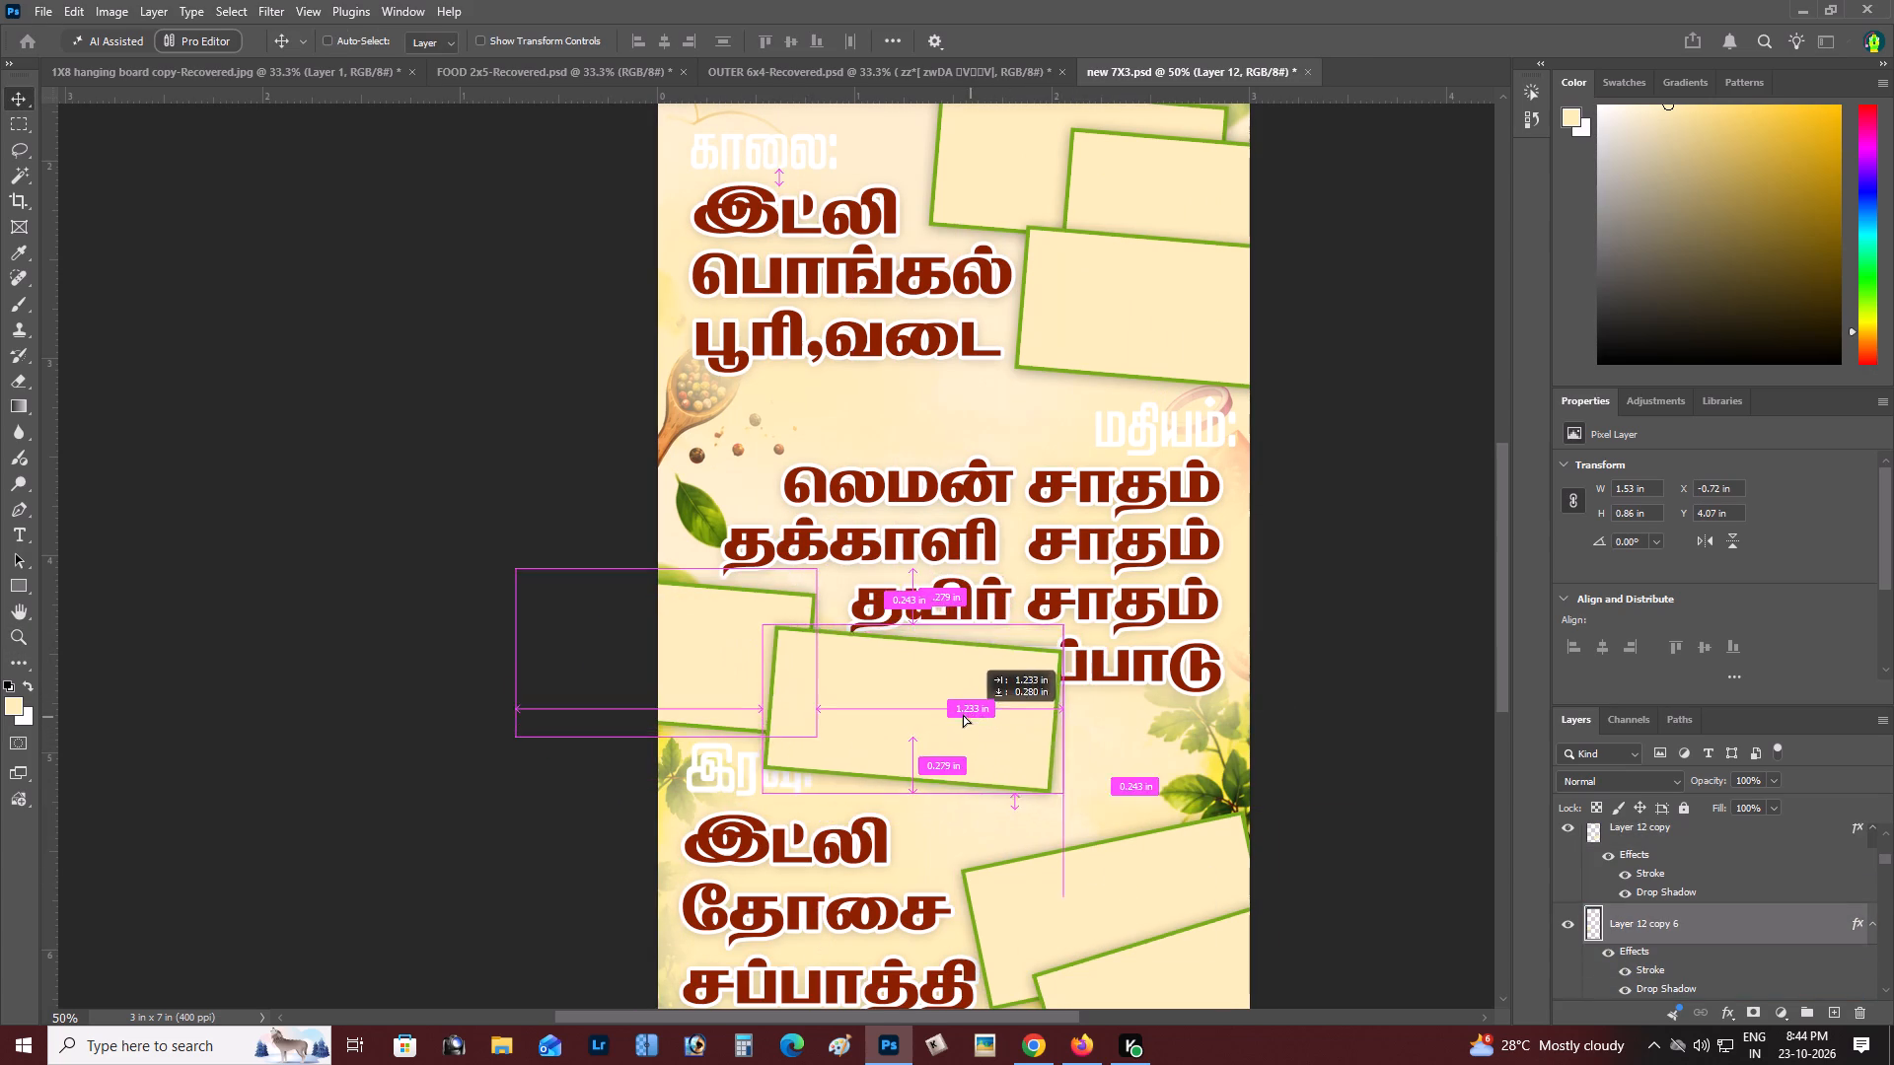
alt+drag(963, 714, 928, 700)
Scale the copied box to about 62.3% width and 80.4% height and place it at about X 0.49, Y 4.32 in.
key(ctrl+t)
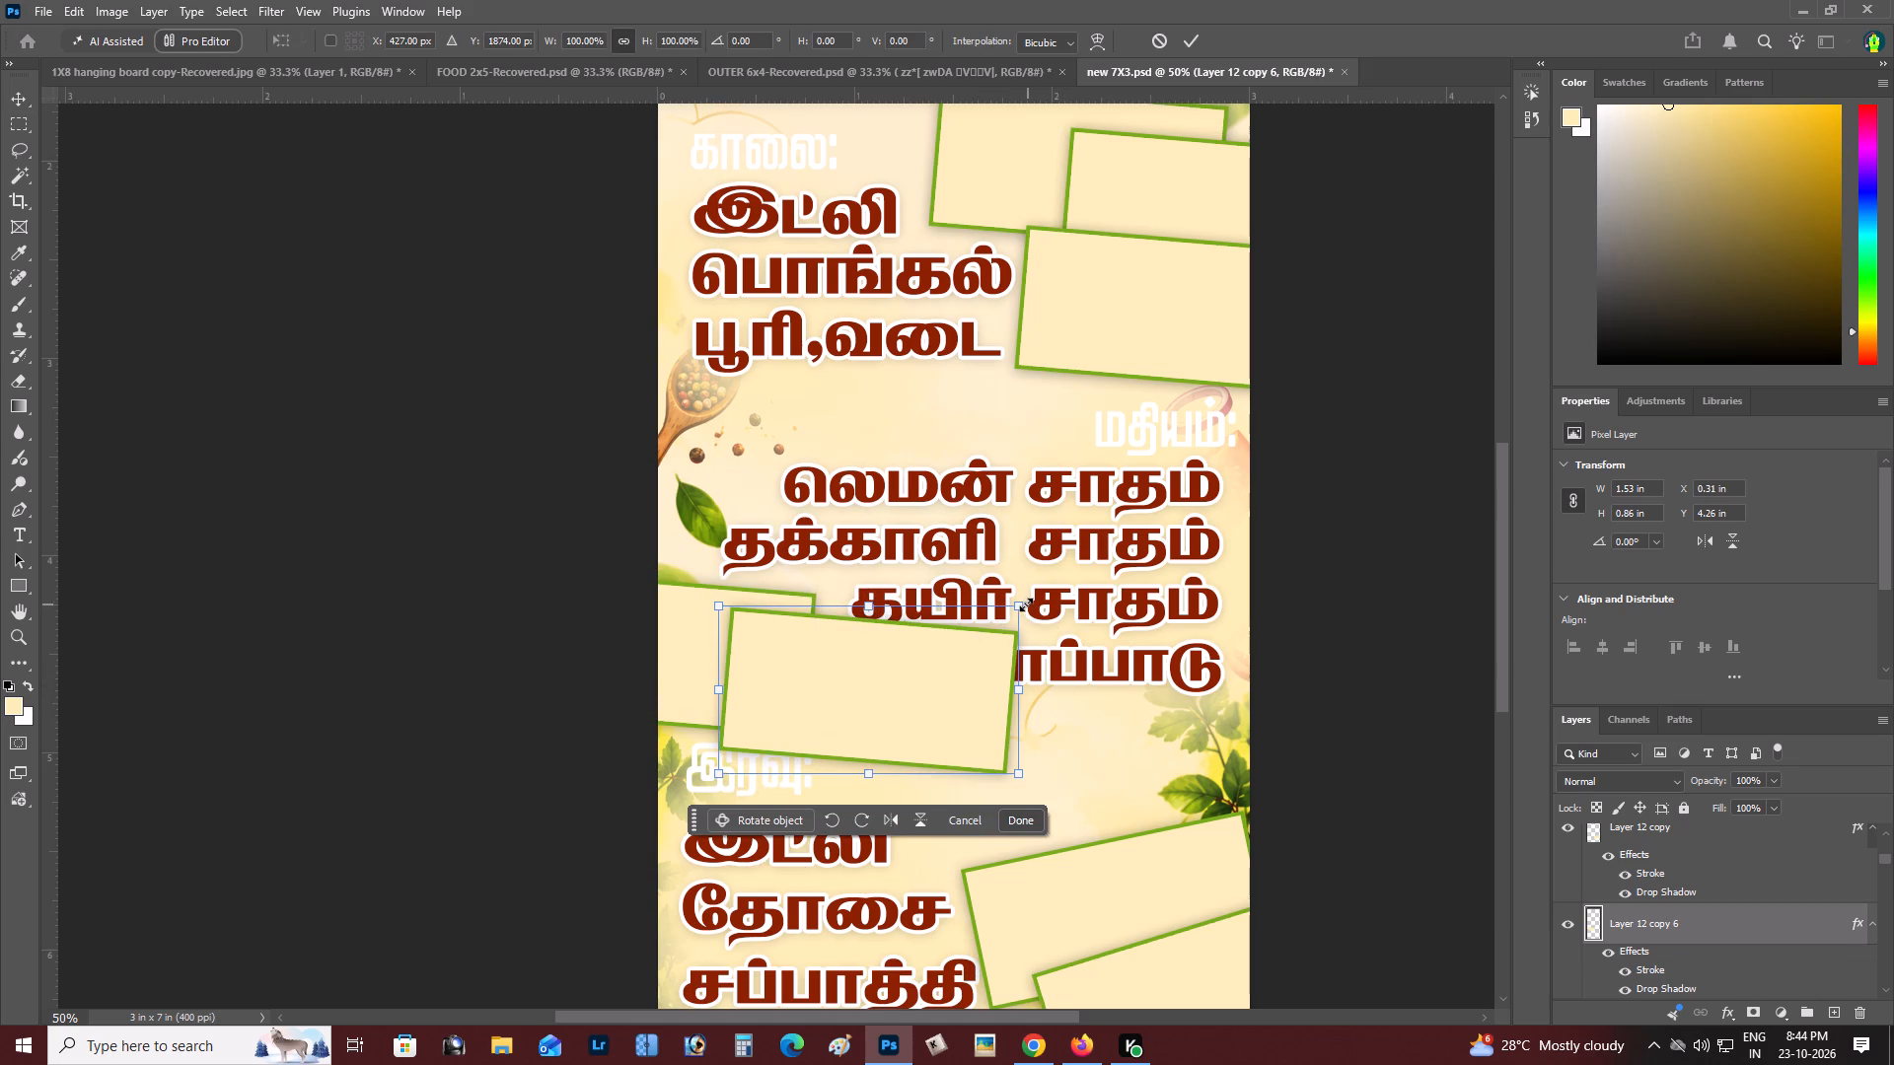
alt+drag(1023, 604, 988, 612)
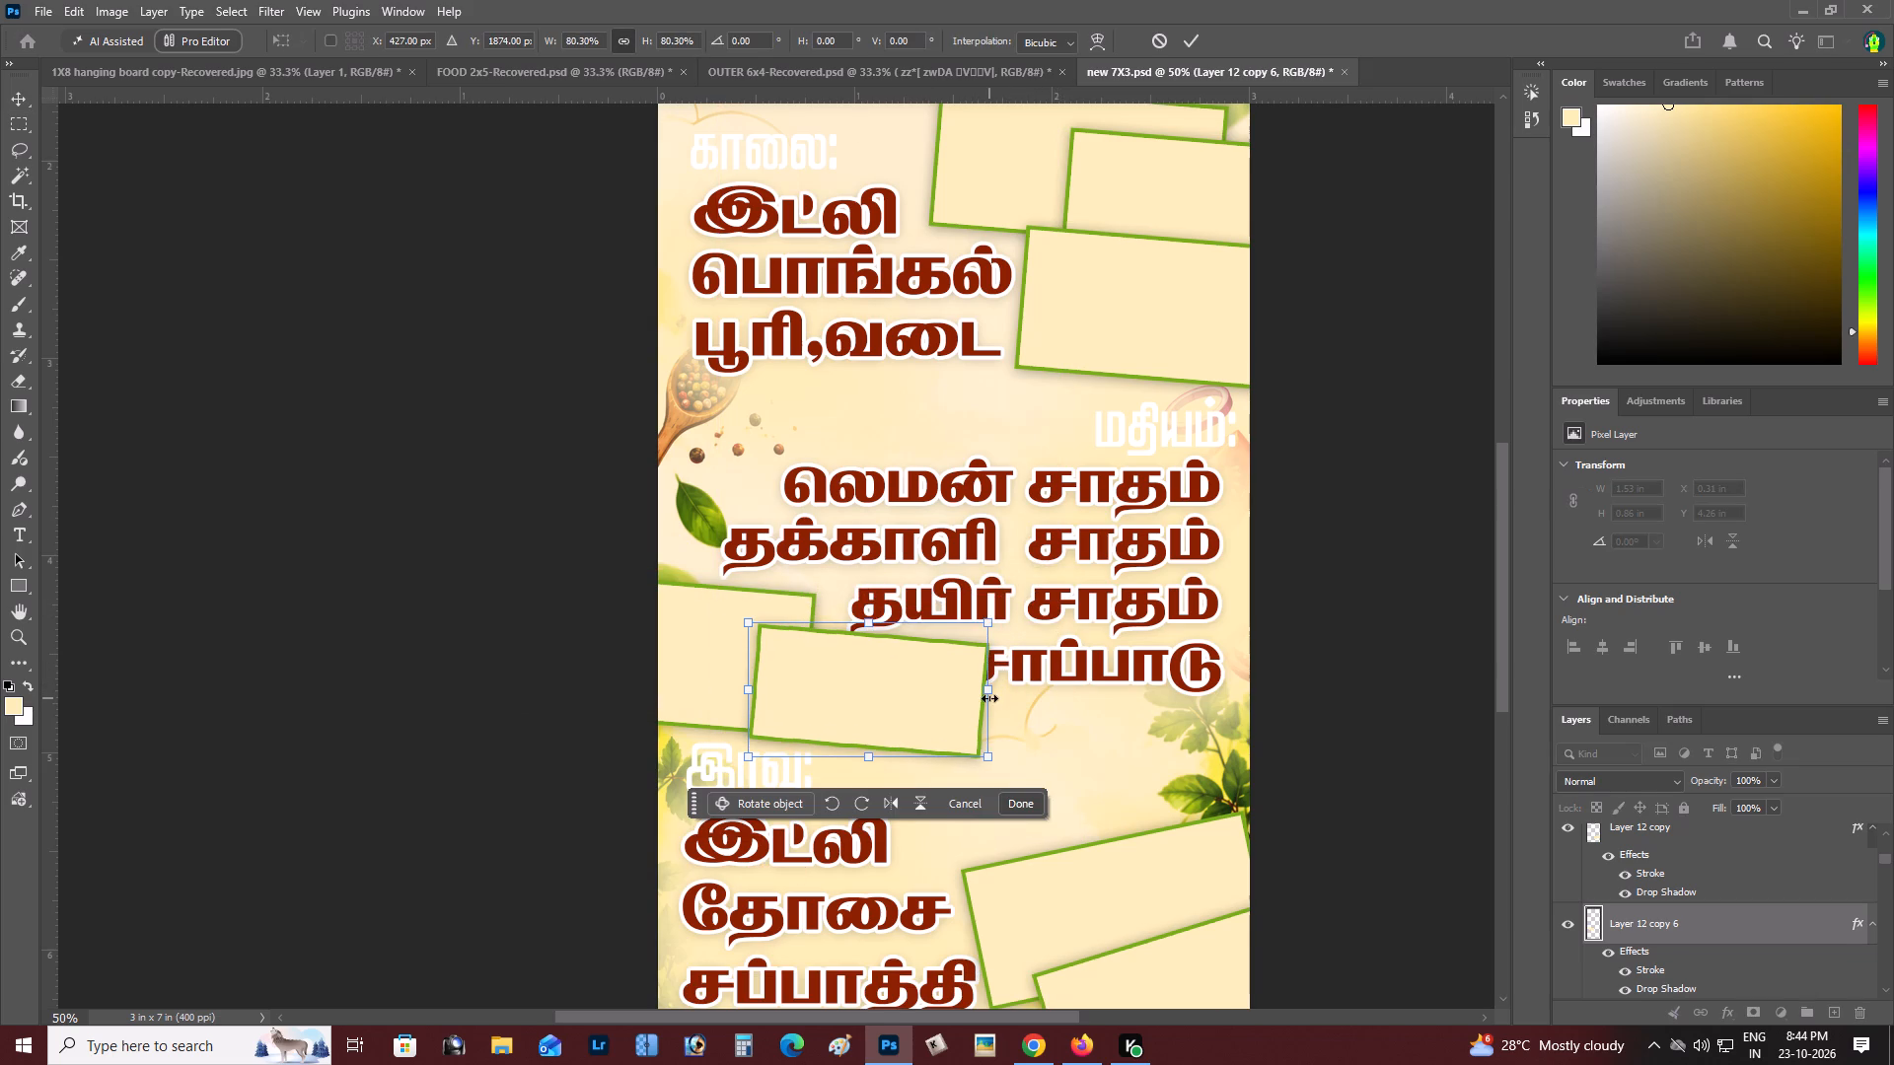
shift+drag(989, 698, 933, 688)
click(903, 696)
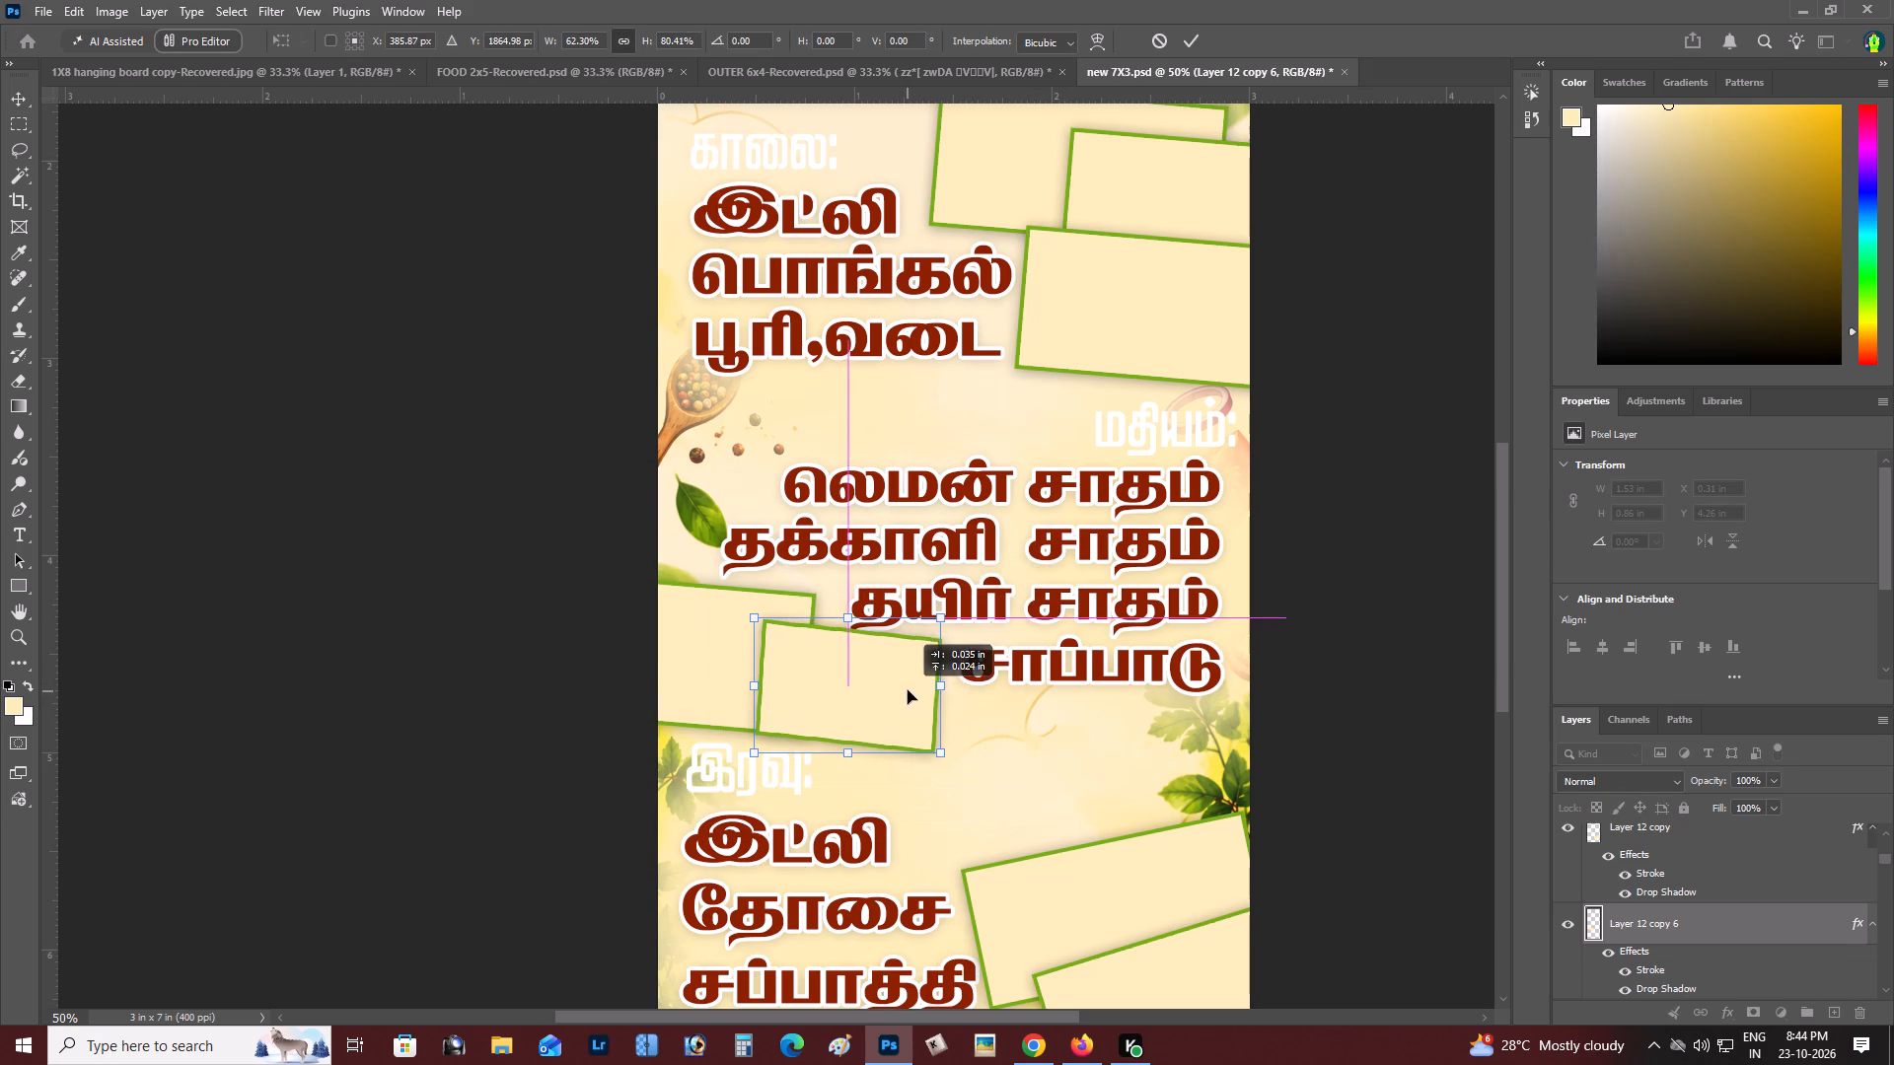
key(ctrl+Return)
Nudge the small cream box above இரவு: to about X 0.55, Y 4.36 in.
key(z)
alt+click(908, 671)
right_click(906, 670)
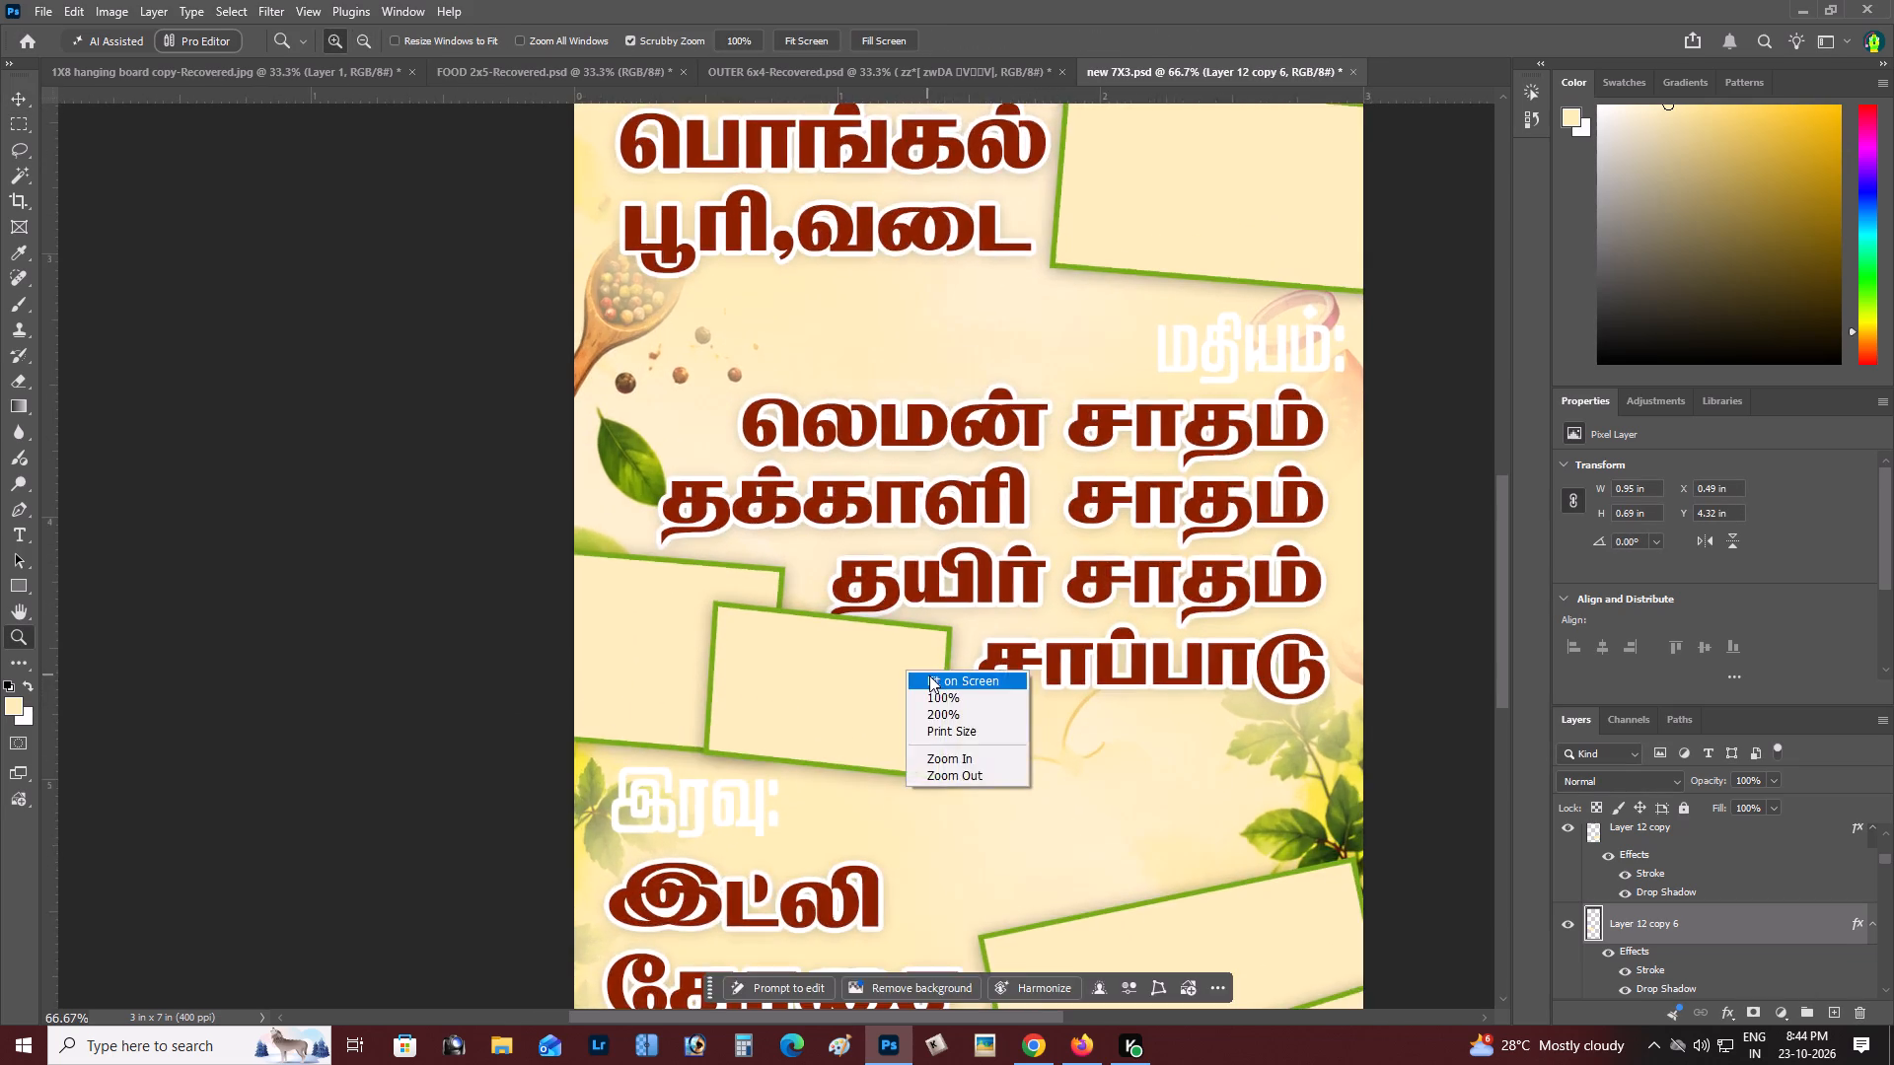
click(929, 675)
key(space)
drag(929, 675, 1018, 635)
key(z)
double_click(887, 620)
key(v)
drag(795, 676, 810, 684)
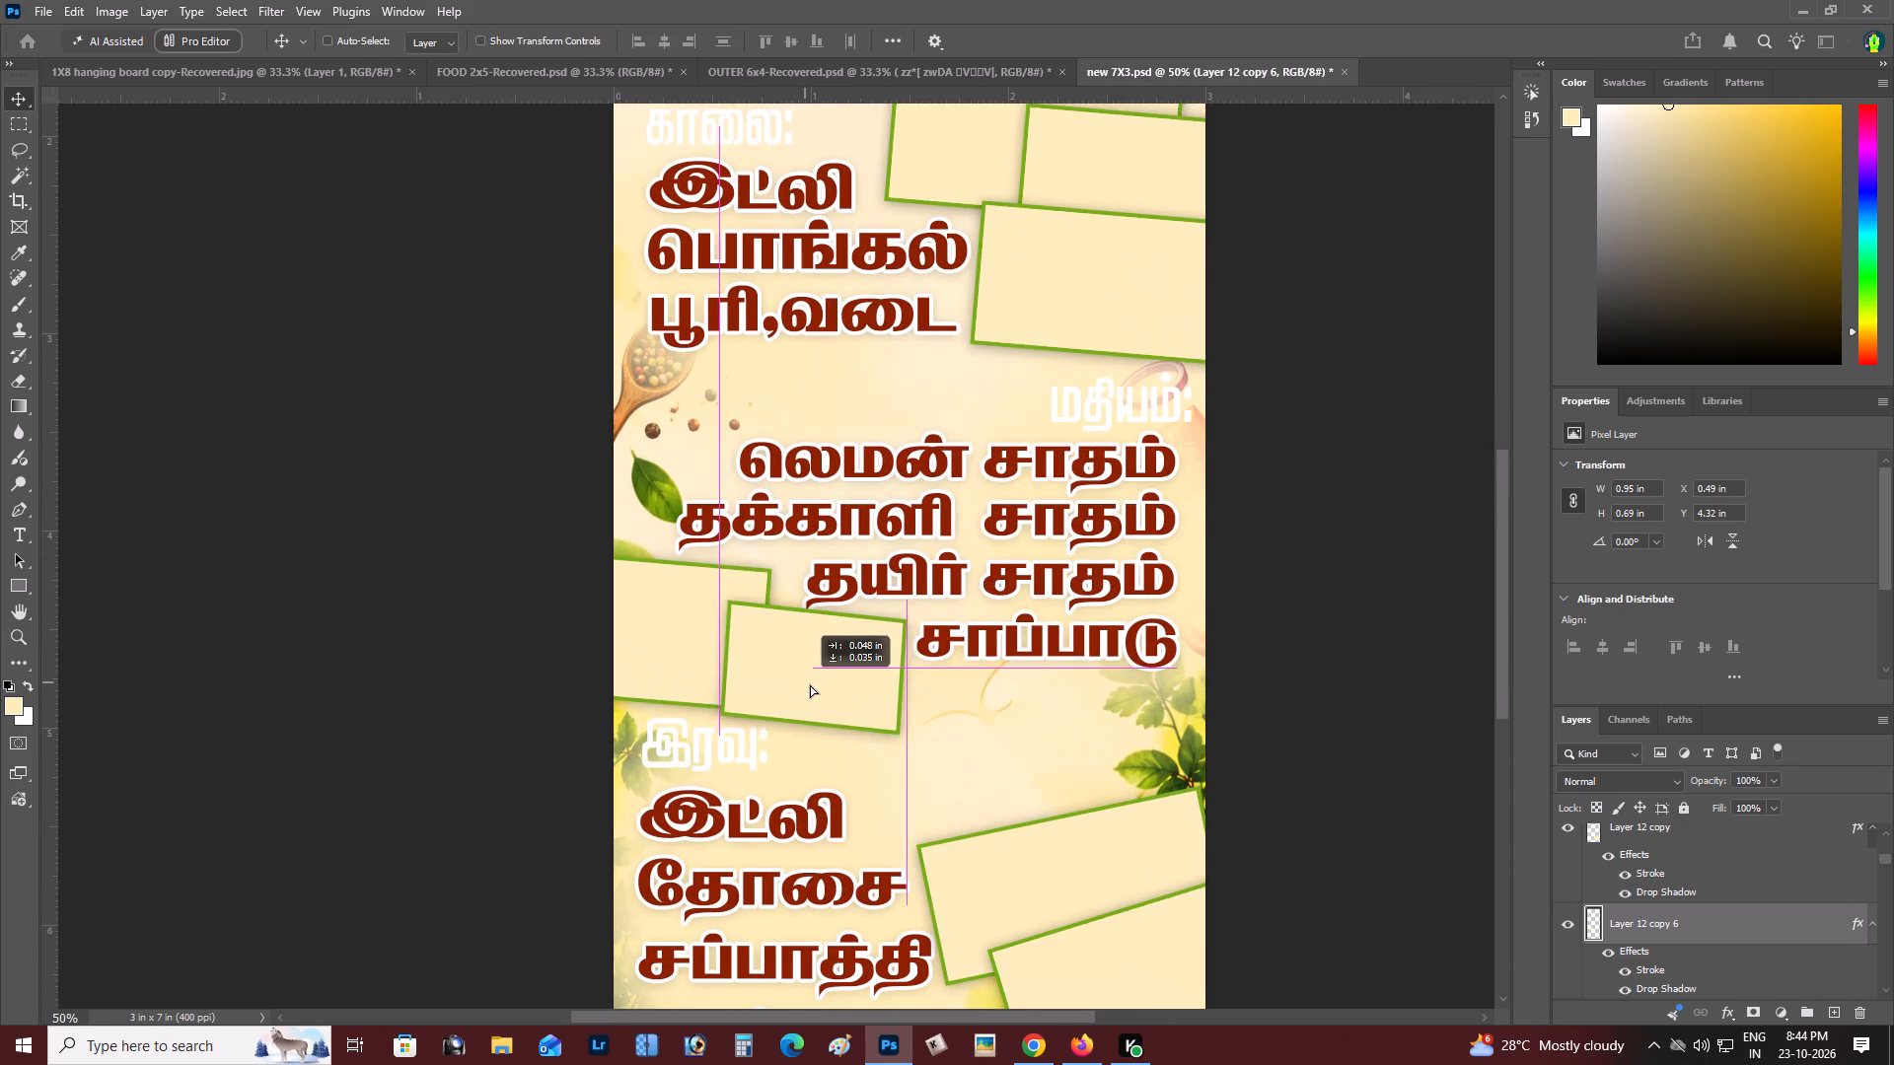
drag(810, 684, 806, 685)
Examine the whole banner to check how the cream boxes sit beside all three menu sections.
key(z)
alt+click(762, 654)
right_click(802, 650)
double_click(823, 656)
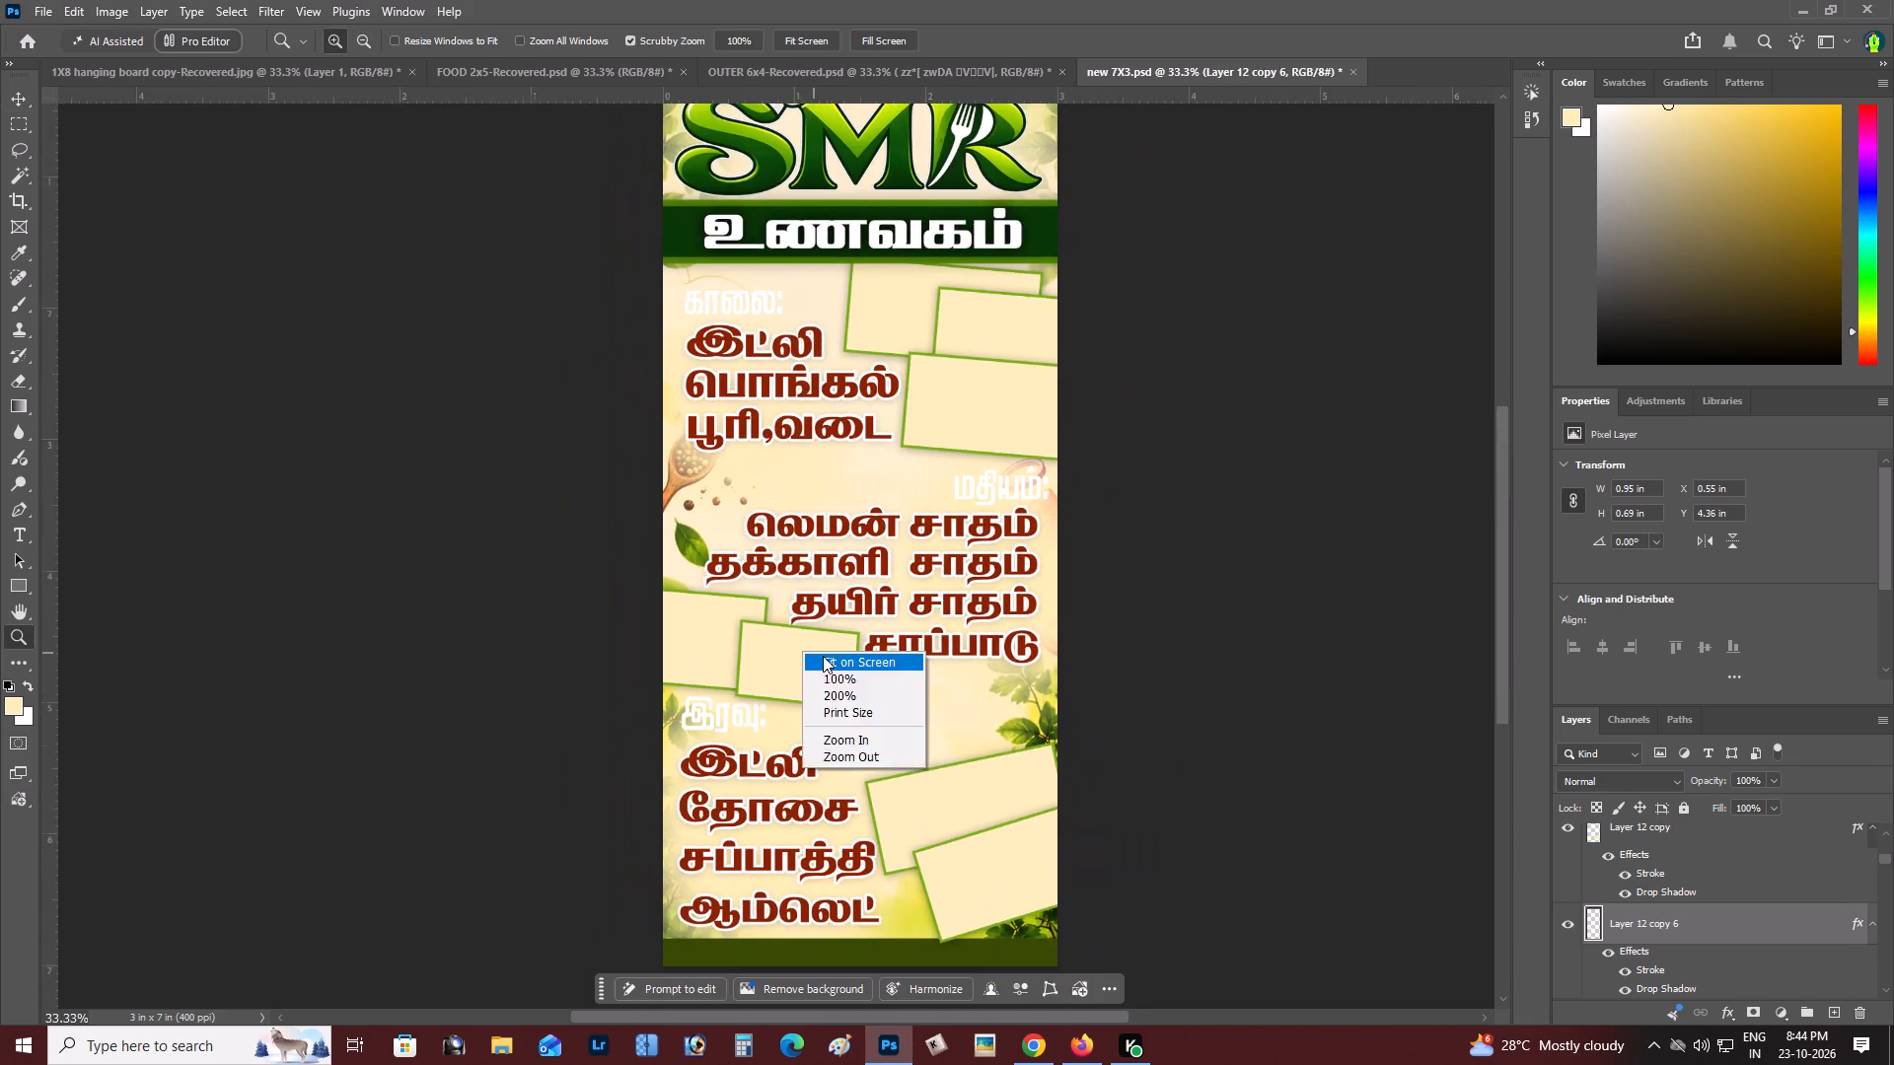
key(space)
drag(823, 656, 859, 643)
key(z)
alt+click(844, 596)
right_click(885, 584)
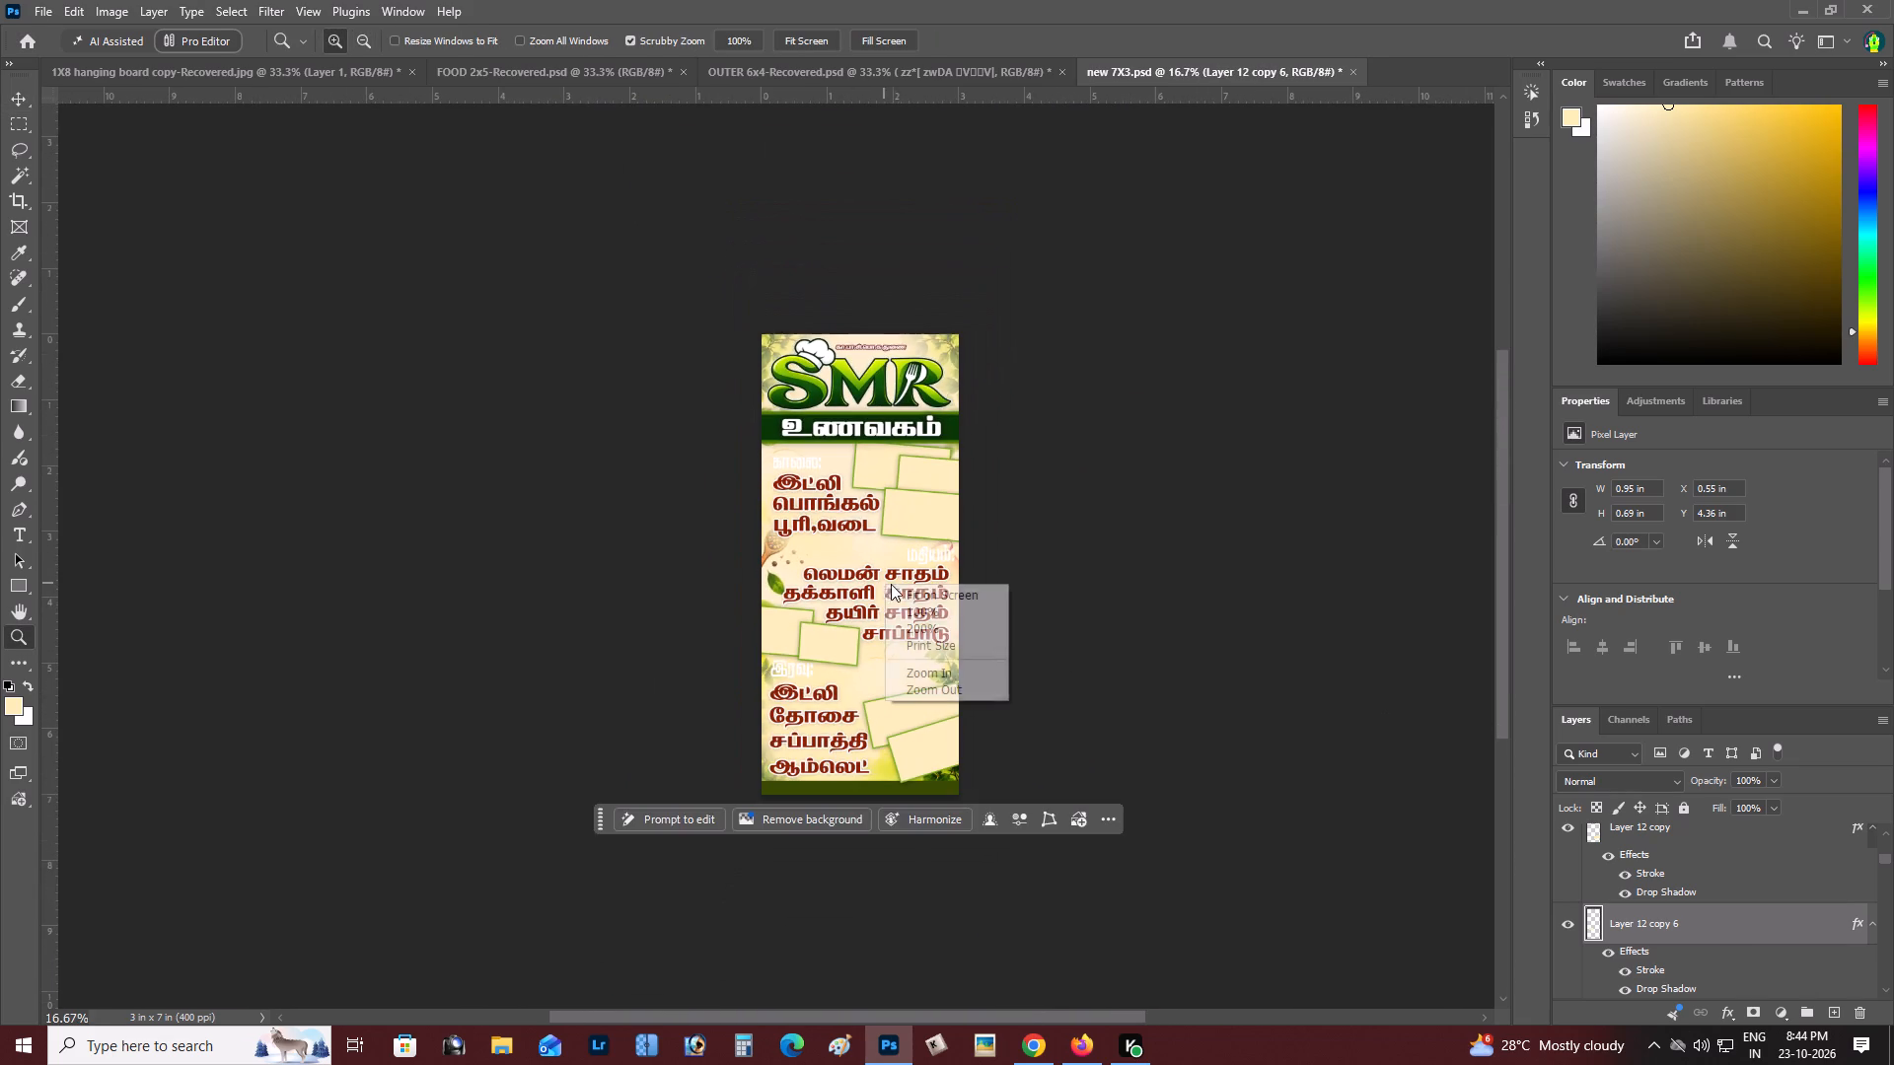
click(895, 586)
key(space)
key(space)
key(space)
key(space)
key(space)
key(space)
key(space)
key(space)
key(space)
key(space)
key(space)
key(space)
key(space)
key(space)
key(space)
key(space)
key(space)
click(911, 596)
drag(911, 596, 936, 671)
Select the rear cream box just below the உணவகம் band and save the banner document.
key(z)
triple_click(921, 440)
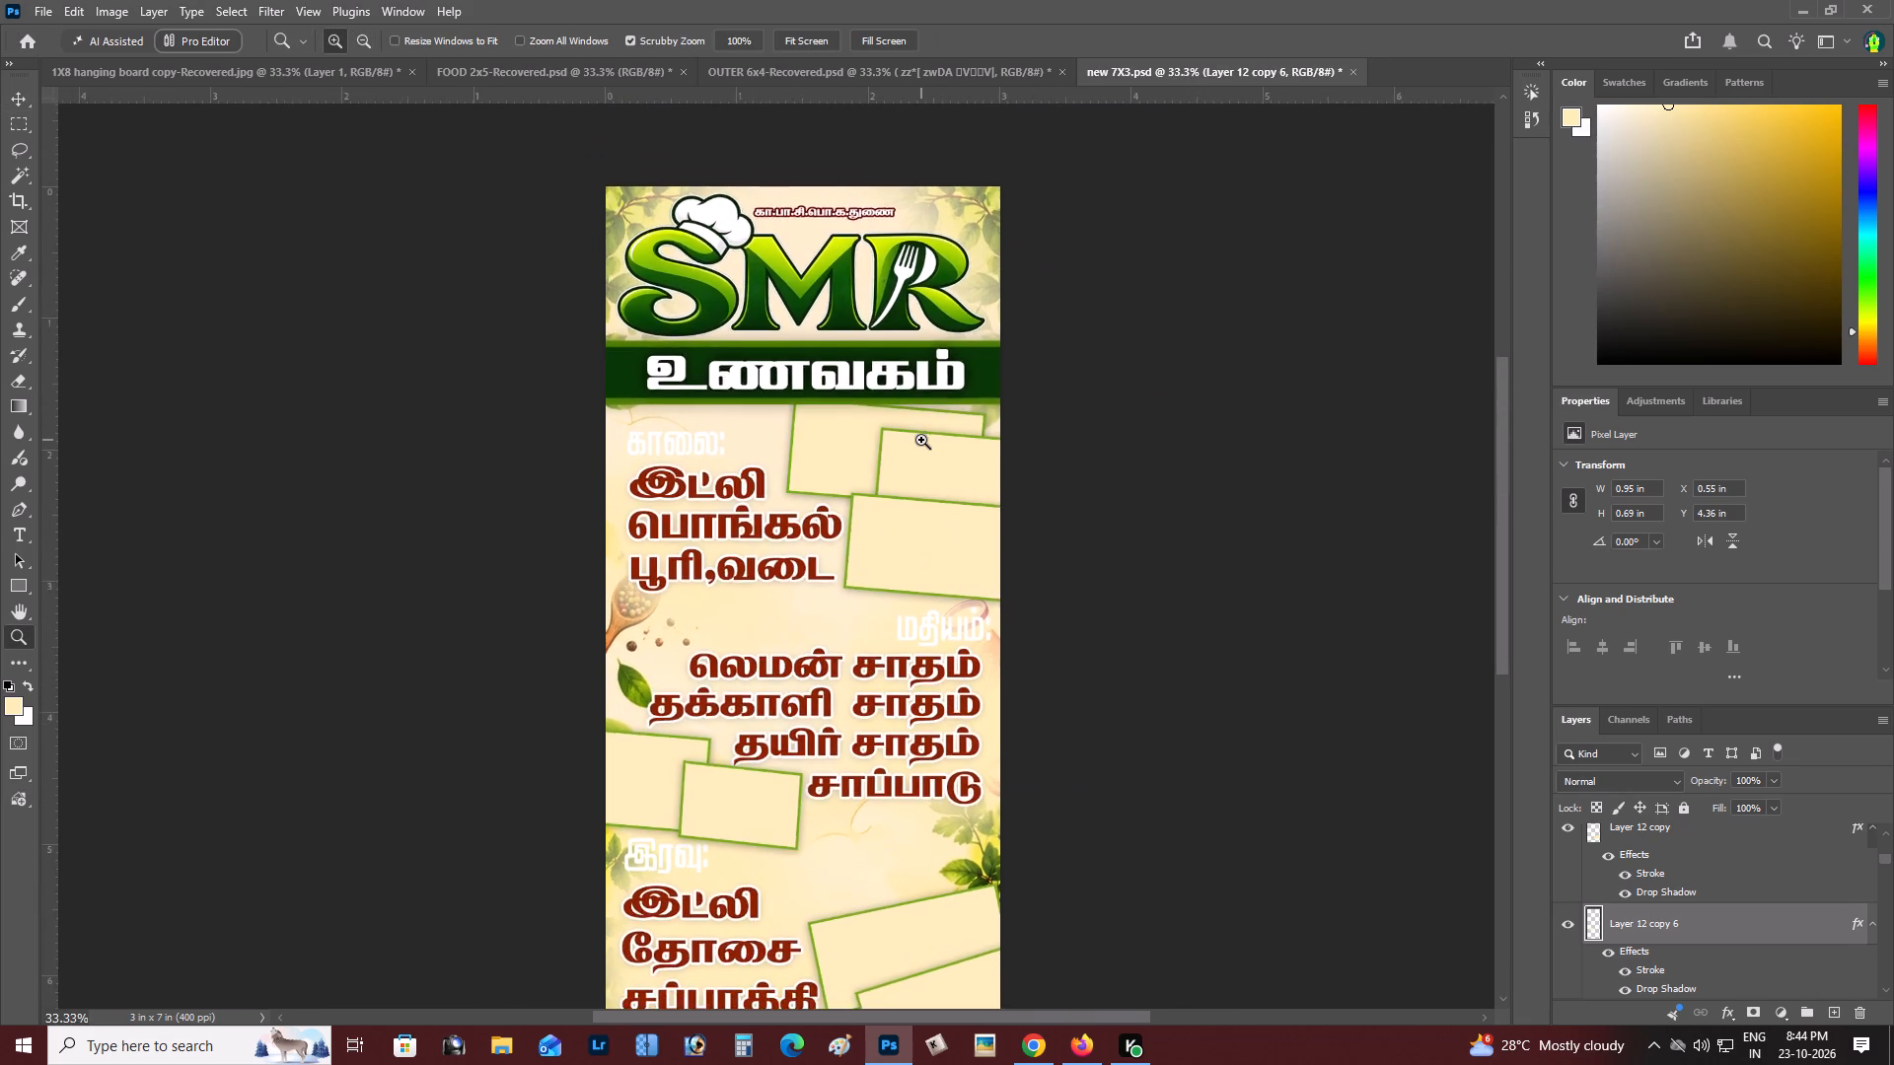
key(v)
right_click(759, 433)
click(775, 439)
key(ctrl+s)
Switch to Chrome and open pinterest.com in a new tab.
key(alt+Tab)
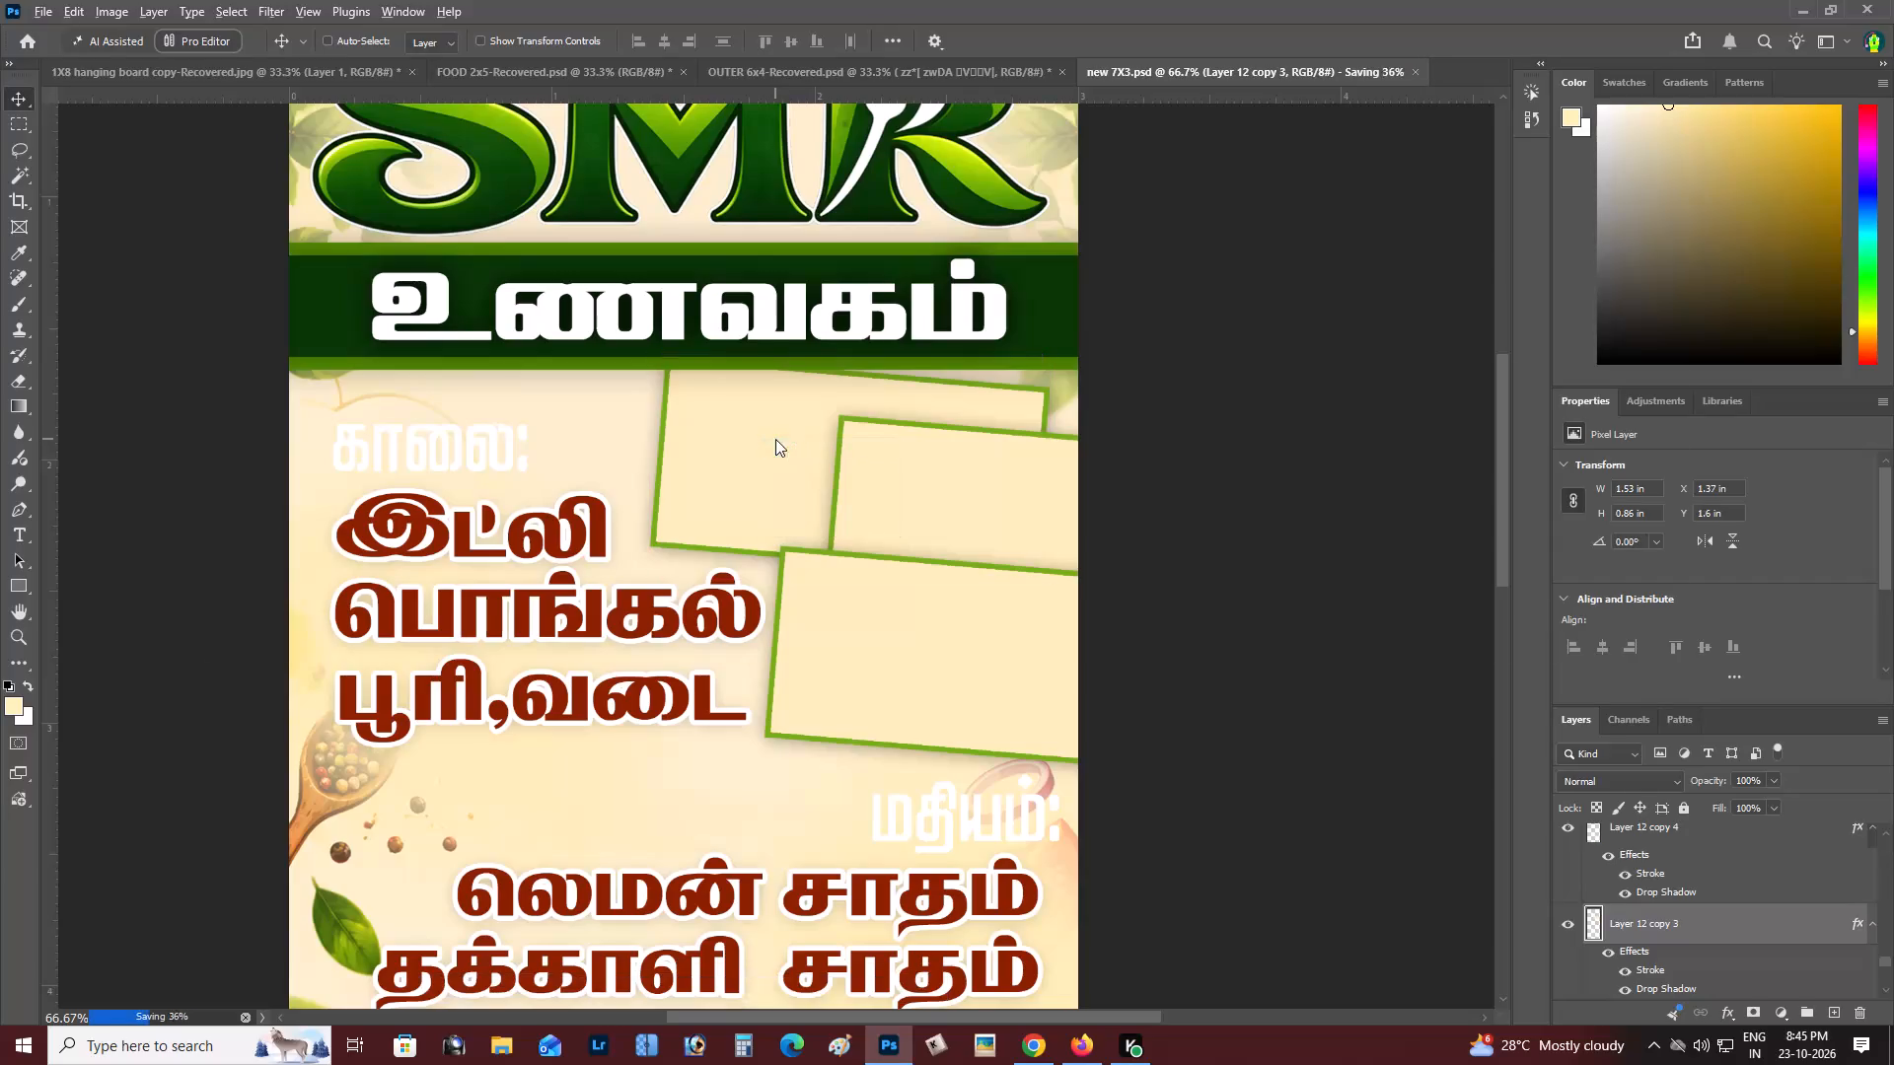
click(991, 9)
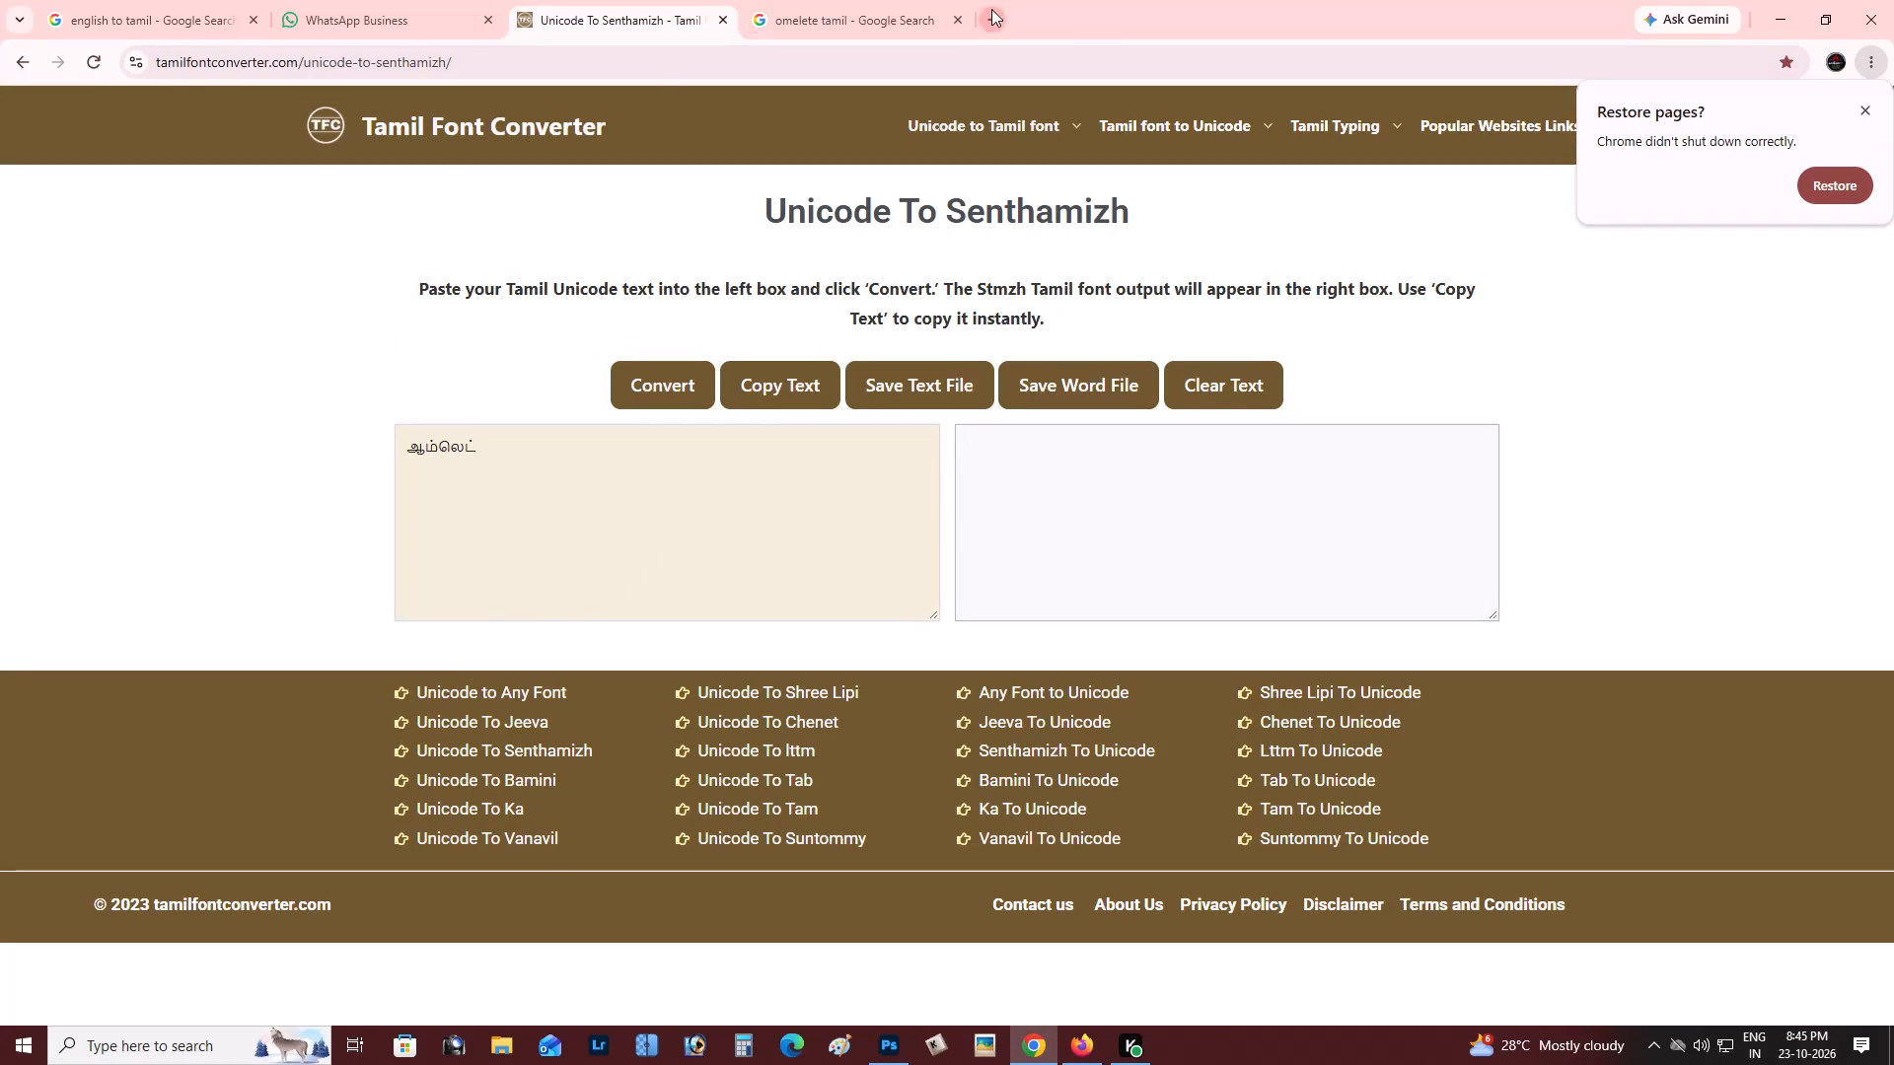
key(p)
click(530, 96)
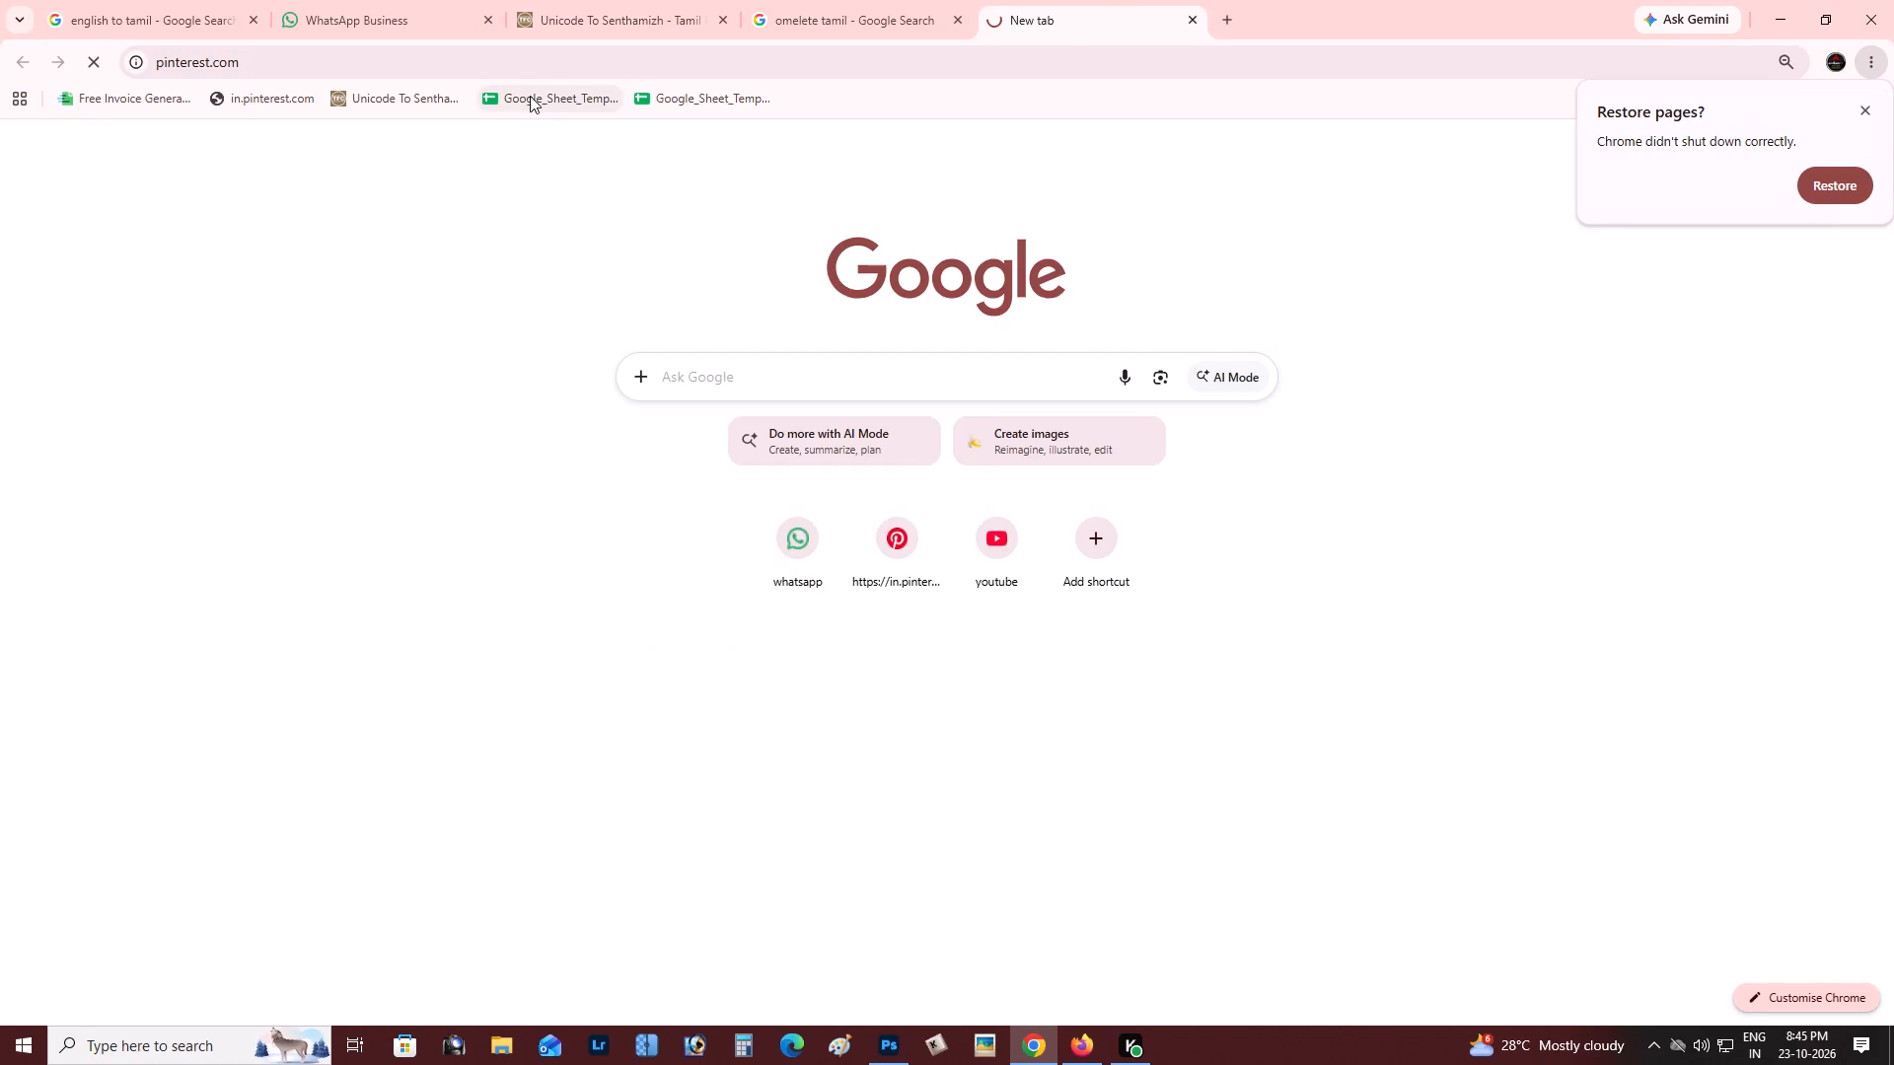
Switch to Photoshop and examine the whole banner with its empty cream boxes beside the menu sections.
key(alt+Tab)
key(z)
alt+click(732, 536)
right_click(731, 528)
click(755, 535)
alt+click(763, 540)
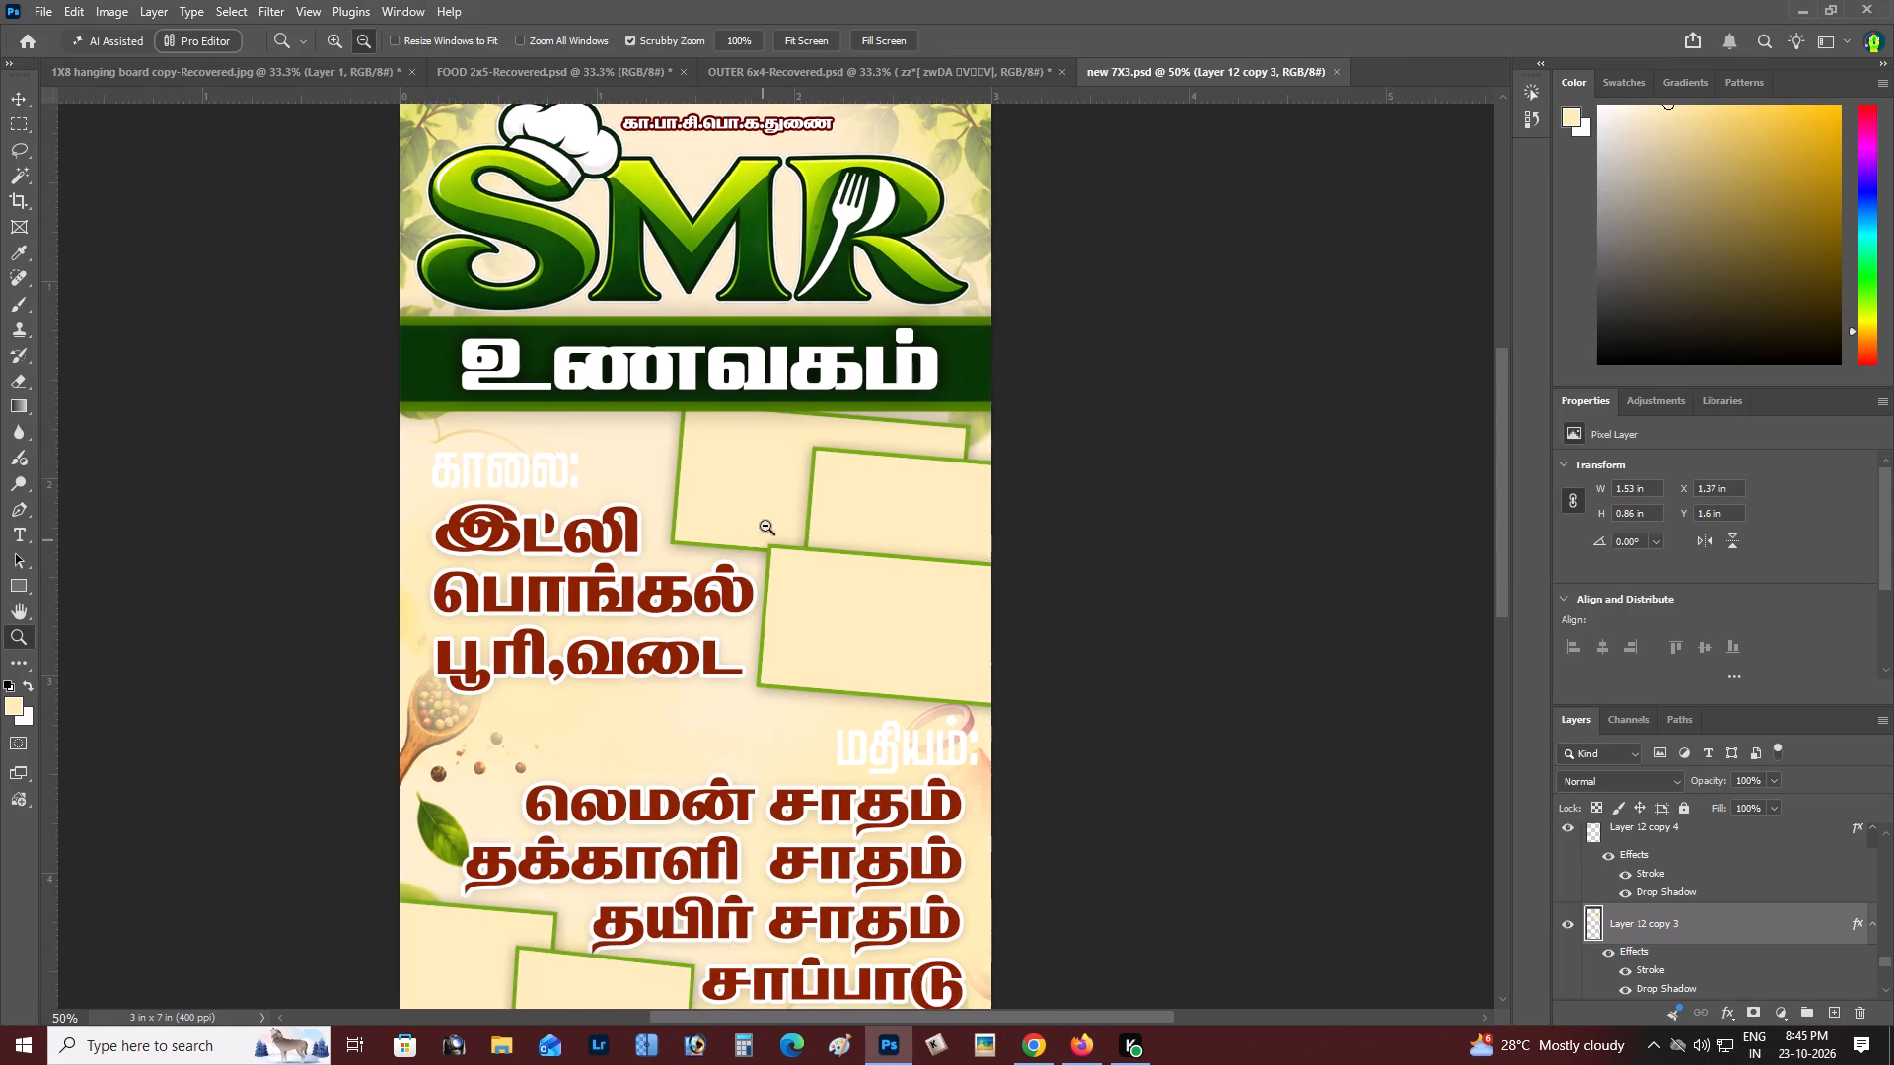
right_click(763, 513)
double_click(795, 526)
key(space)
key(space)
key(space)
key(space)
key(space)
key(space)
key(space)
drag(795, 526, 758, 568)
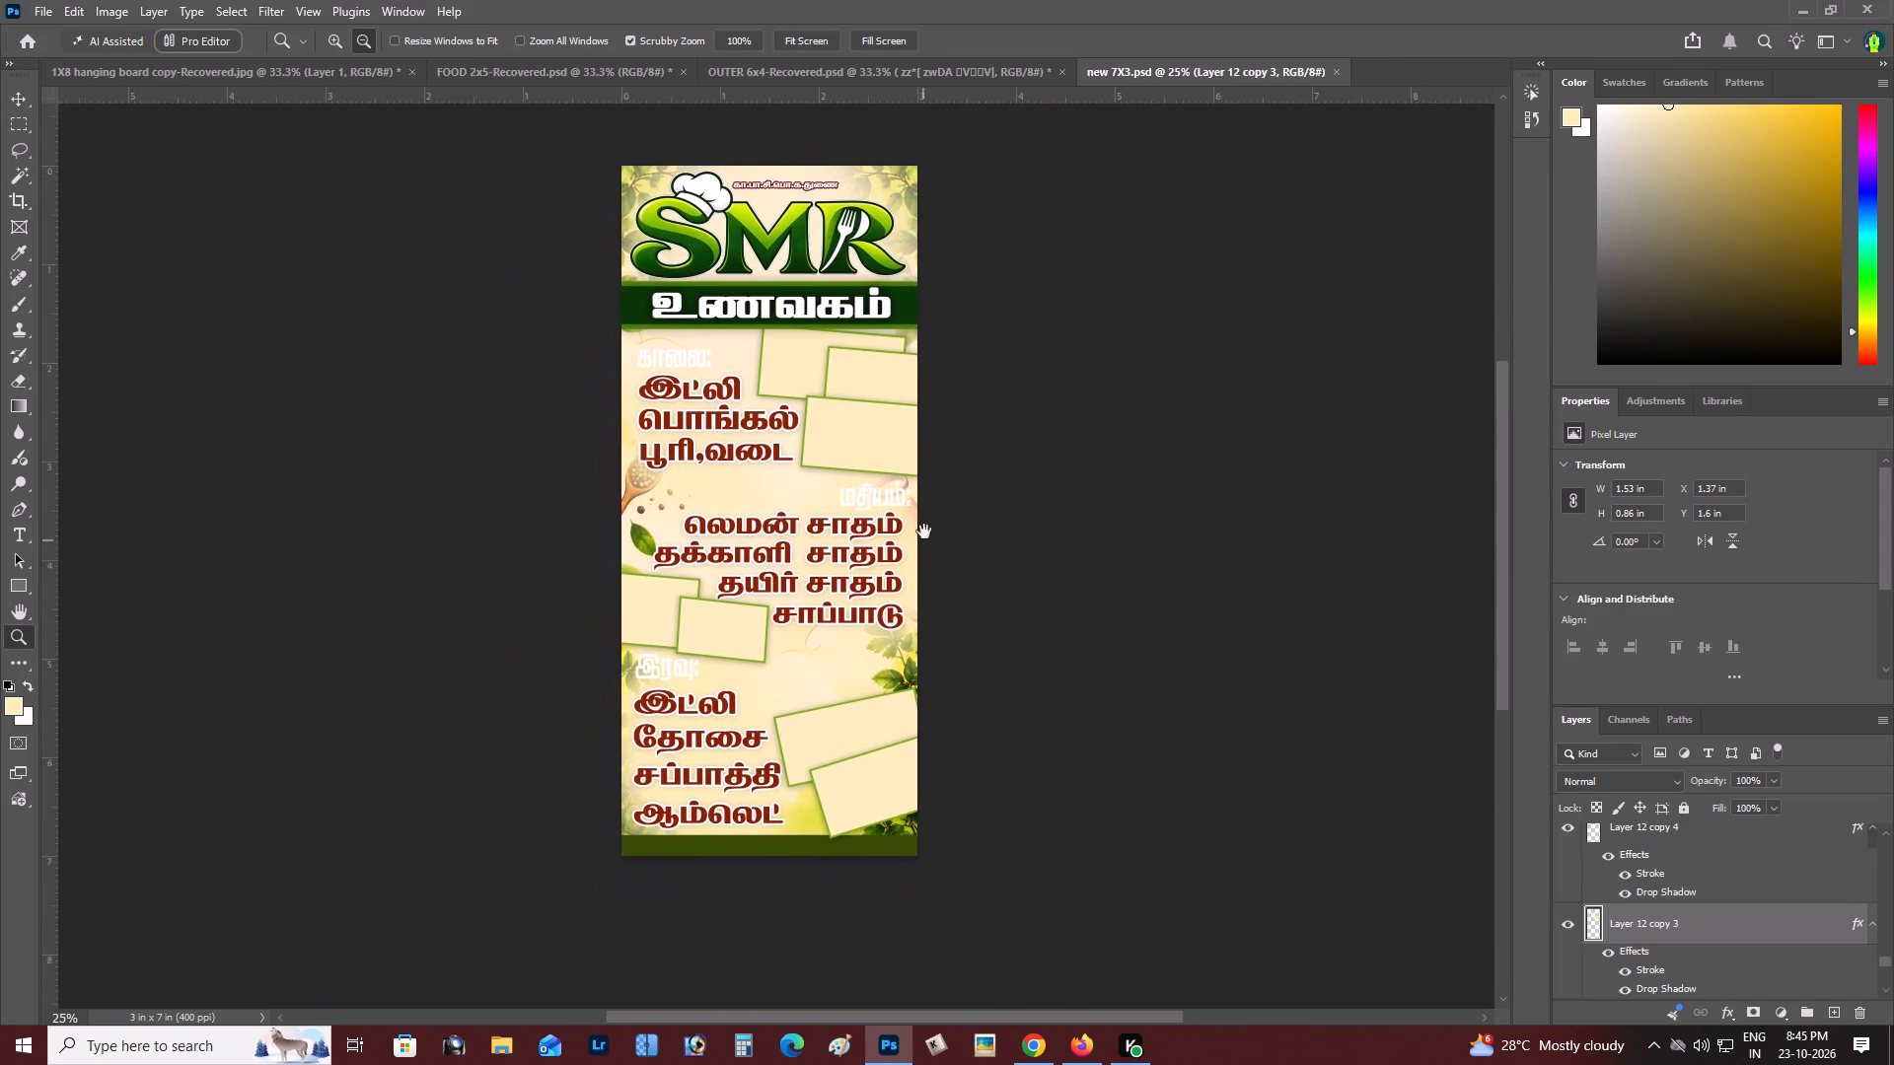
Return to Chrome, dismiss the restore-pages prompt and search Pinterest for idli.
key(alt+Tab)
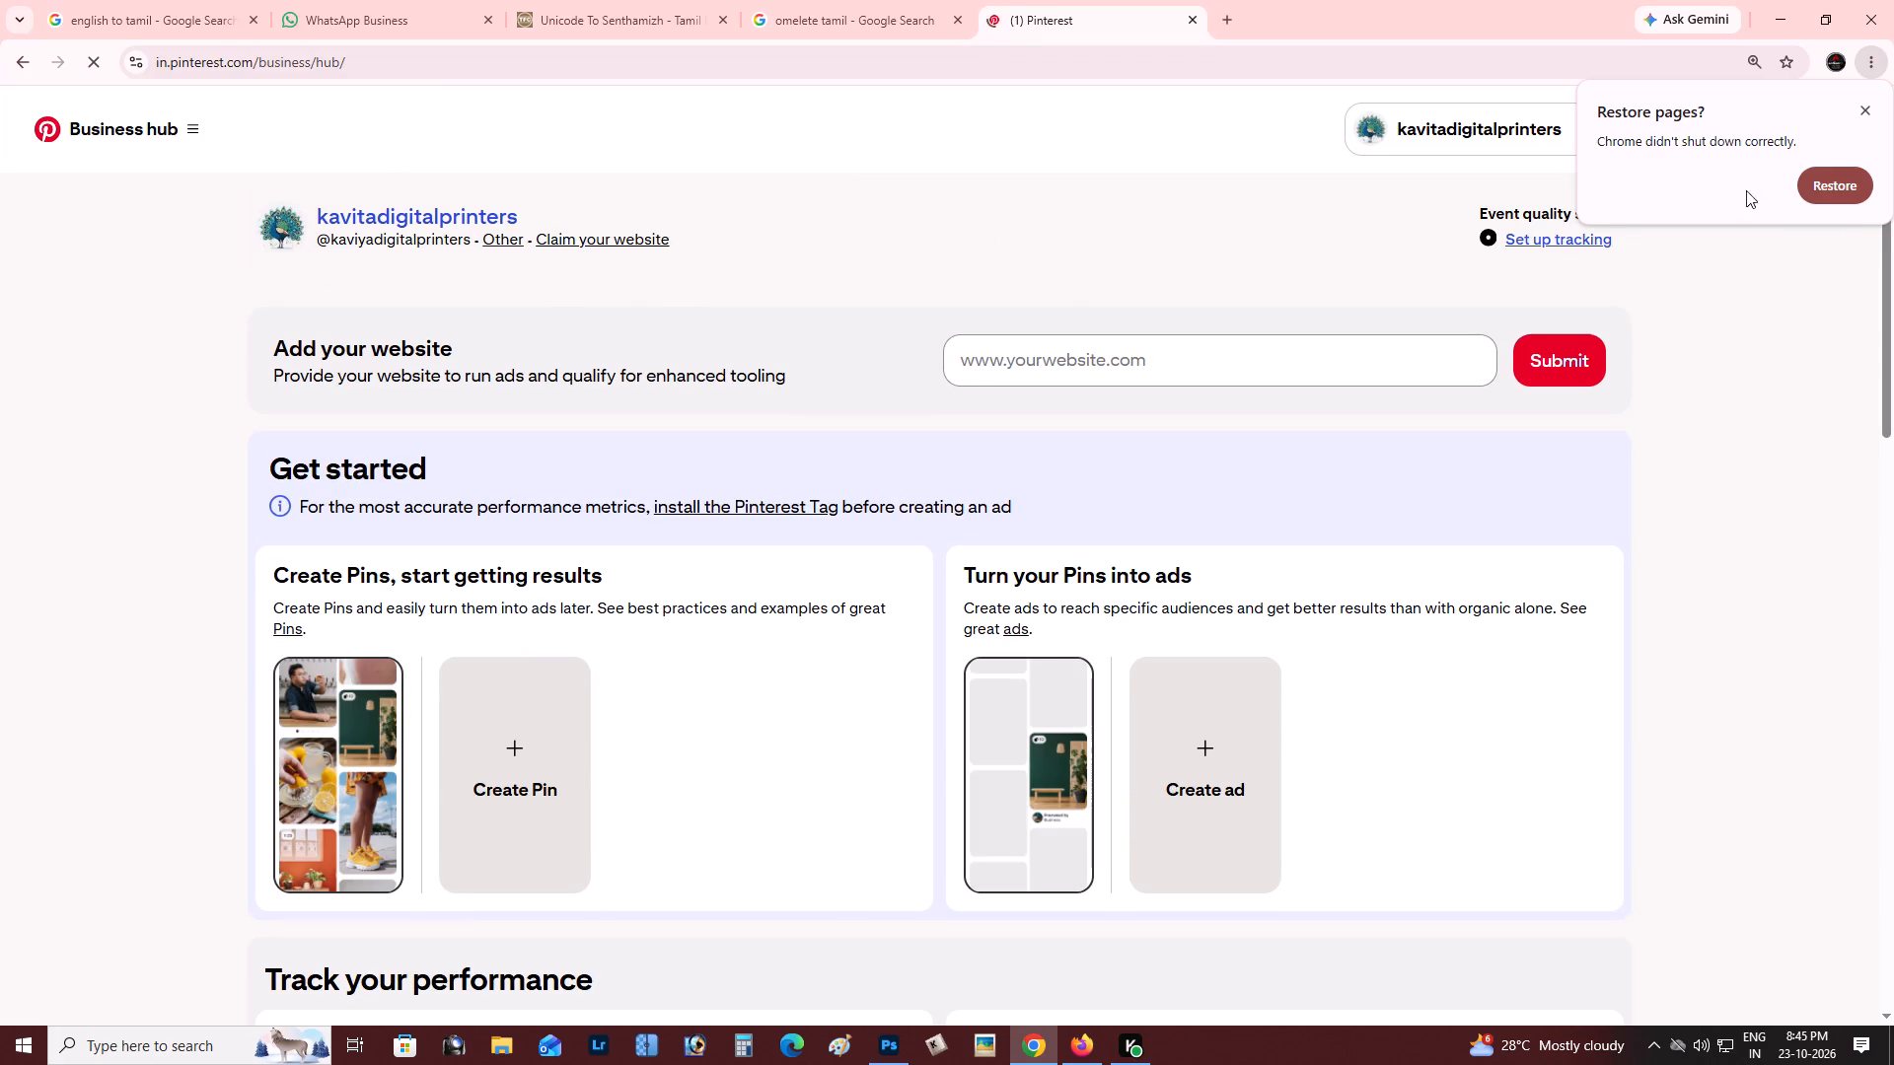
click(1870, 113)
click(1649, 137)
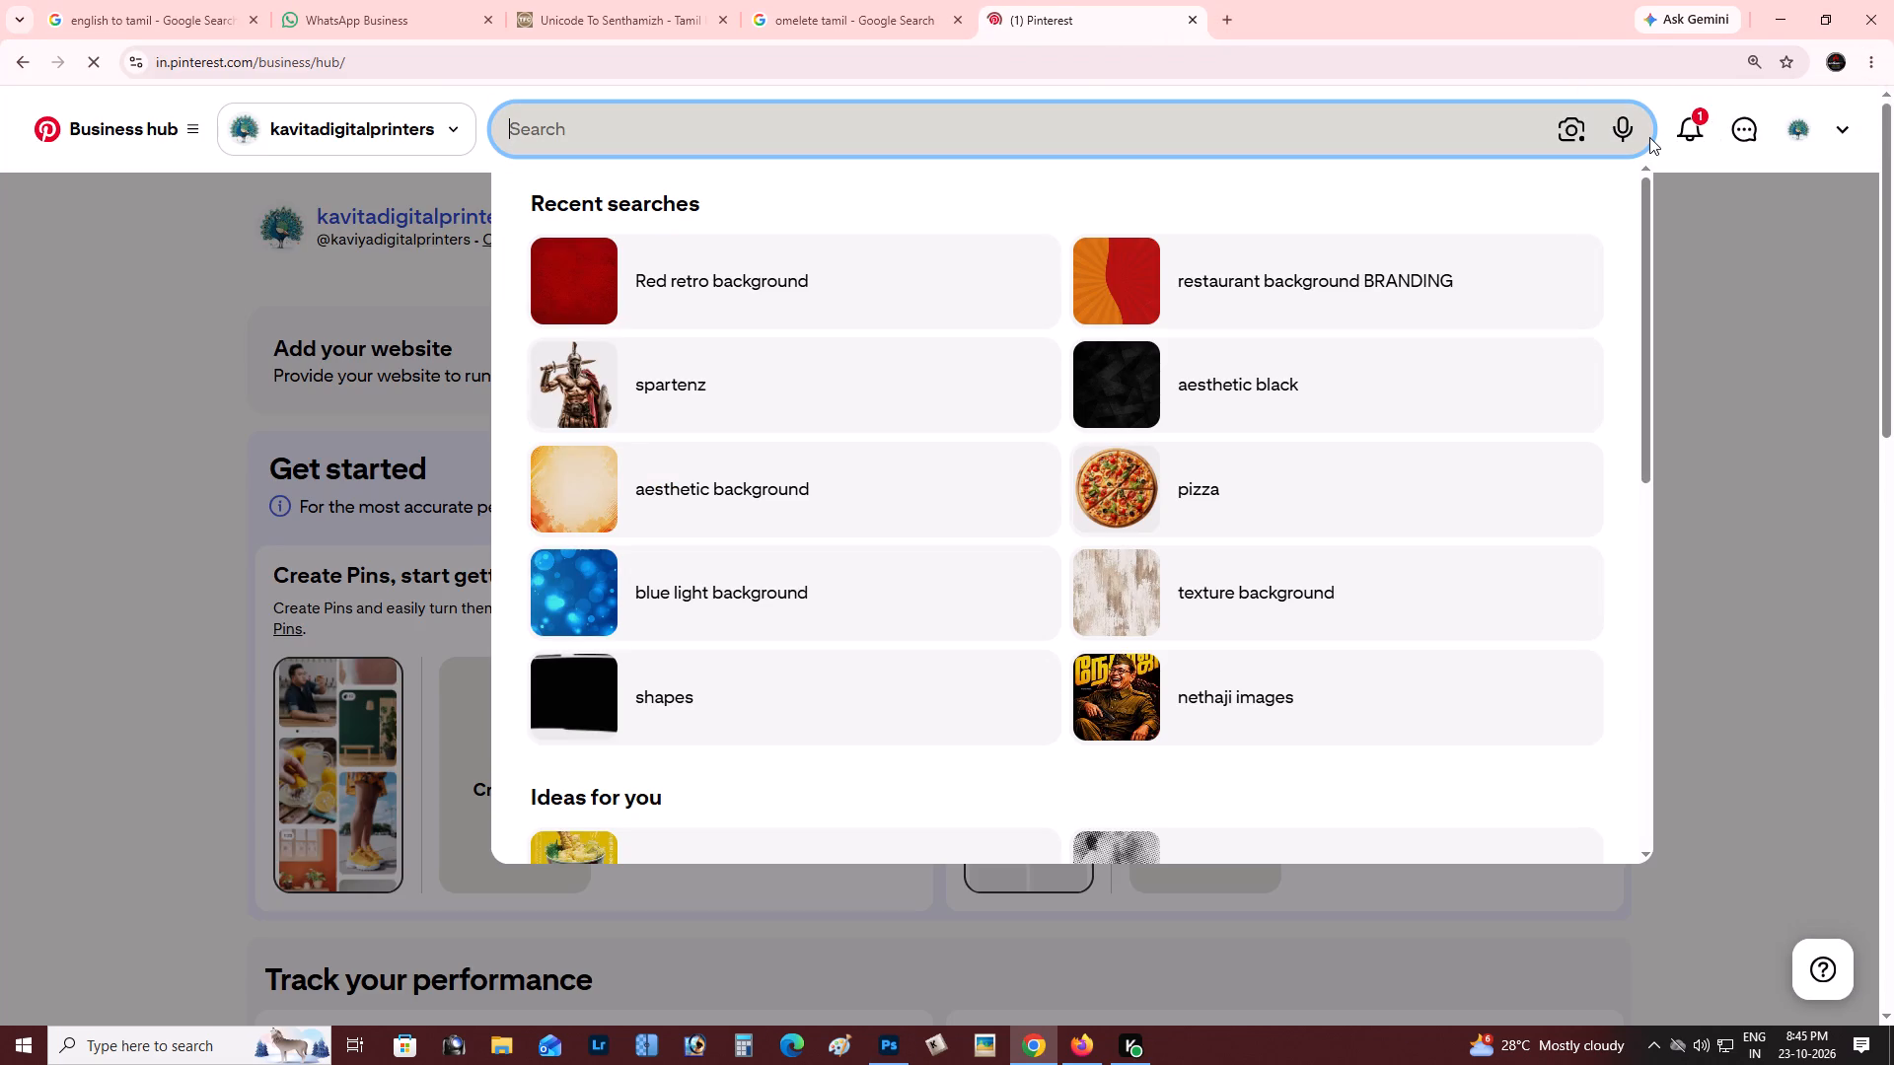
text(idli)
key(Return)
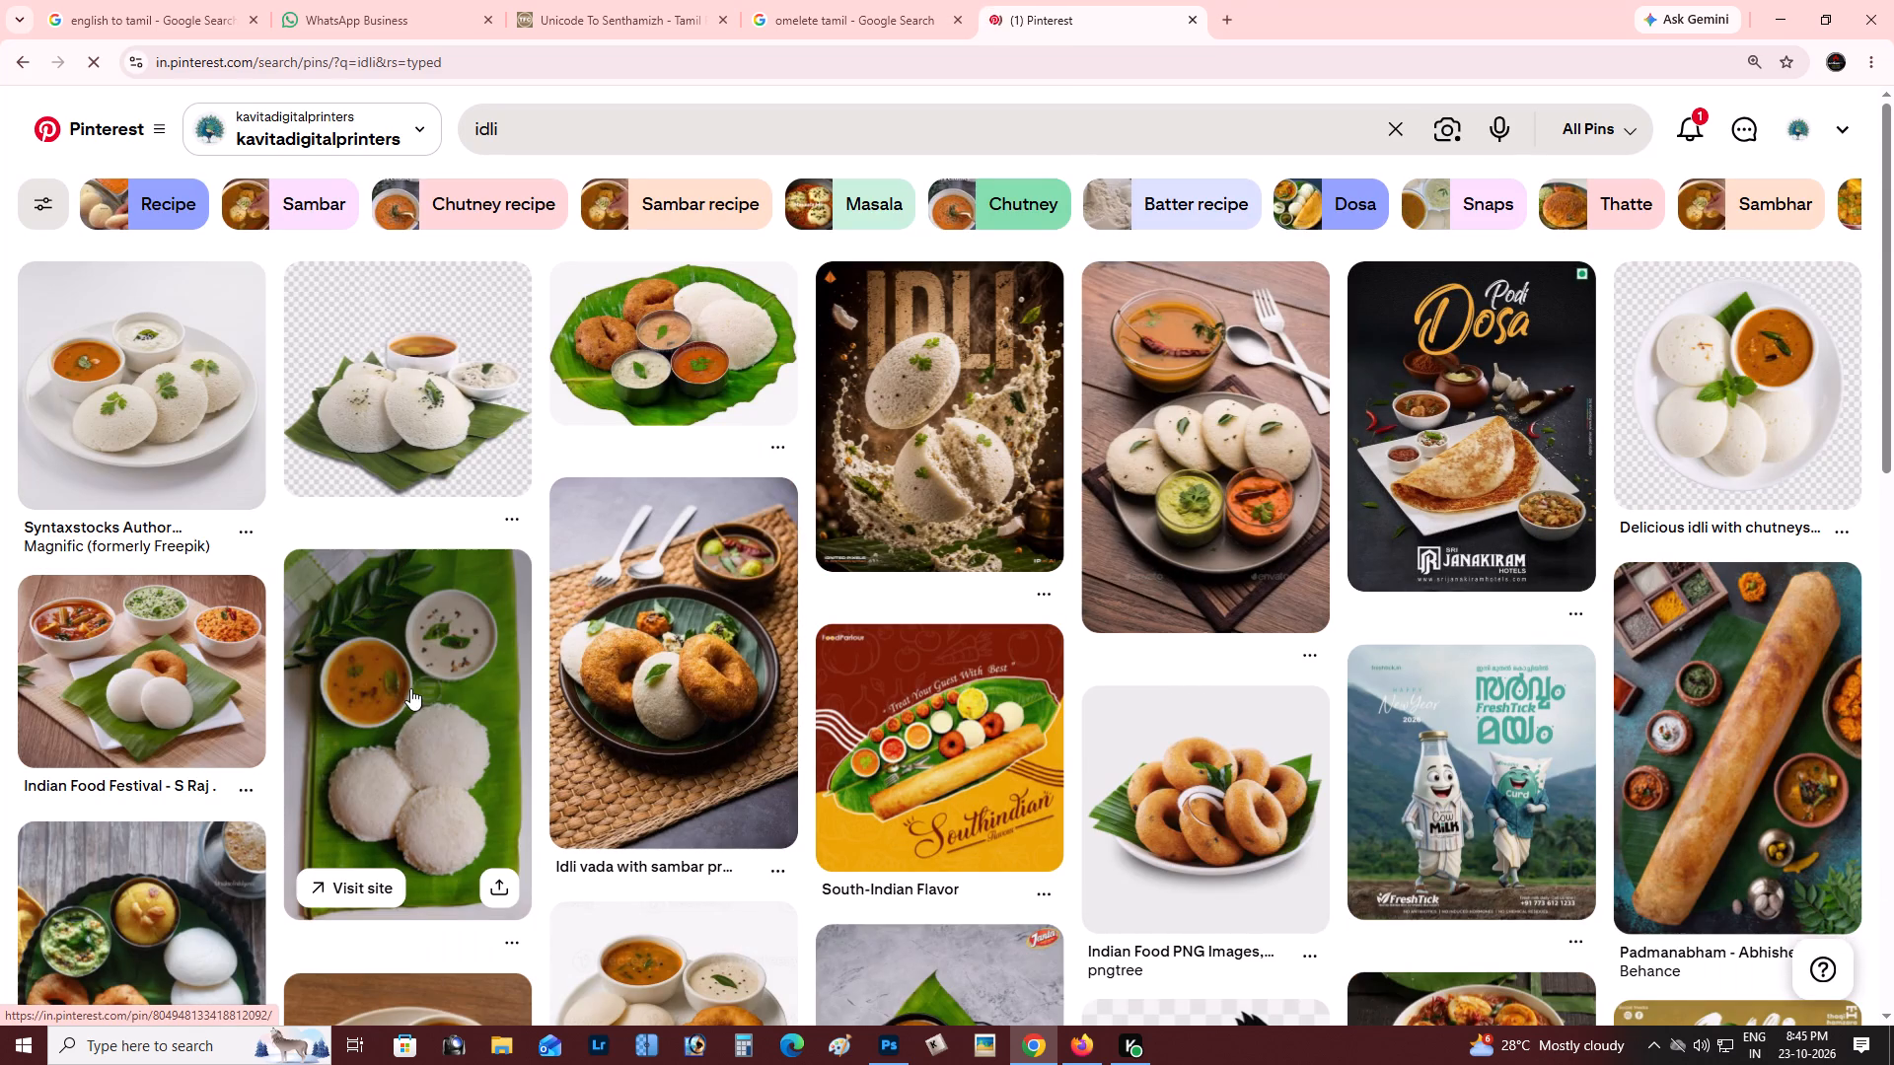
Browse the idli results and open a pin showing idlis with medu vada on a banana leaf.
drag(1888, 429, 1870, 510)
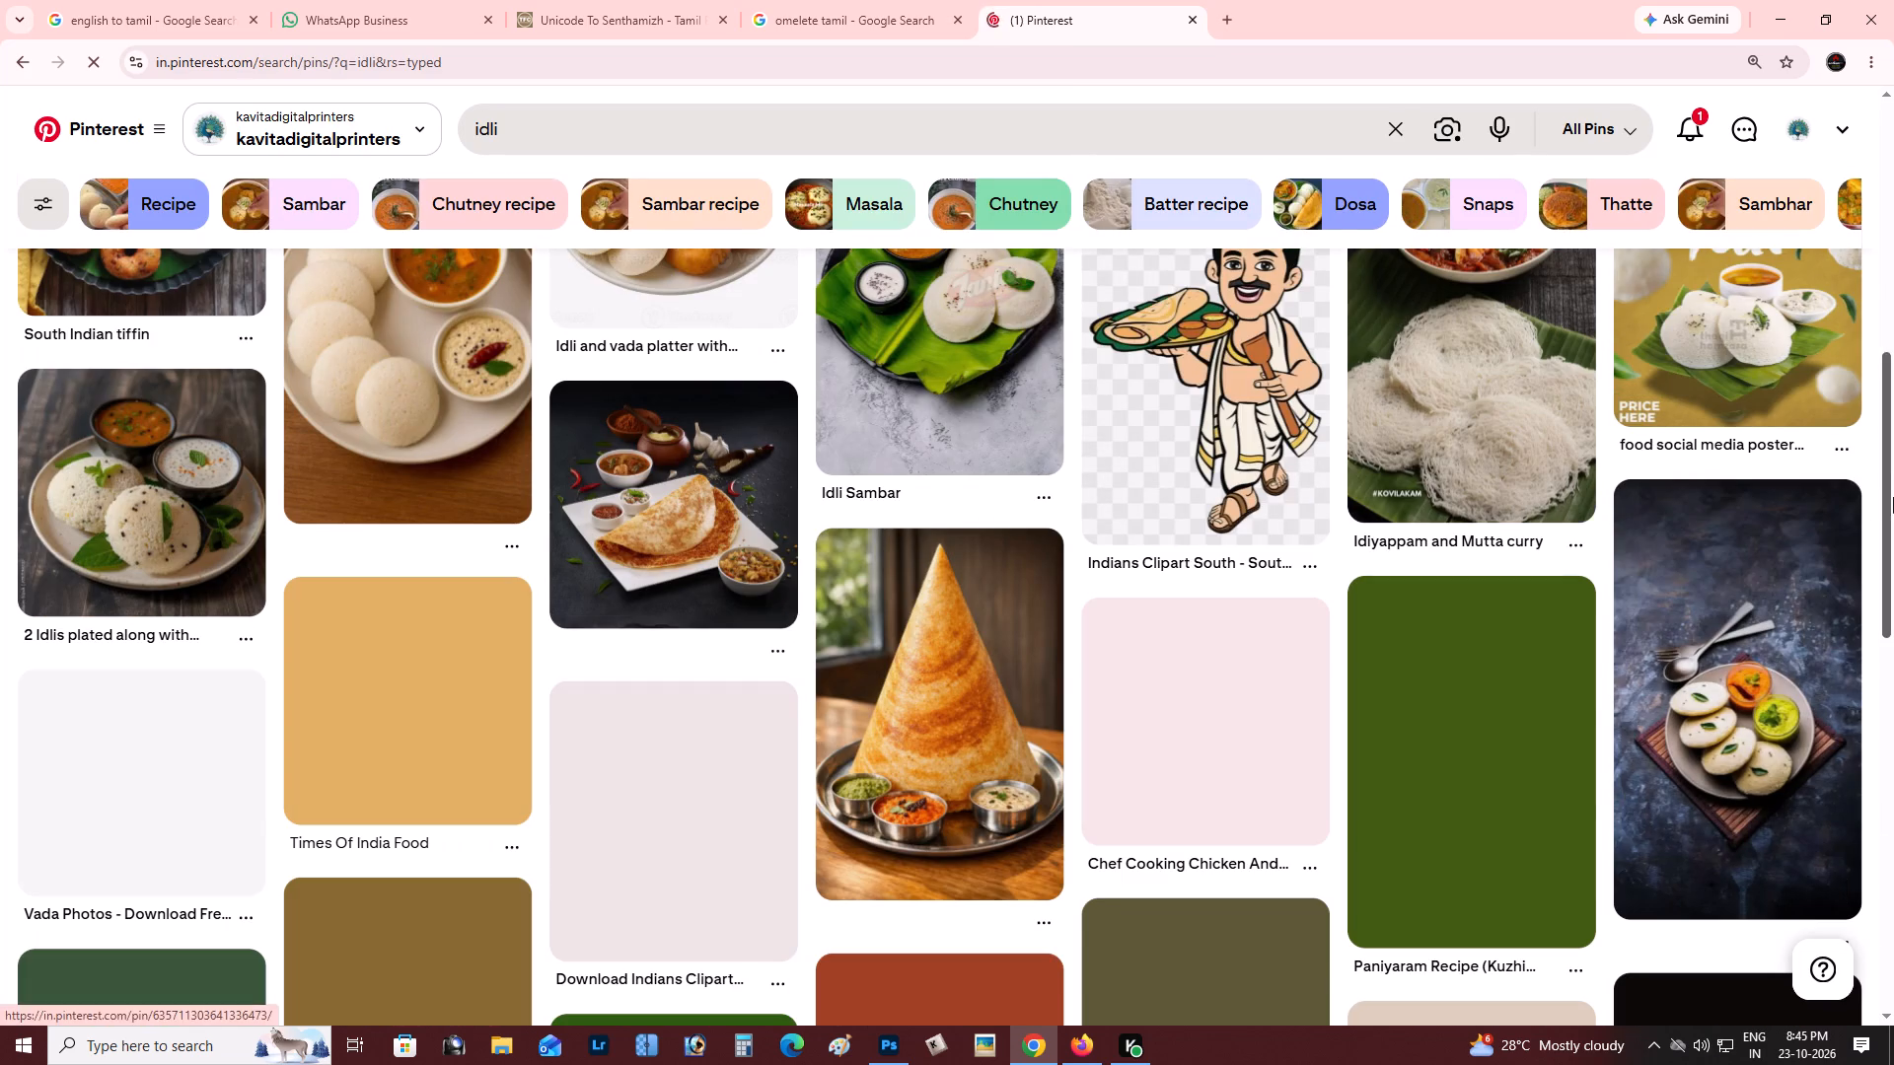
drag(1893, 507, 1893, 315)
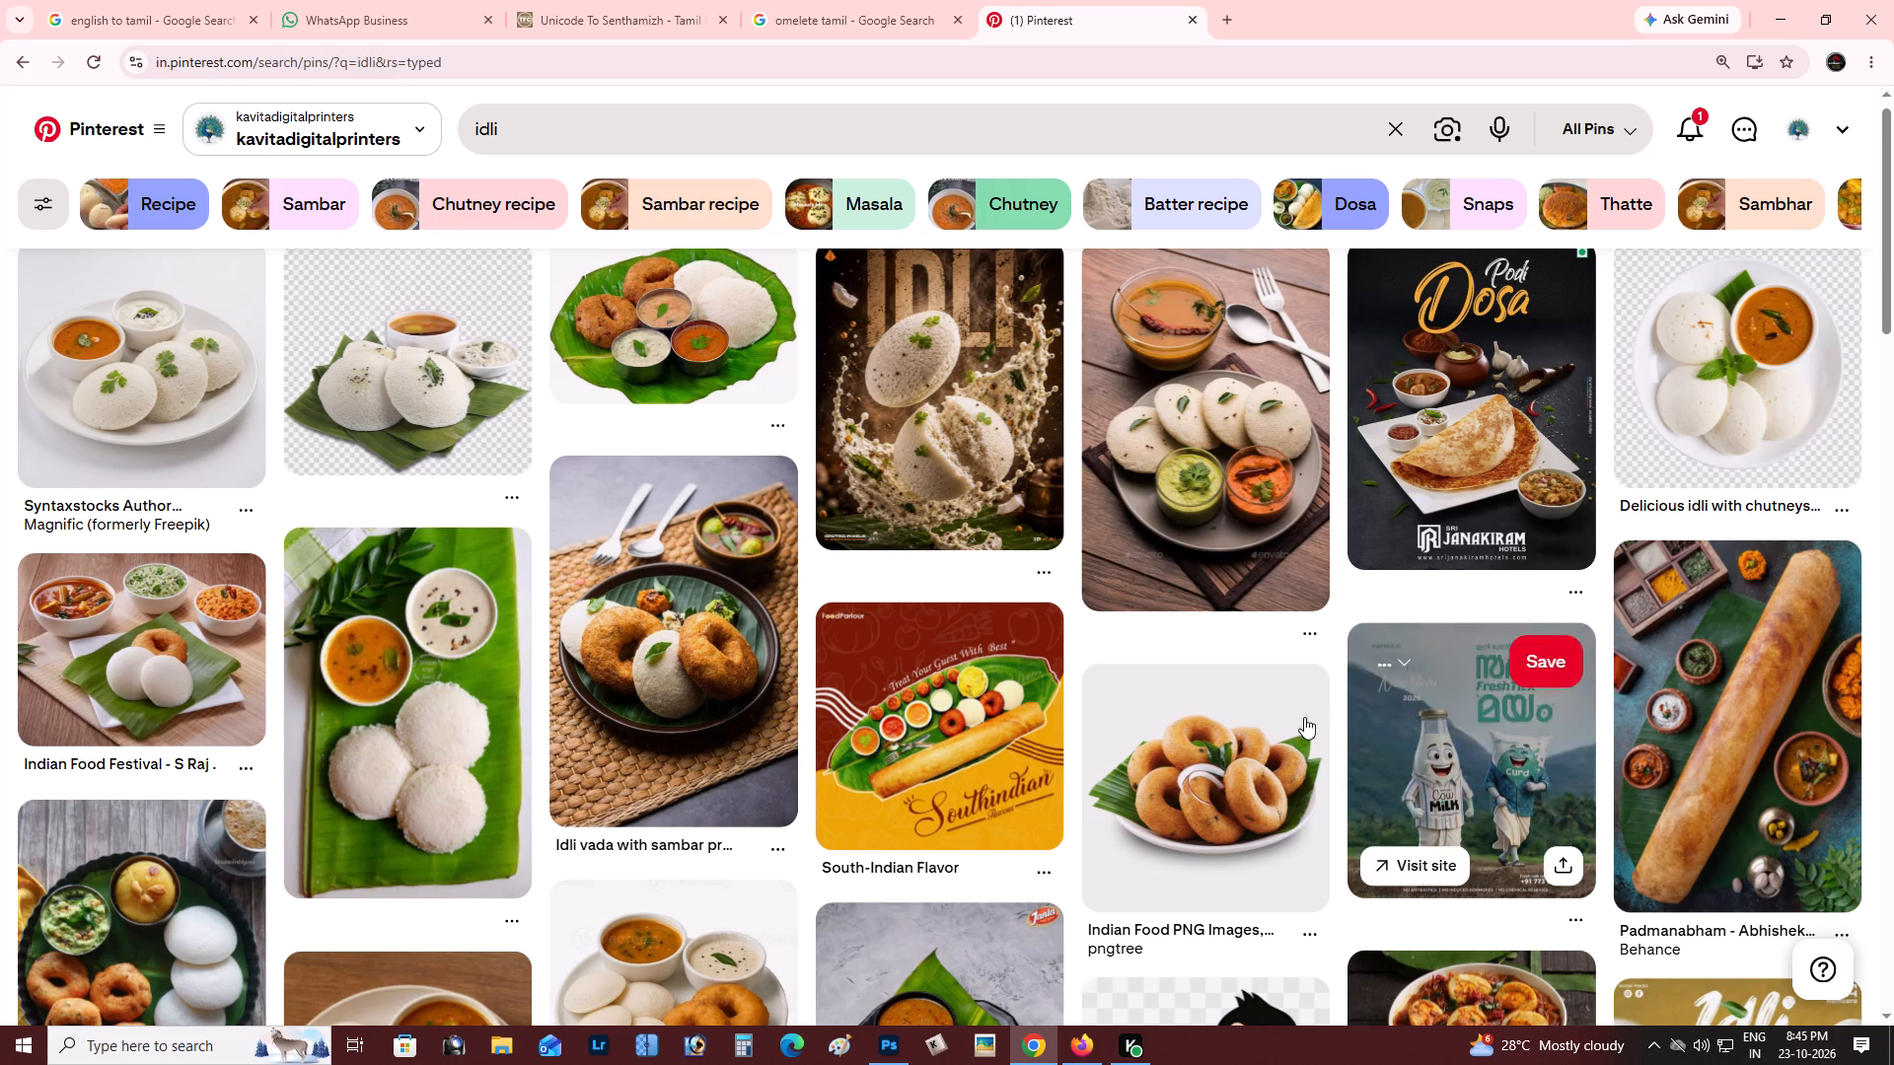
drag(1893, 228, 1893, 336)
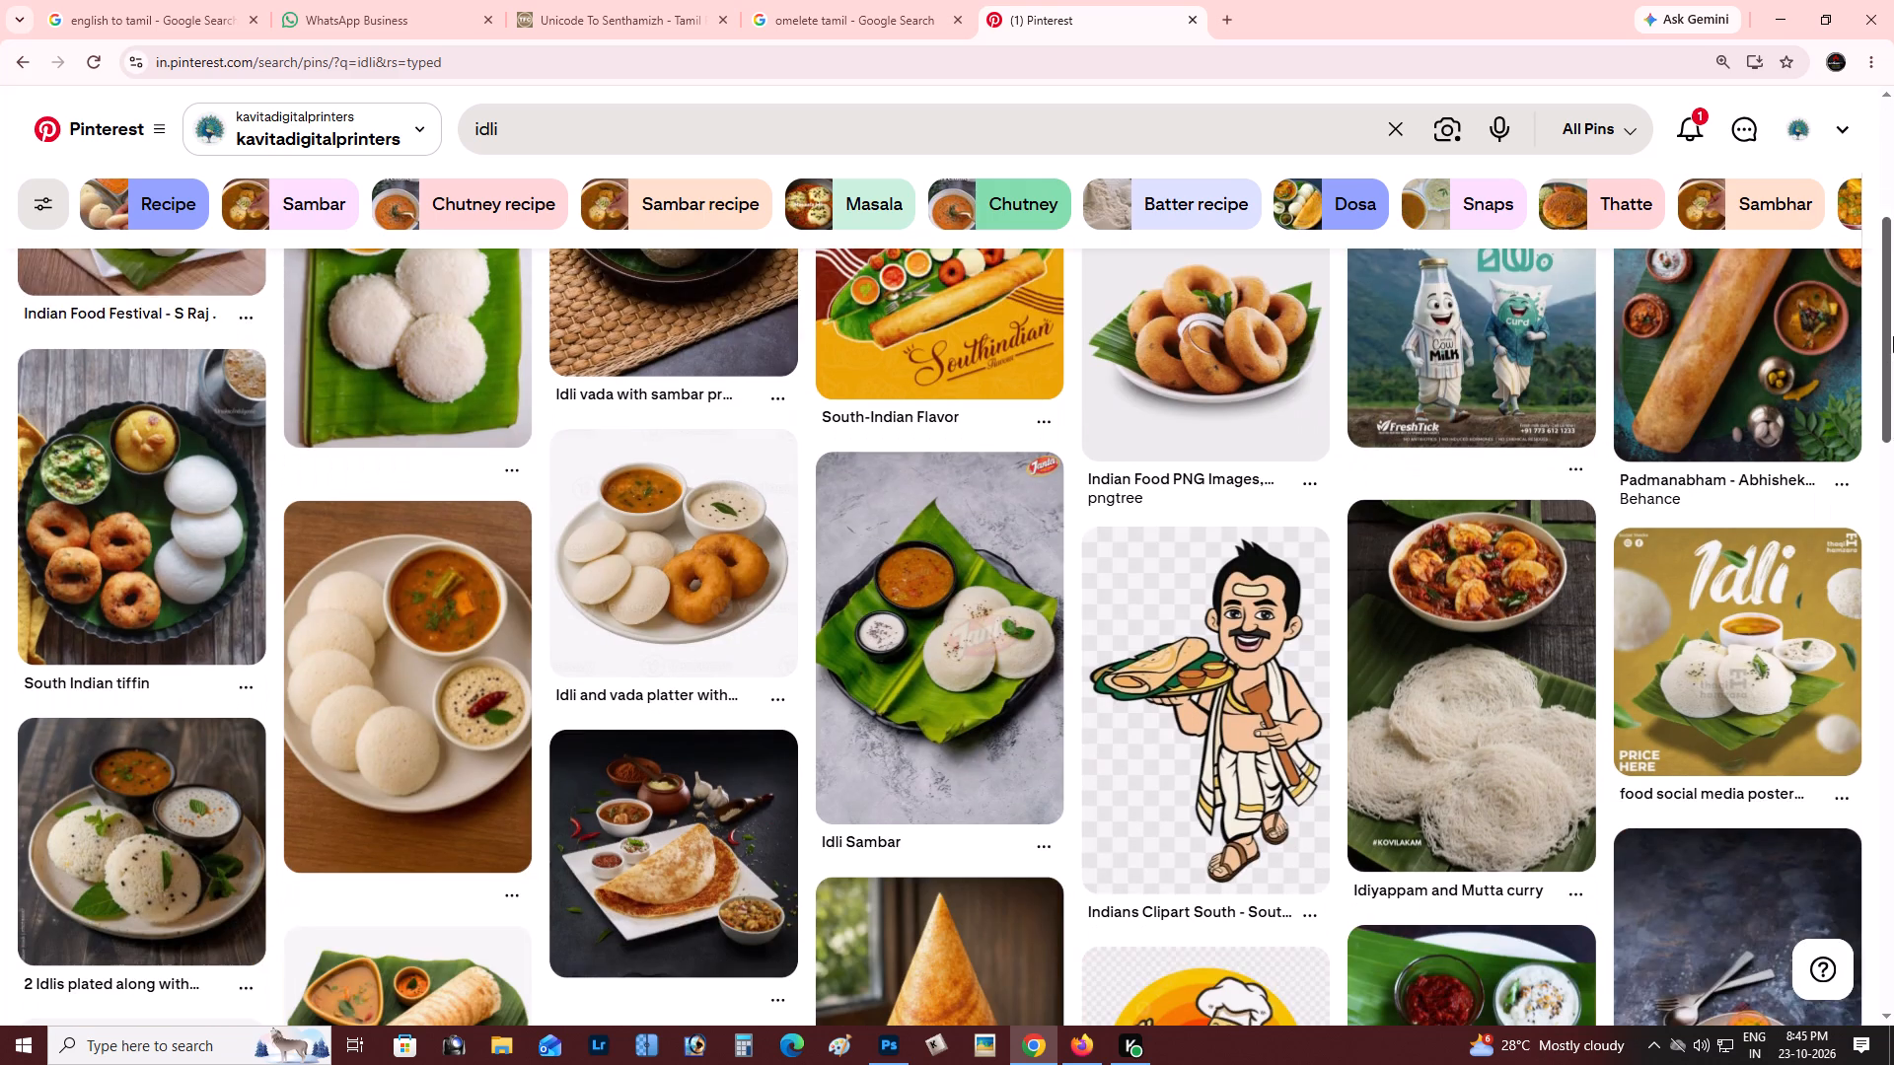
drag(1893, 336, 1893, 534)
click(339, 486)
key(alt+Tab)
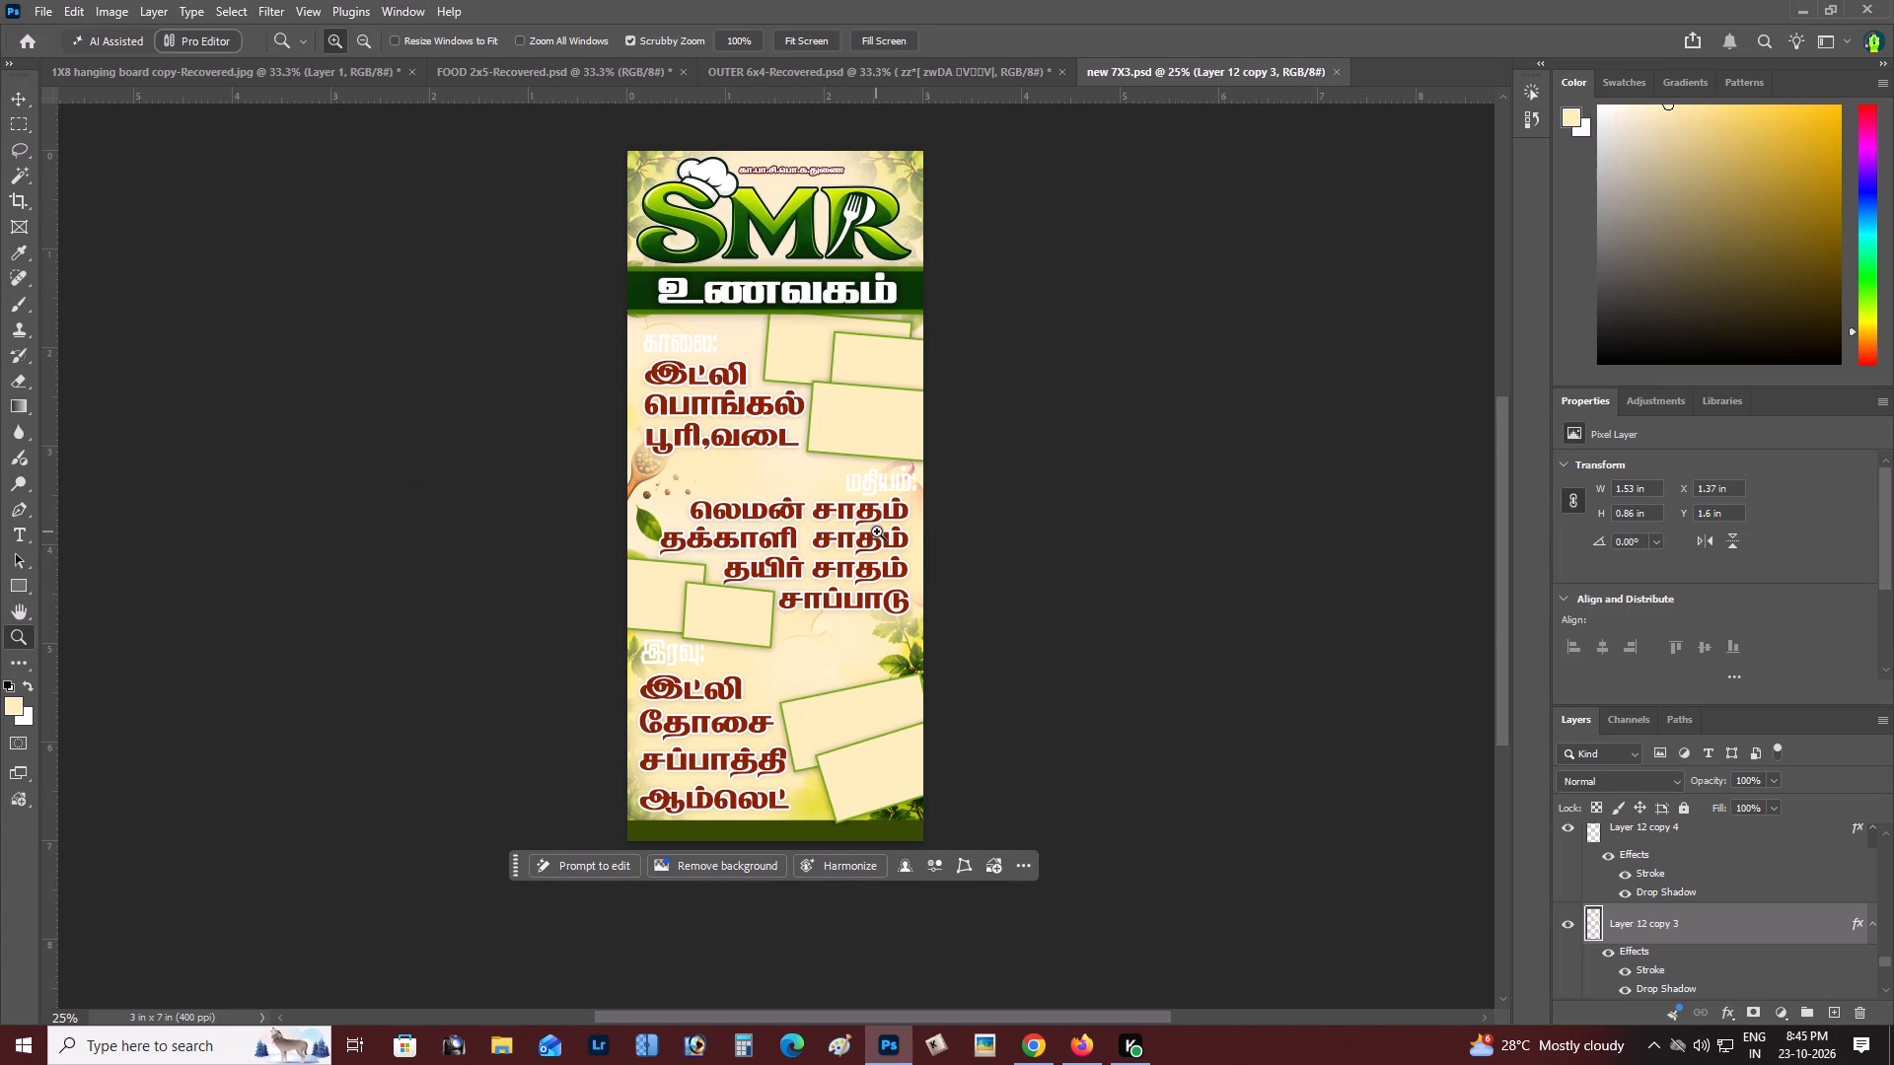
key(alt+Tab)
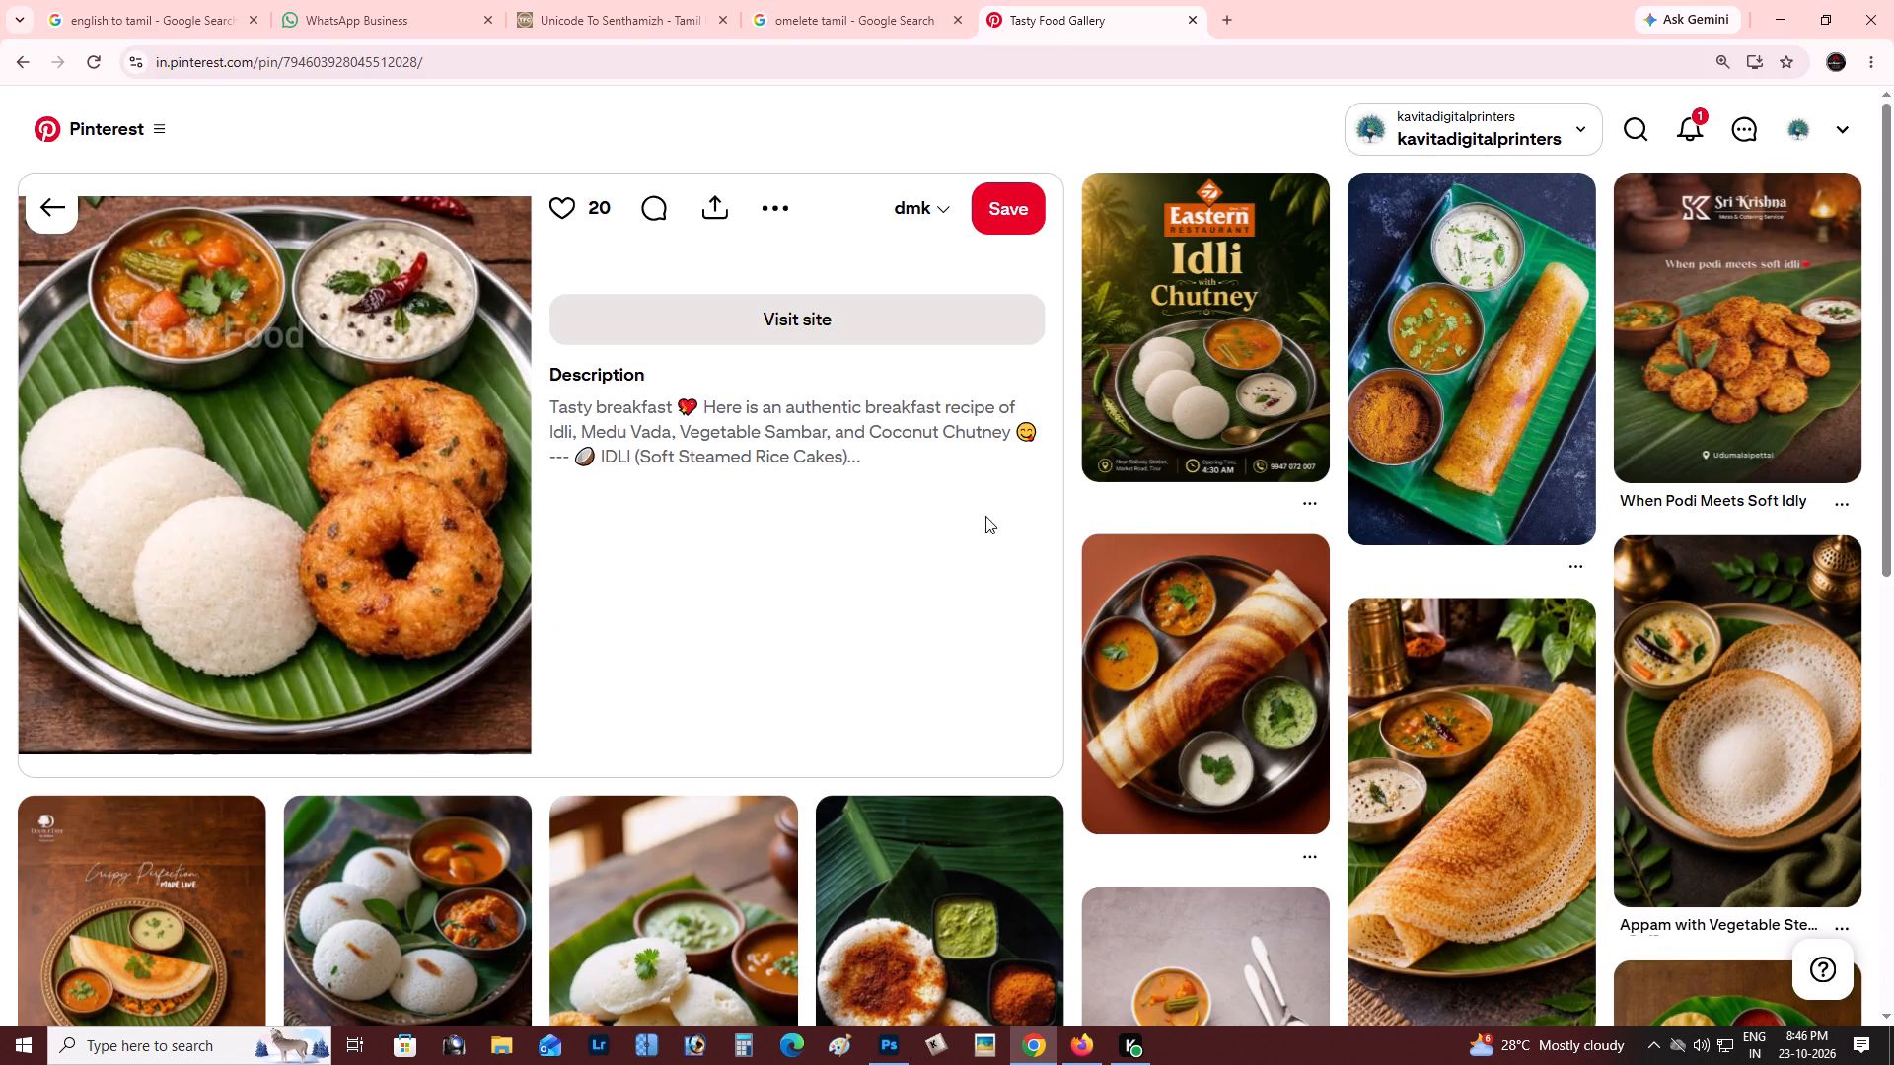
Browse the related pins and open the one with three idlis, sambar and chutney on a banana leaf.
drag(1893, 333, 1893, 447)
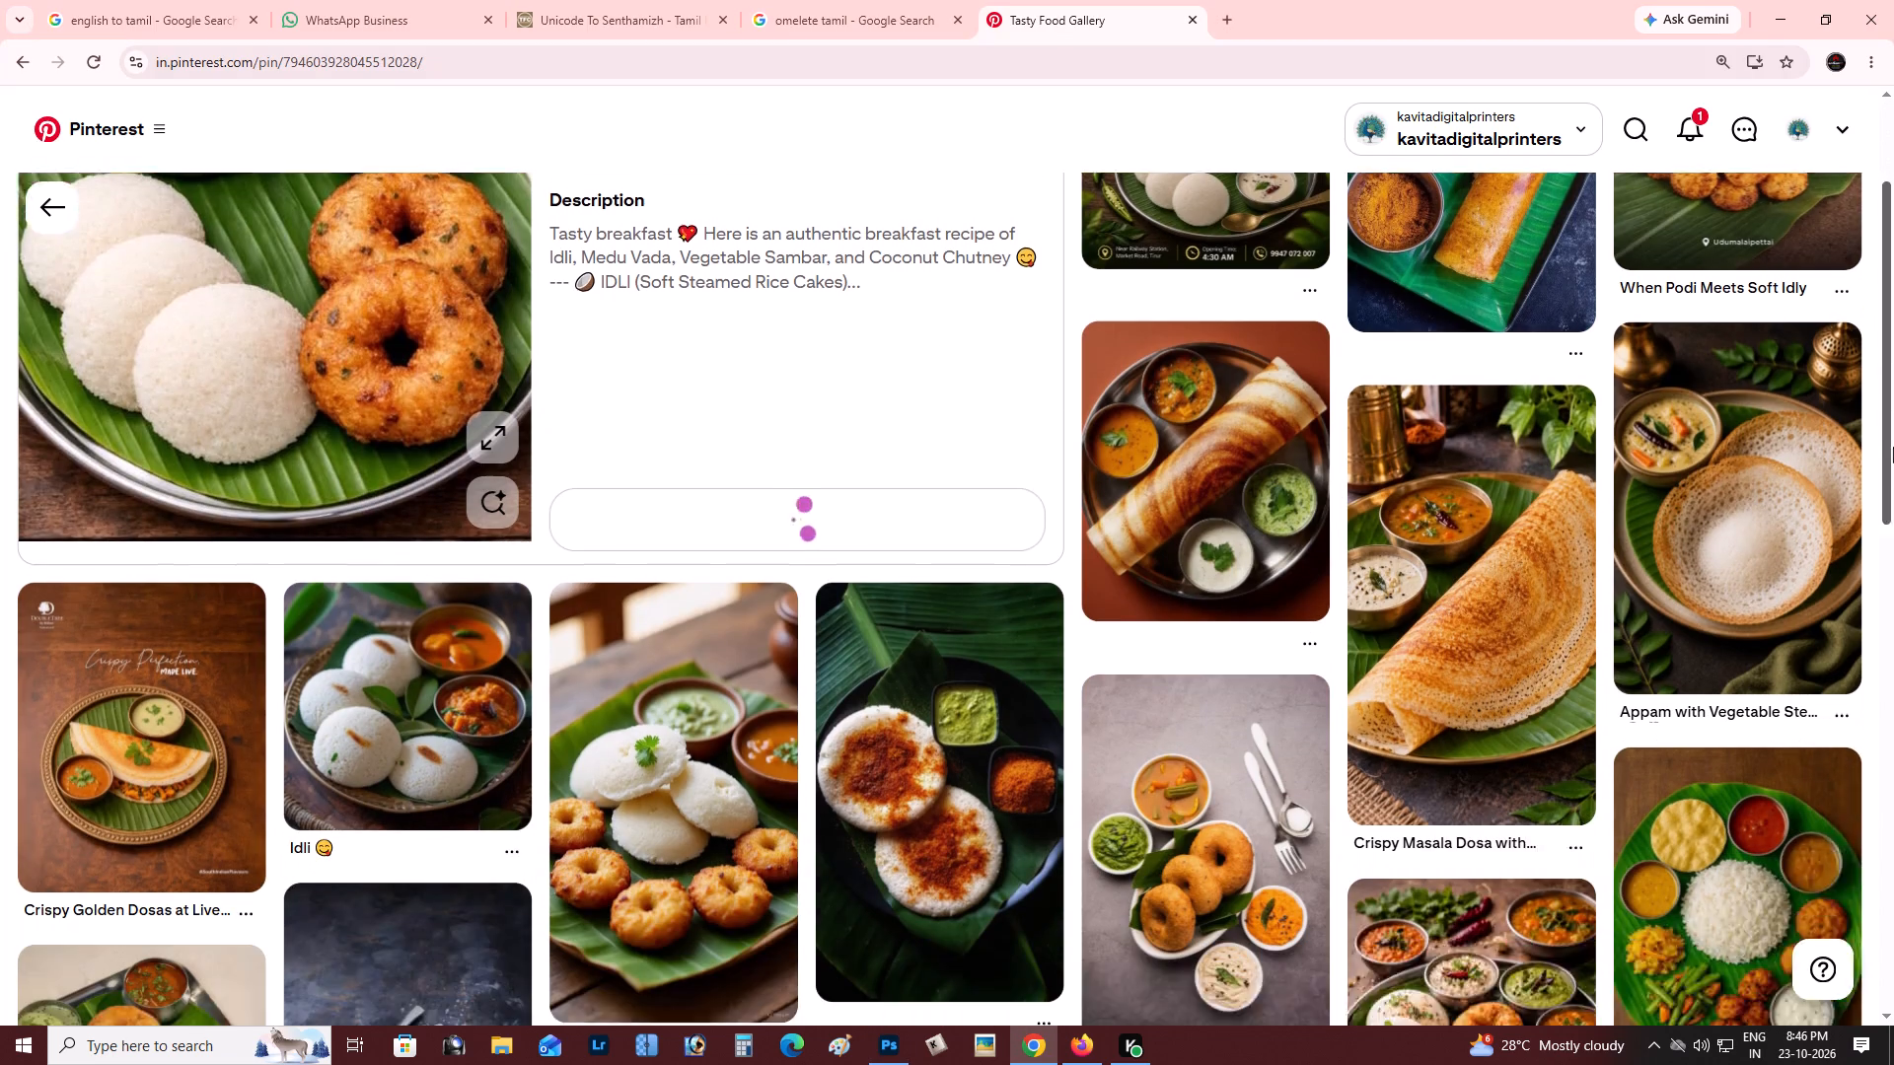
drag(1893, 447, 1893, 517)
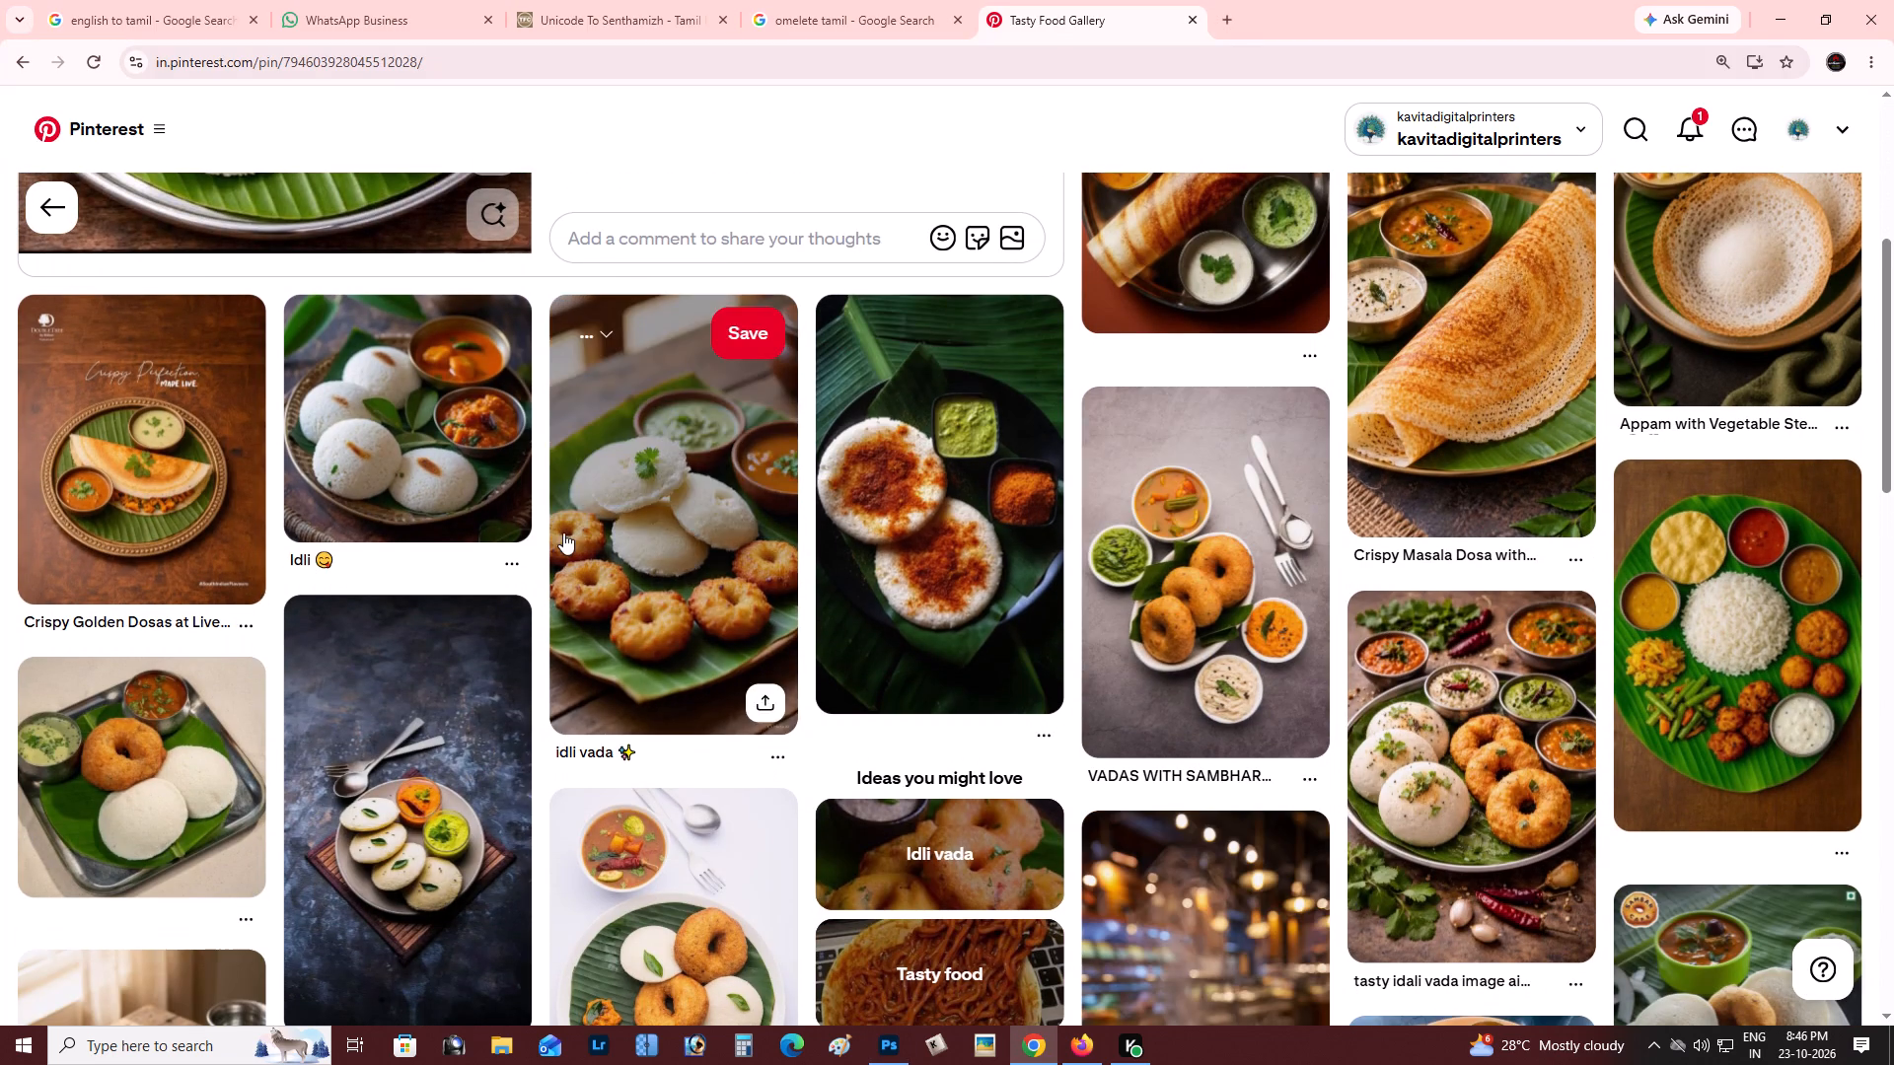
scroll(729, 578, down, 1)
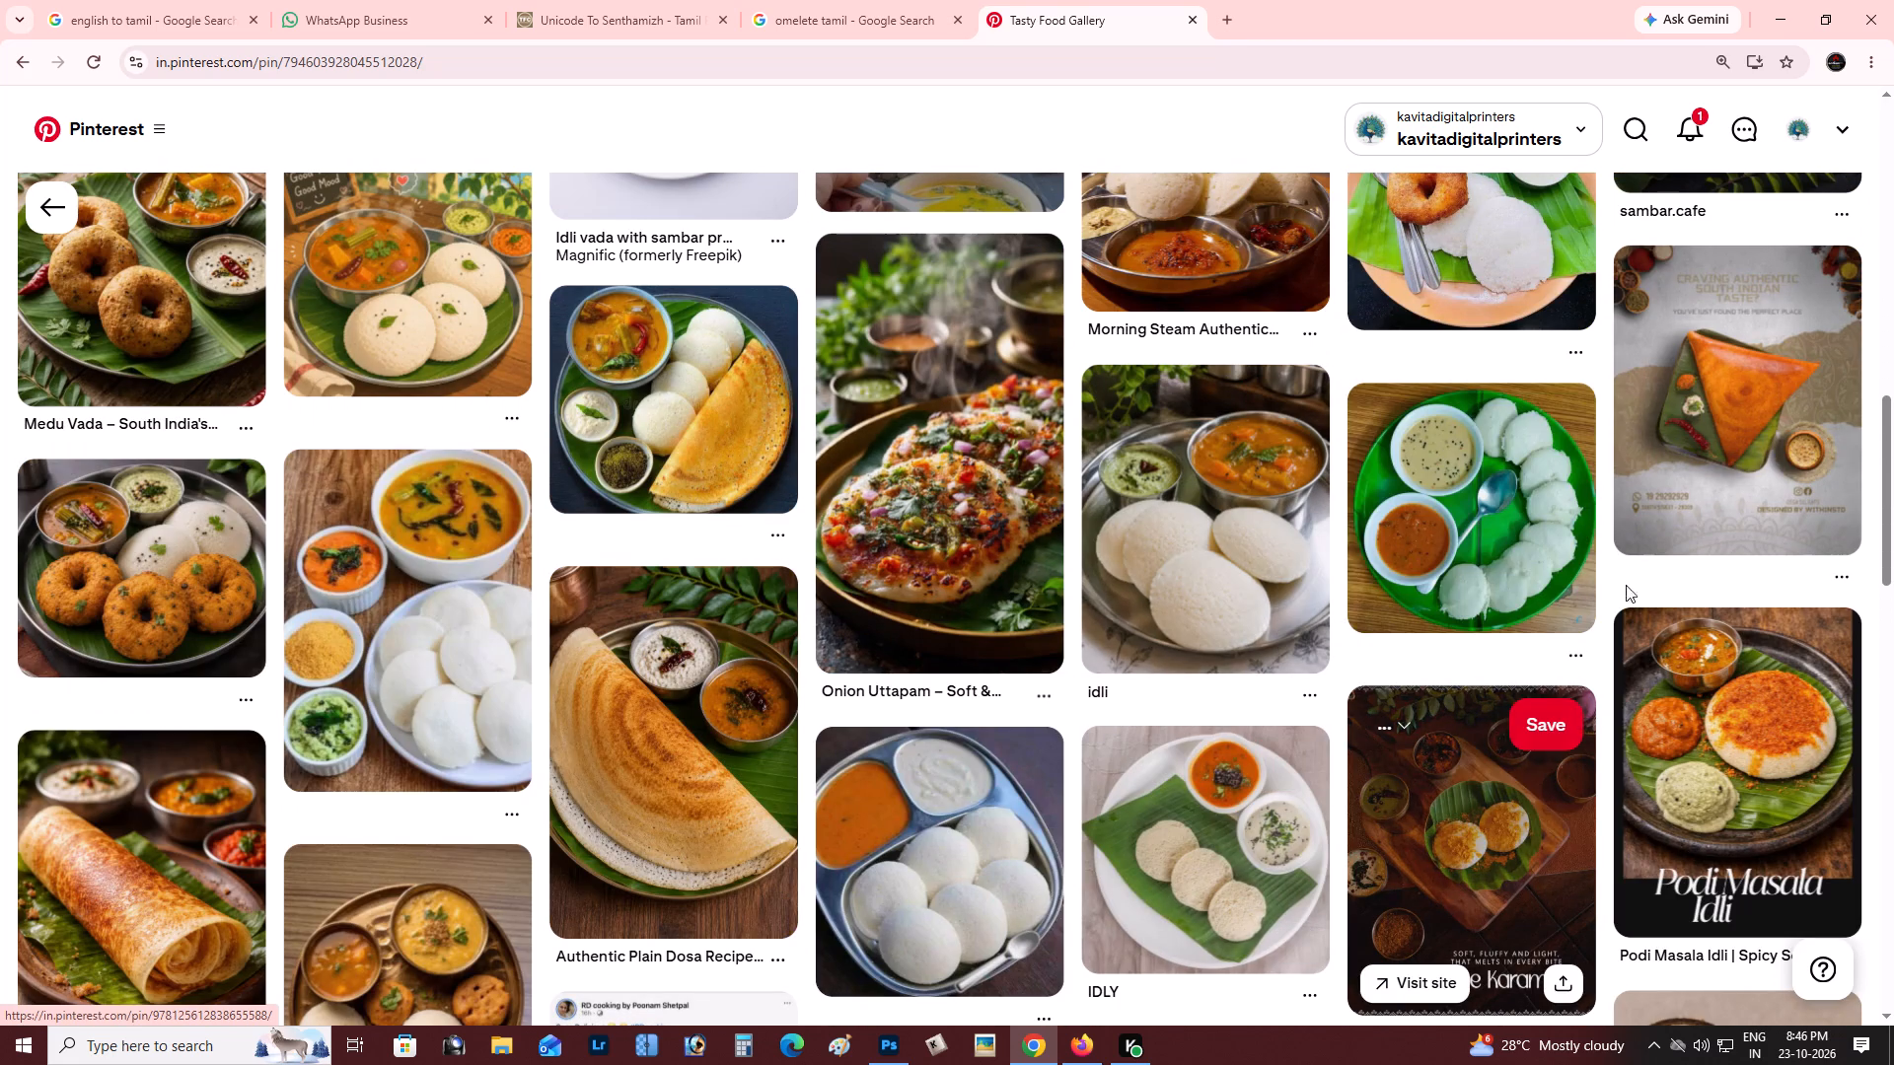
drag(1893, 432, 1893, 533)
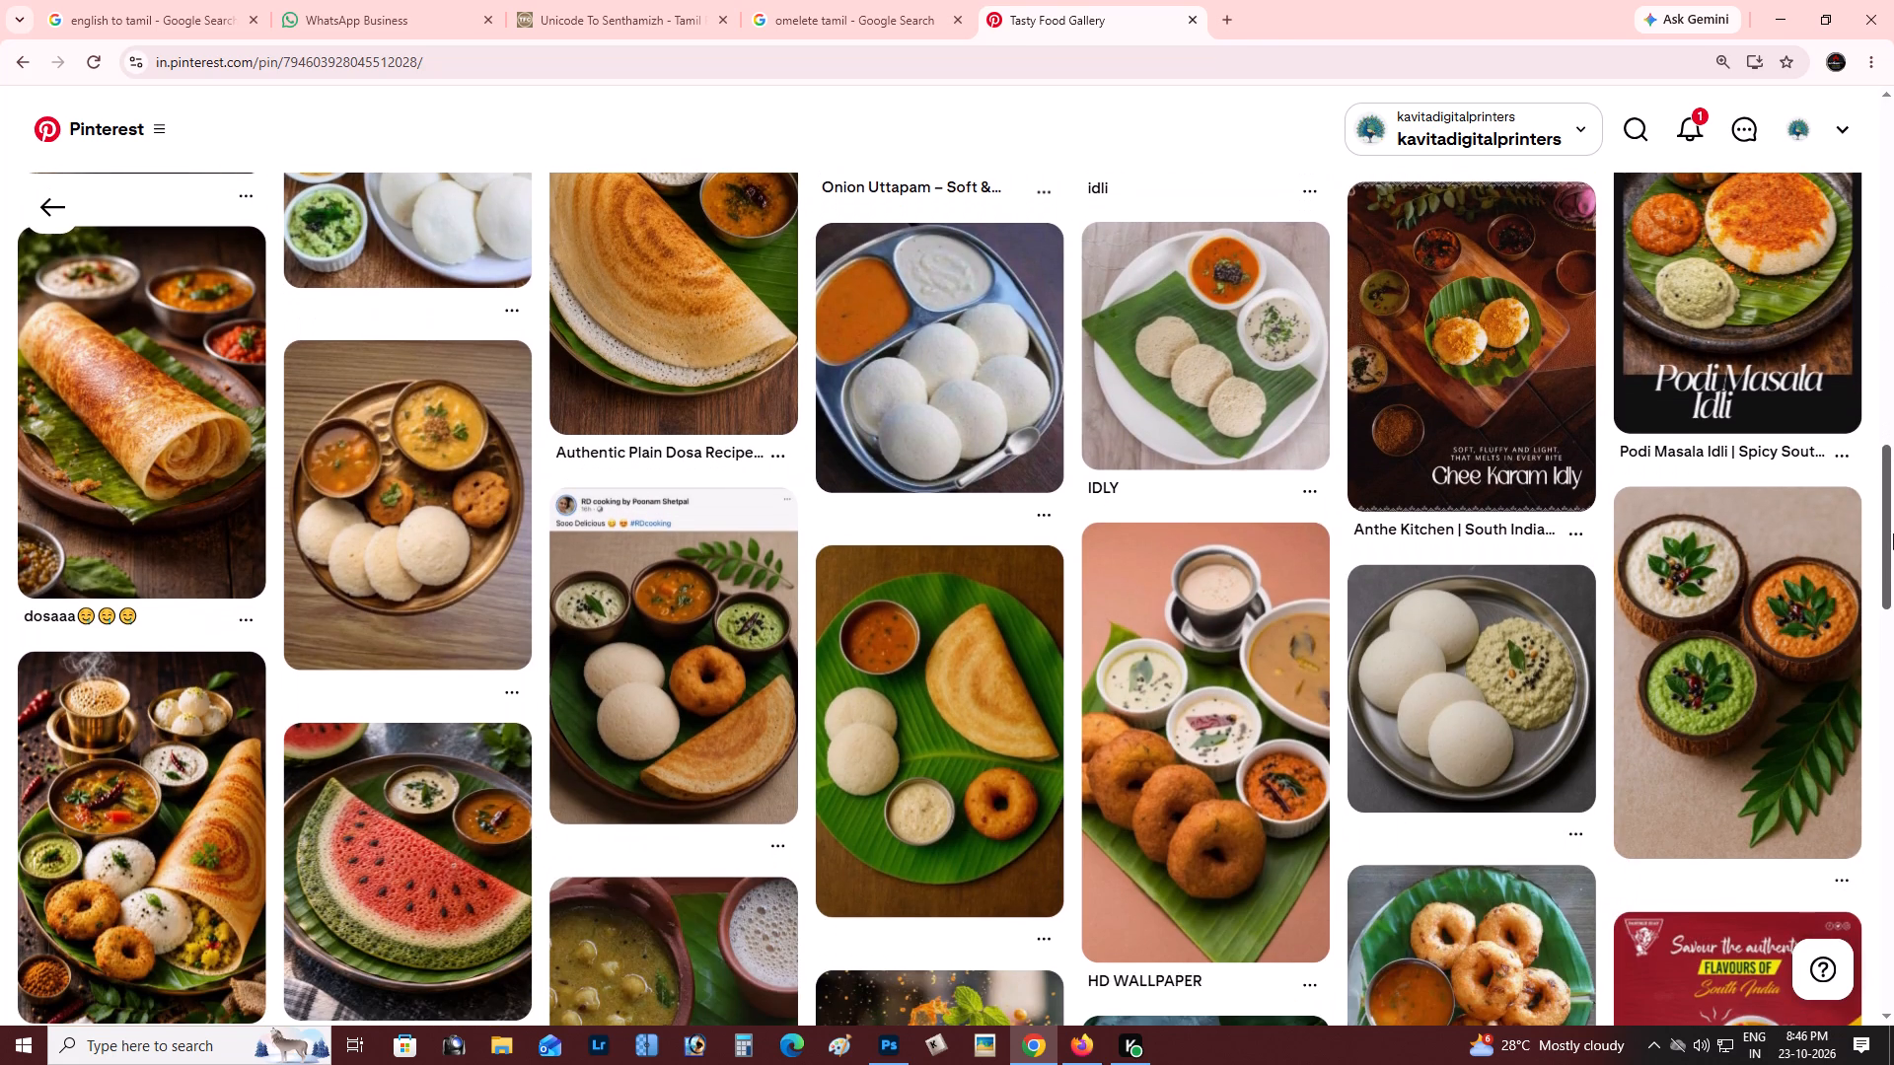
drag(1893, 533, 1893, 611)
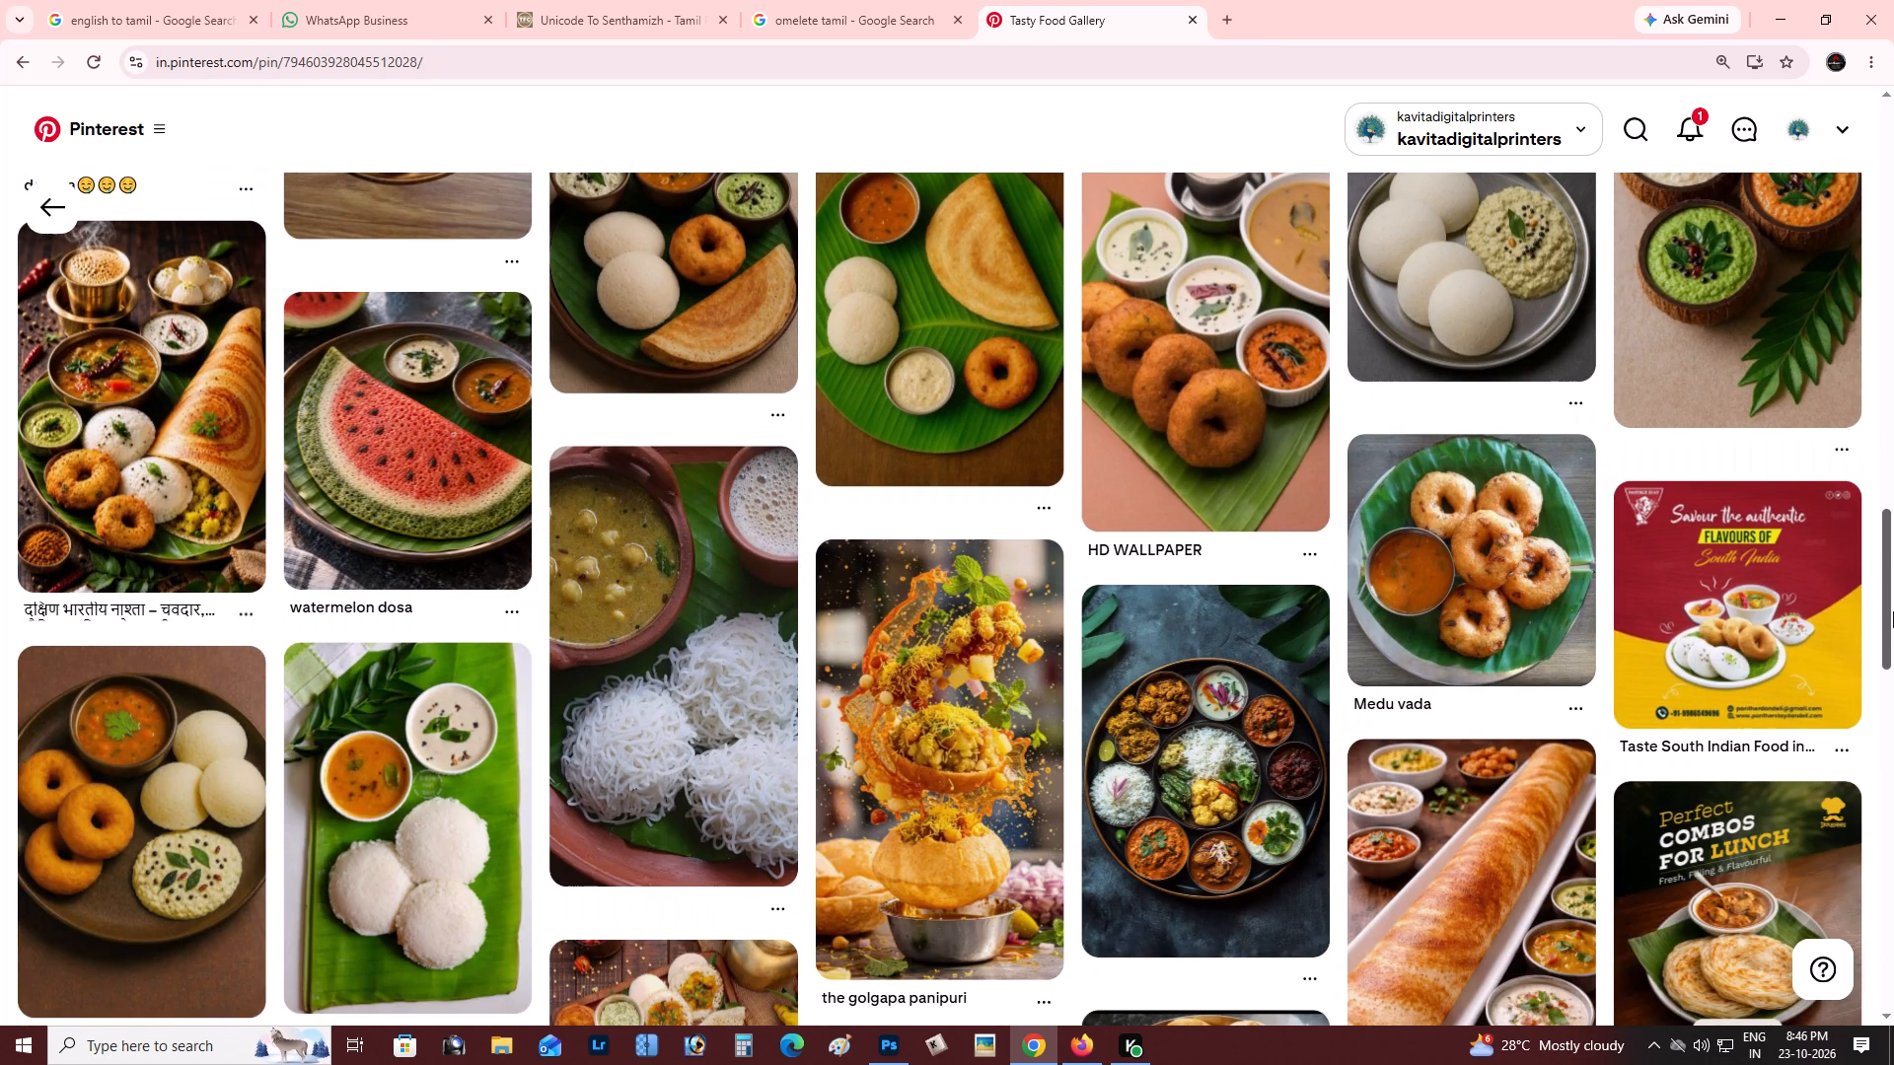
drag(1893, 611, 1893, 630)
click(404, 682)
key(alt+Tab)
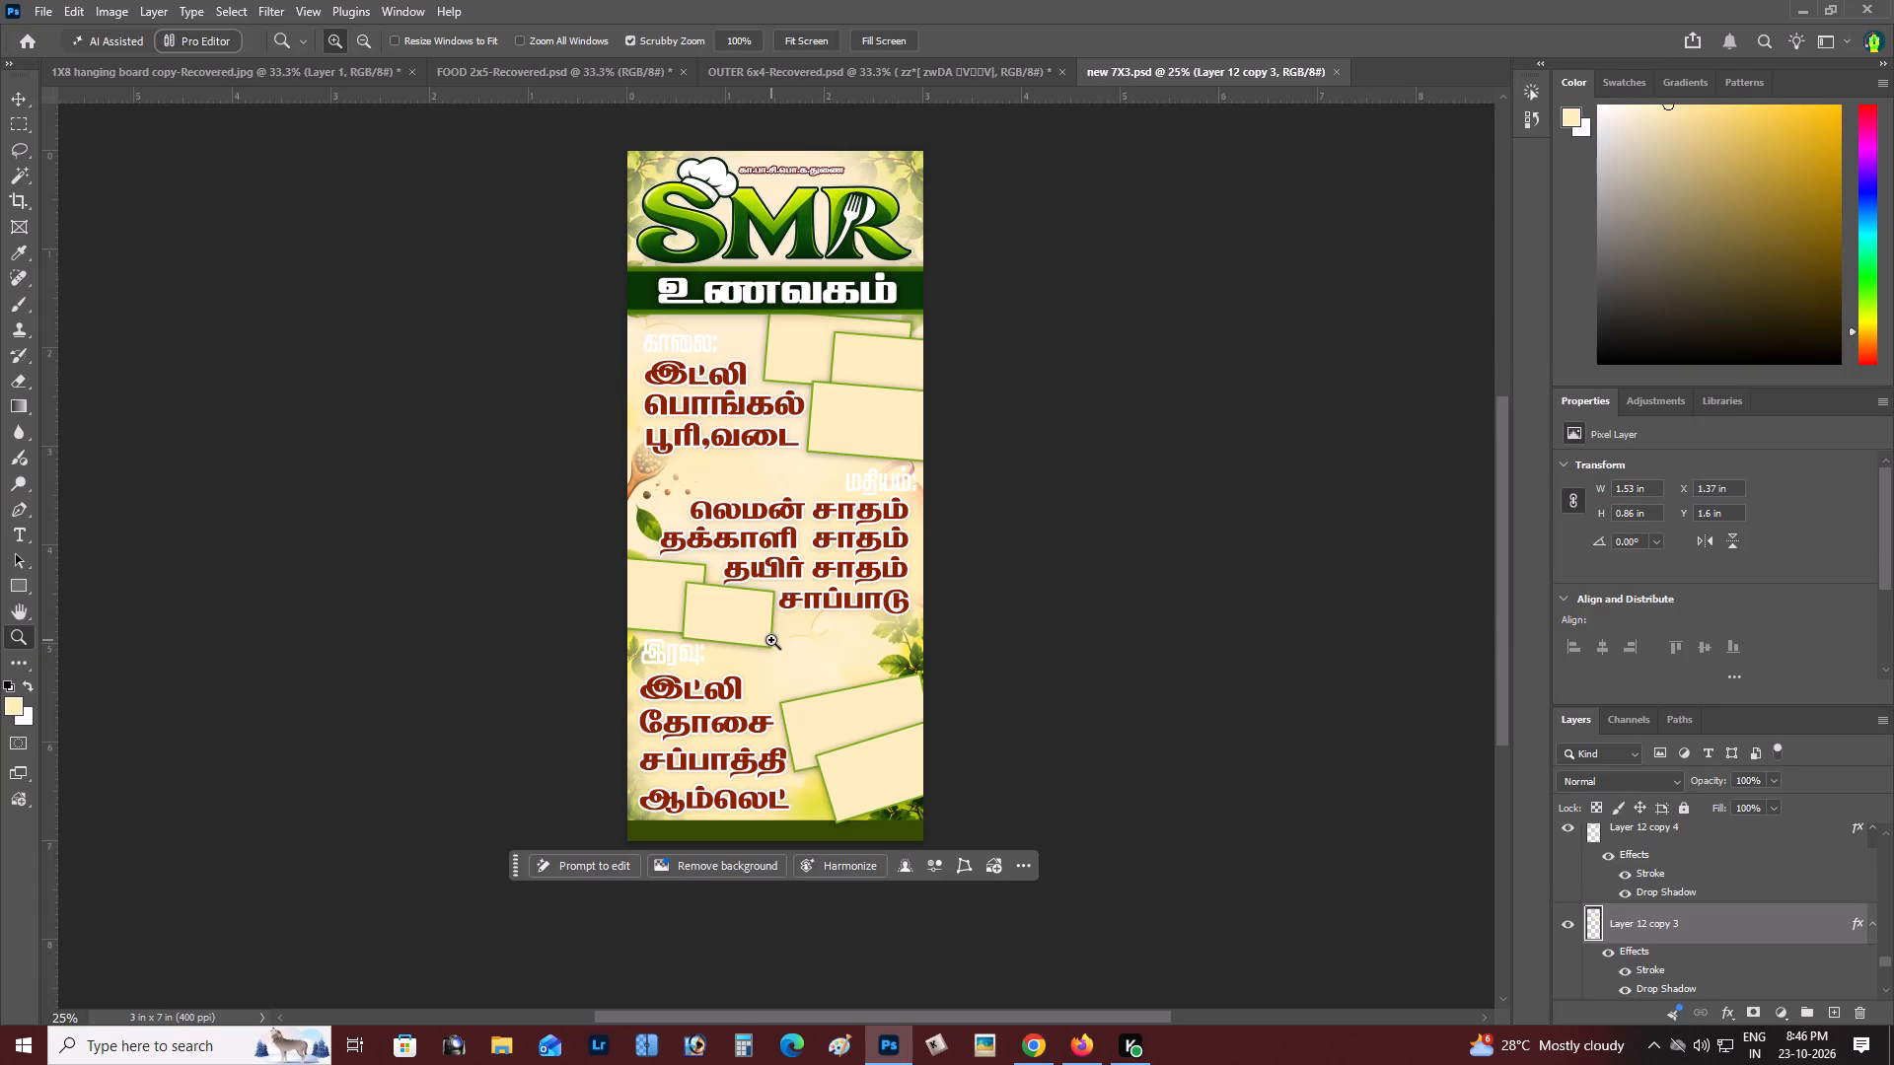
key(alt+Tab)
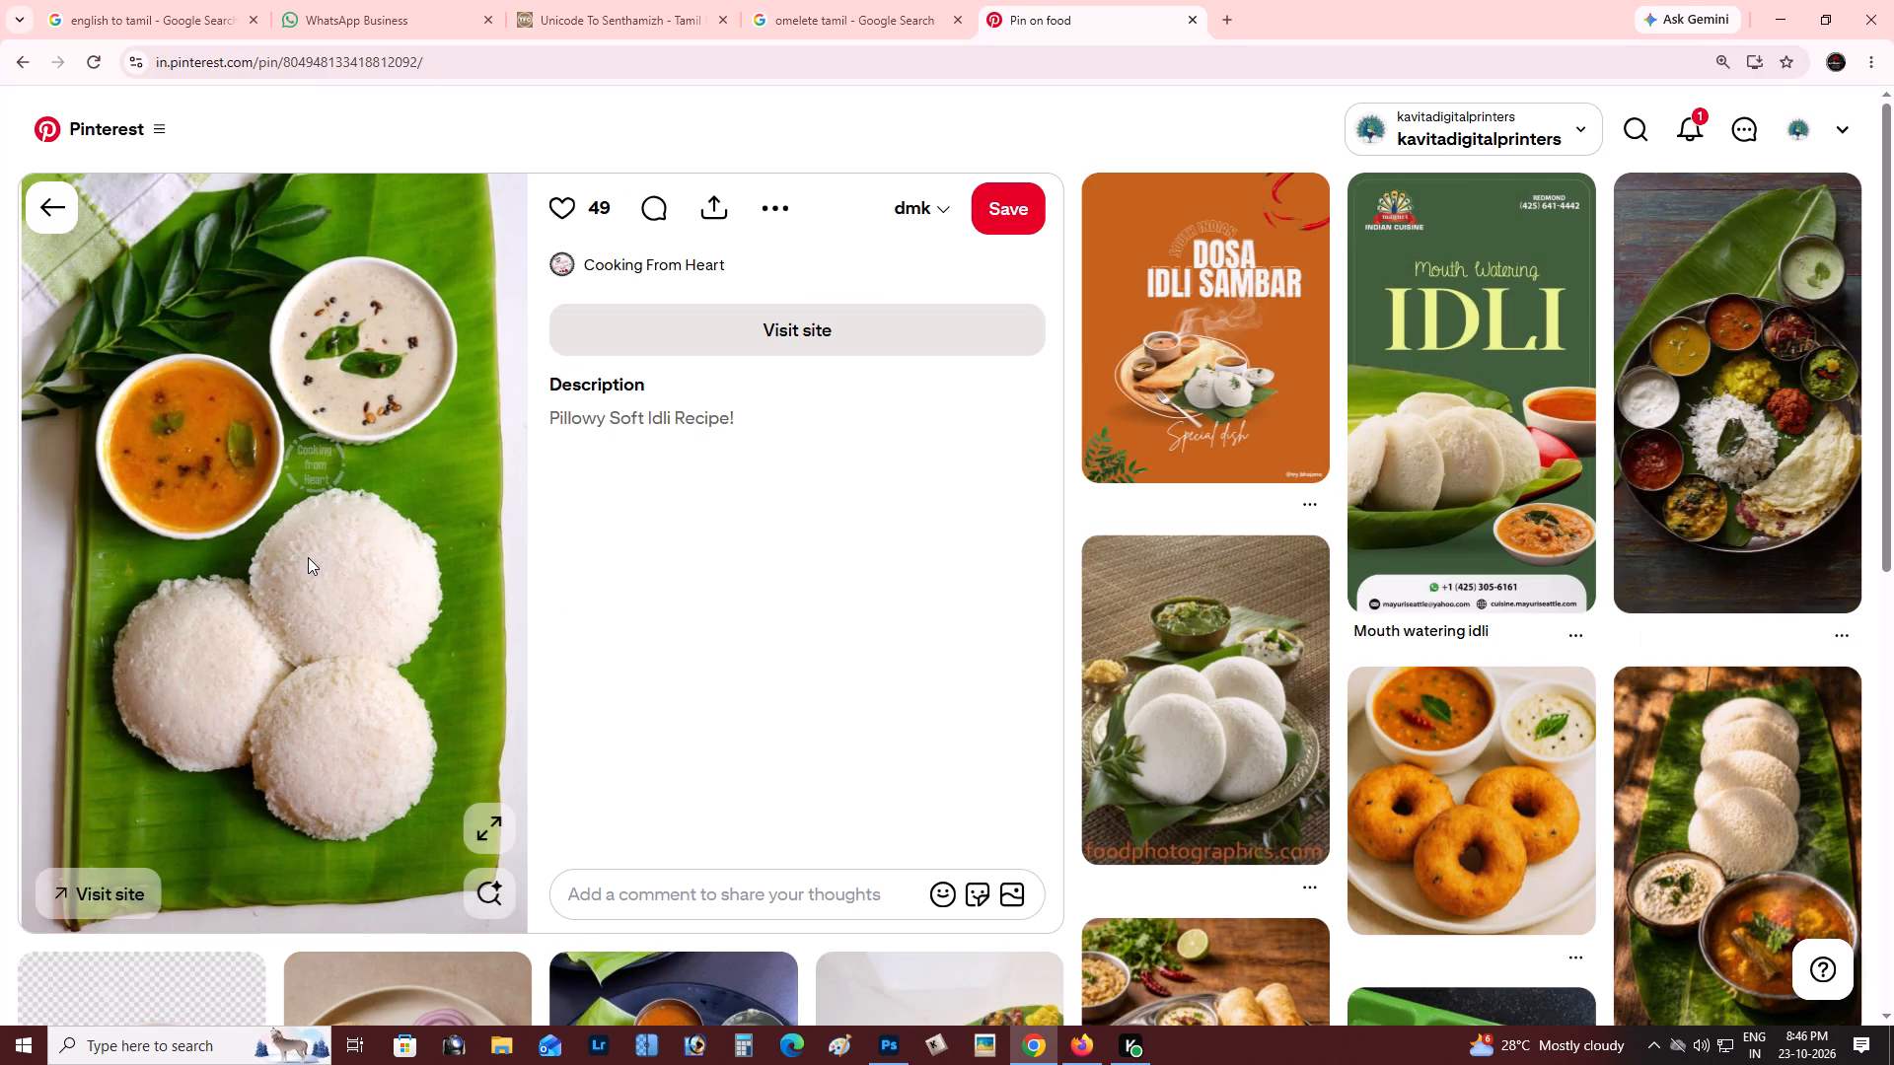
Copy the pin's idli photo and paste it into the Photoshop banner directly above the lowest cream box beside காலை:.
right_click(308, 557)
click(408, 634)
key(alt+Tab)
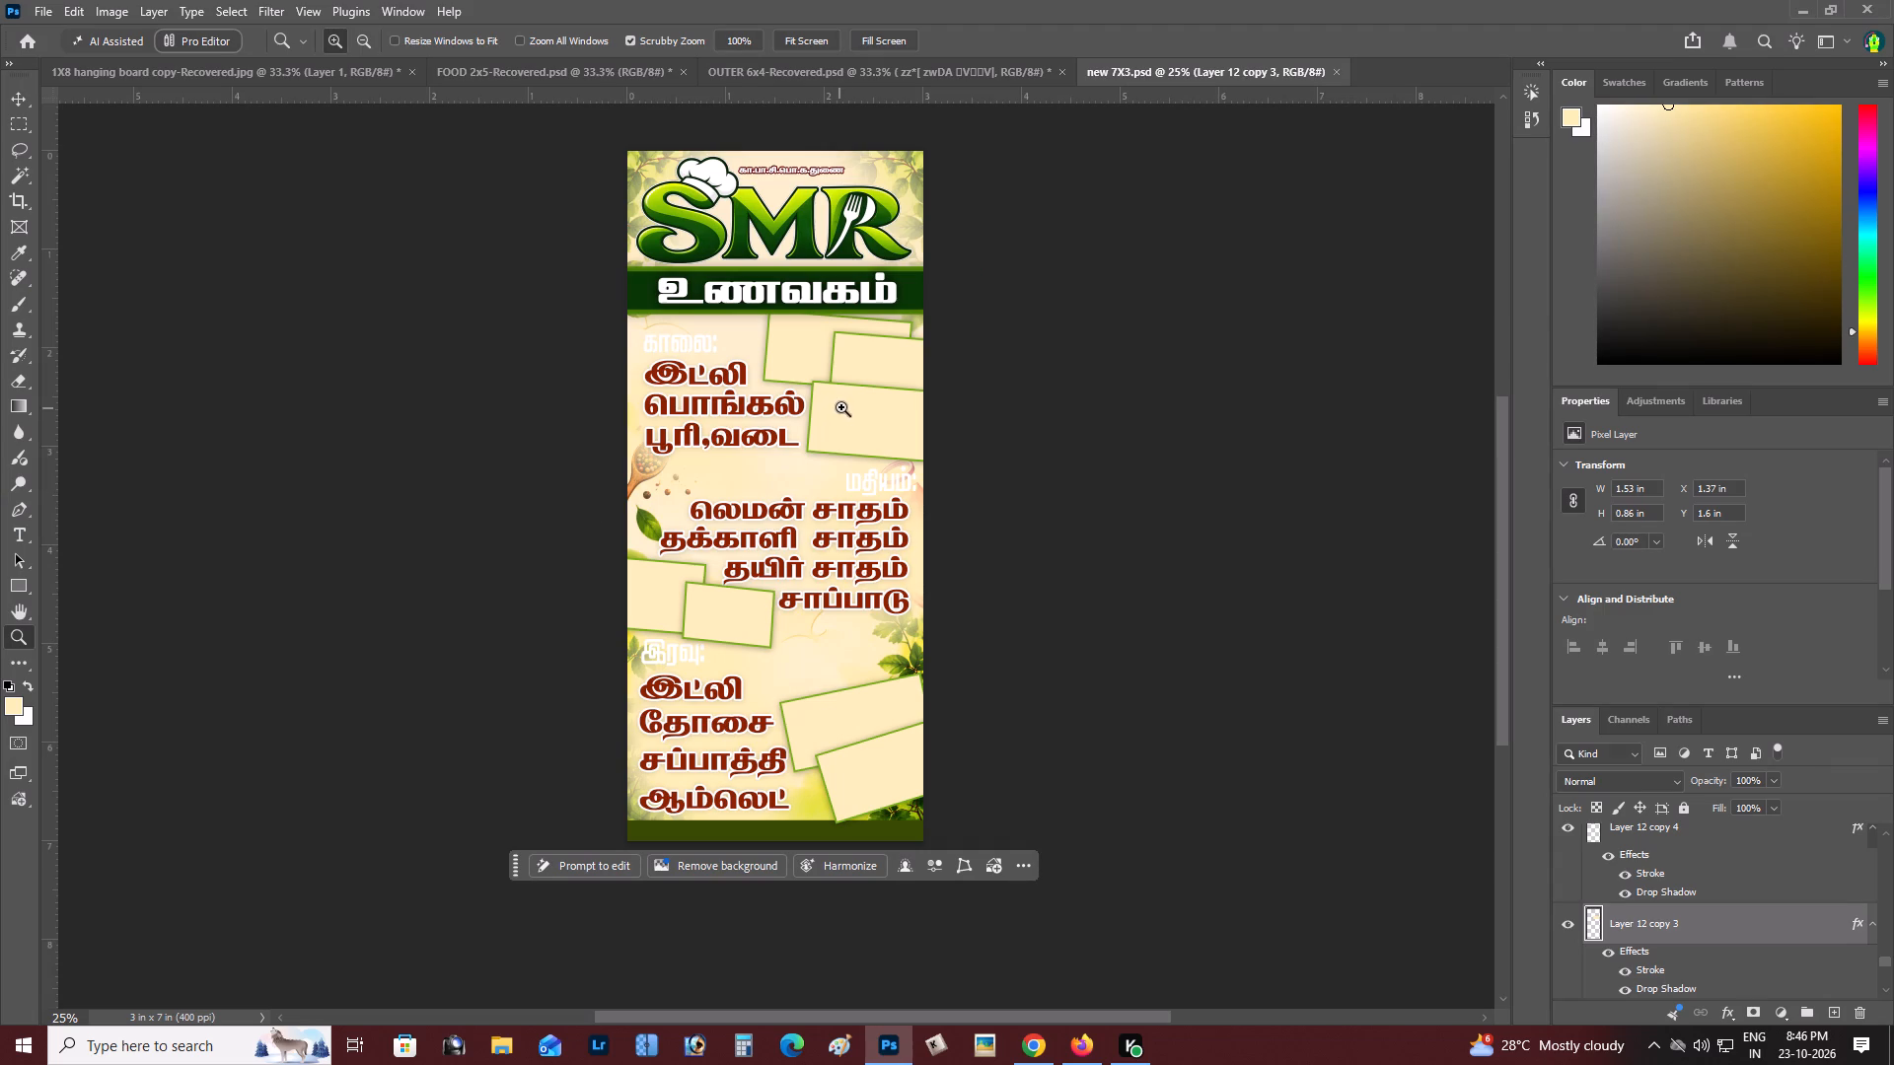
key(z)
triple_click(842, 412)
key(space)
key(space)
drag(842, 412, 780, 421)
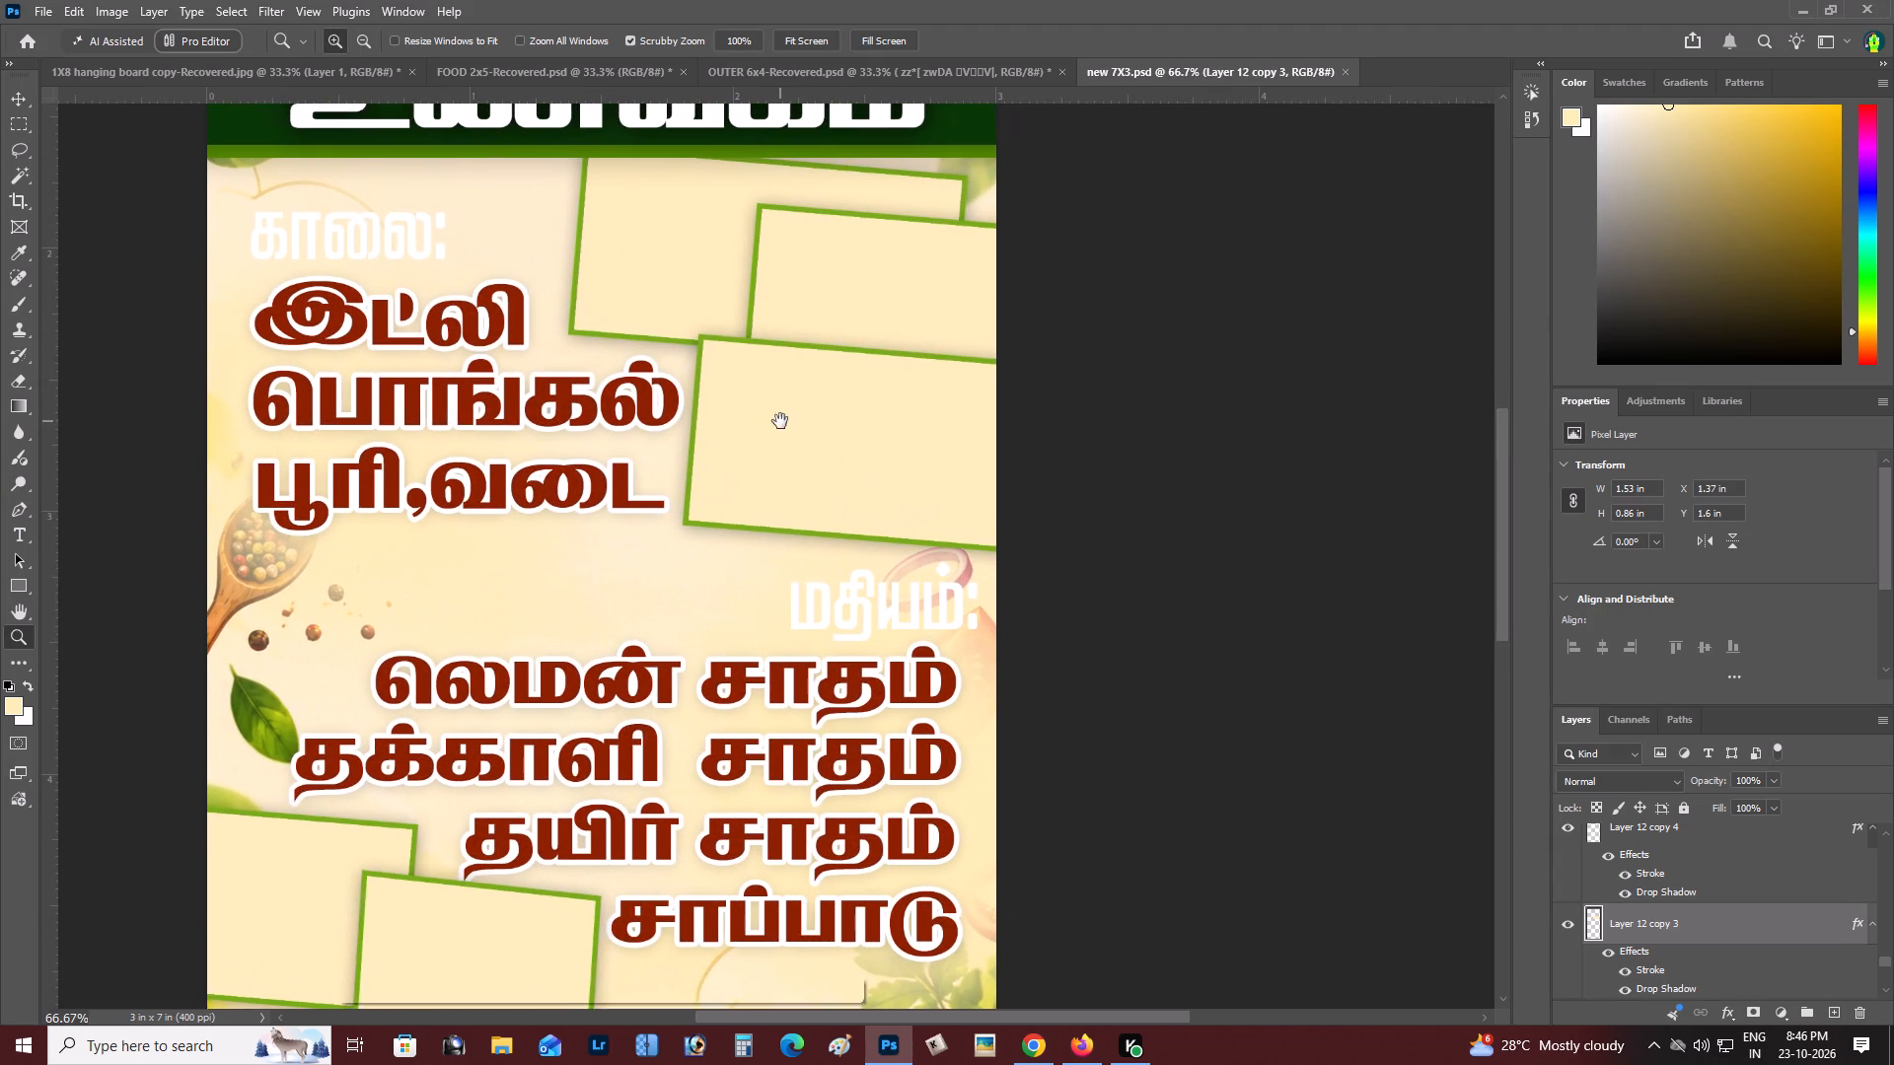
key(v)
right_click(755, 438)
click(781, 449)
key(ctrl+v)
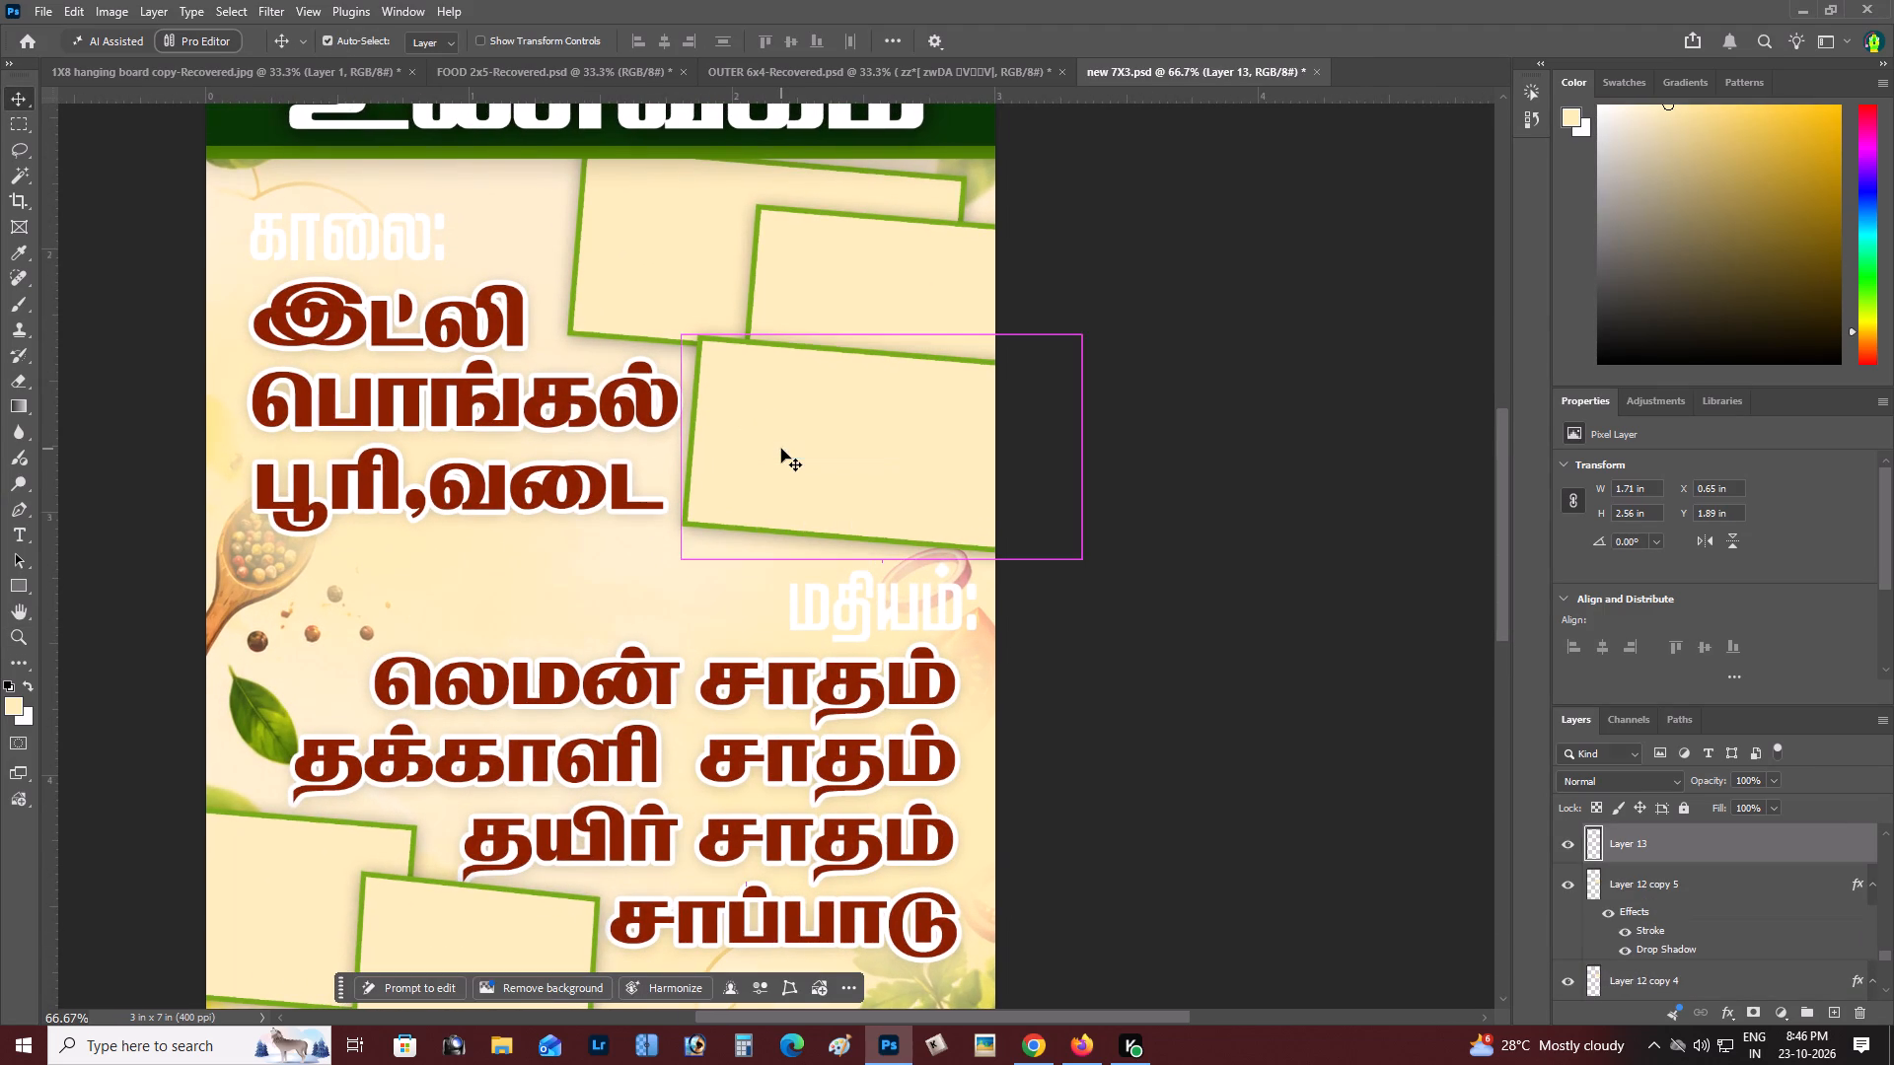
Rotate the idli photo to about 95.5°, scale it to about 53.7% and place it over the cream box beside பூரி,வடை.
drag(788, 464, 932, 430)
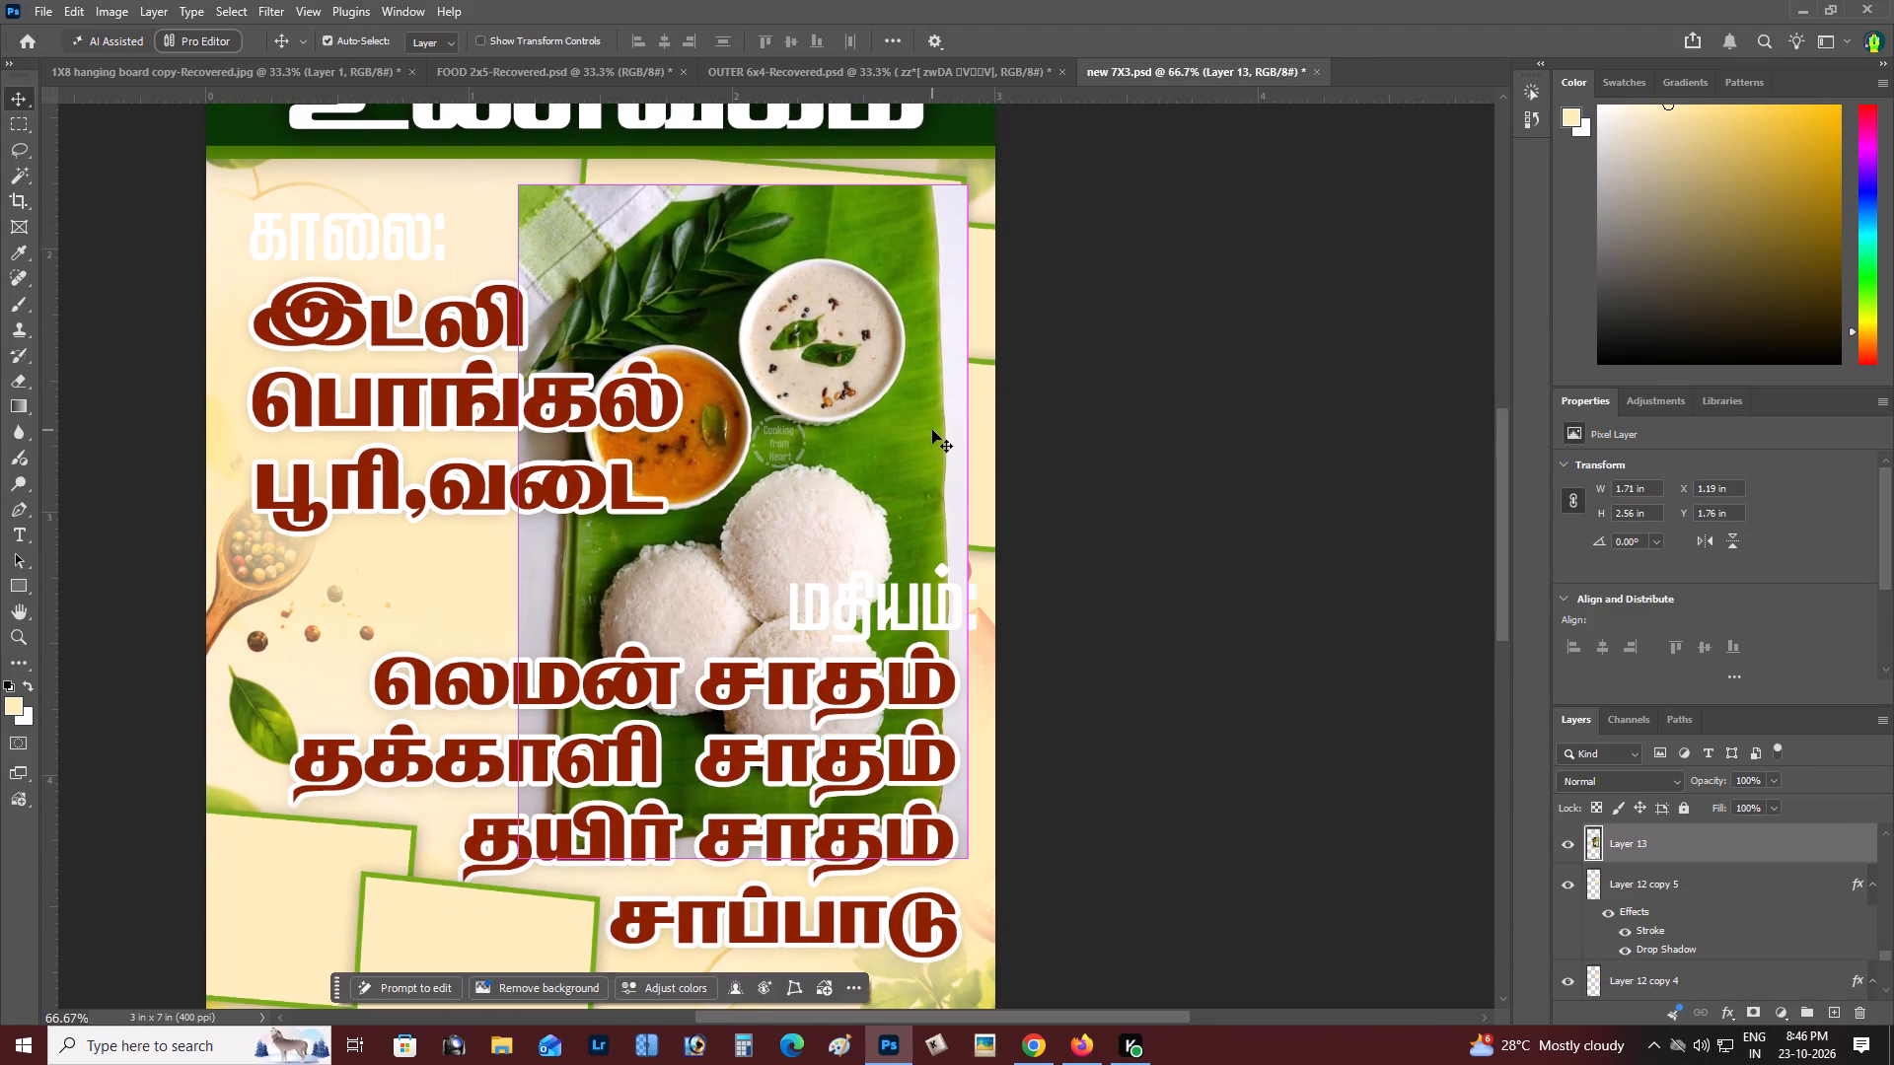
key(ctrl+t)
drag(1093, 298, 944, 821)
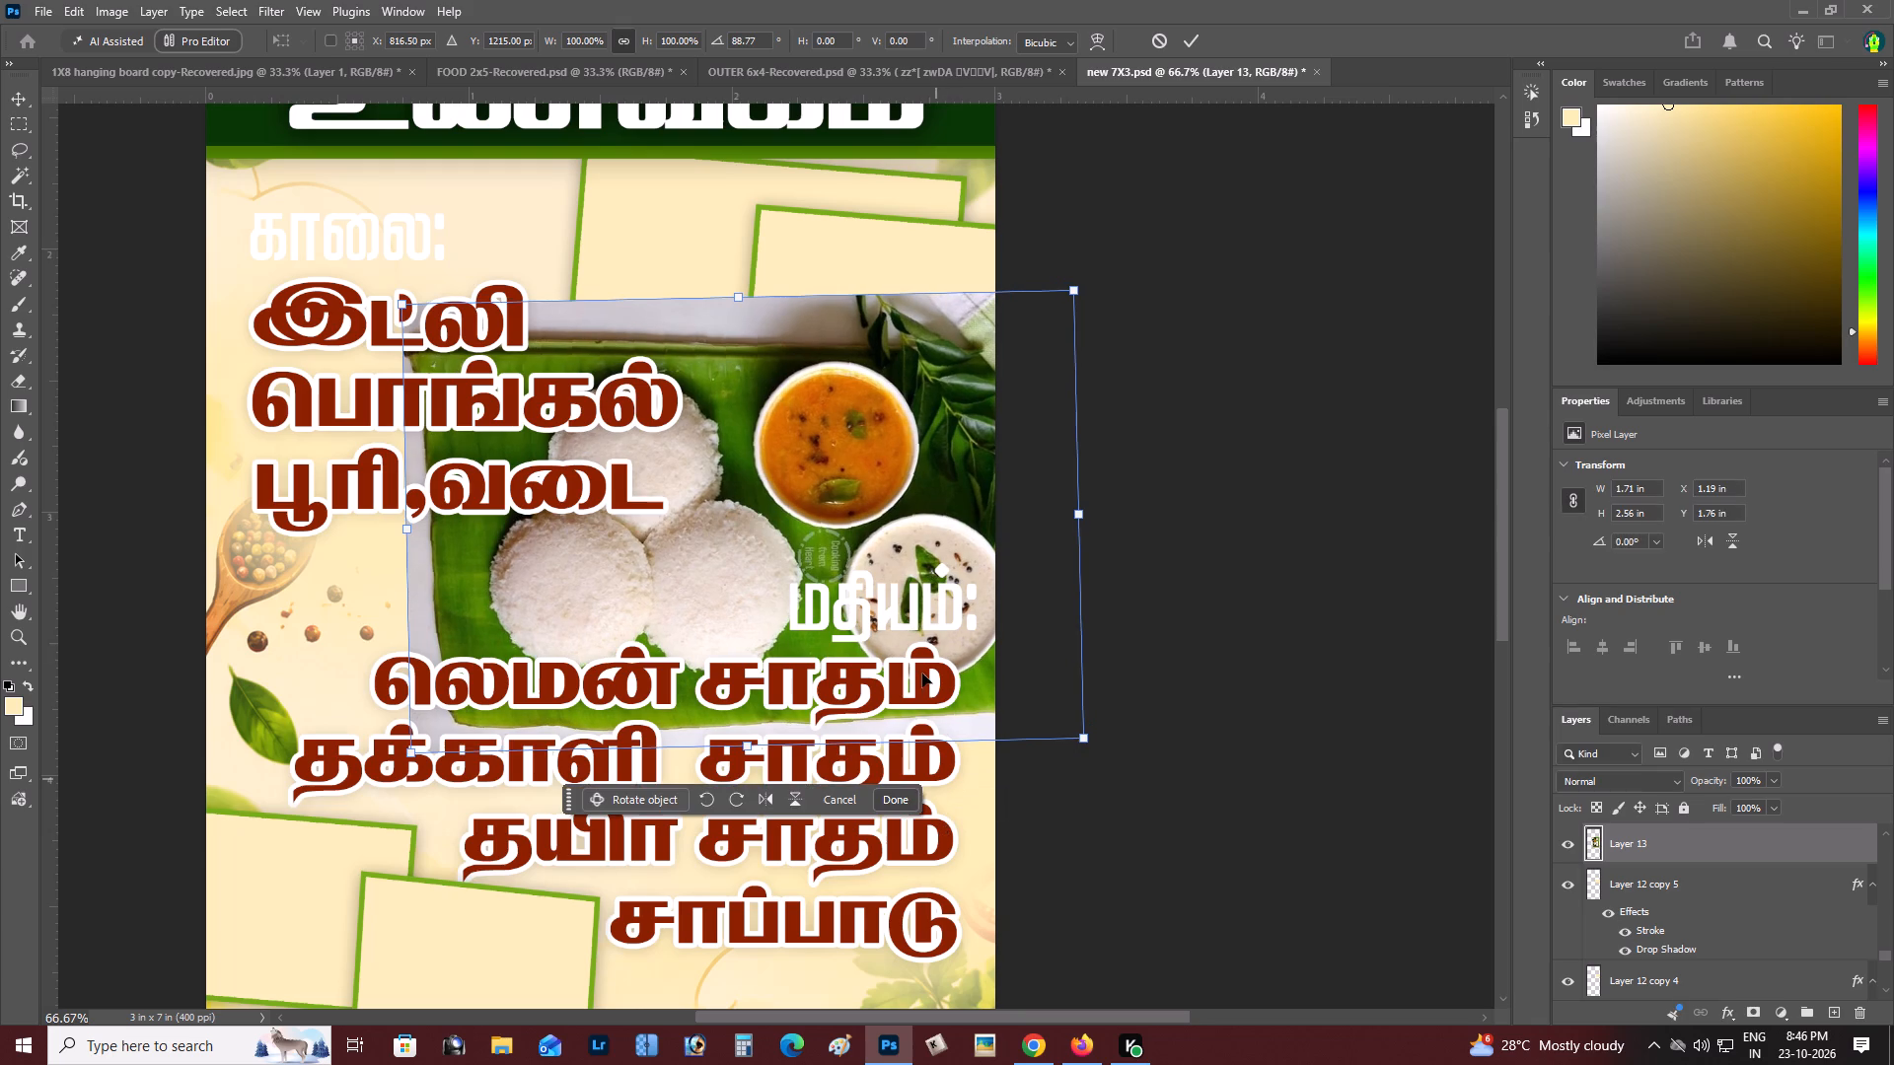
alt+drag(1072, 293, 974, 350)
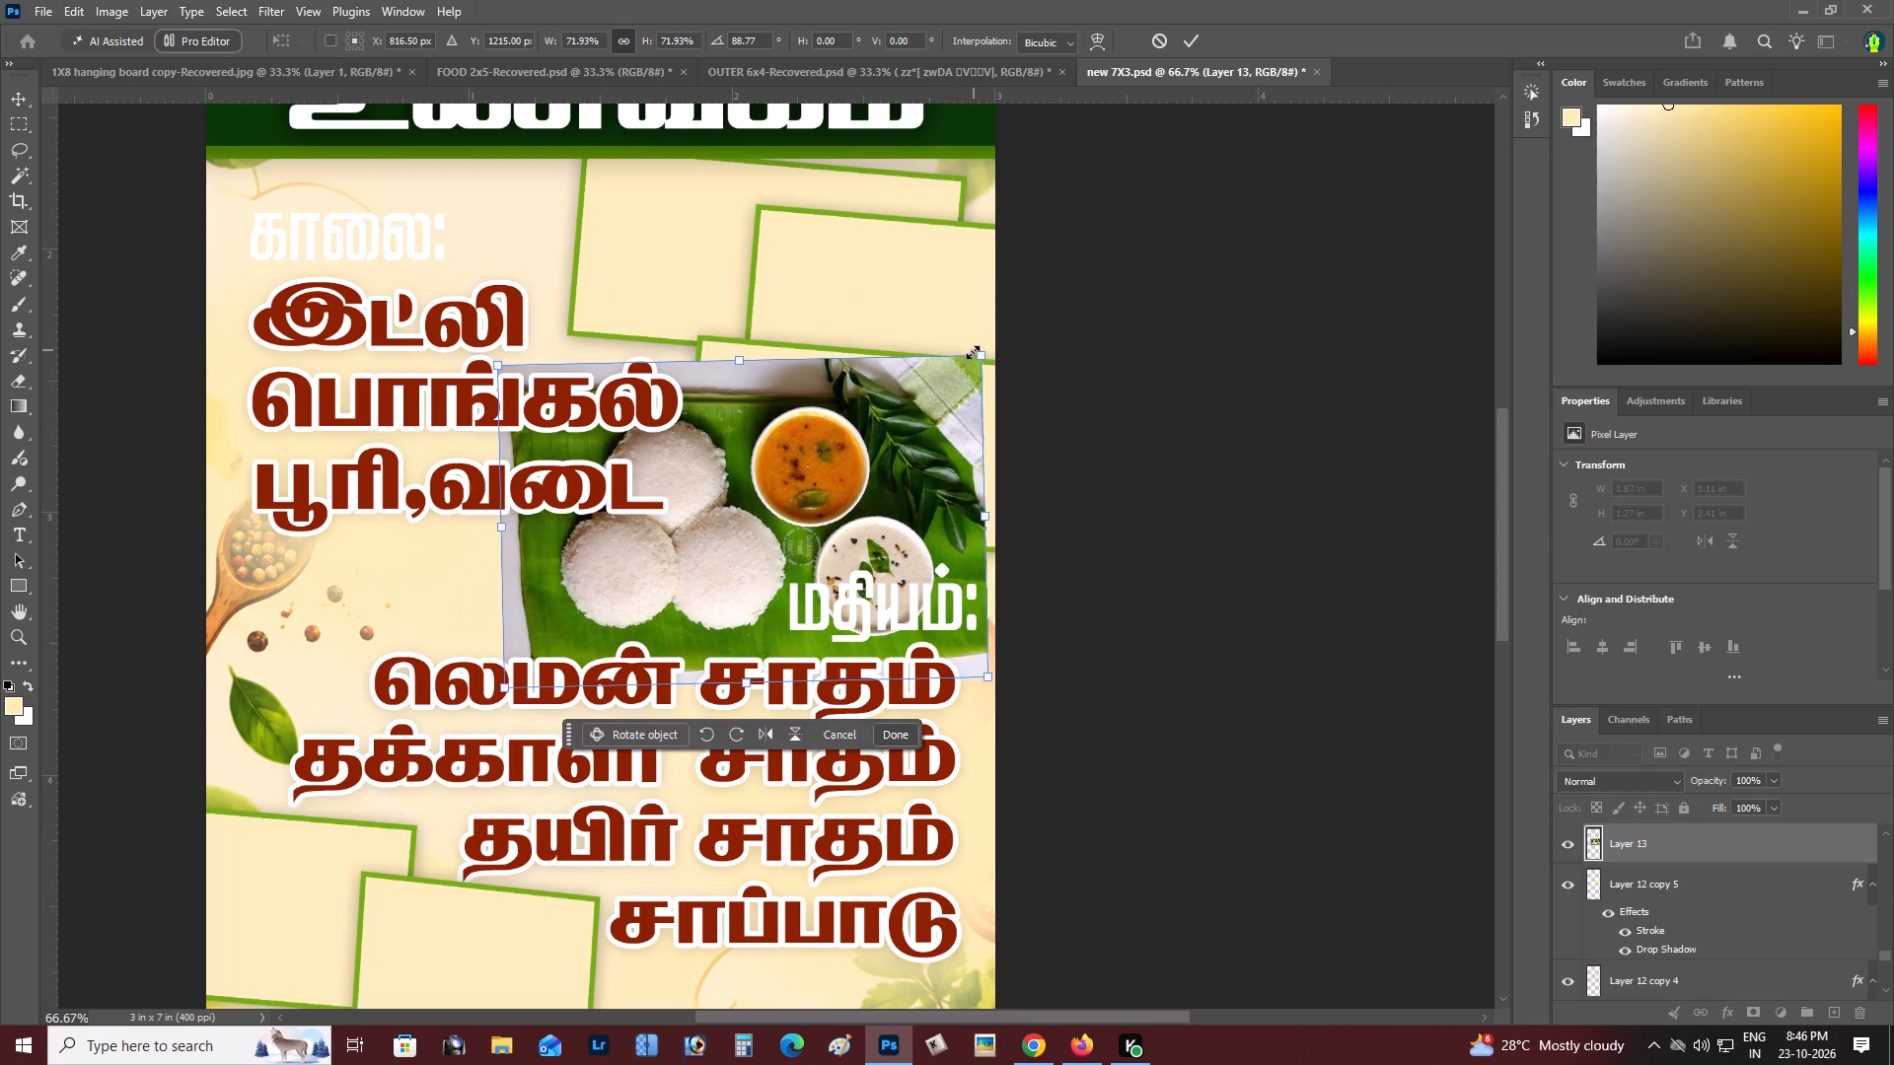
drag(823, 449, 955, 402)
alt+drag(1114, 301, 1041, 337)
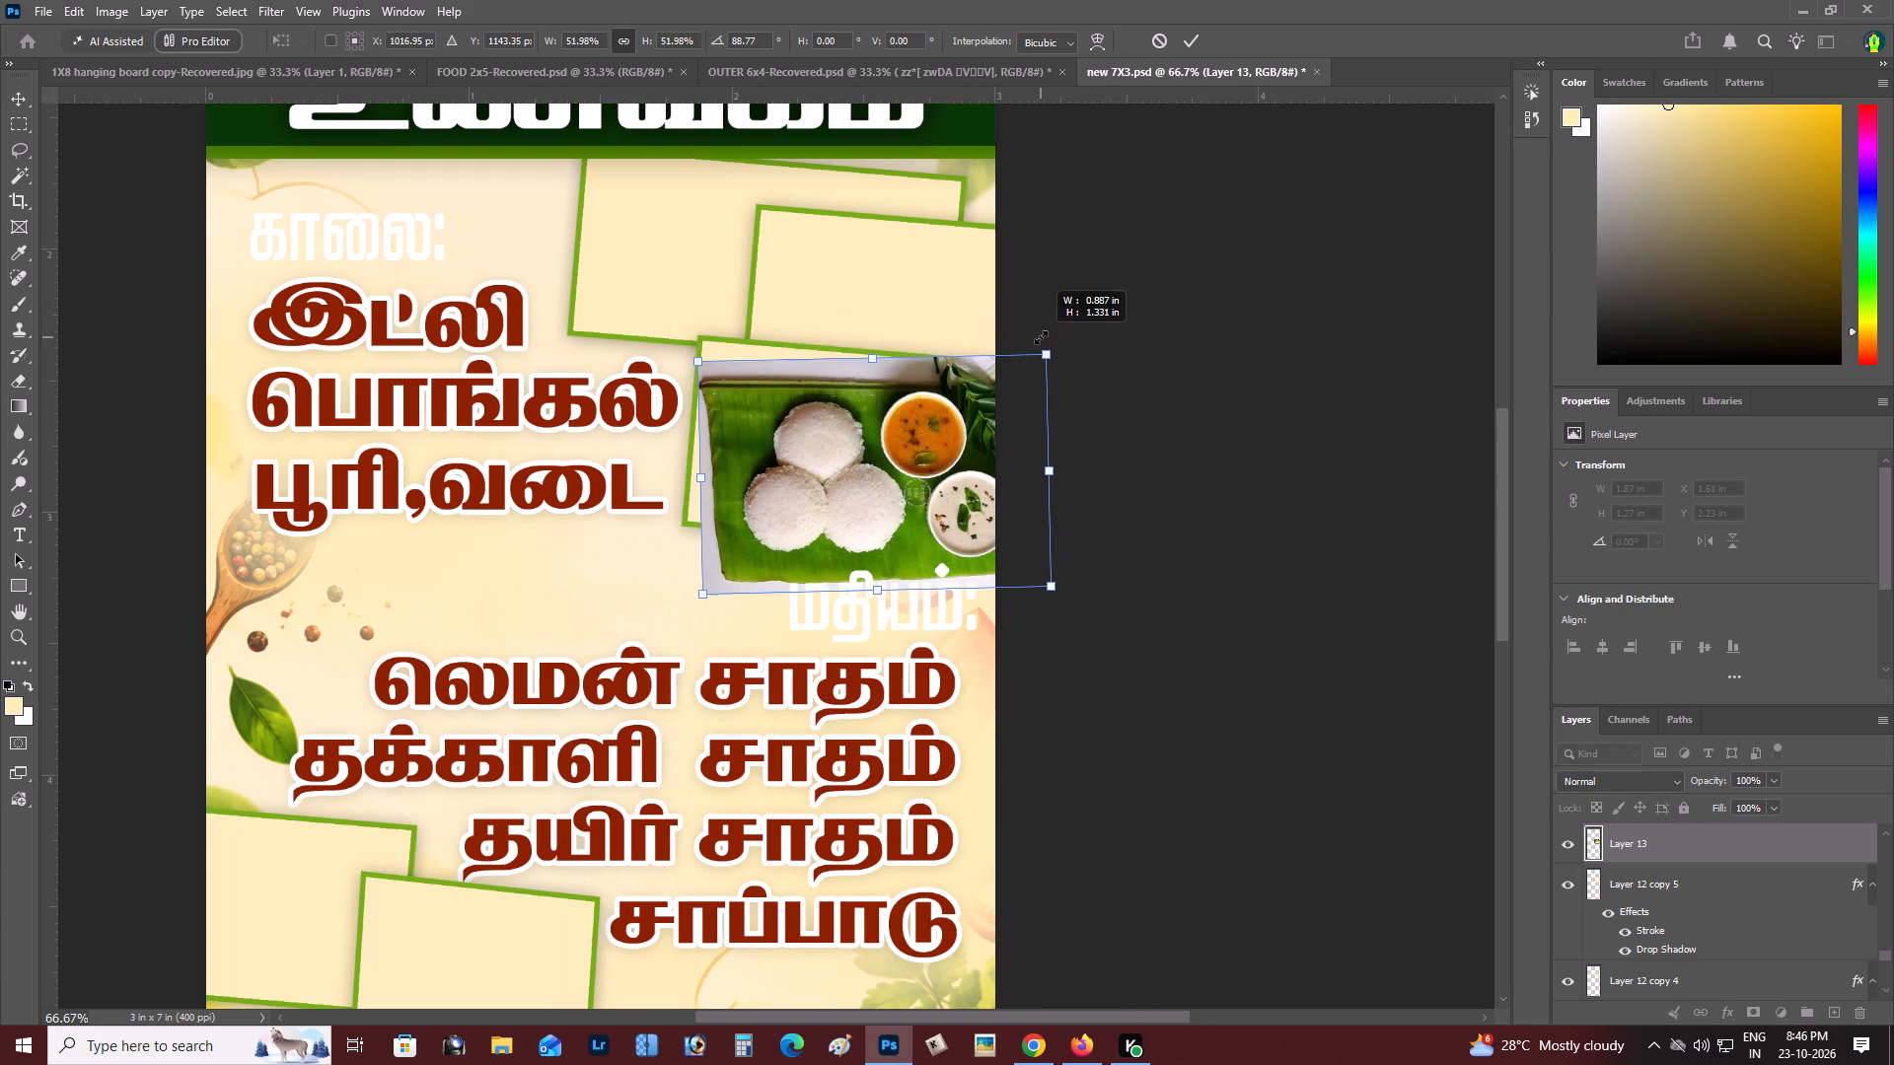
alt+drag(1041, 337, 1051, 339)
drag(1120, 309, 1151, 331)
drag(1035, 414, 995, 398)
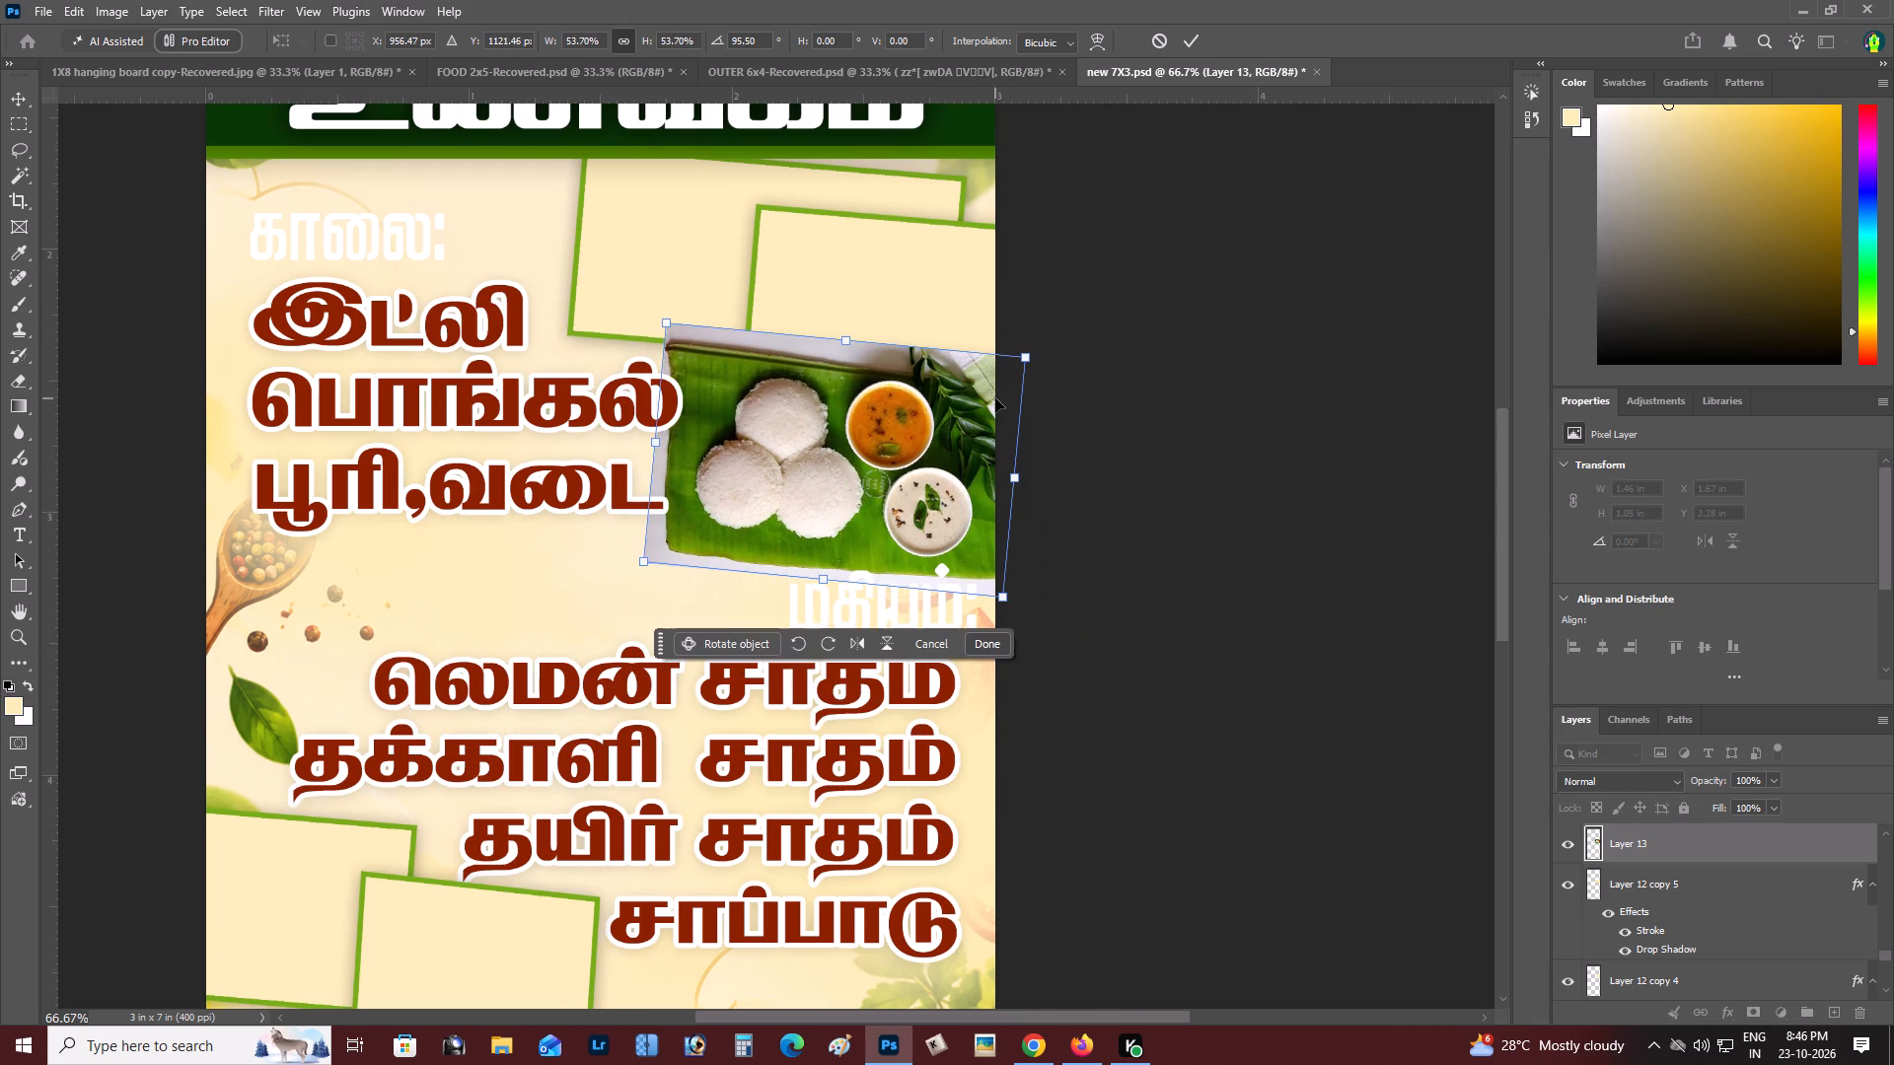
key(ctrl+Return)
Clip the idli photo to the green-bordered cream box directly beneath it in the layer order.
key(ctrl+bracketleft)
key(ctrl+bracketright)
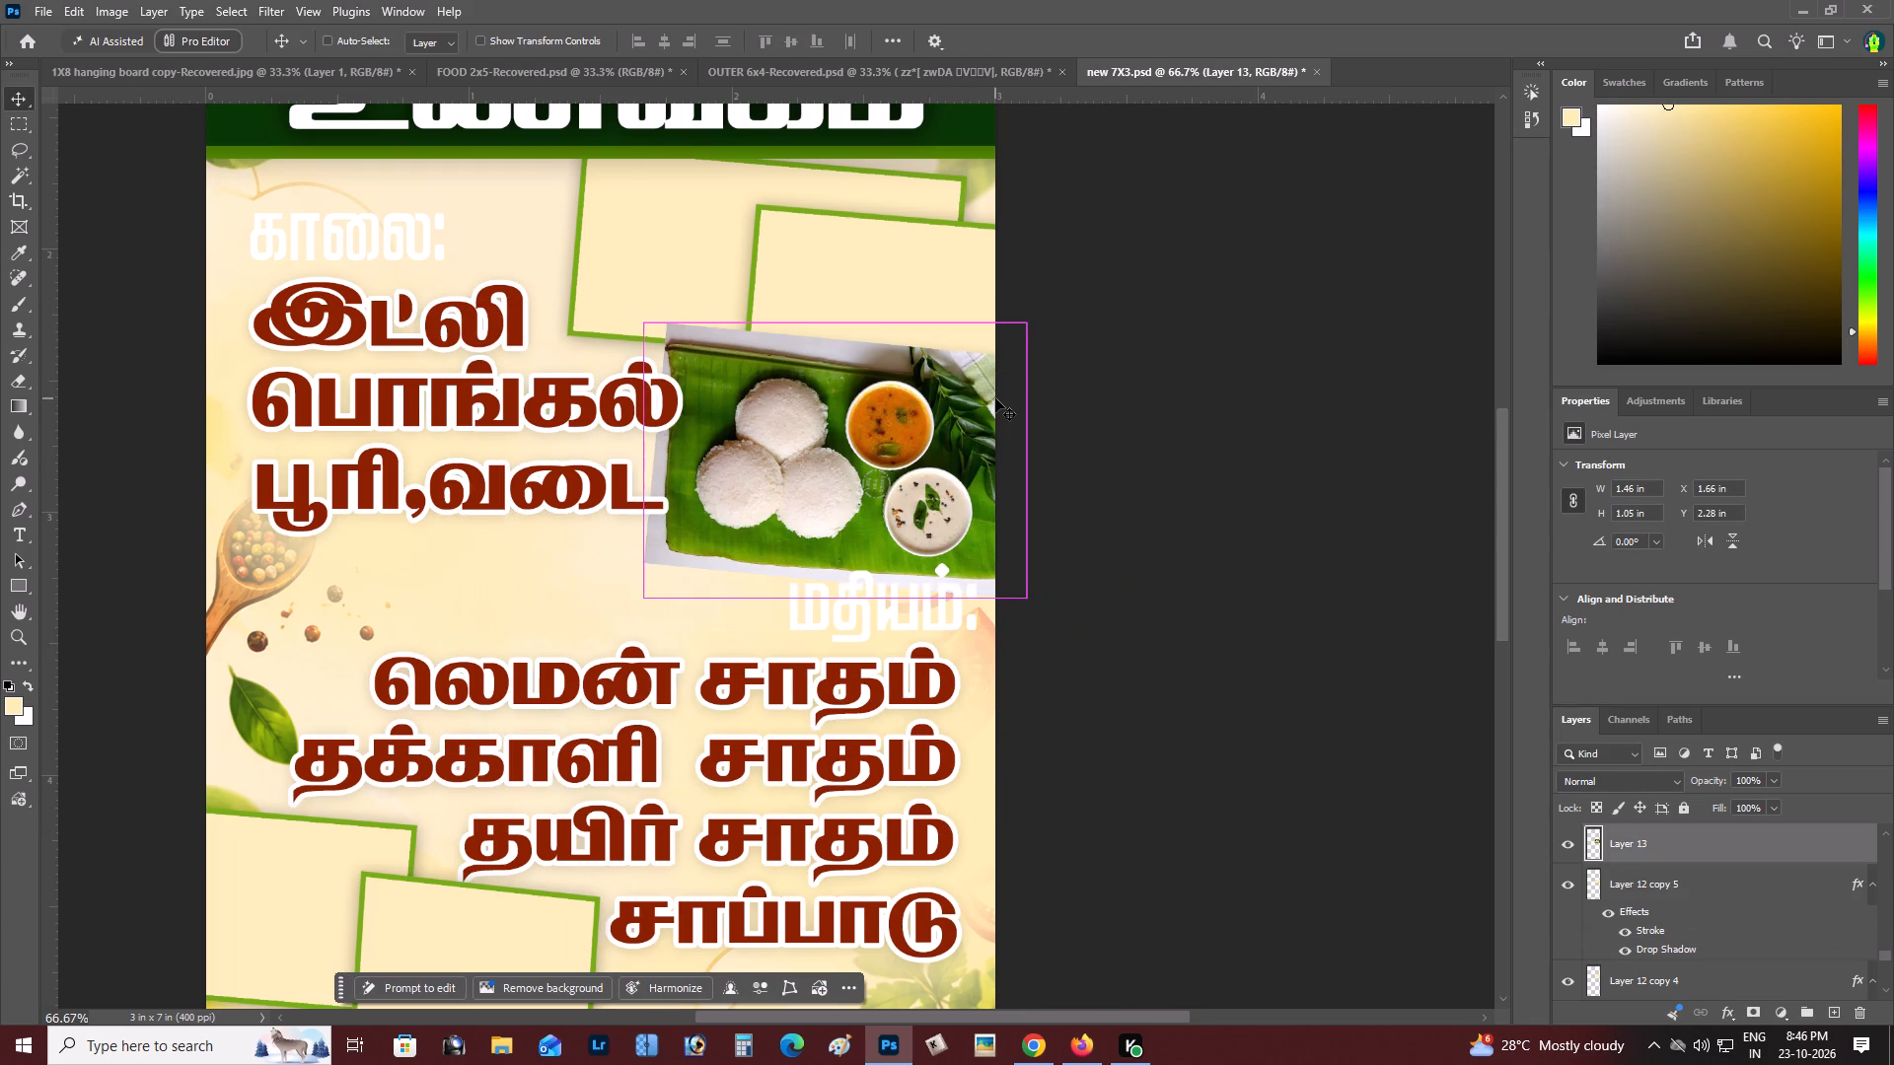
key(ctrl+alt+g)
Shift the clipped idli photo slightly upward within its box to about Y 2.23 in.
key(z)
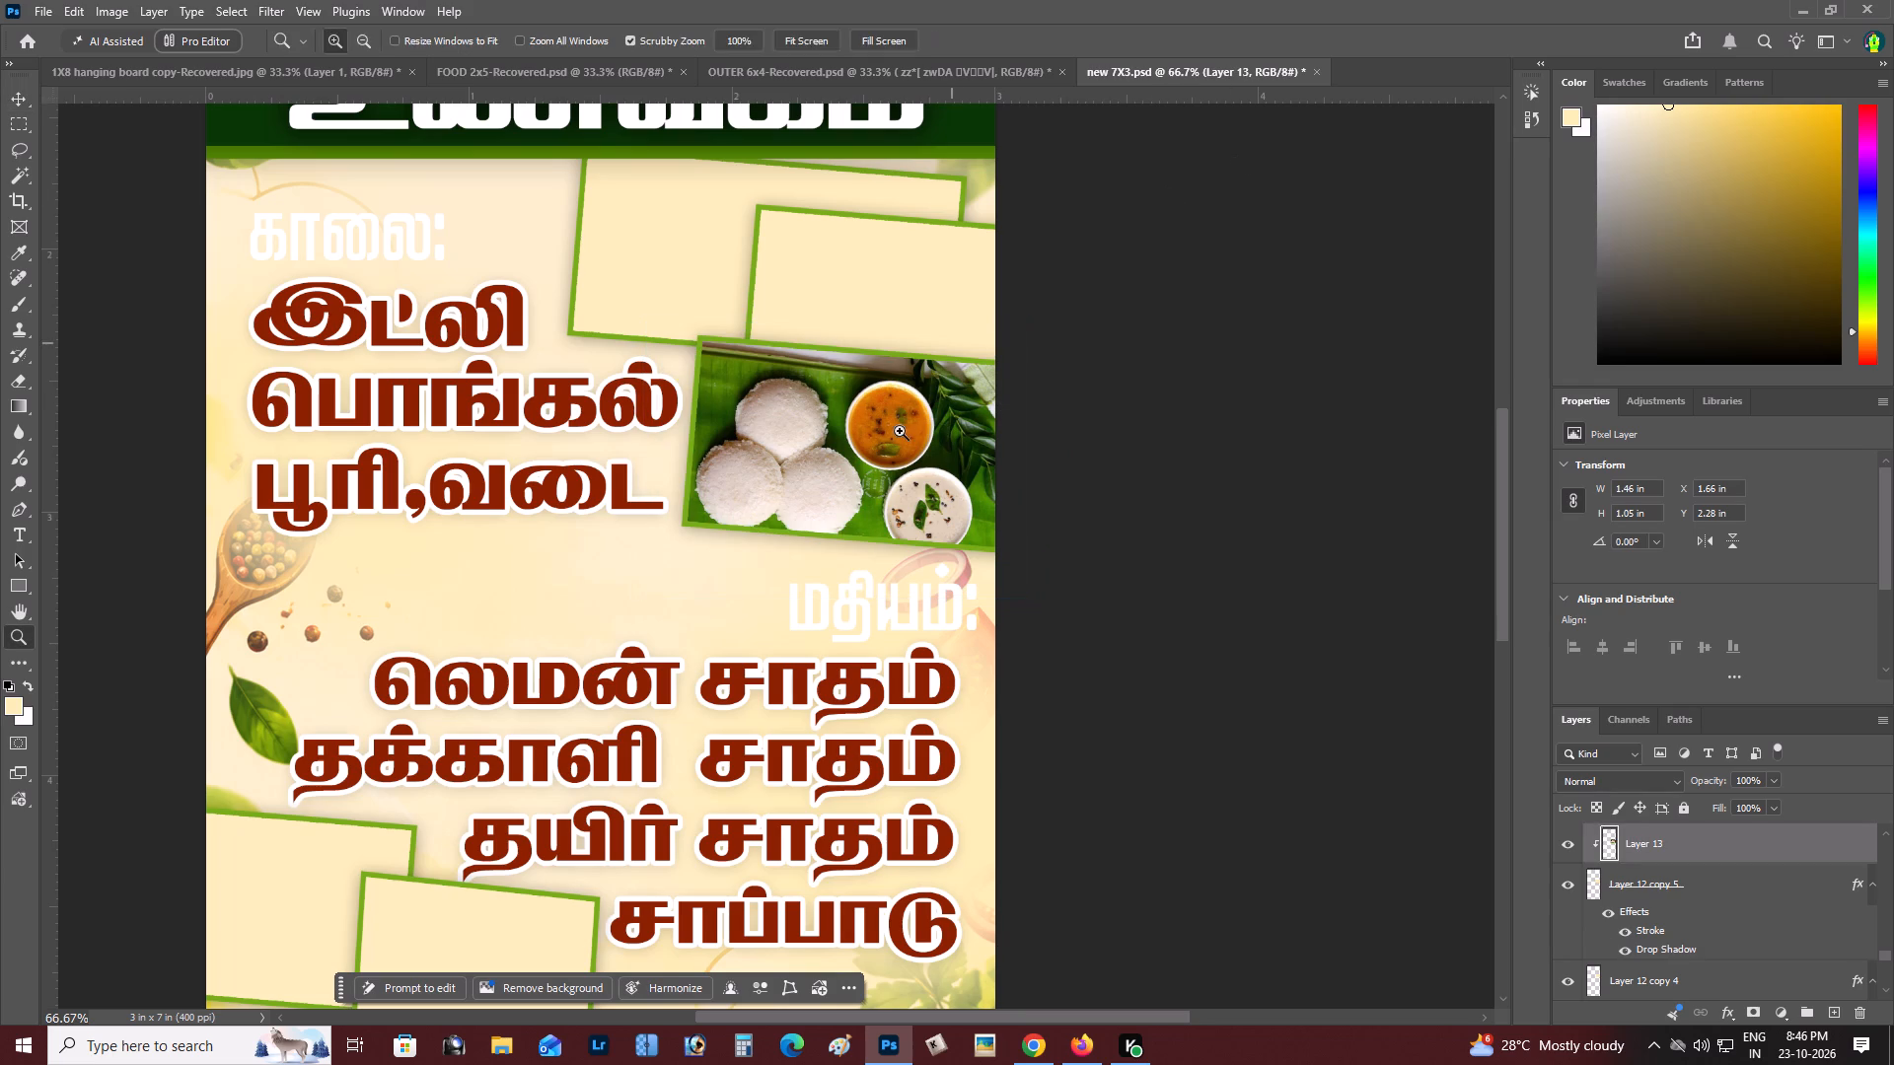
alt+click(900, 431)
key(space)
drag(896, 432, 684, 487)
key(z)
click(690, 487)
key(space)
drag(619, 526, 637, 531)
key(v)
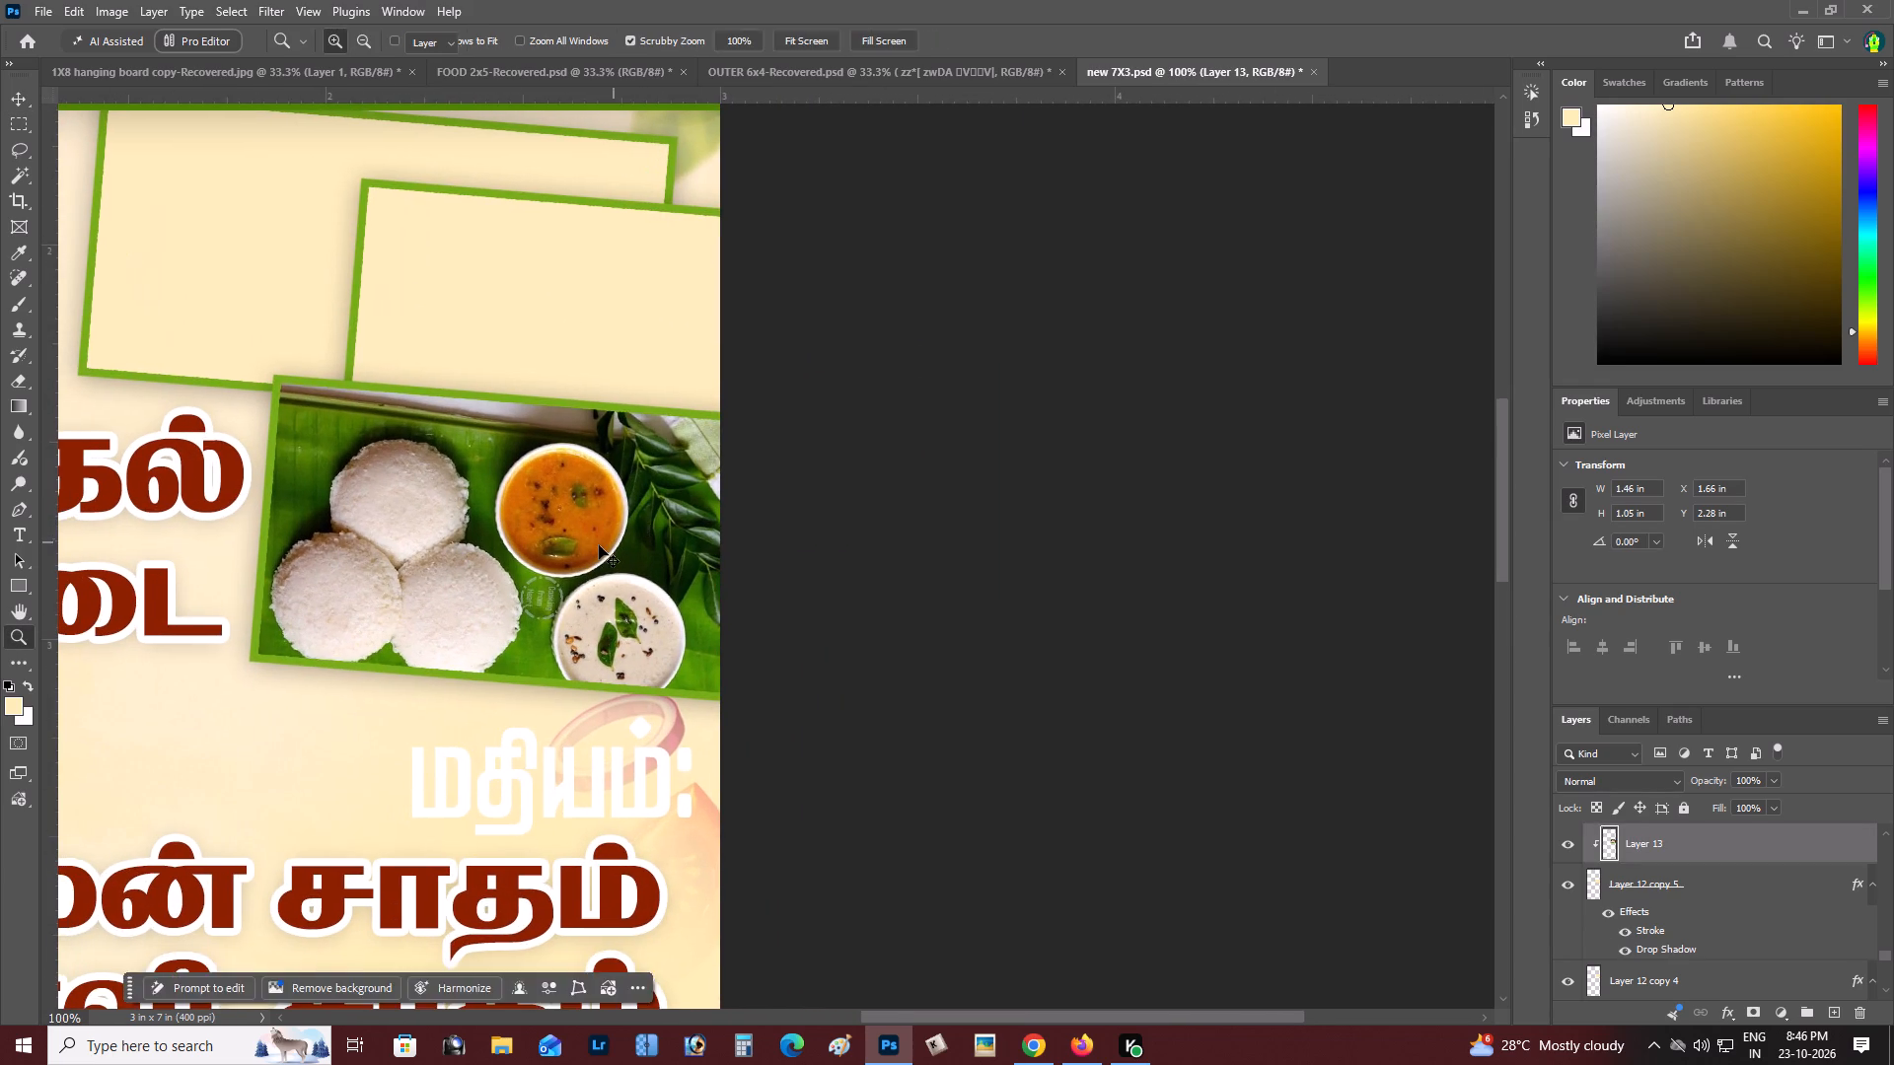
drag(599, 545, 599, 525)
Examine the whole banner to check how the clipped idli photo sits beside the காலை: section.
key(z)
alt+click(508, 542)
right_click(537, 537)
double_click(570, 548)
key(space)
key(space)
key(space)
key(space)
key(space)
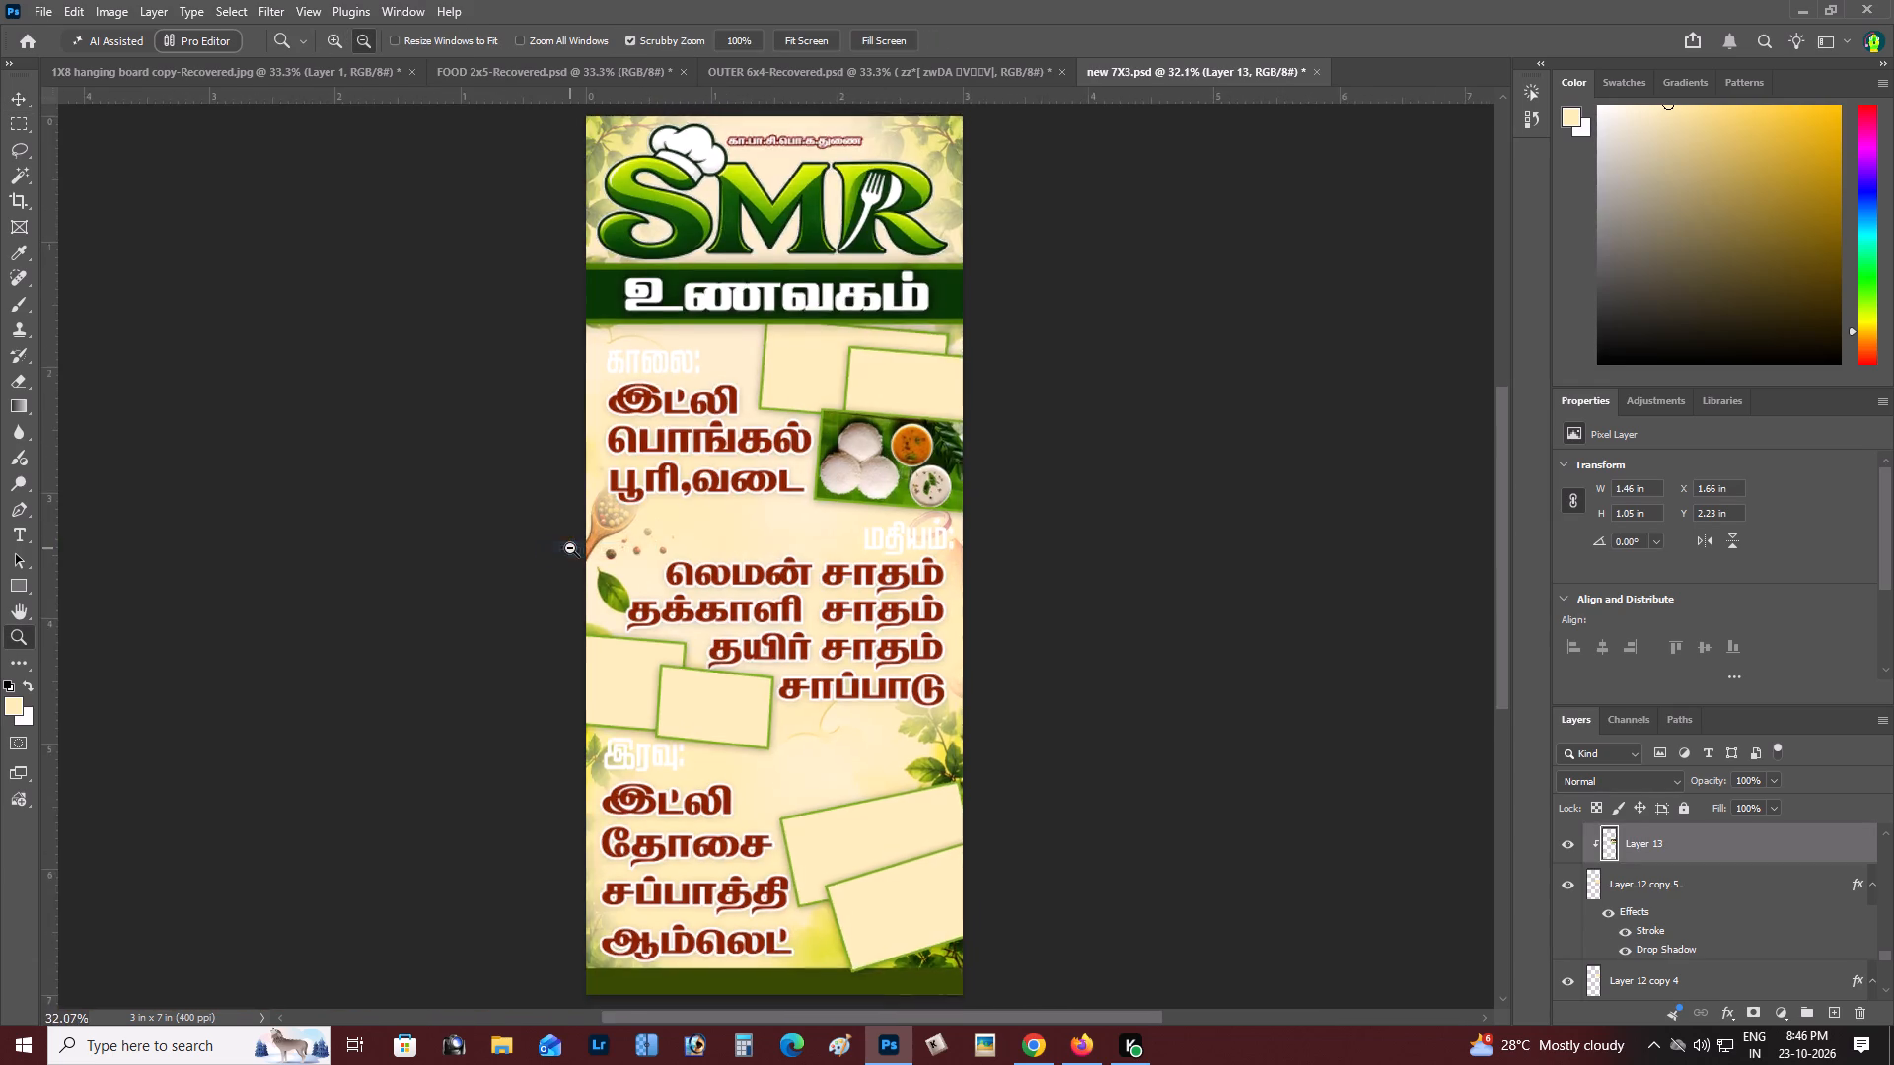
drag(570, 548, 516, 580)
Apply Levels to the idli photo with the black input at 20 and the white input at 207.
key(z)
triple_click(829, 511)
key(space)
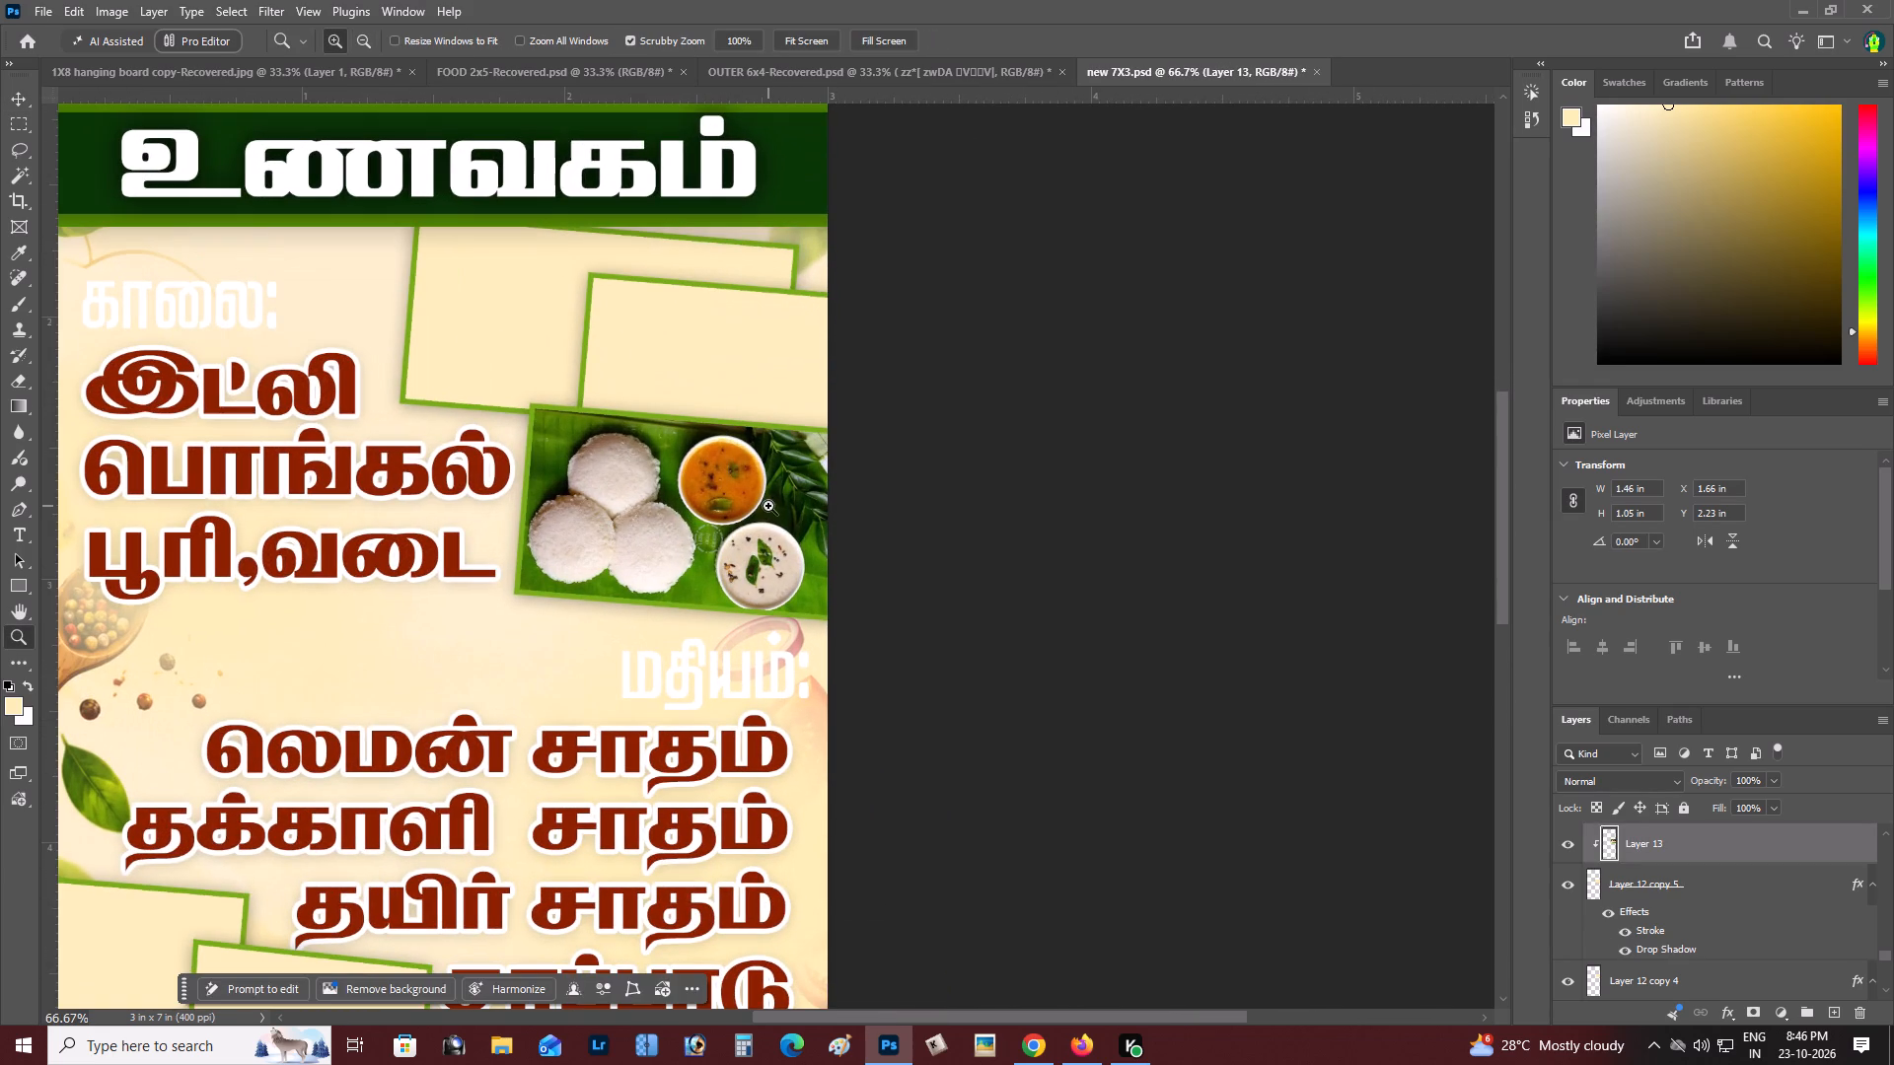
key(ctrl+l)
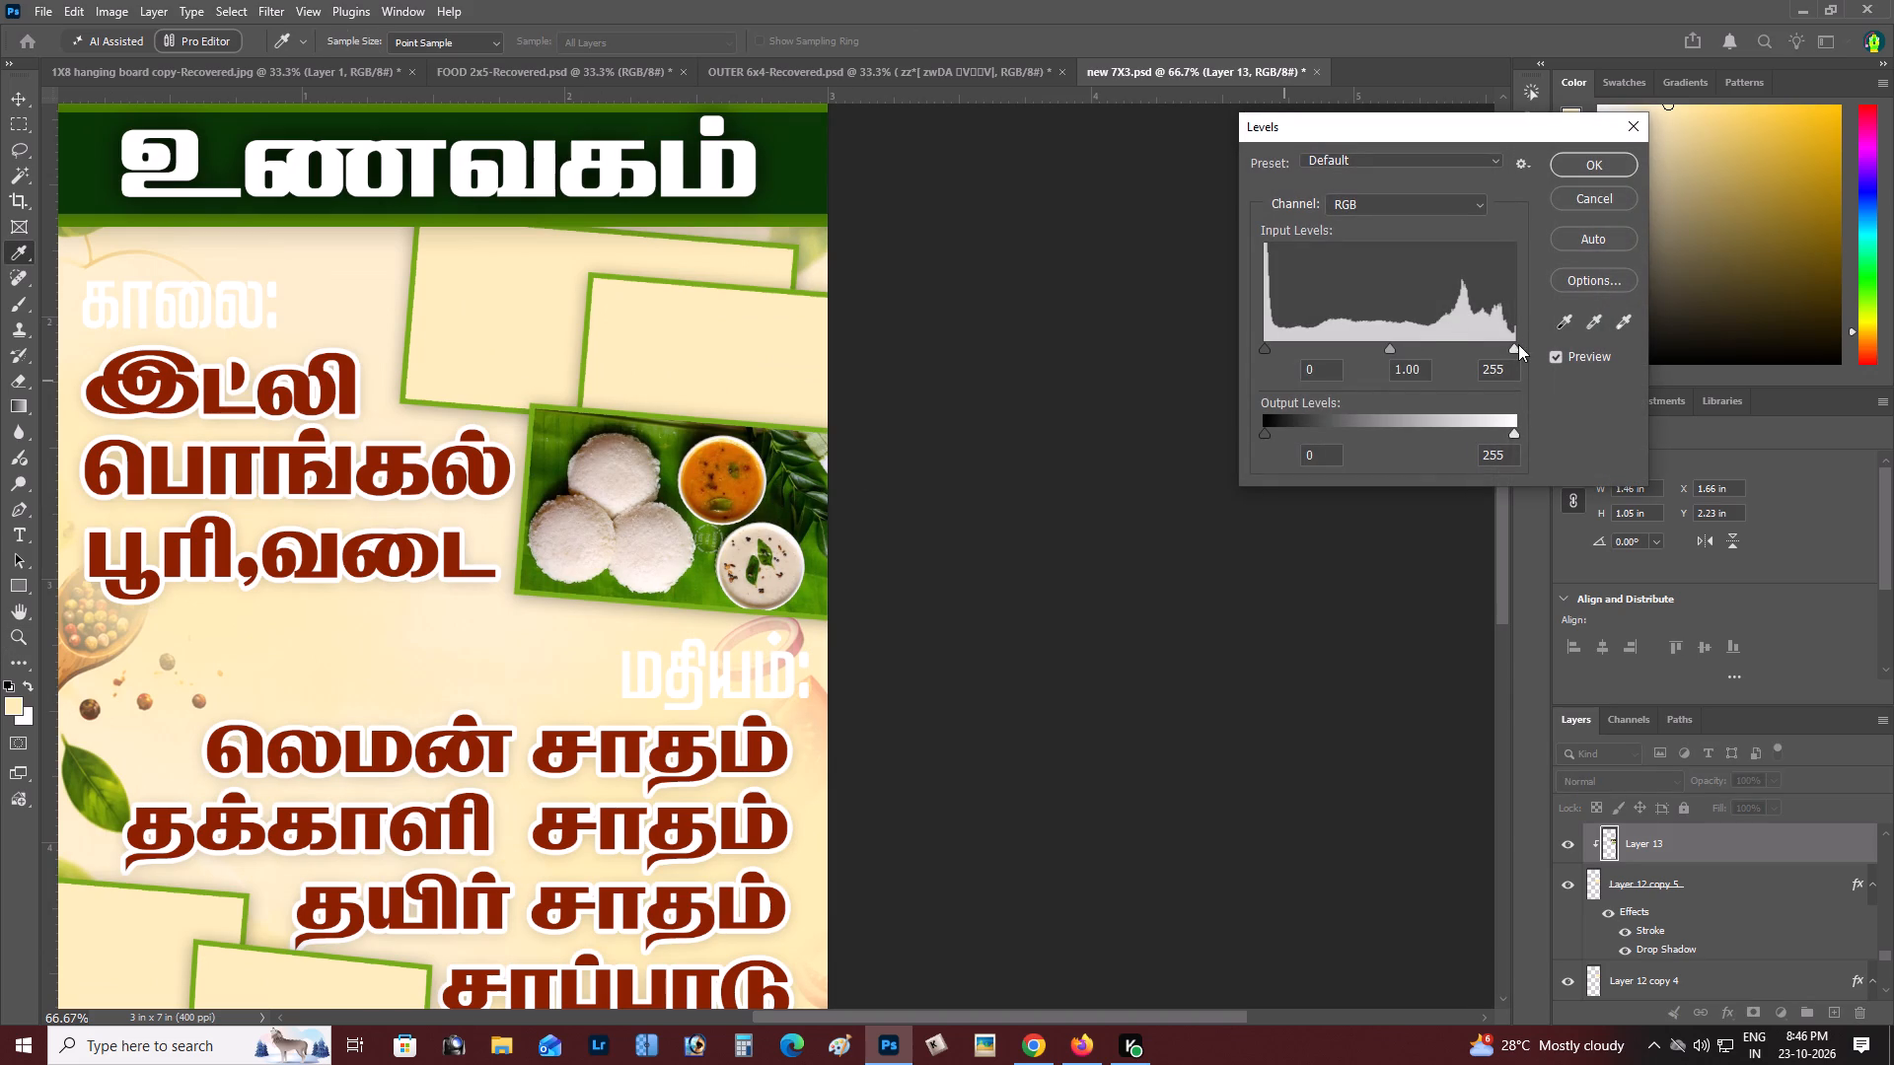
drag(1505, 348, 1467, 334)
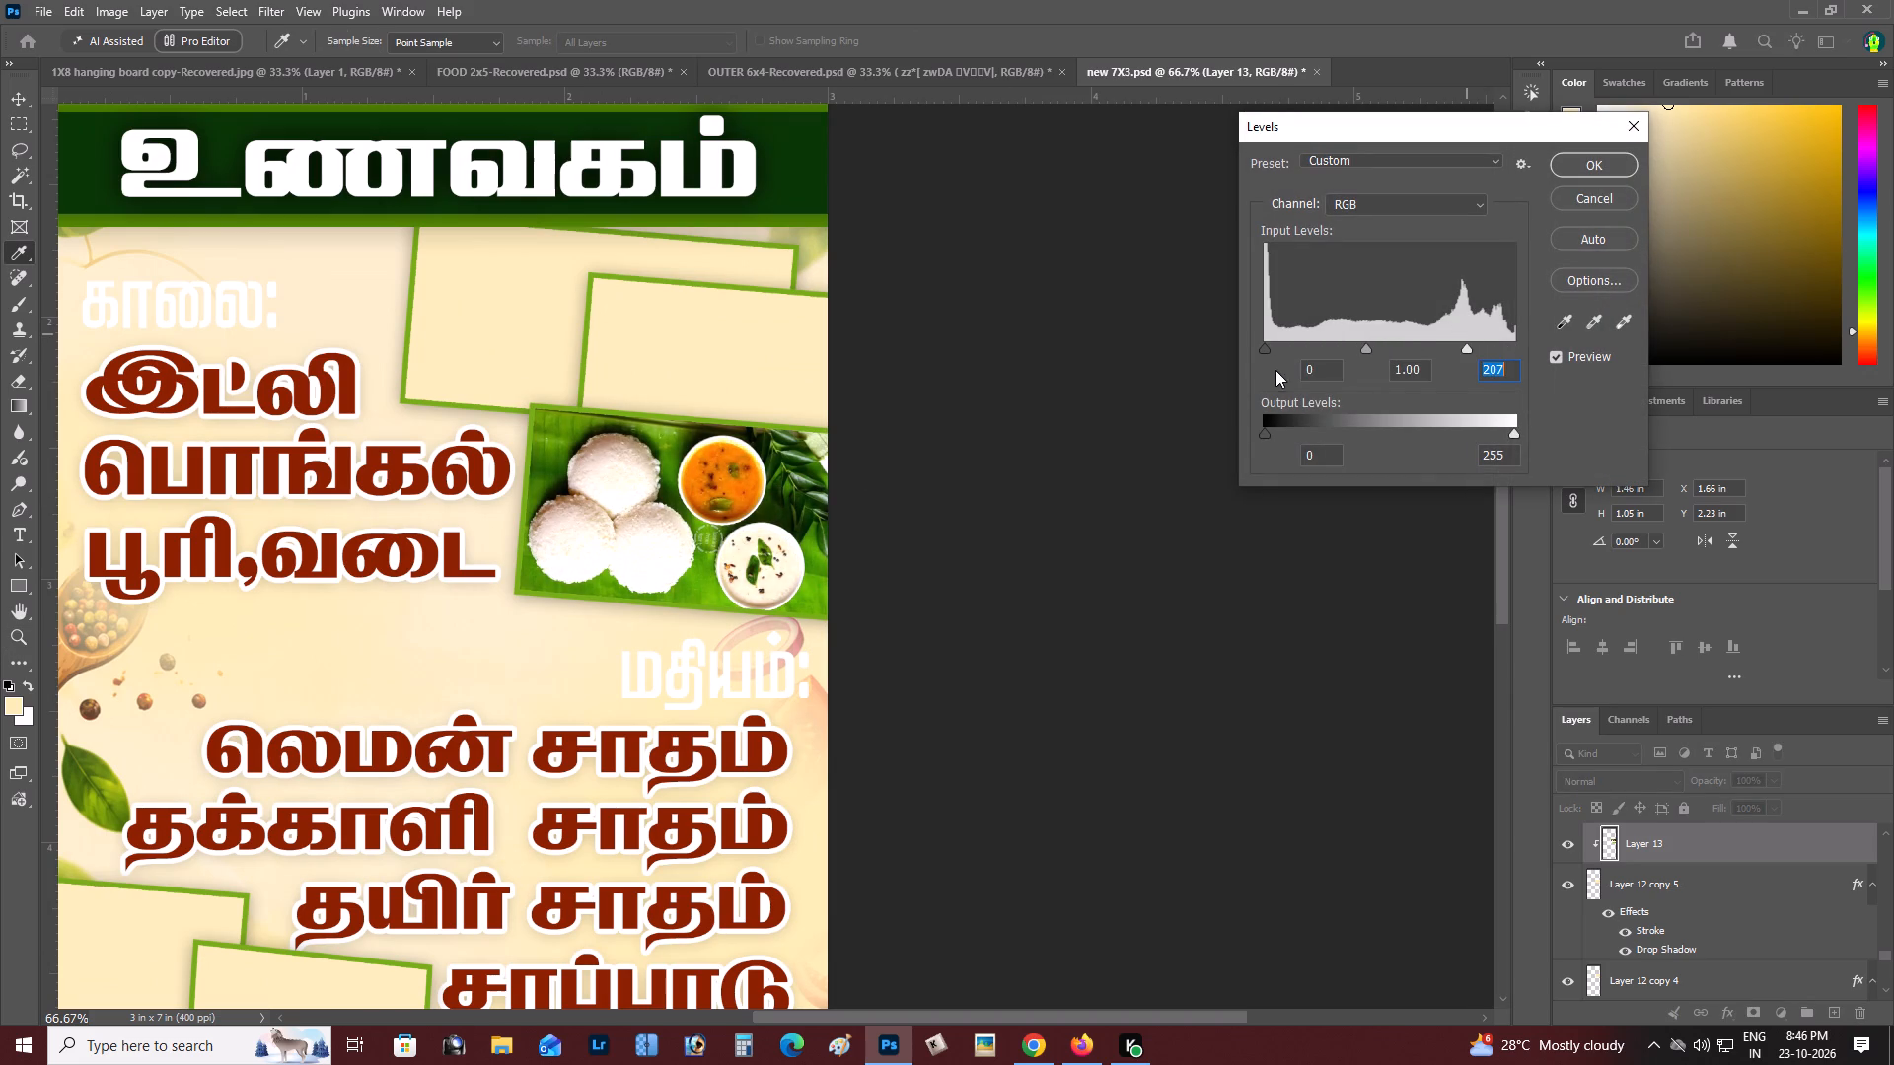
drag(1270, 341, 1293, 347)
drag(1274, 345, 1284, 347)
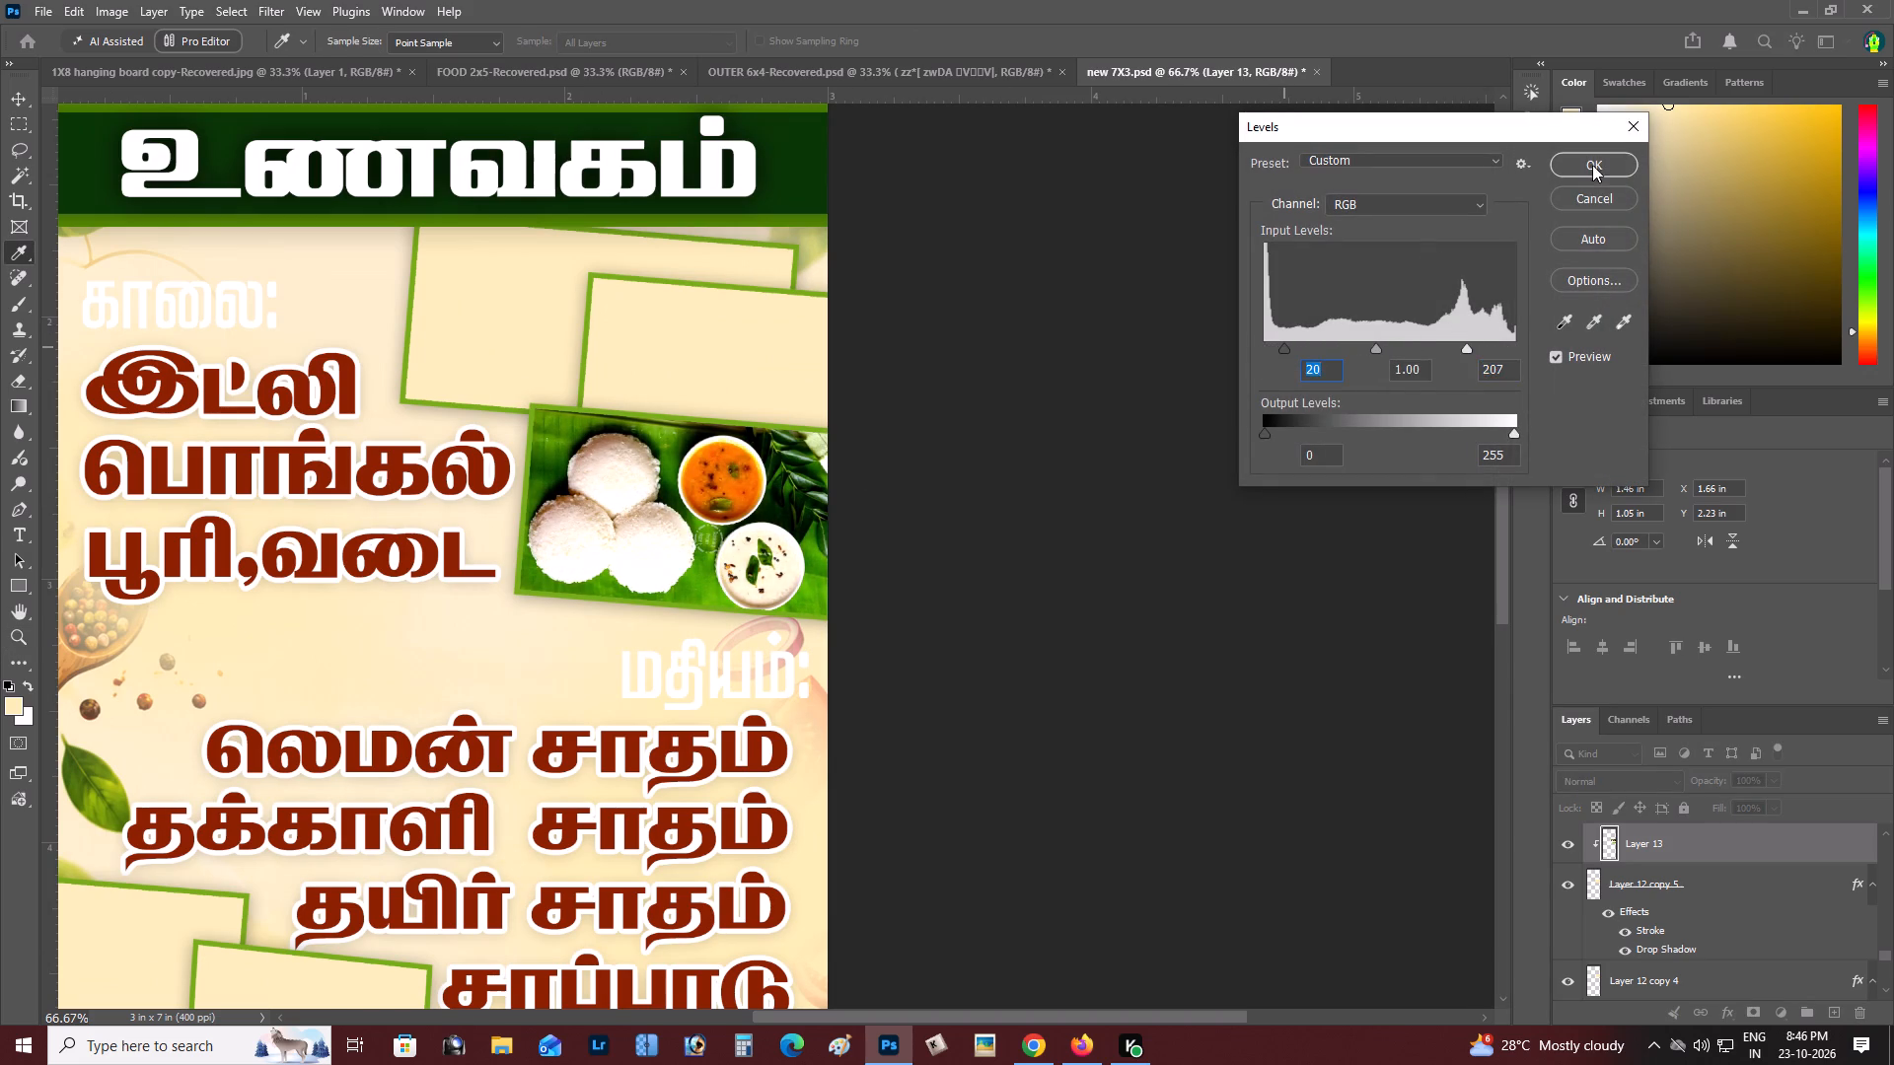
click(1592, 165)
Raise the idli photo's saturation slightly with Hue/Saturation.
key(ctrl+u)
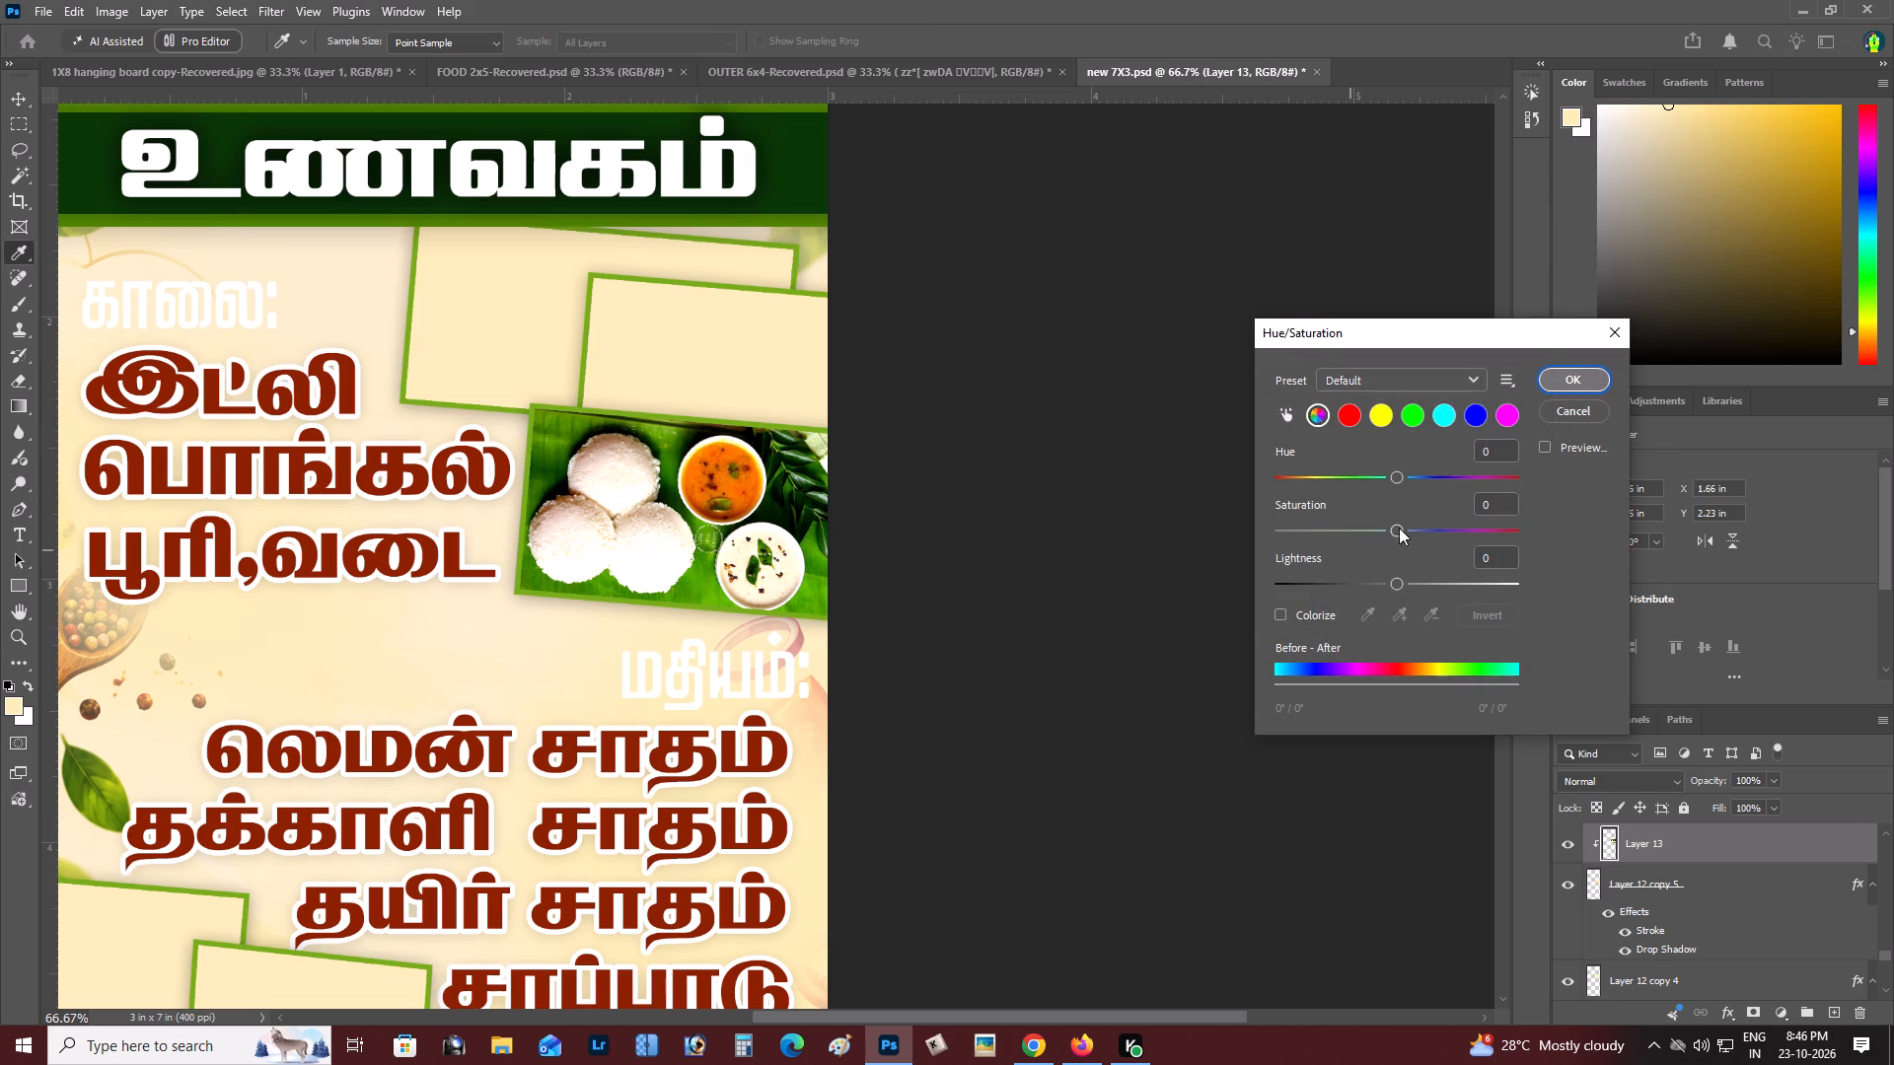
drag(1403, 526, 1412, 527)
key(Return)
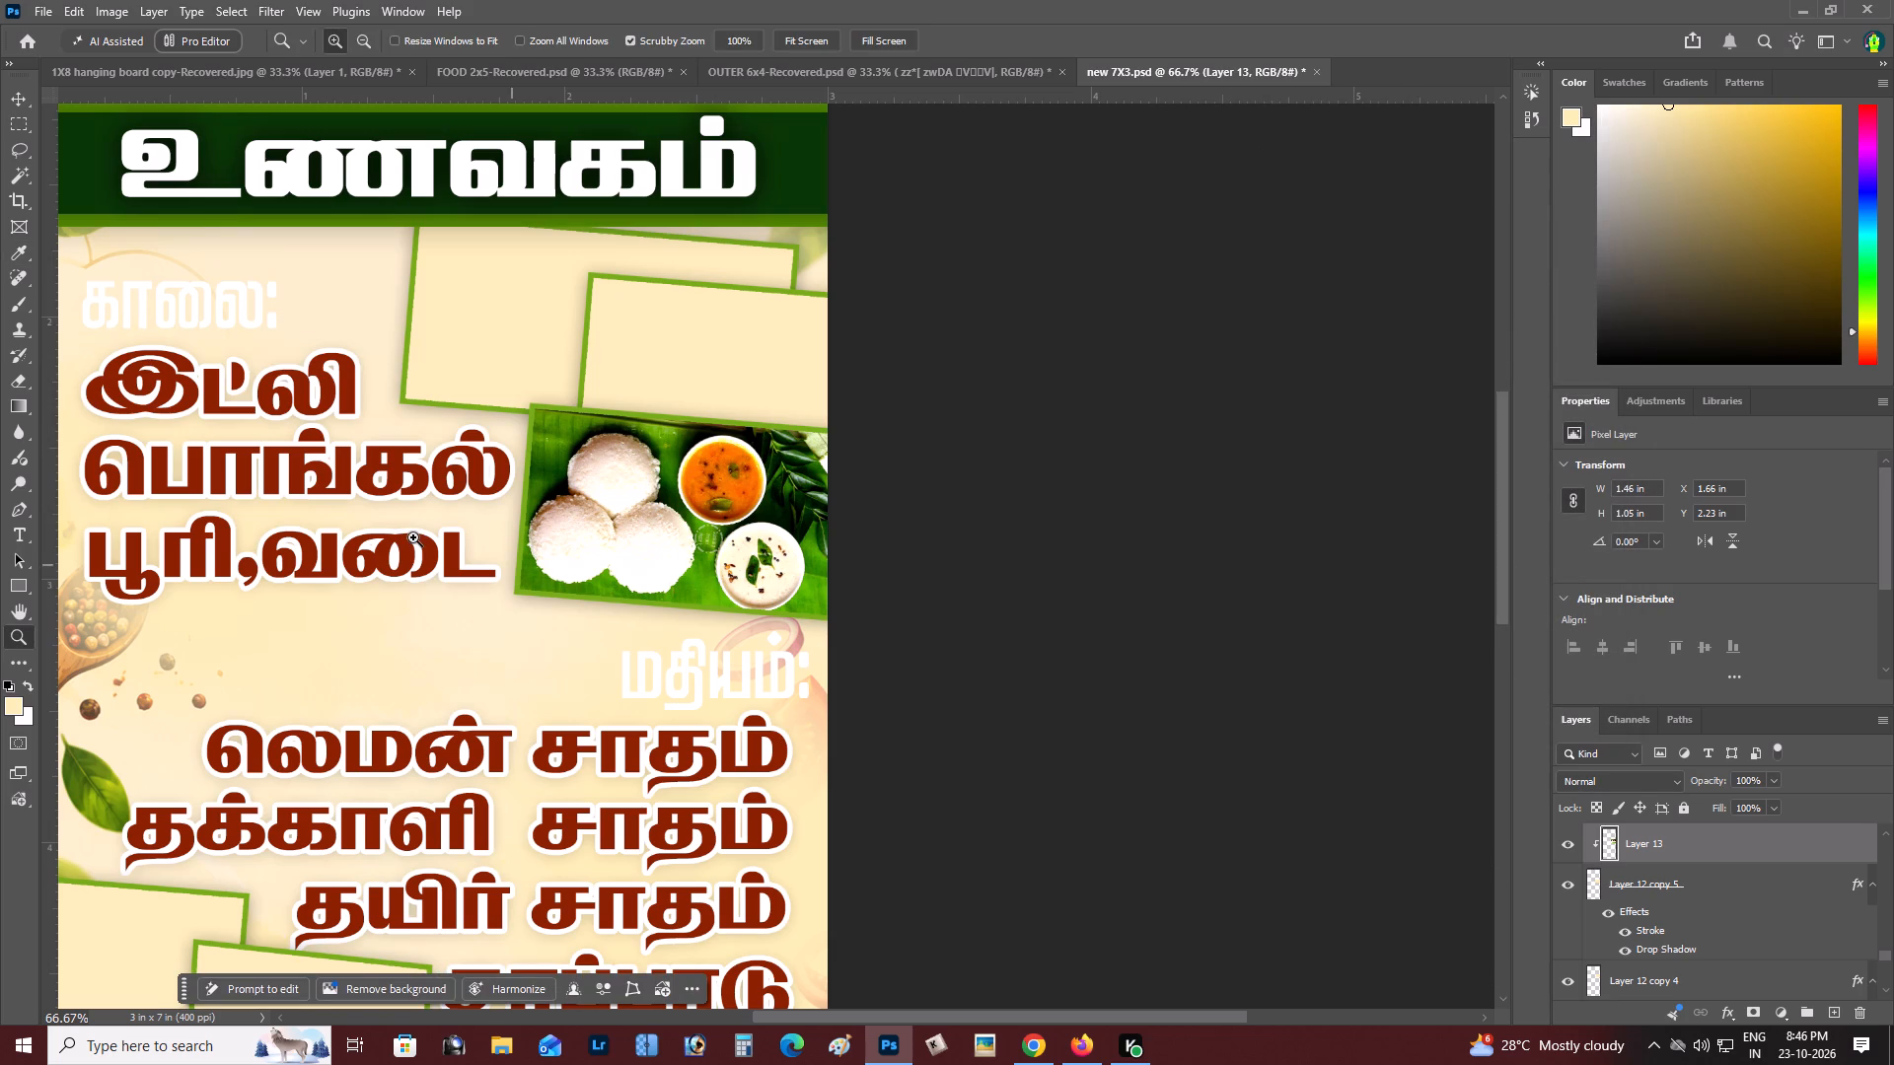
Examine the whole banner to check how the colour-enhanced idli photo looks beside the காலை: items.
key(z)
alt+click(413, 534)
right_click(448, 510)
double_click(479, 521)
key(space)
drag(479, 521, 436, 532)
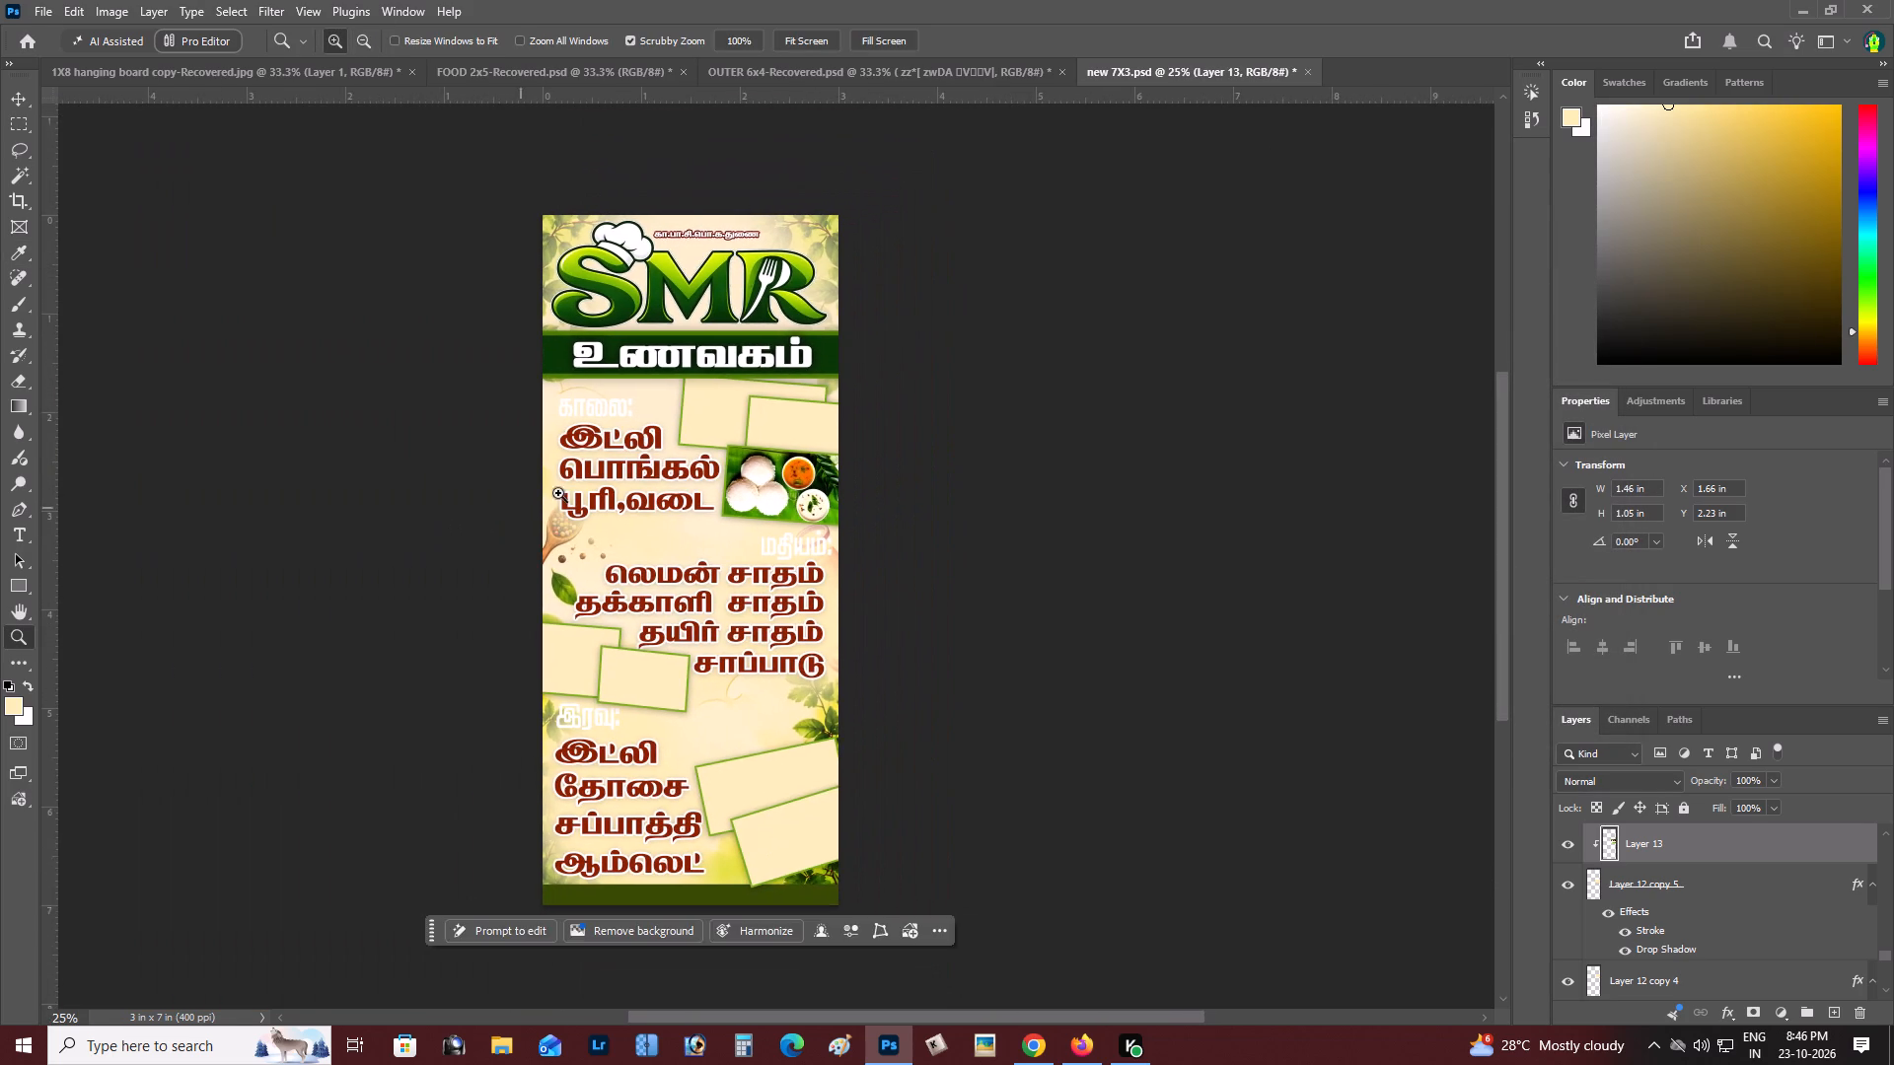
click(651, 451)
Switch to Pinterest in Chrome and search for "pongal".
key(alt+Tab)
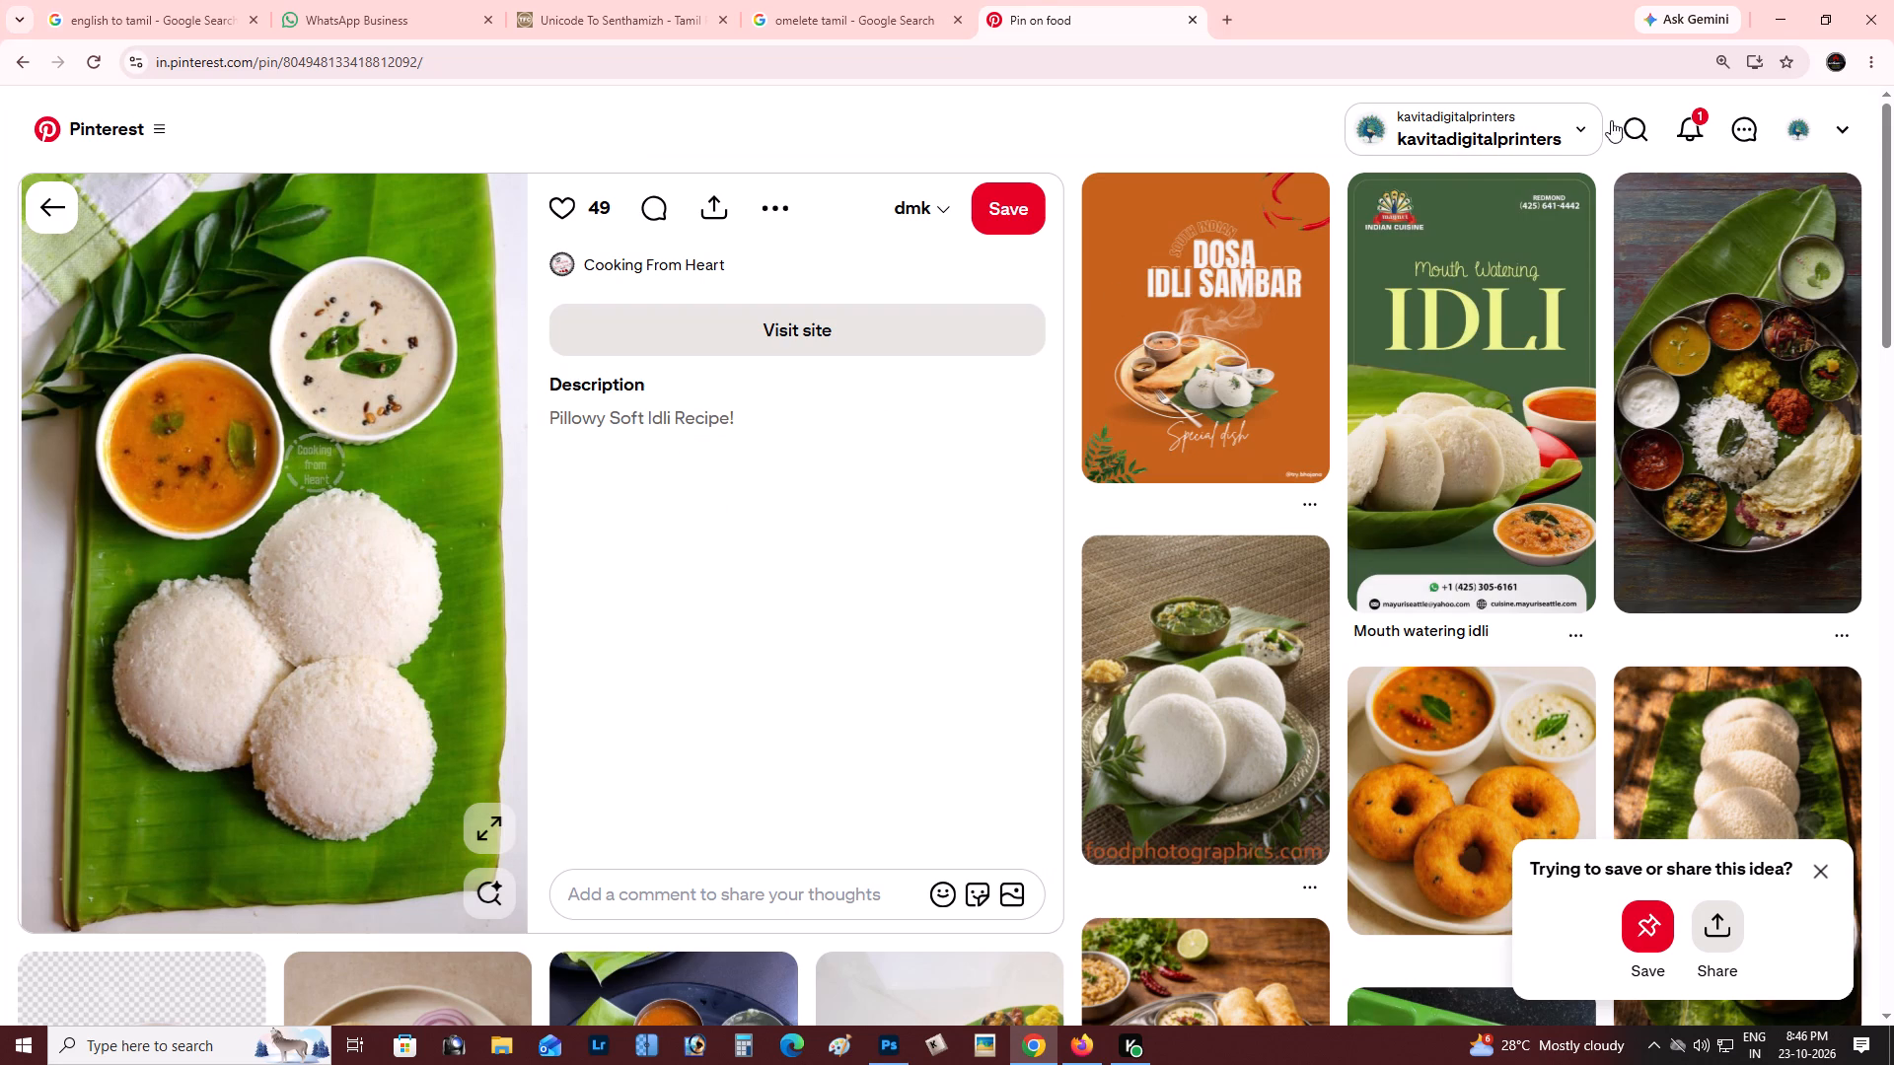
click(1630, 121)
text(po0nga)
key(BackSpace)
key(BackSpace)
key(BackSpace)
key(BackSpace)
text(nbgal)
key(BackSpace)
key(BackSpace)
key(BackSpace)
key(BackSpace)
text(gal)
key(Return)
key(alt+Tab)
key(alt+Tab)
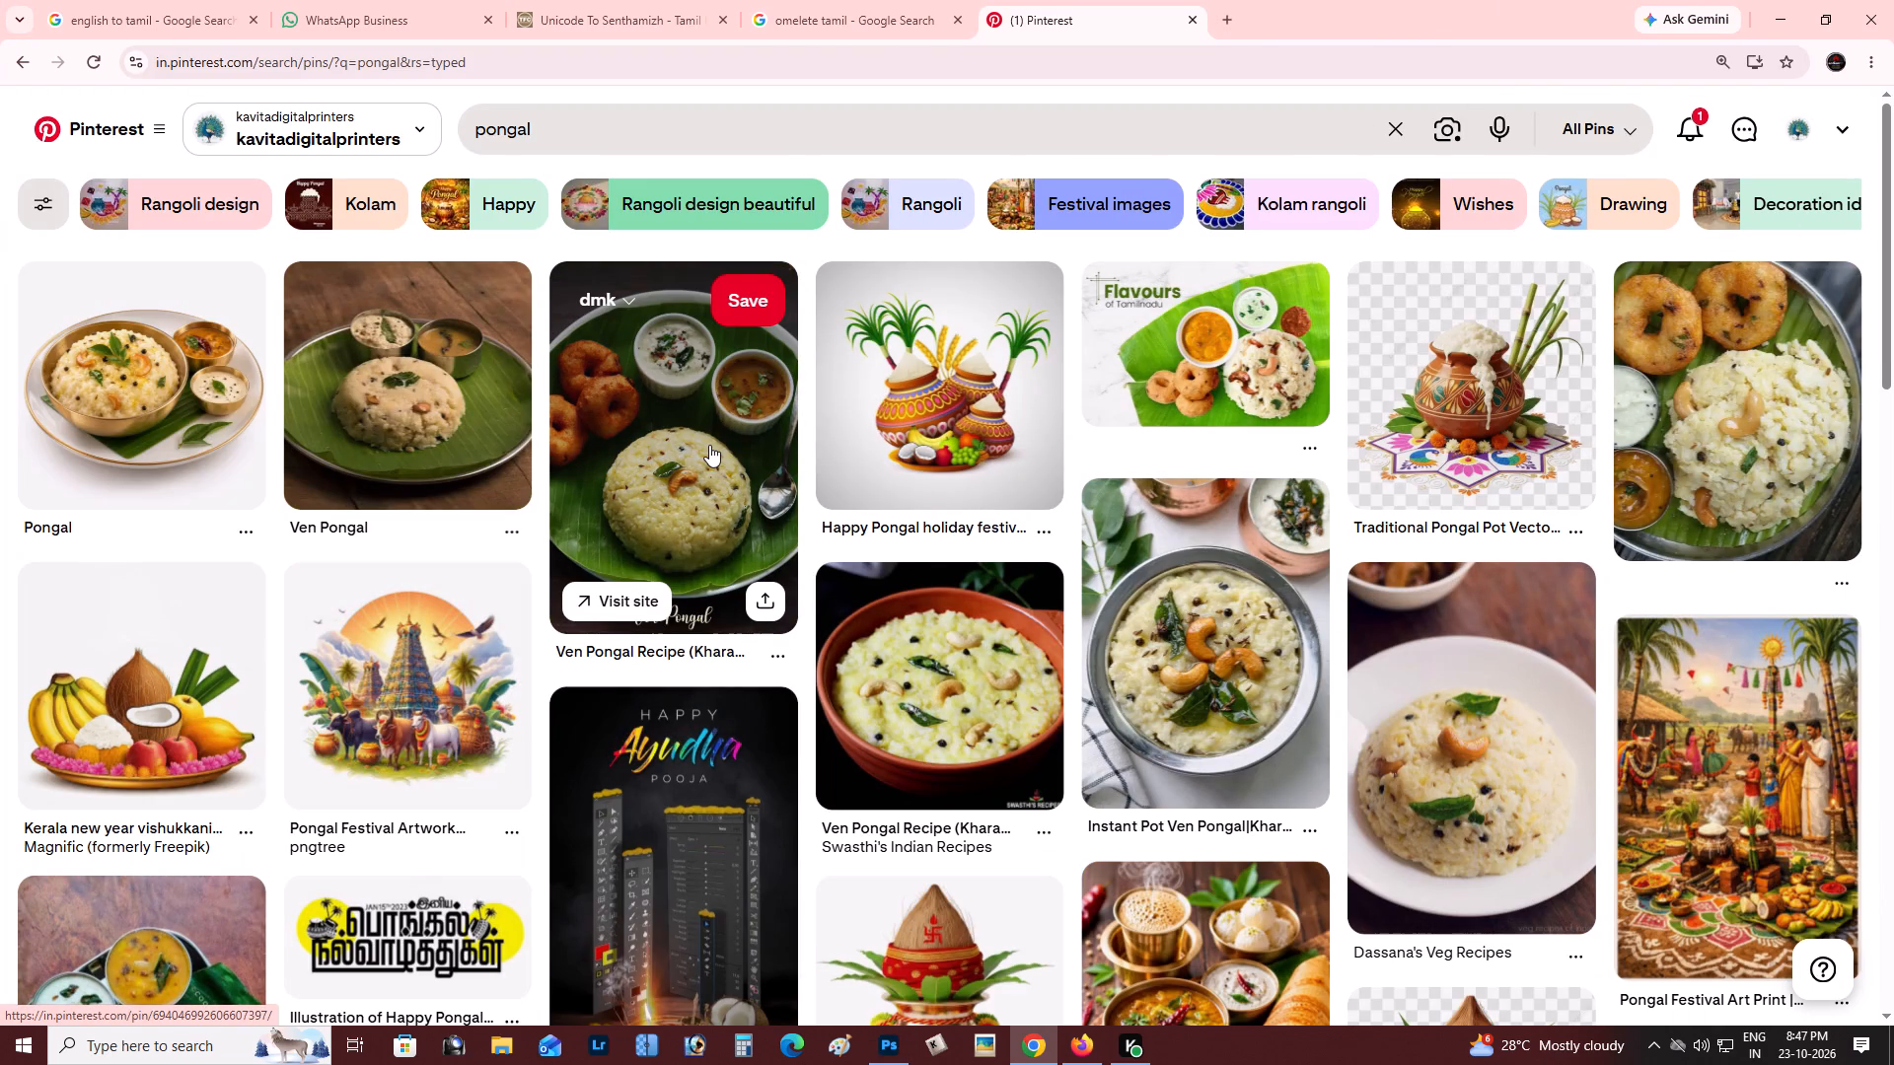
Browse the pongal results, open the pin showing pongal with two vadas on a banana leaf, and copy its image.
drag(1893, 281, 1893, 394)
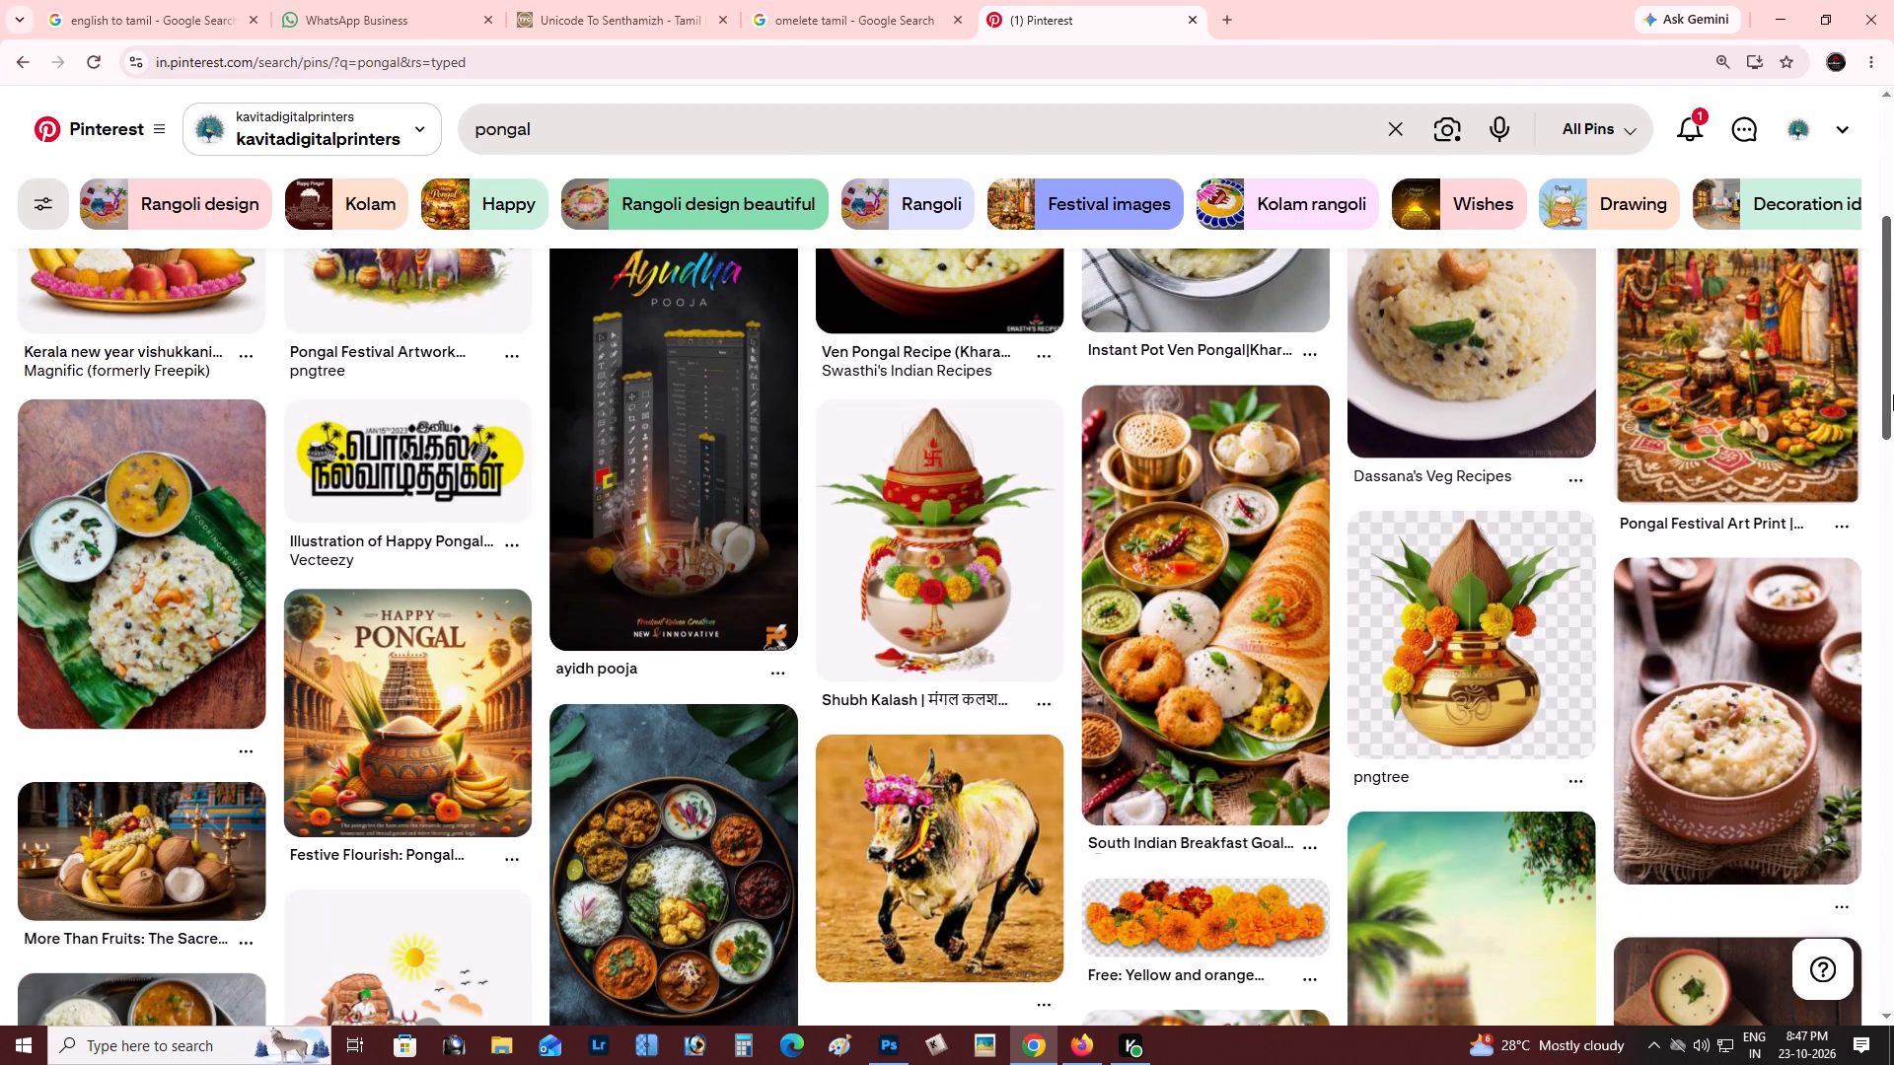
drag(1893, 394, 1893, 259)
click(1752, 378)
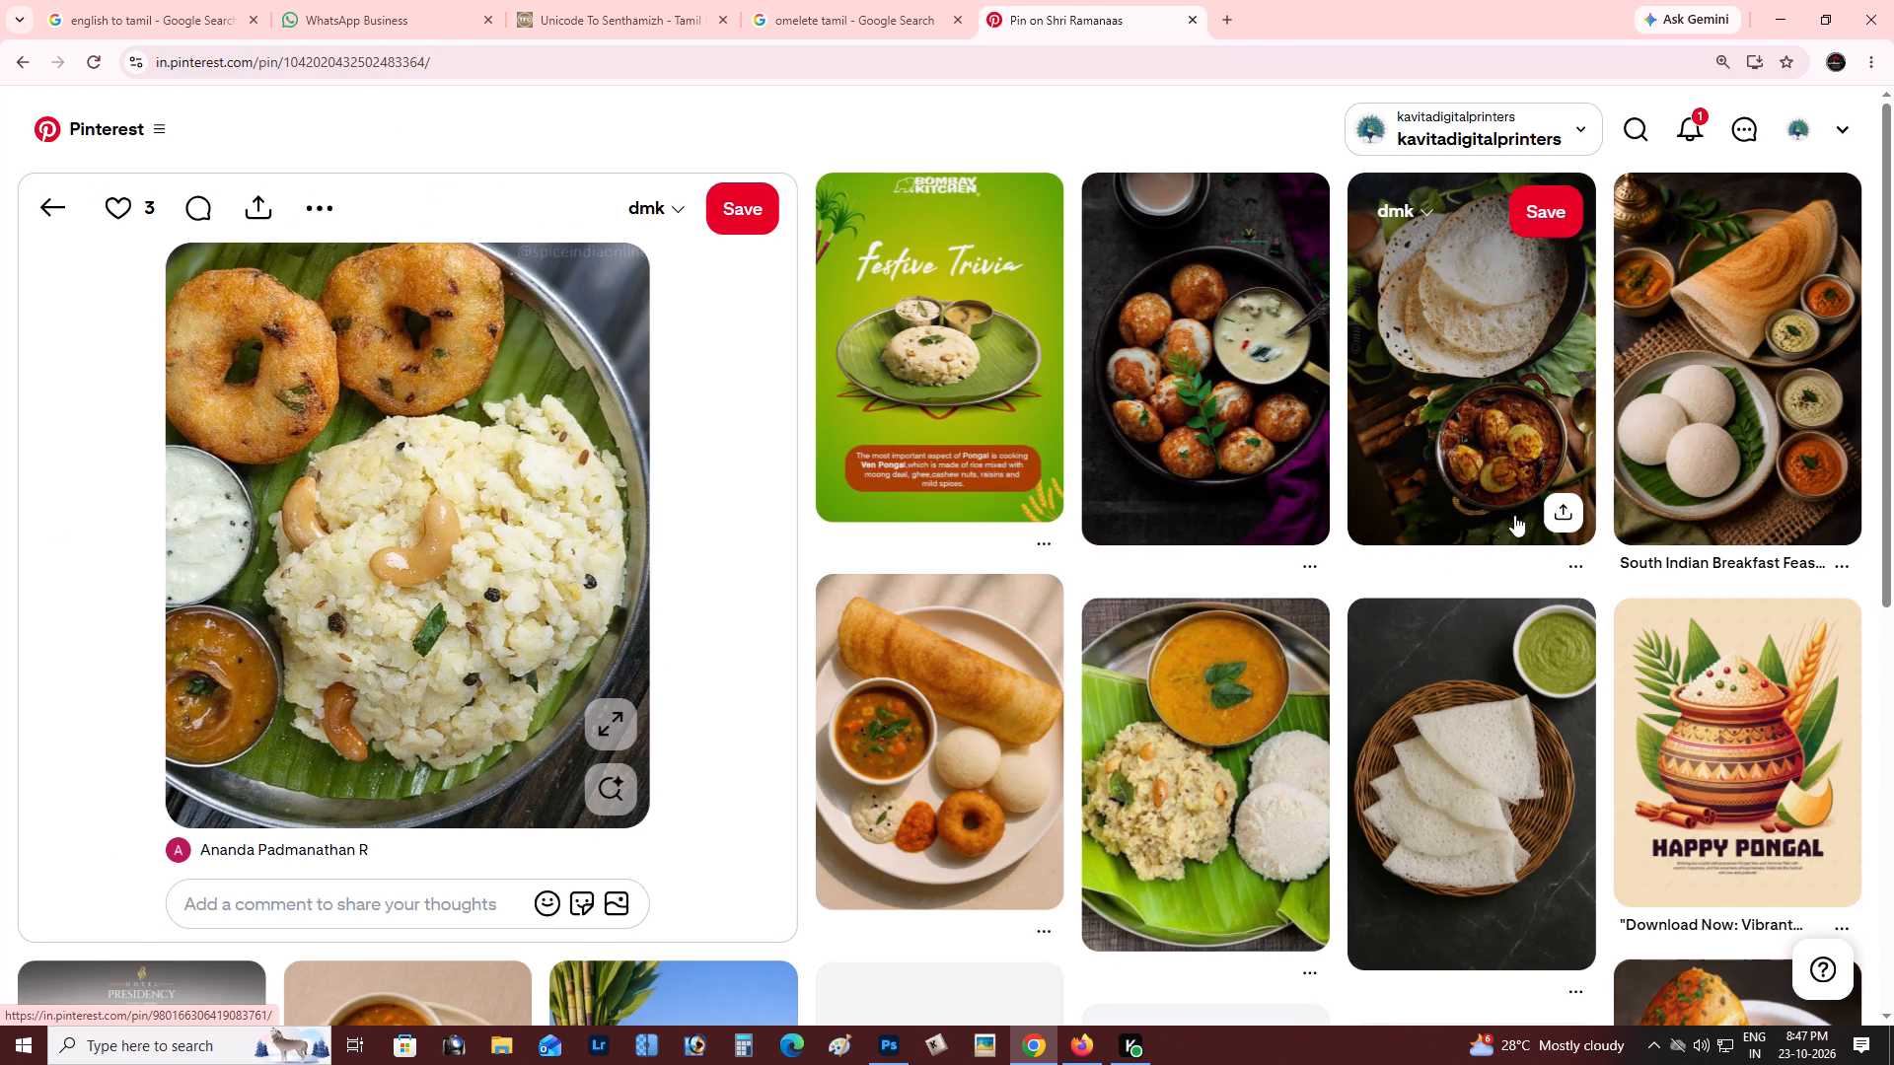
drag(1893, 293, 1893, 455)
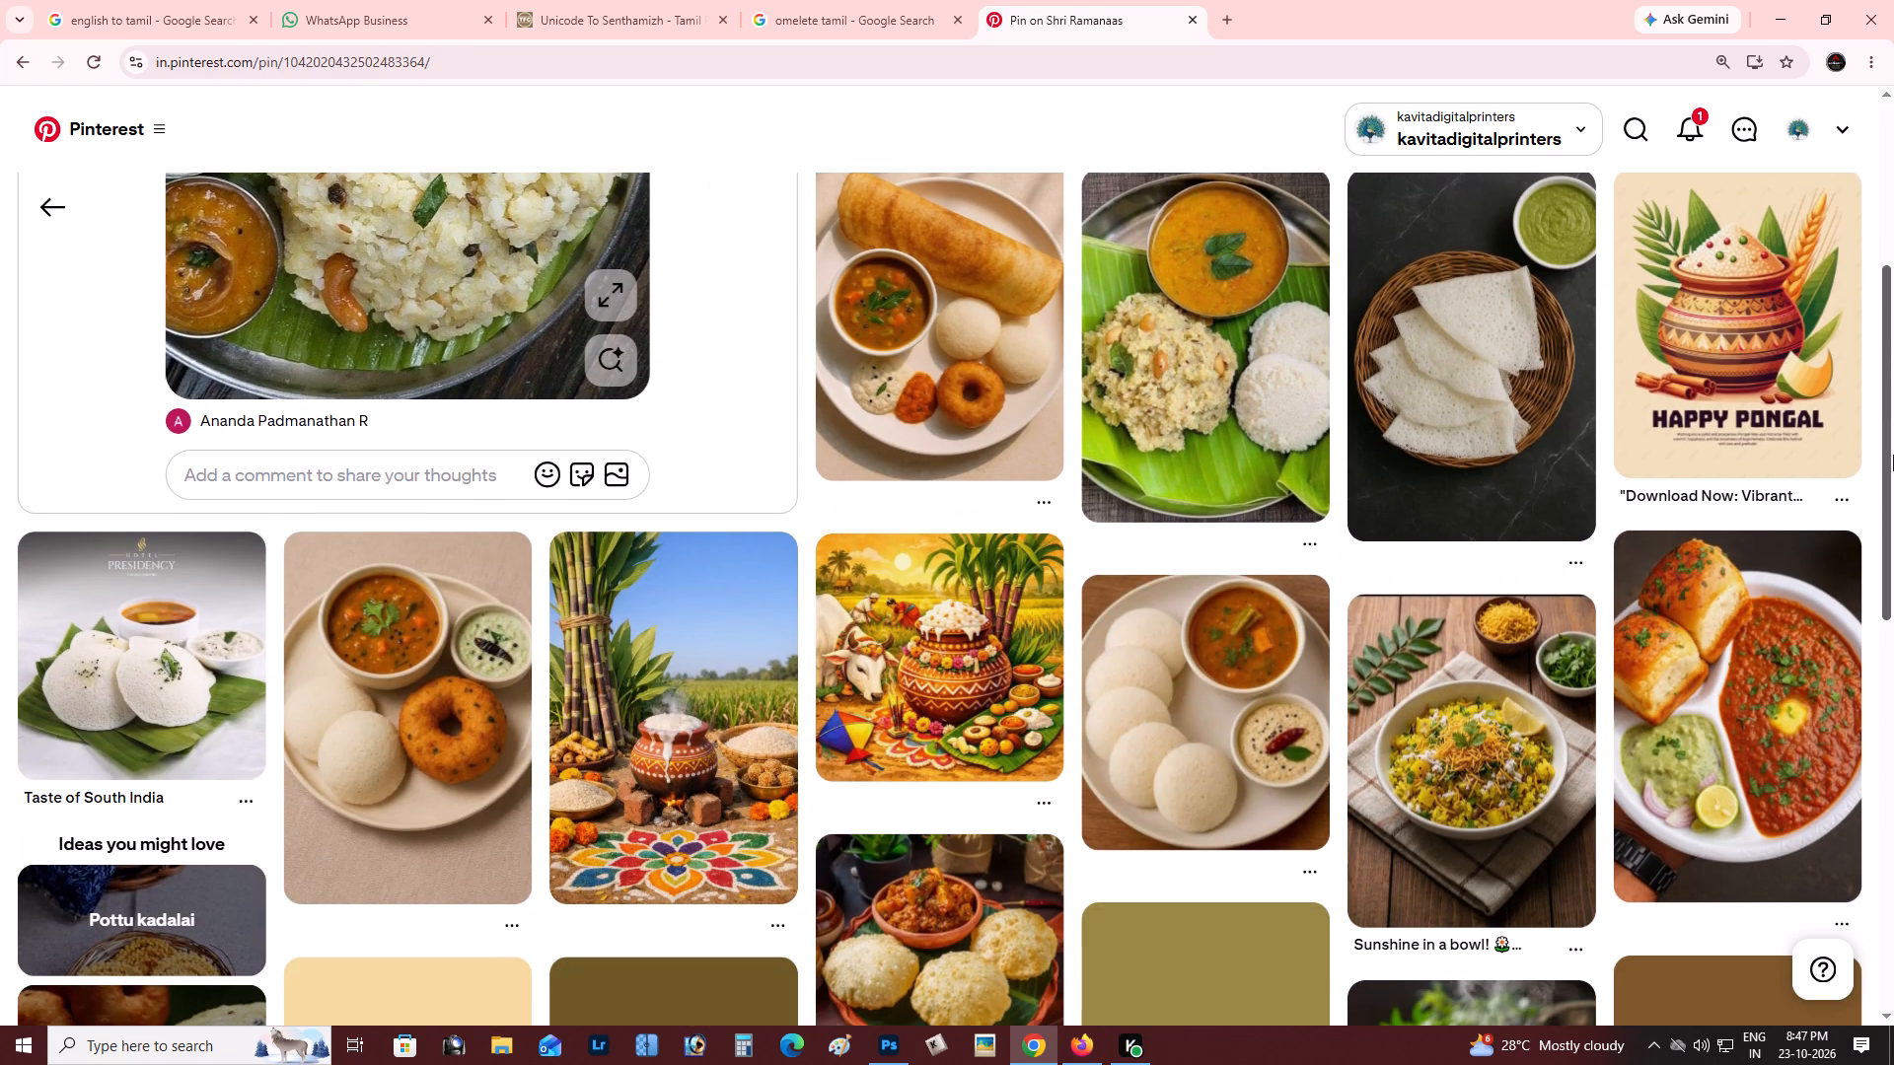
drag(1893, 455, 1893, 372)
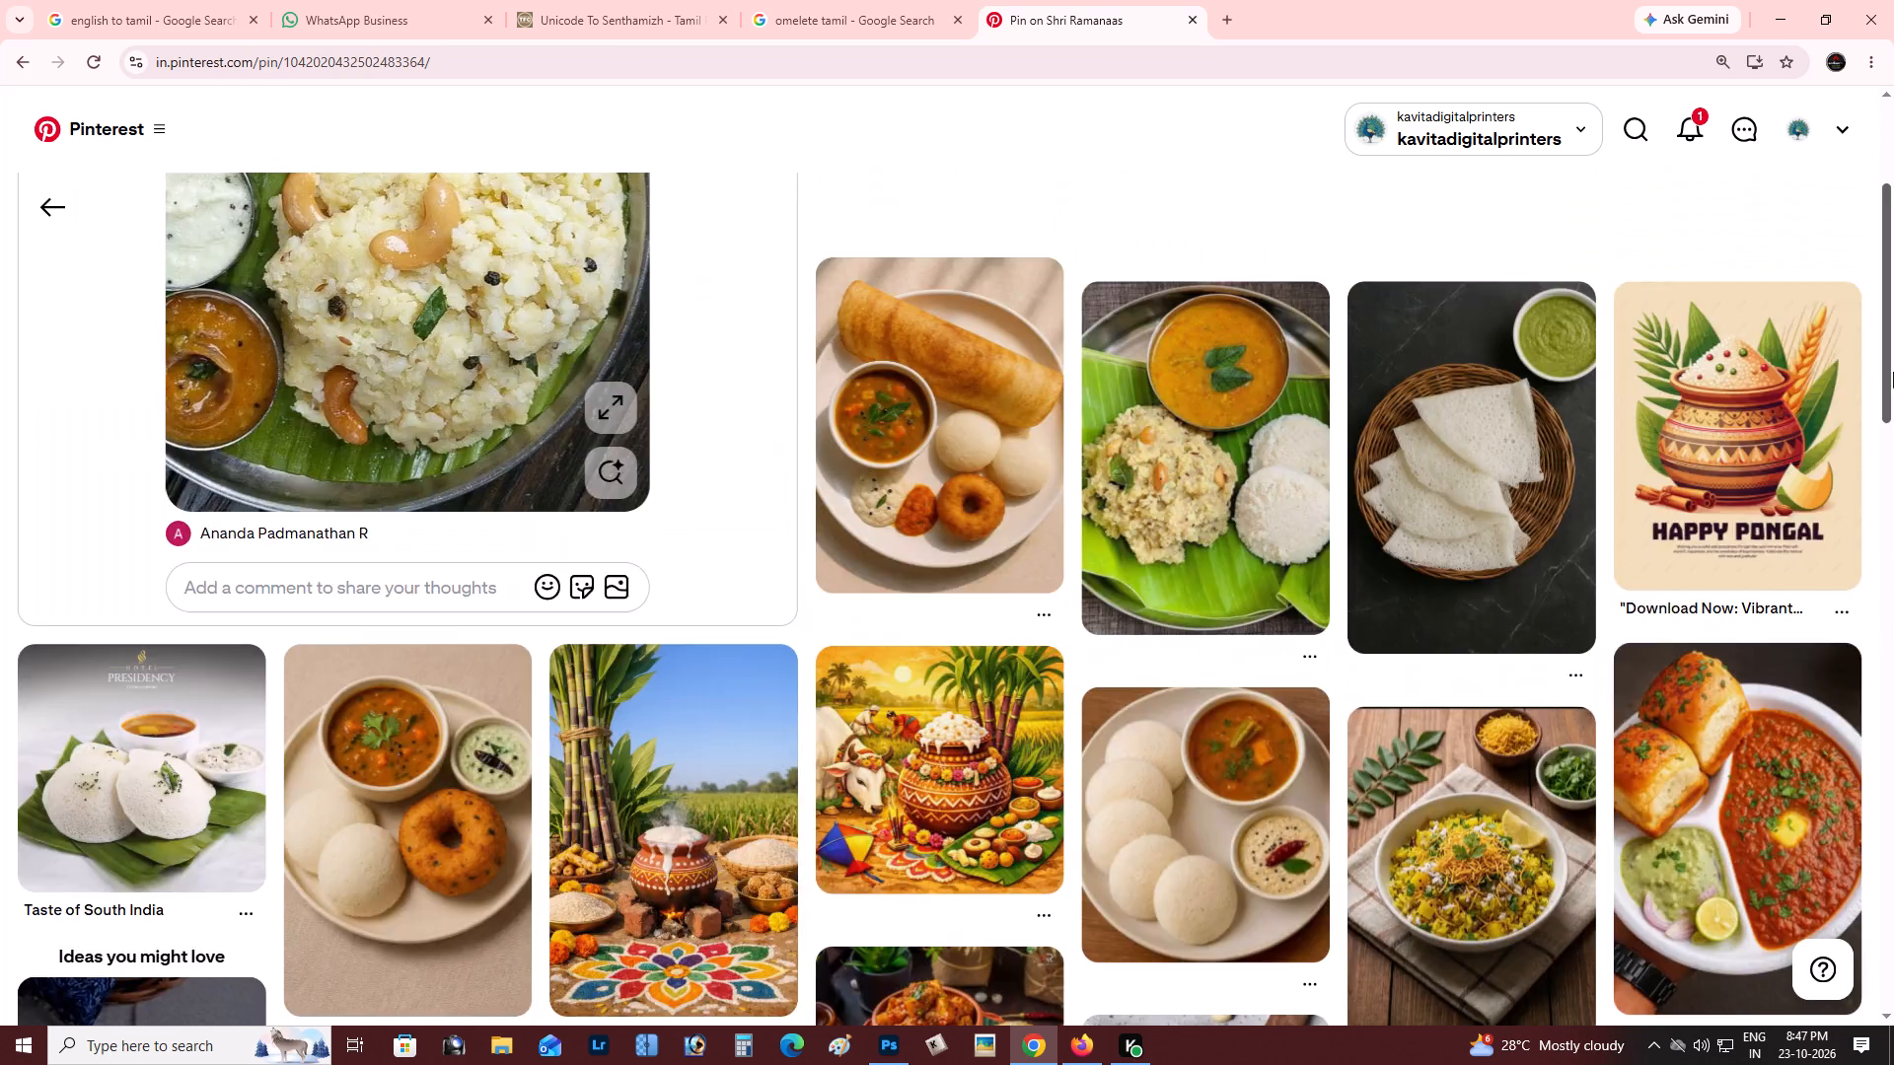
drag(1893, 372, 1893, 251)
right_click(408, 505)
click(512, 583)
Back in Photoshop, paste the pongal photo into the banner and move it over the empty box above the idli photo.
key(alt+Tab)
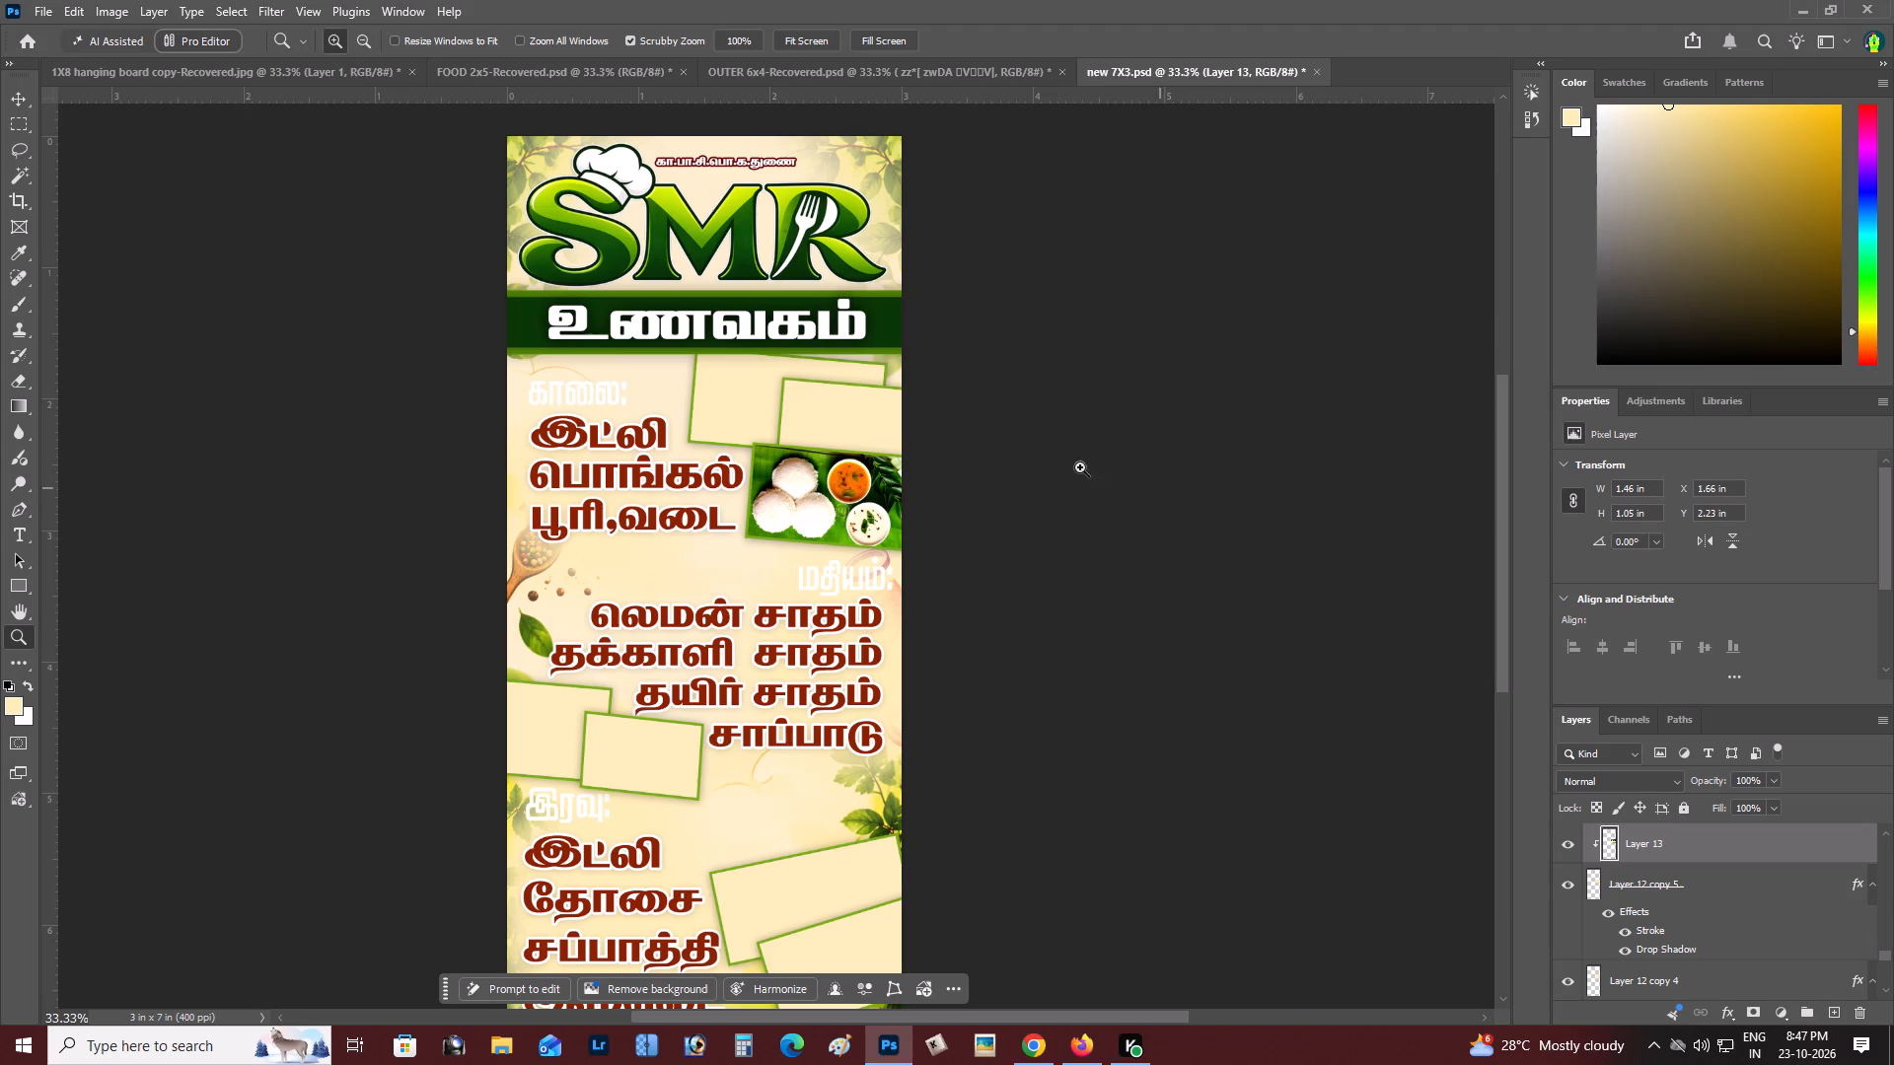
key(z)
click(758, 377)
click(809, 377)
key(ctrl+v)
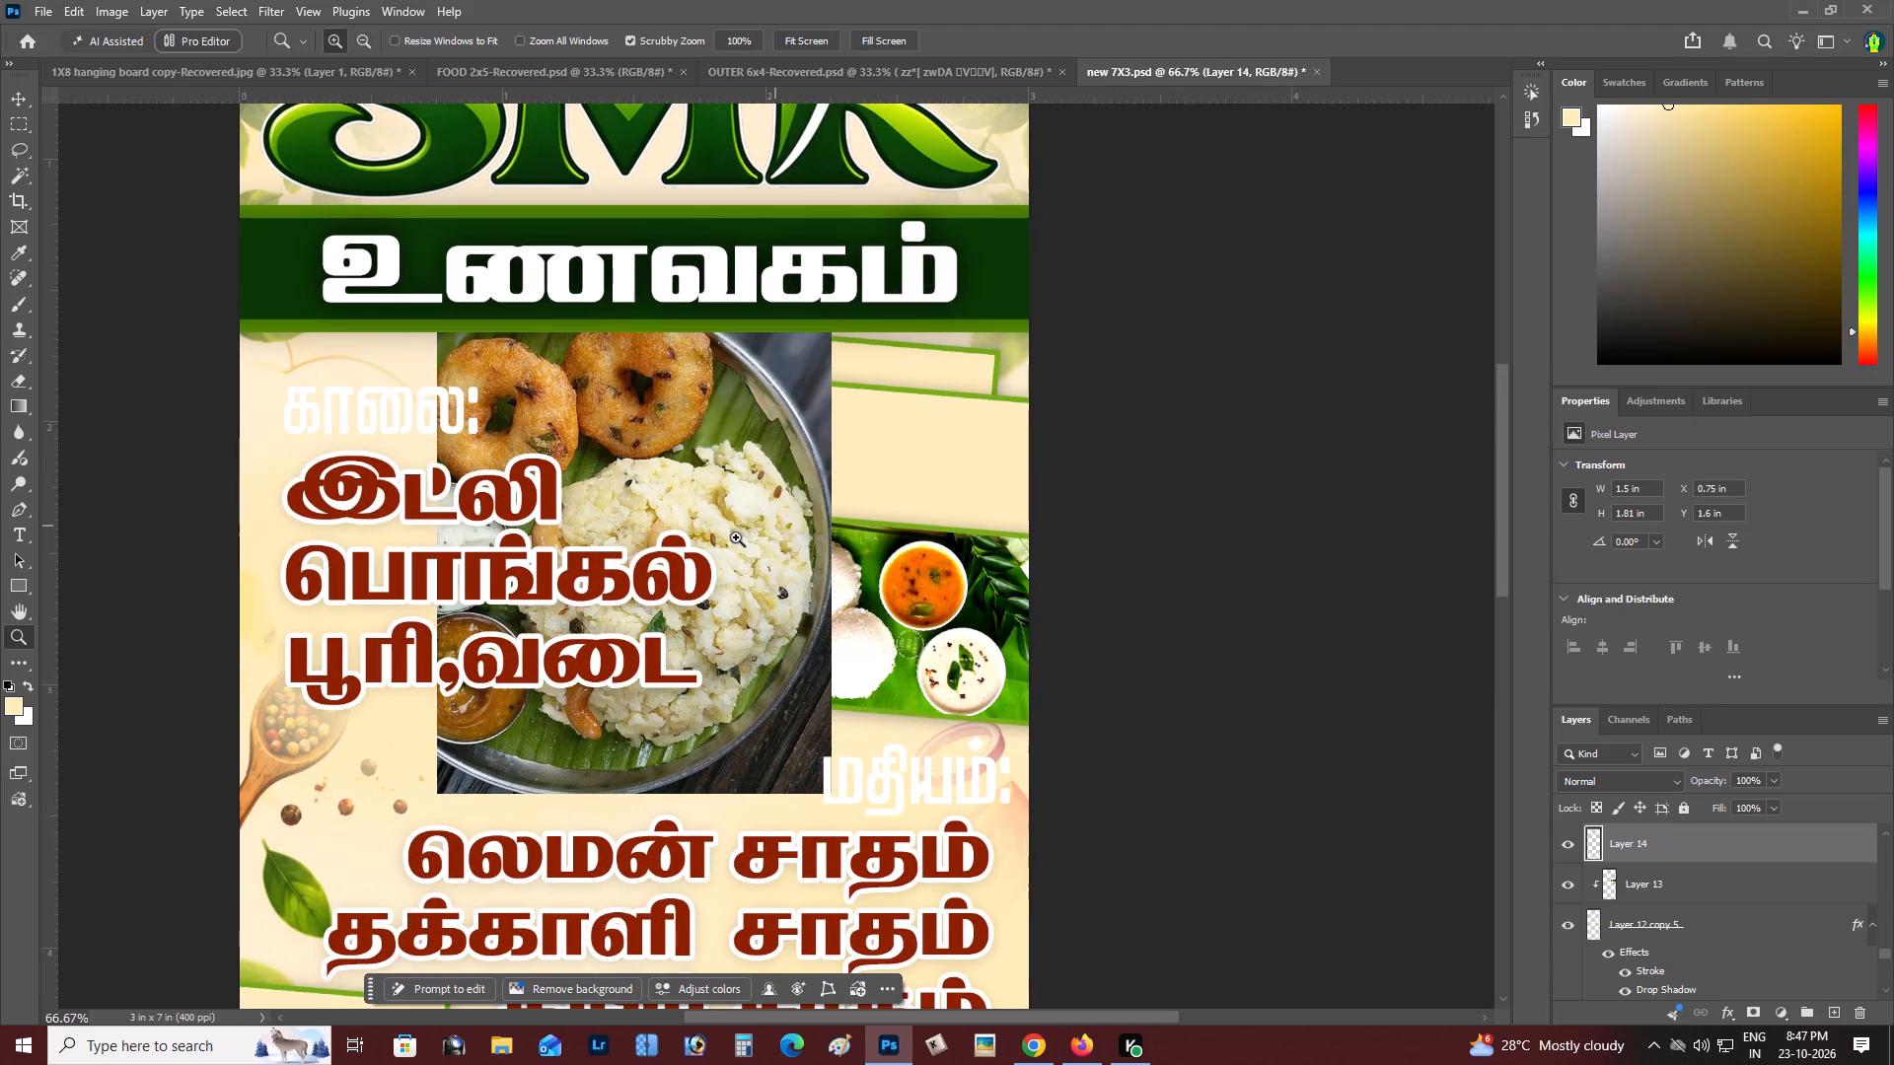
key(v)
drag(703, 541, 947, 471)
Lower the pongal photo in the layer order beneath the idli box and clip it to the green-bordered box above the idli photo.
key(ctrl+bracketleft)
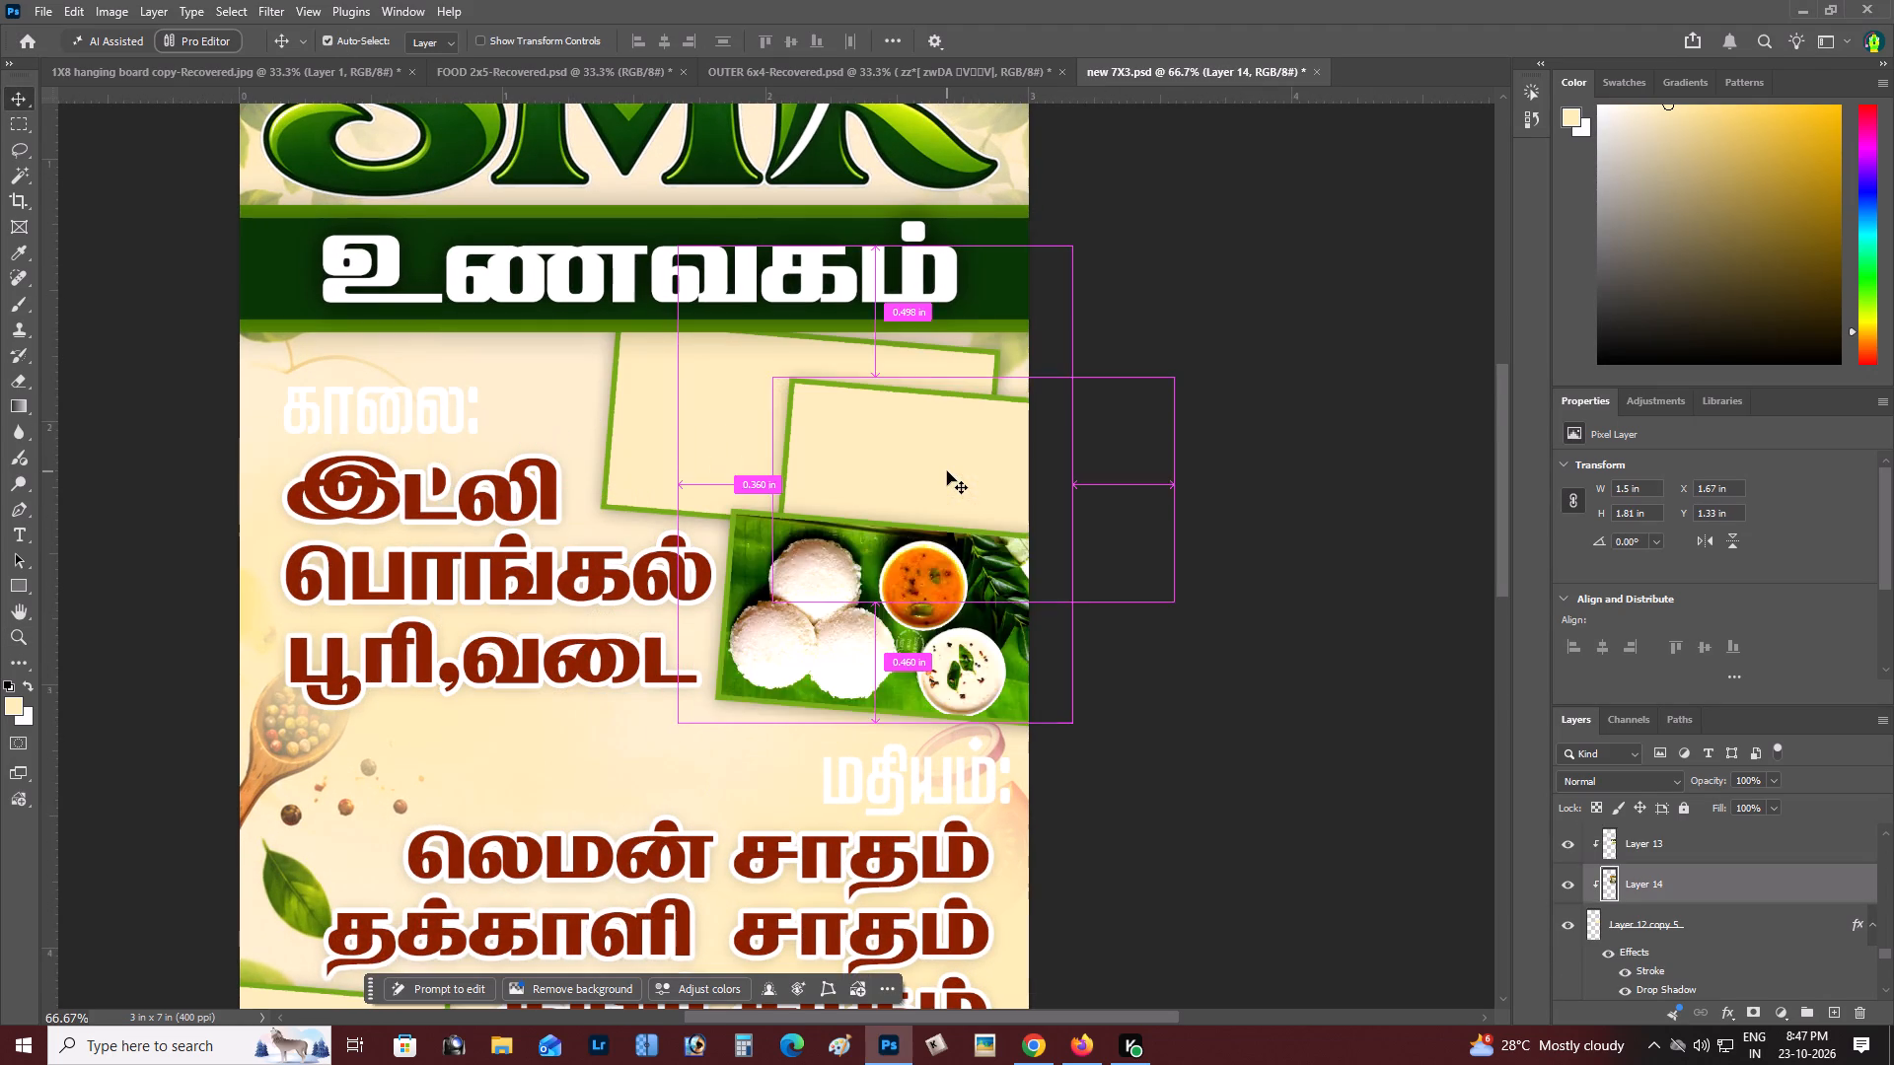
key(ctrl+bracketright)
key(ctrl+bracketleft)
key(ctrl+bracketleft)
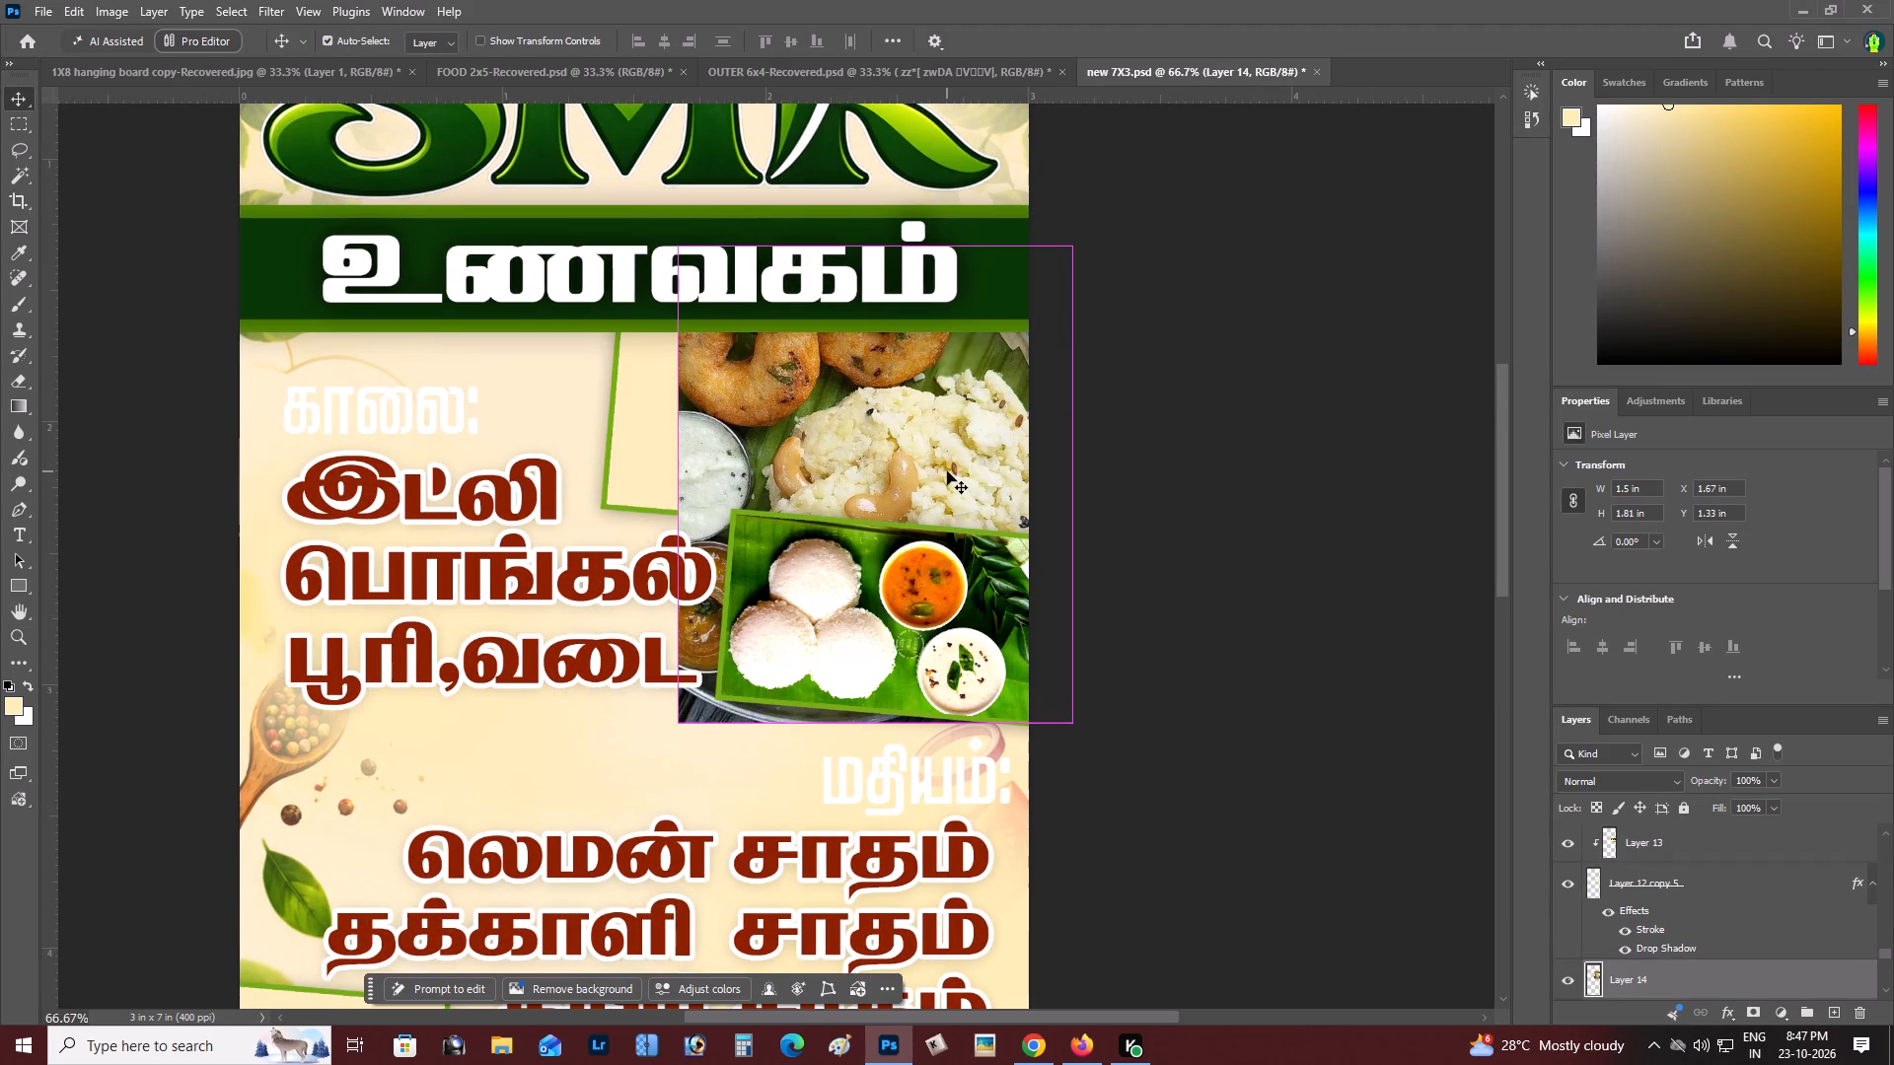
key(ctrl+bracketleft)
key(ctrl+bracketright)
key(ctrl+alt+g)
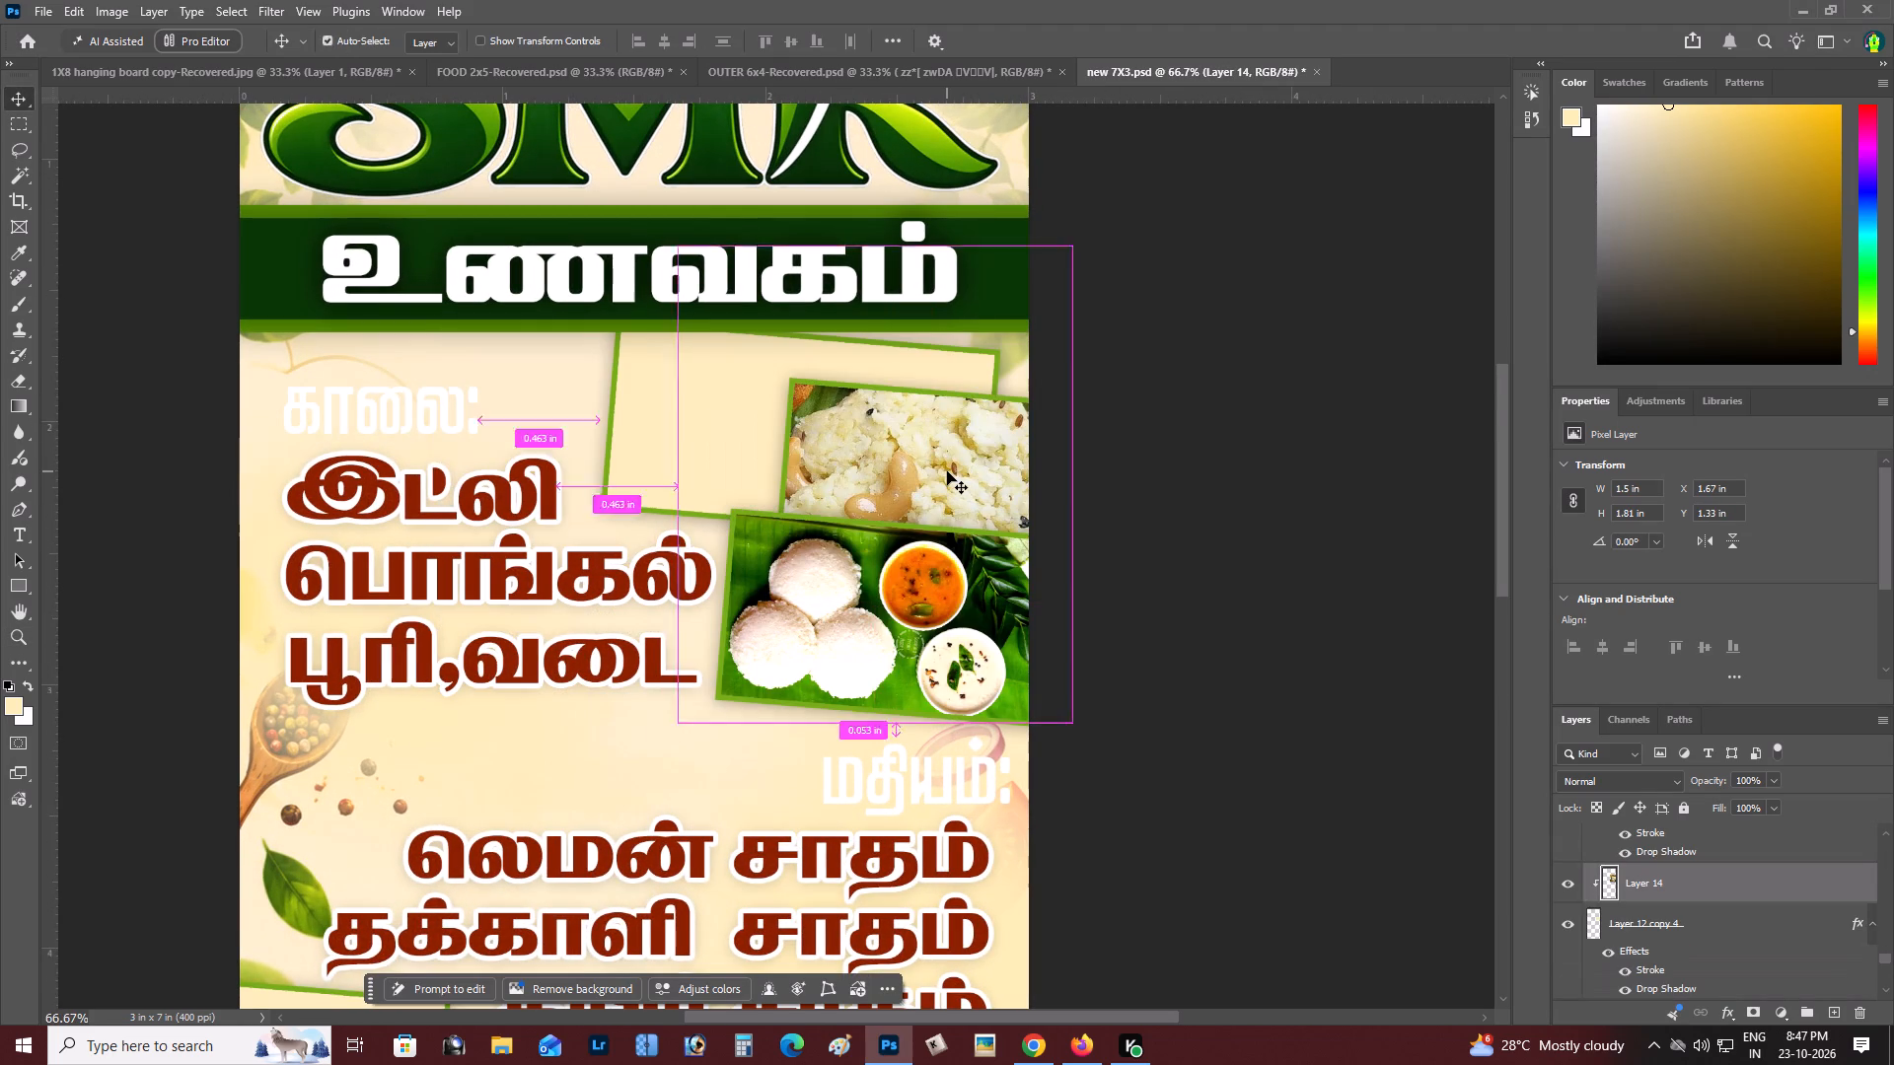
Scale the clipped pongal photo to about 58% and rotate it about 67° so the pongal and vadas fit the box.
key(ctrl+t)
alt+drag(1068, 244, 997, 314)
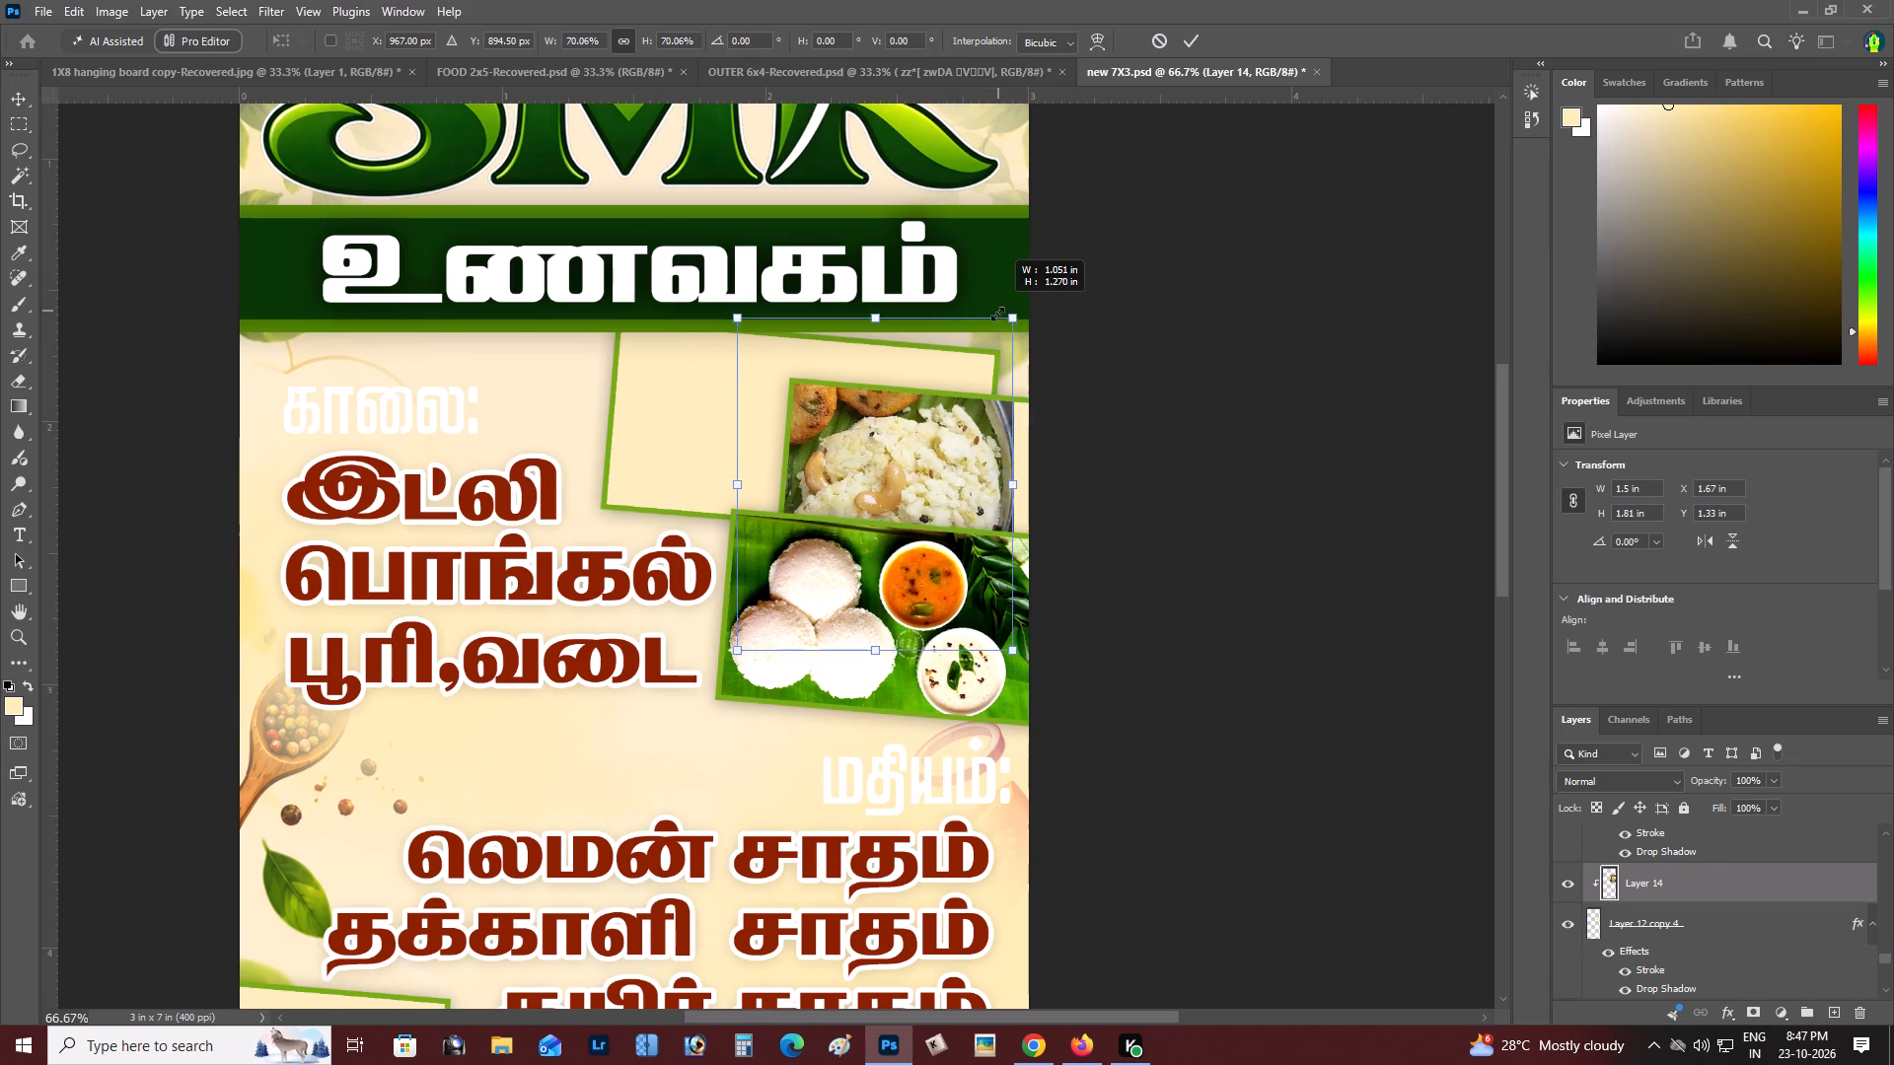
alt+drag(997, 314, 998, 321)
drag(1059, 297, 1153, 520)
drag(988, 520, 1012, 498)
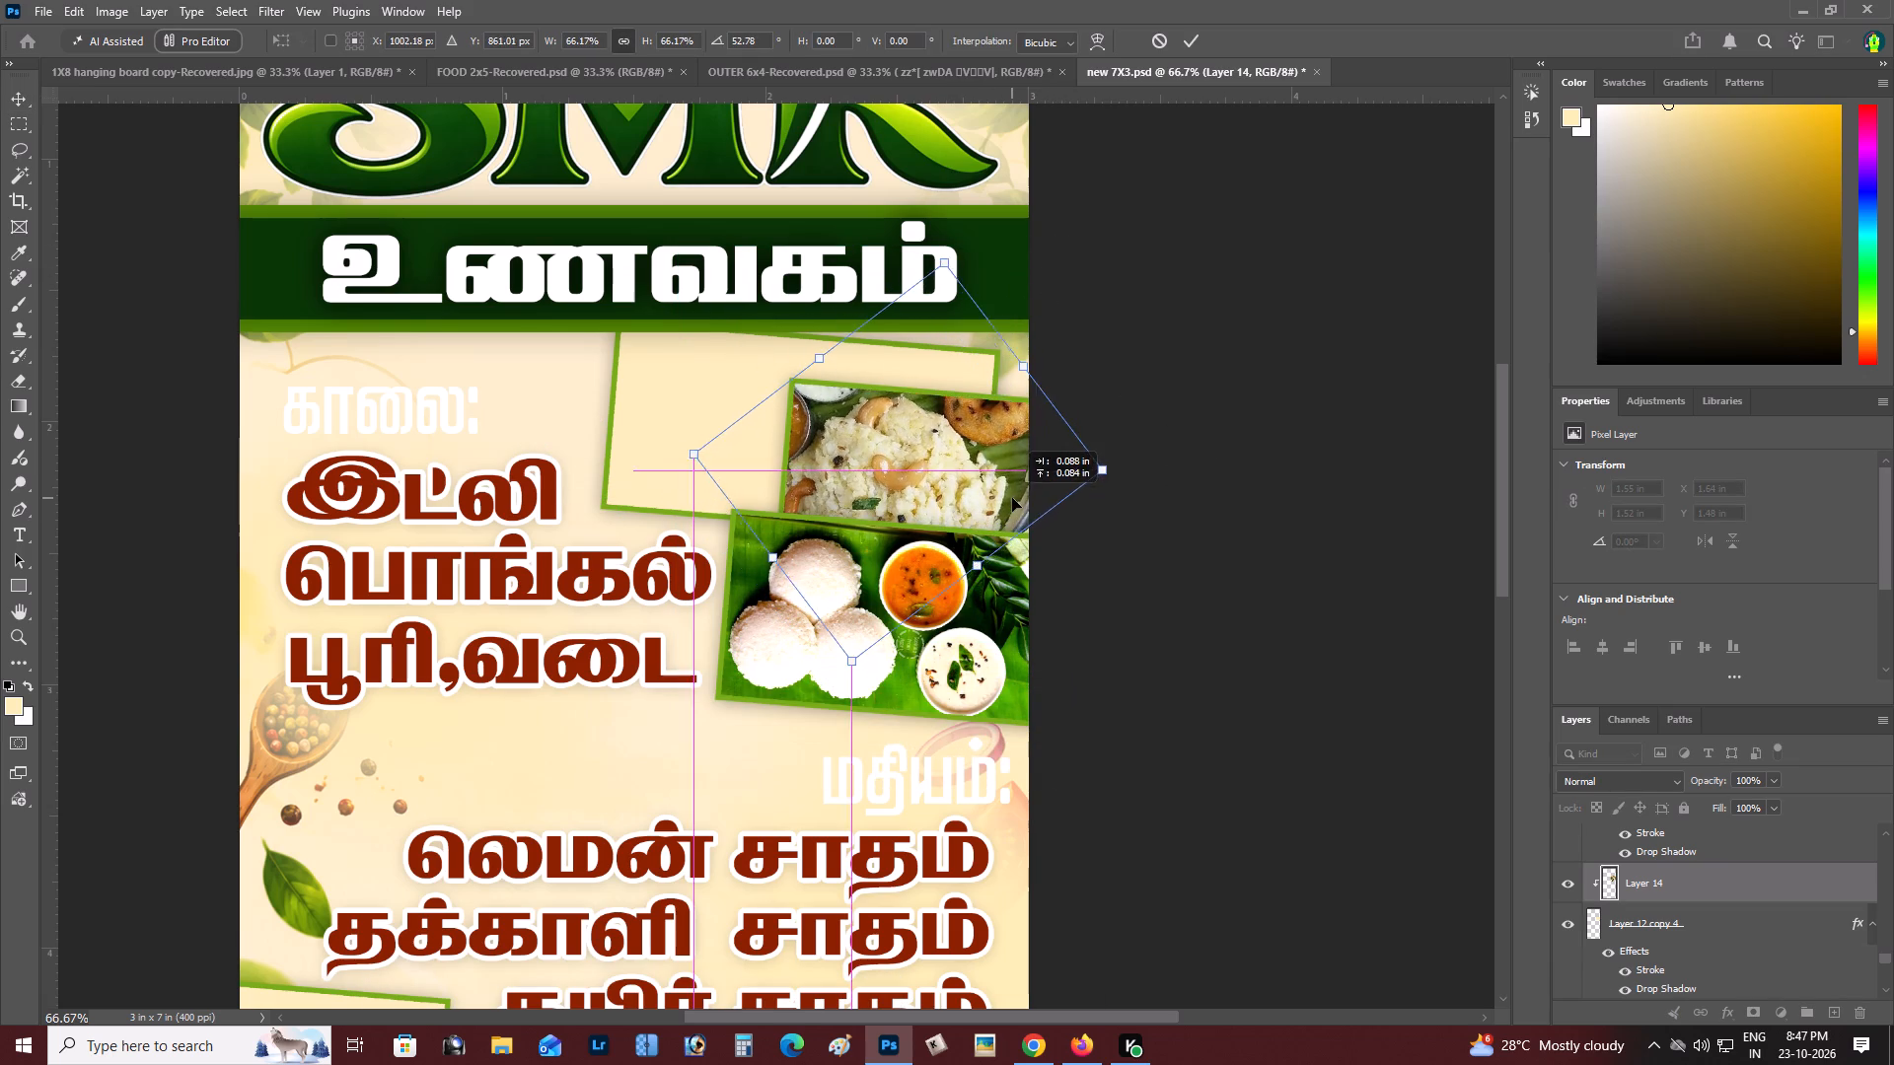
drag(1012, 498, 1019, 487)
alt+drag(1116, 456, 1091, 450)
drag(1115, 436, 1153, 493)
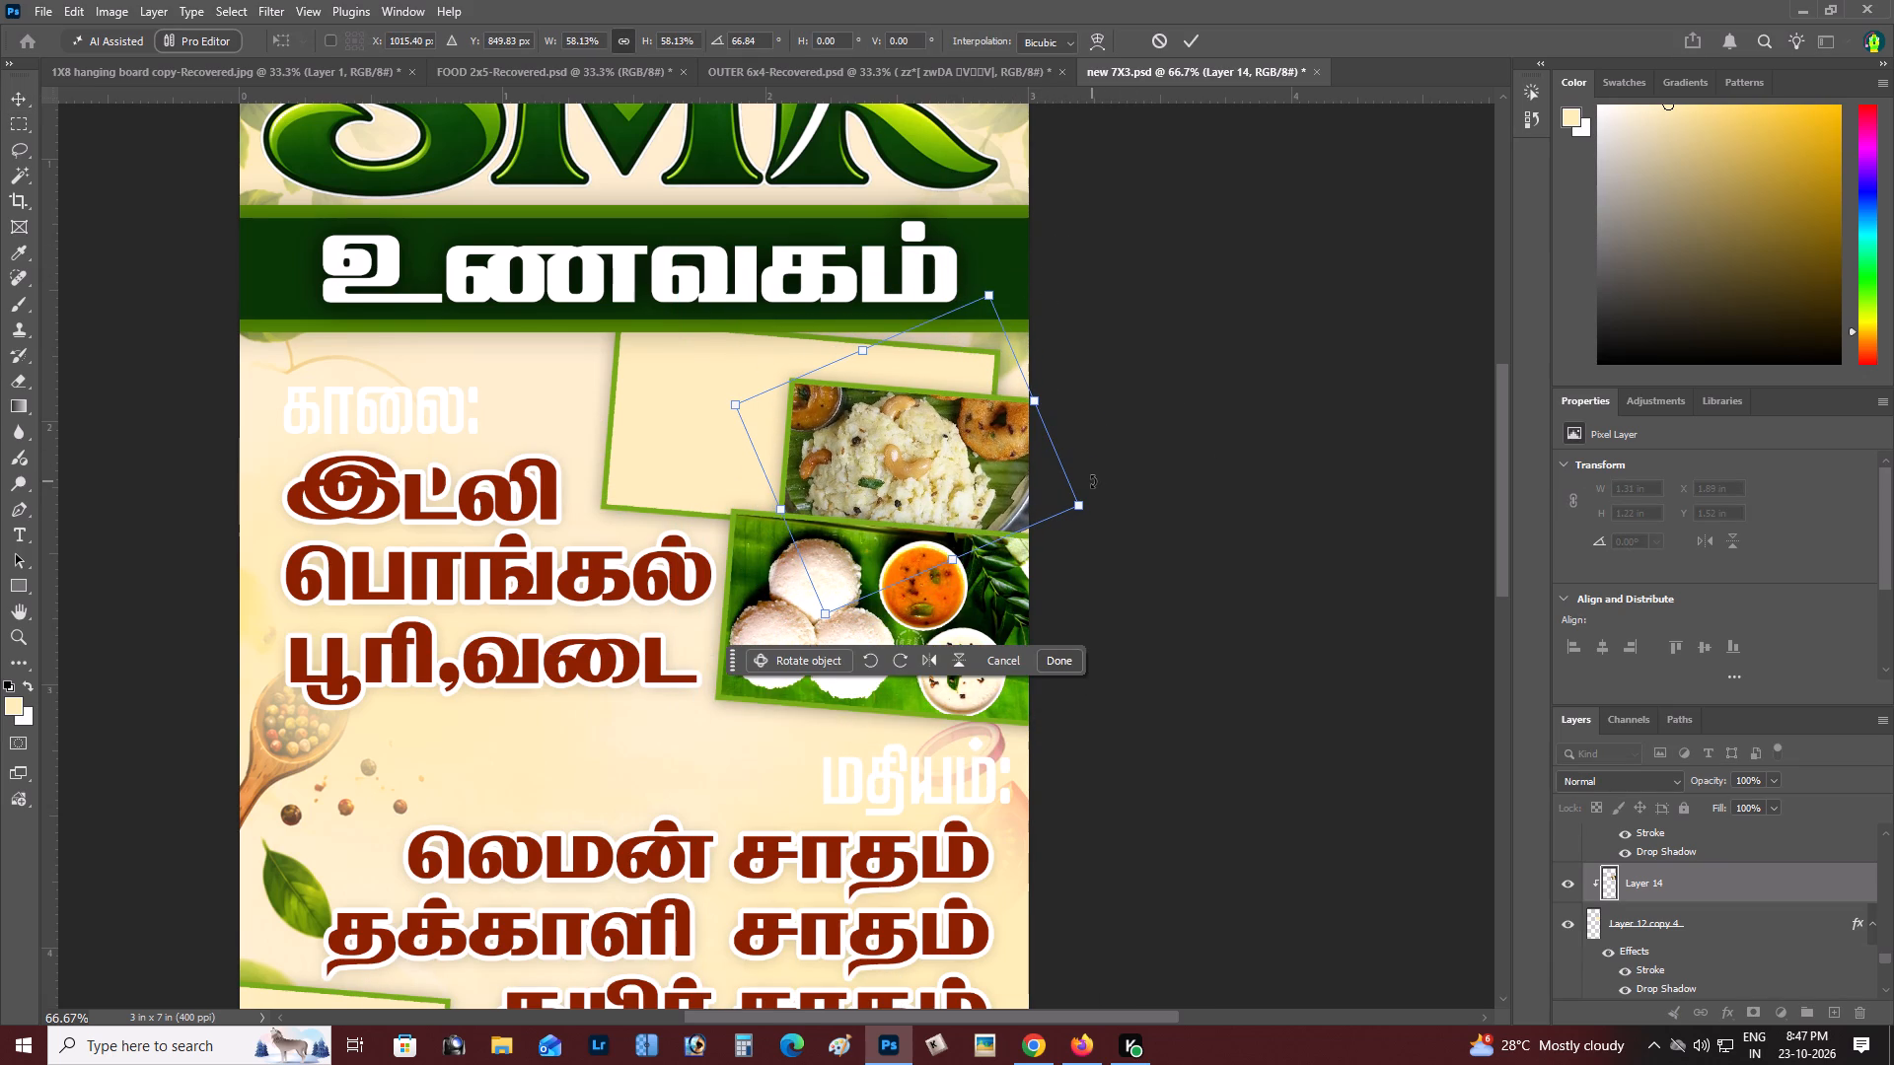
key(ctrl+Return)
Apply Levels to the pongal photo with the black input at 12 and the white input at 235.
key(ctrl+l)
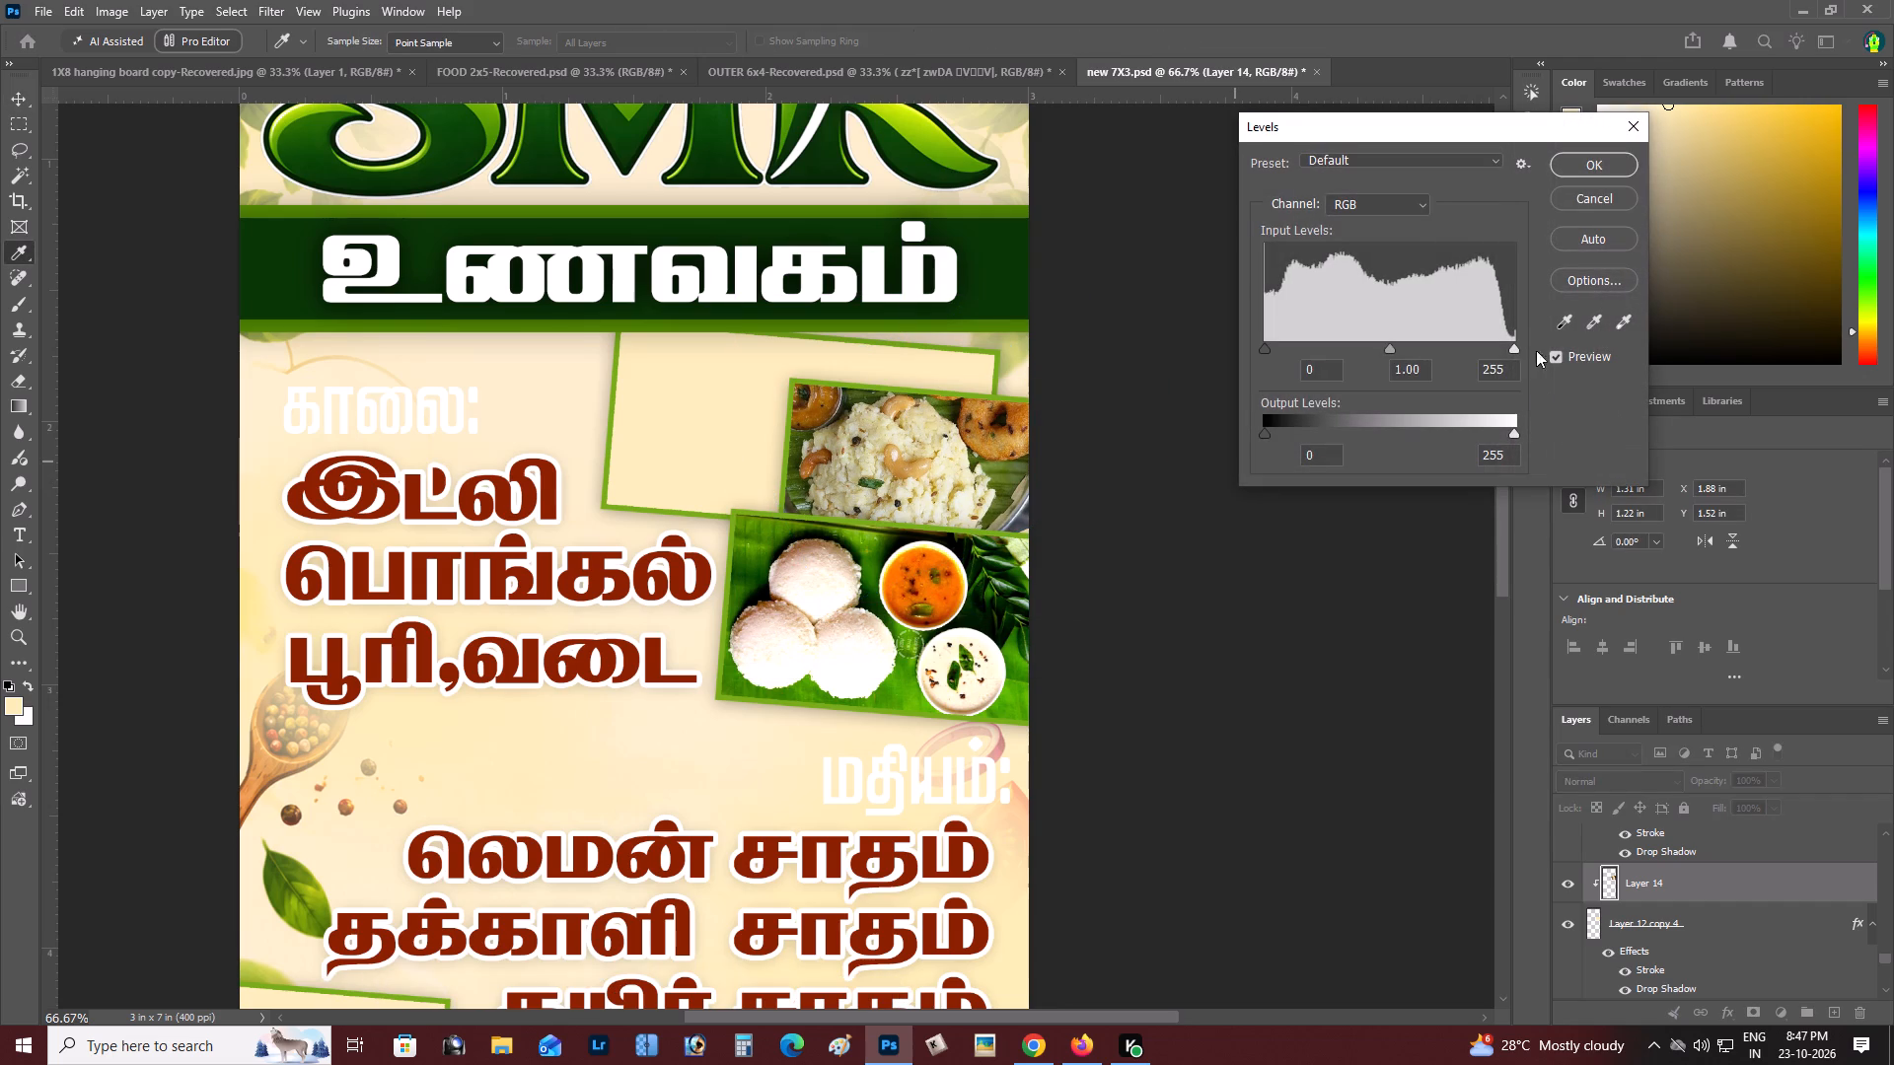
drag(1510, 345, 1494, 340)
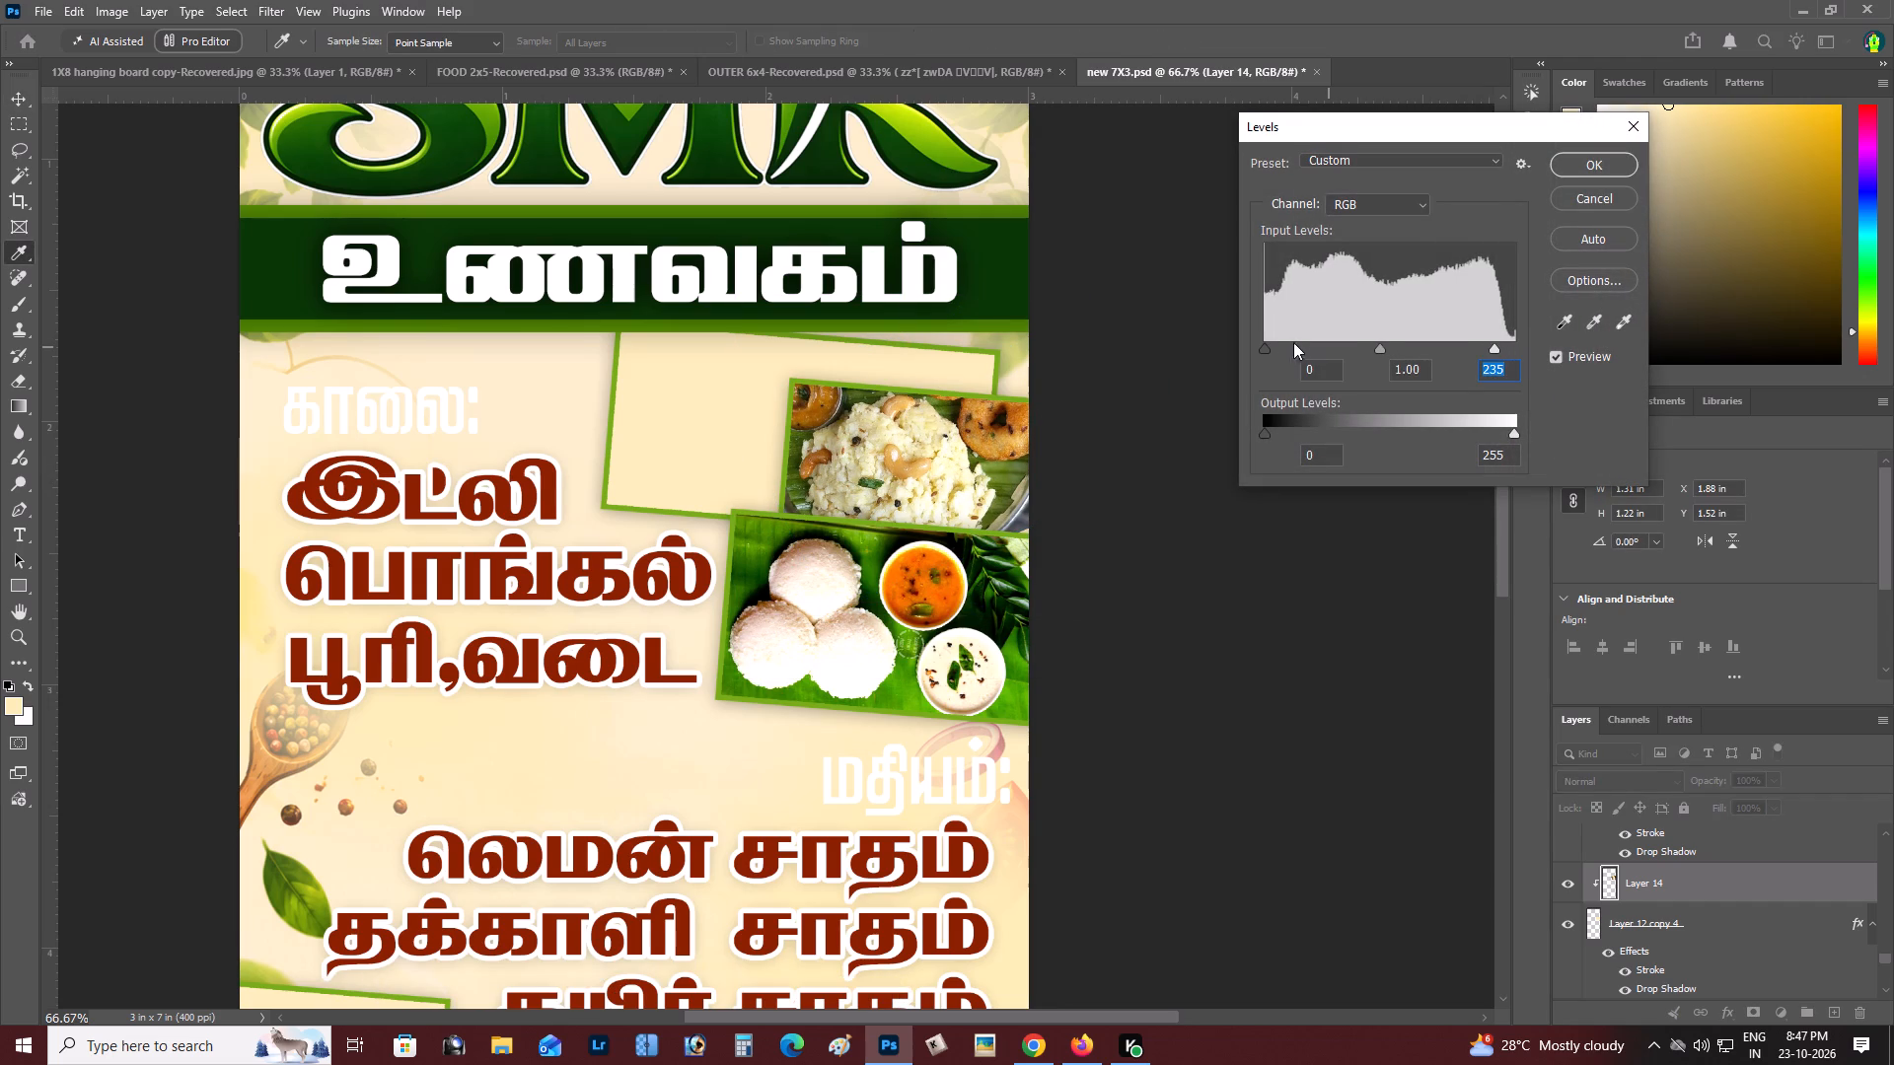
click(1275, 343)
key(Return)
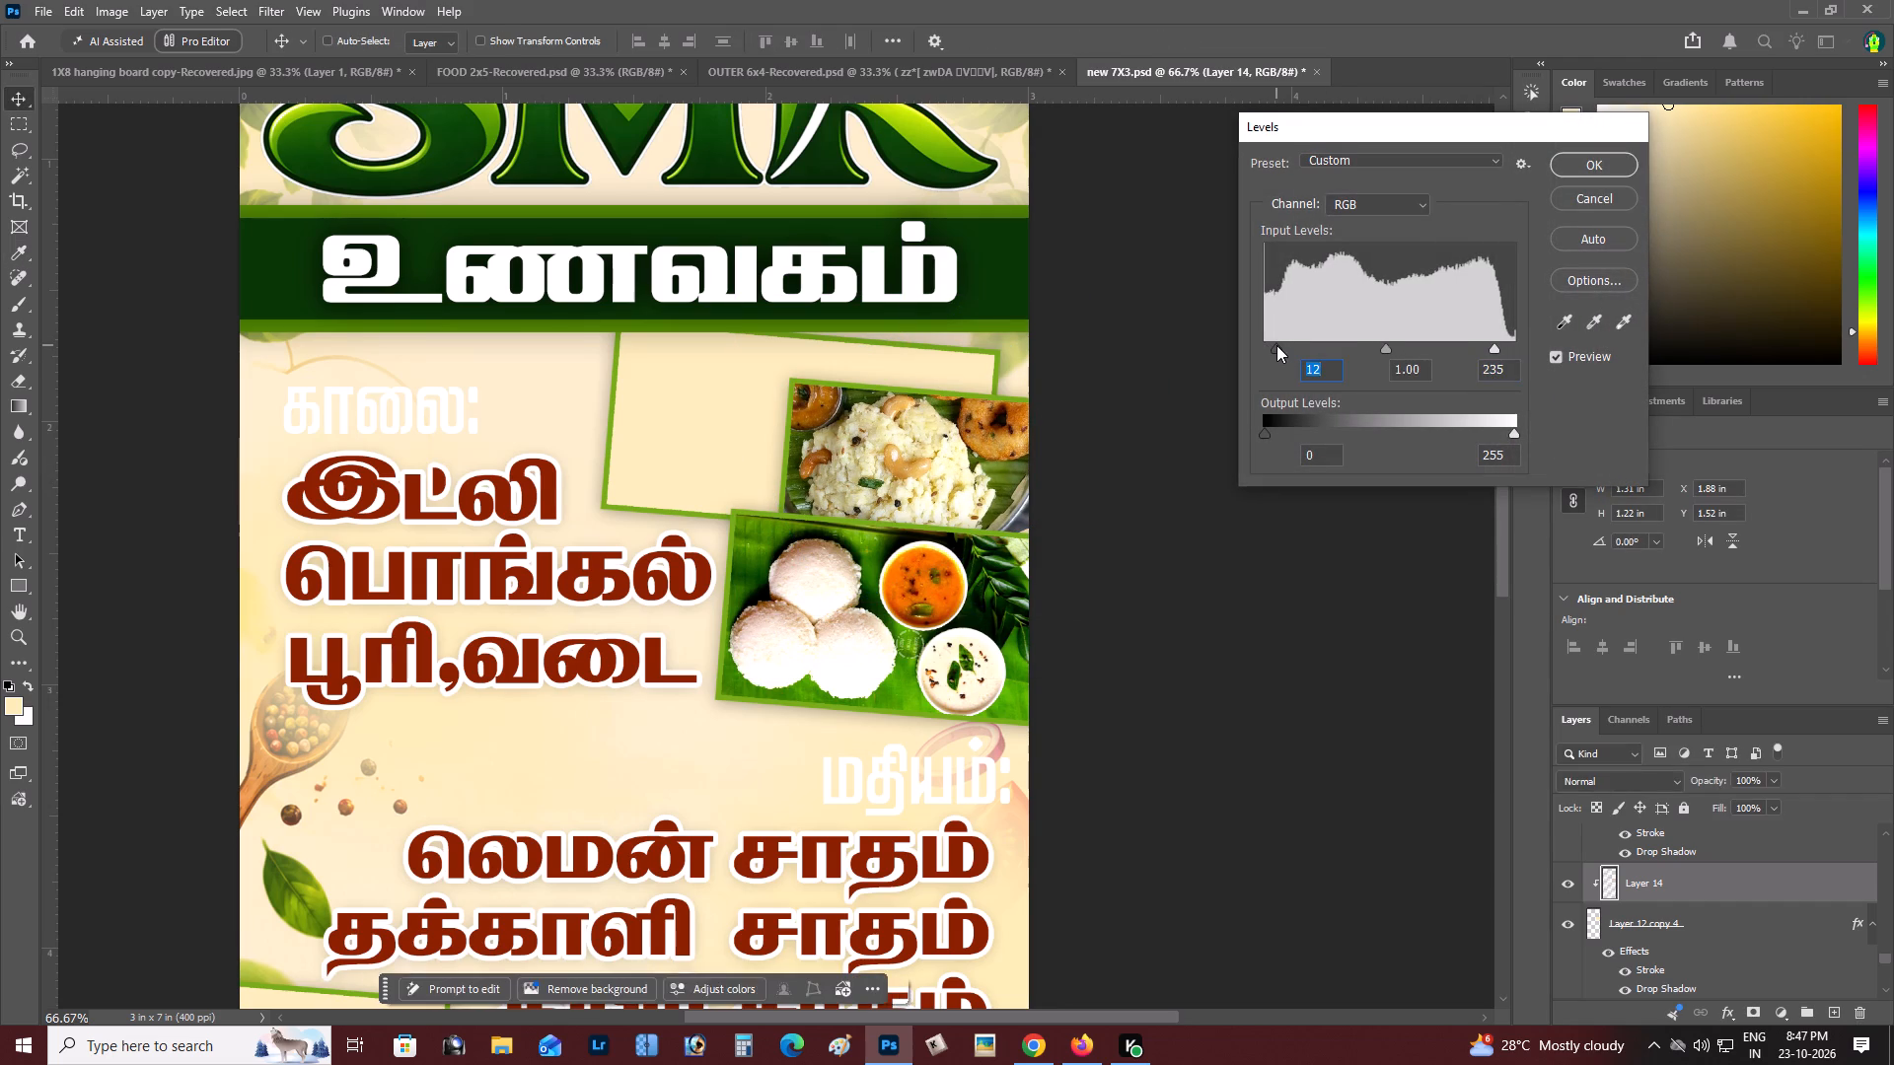
Nudge the pongal photo down, shrink it and rotate it further clockwise, to about 1.1 by 0.97 in overall.
key(v)
key(shift+Down)
key(shift+Down)
key(ctrl+t)
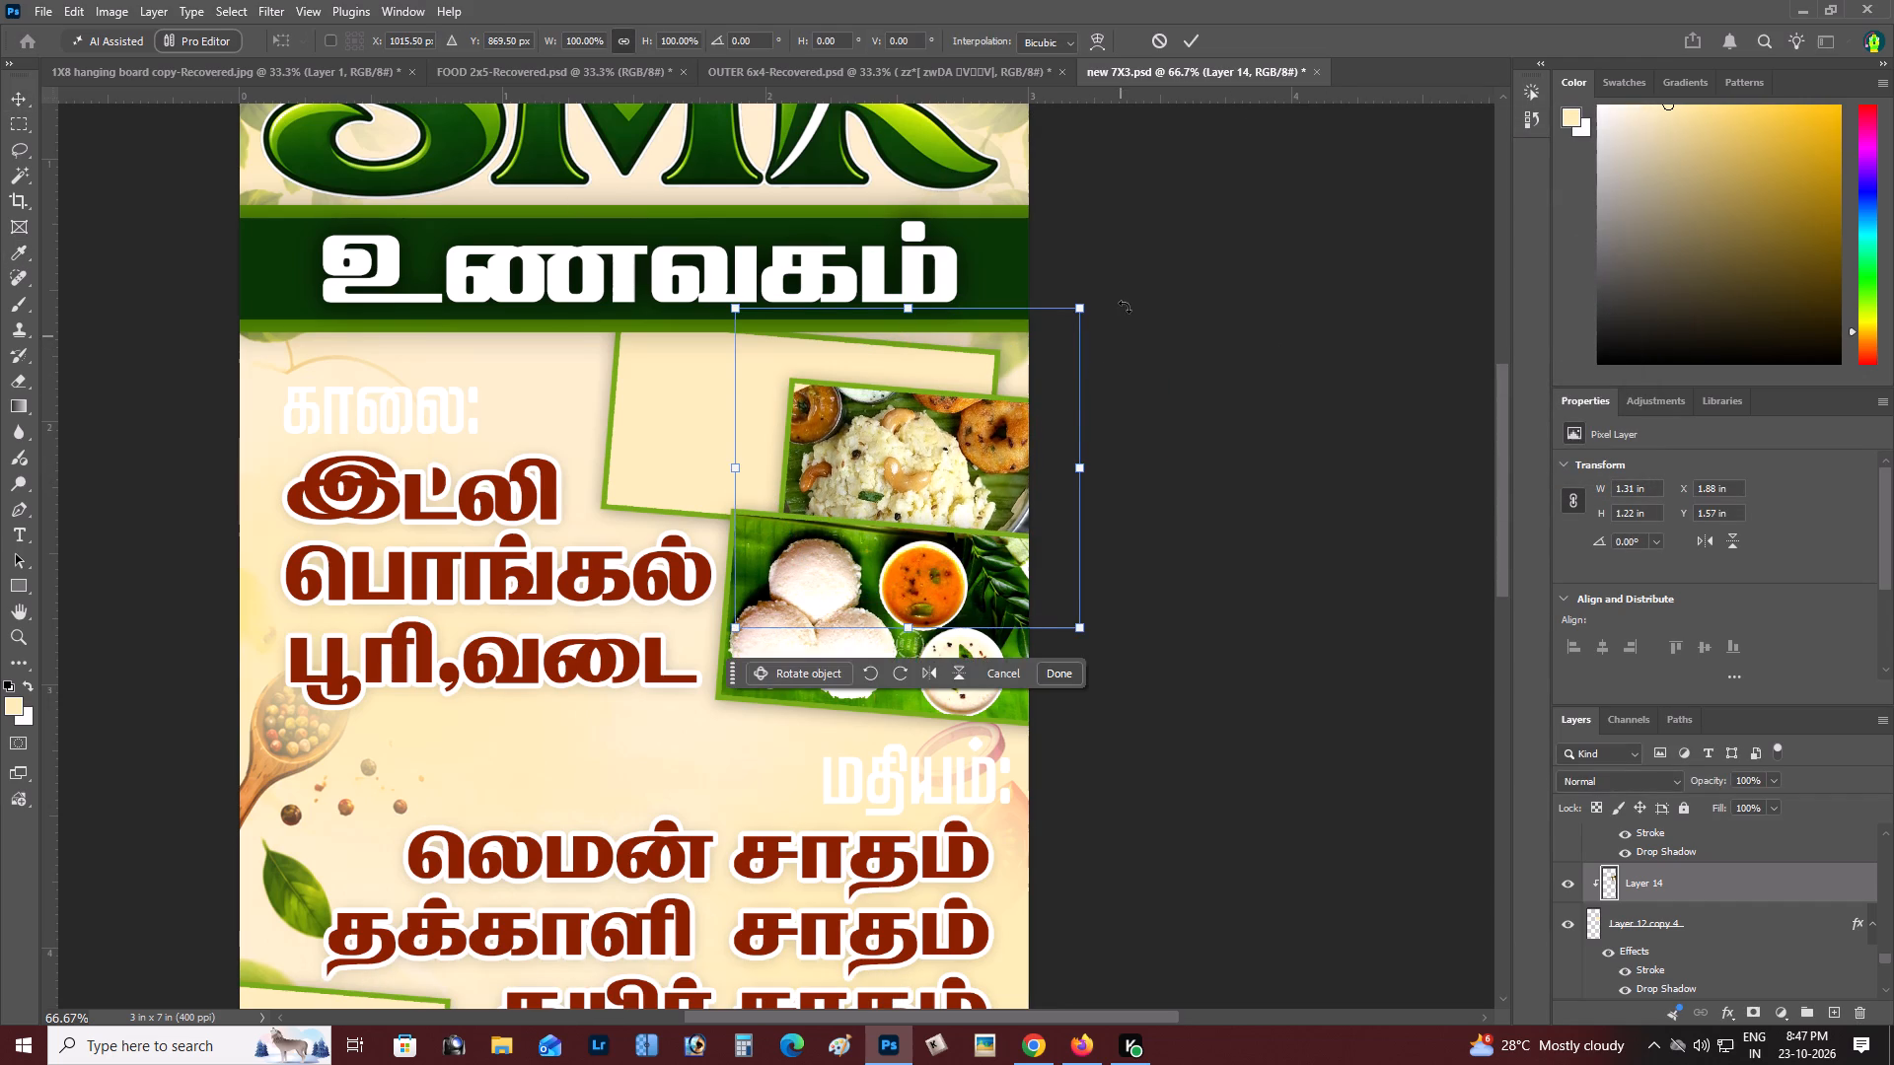
drag(1132, 276, 1151, 281)
alt+drag(1091, 317, 1076, 321)
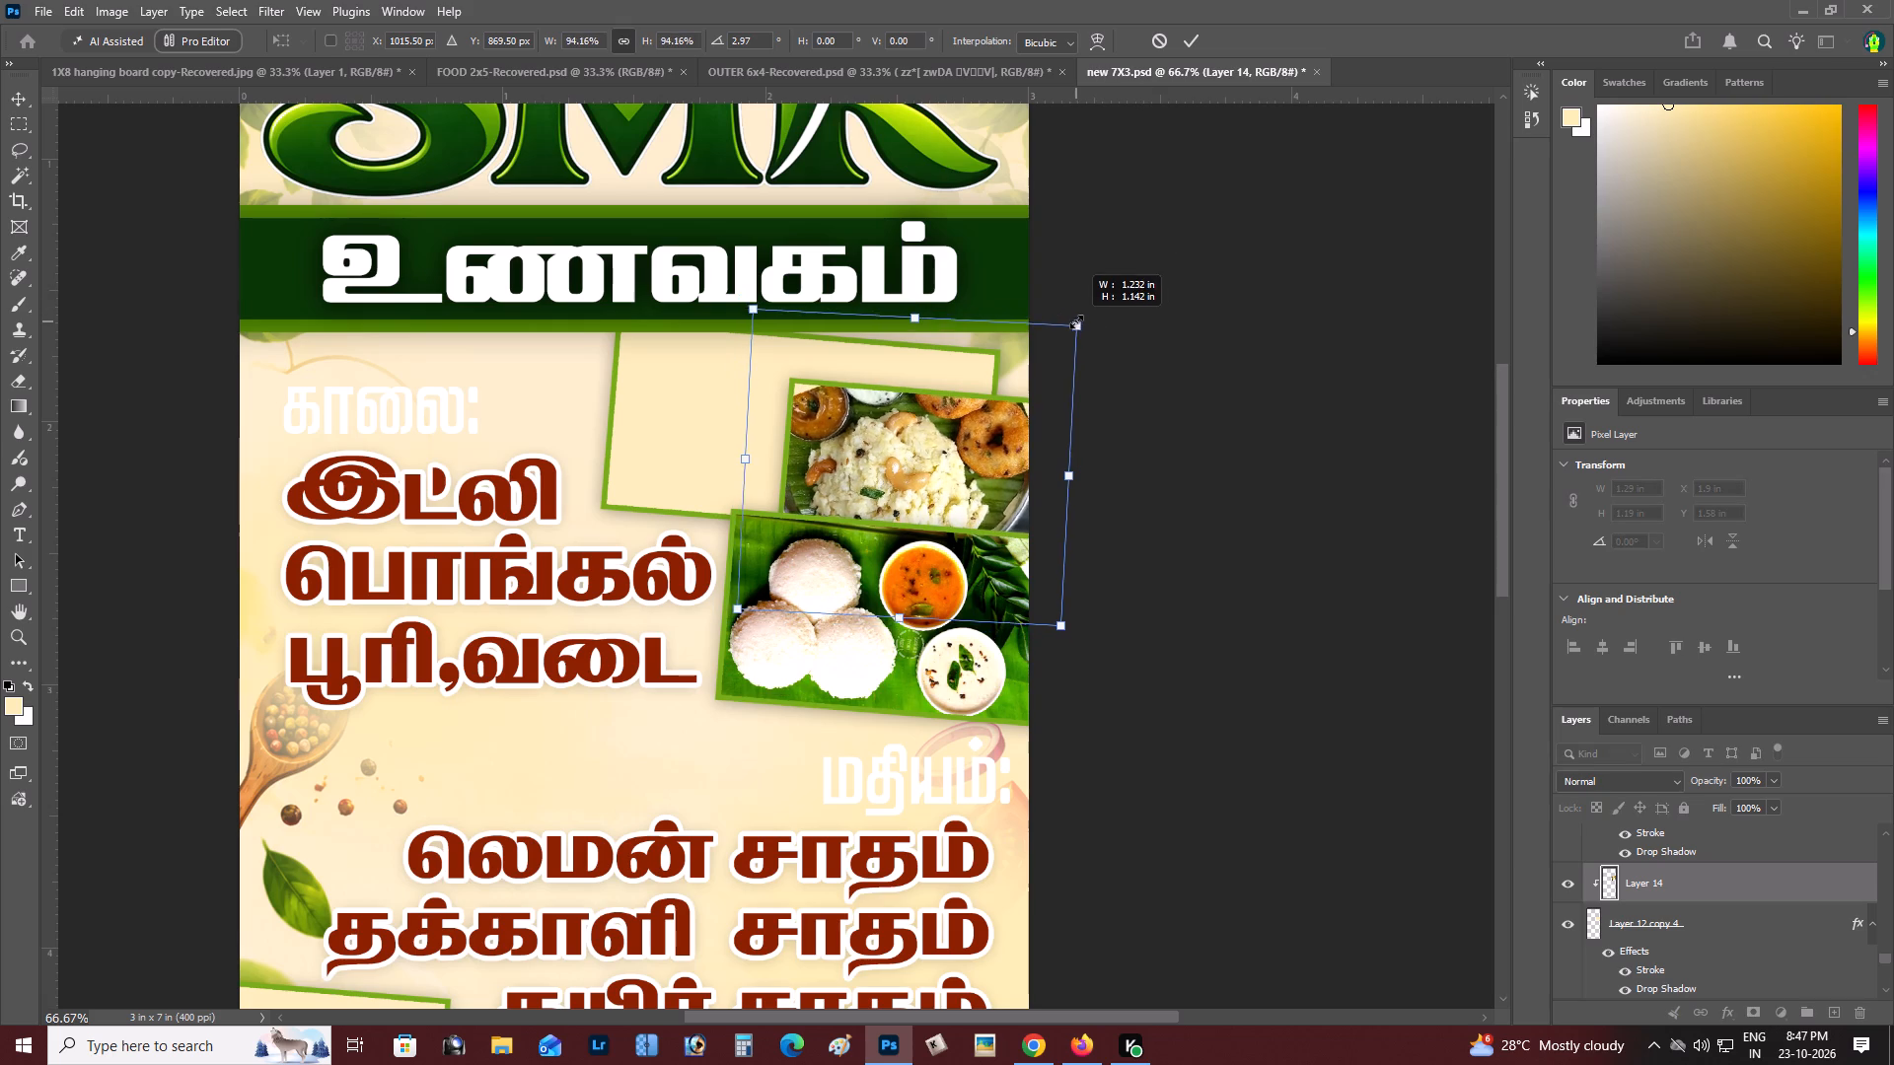
alt+drag(1076, 321, 1071, 323)
drag(1113, 303, 1157, 327)
key(ctrl+Return)
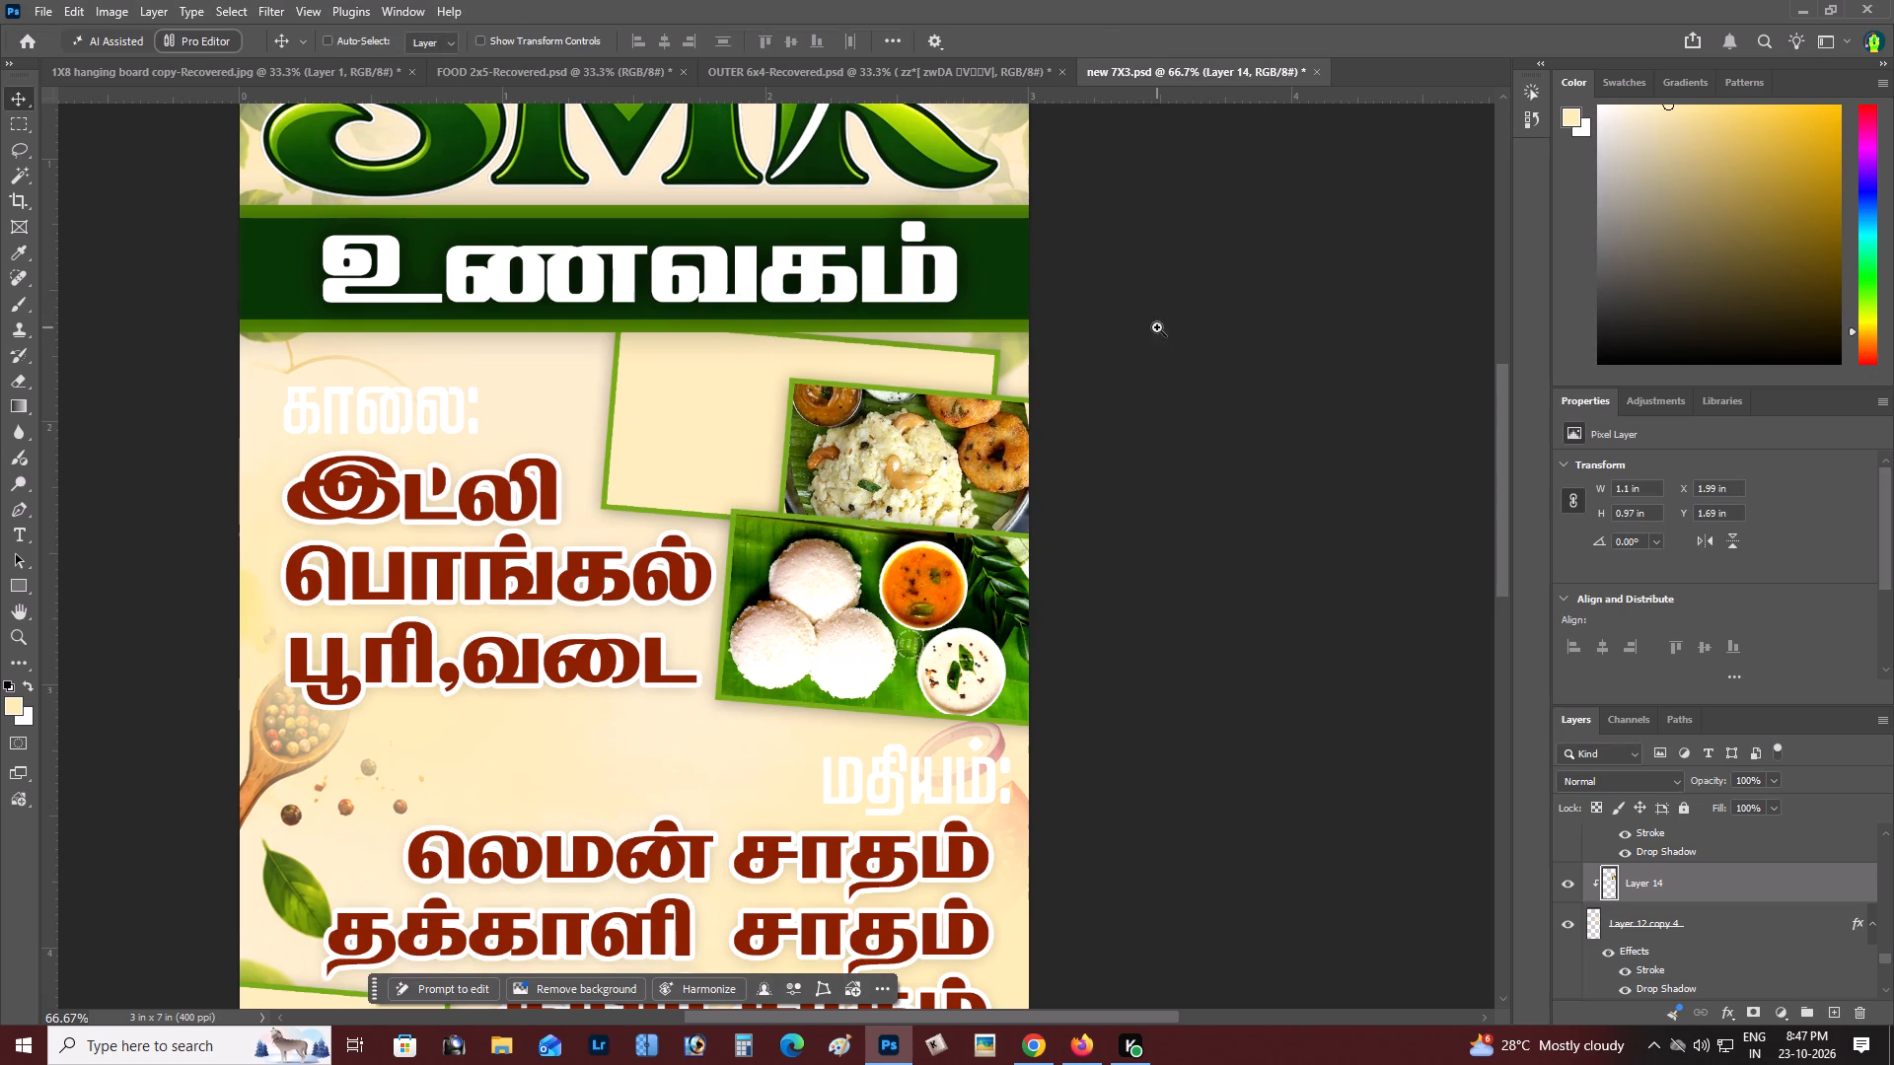
Examine the whole banner and the food boxes up close to check the fit of the pongal photo.
key(z)
alt+click(808, 484)
right_click(811, 484)
click(844, 491)
key(space)
key(space)
drag(842, 506, 741, 561)
key(z)
triple_click(850, 417)
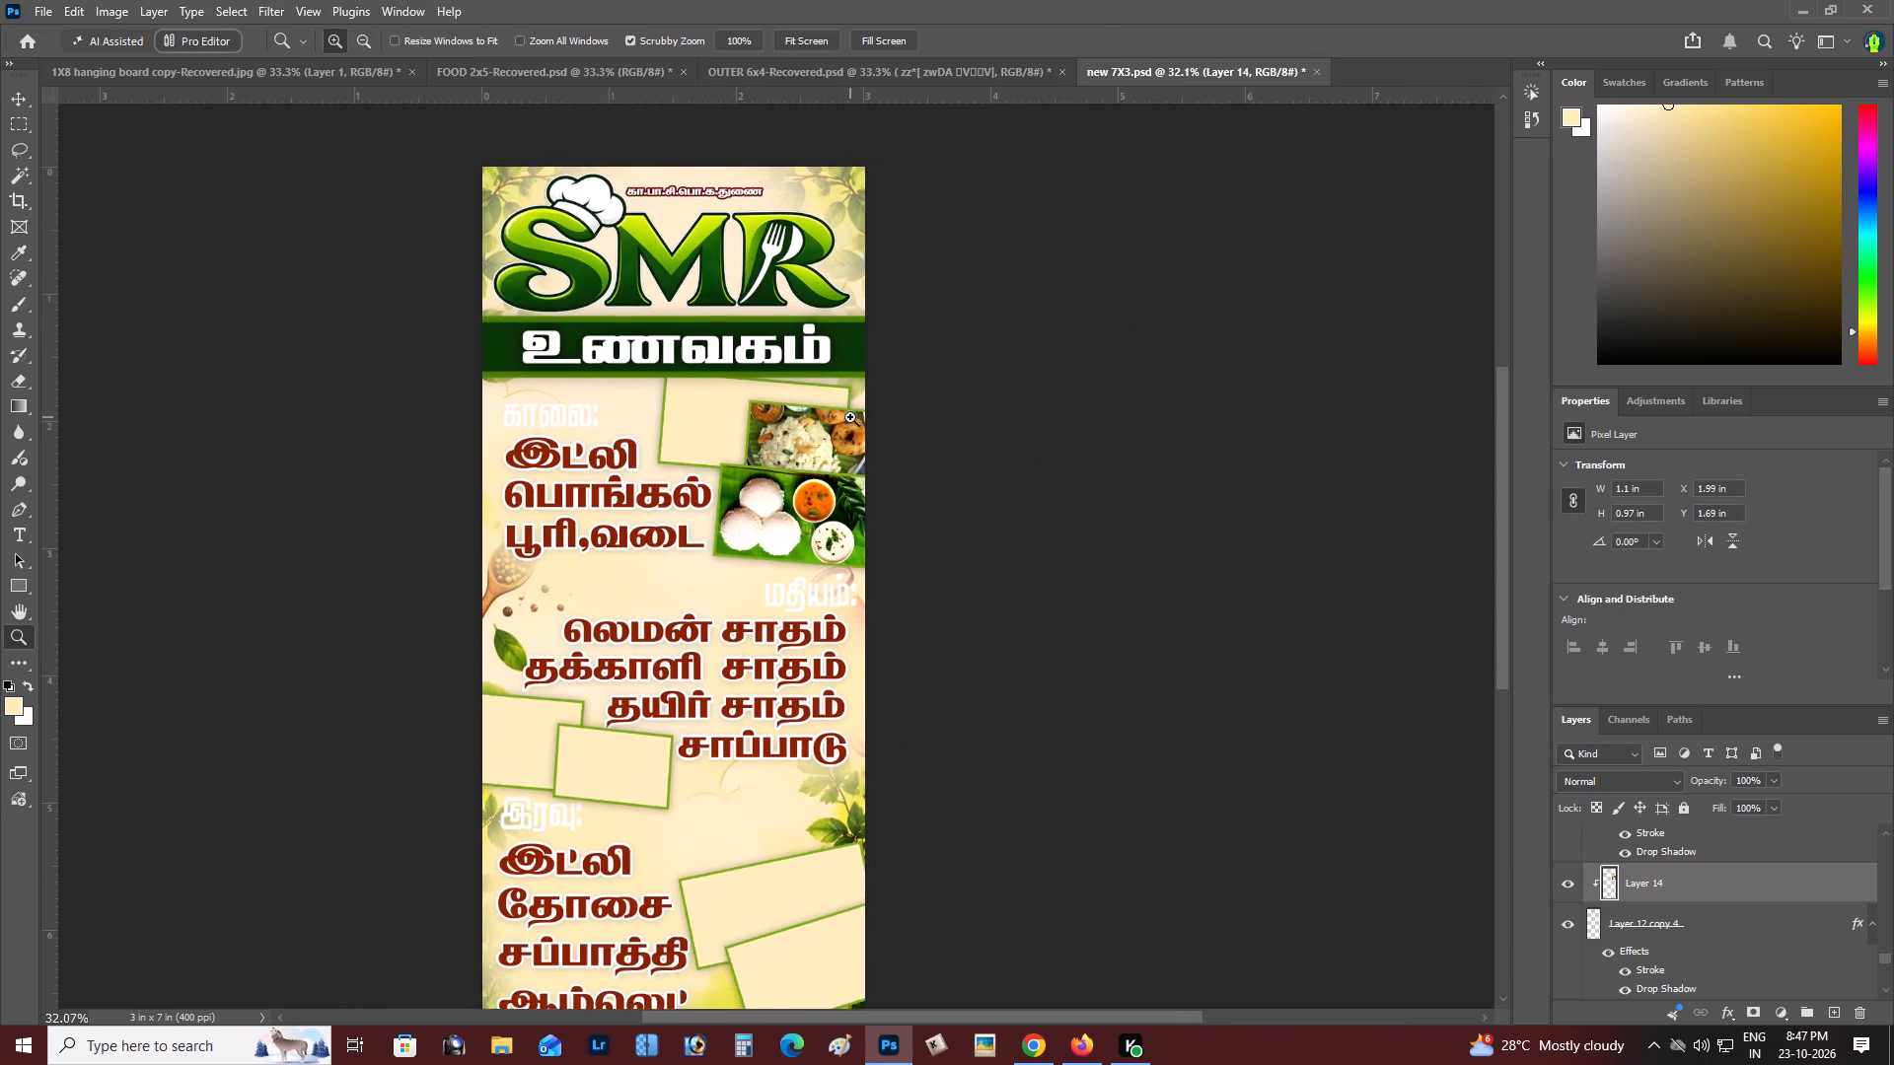
click(850, 417)
Stretch the idli photo's top edge slightly upward to about 1.09 in tall and nudge the photo down.
key(v)
right_click(619, 695)
click(647, 705)
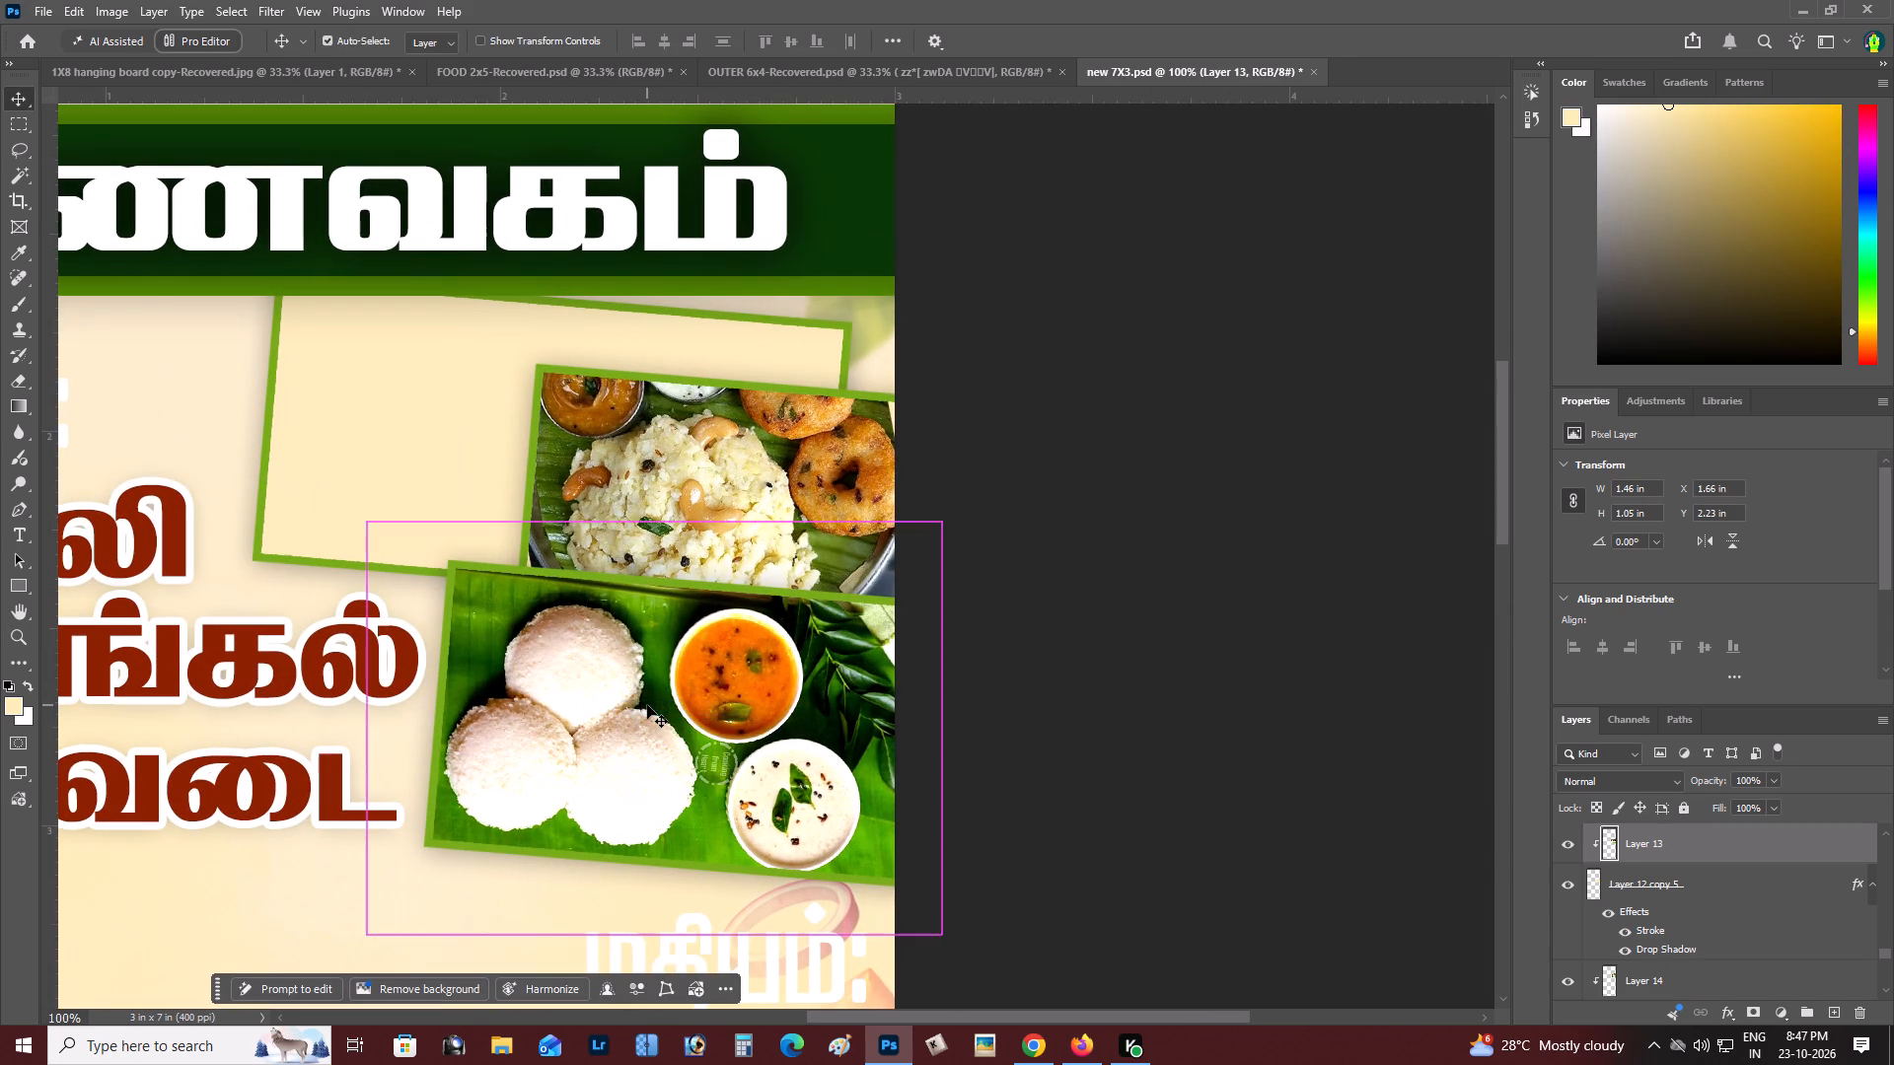
key(ctrl+t)
shift+drag(667, 516, 666, 503)
key(ctrl+Return)
key(v)
key(Down)
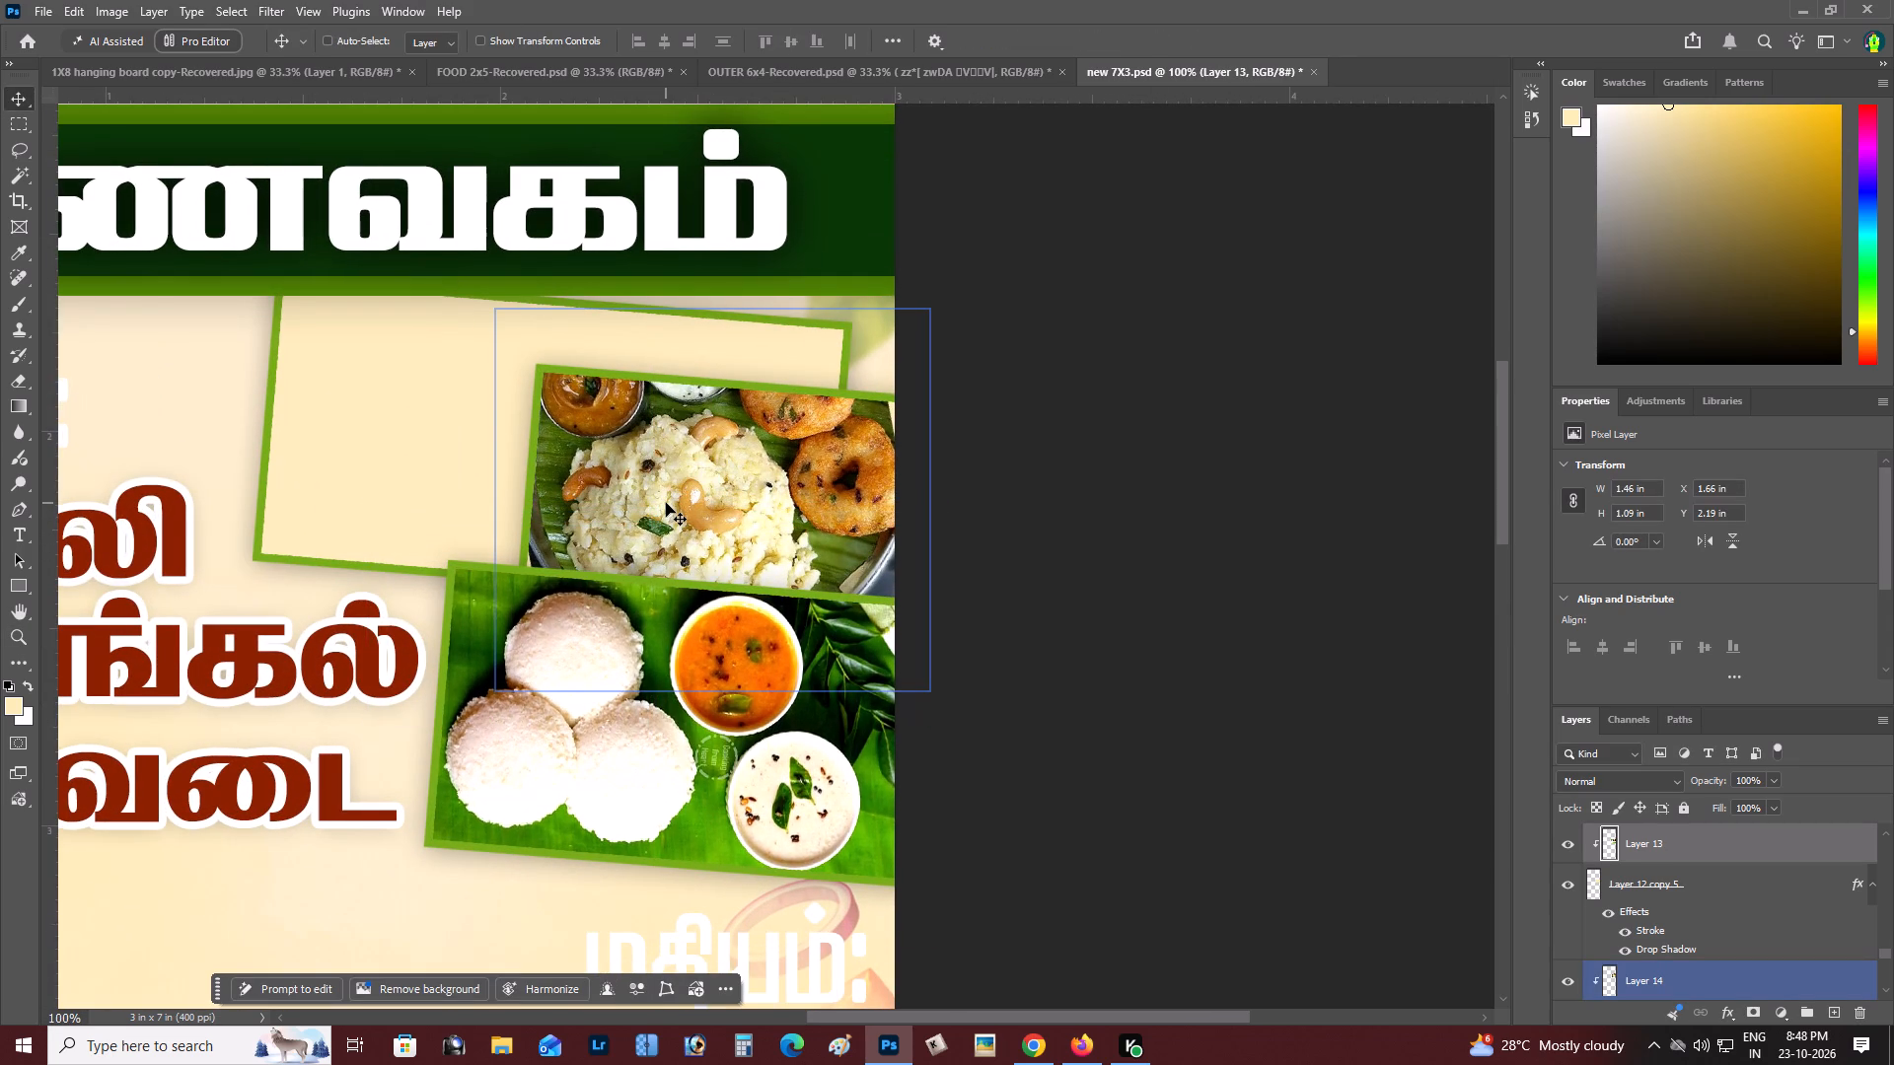
Select the pongal photo and apply Levels with the black input at 20 and the white input at 238.
right_click(666, 503)
click(682, 506)
click(729, 526)
right_click(731, 494)
click(752, 506)
drag(737, 508, 674, 499)
key(ctrl+z)
key(ctrl+l)
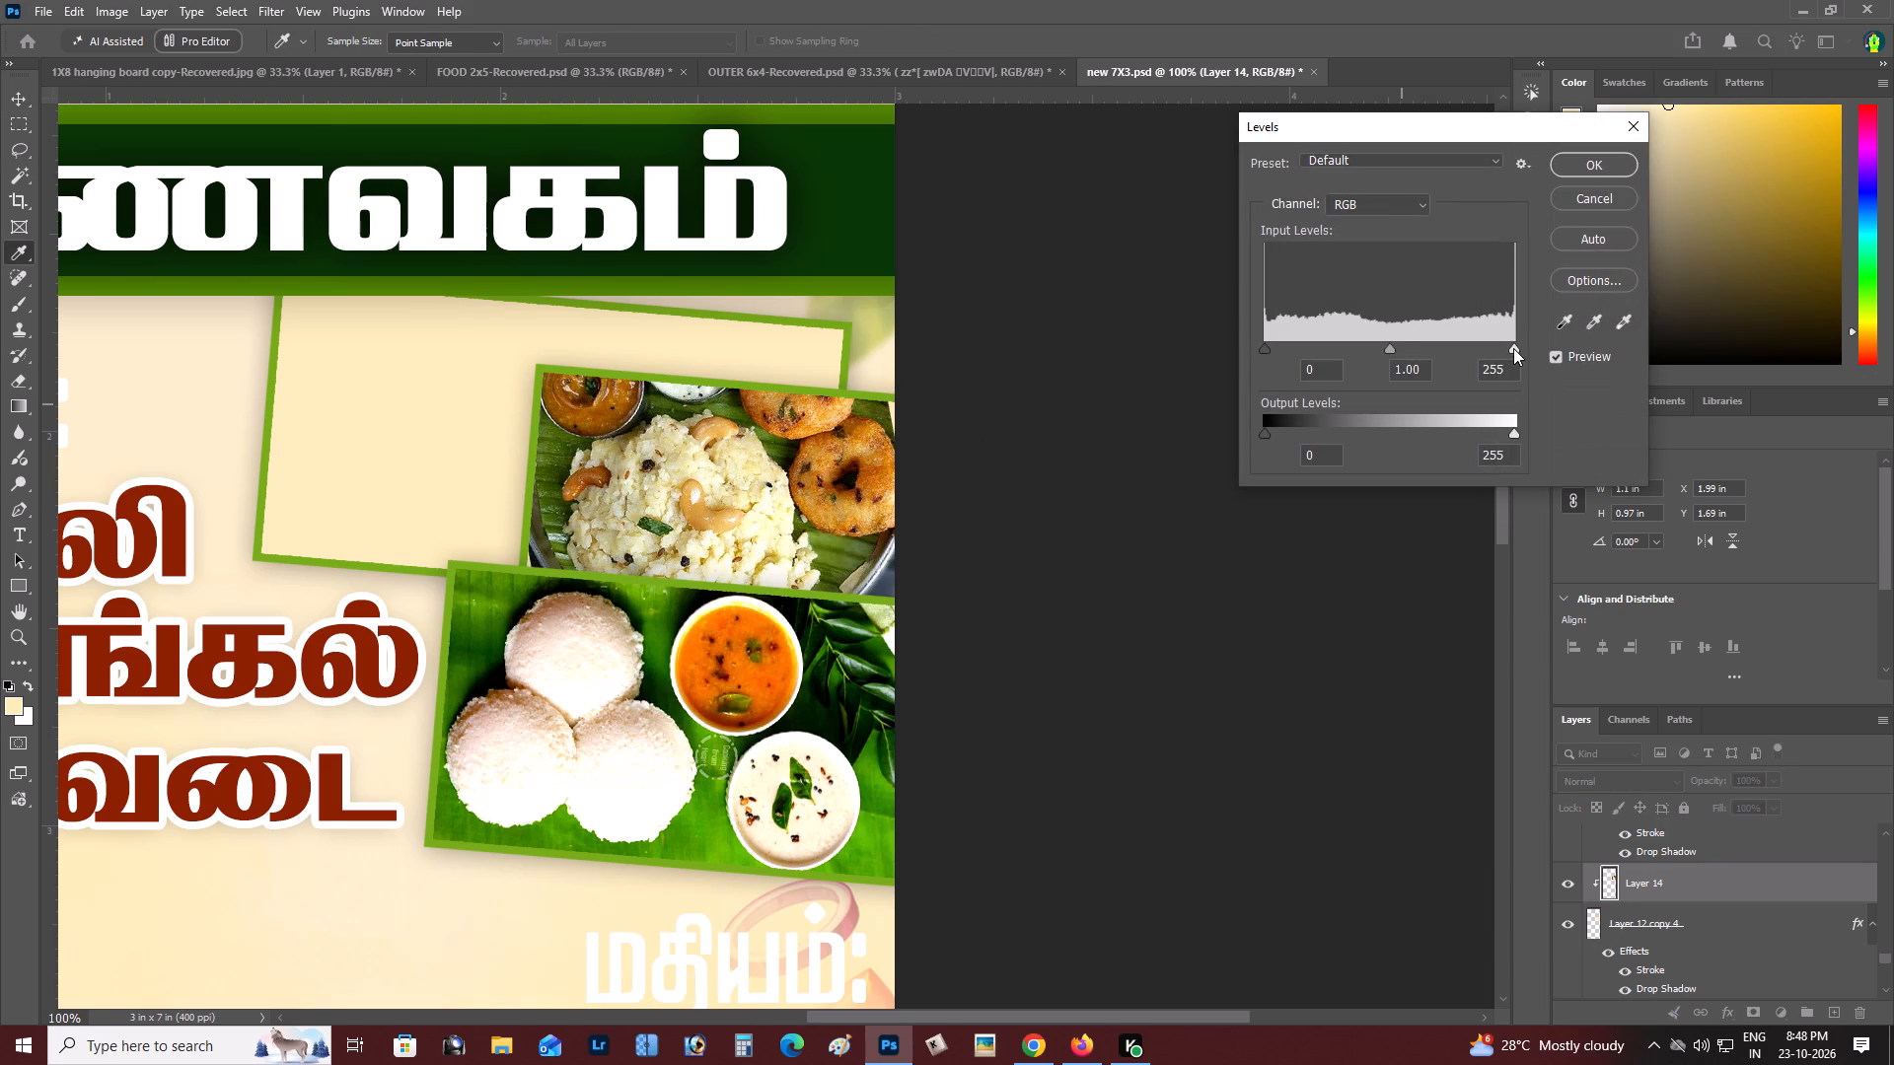
drag(1509, 345, 1497, 344)
click(1278, 346)
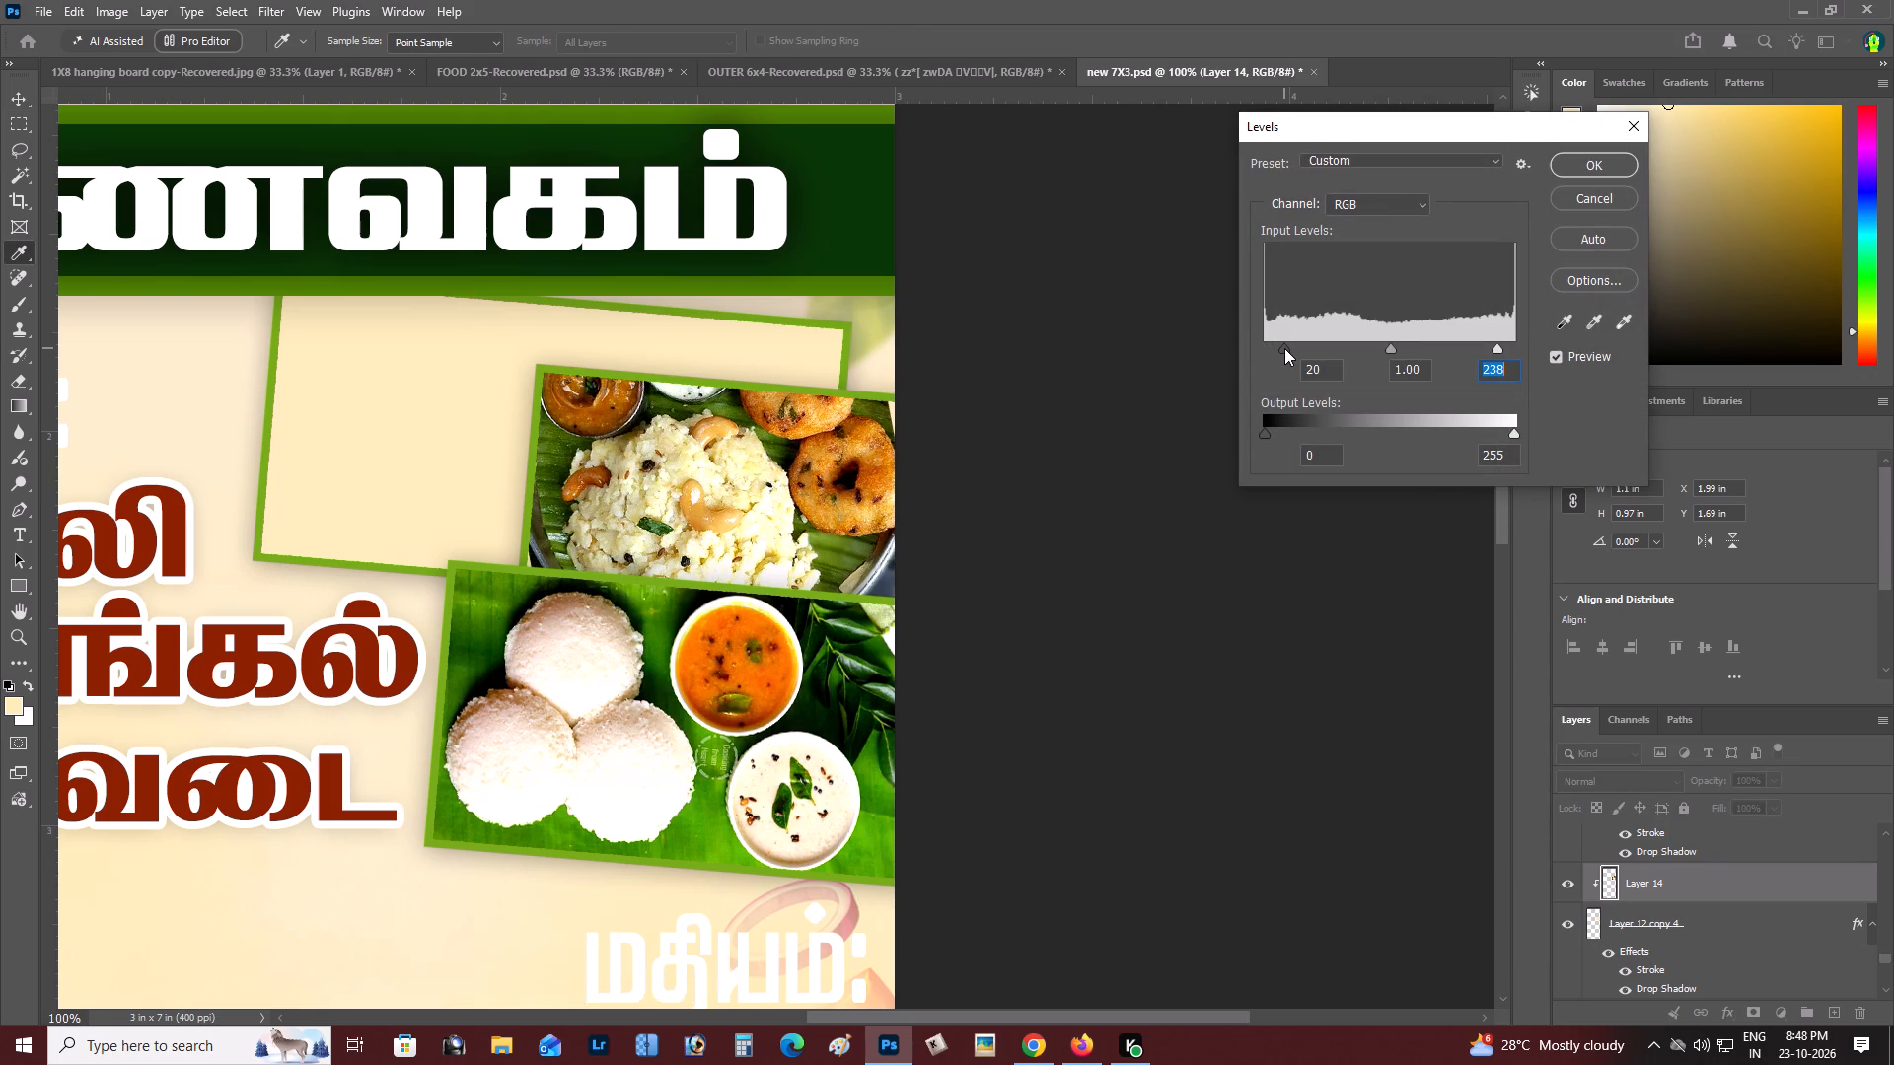
key(Return)
Raise the pongal photo's saturation slightly with Hue/Saturation.
key(ctrl+u)
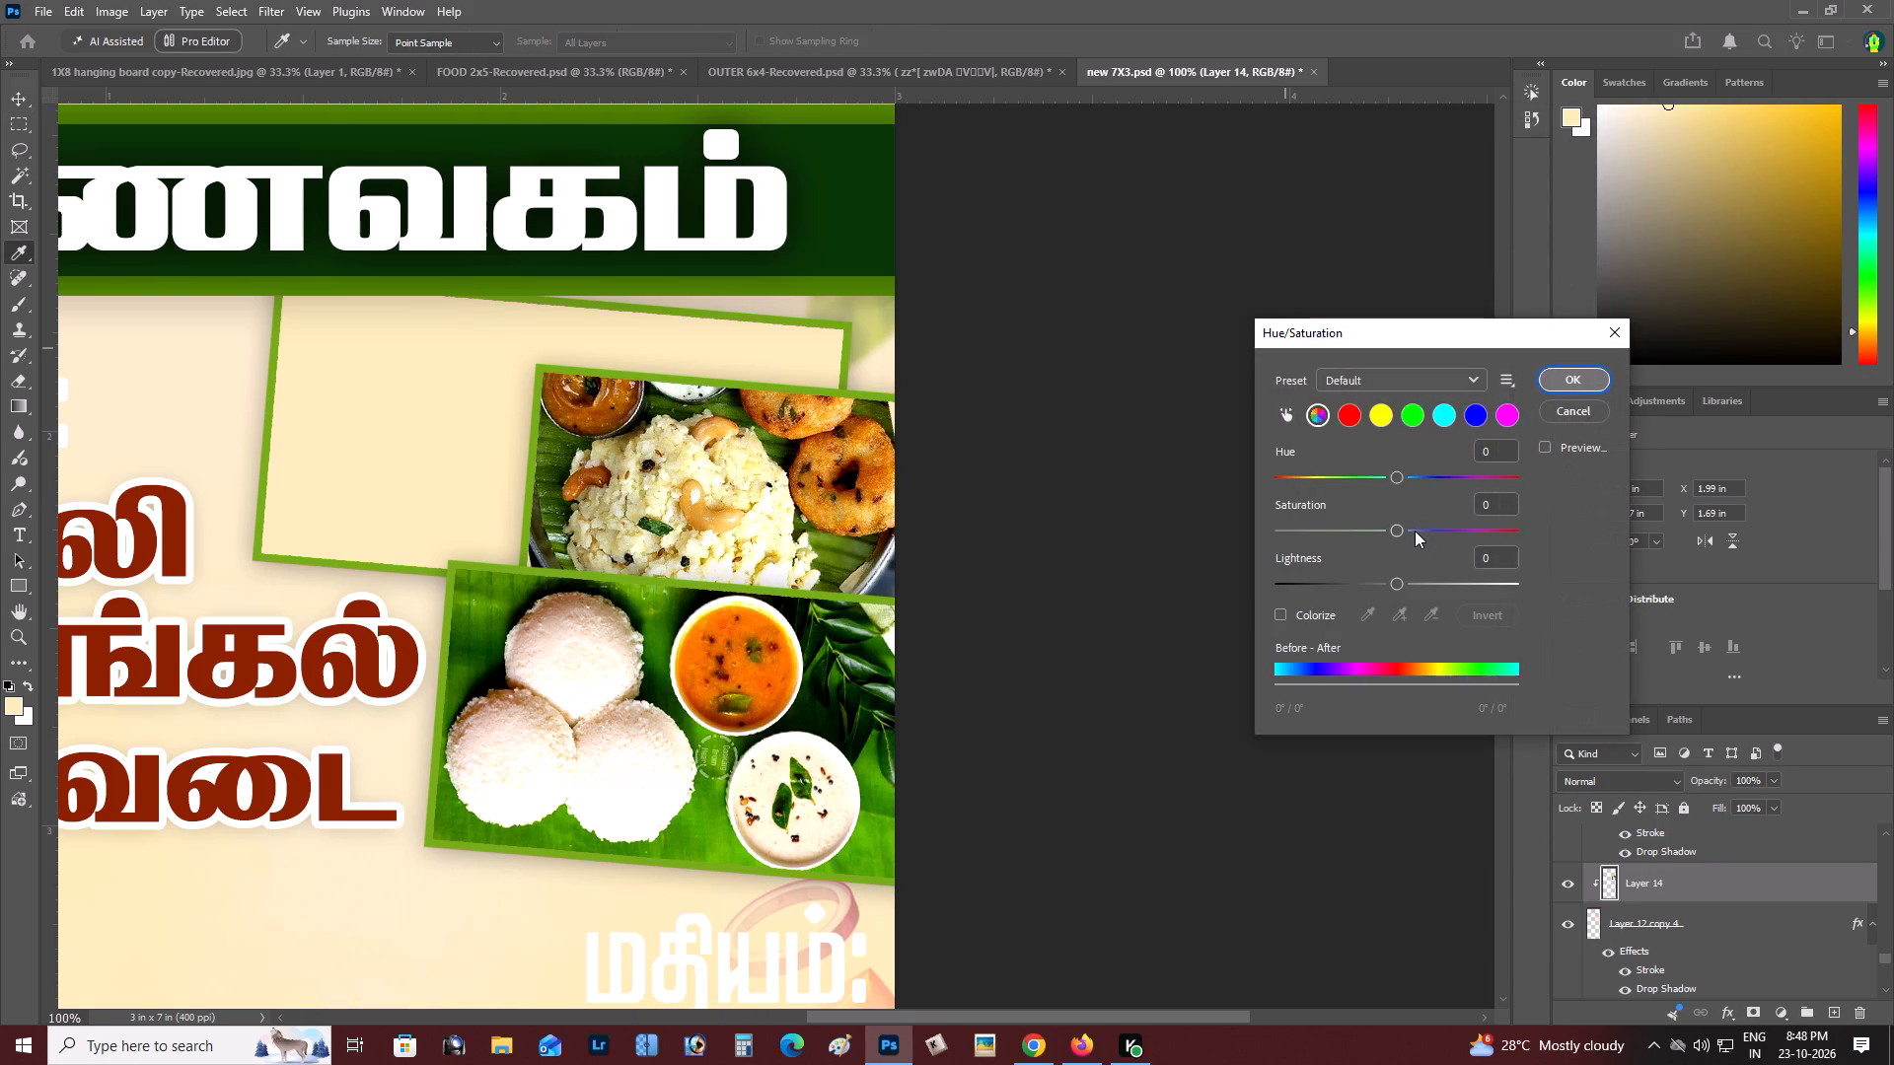
click(1415, 531)
key(Return)
Examine the whole banner to check the colour-enhanced pongal photo beside the idli photo and the remaining empty boxes.
key(z)
alt+click(540, 543)
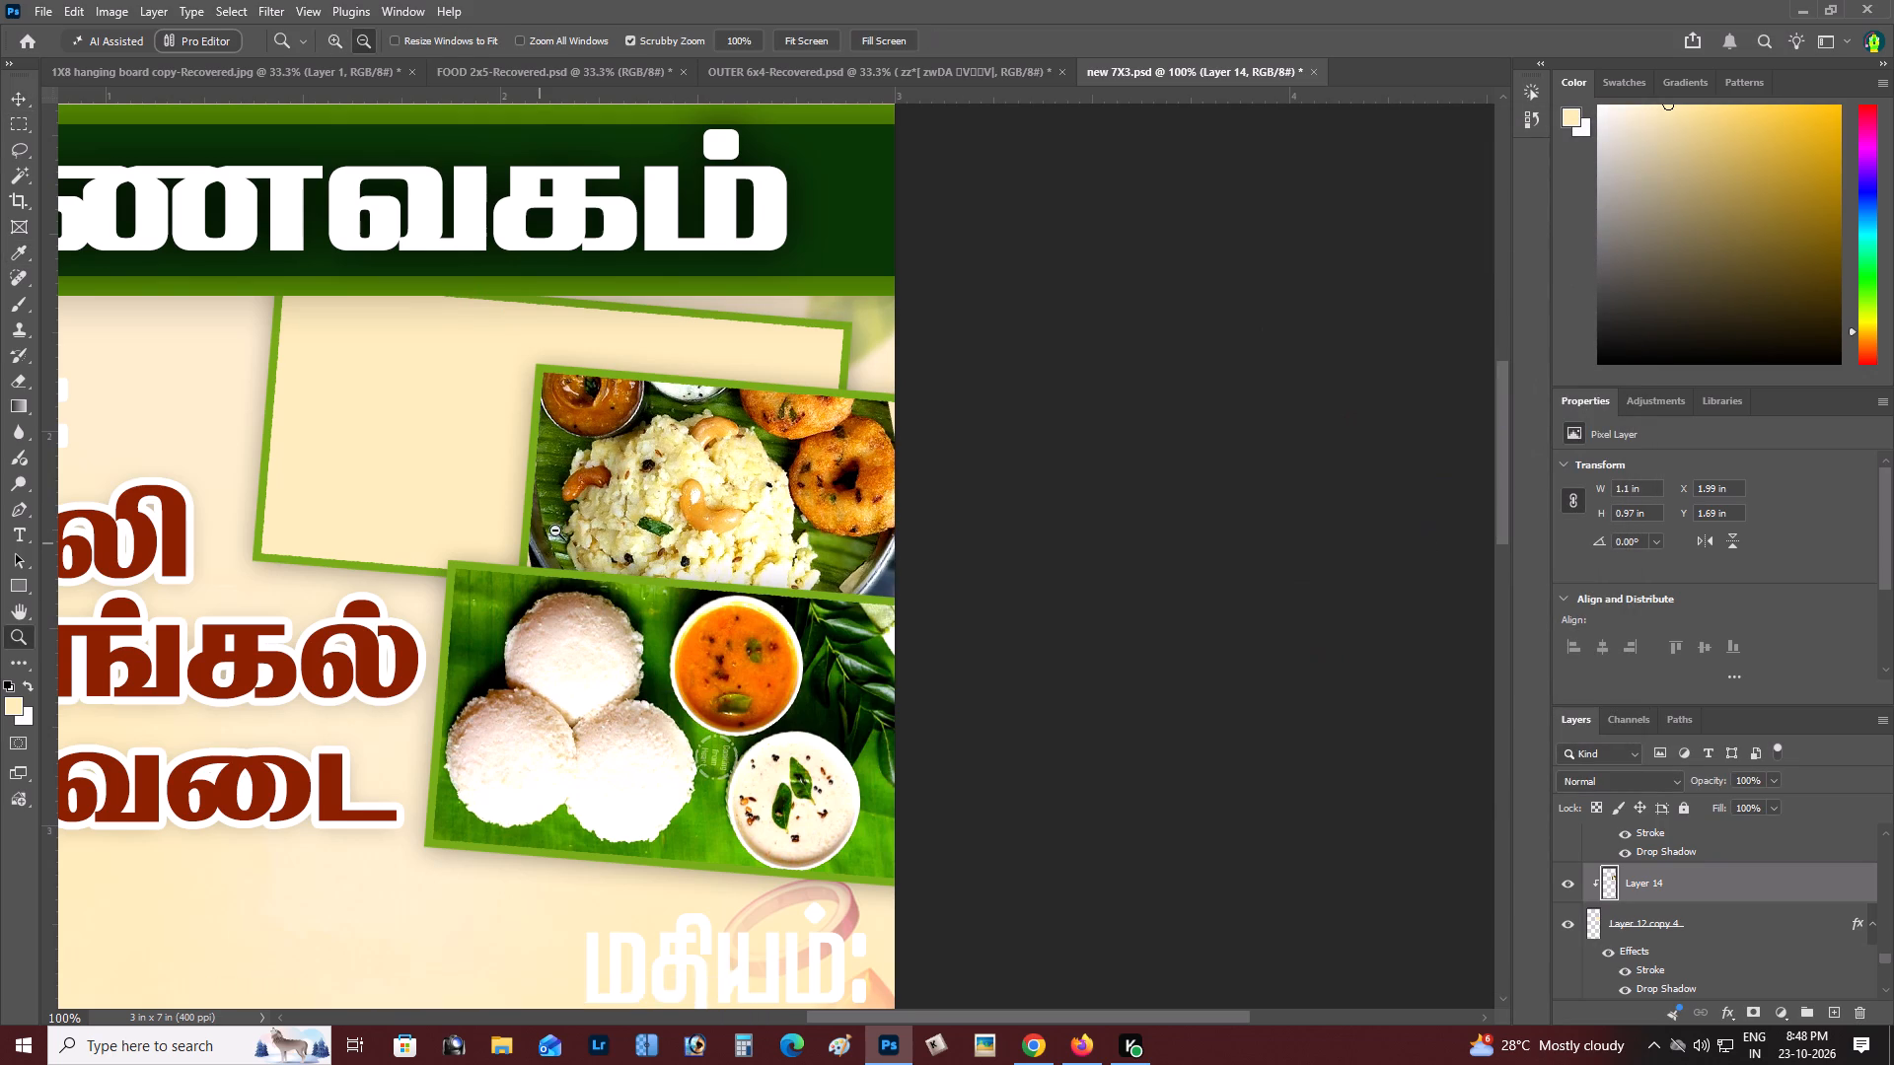
right_click(555, 531)
double_click(584, 538)
key(space)
key(space)
key(space)
key(space)
key(space)
key(space)
key(space)
key(space)
drag(584, 538, 525, 606)
key(z)
triple_click(810, 511)
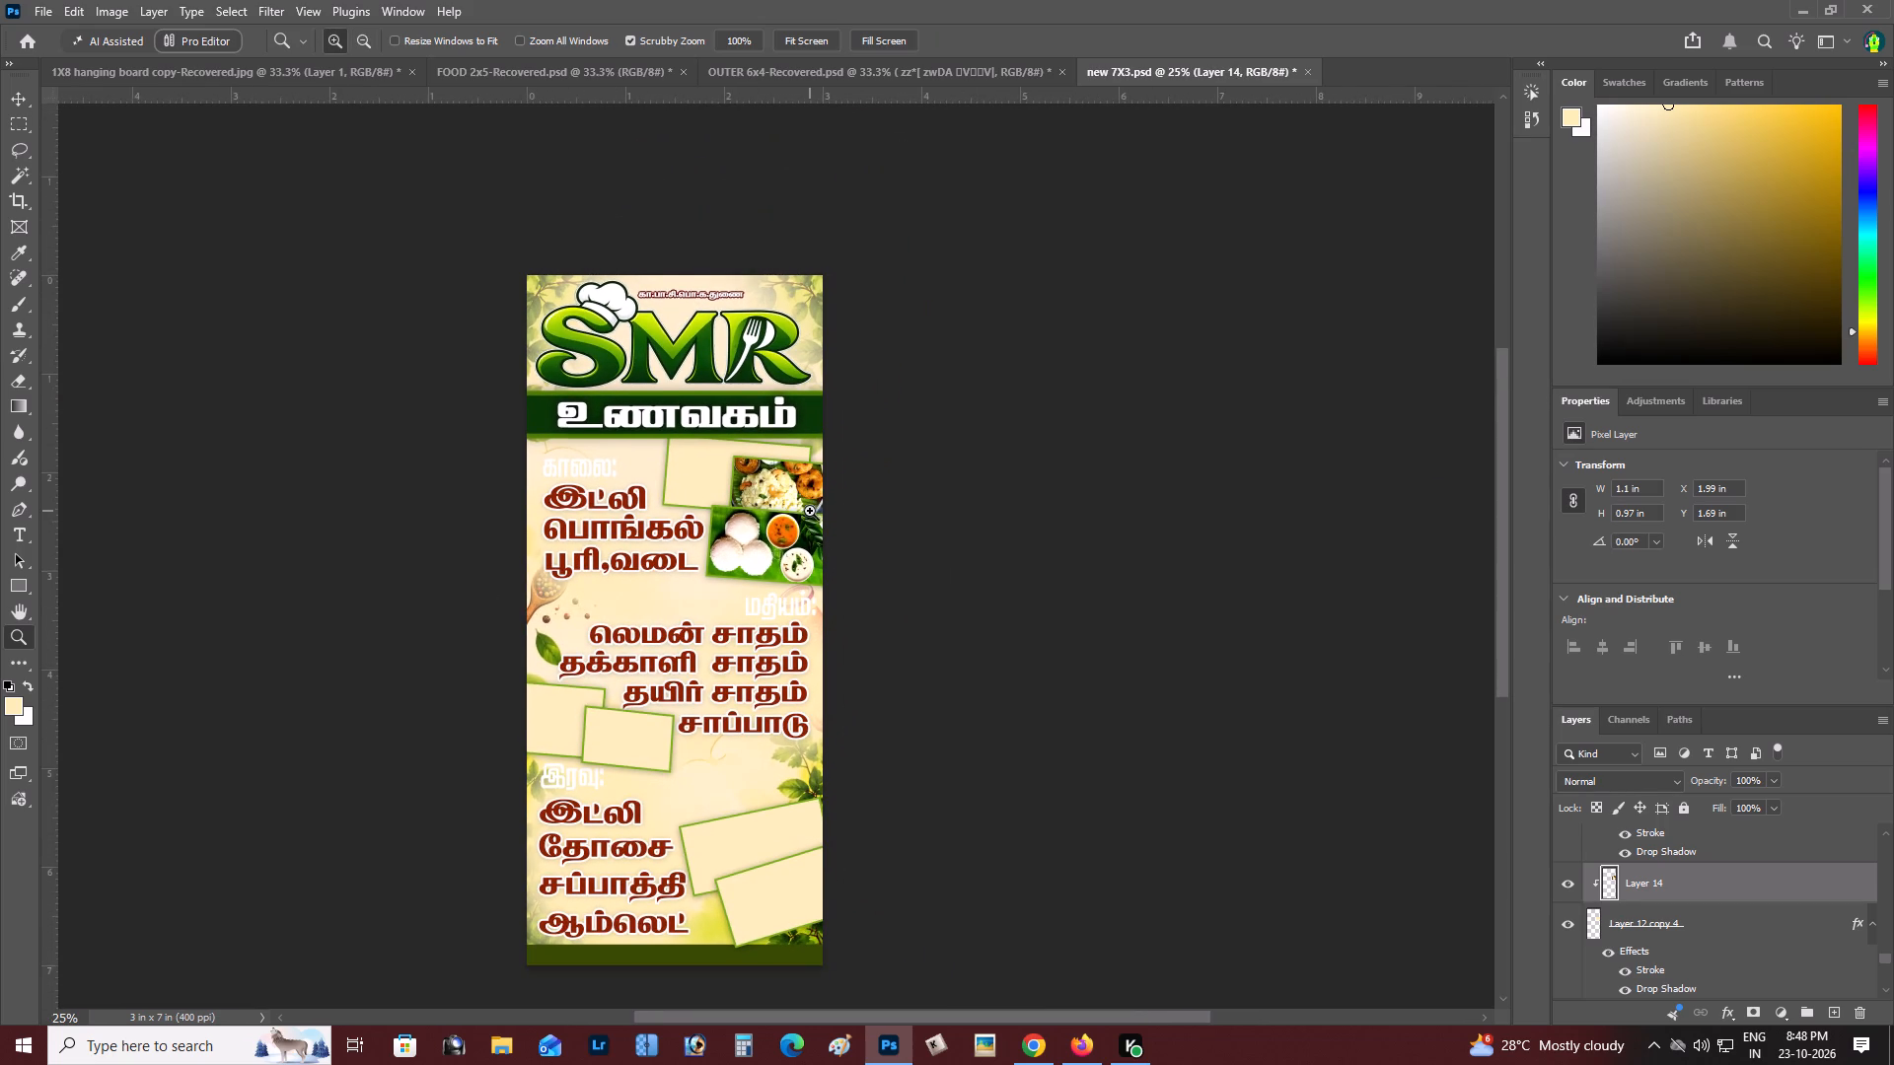
Select the empty top cream box beside the காலை heading, and copy the poori-and-curry photo from Pinterest in Chrome.
key(v)
right_click(540, 391)
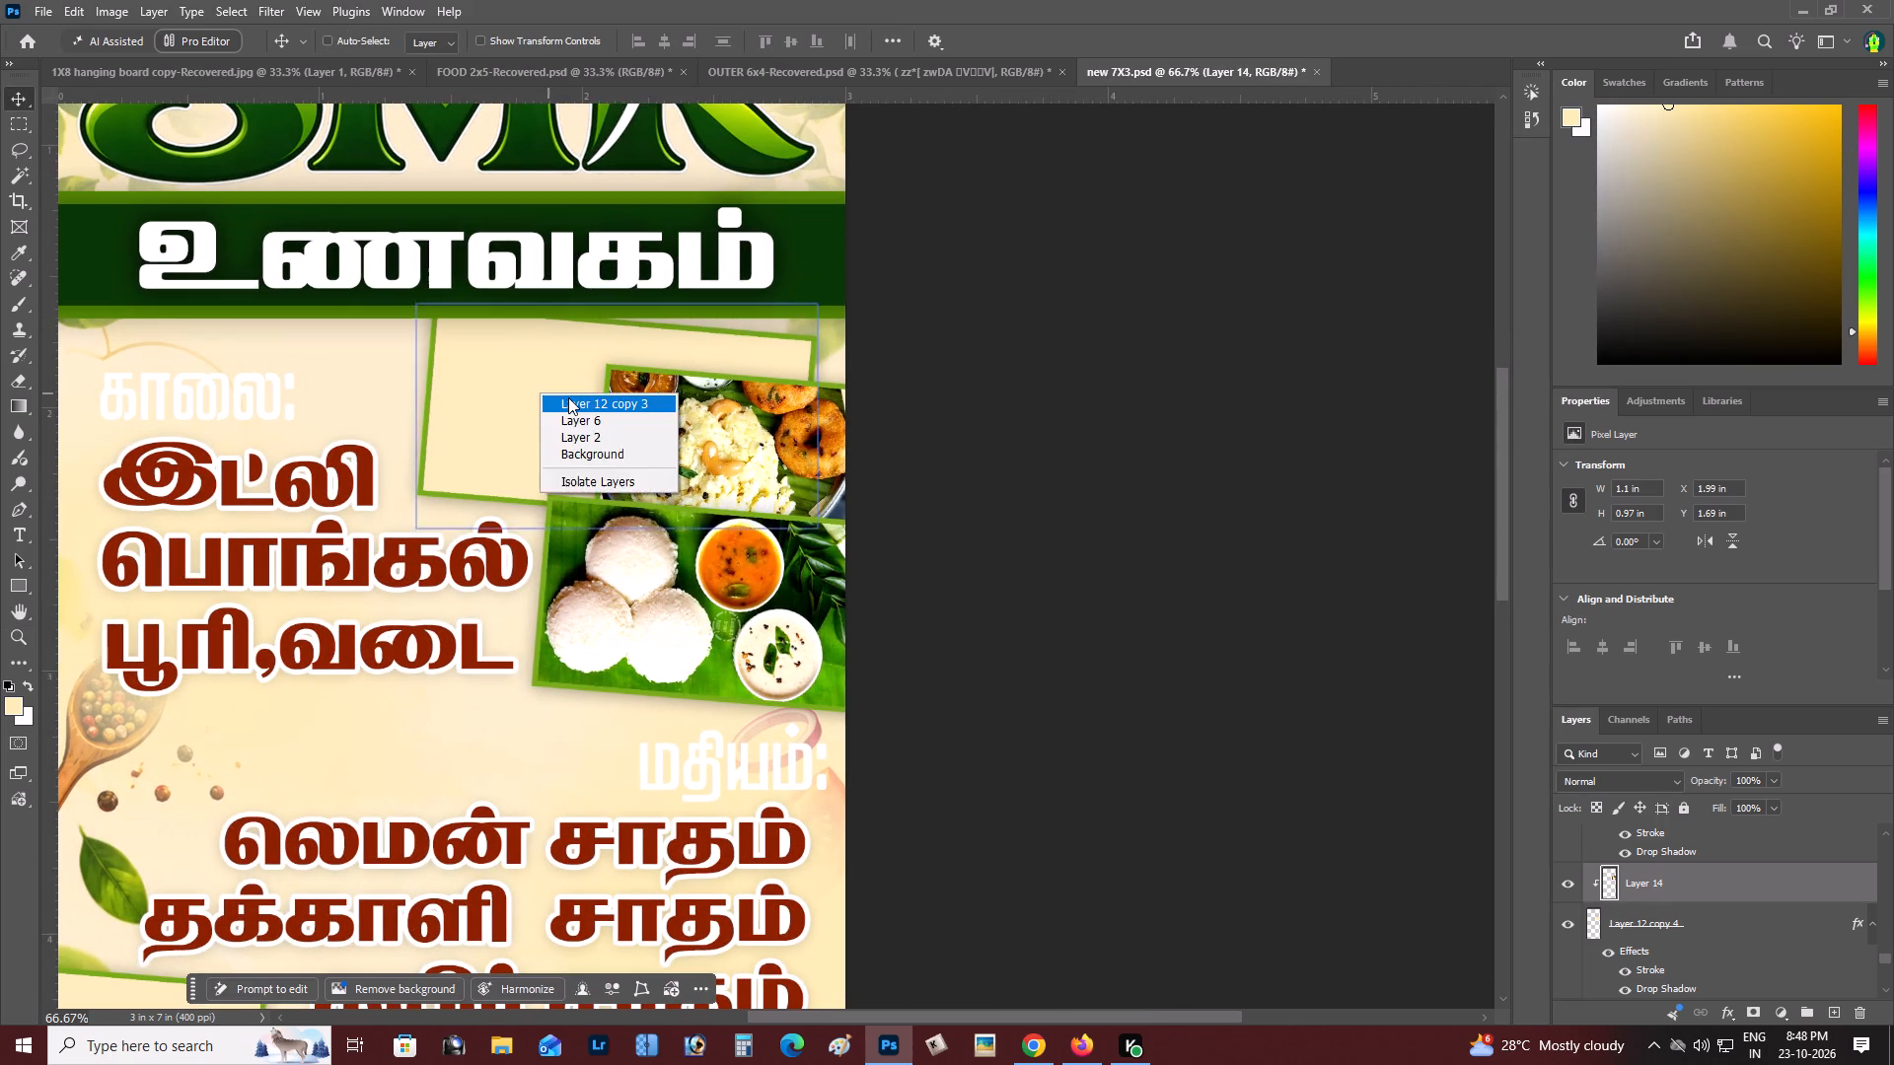
click(568, 397)
key(alt+Tab)
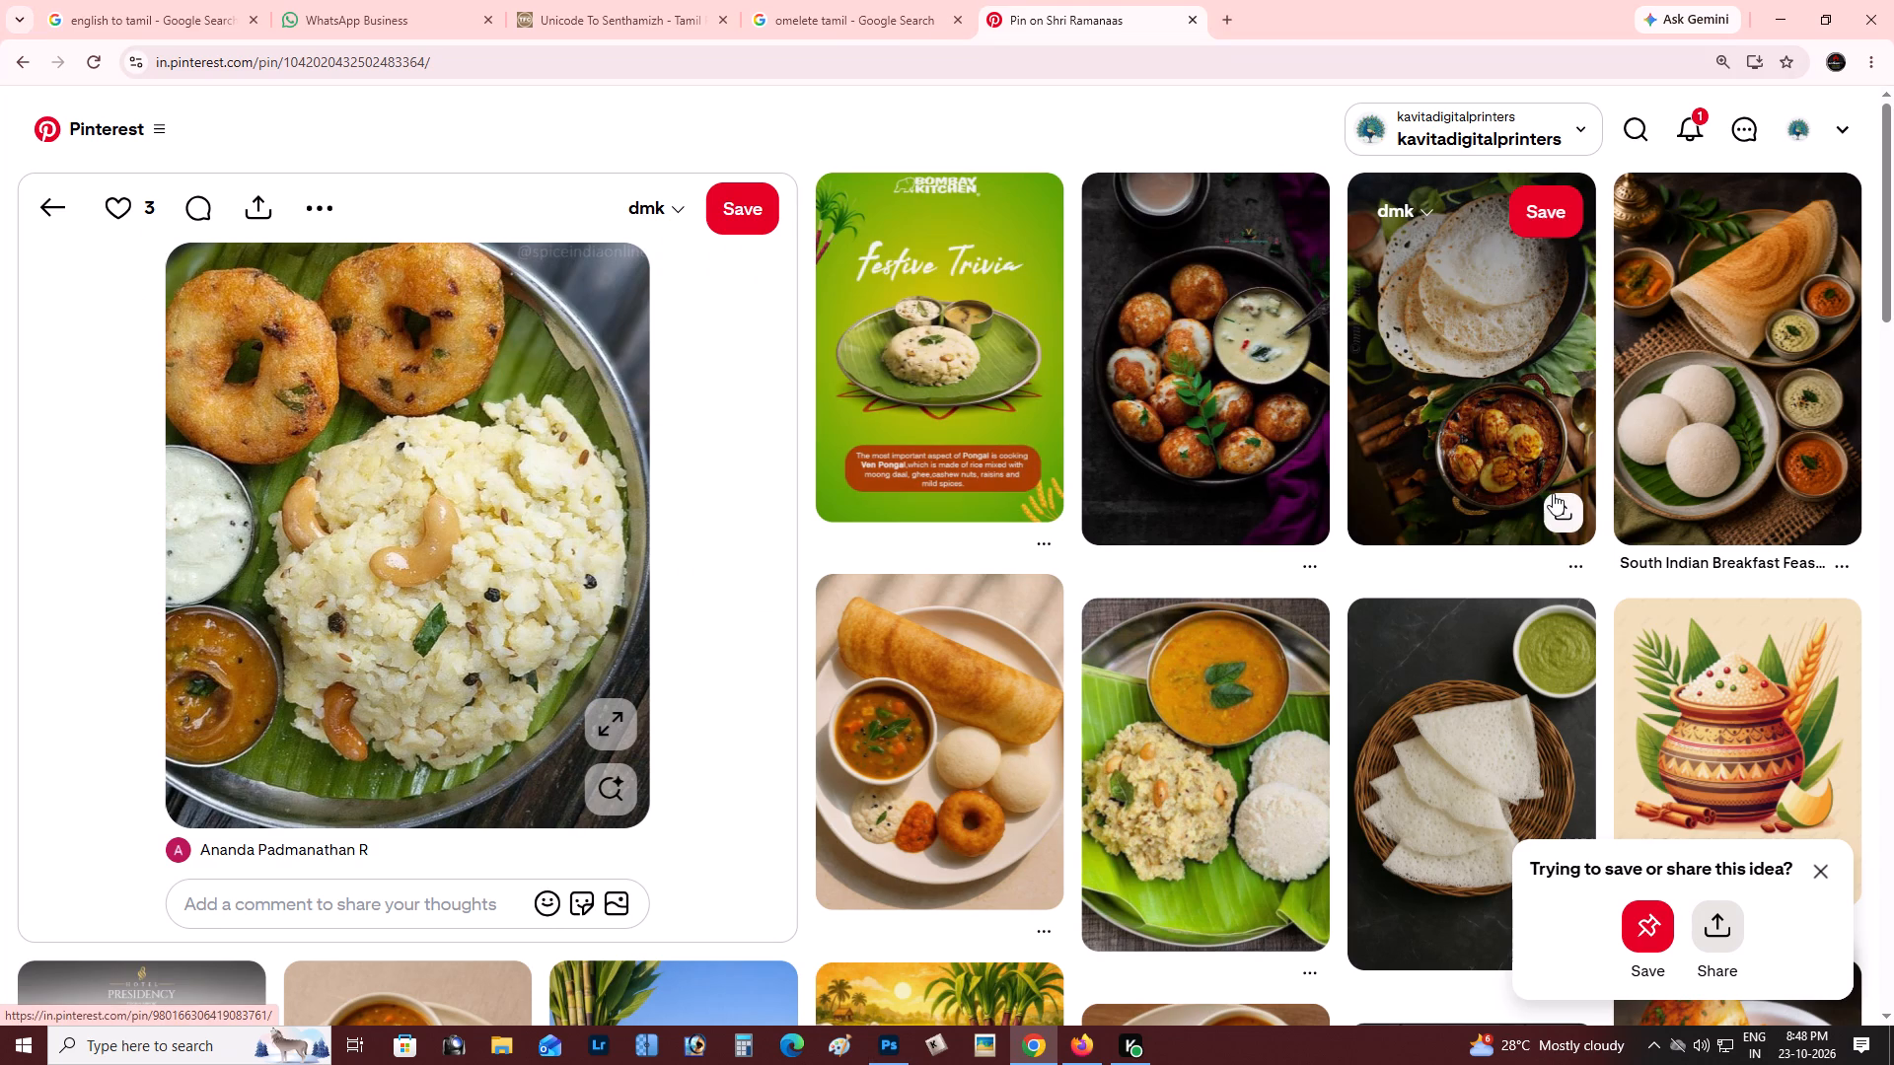
scroll(1357, 607, down, 1)
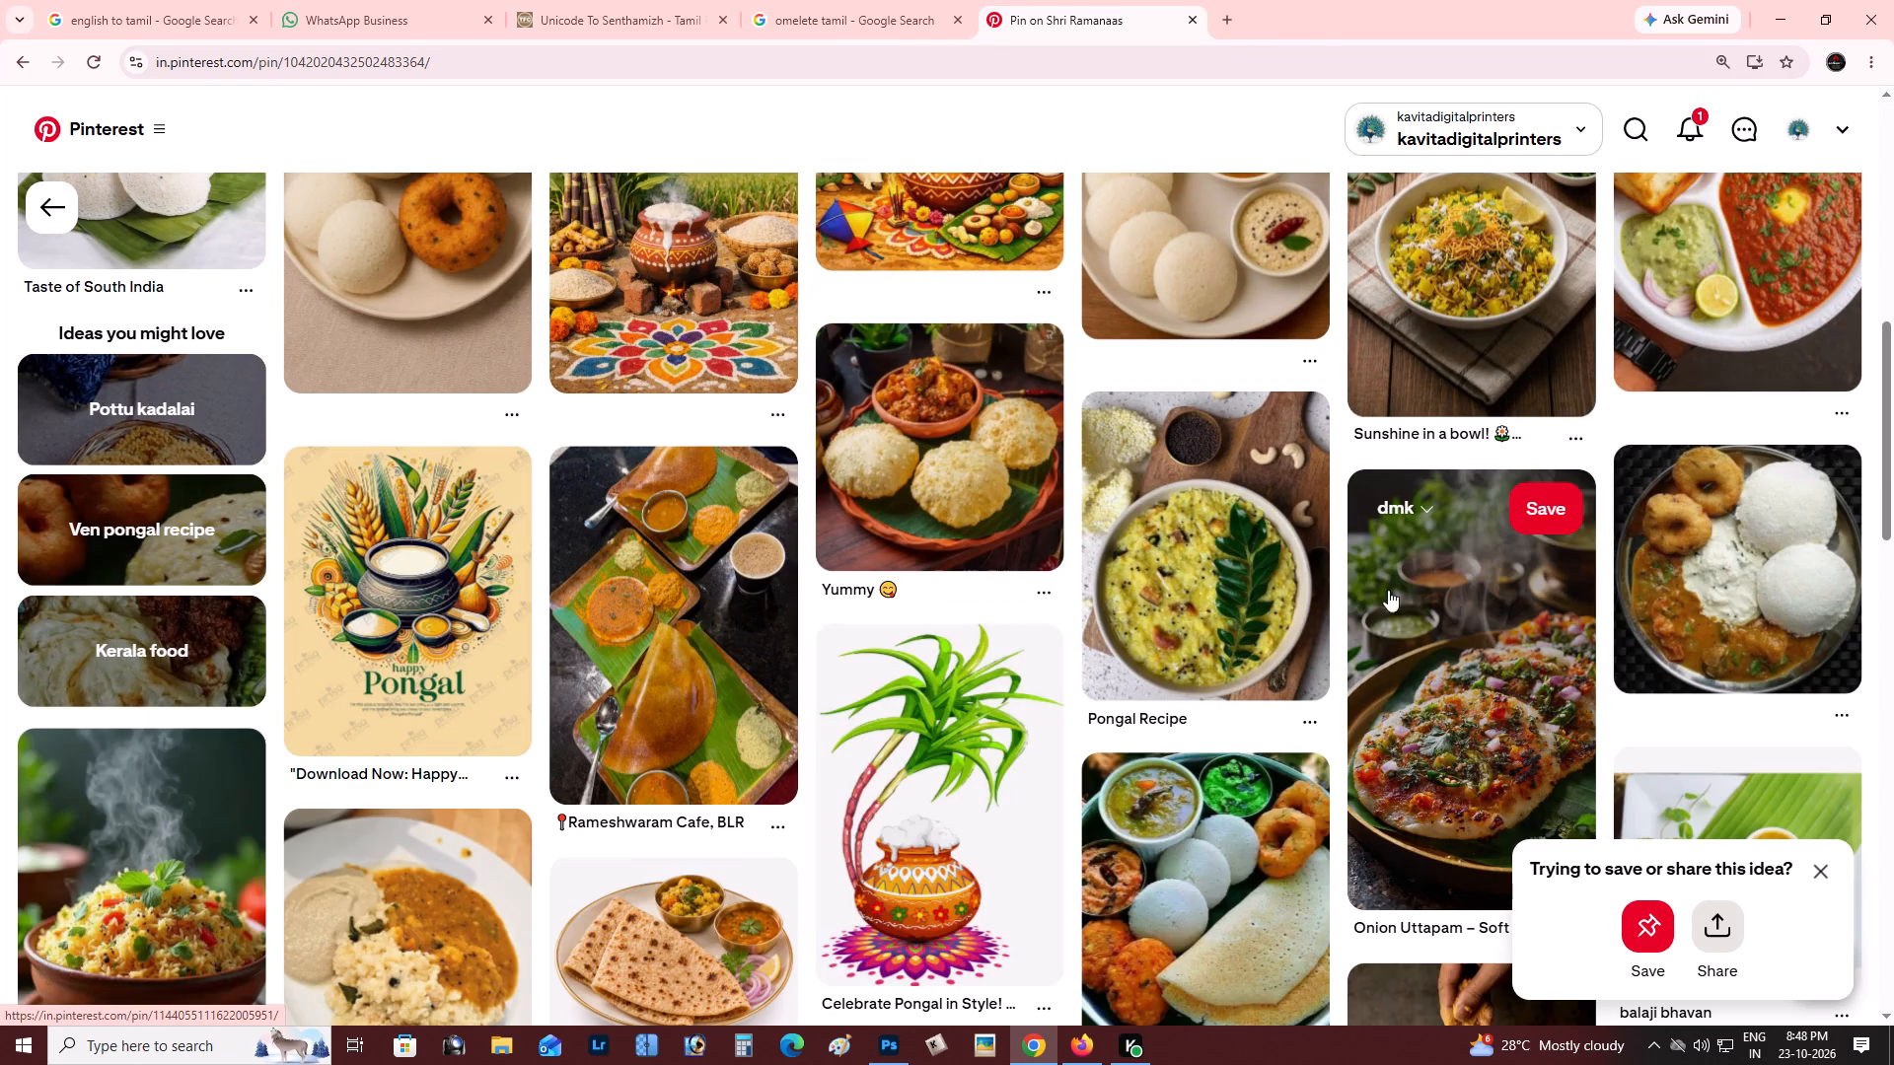
click(959, 469)
key(alt+Tab)
key(alt+Tab)
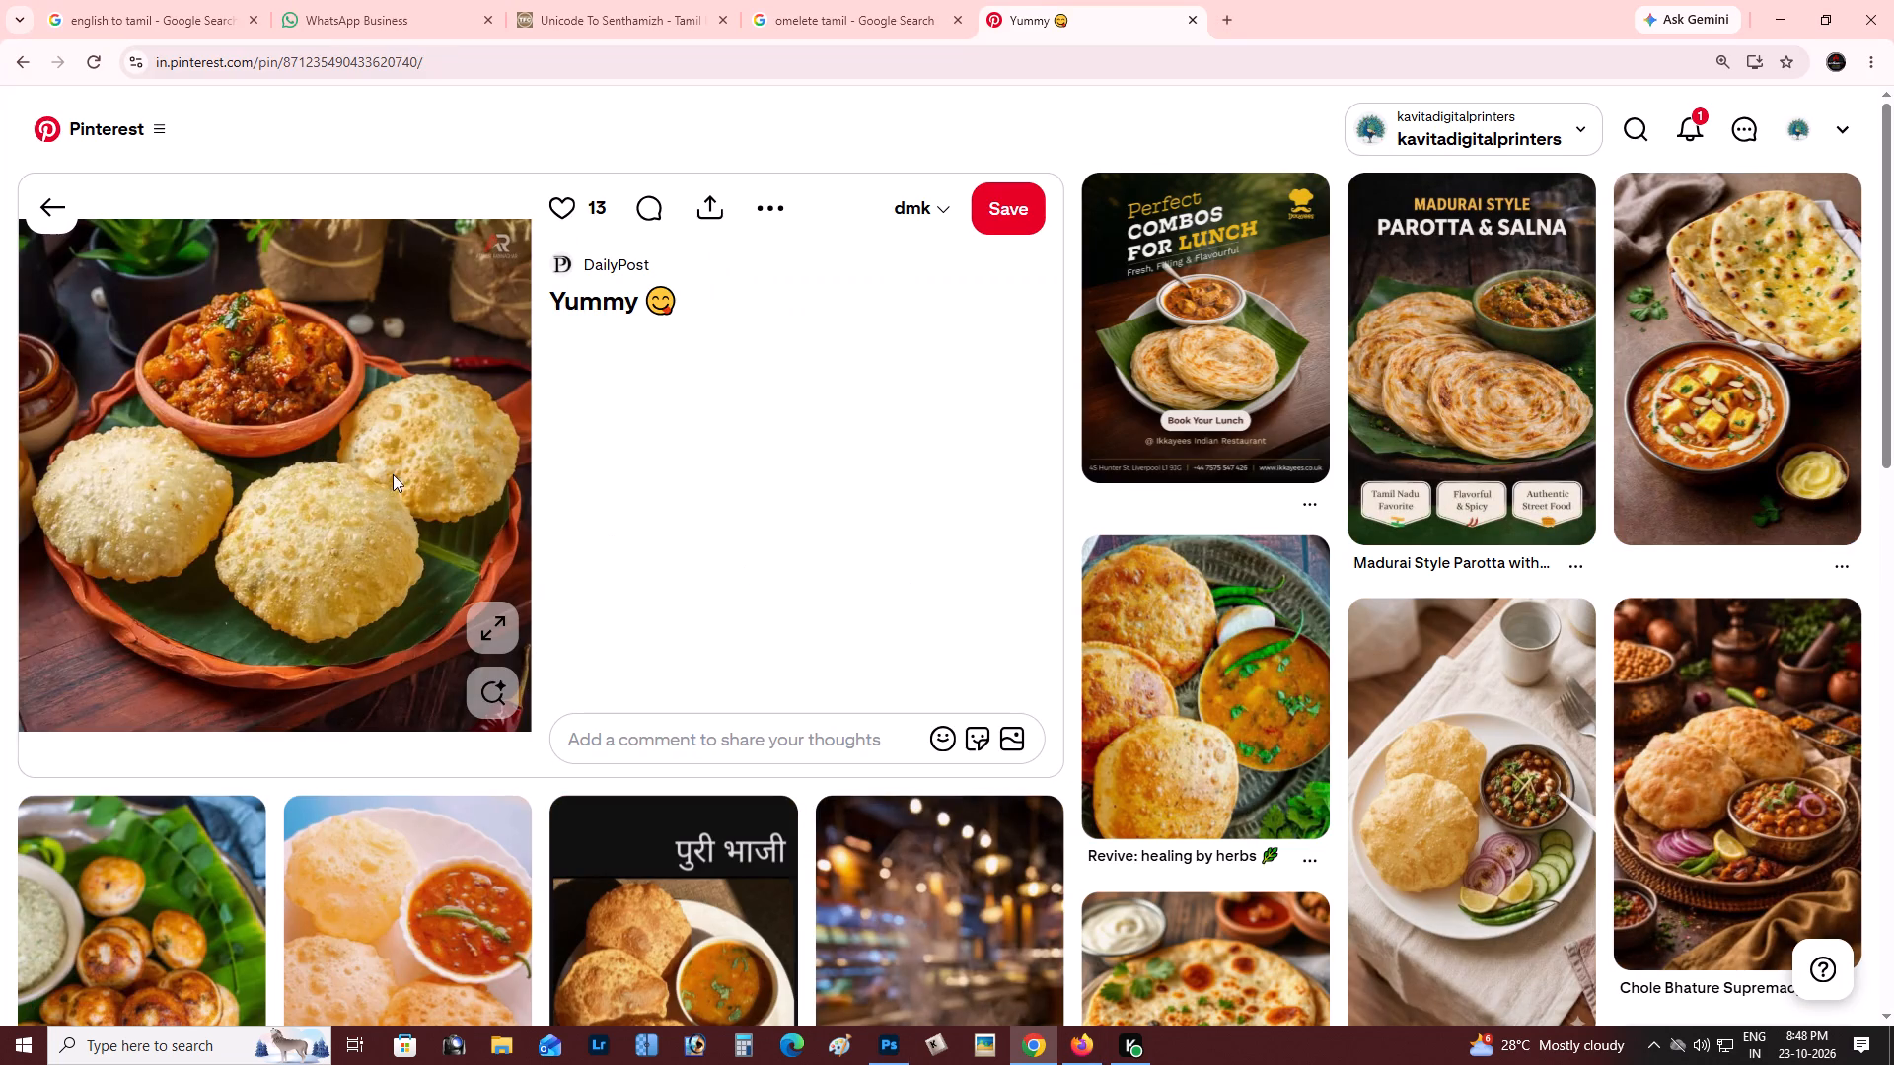
right_click(289, 419)
click(401, 505)
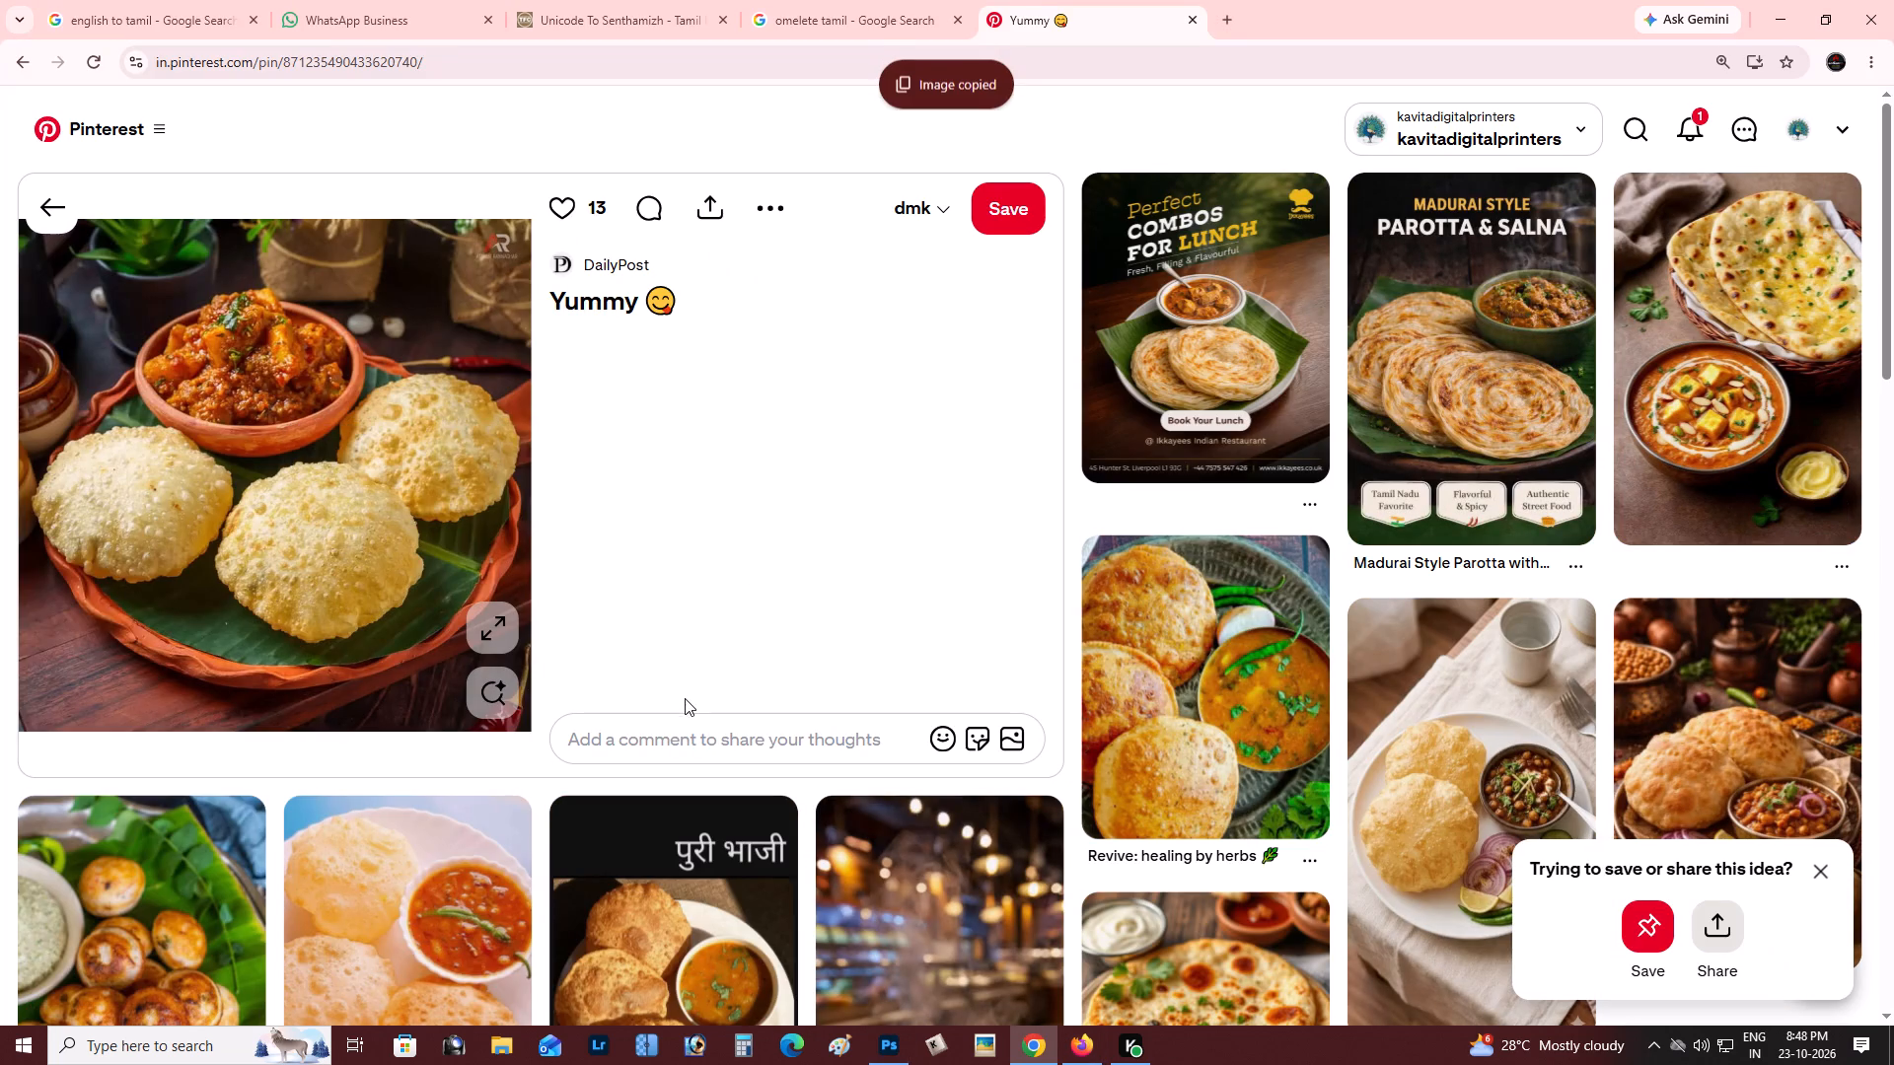
Back in Photoshop, paste the poori photo over the top cream box and clip it to that box.
key(alt+Tab)
right_click(479, 396)
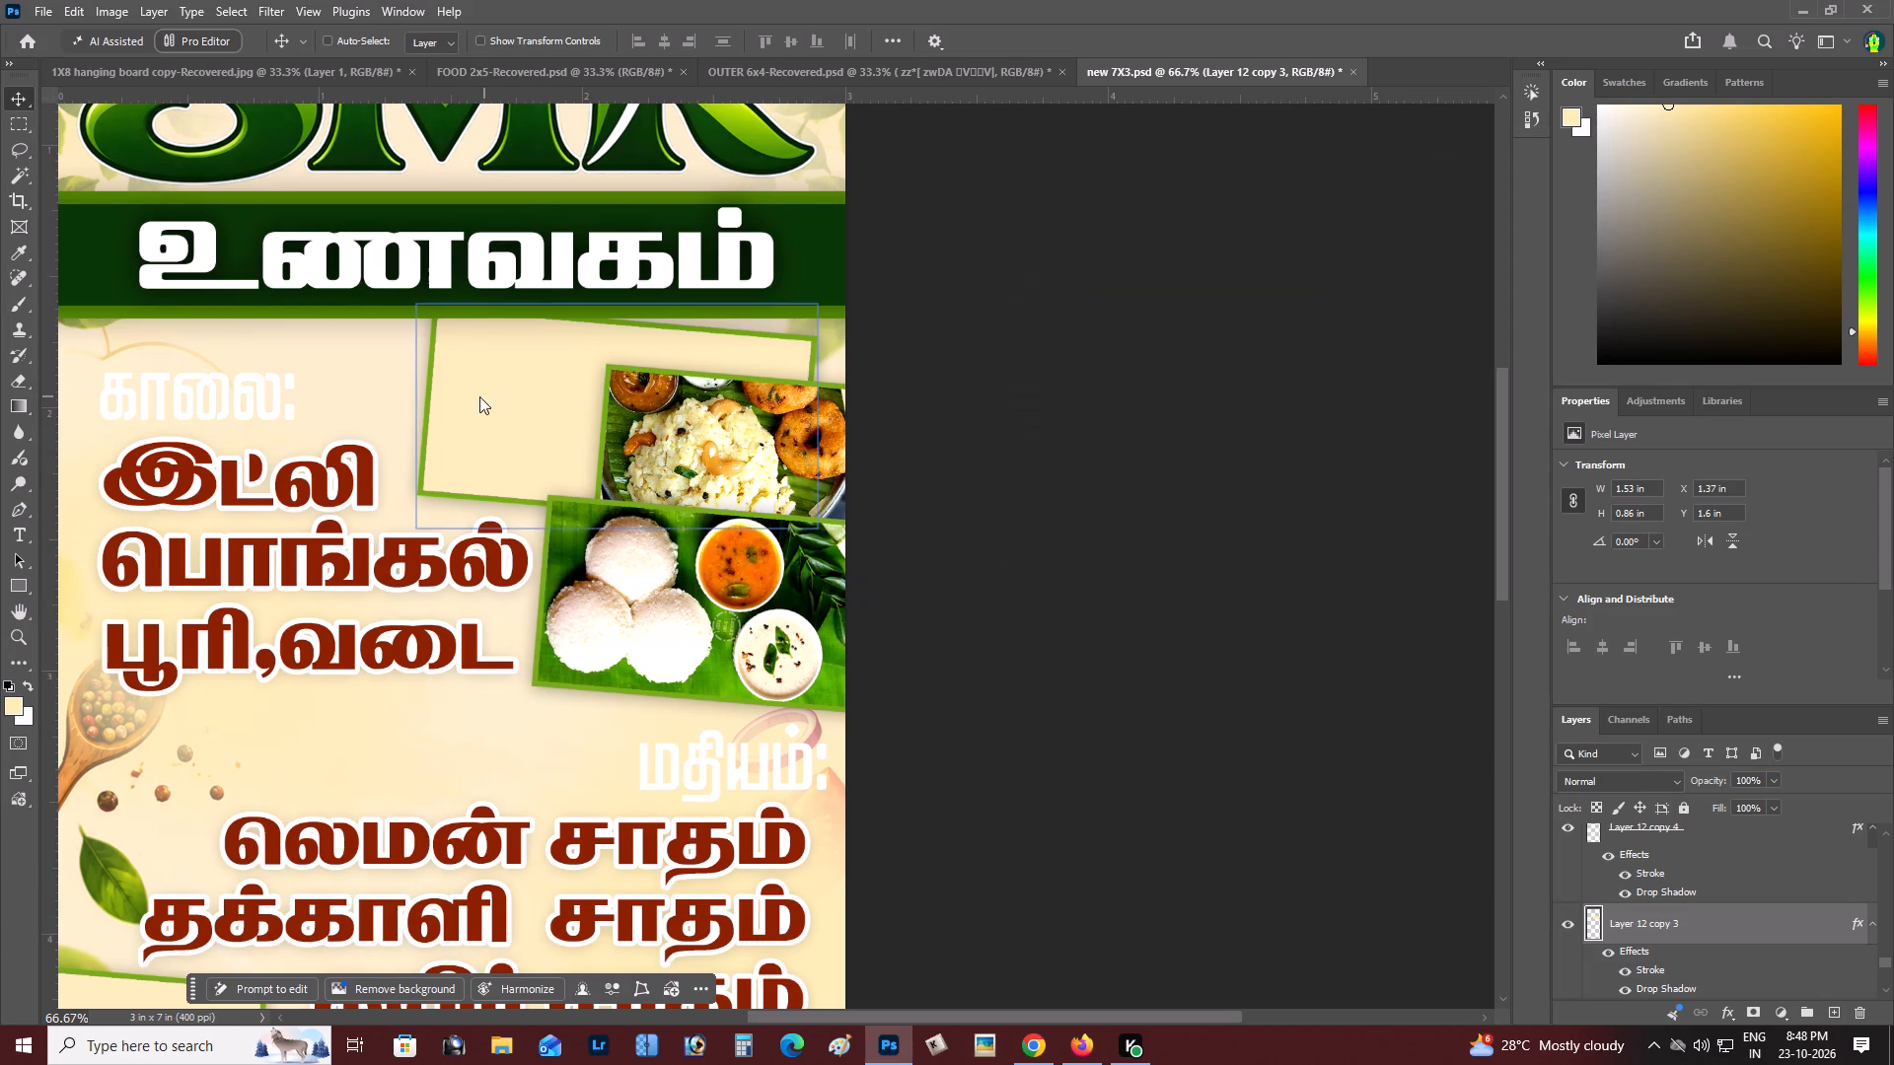
drag(510, 407, 519, 410)
key(ctrl+v)
drag(648, 489, 554, 400)
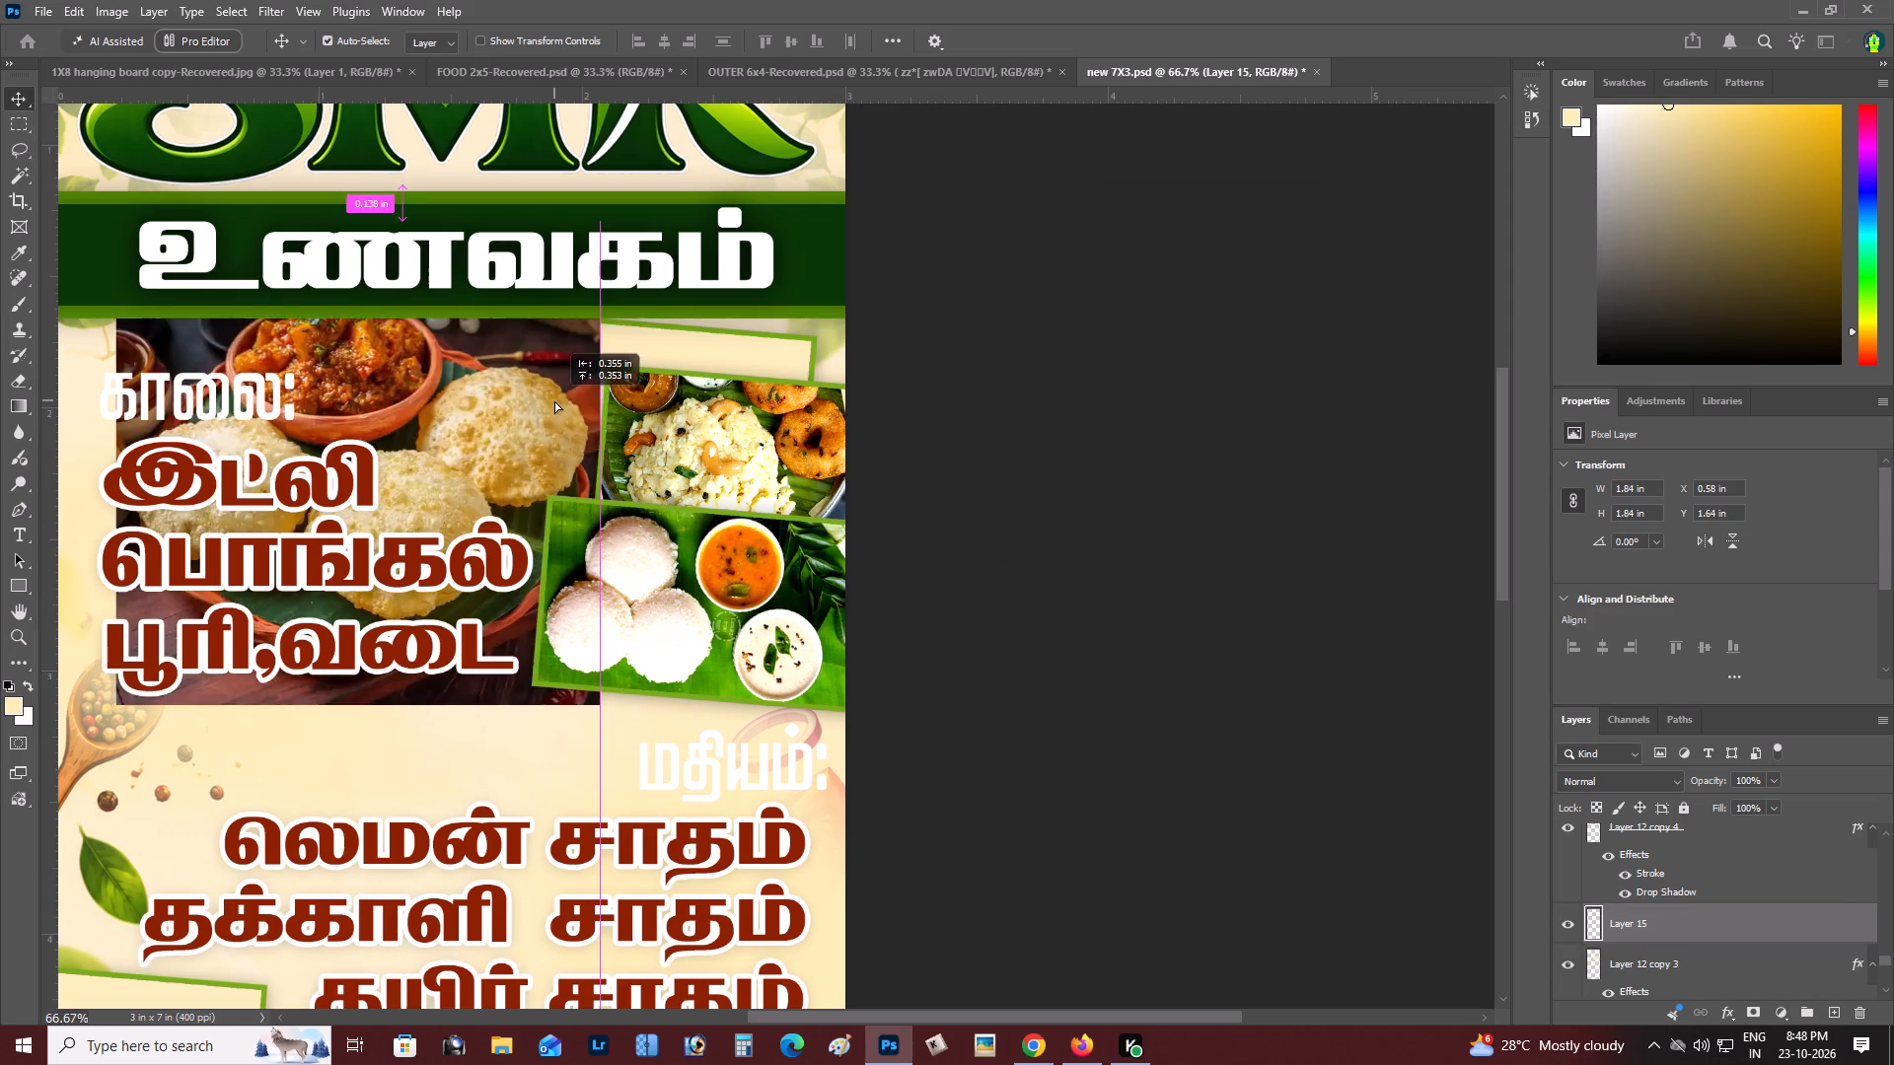
drag(554, 400, 735, 347)
key(ctrl+bracketleft)
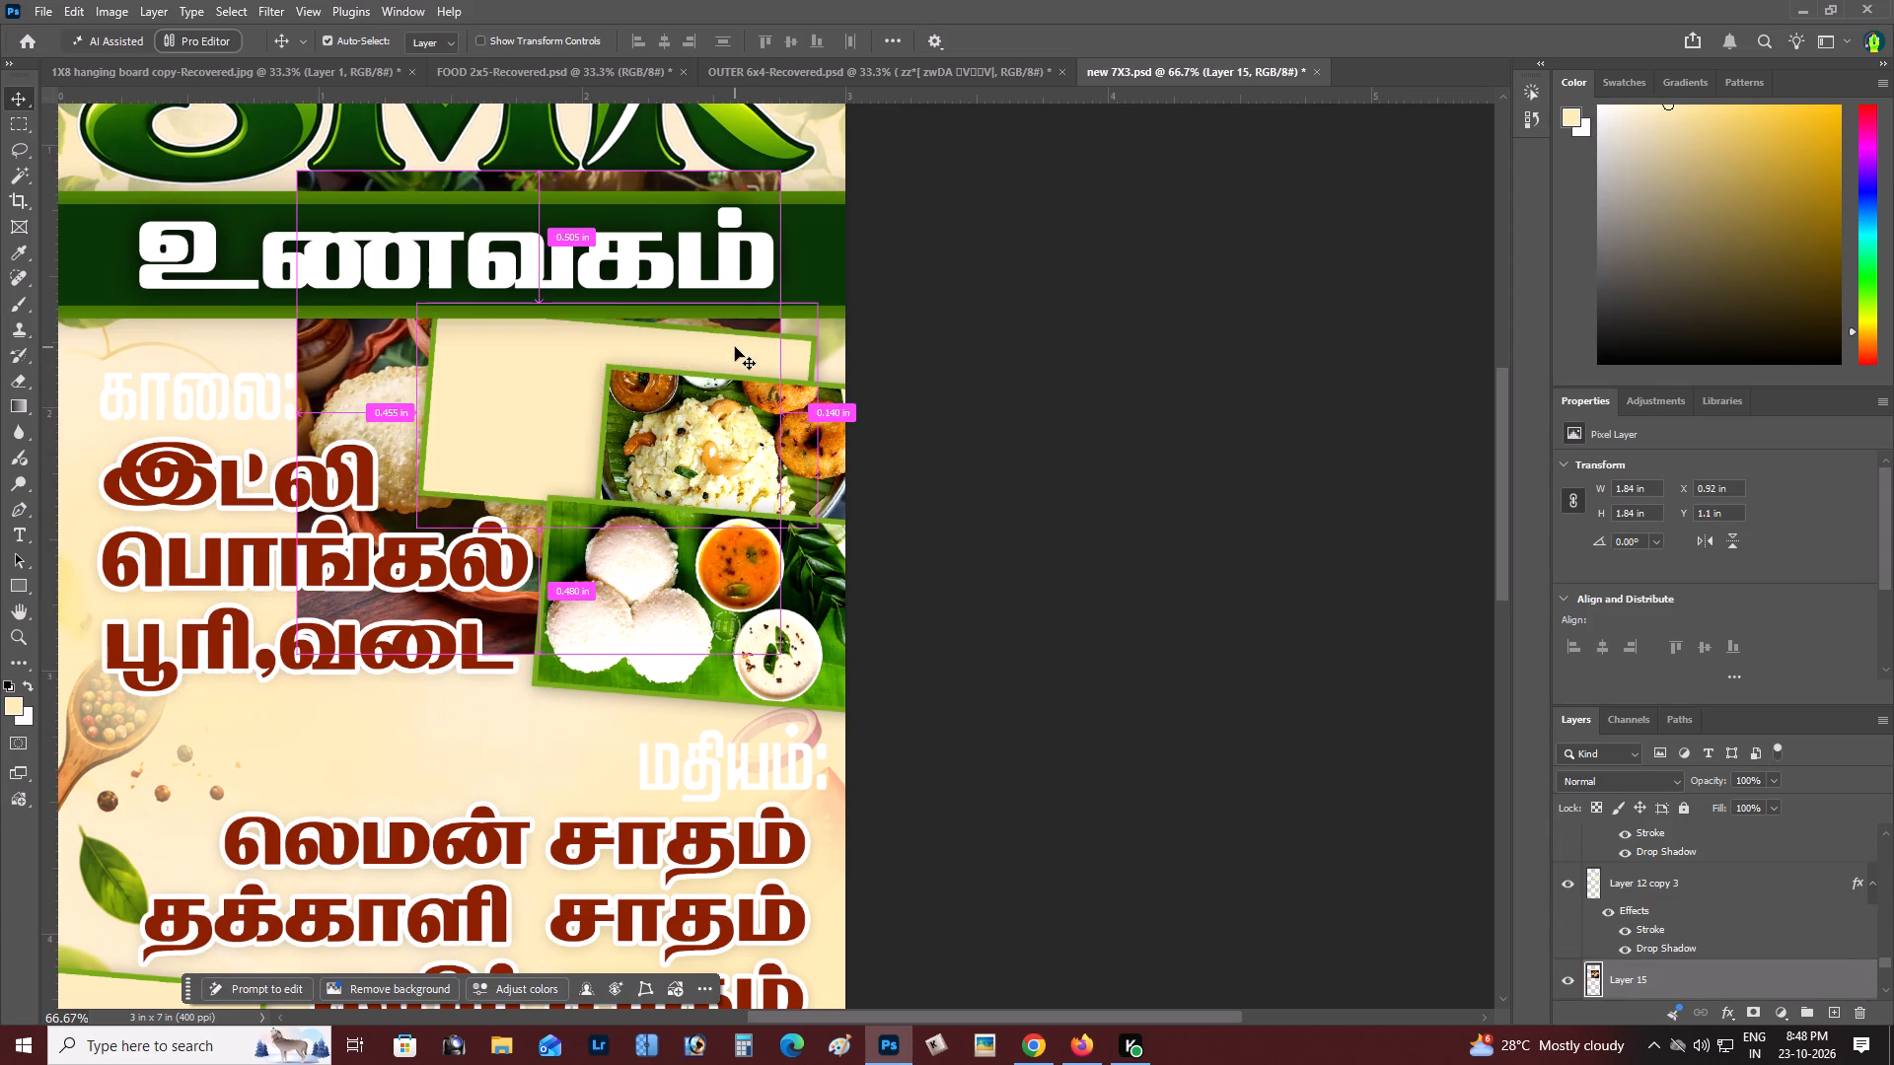
key(ctrl+bracketright)
key(ctrl+alt+g)
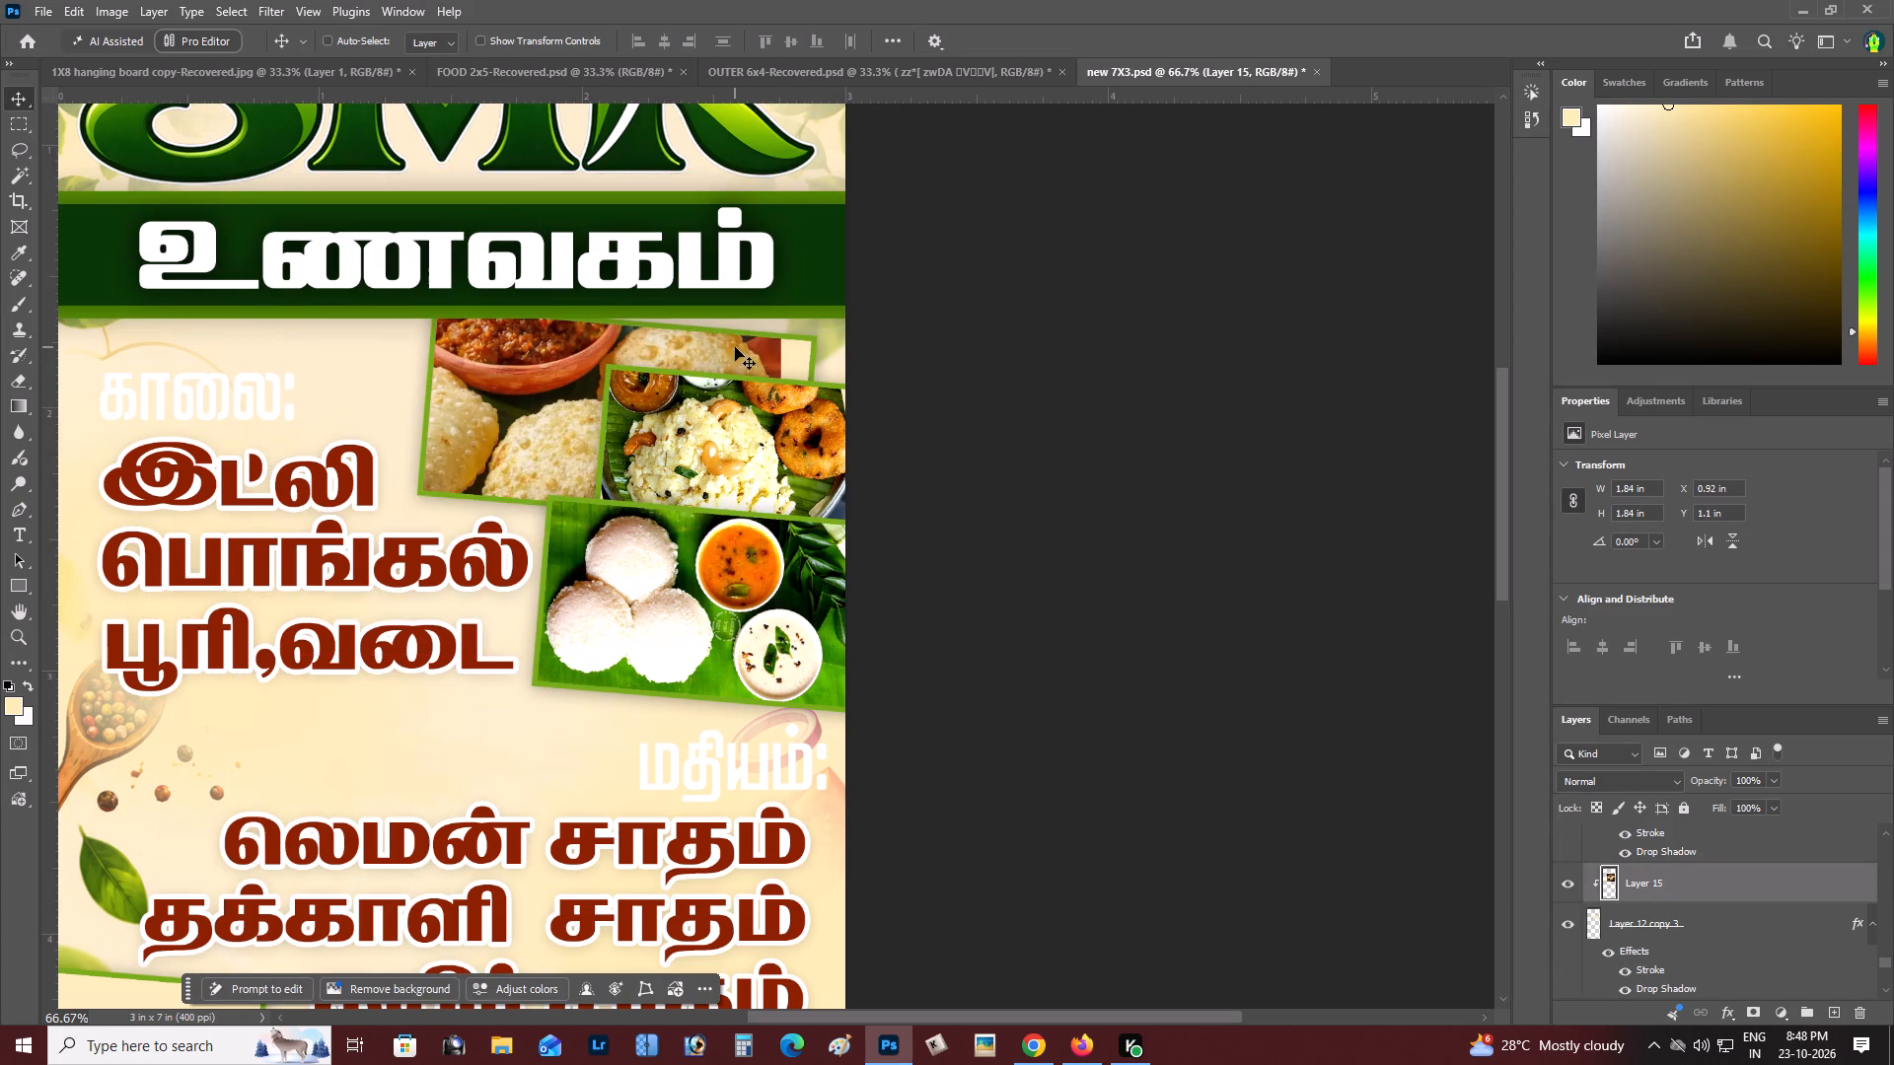
Scale the poori photo to about 55%, rotate it about 14°, and position its pooris and curry bowl inside the visible part of the box.
key(ctrl+t)
alt+drag(781, 174, 758, 179)
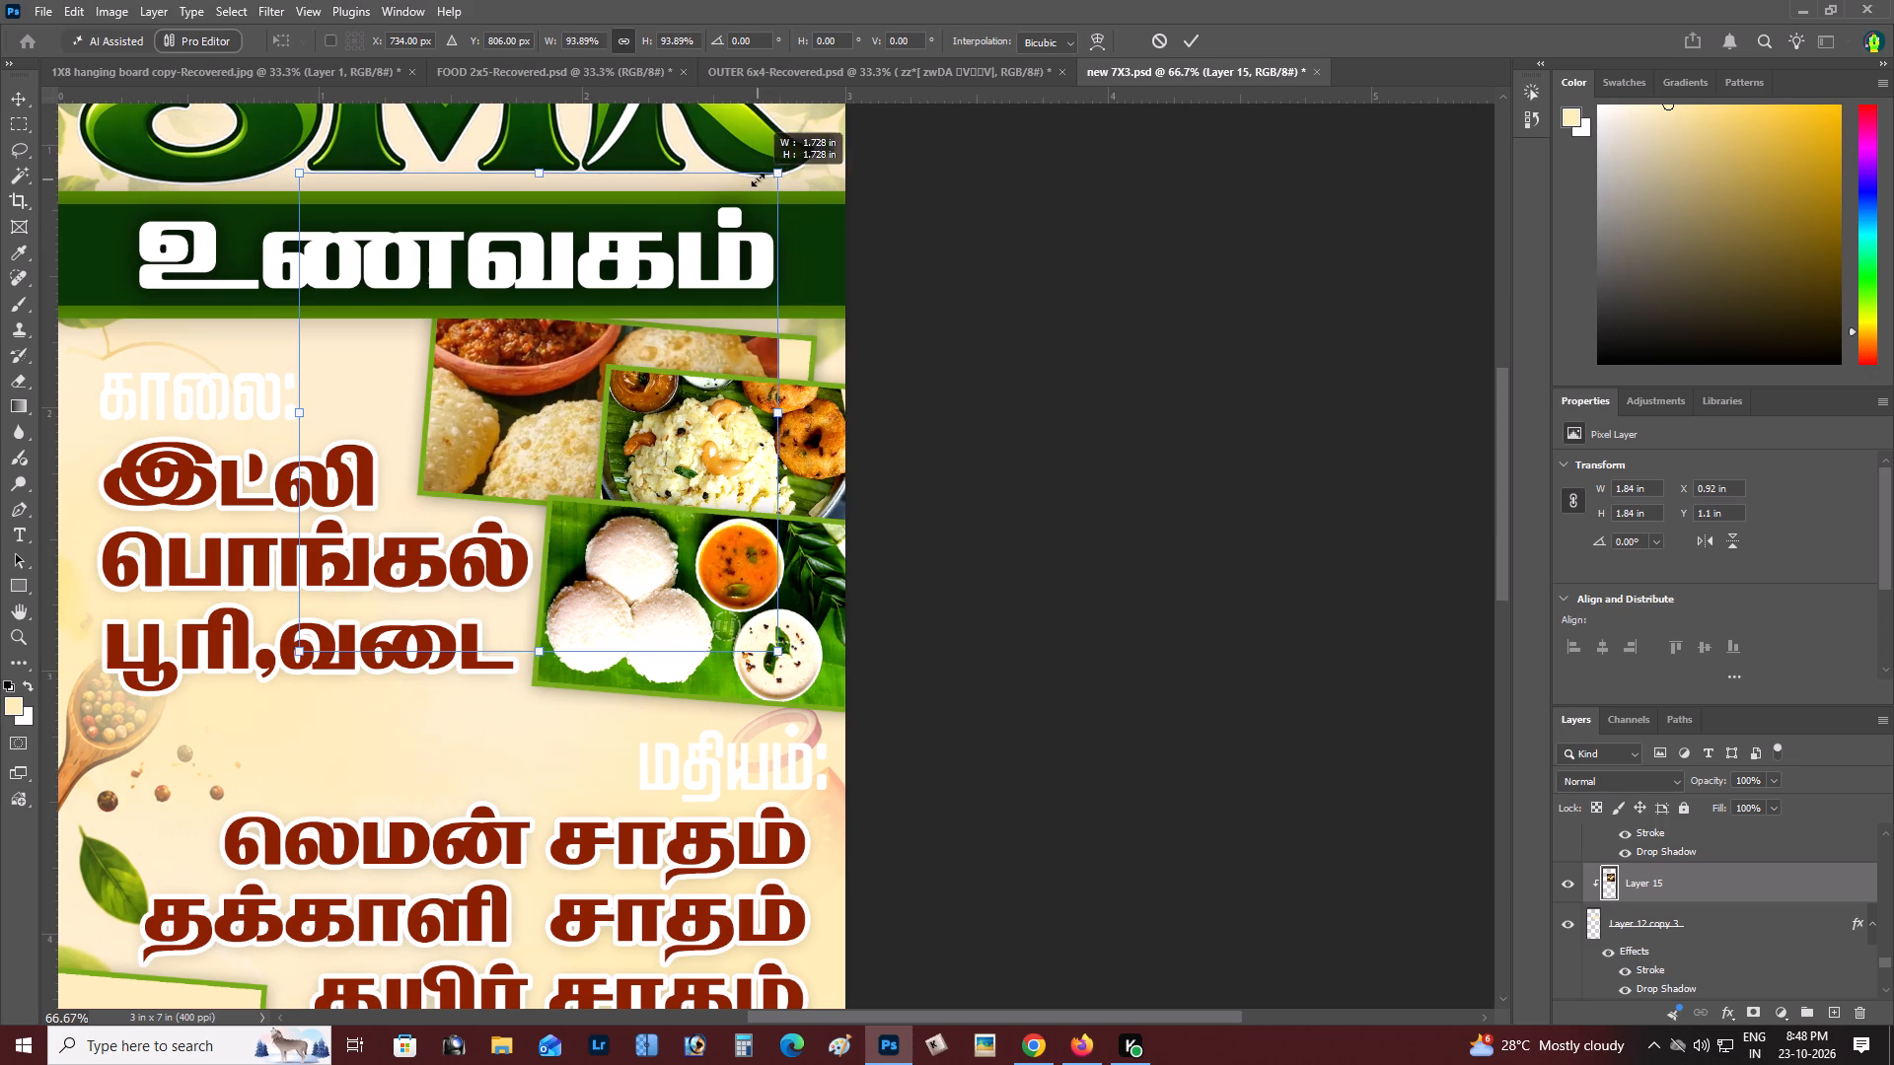
alt+drag(758, 179, 686, 245)
drag(717, 228, 754, 241)
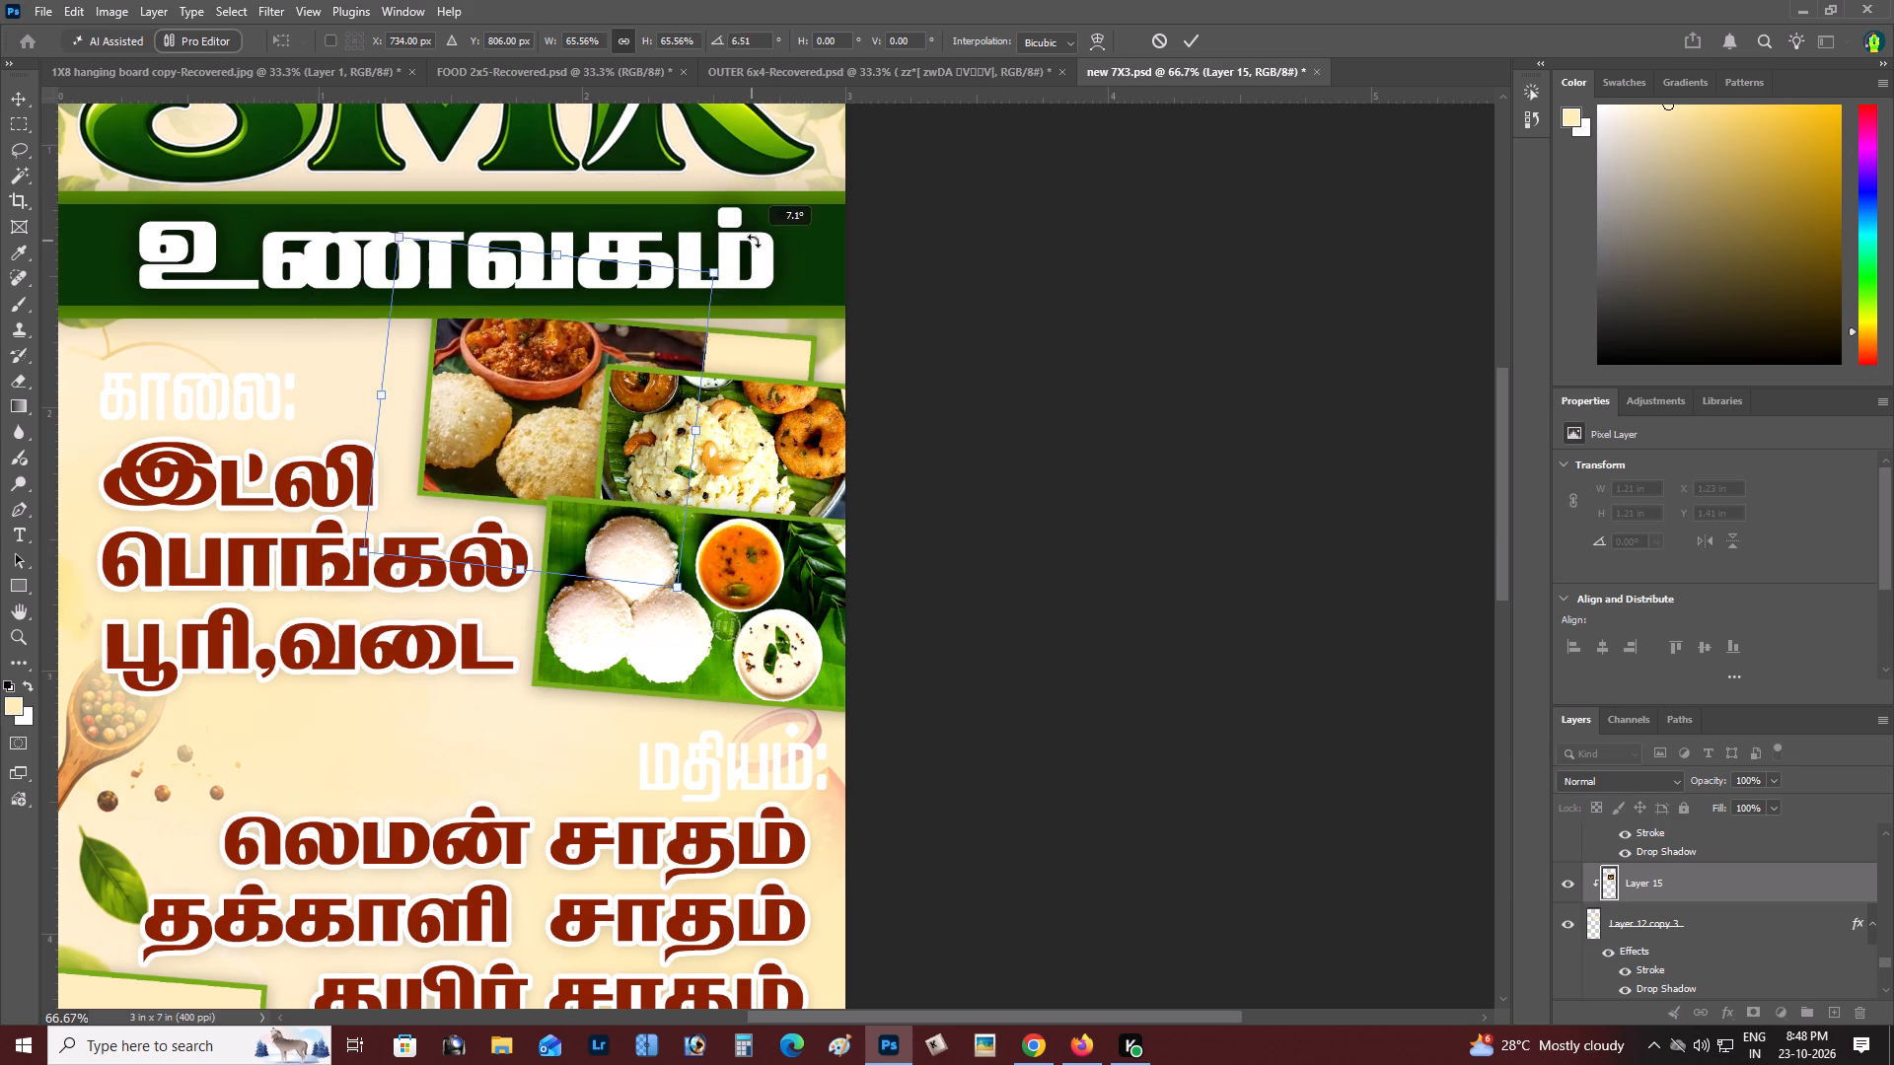
drag(754, 241, 791, 255)
drag(562, 334, 527, 313)
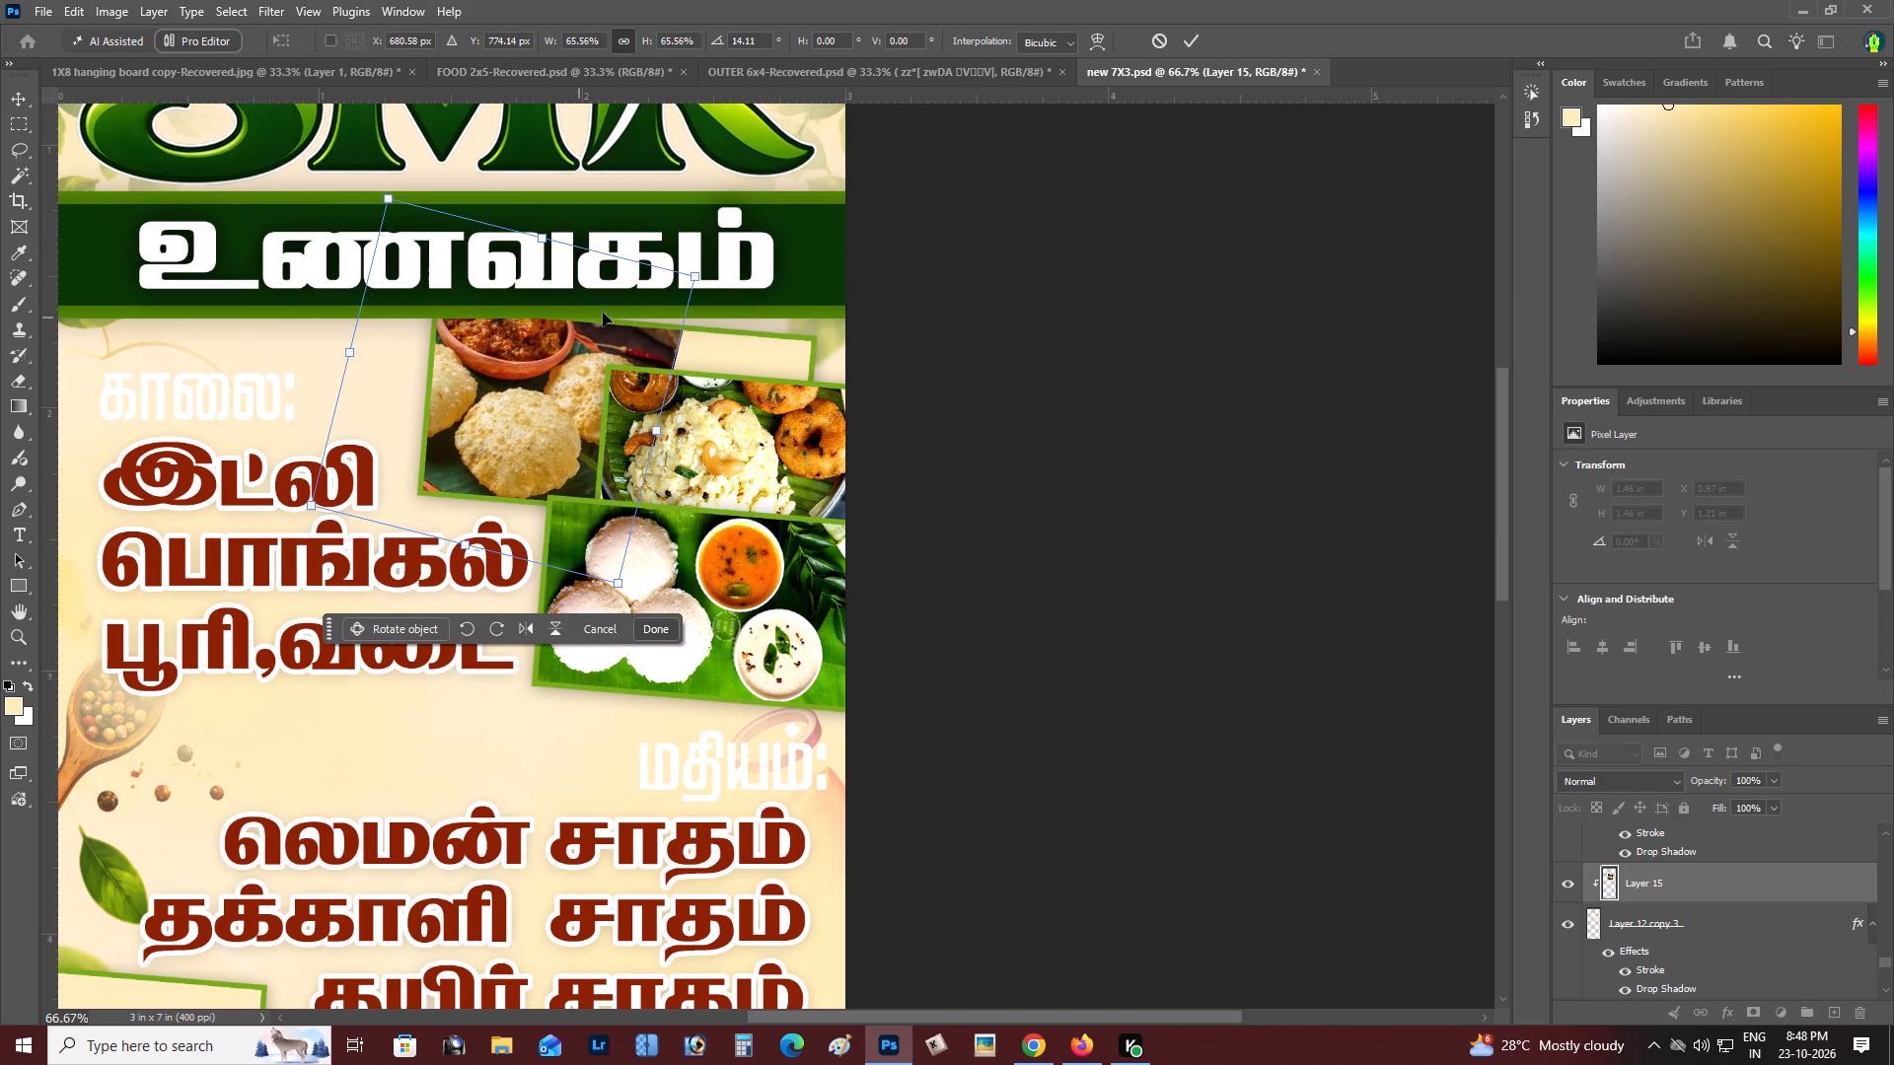
alt+drag(692, 280, 654, 286)
drag(561, 343, 583, 348)
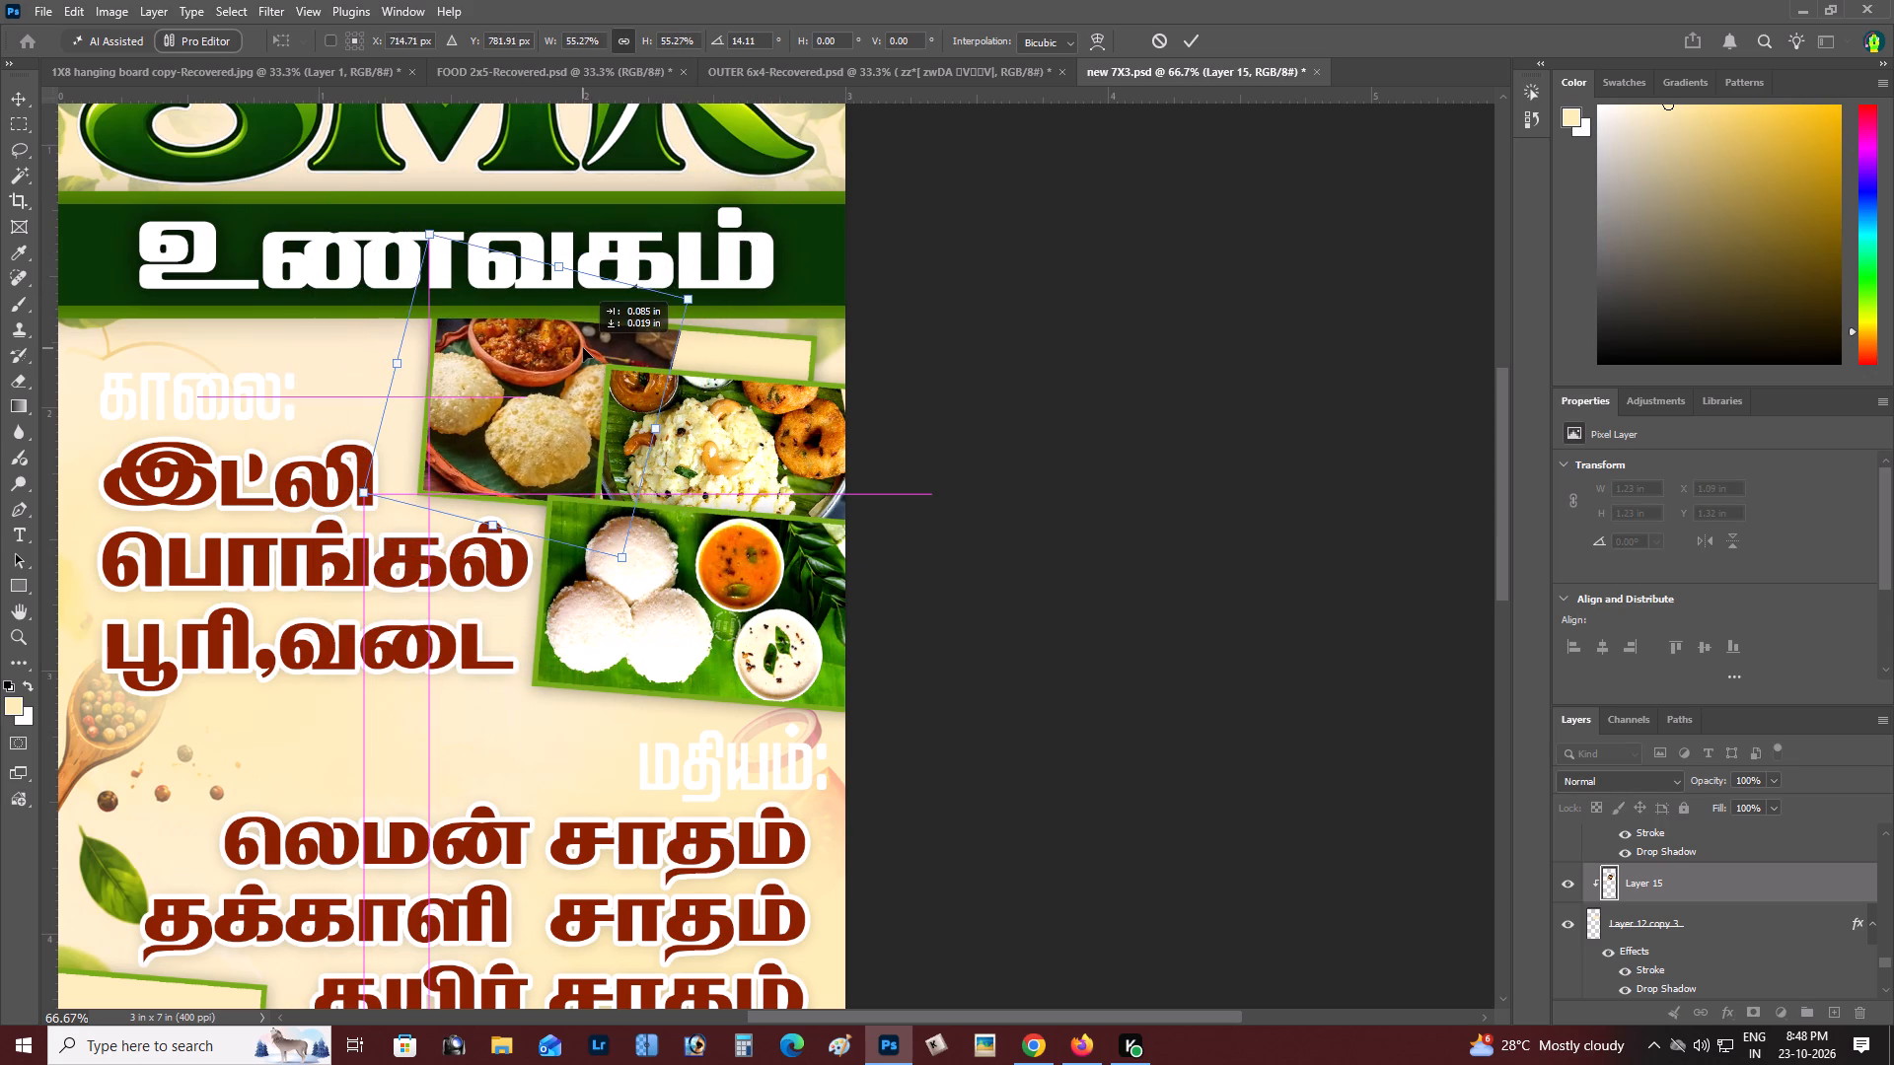
drag(583, 348, 578, 360)
key(ctrl+Return)
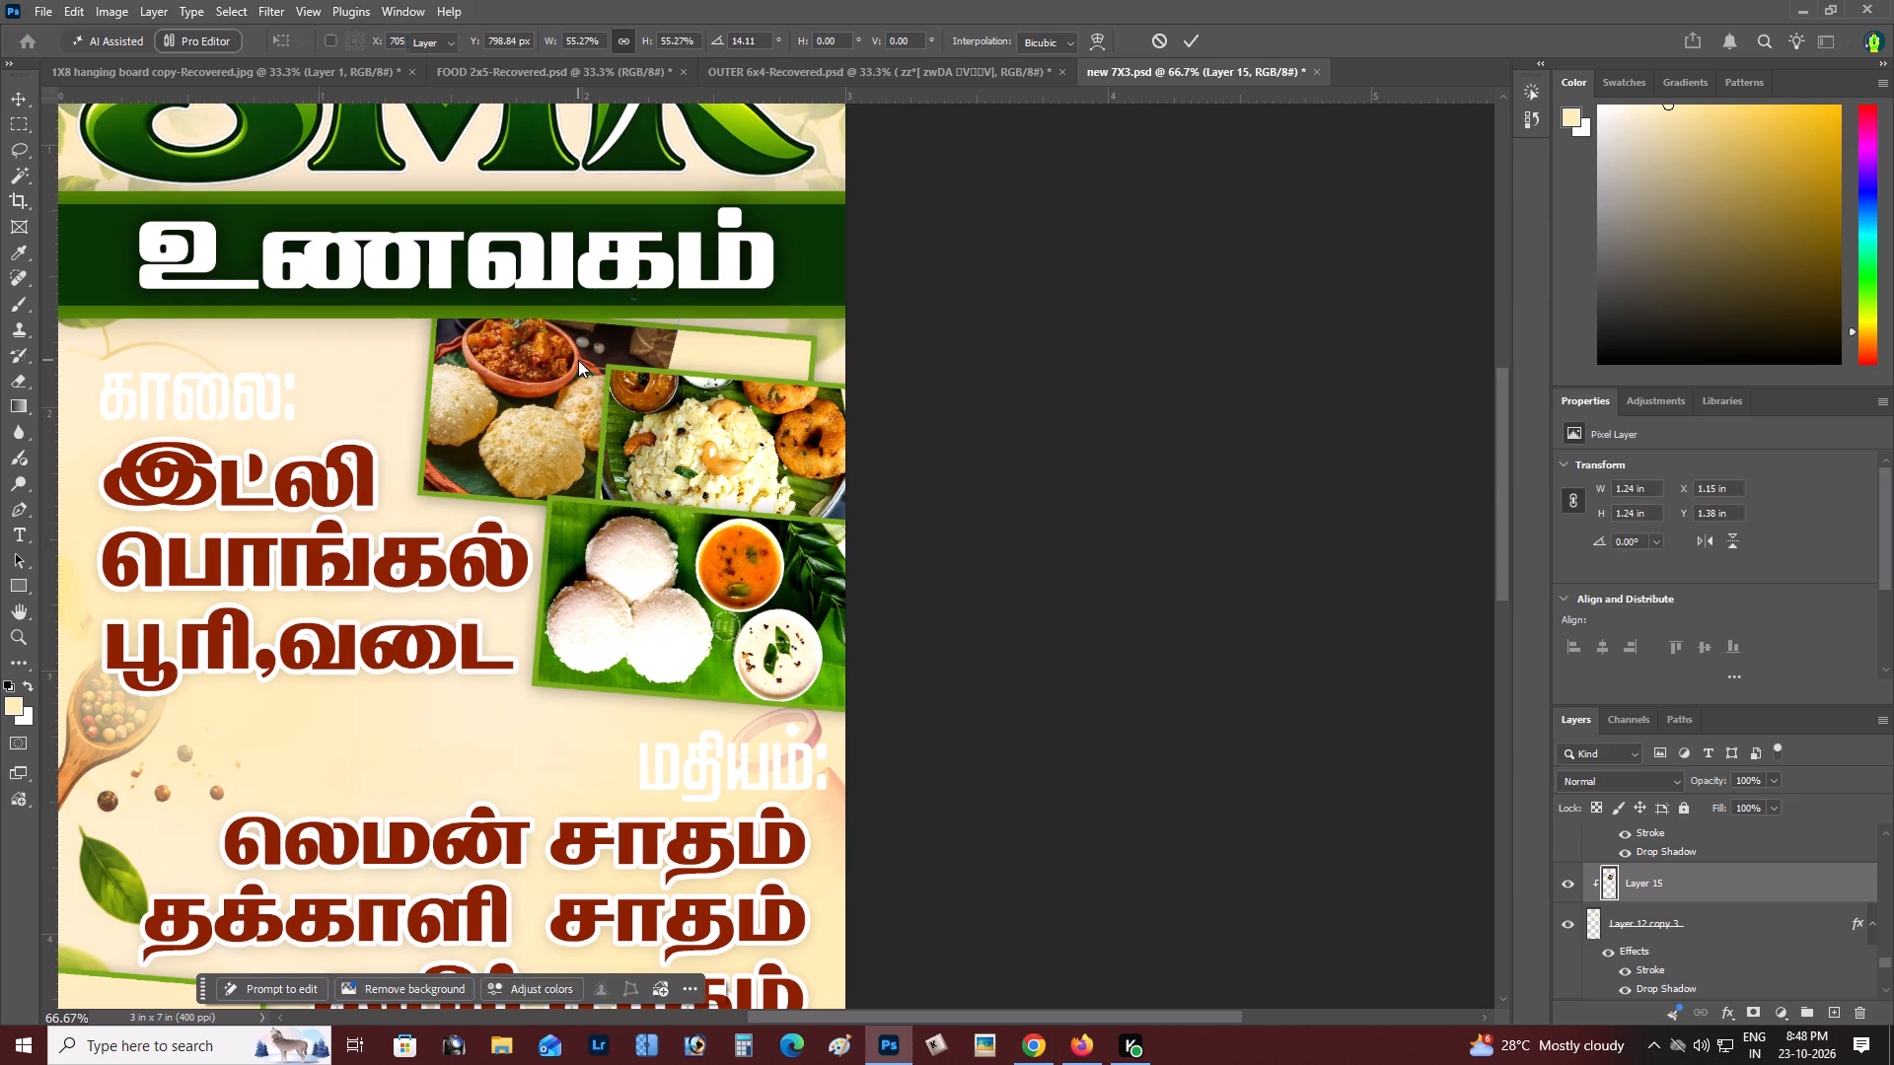
Duplicate the poori photo beneath the original and stretch the copy to about 1.83 in wide so it covers the rest of the box.
alt+drag(642, 346, 779, 378)
key(ctrl+bracketleft)
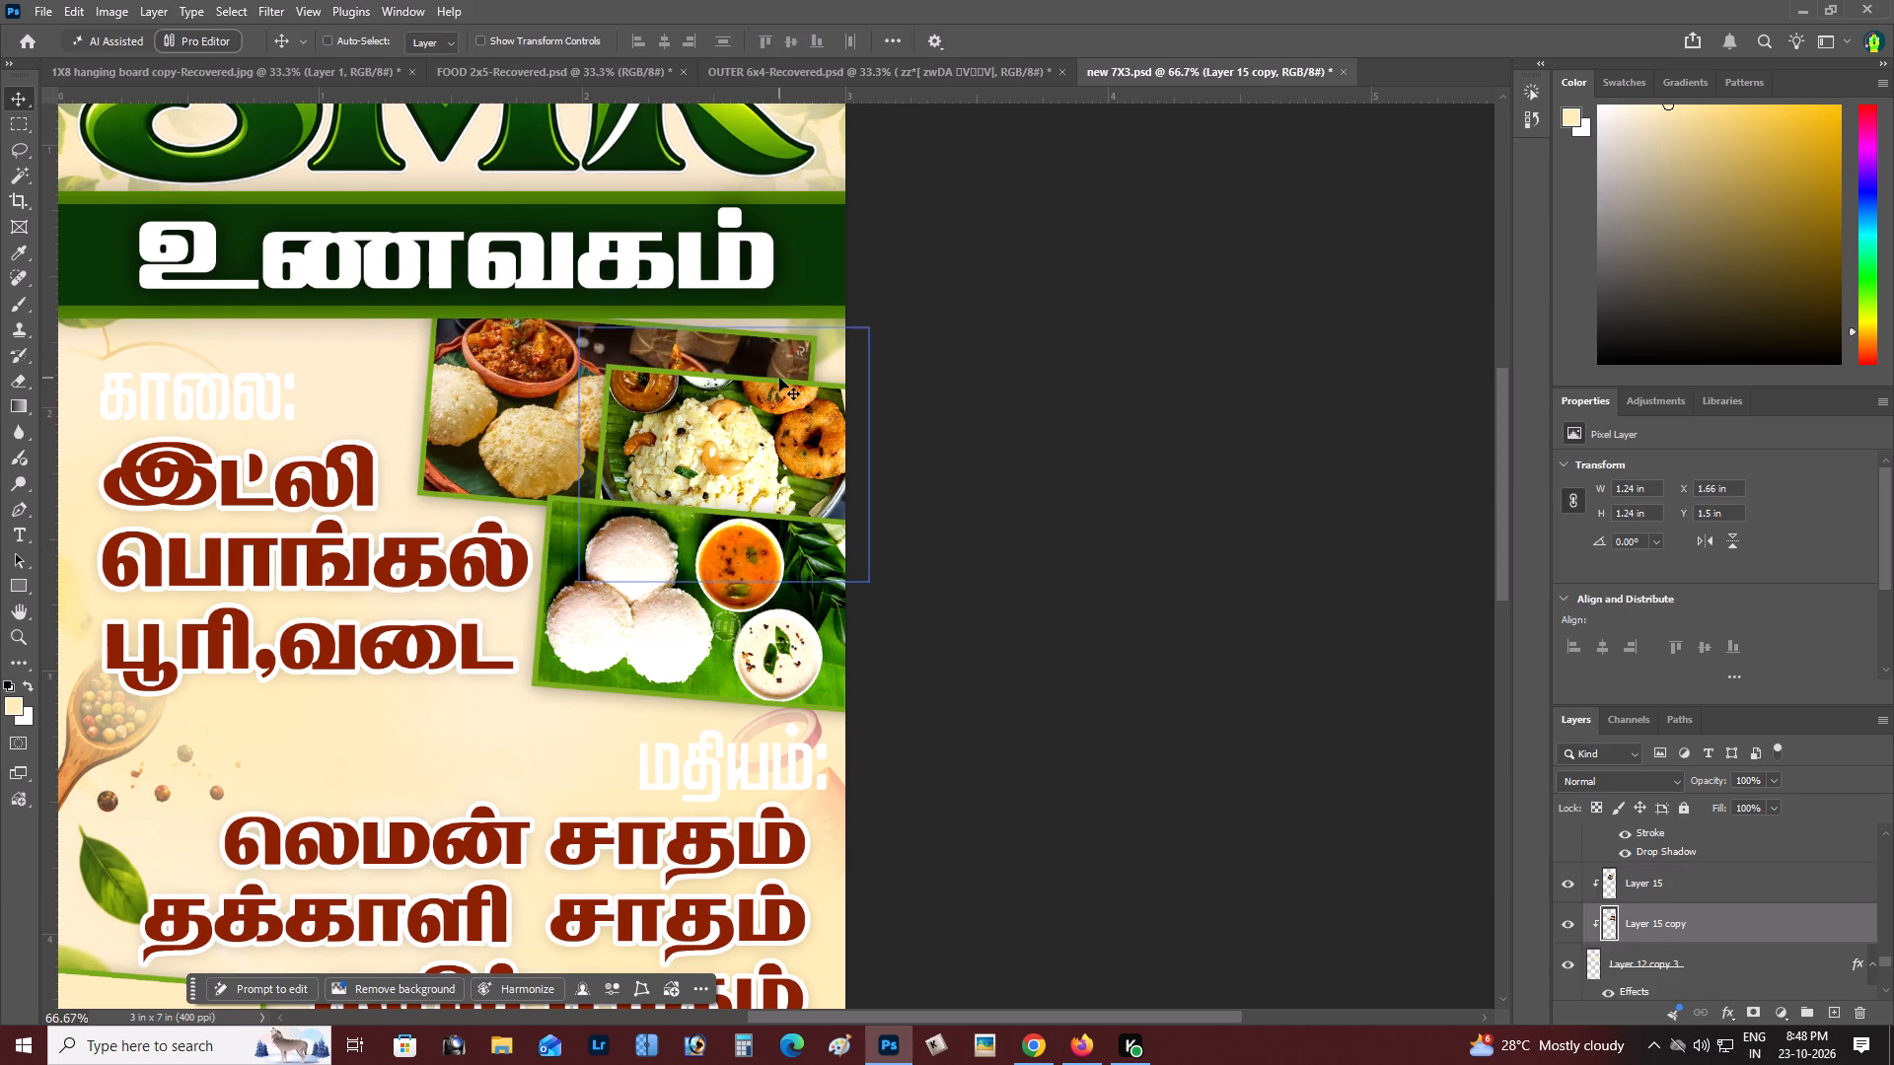
drag(736, 358, 700, 354)
key(ctrl+t)
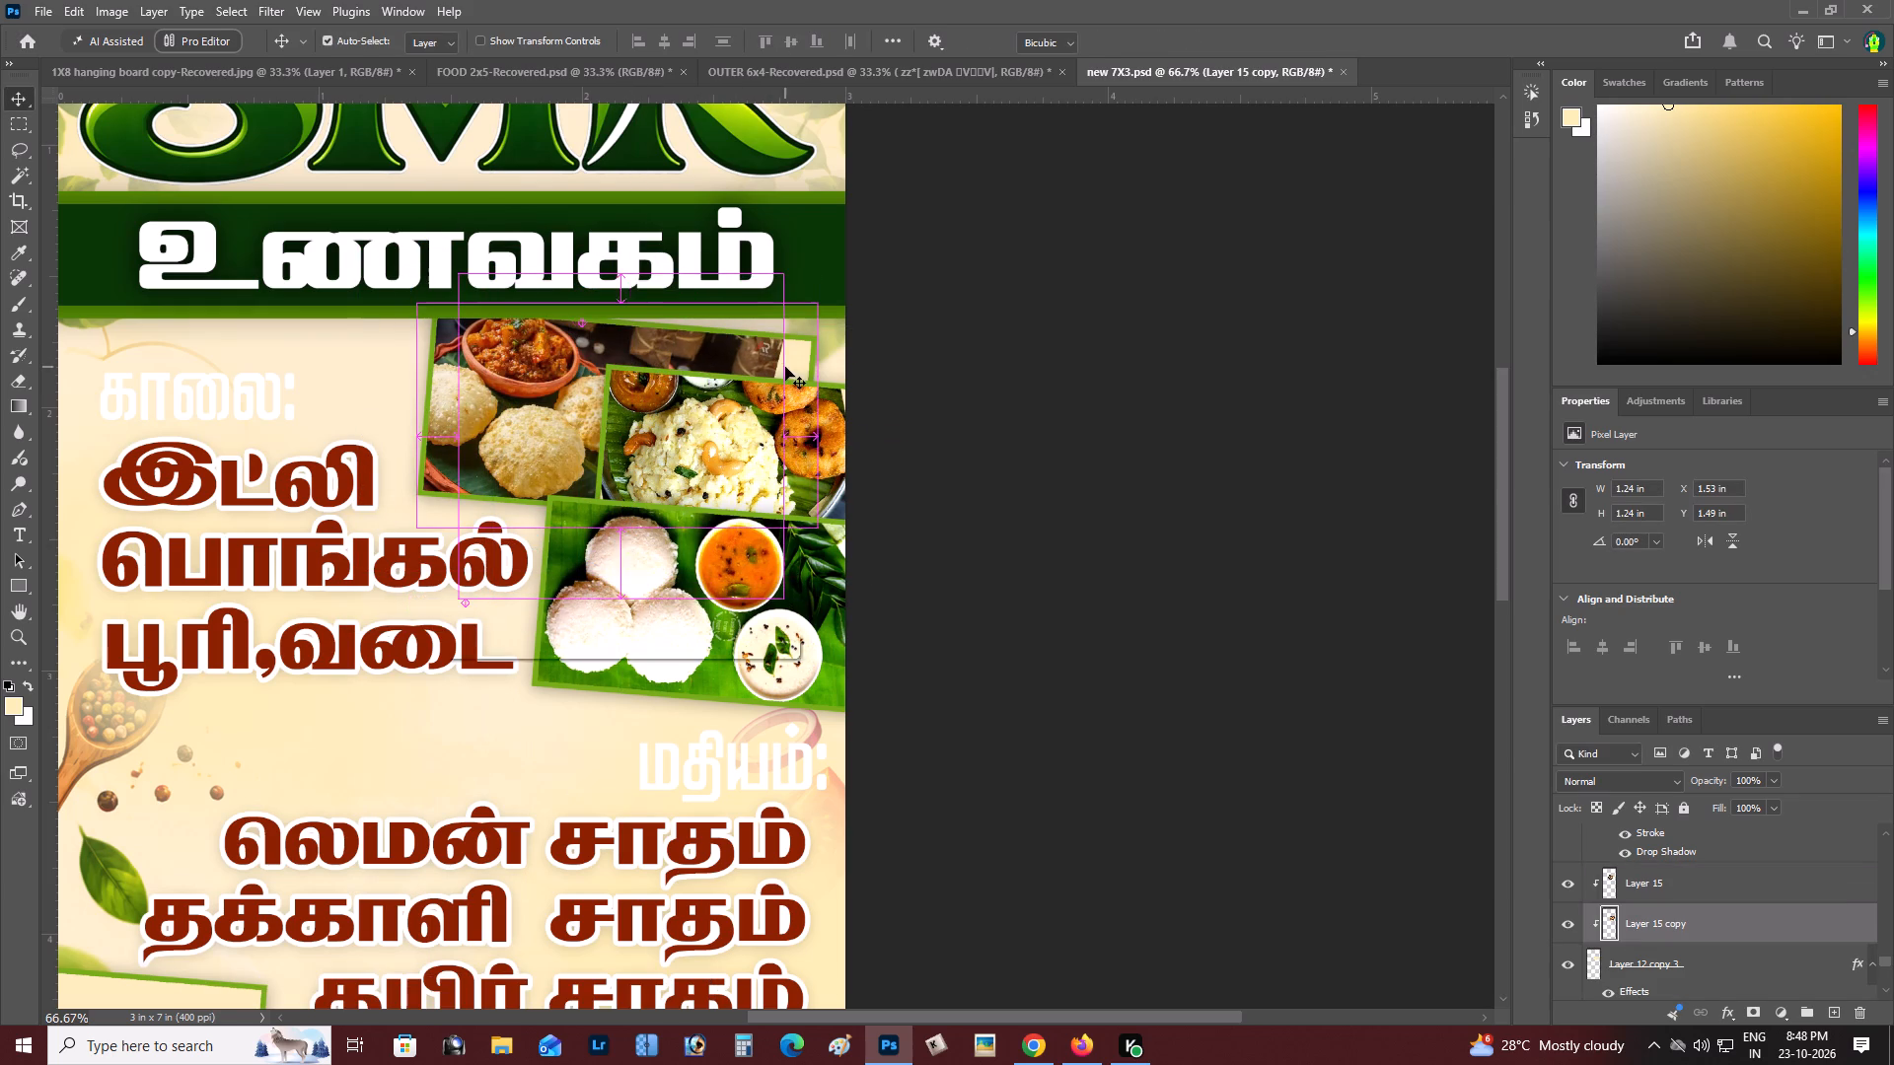
shift+drag(792, 442, 868, 446)
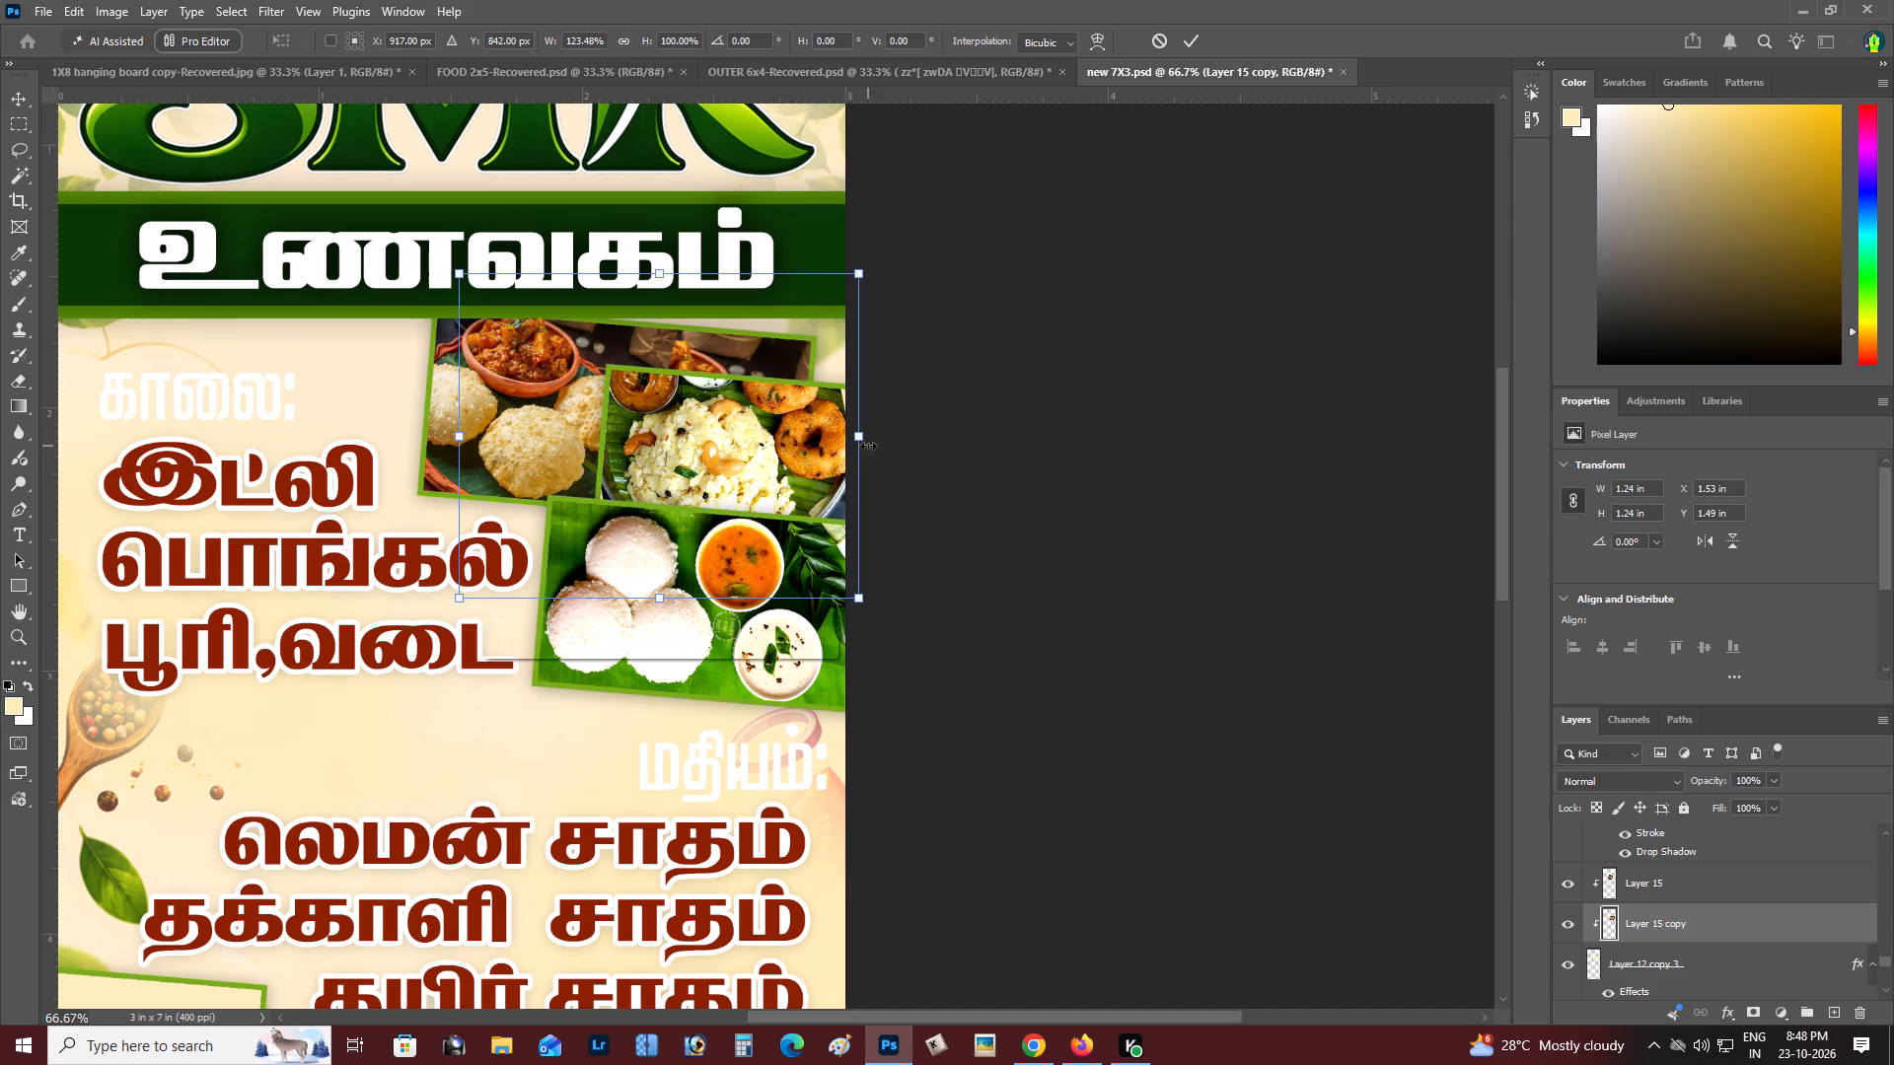
drag(767, 425, 725, 426)
ctrl+drag(816, 441, 888, 451)
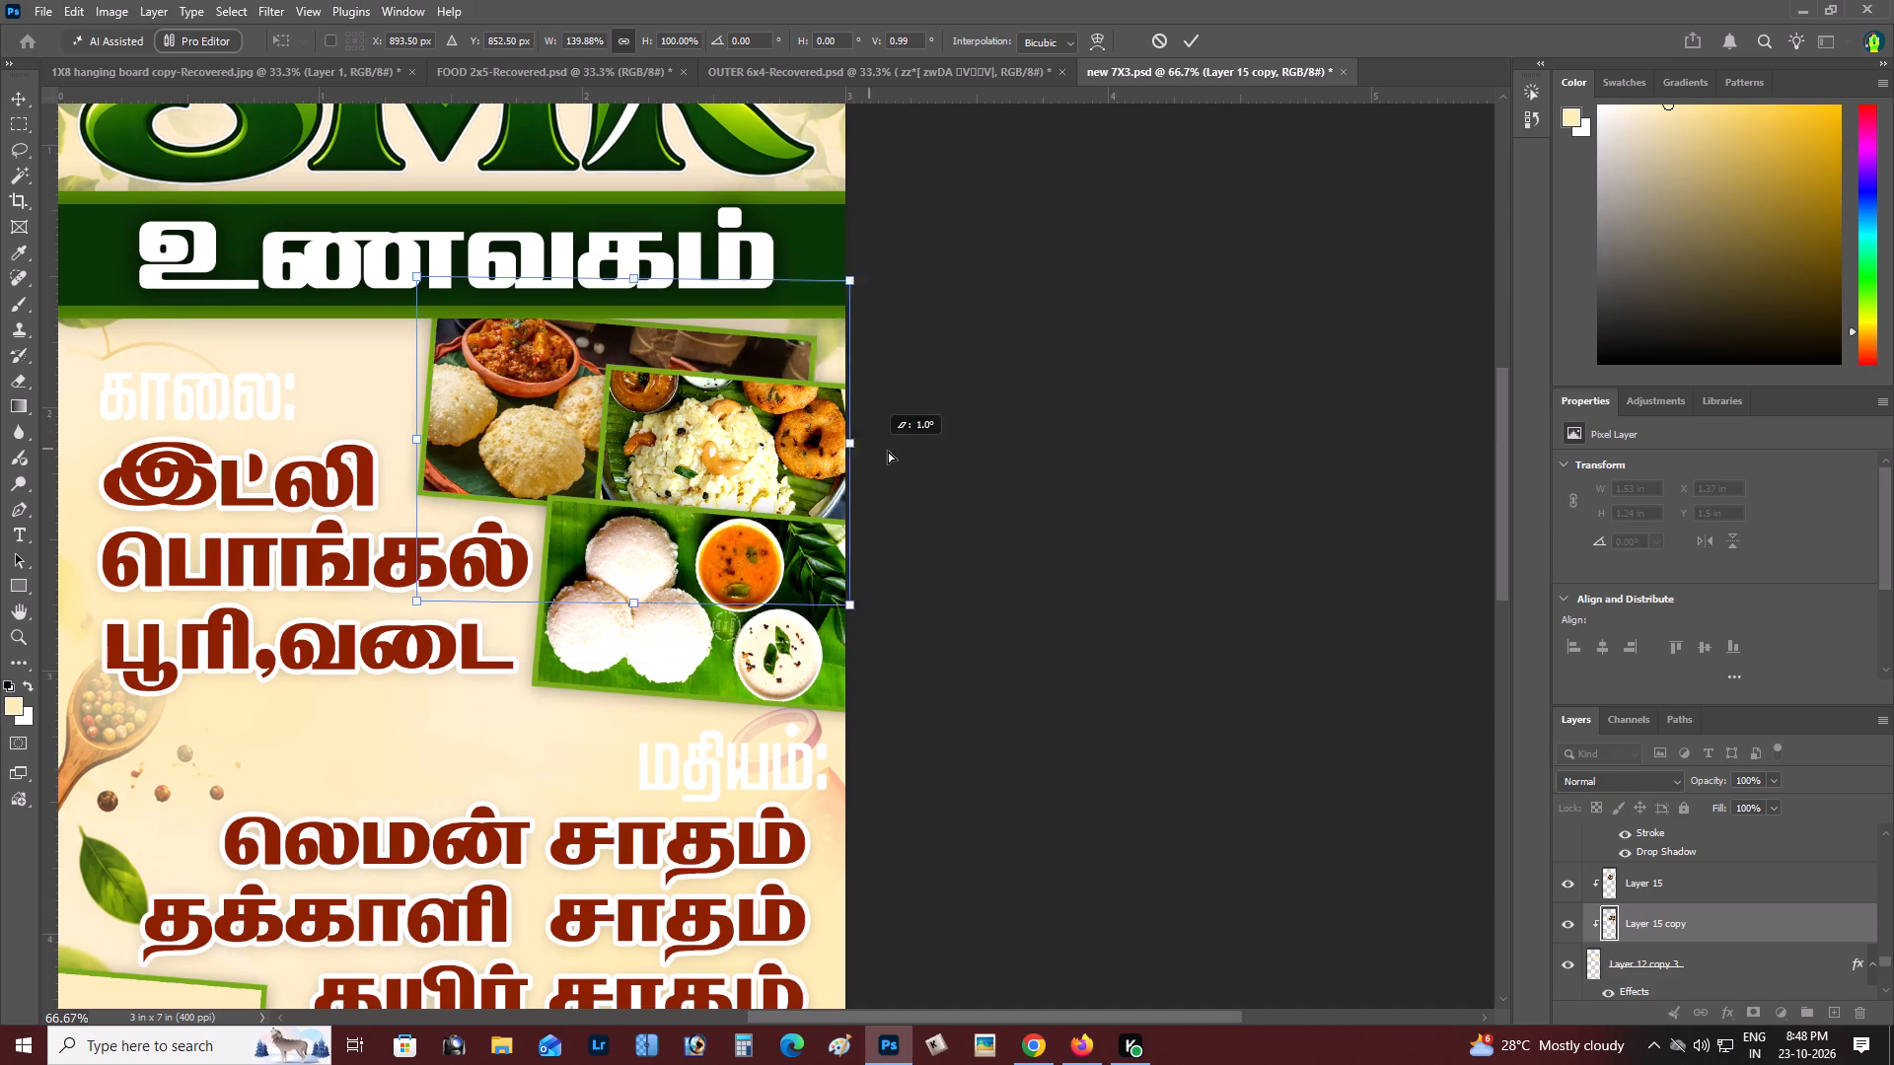
ctrl+drag(888, 451, 895, 451)
drag(821, 457, 753, 443)
key(ctrl+Return)
key(v)
key(shift+Left)
key(shift+Left)
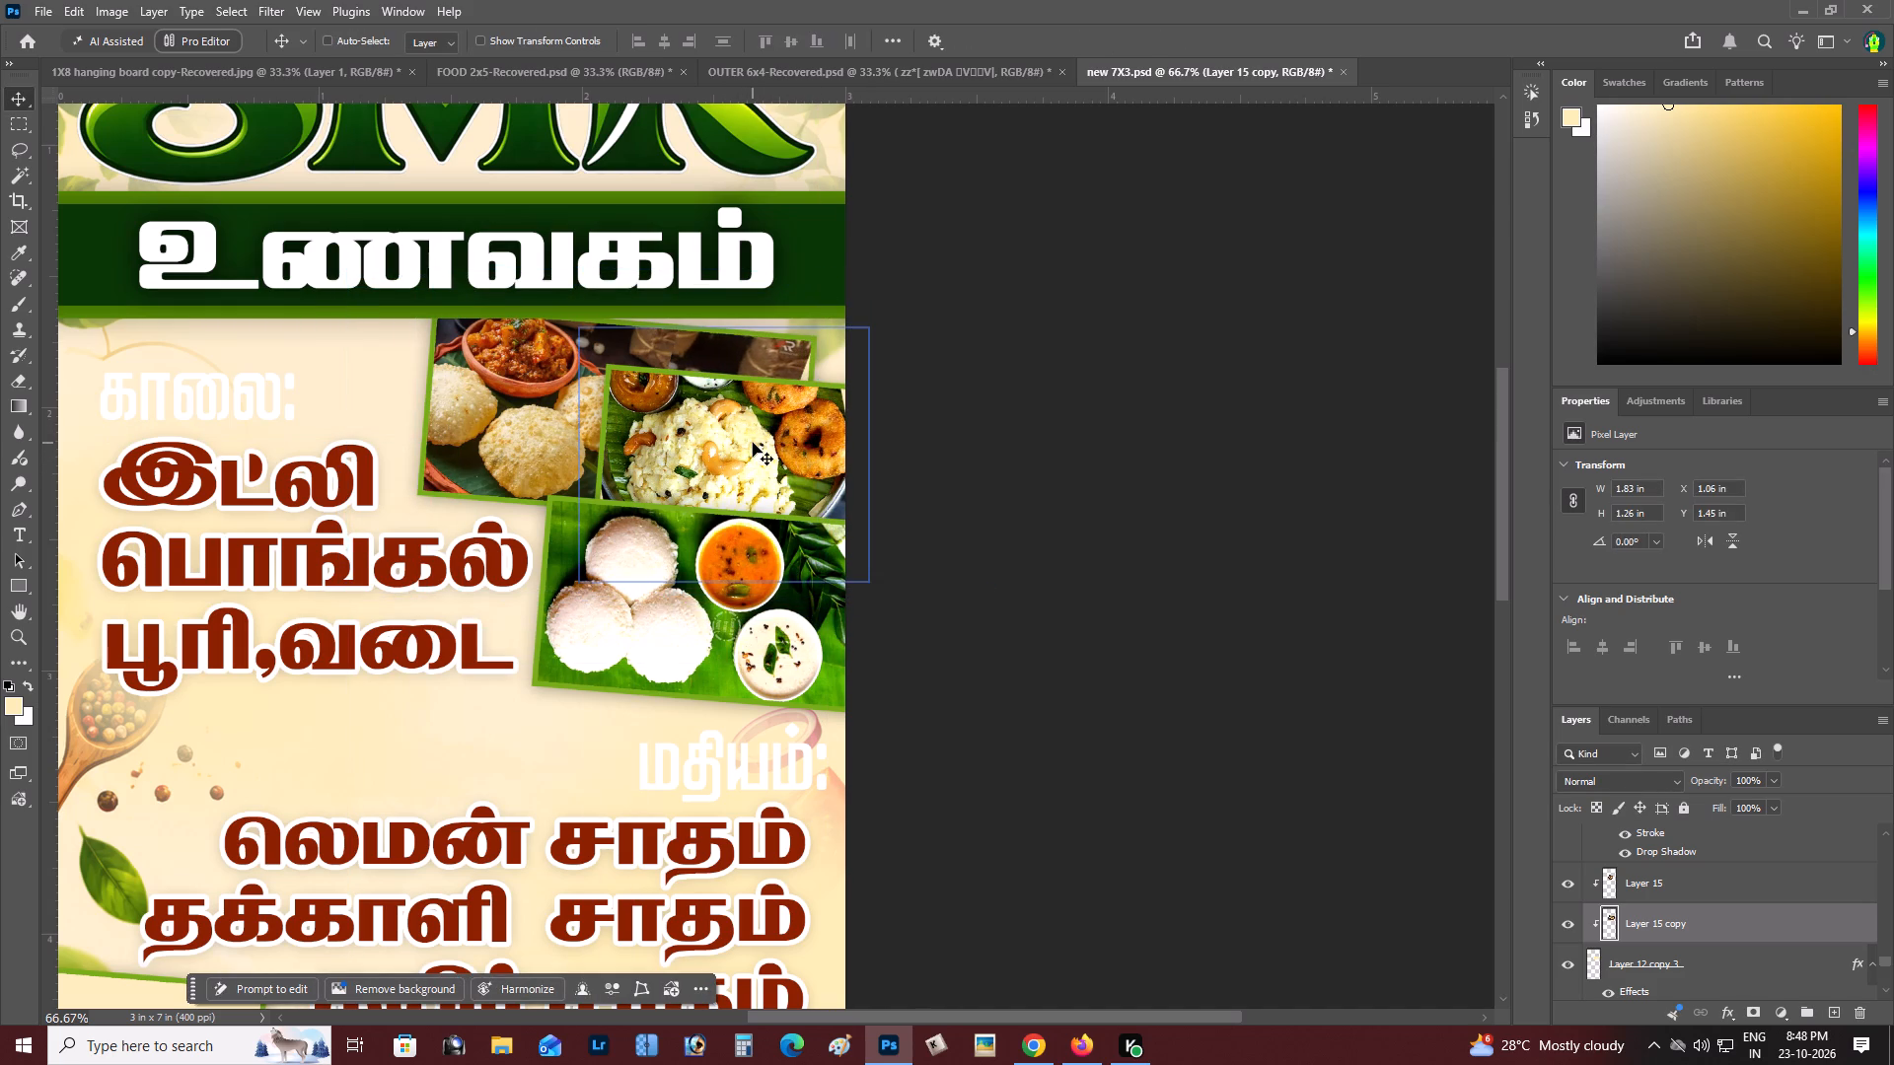
Select both poori photo layers and merge them into one layer.
shift+right_click(532, 389)
shift+click(548, 390)
shift+click(557, 399)
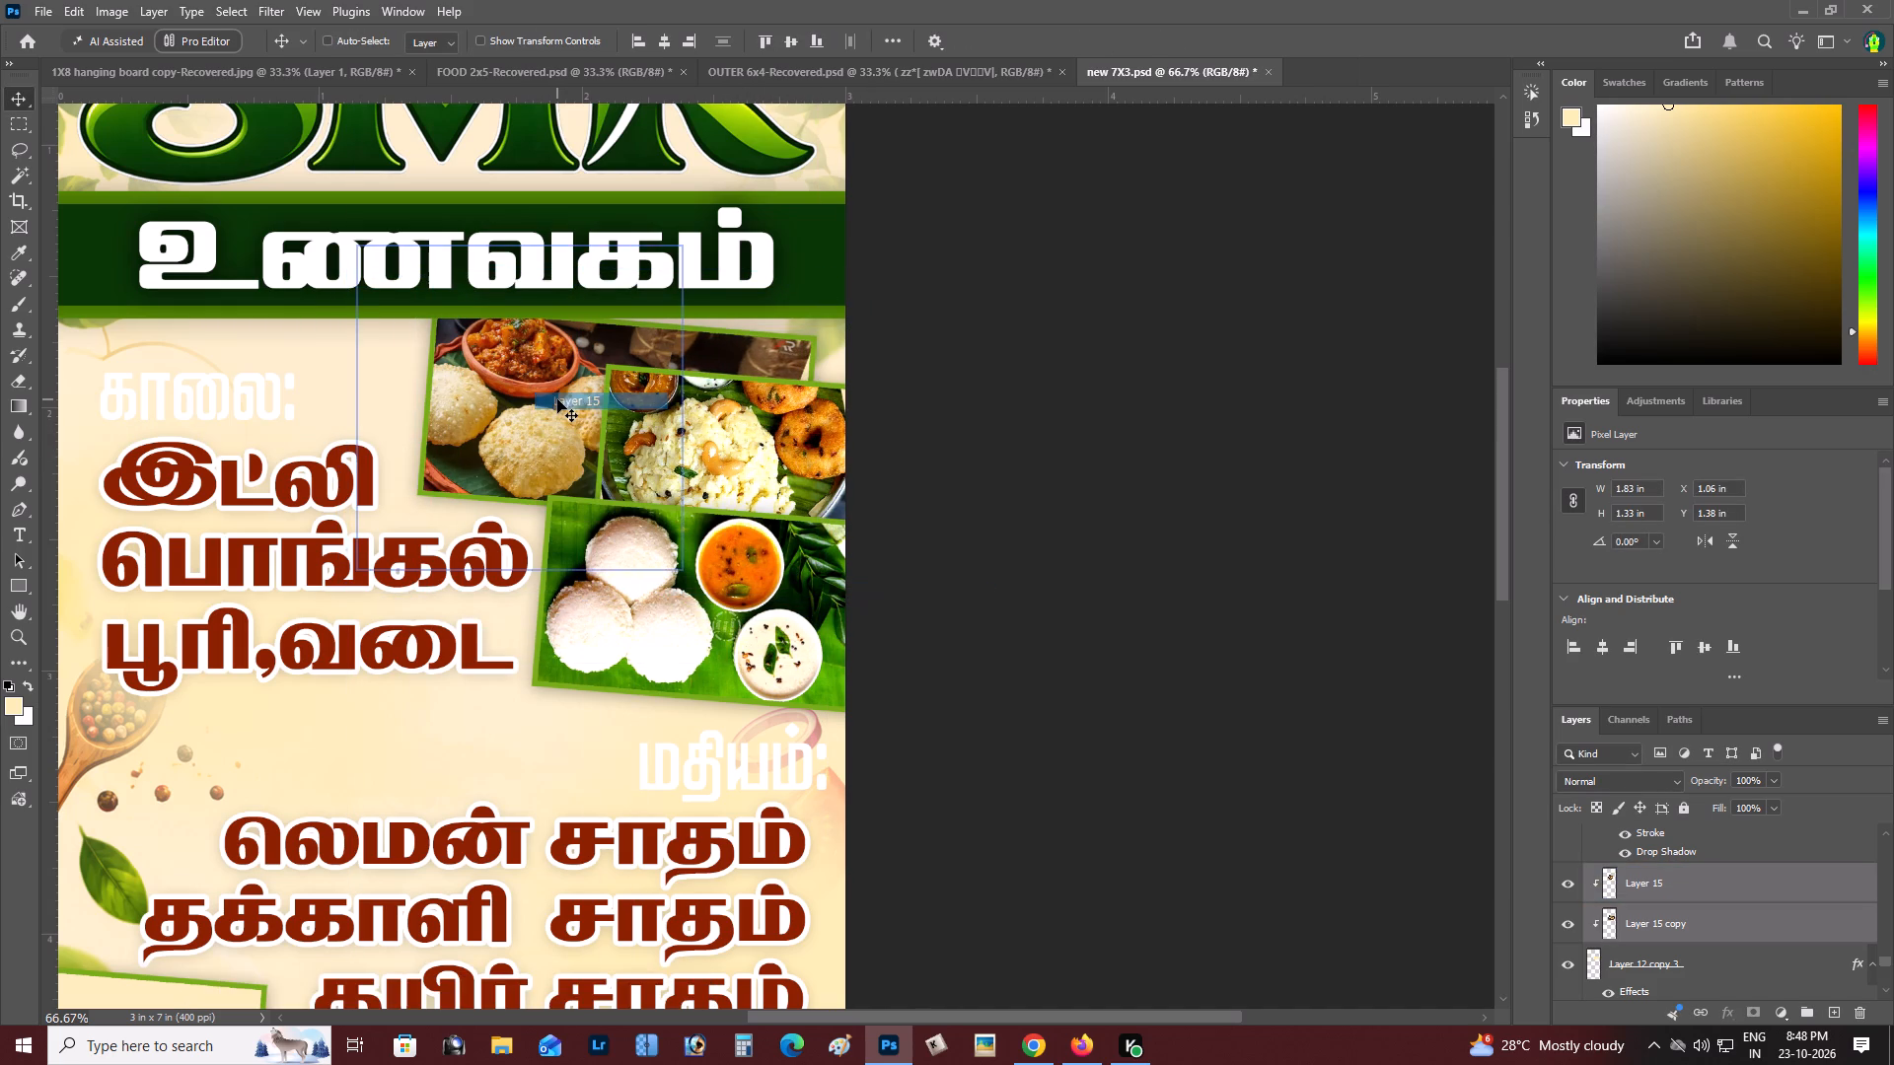
key(ctrl+e)
Apply Levels to the merged poori photo with the black input at 15 and the white input at 238.
key(ctrl+l)
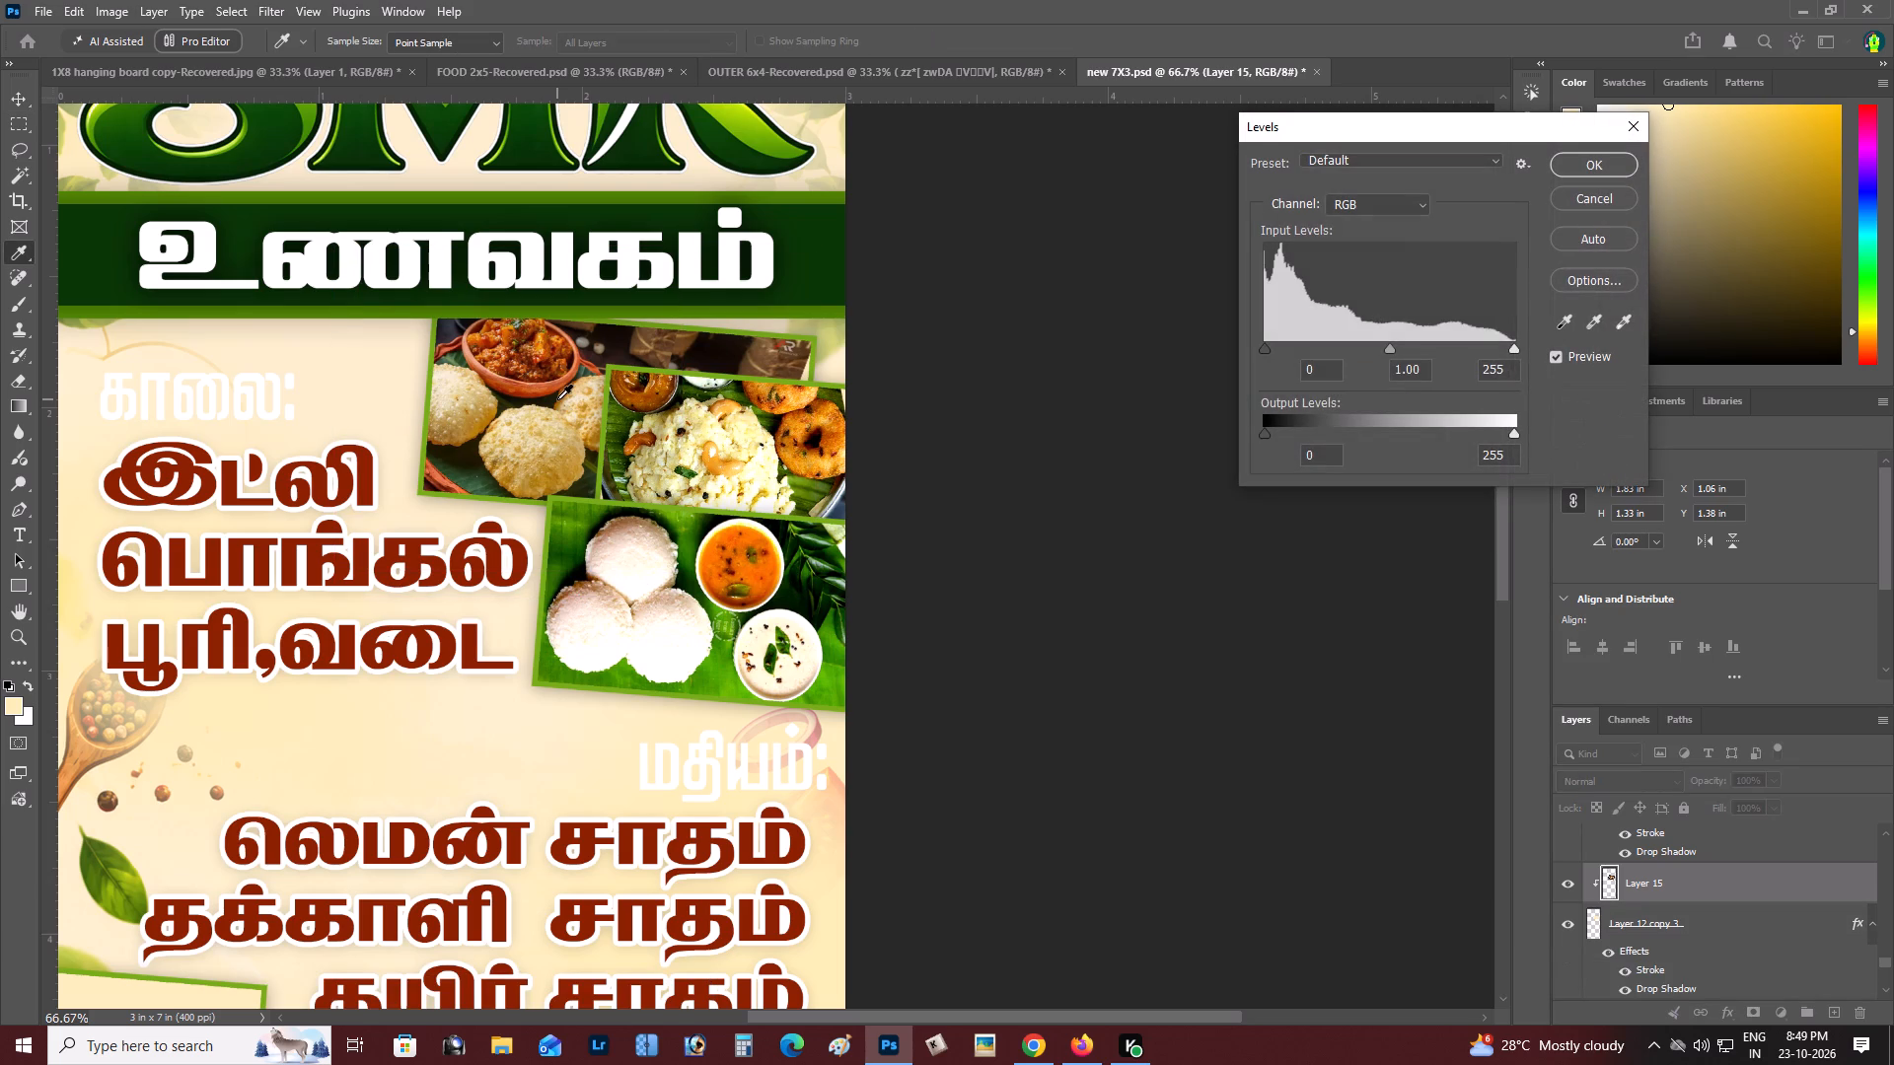
click(1497, 345)
click(1279, 349)
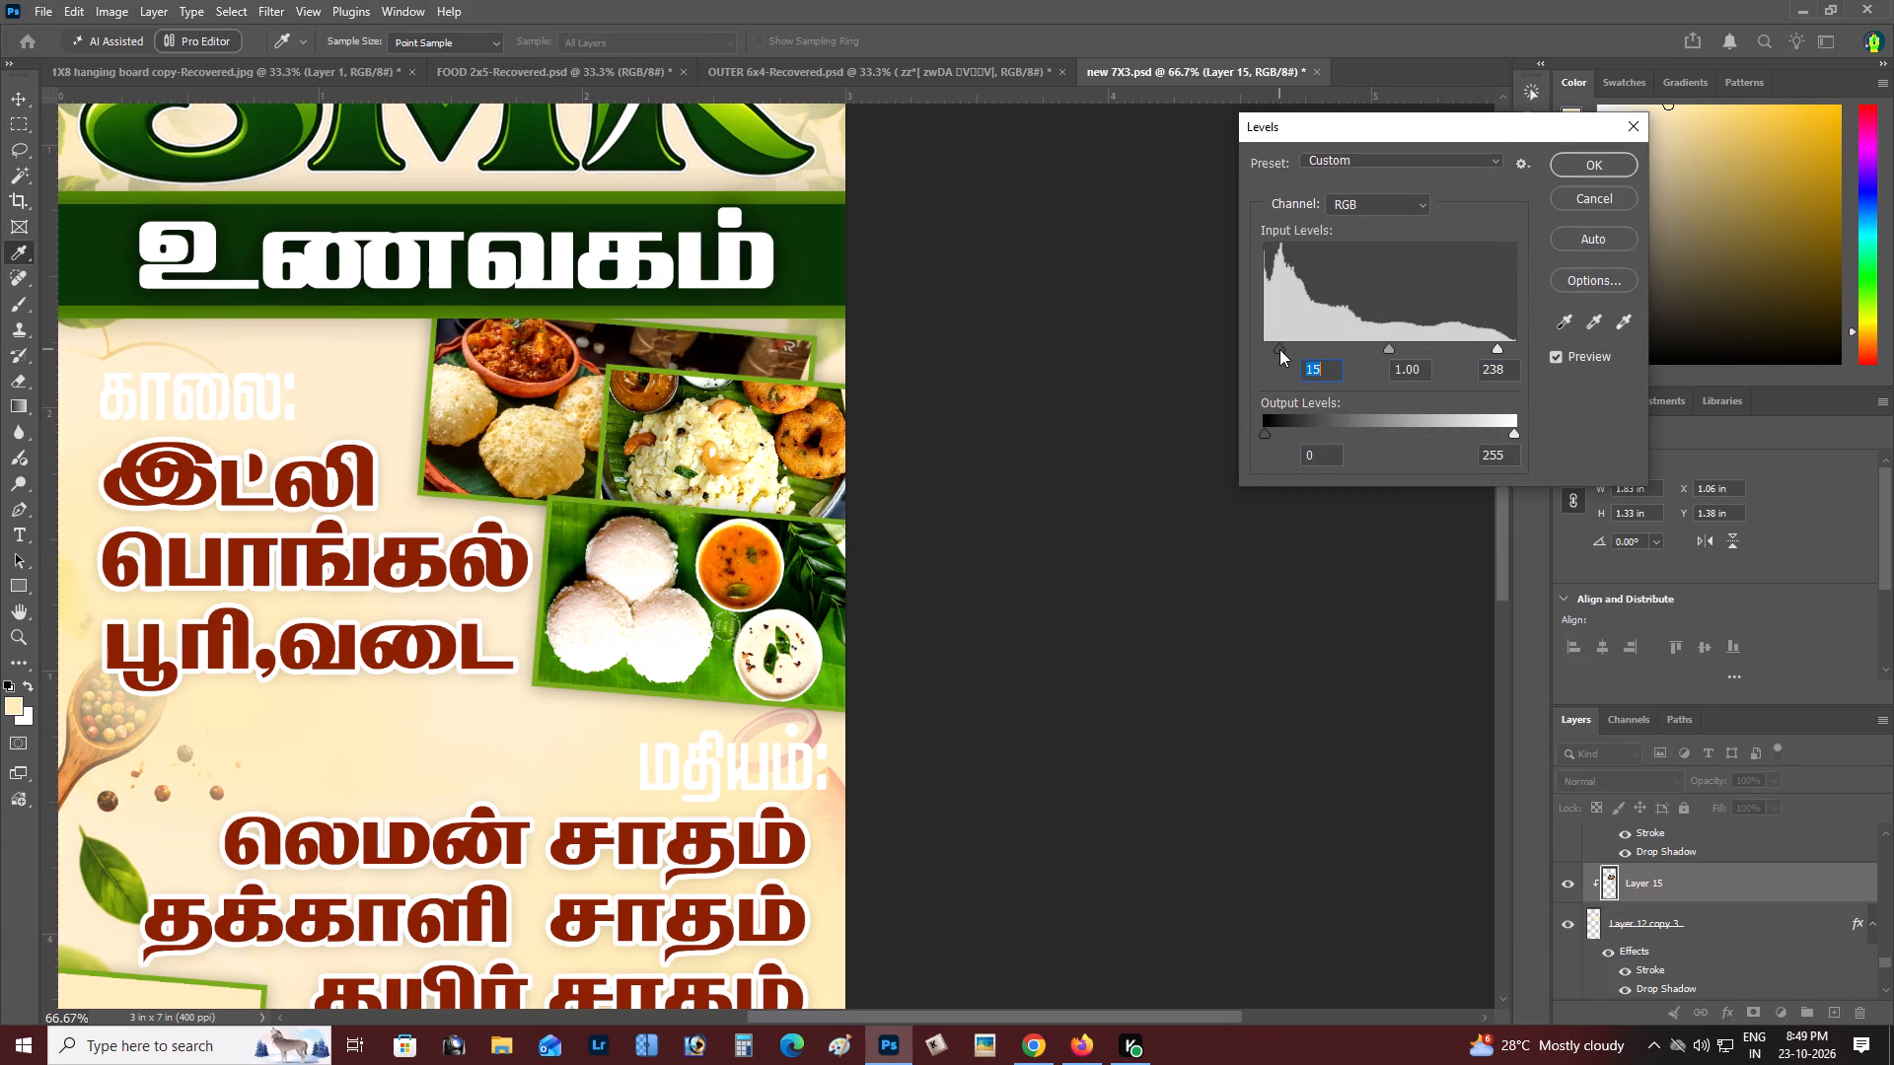
key(Return)
Raise the poori photo's saturation to 15 with Hue/Saturation.
key(ctrl+u)
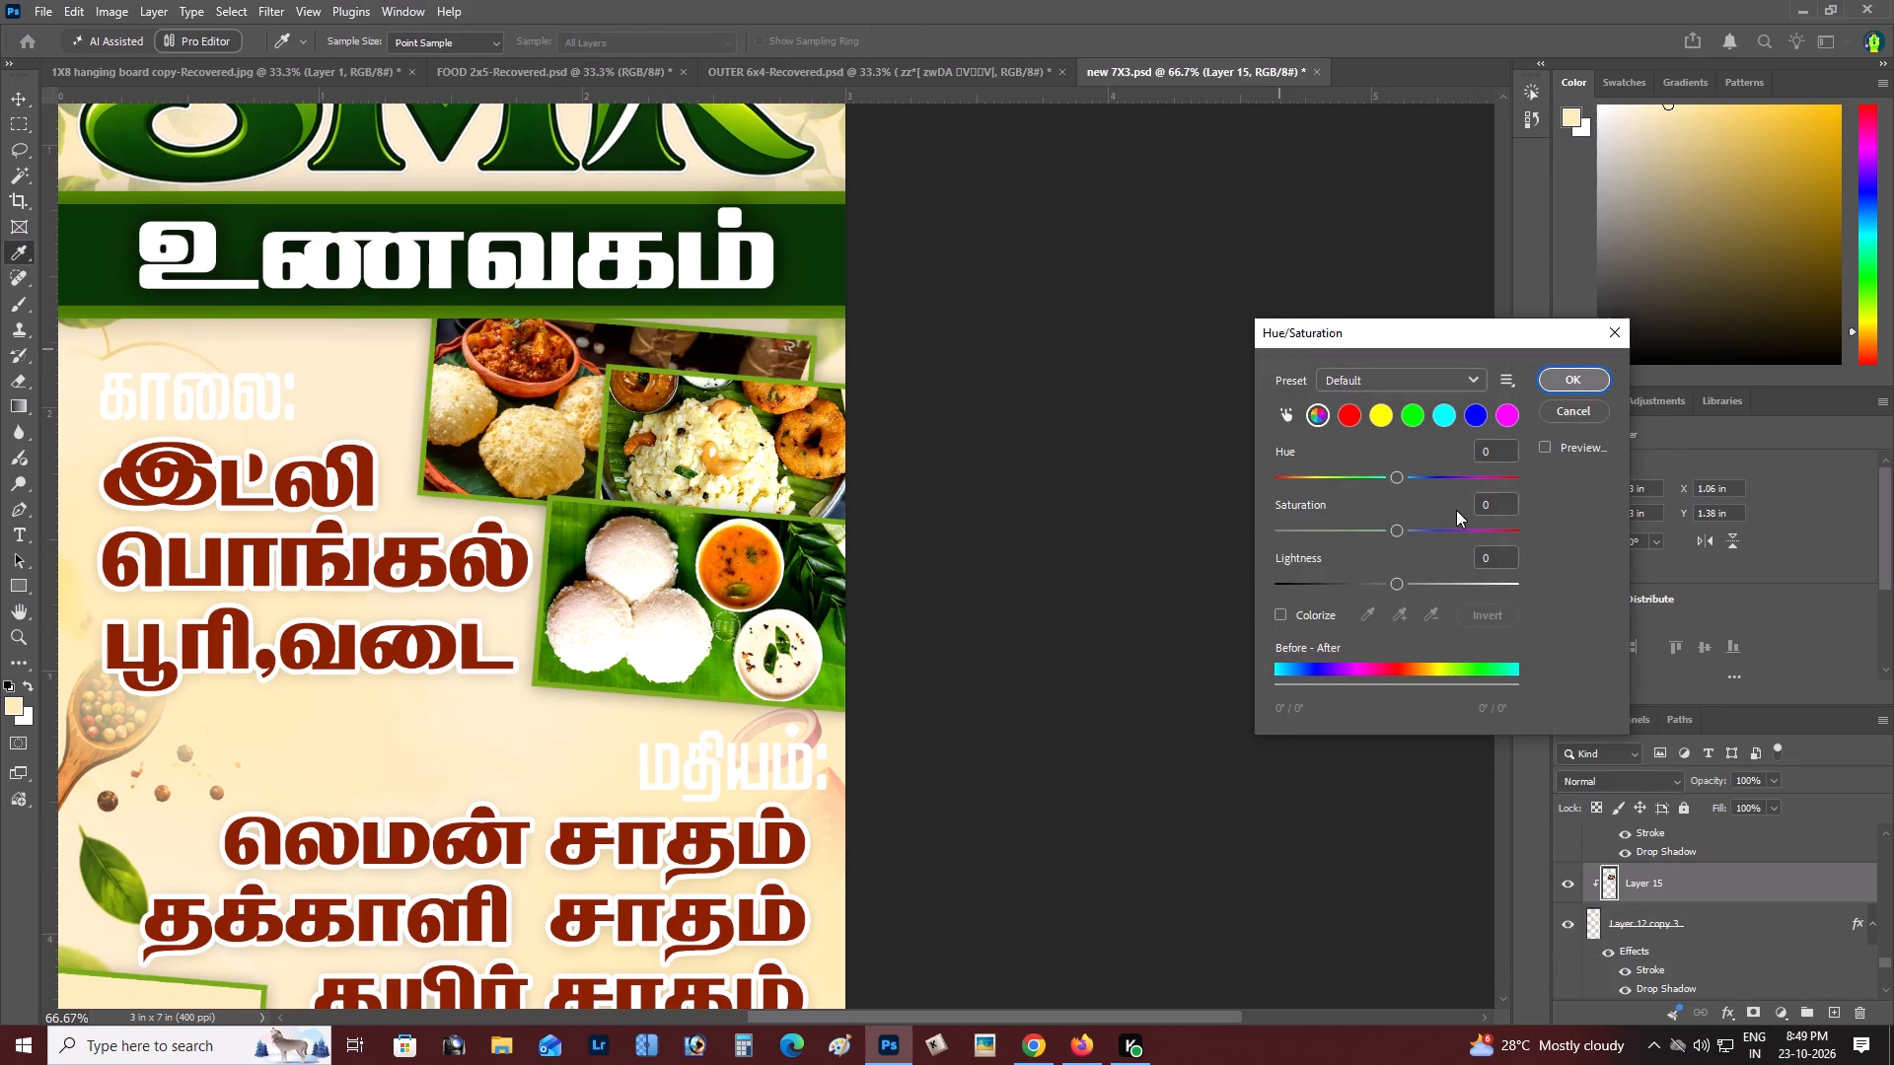
click(1415, 531)
key(shift+Return)
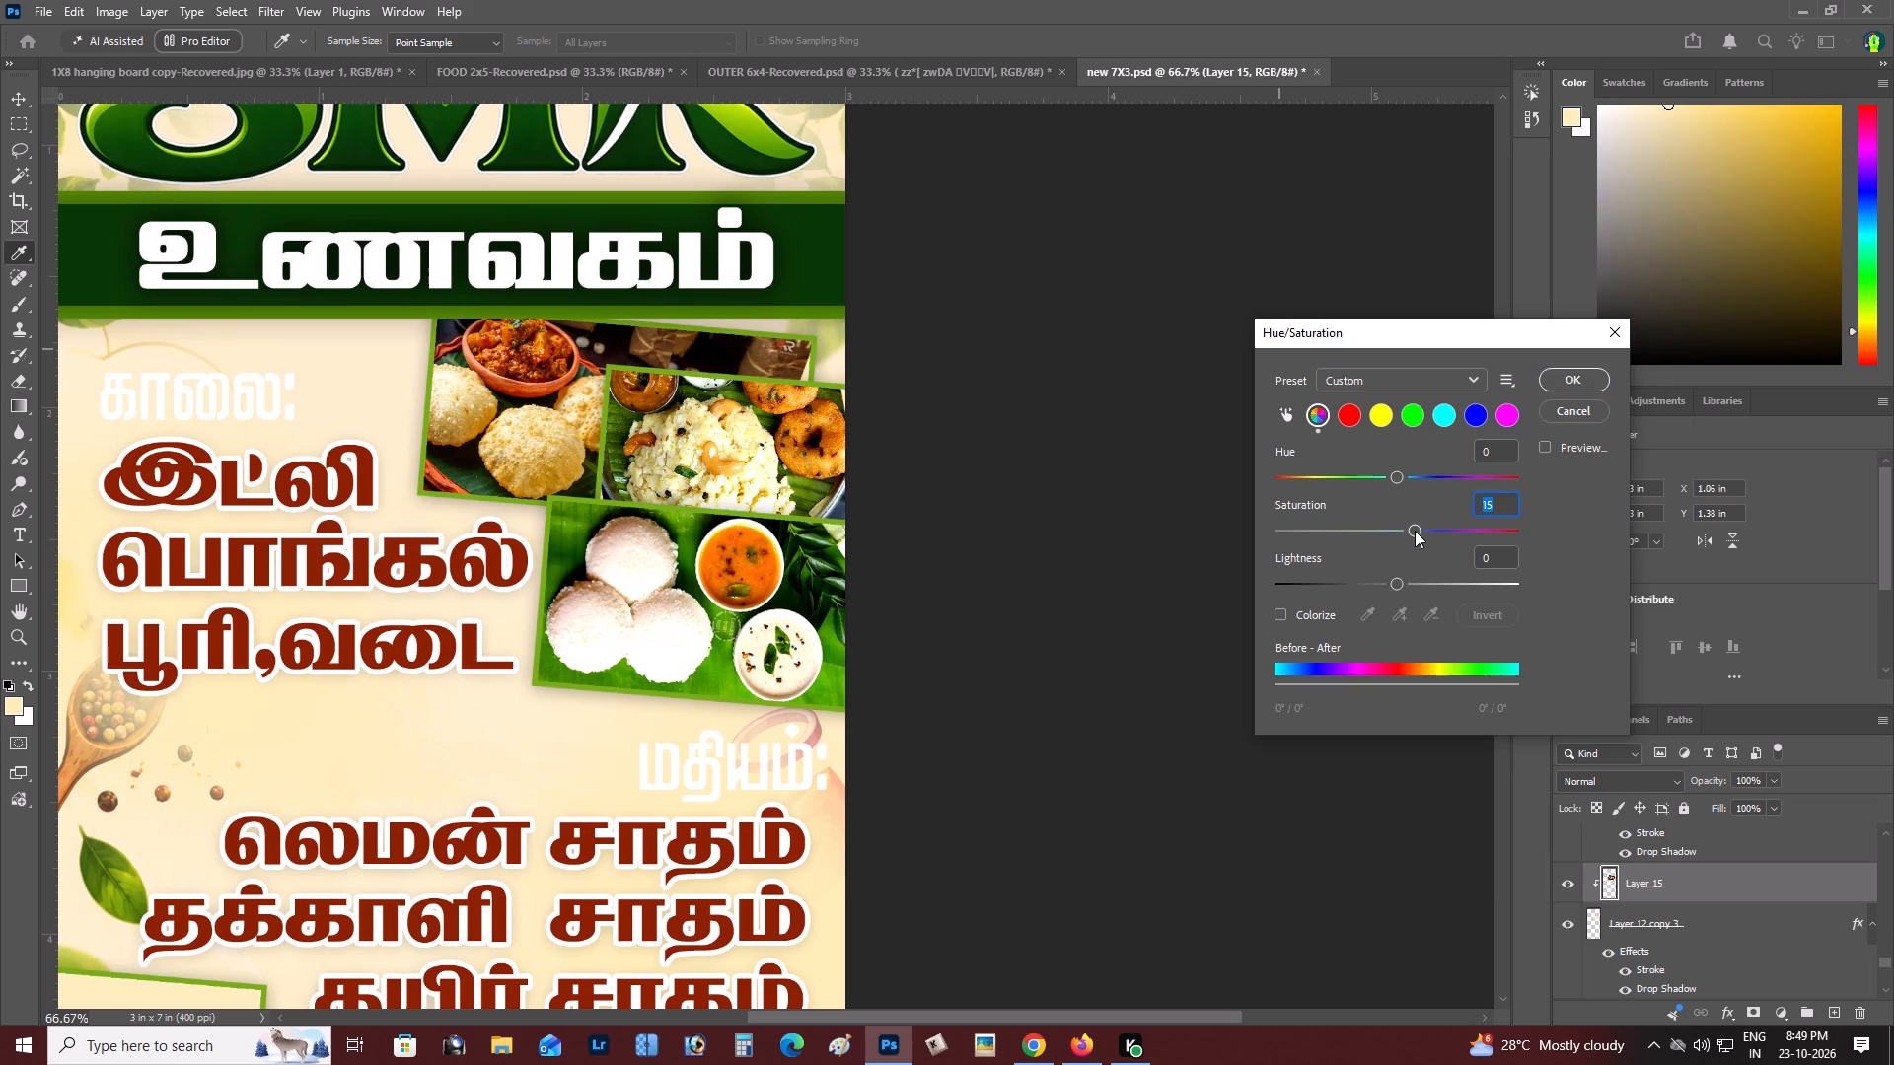
click(1565, 383)
Examine the whole banner and the breakfast photo group up close to check how the poori photo sits beside the pongal and idli photos.
key(z)
alt+click(504, 592)
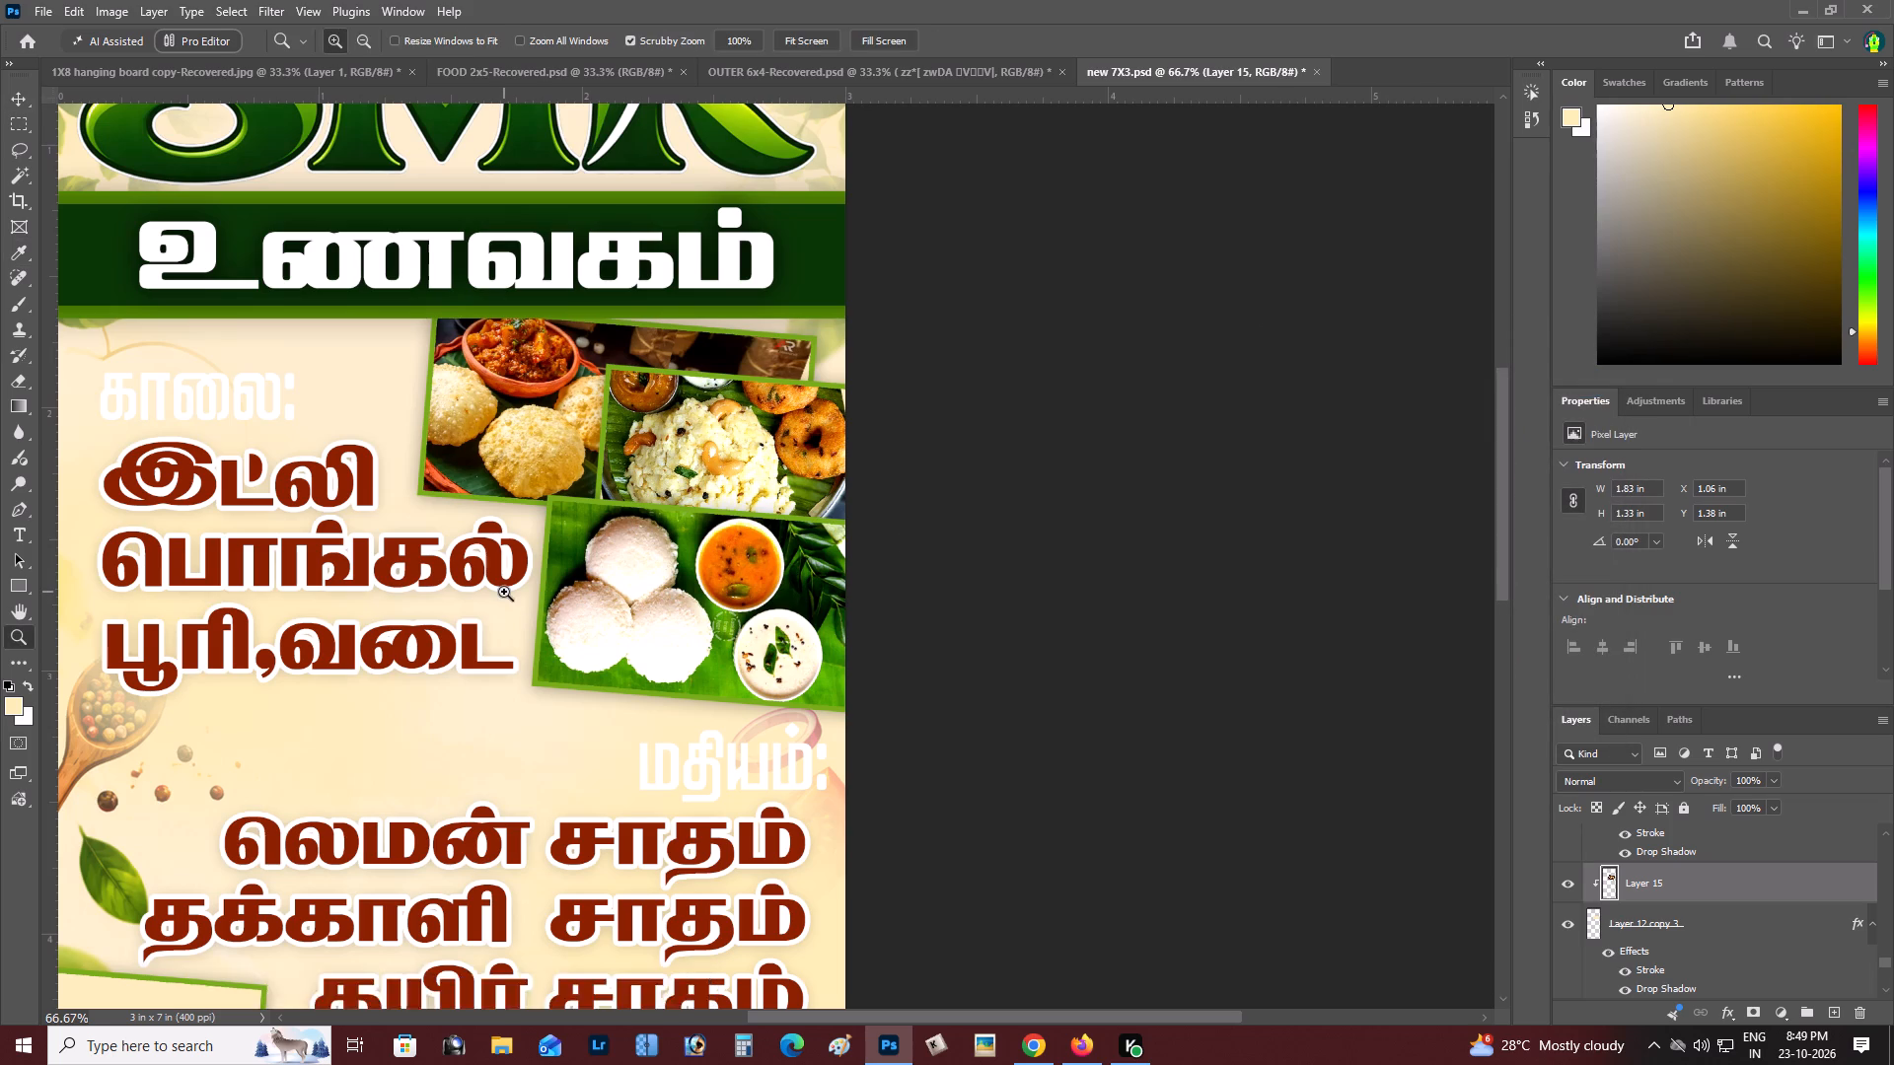
right_click(504, 592)
double_click(530, 604)
key(space)
key(space)
key(space)
key(space)
key(space)
key(space)
key(space)
key(space)
key(space)
key(space)
key(space)
key(space)
key(space)
key(space)
key(space)
key(space)
key(space)
key(space)
key(space)
key(space)
drag(530, 604, 456, 618)
alt+click(689, 519)
right_click(695, 514)
click(663, 503)
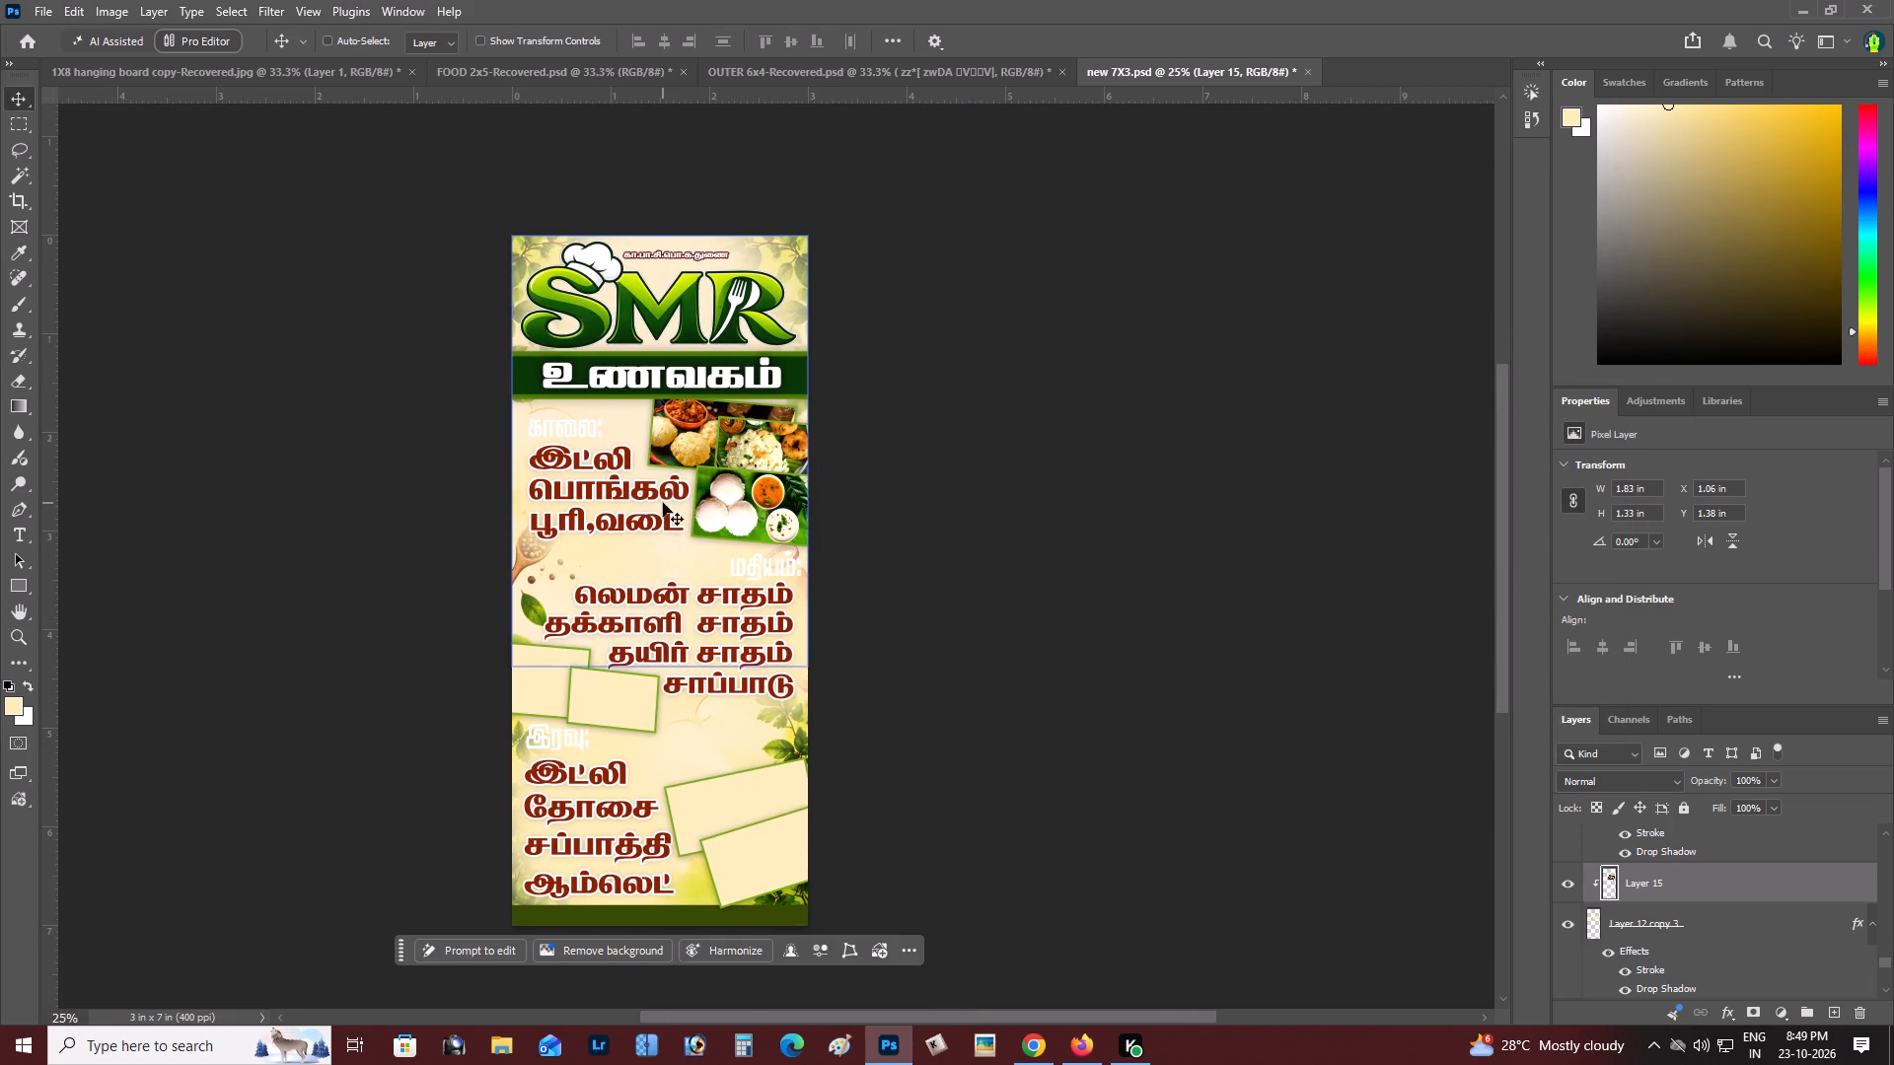
key(z)
alt+click(663, 503)
right_click(663, 503)
click(681, 509)
key(space)
key(space)
key(space)
key(space)
key(space)
key(space)
key(space)
key(space)
key(space)
key(space)
key(space)
key(space)
key(space)
key(space)
key(space)
key(space)
key(space)
key(space)
key(space)
key(space)
drag(681, 509, 515, 622)
key(z)
alt+click(559, 607)
right_click(567, 603)
double_click(598, 611)
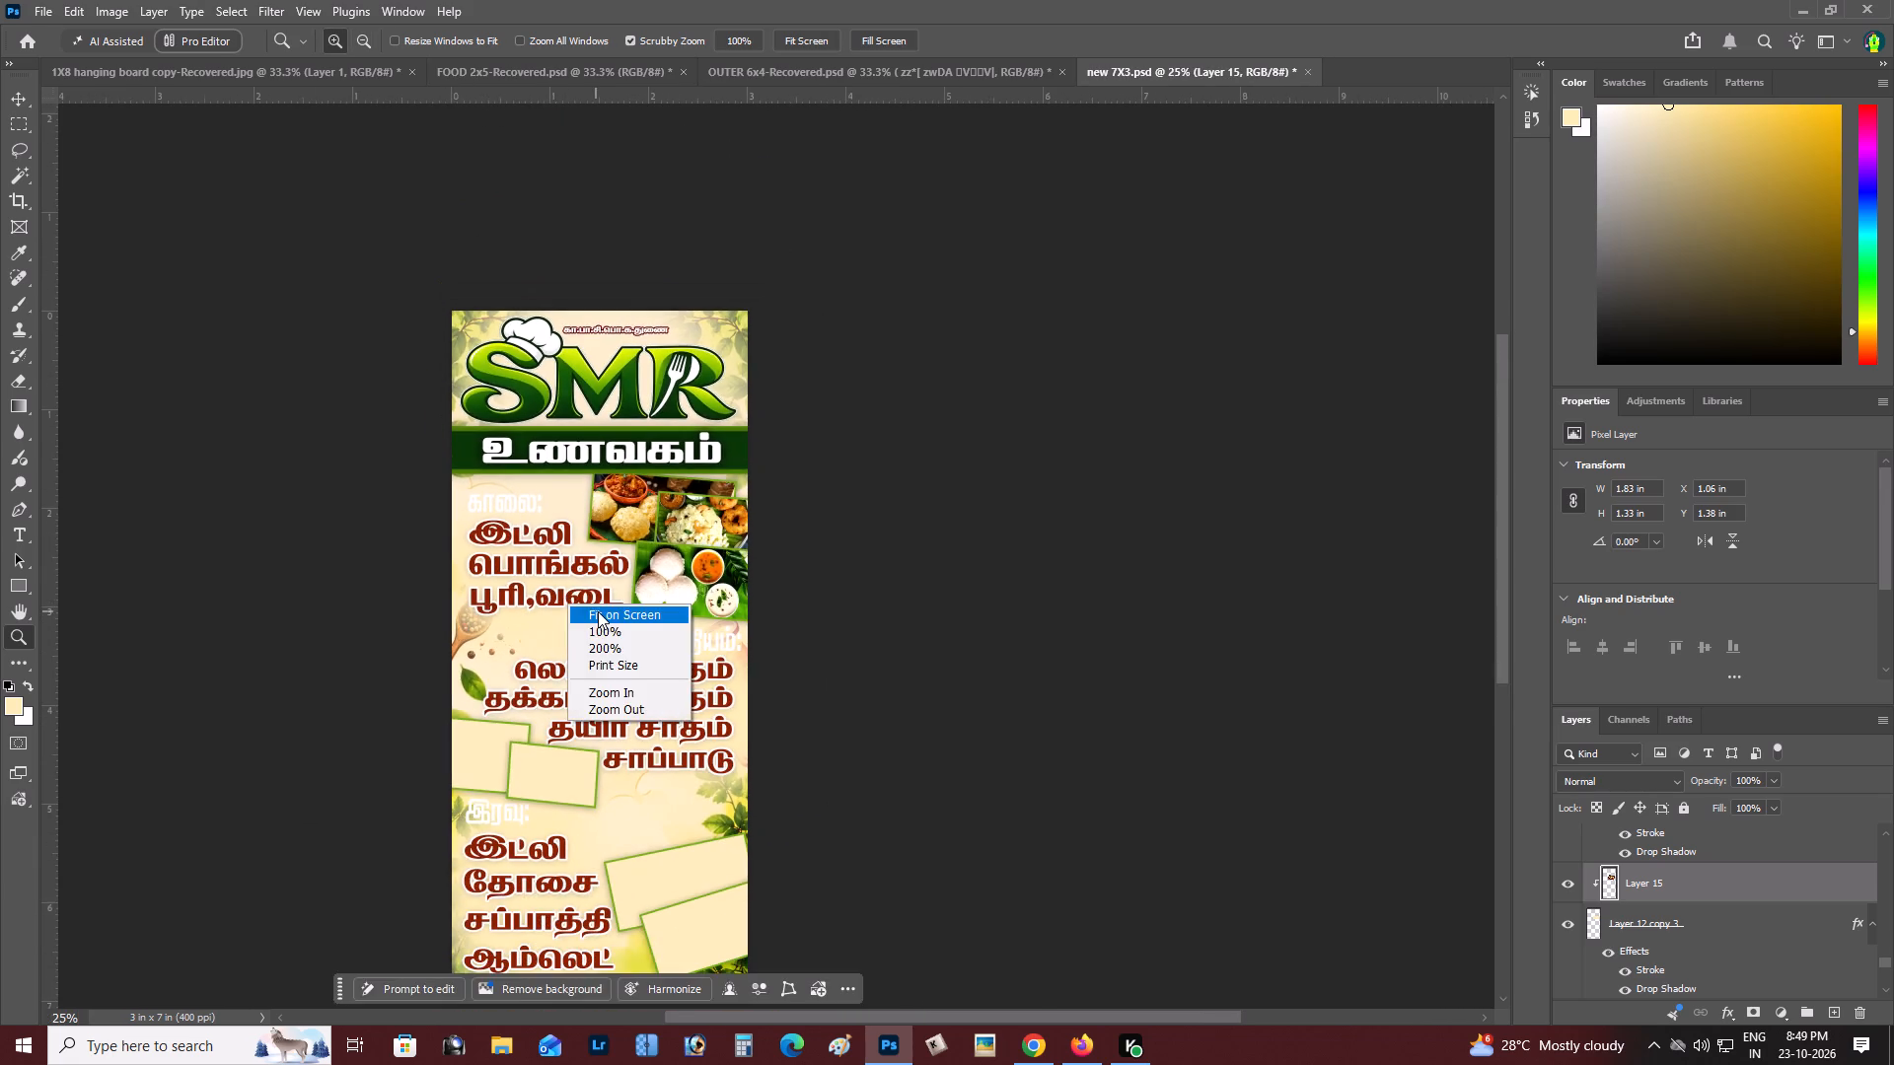
key(space)
key(space)
key(space)
key(space)
key(space)
key(space)
key(space)
key(space)
key(space)
key(space)
key(space)
key(space)
key(space)
key(space)
drag(598, 611, 425, 664)
key(z)
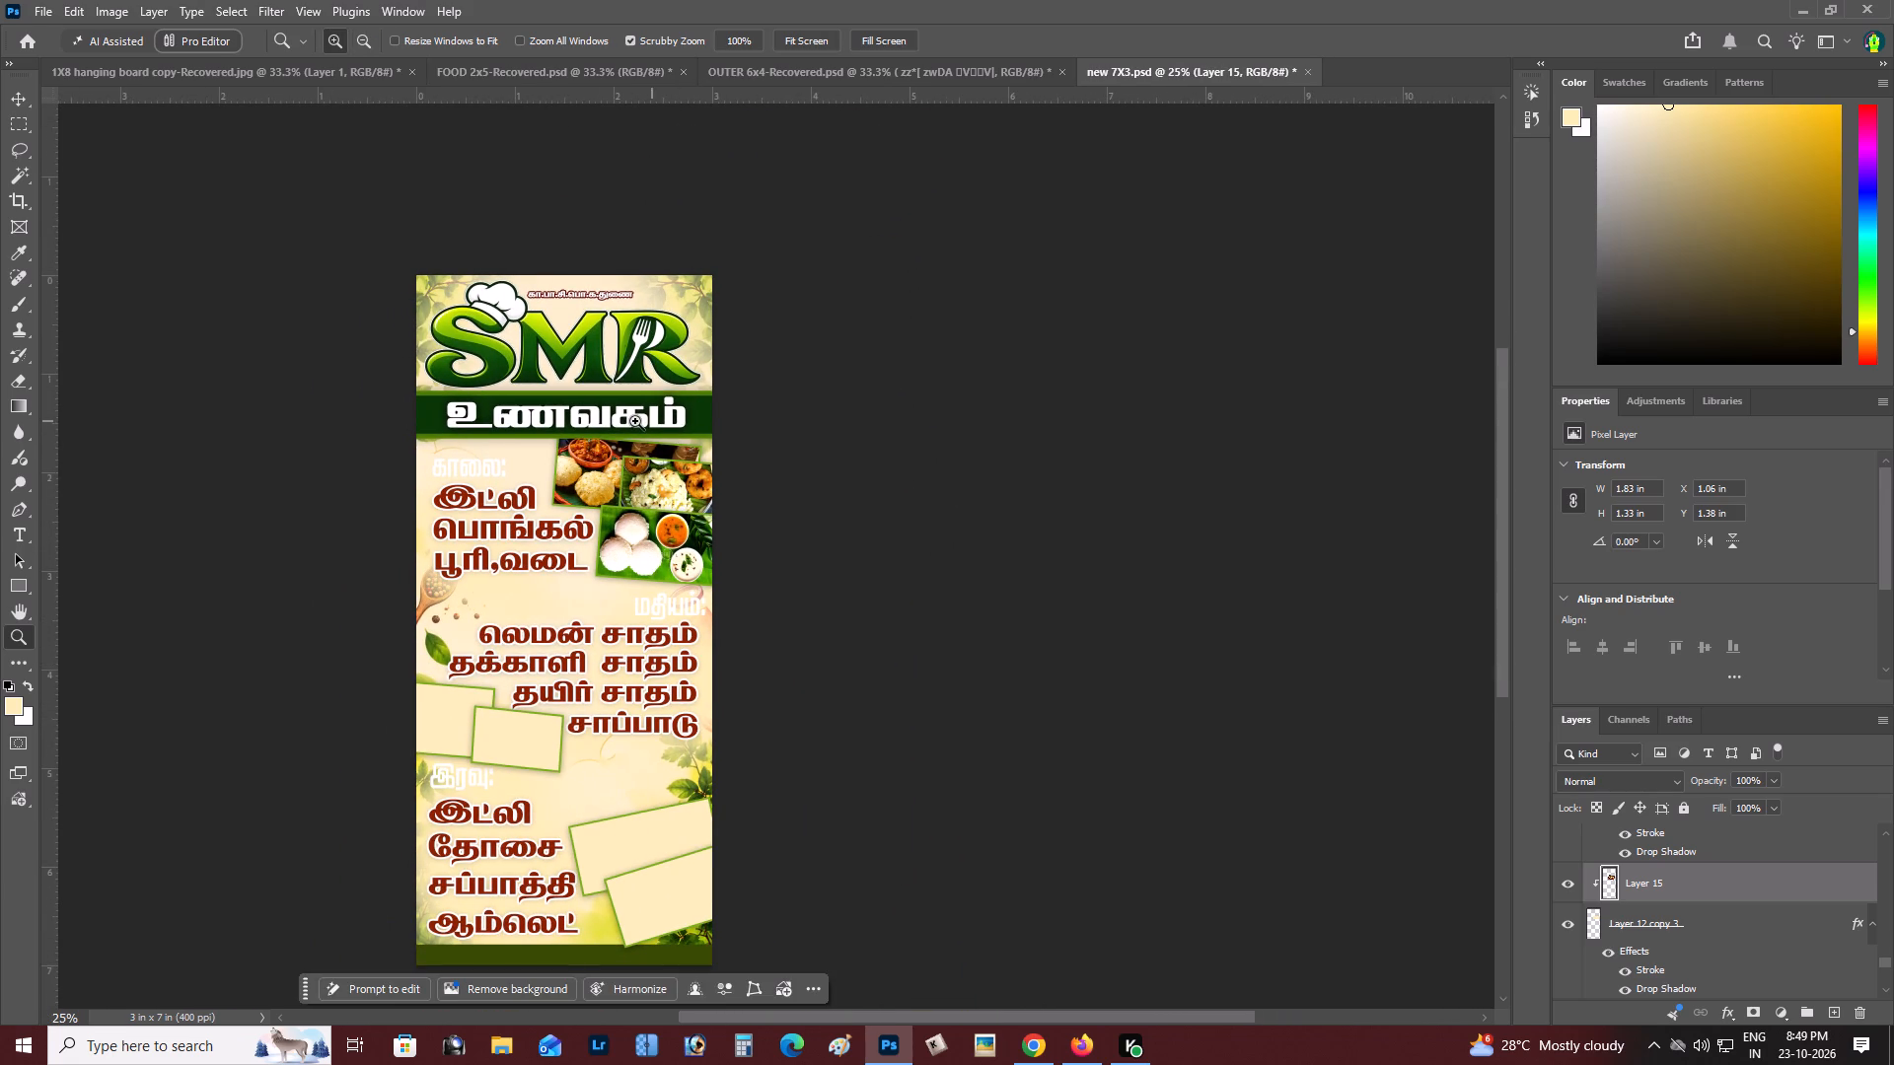
triple_click(635, 421)
key(space)
key(space)
key(space)
key(space)
key(space)
key(space)
key(space)
key(space)
drag(635, 421, 595, 347)
alt+click(546, 485)
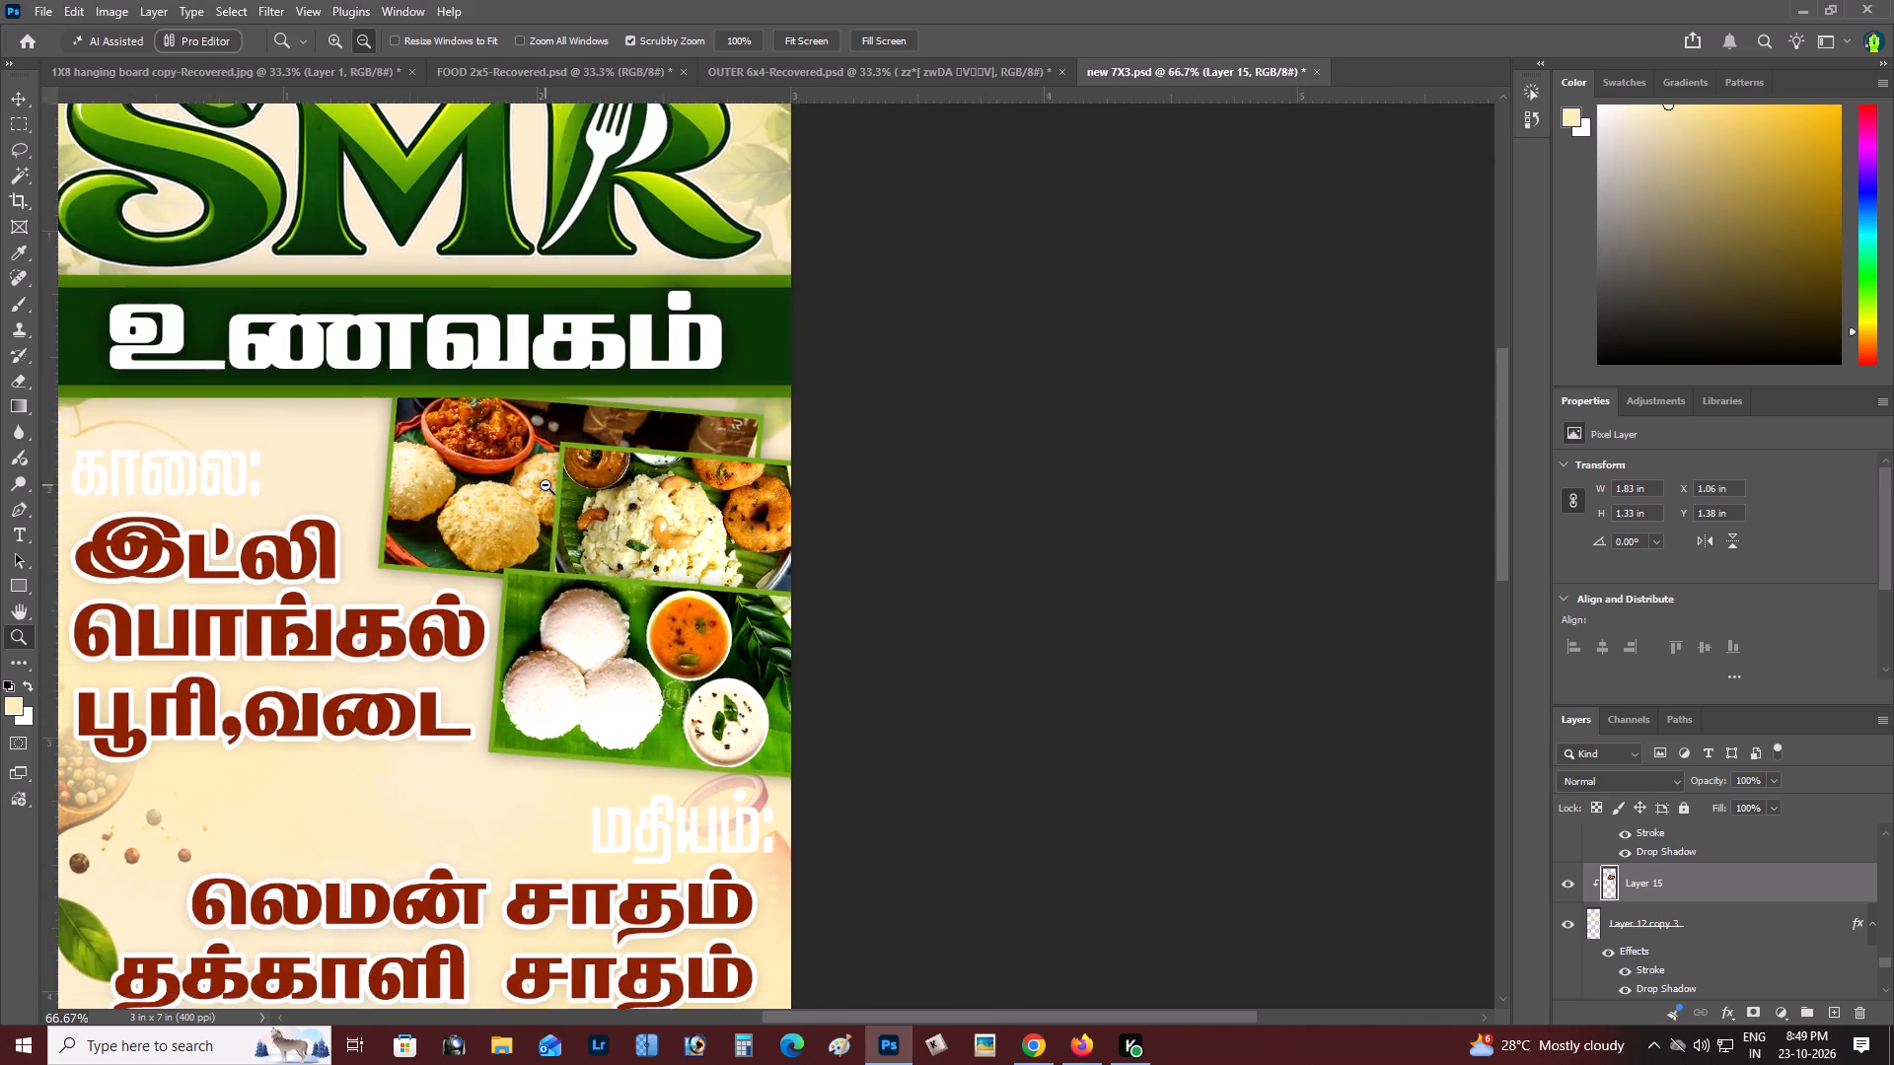
right_click(546, 485)
double_click(563, 492)
key(space)
drag(563, 492, 527, 486)
Switch to Pinterest in Chrome and search for "variety rices".
key(alt+Tab)
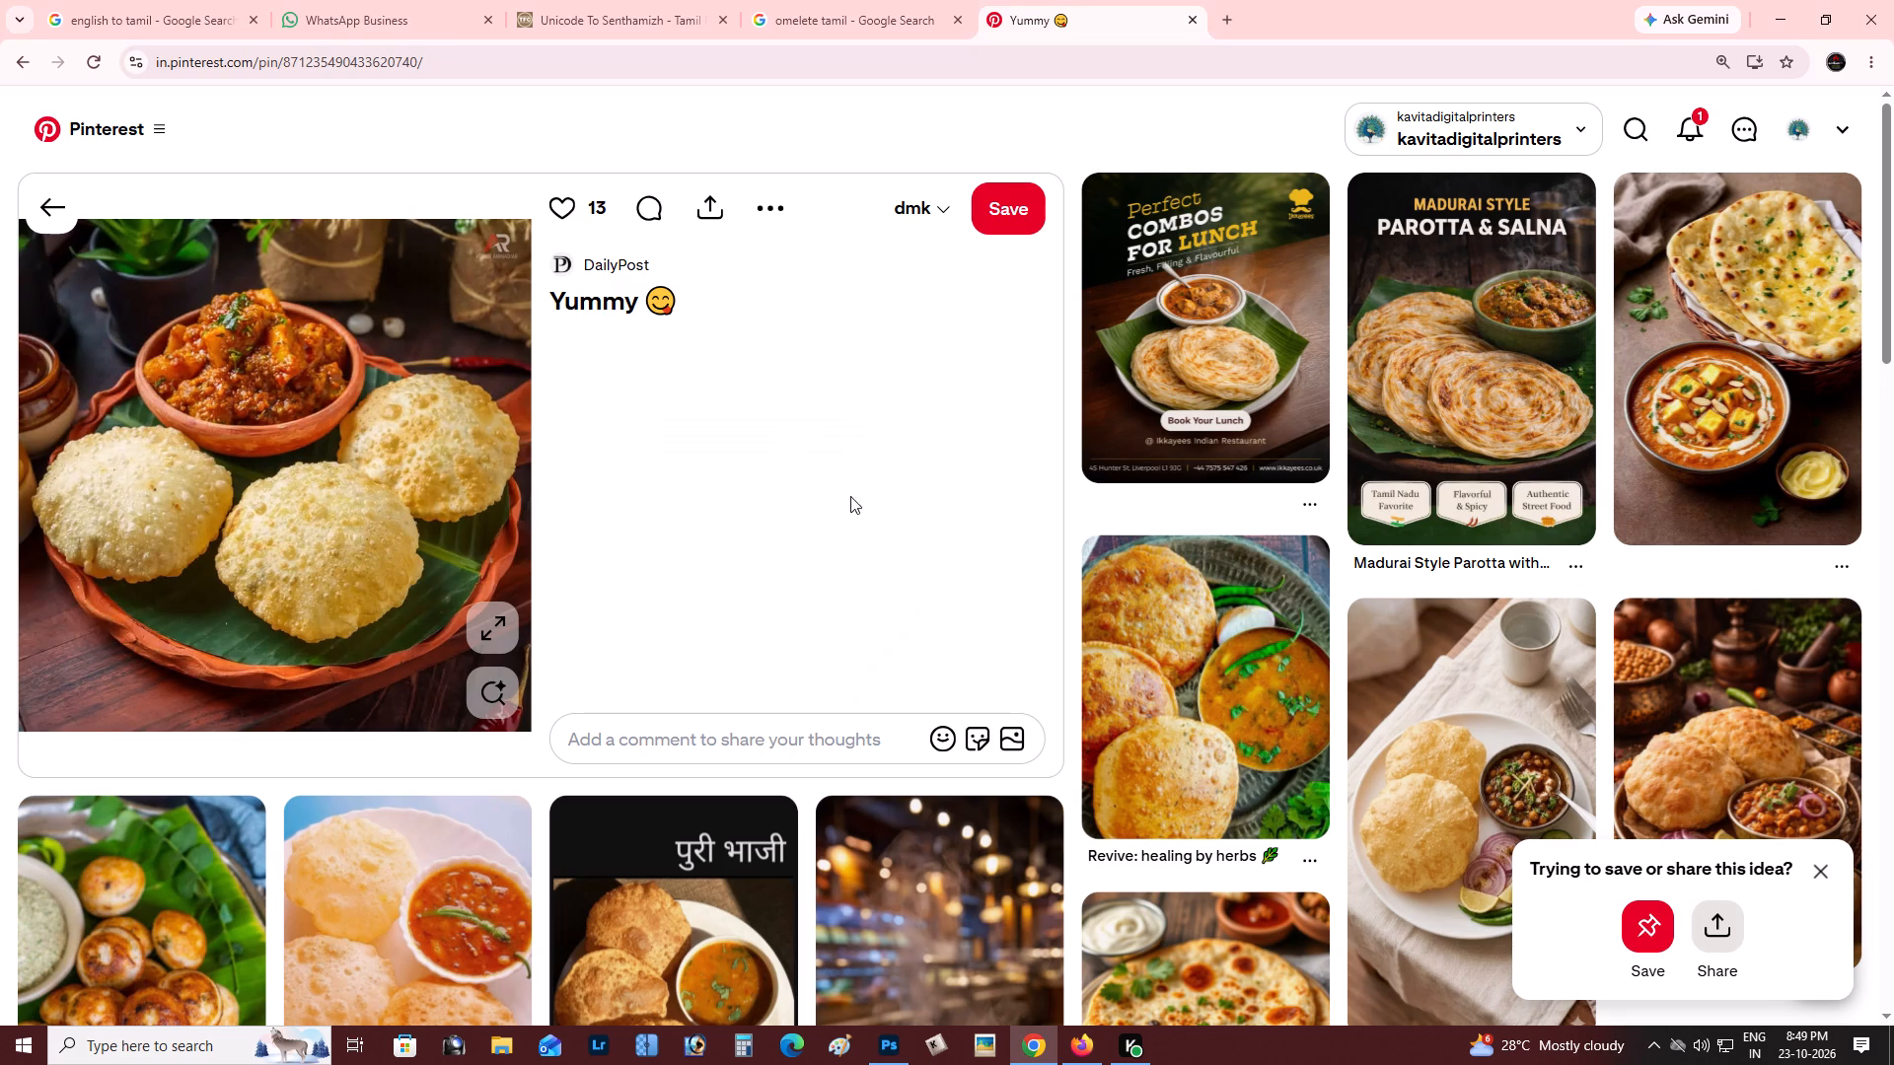
key(alt+Tab)
key(alt+Tab)
click(1649, 131)
text(variet)
text(y rices)
key(Return)
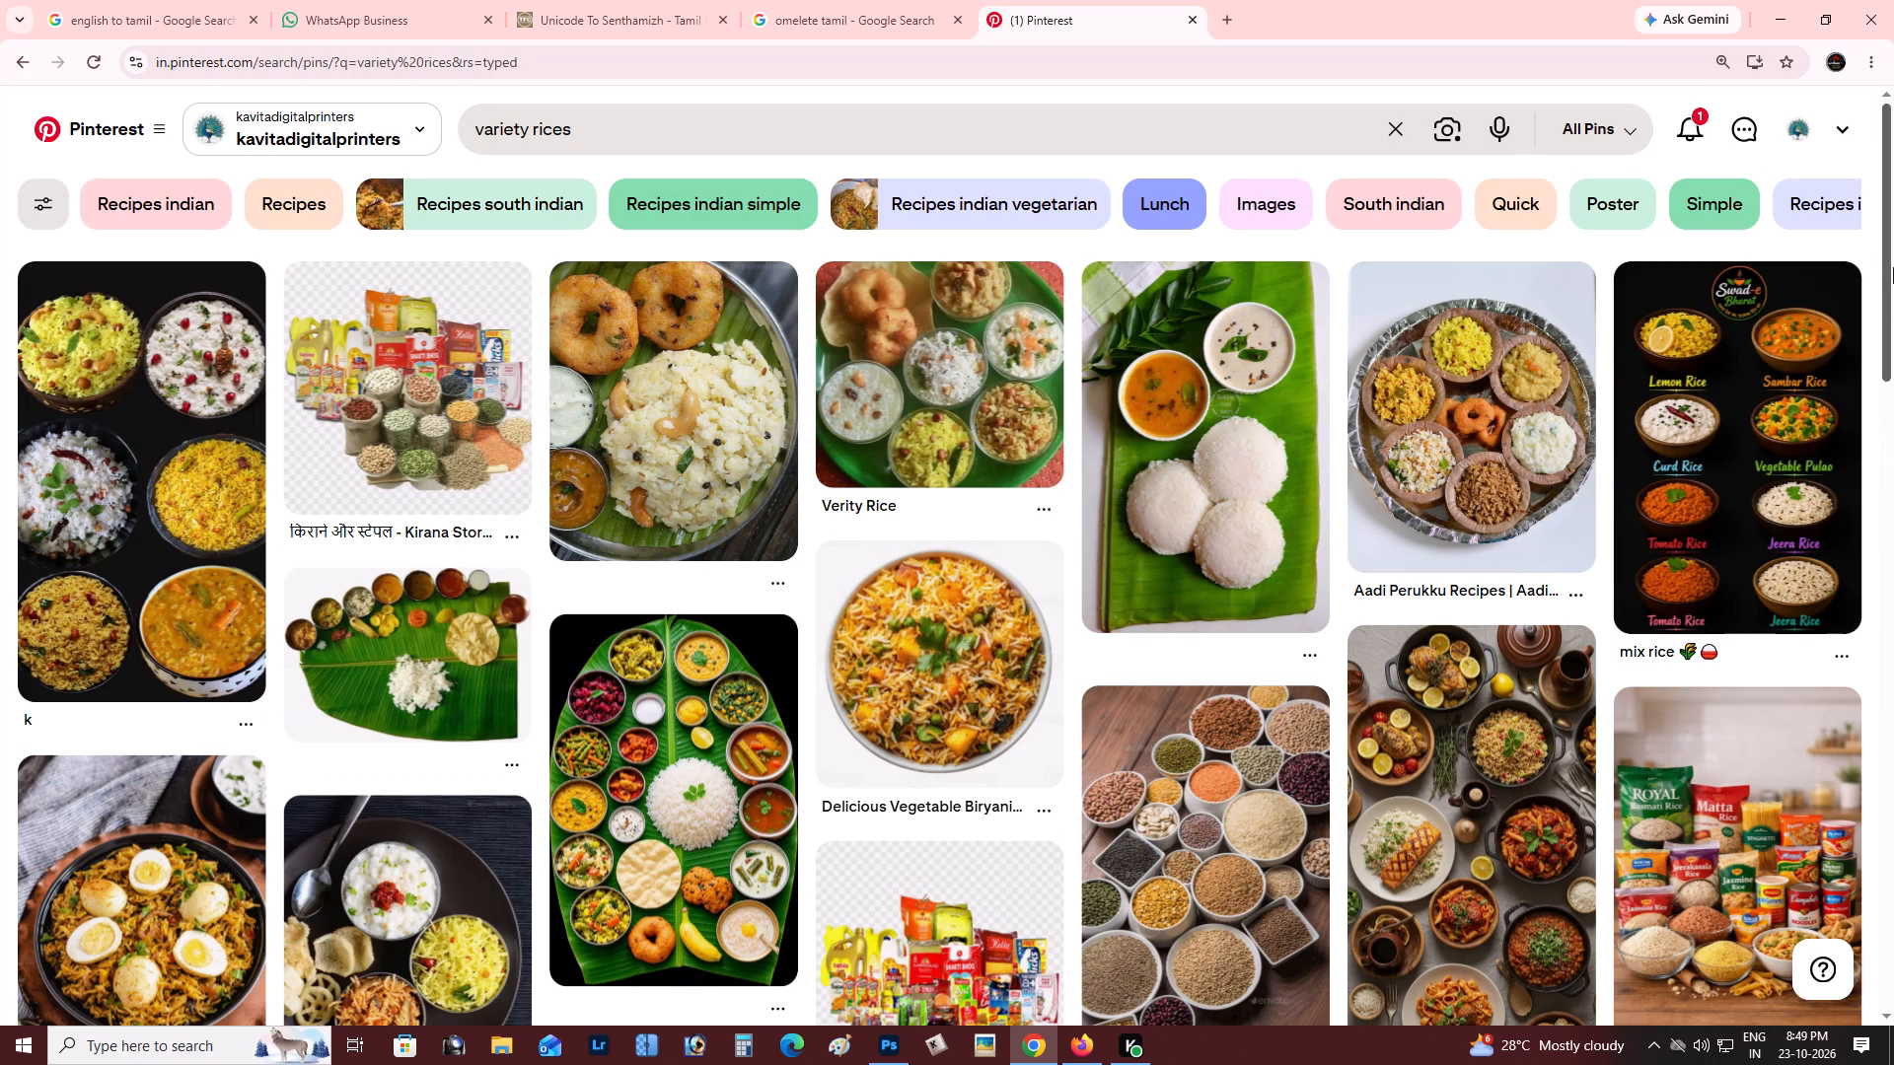
Browse the variety rice search results for a photo suited to the banner's lunch section.
drag(1893, 313, 1893, 510)
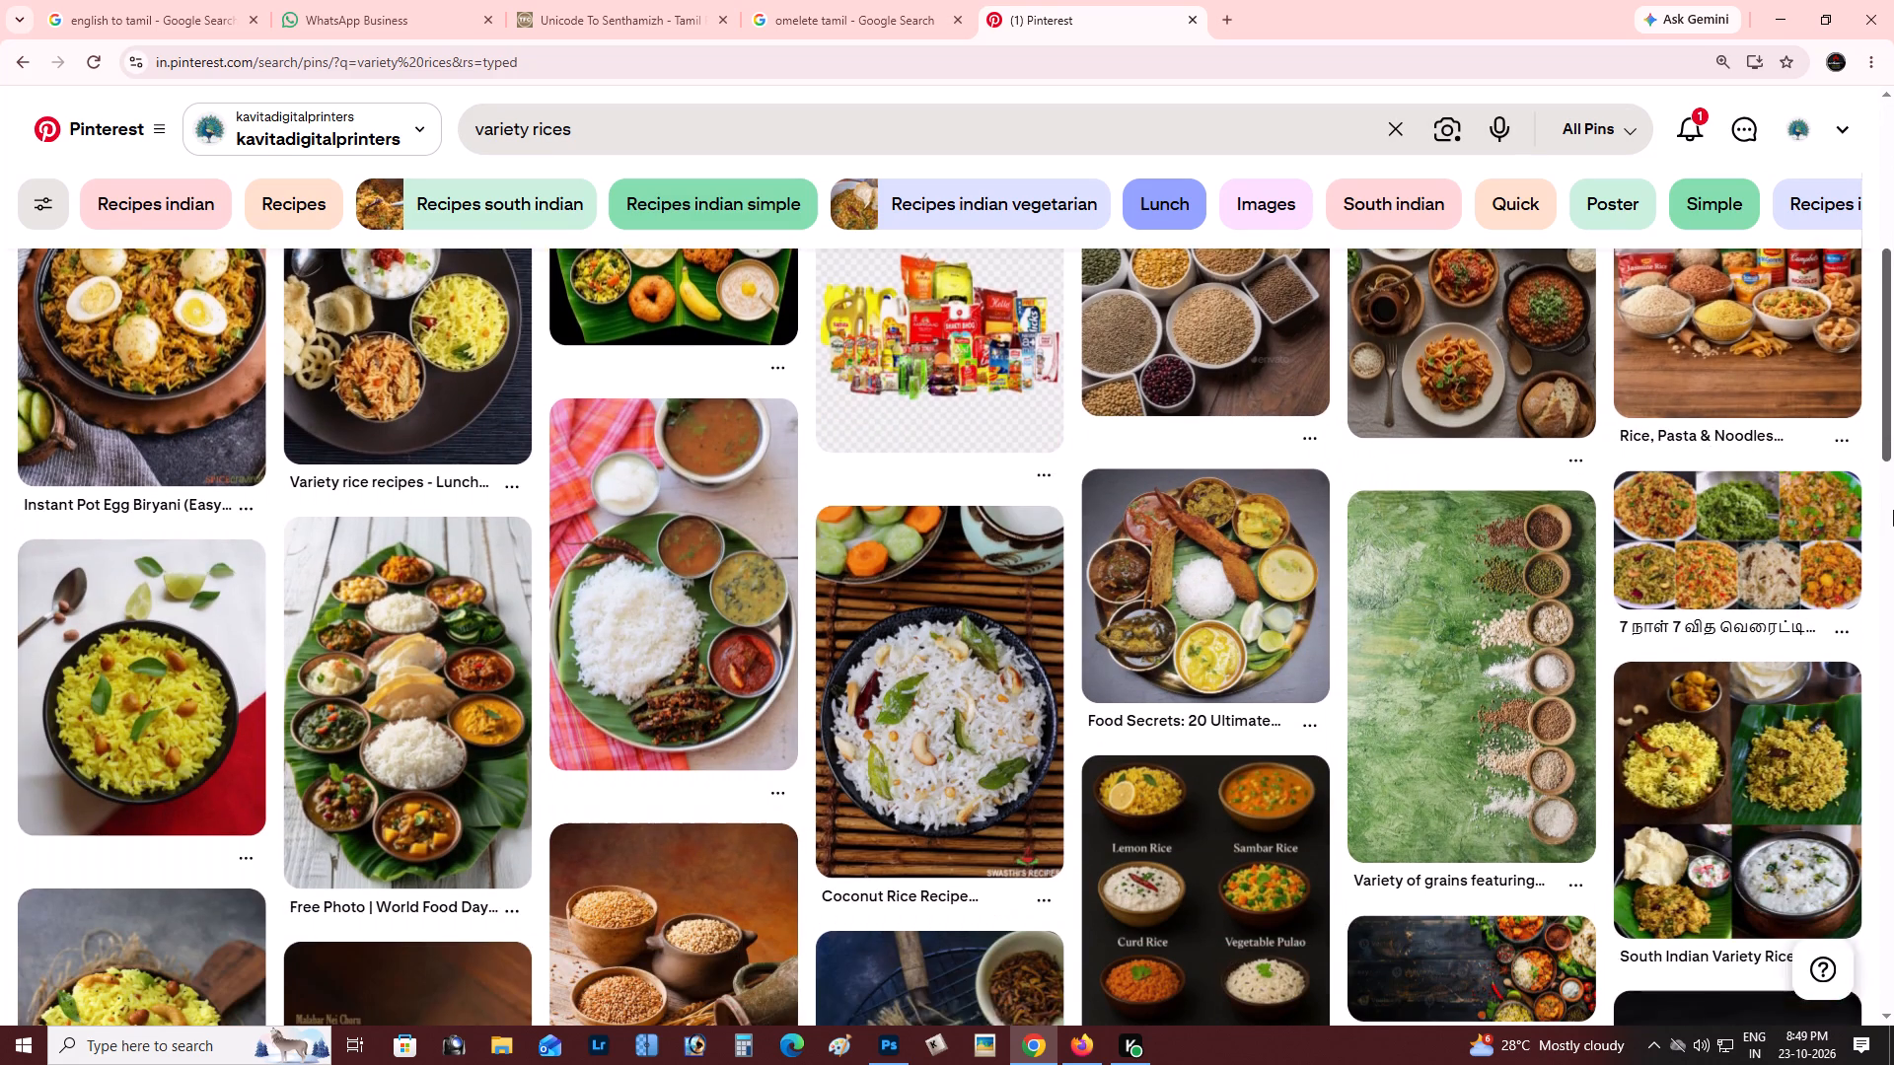
drag(1893, 510, 1893, 560)
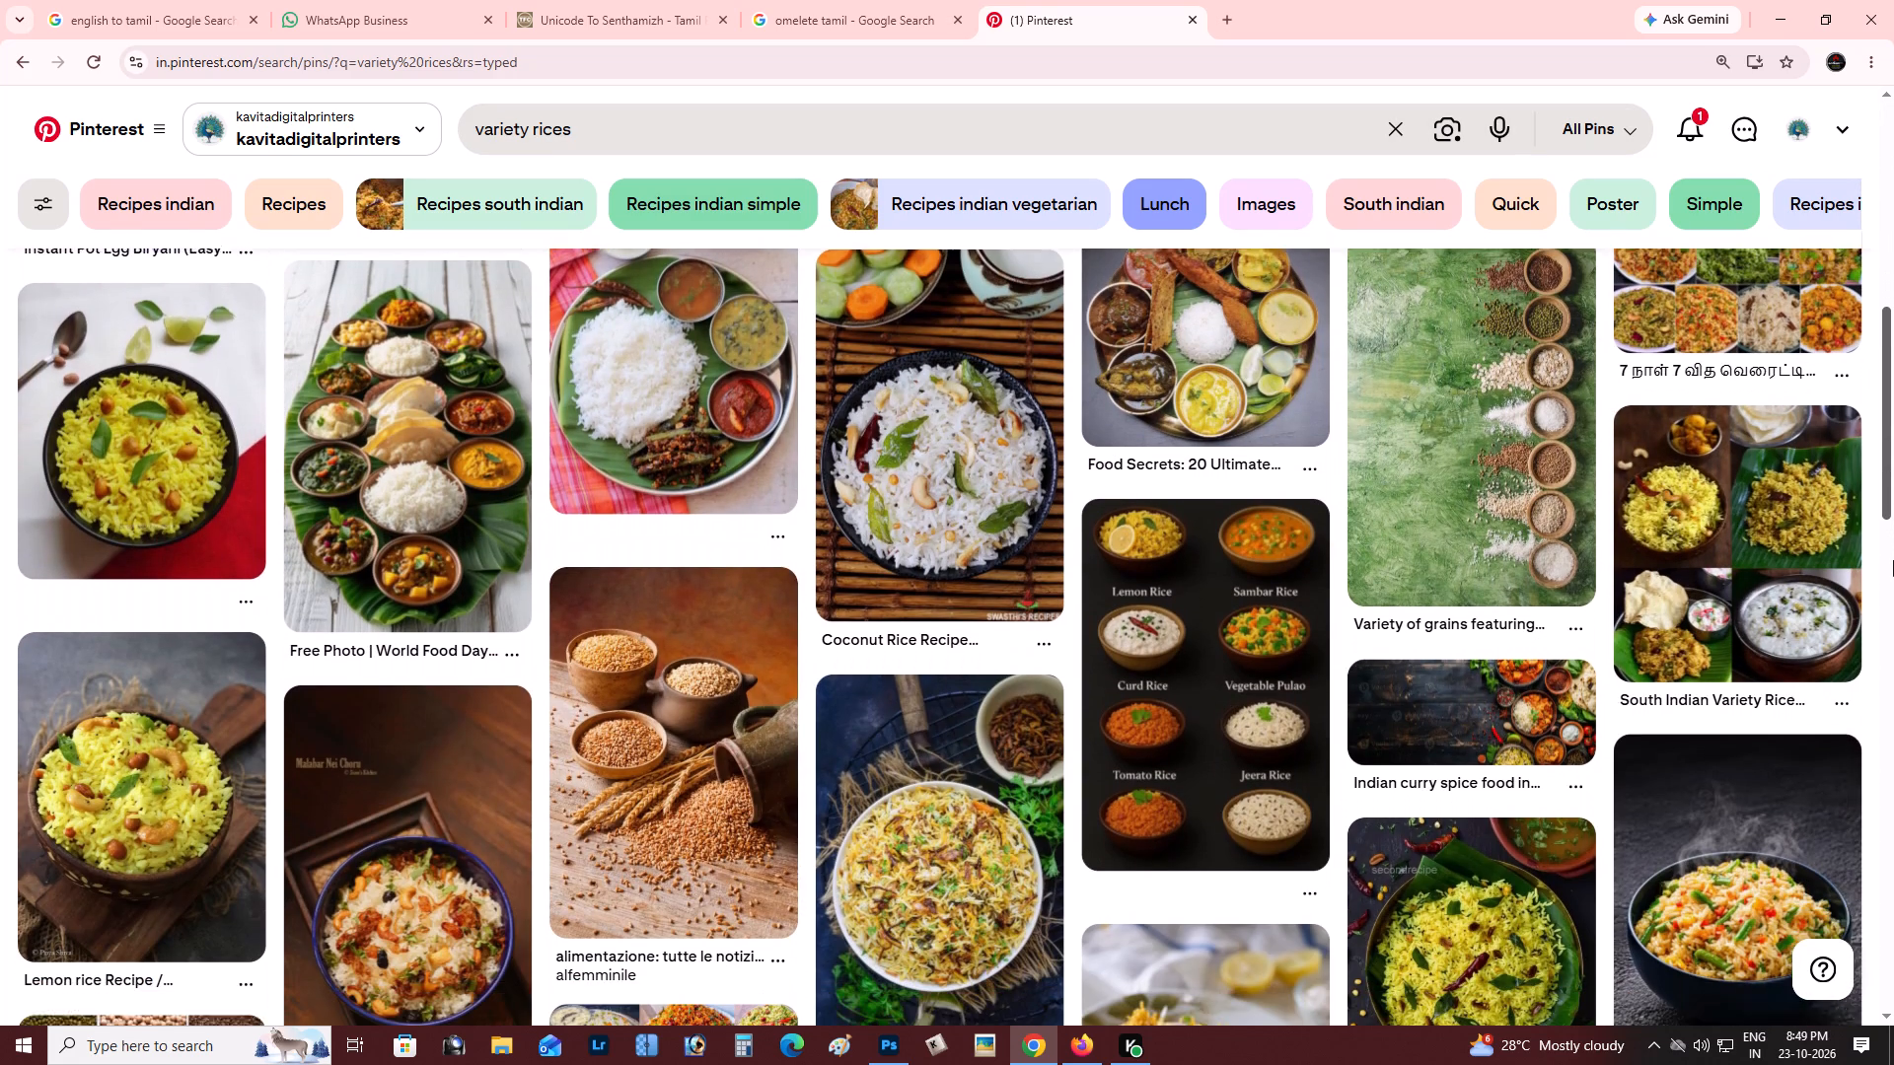
drag(1893, 560, 1893, 601)
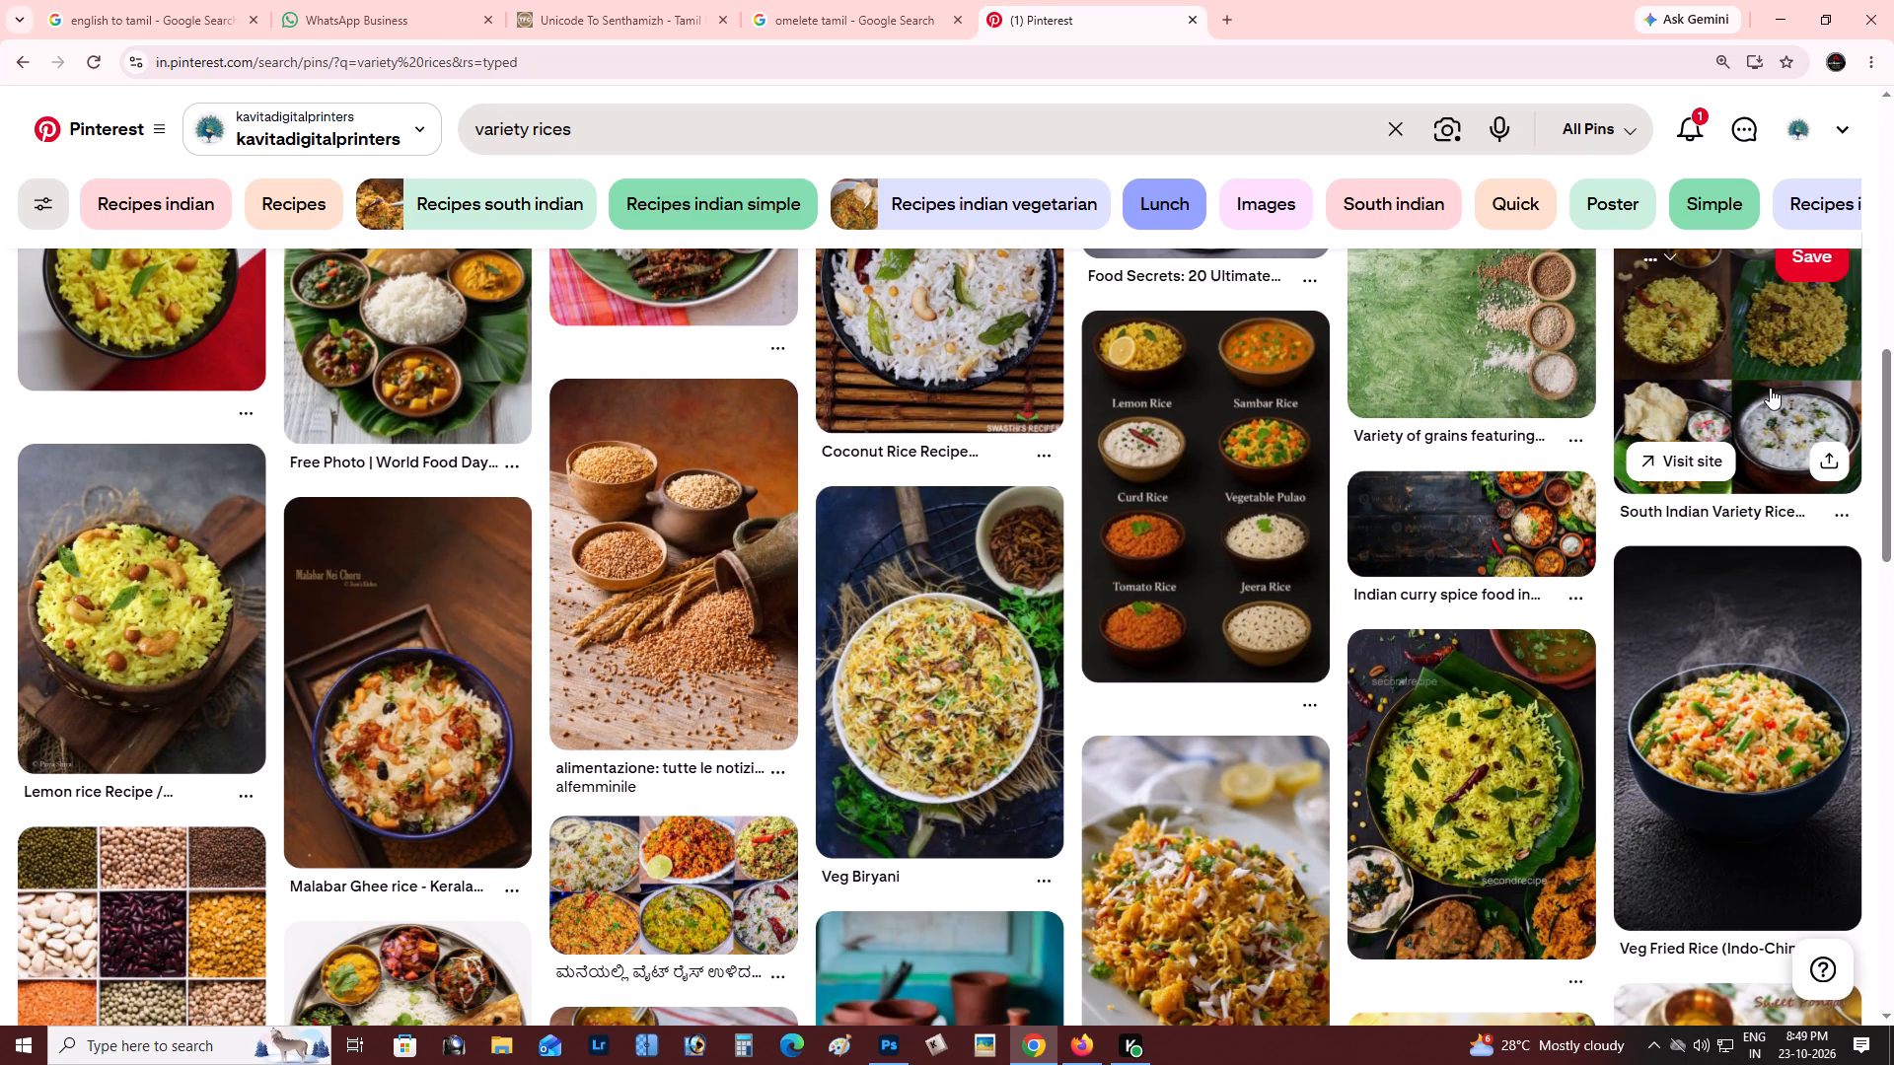
scroll(1316, 510, down, 1)
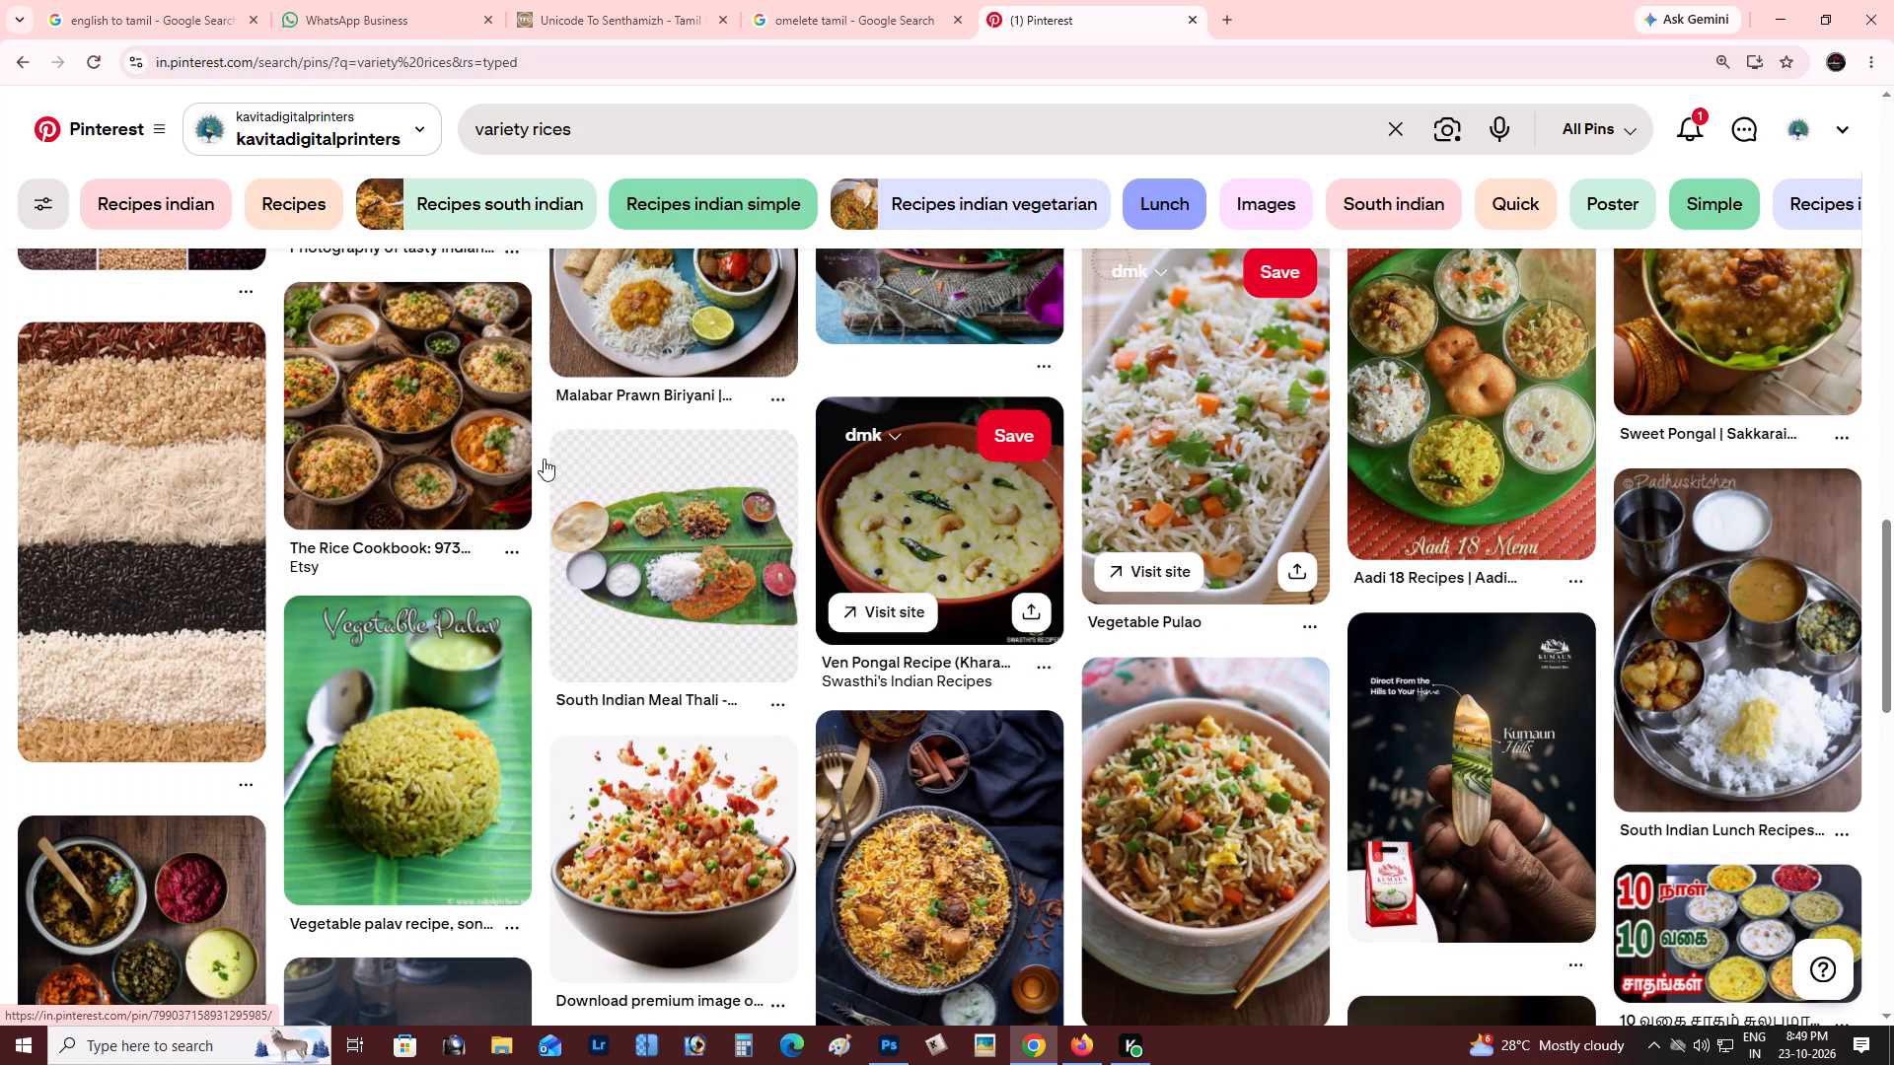
drag(1893, 681, 1893, 746)
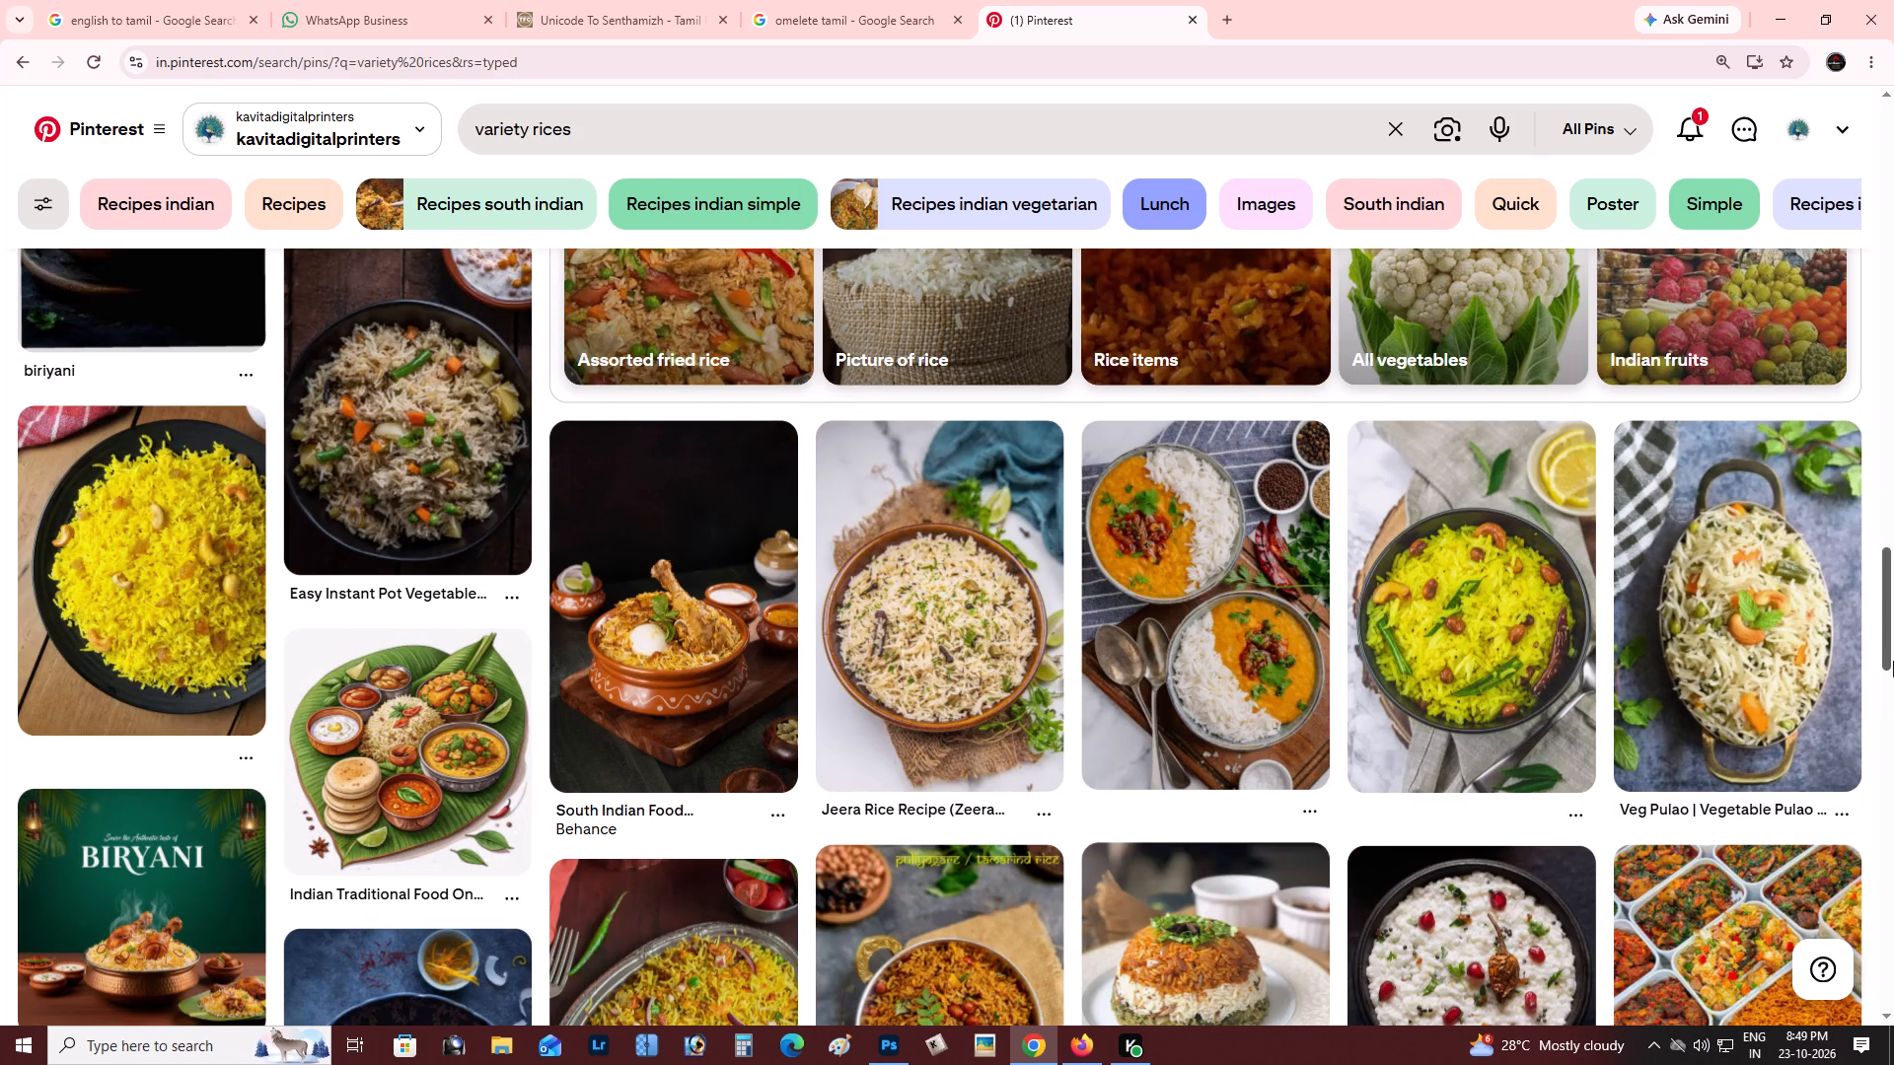
drag(1893, 661, 1893, 728)
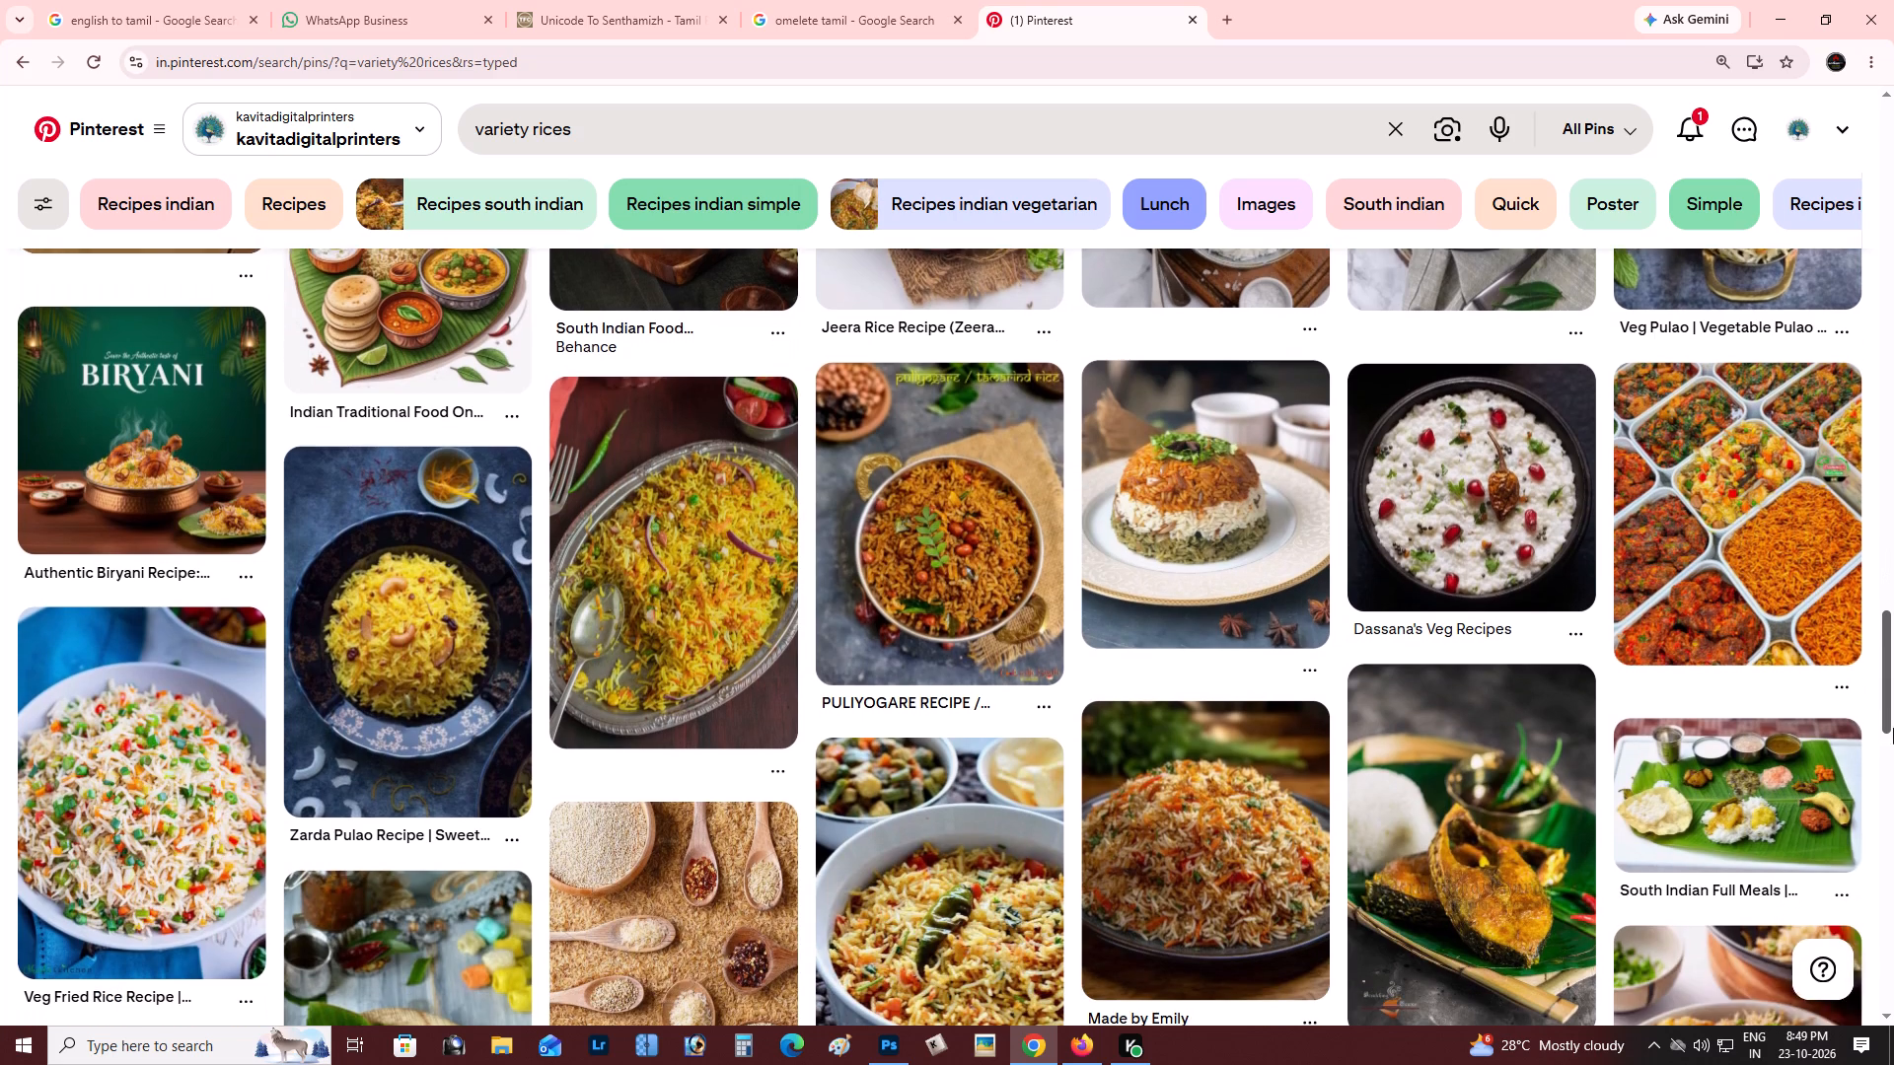
drag(1893, 728, 1893, 802)
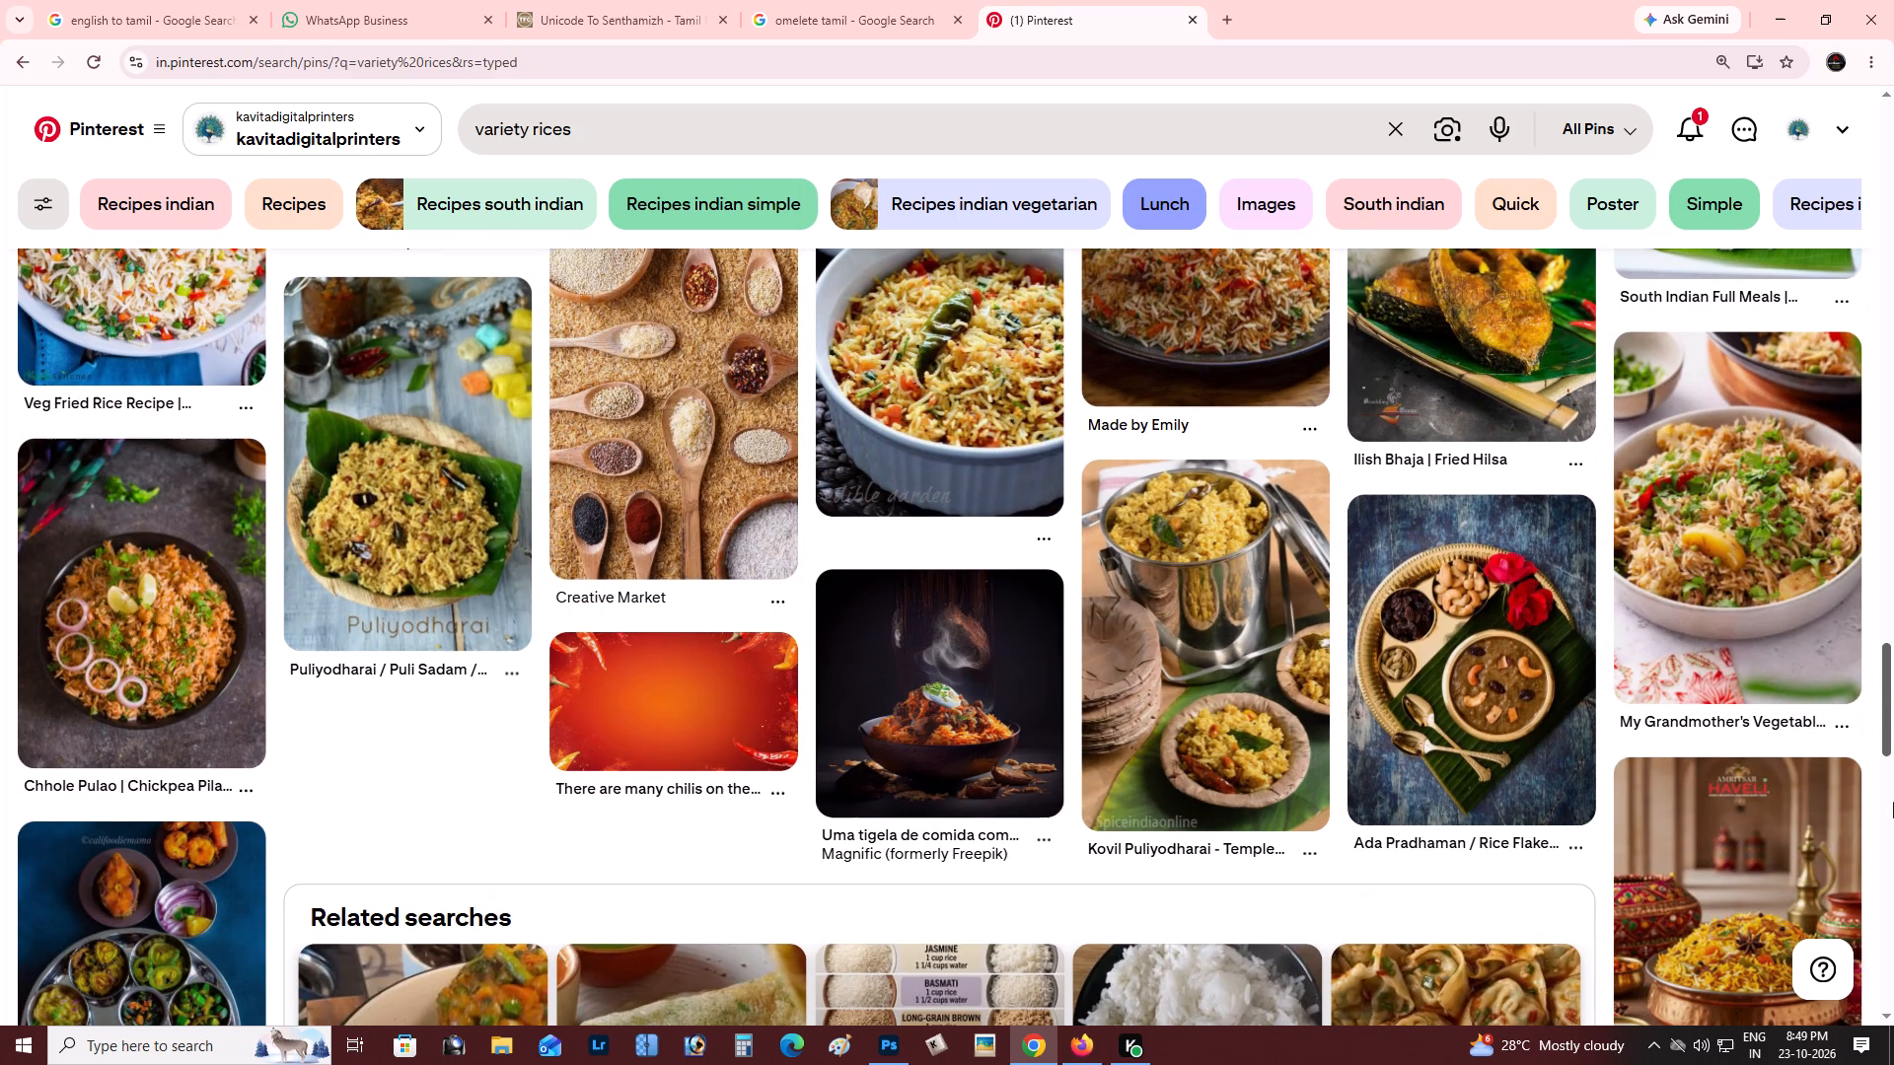
drag(1893, 802, 1893, 913)
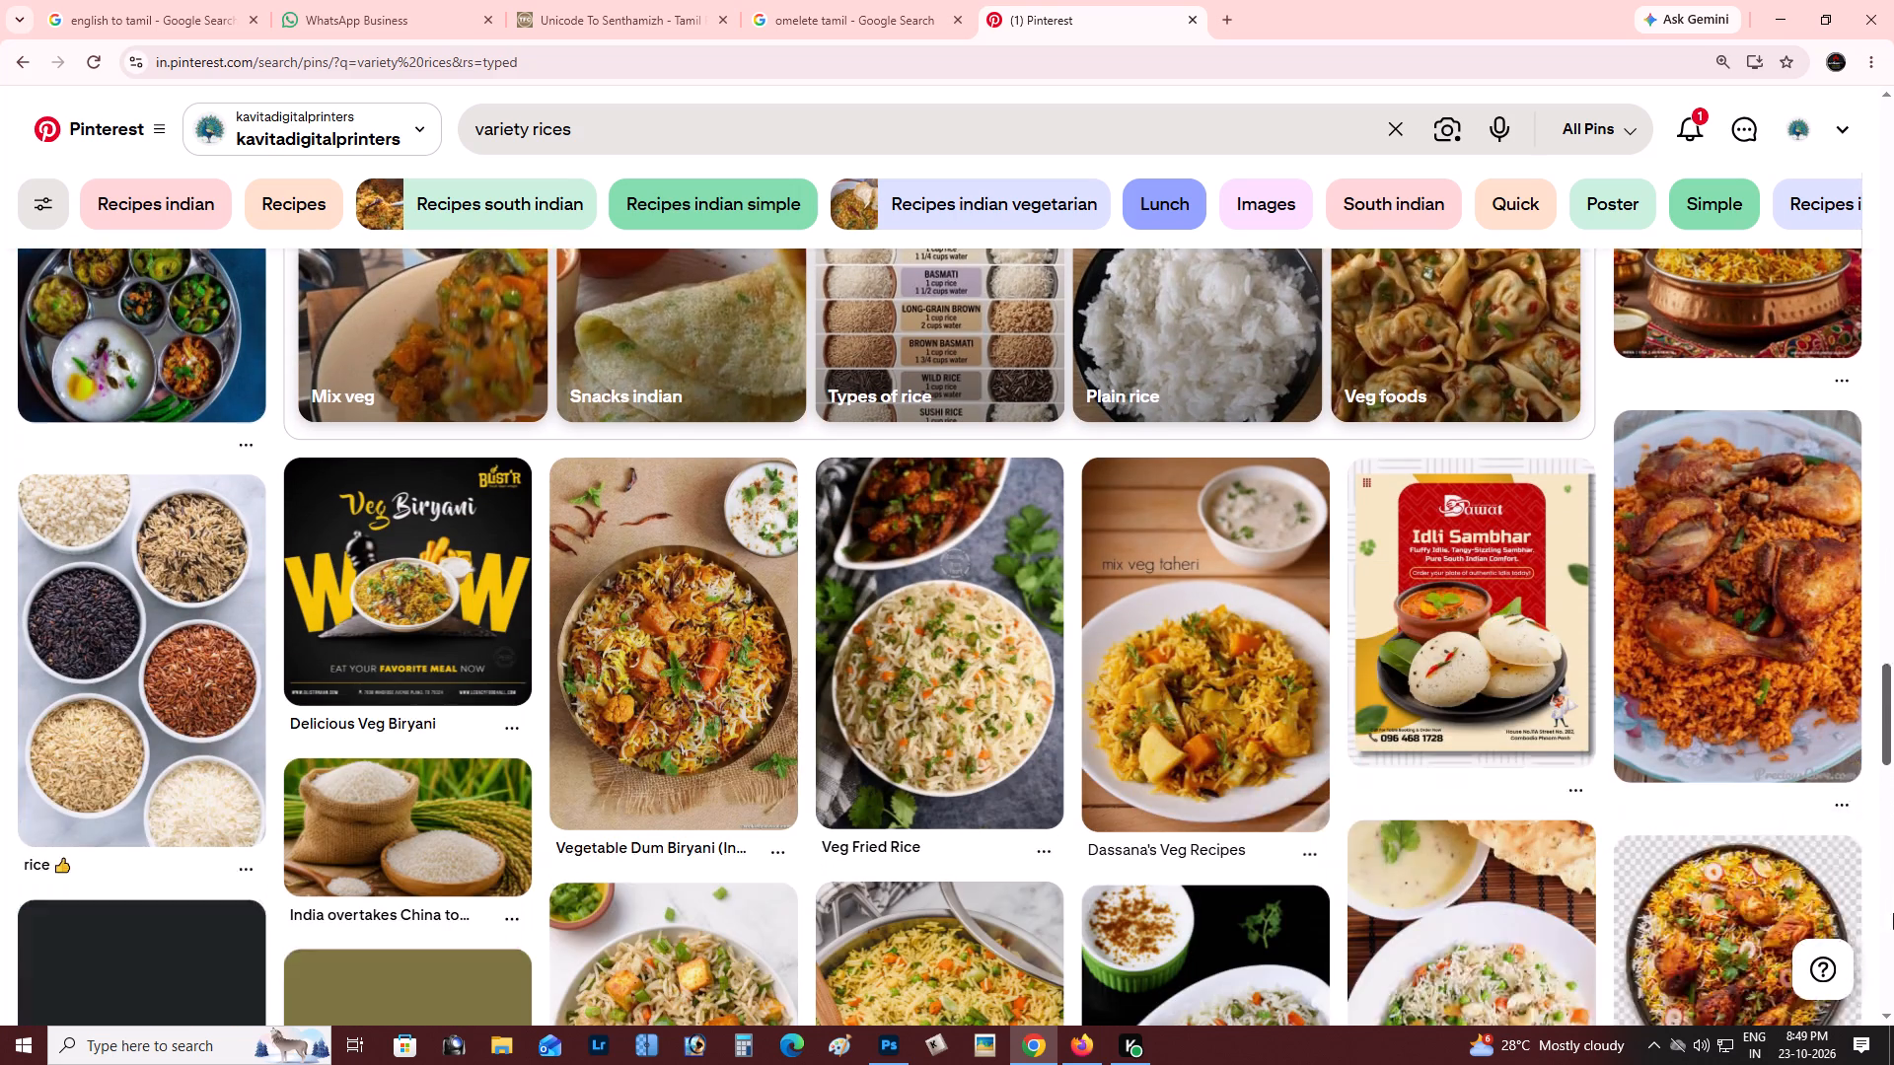
drag(1893, 913, 1893, 347)
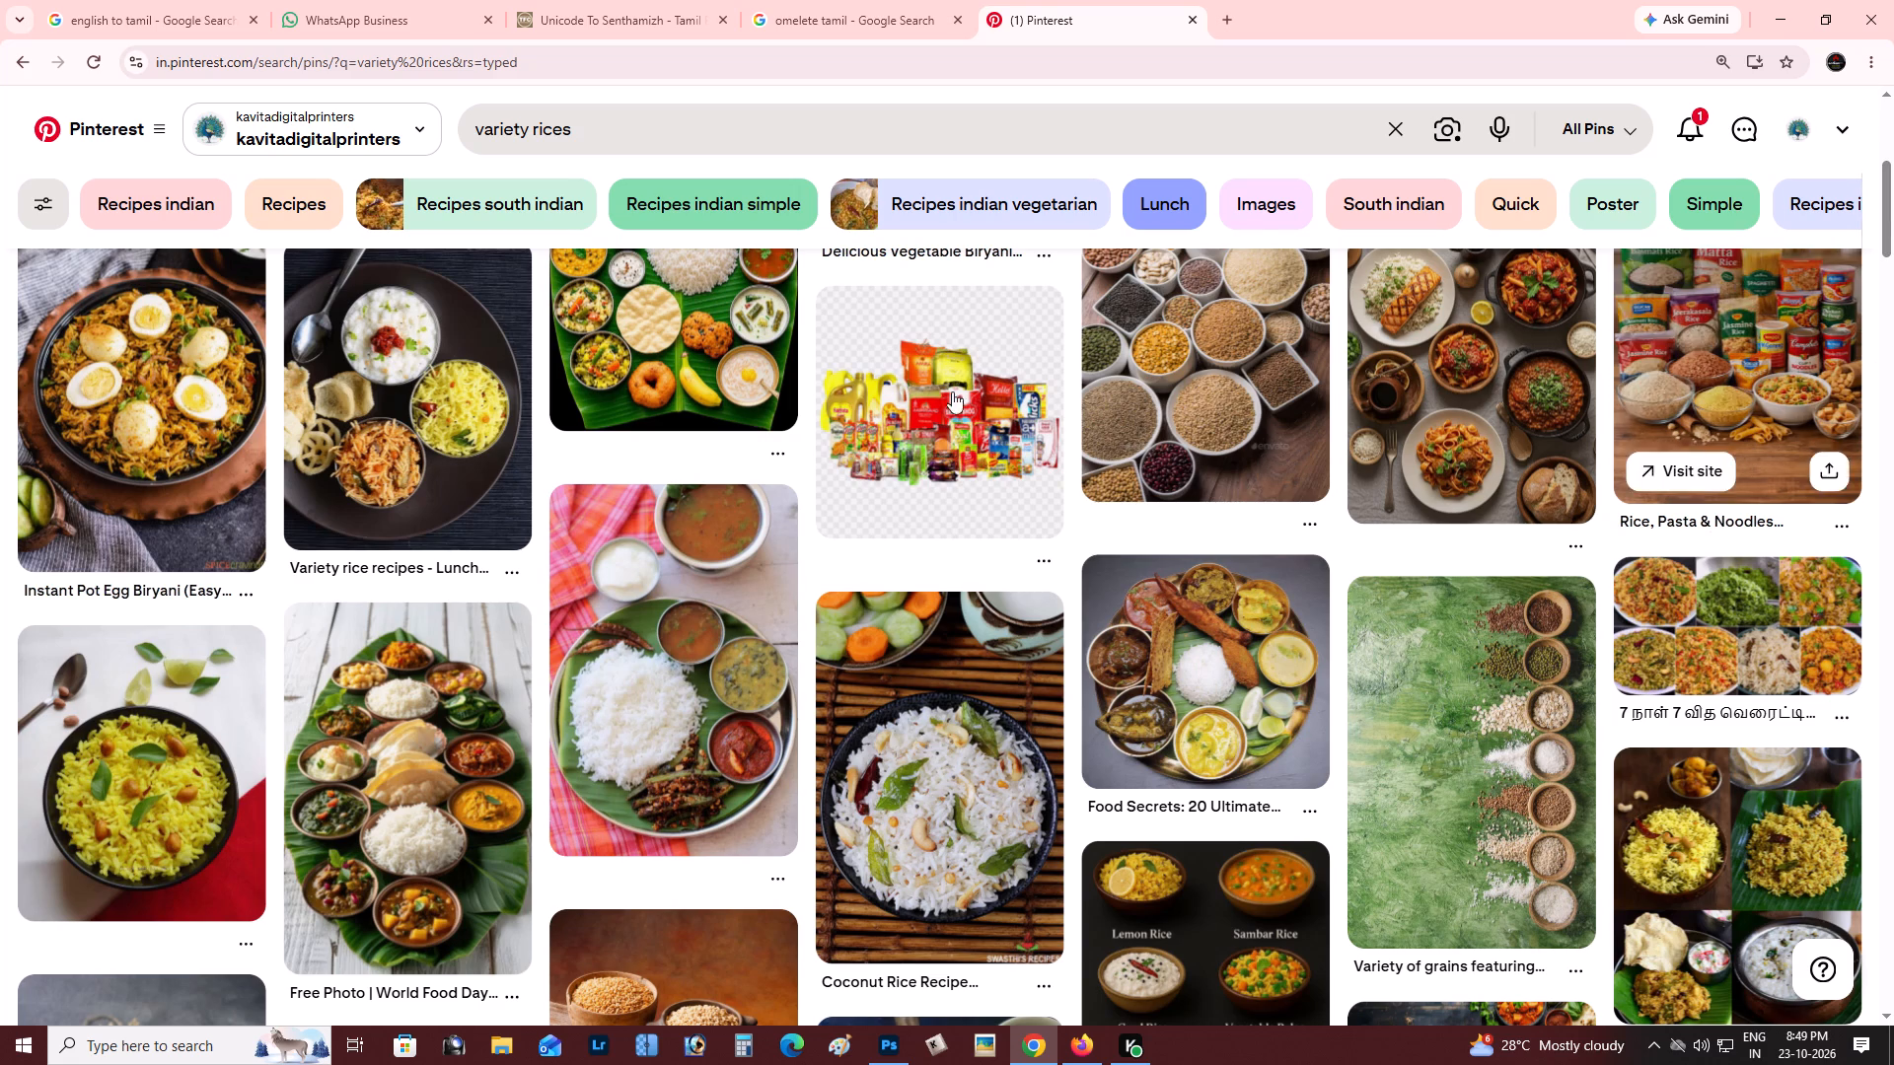
scroll(692, 322, up, 2)
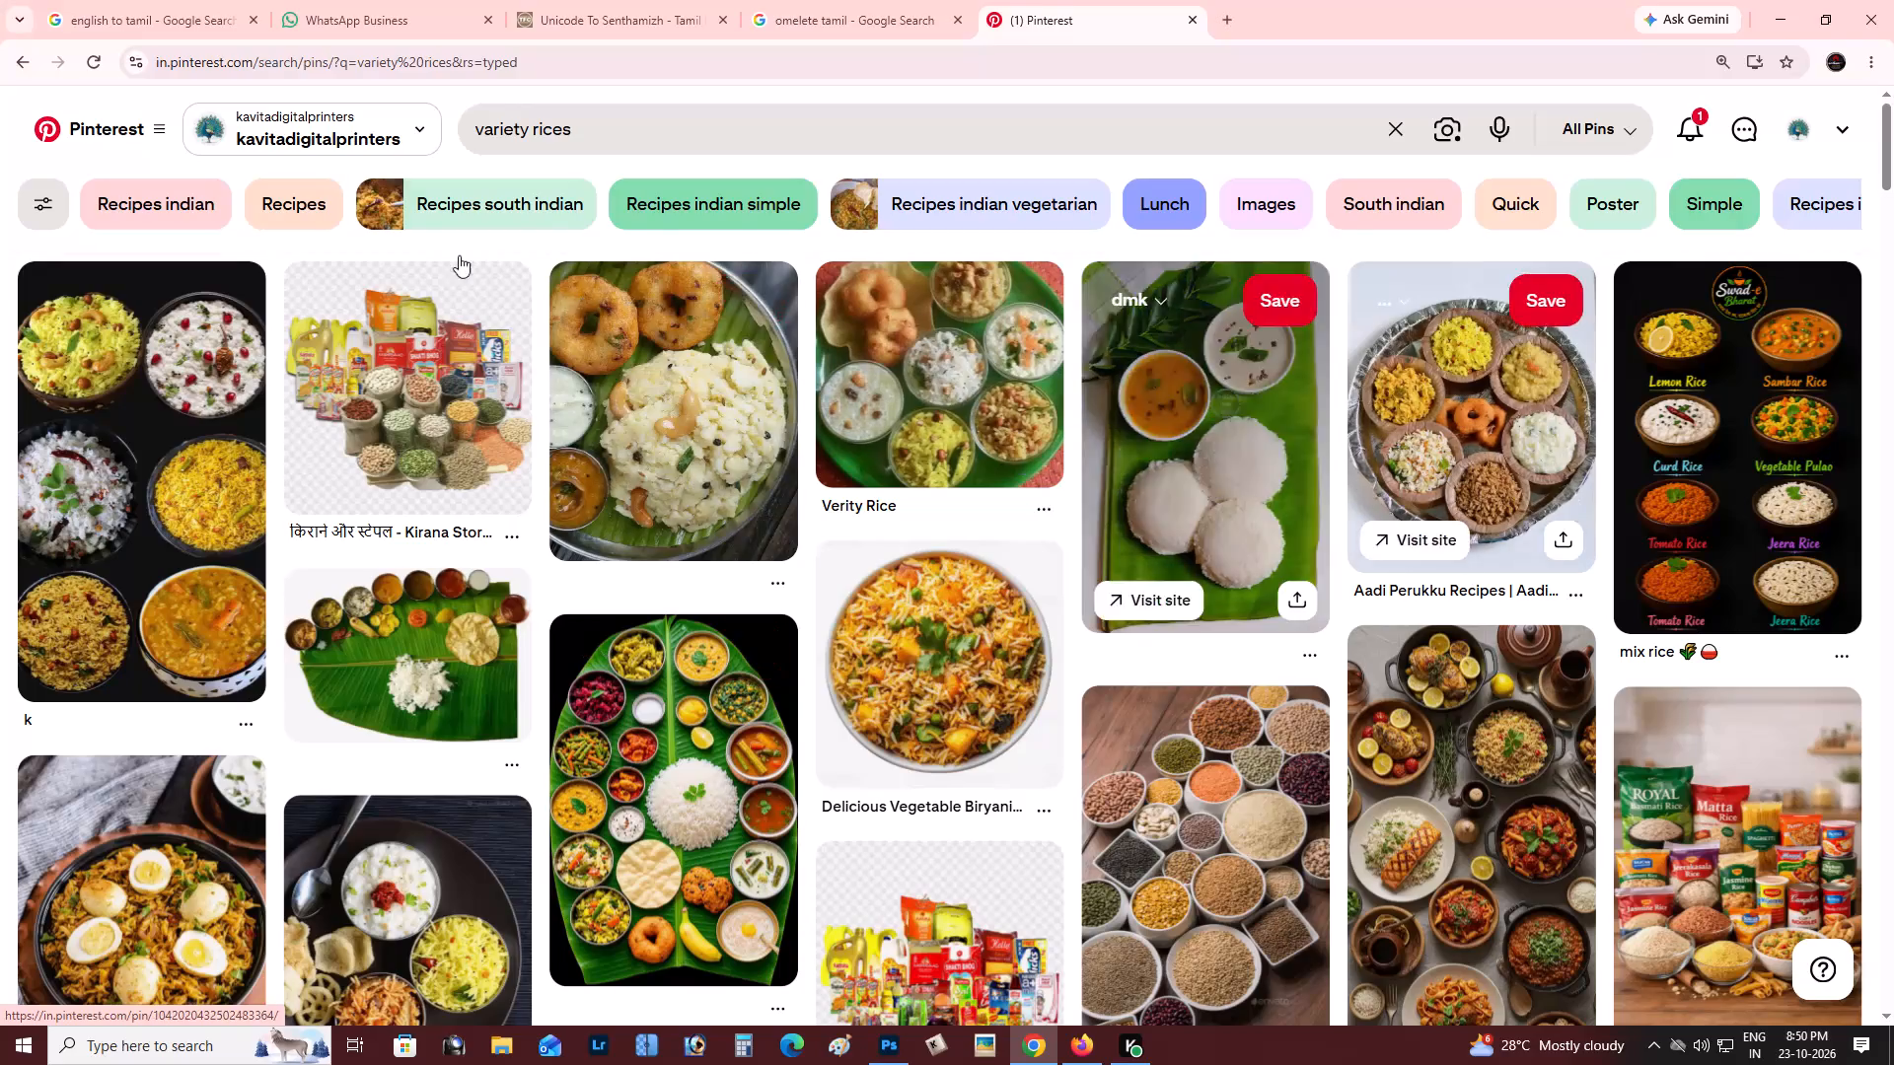
Open the six-bowl rice collage pin, open the related pin of a plate with white, yellow and orange rice, and copy its image.
click(621, 136)
click(136, 442)
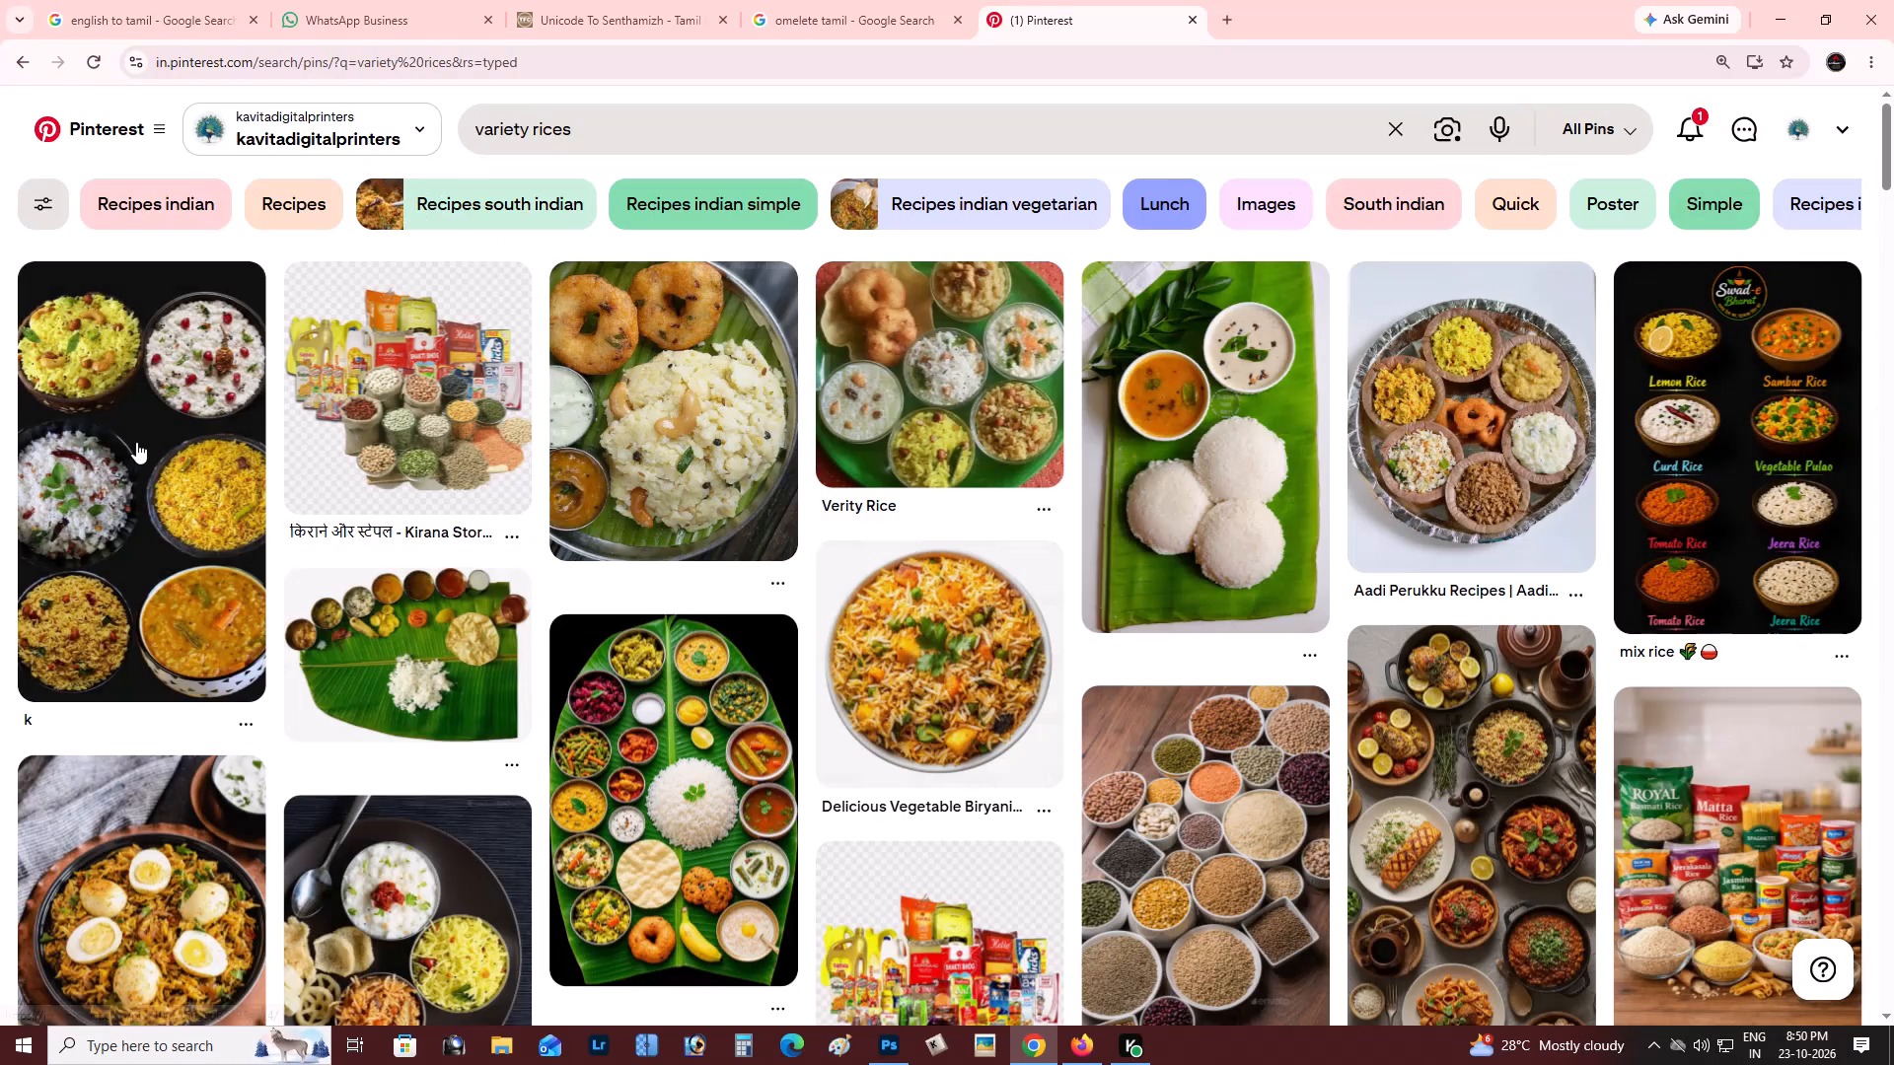
click(136, 442)
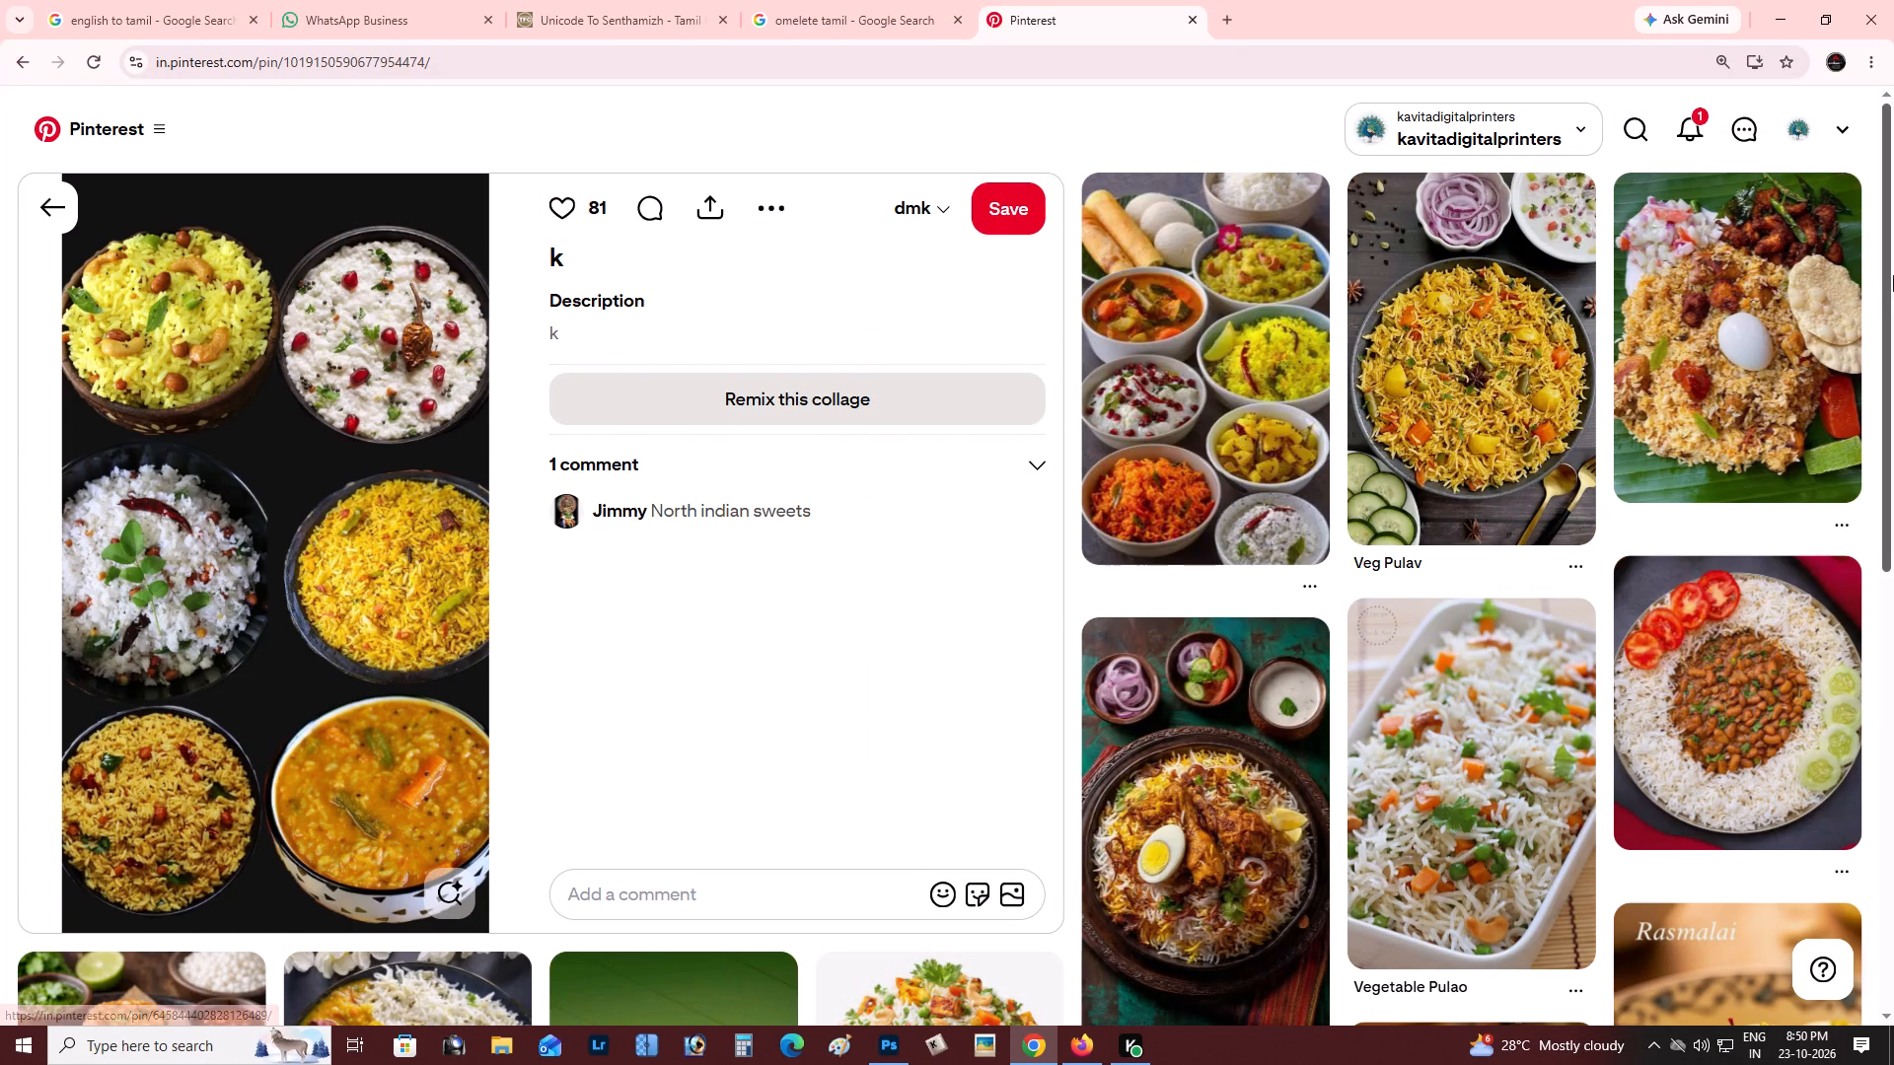
drag(1893, 275, 1893, 463)
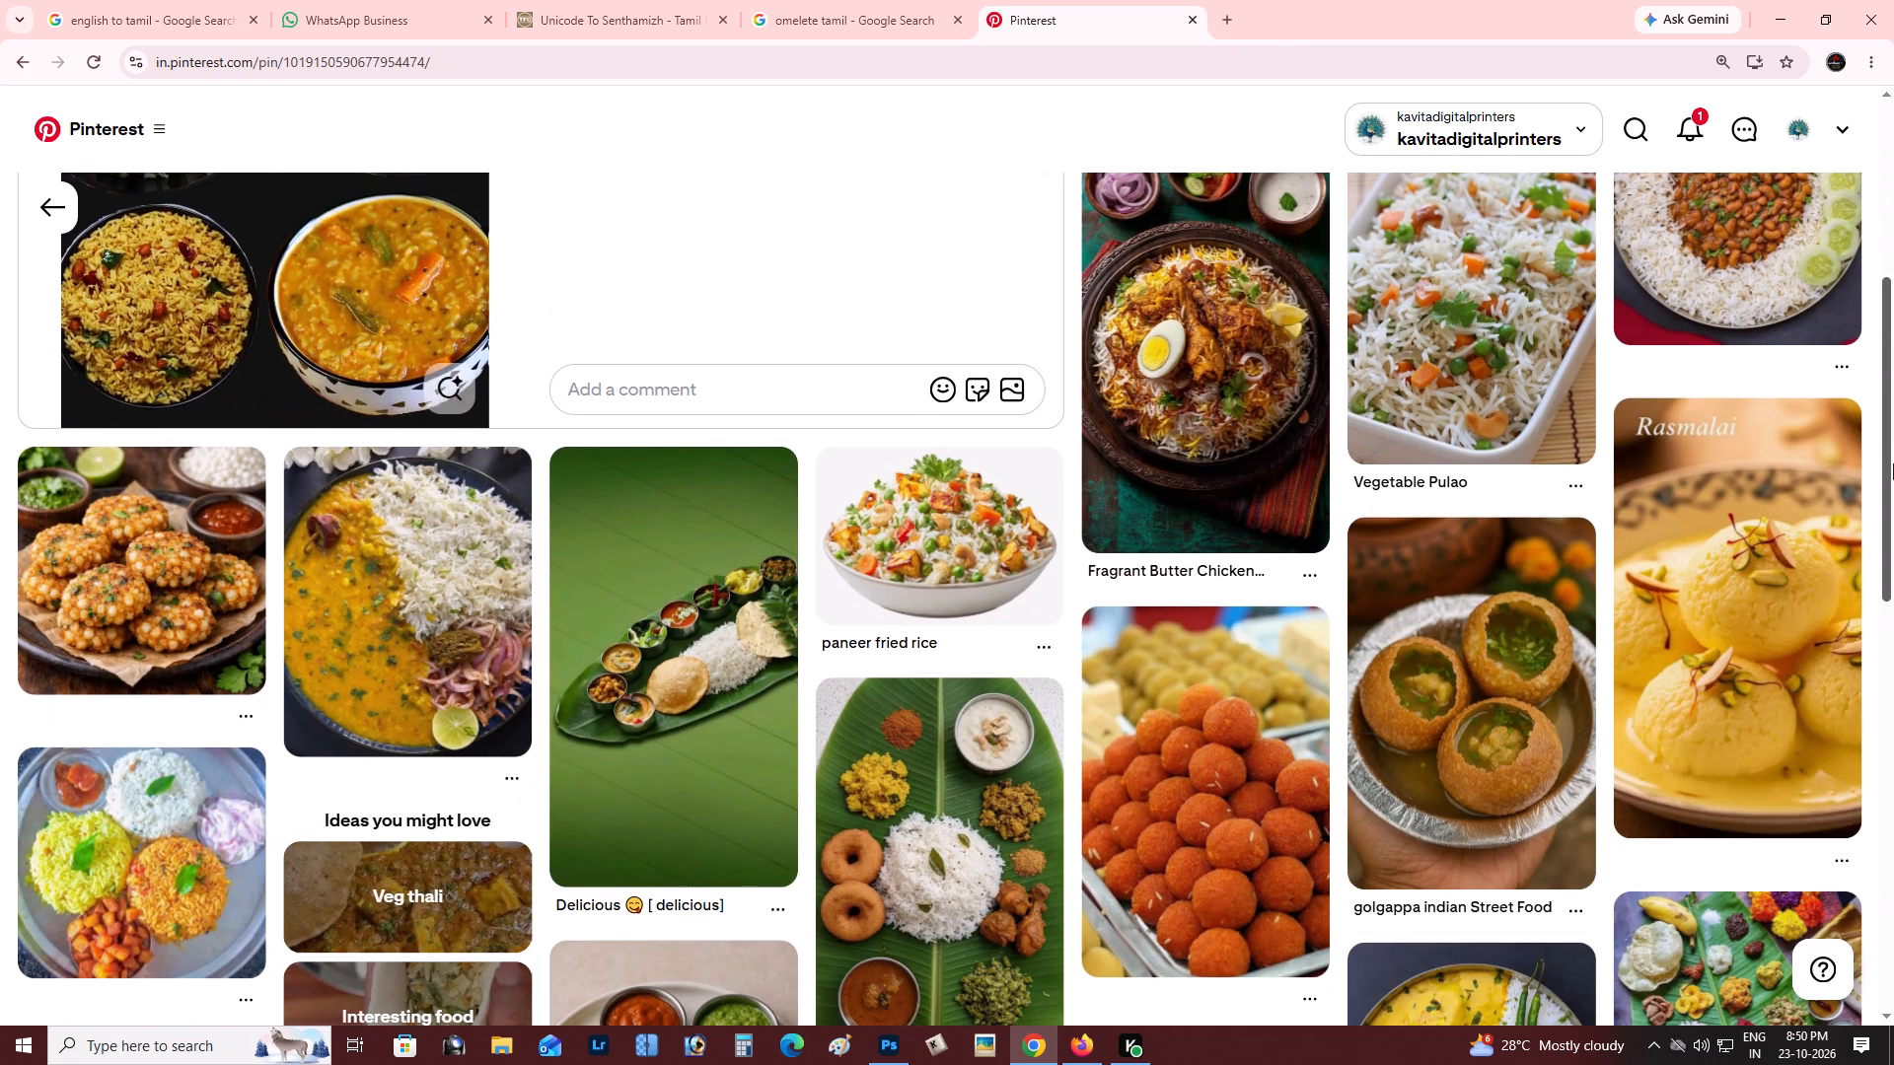
drag(1893, 463, 1893, 538)
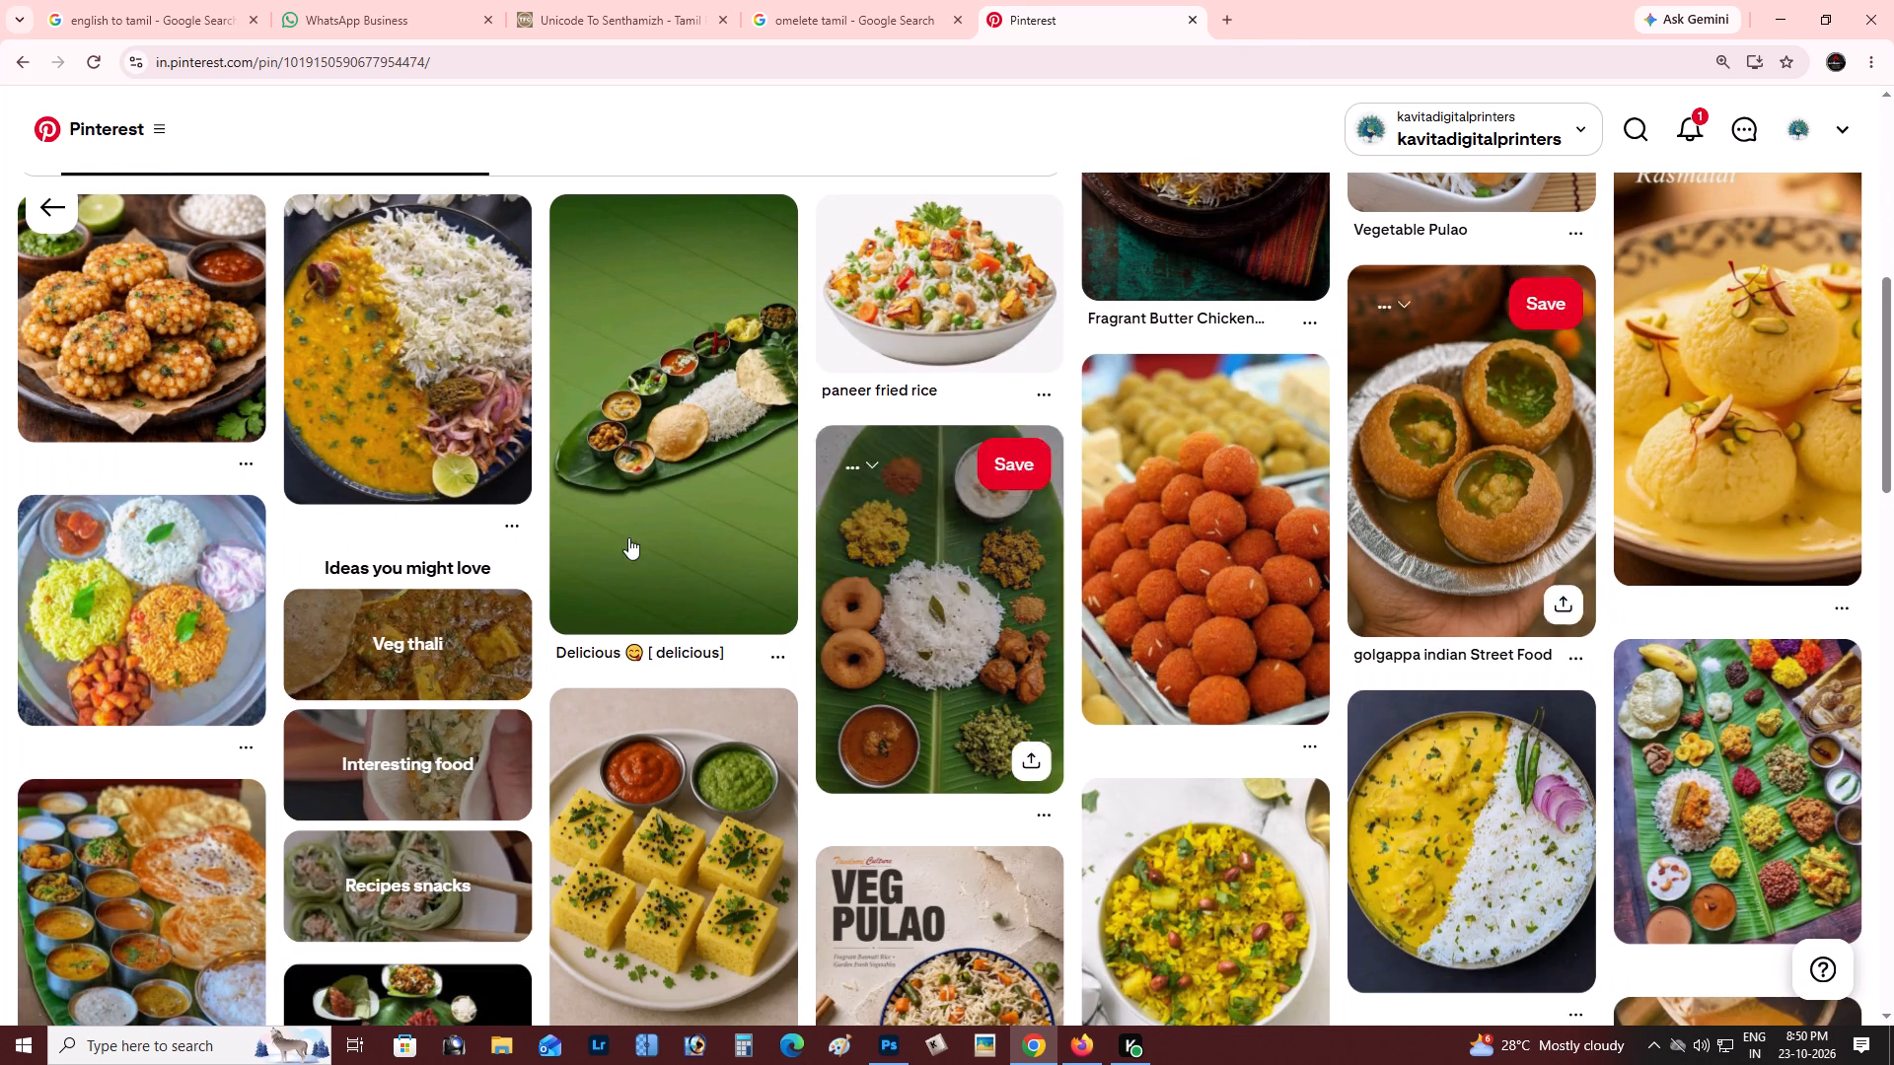
click(93, 597)
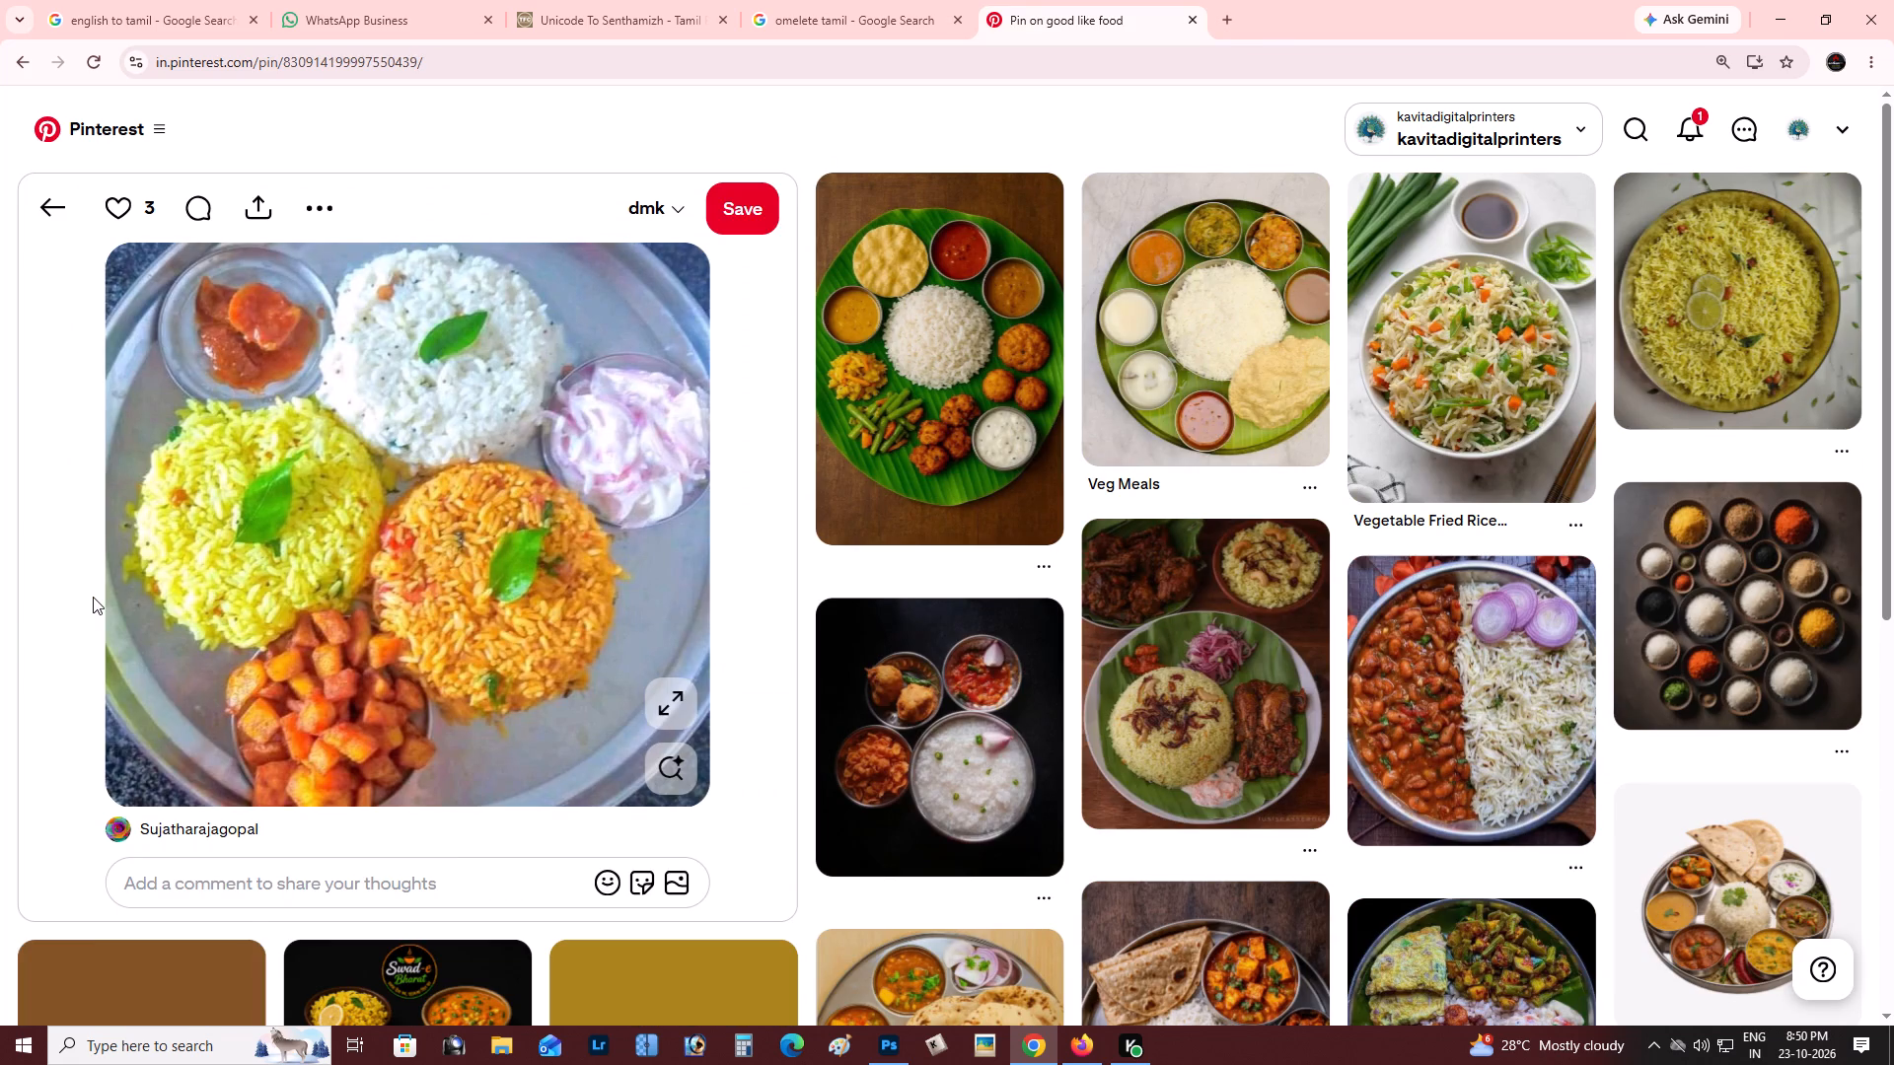
drag(1893, 326, 1893, 489)
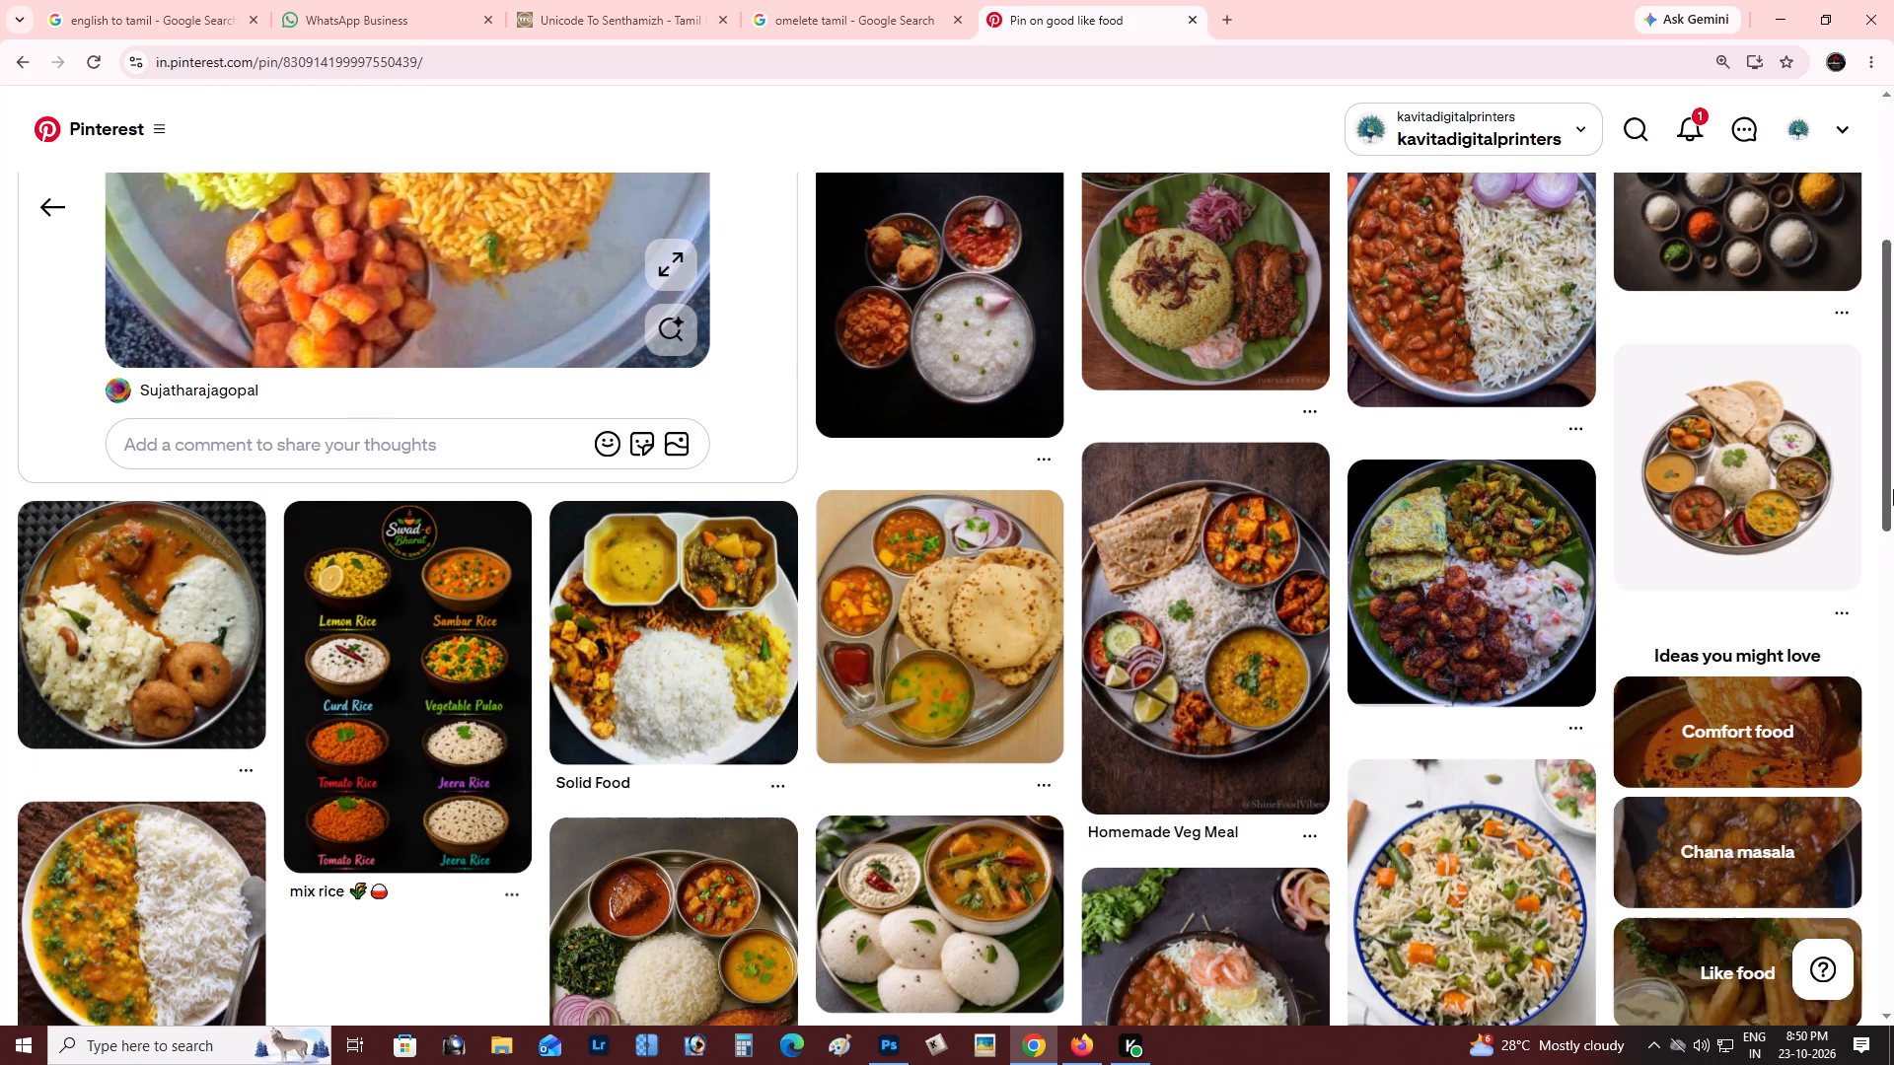
drag(1893, 489, 1893, 203)
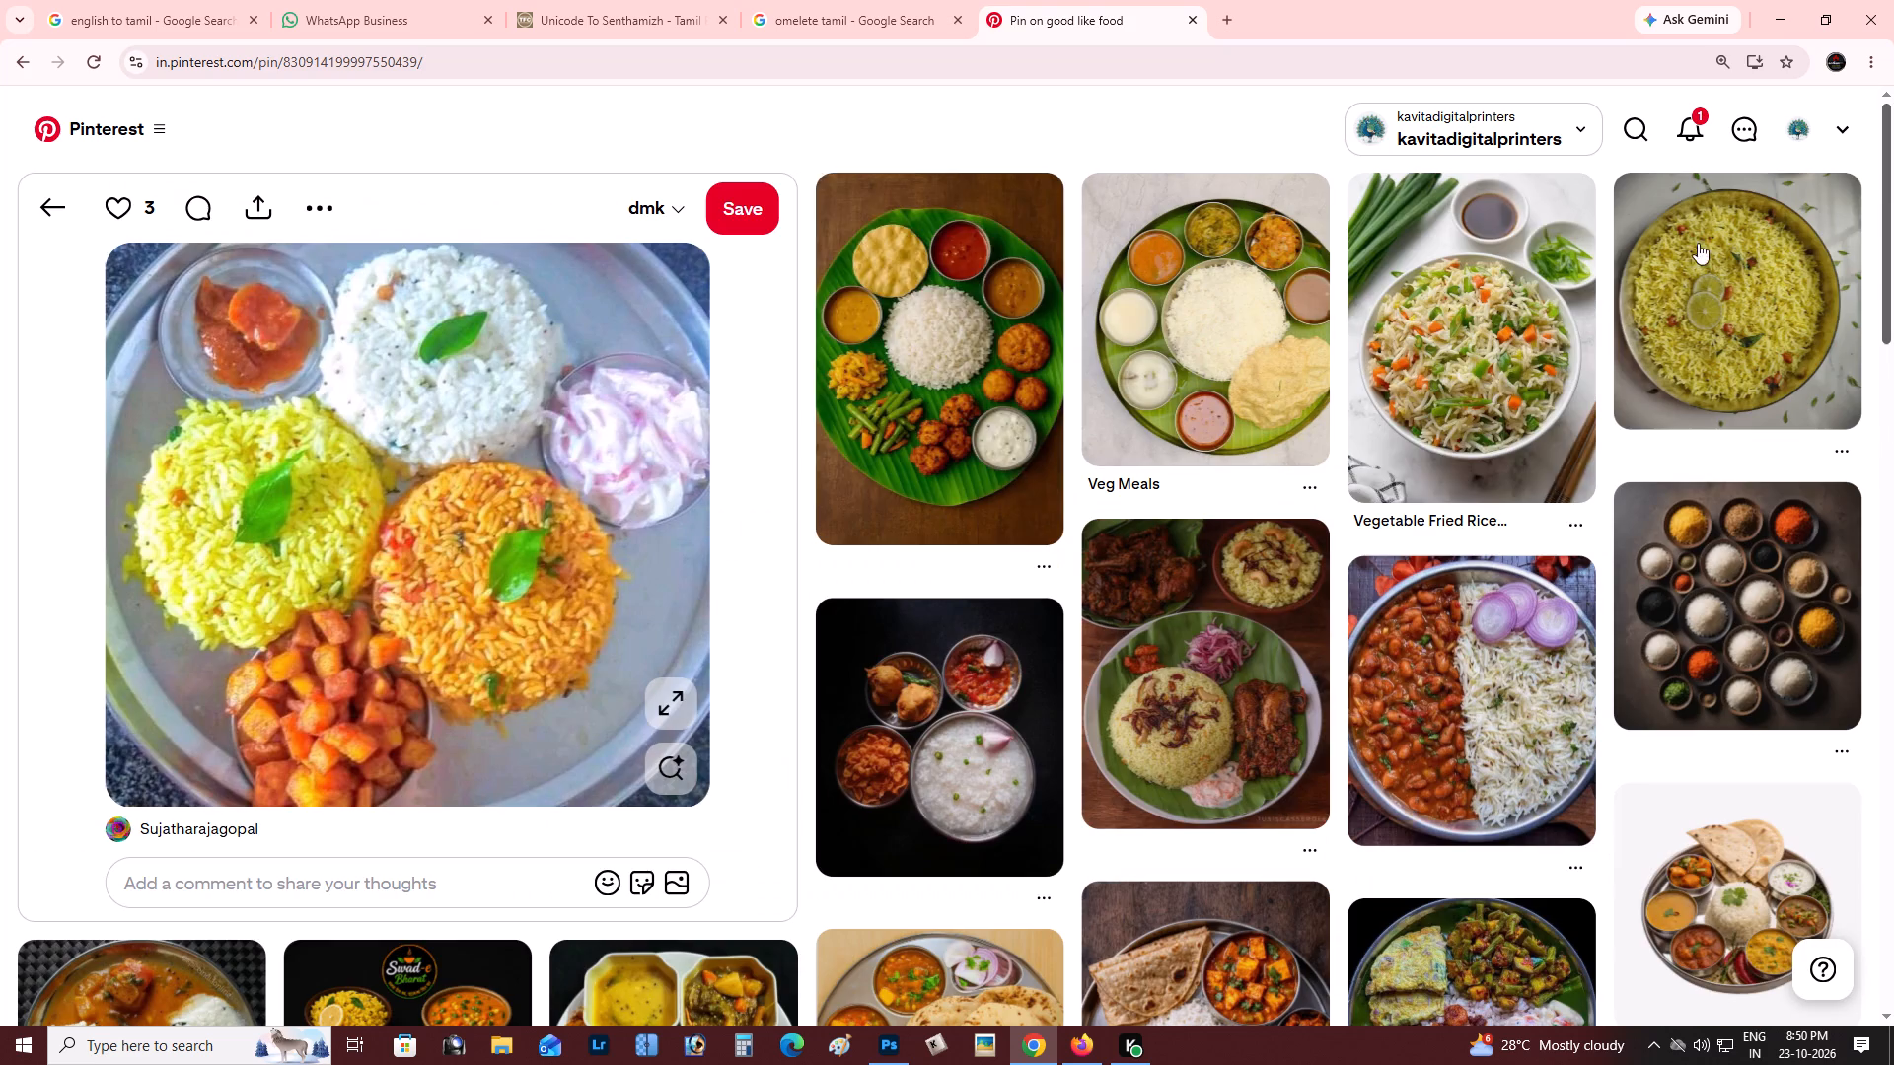
right_click(363, 498)
click(500, 567)
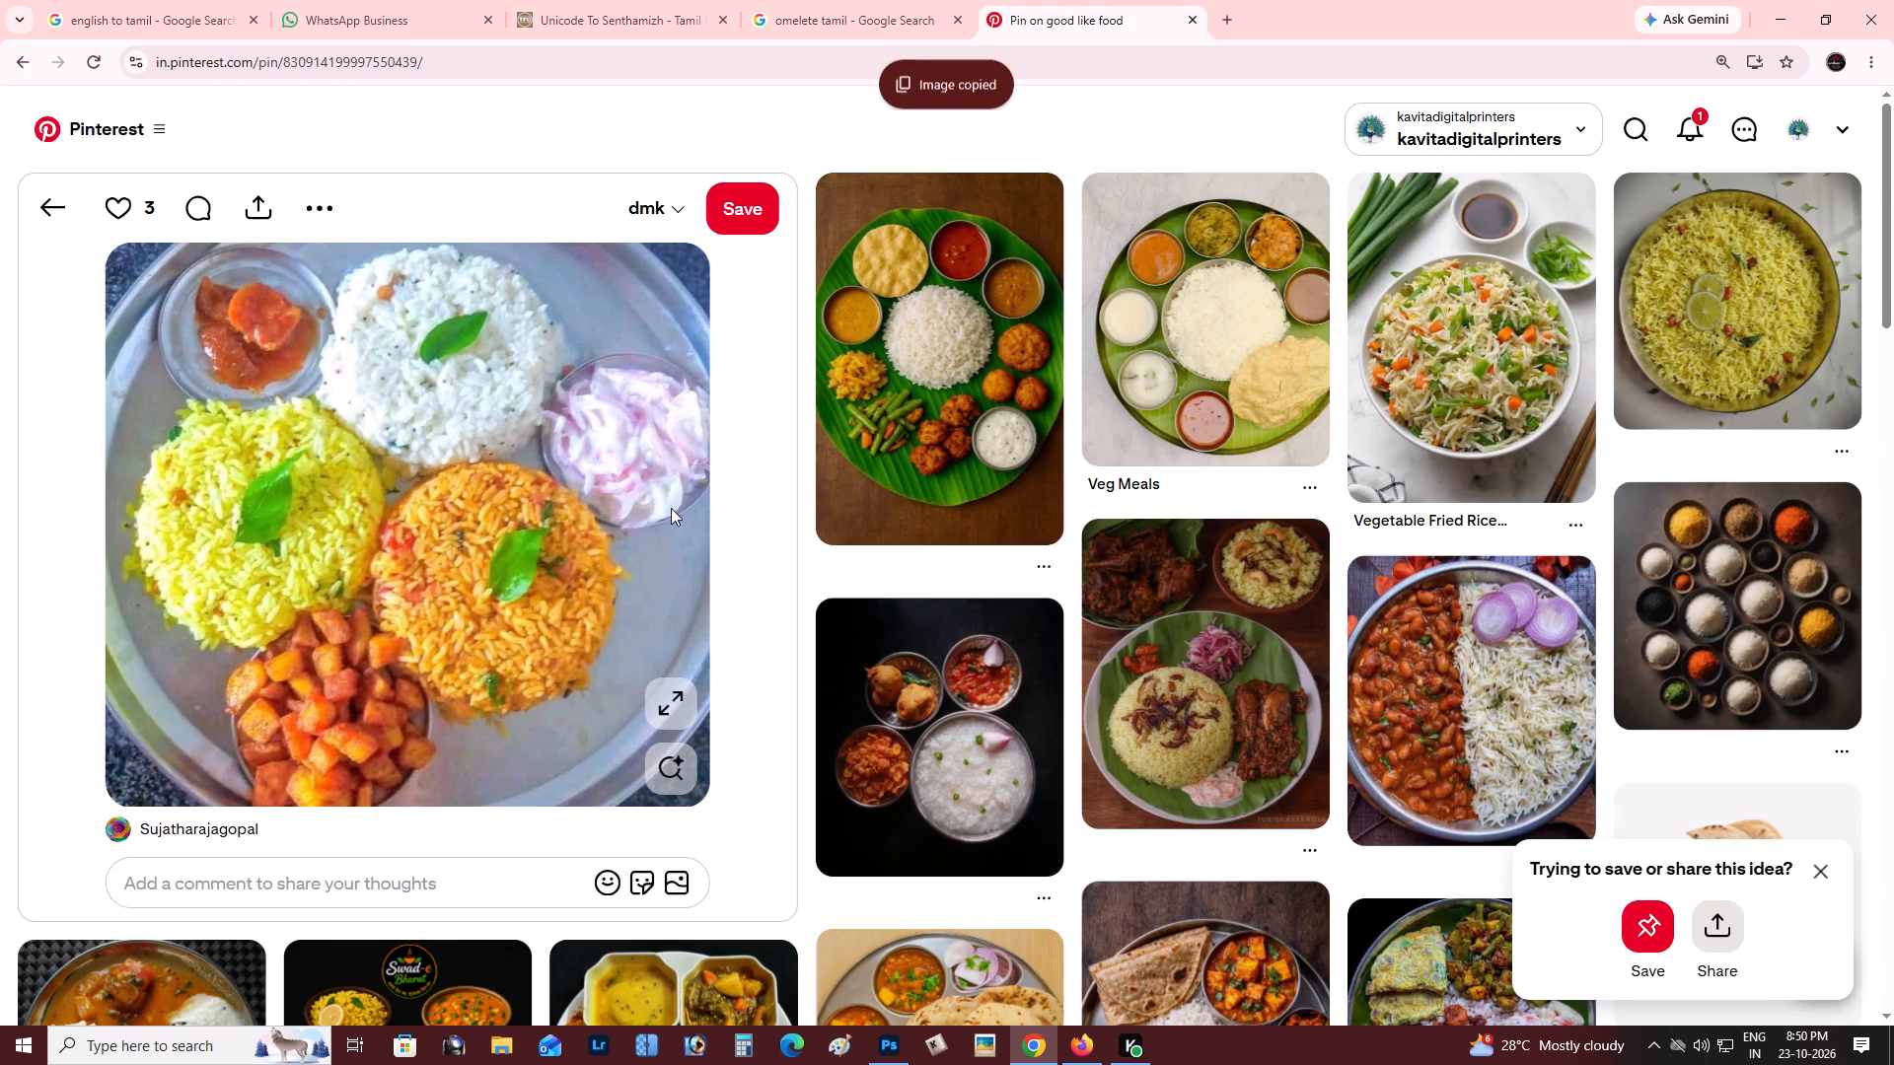
key(alt+Tab)
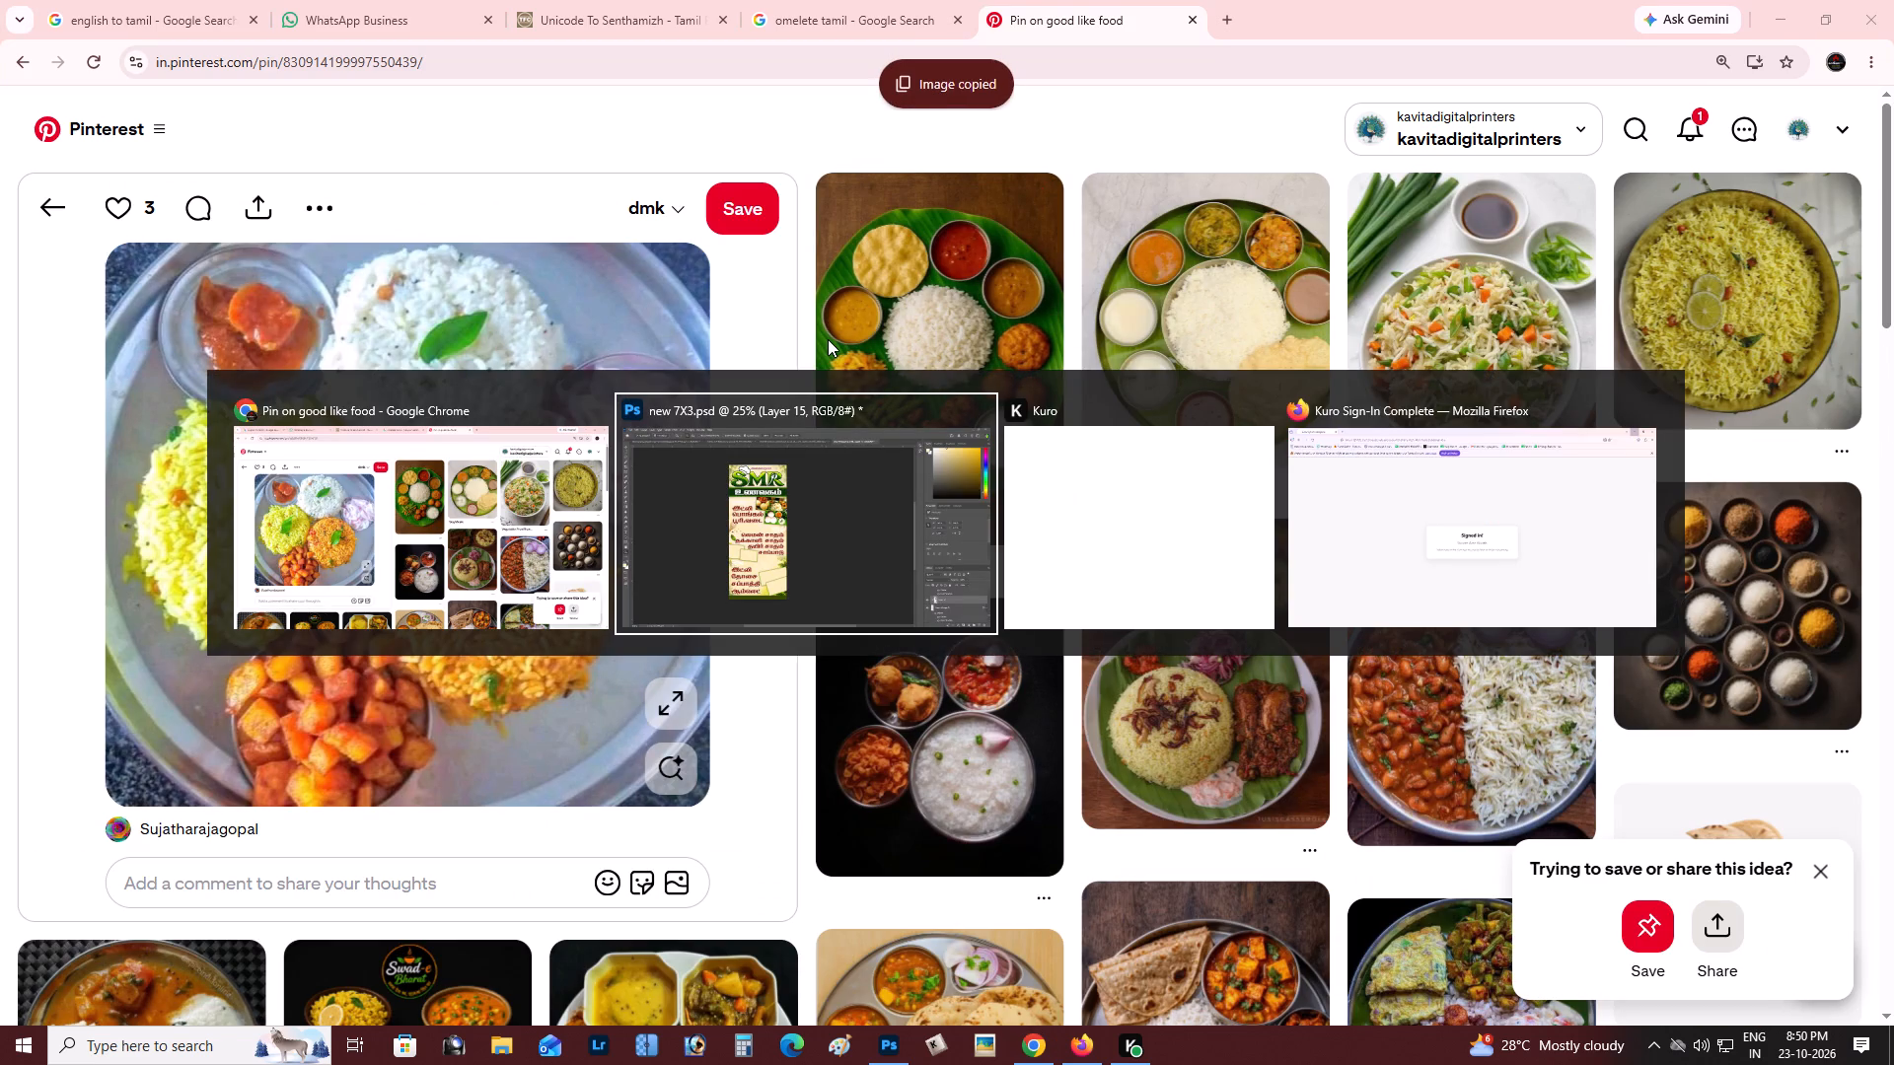
key(alt+Tab)
key(alt+Tab)
key(alt+Tab)
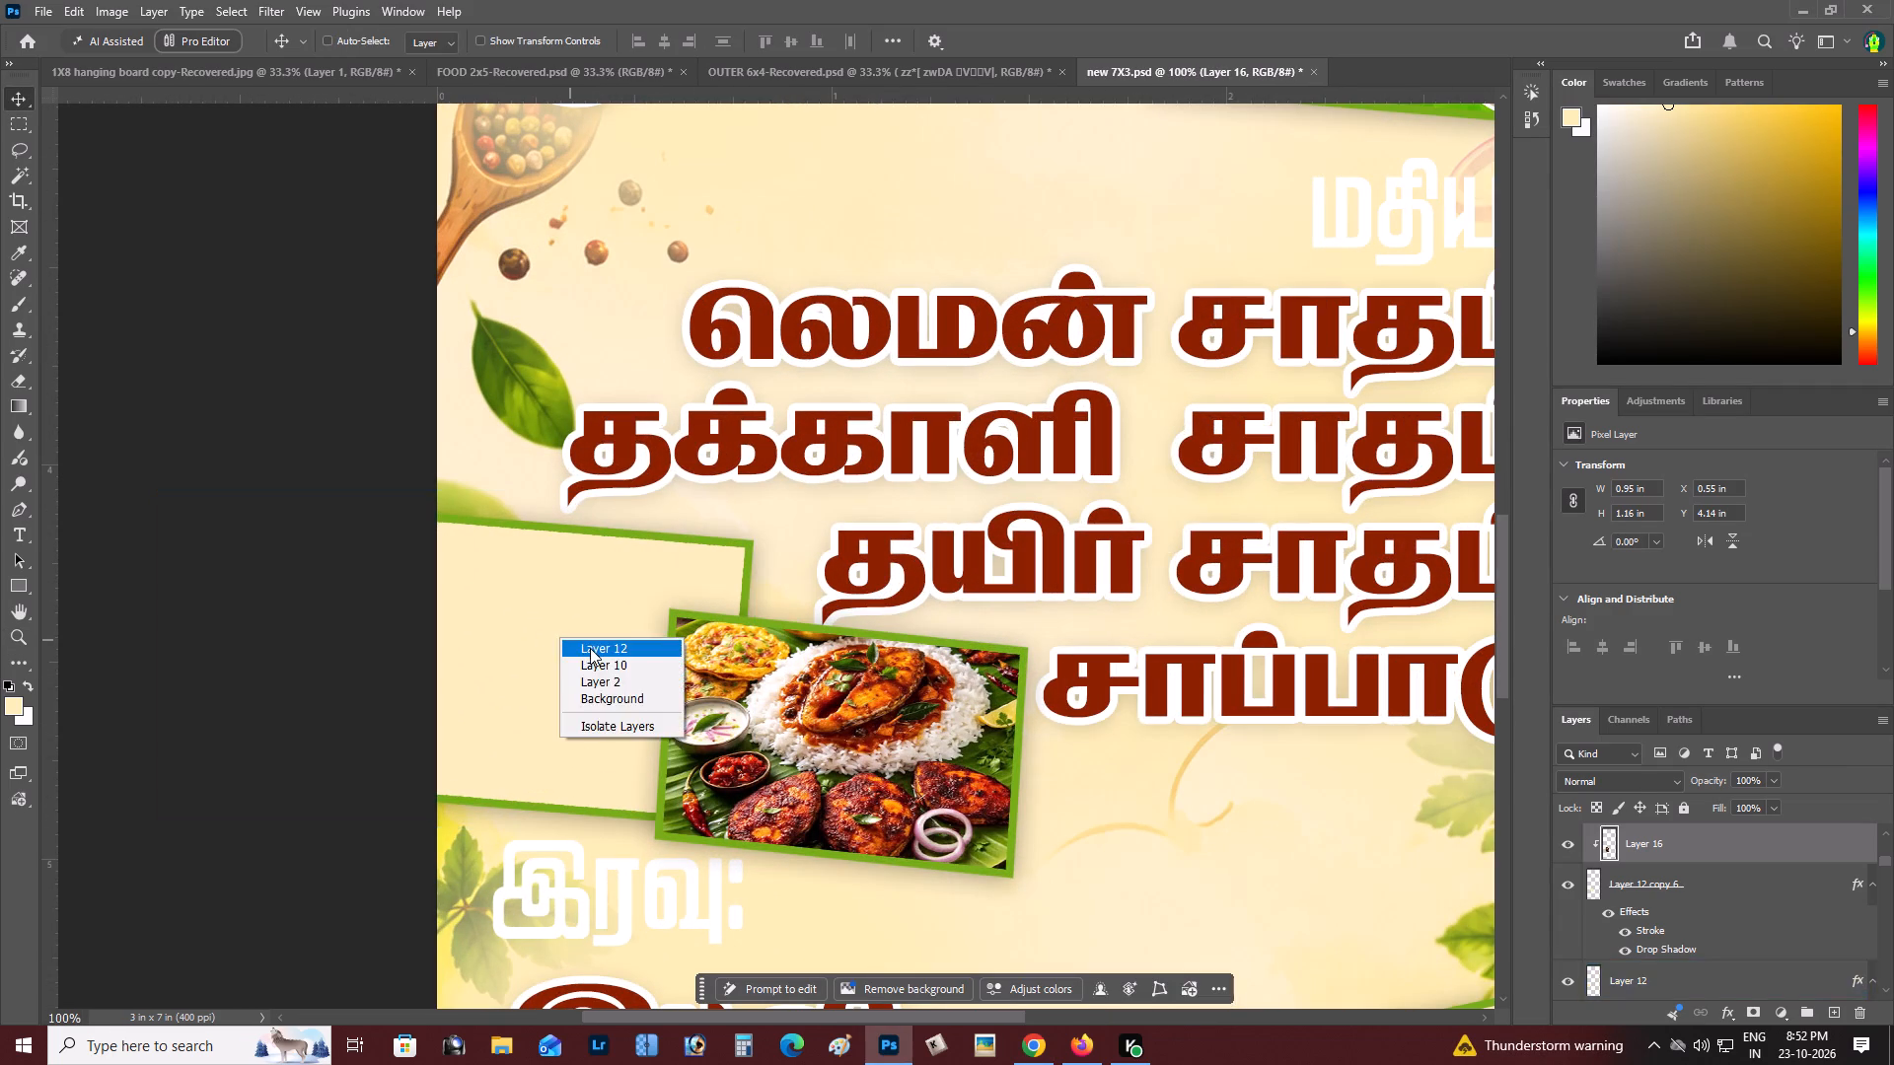
key(ctrl+v)
drag(1125, 530, 987, 534)
Scale the rice plate image to about 30% and place it over the rear lunch frame.
key(z)
alt+double_click(768, 483)
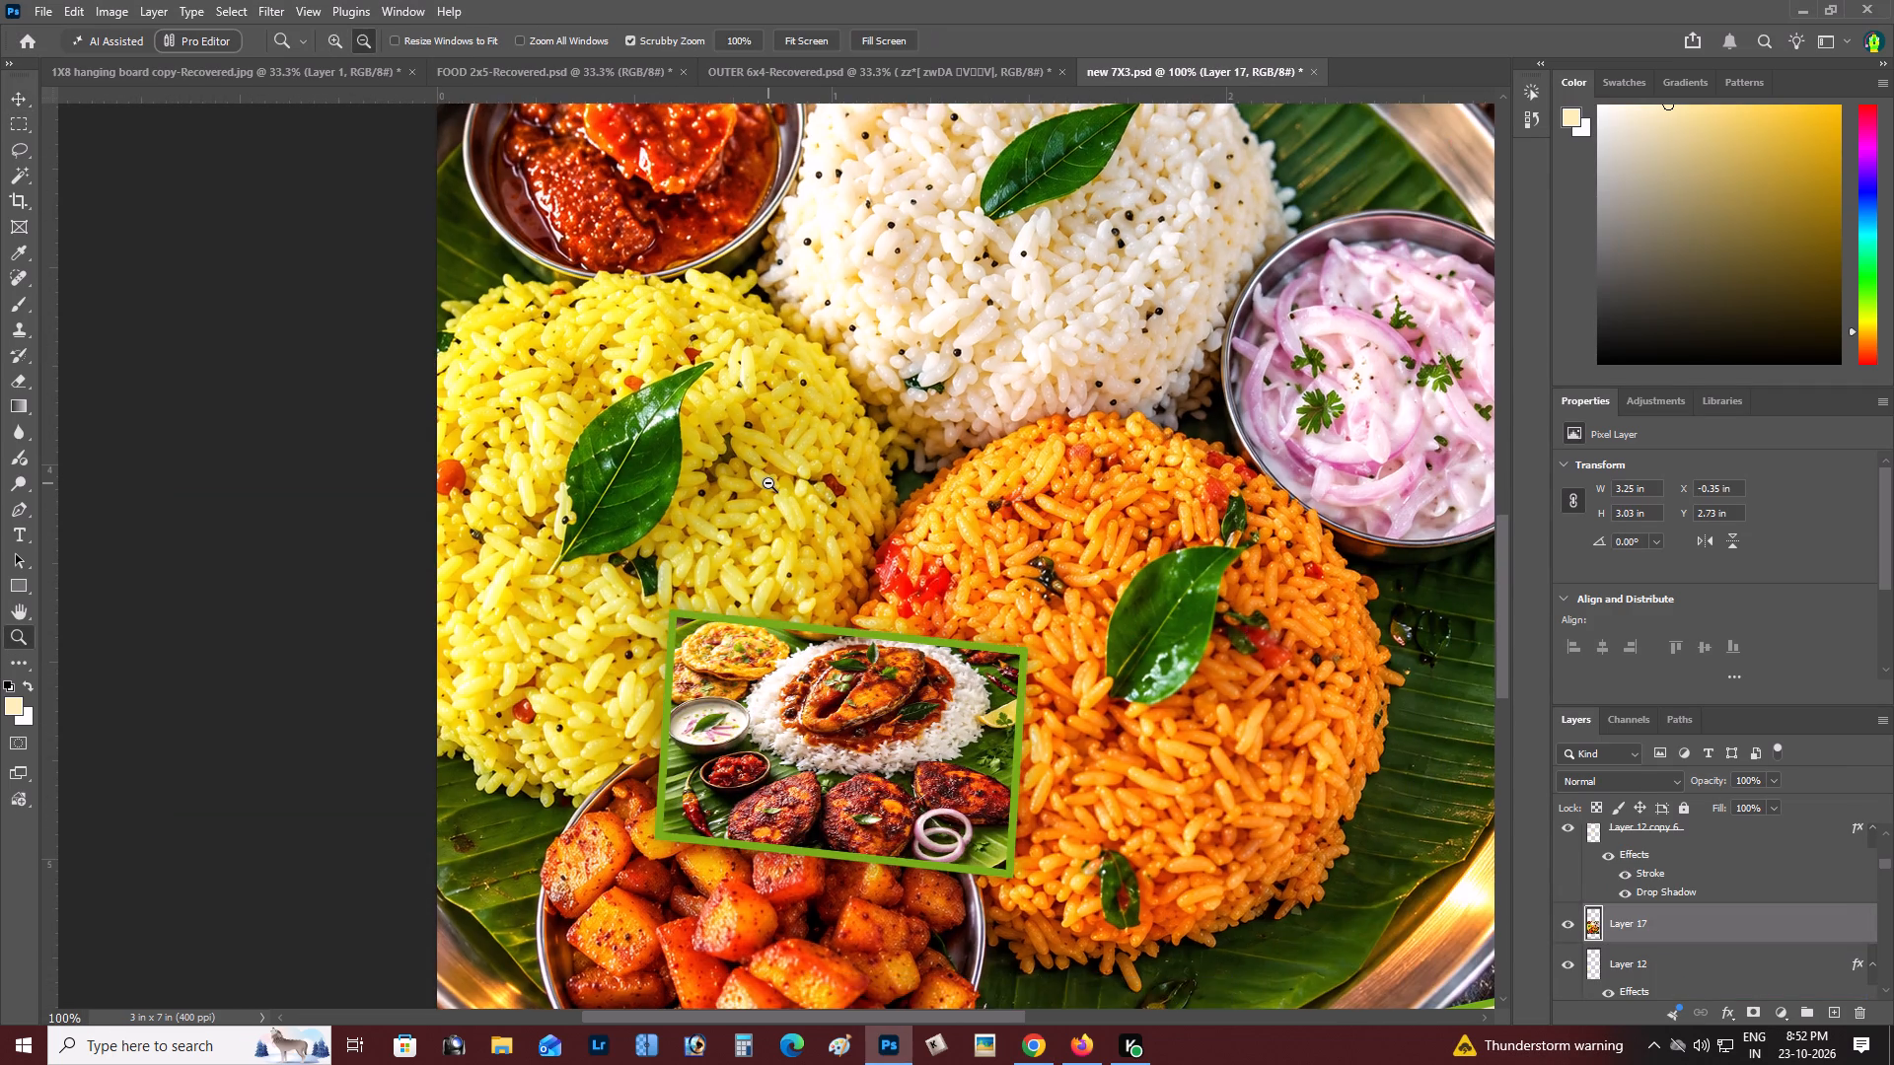
key(ctrl+t)
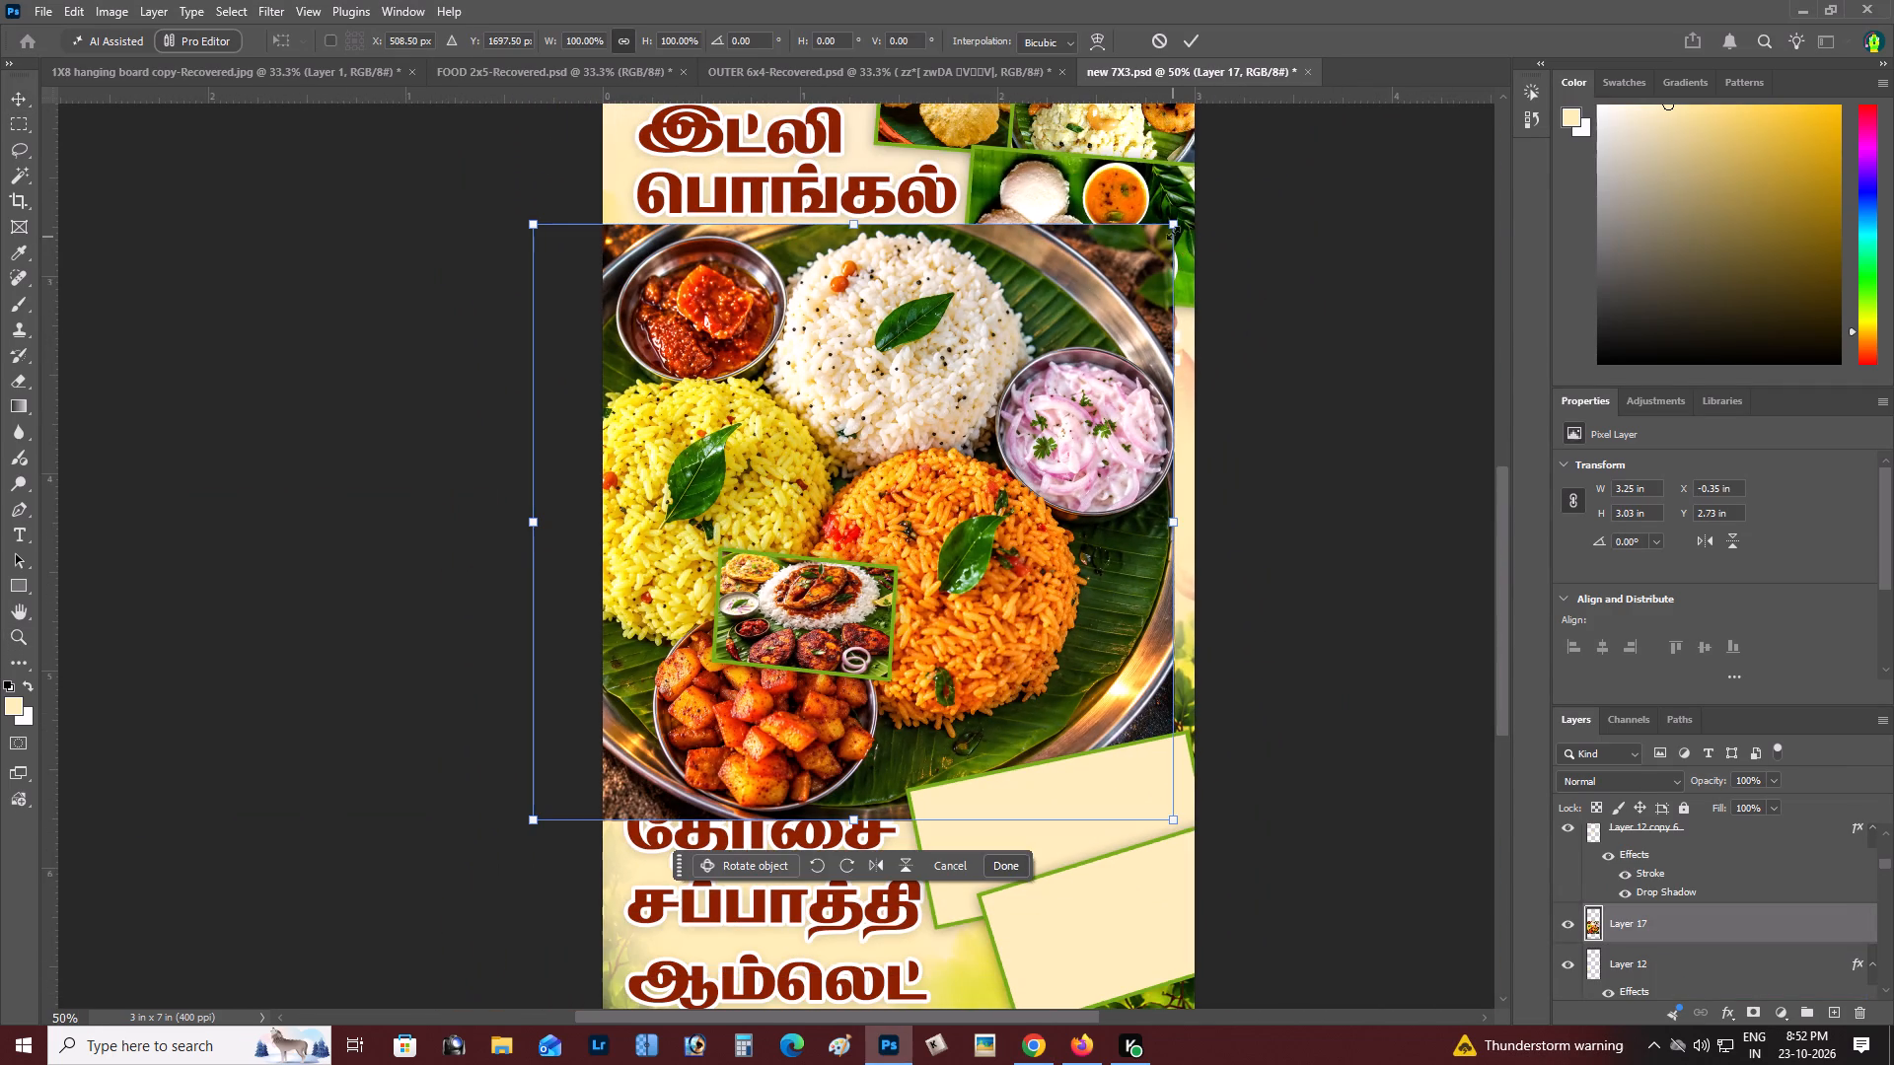
alt+drag(1173, 218, 924, 403)
drag(885, 478, 721, 518)
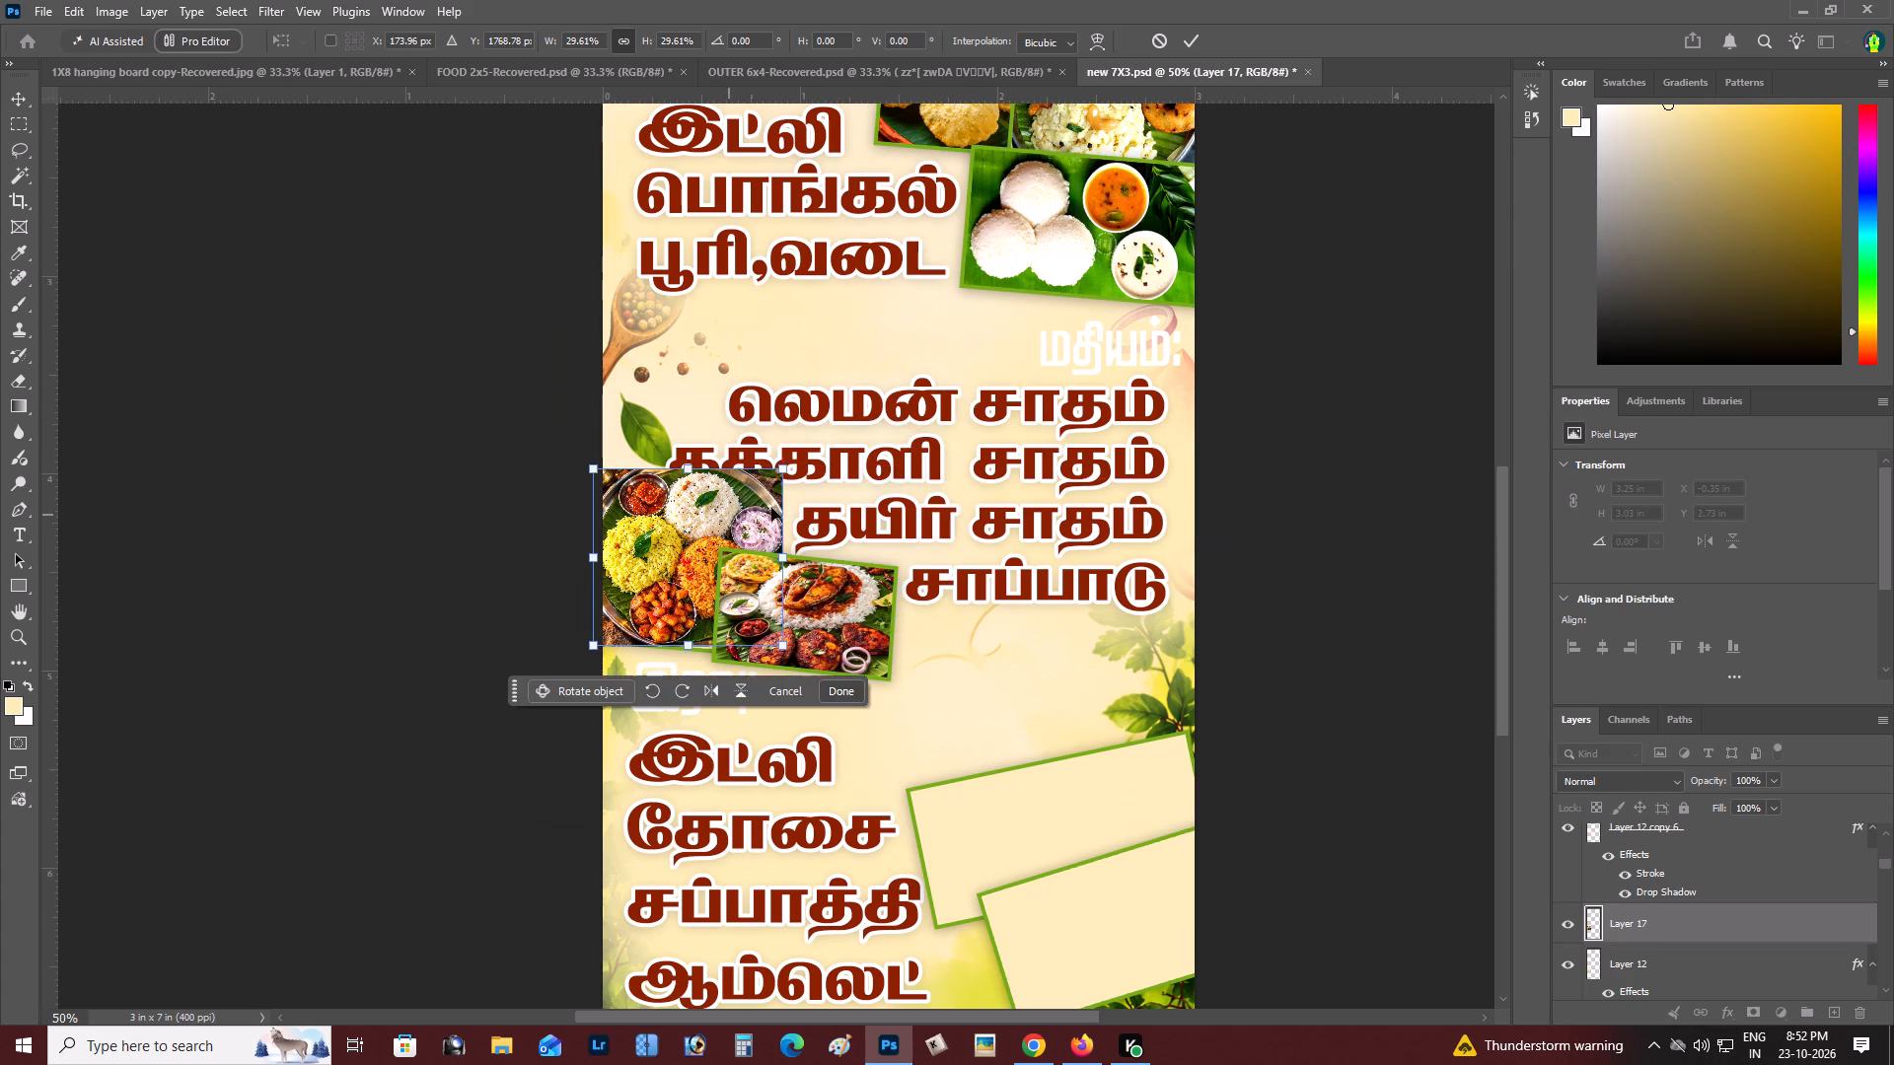
key(ctrl+Return)
Arrange the rice plate layer directly above Layer 12 and clip it to that frame.
key(ctrl+bracketleft)
key(ctrl+bracketleft)
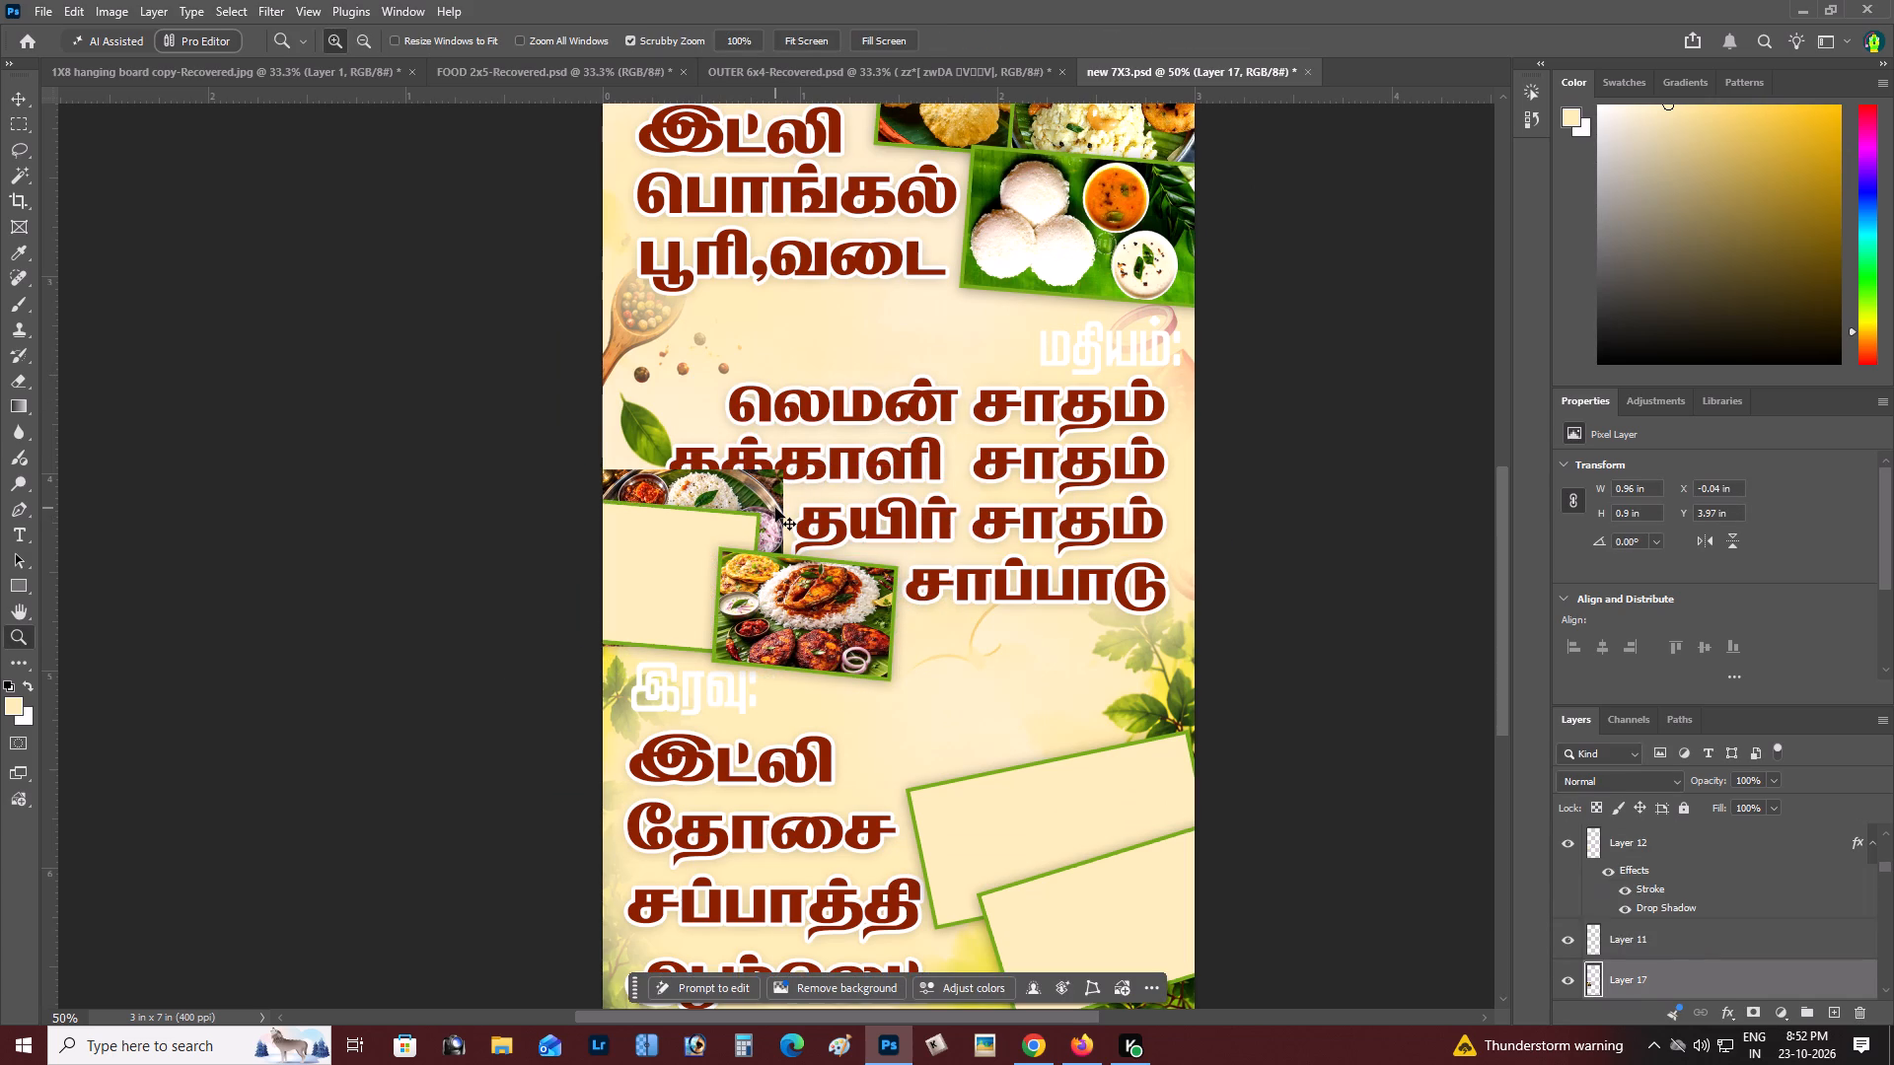
key(ctrl+bracketright)
key(ctrl+bracketright)
key(ctrl+alt+g)
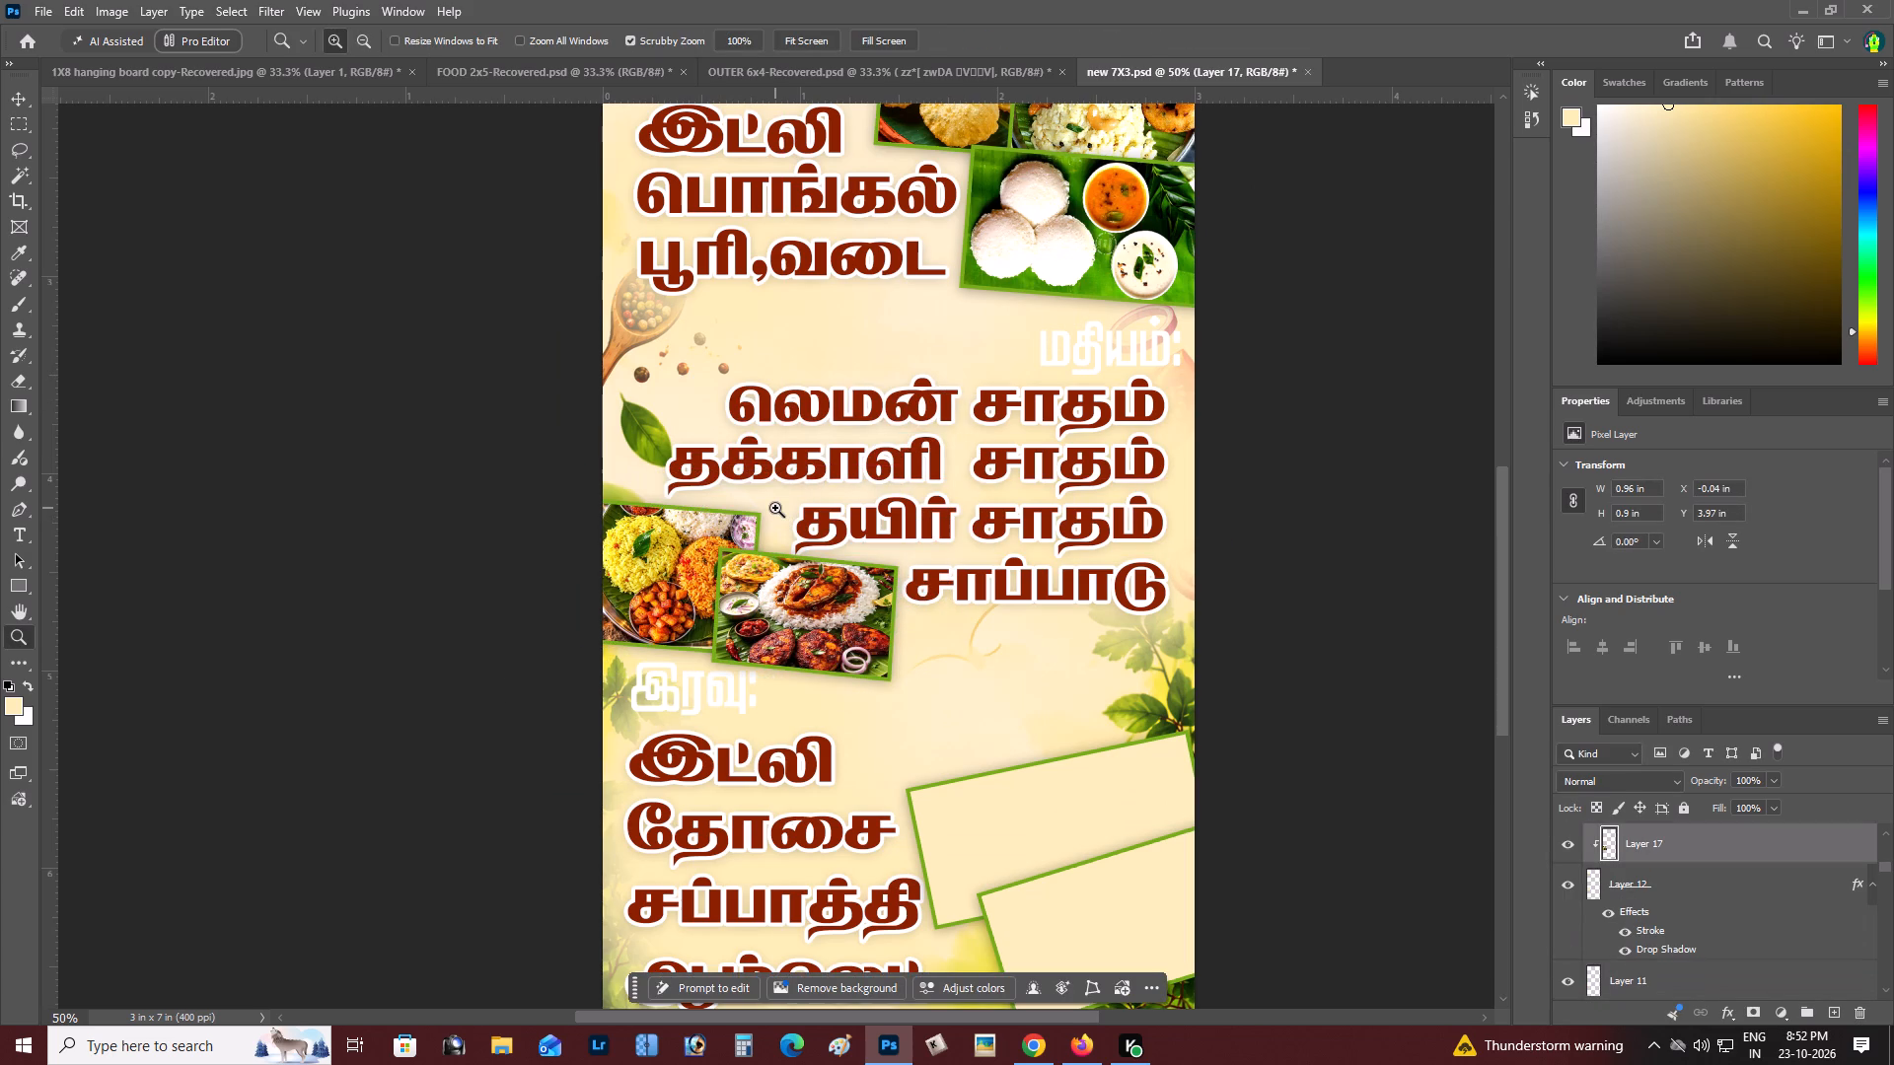
Shift the rice plate photo down and to the left inside the rear lunch frame.
key(z)
double_click(680, 519)
key(z)
triple_click(682, 549)
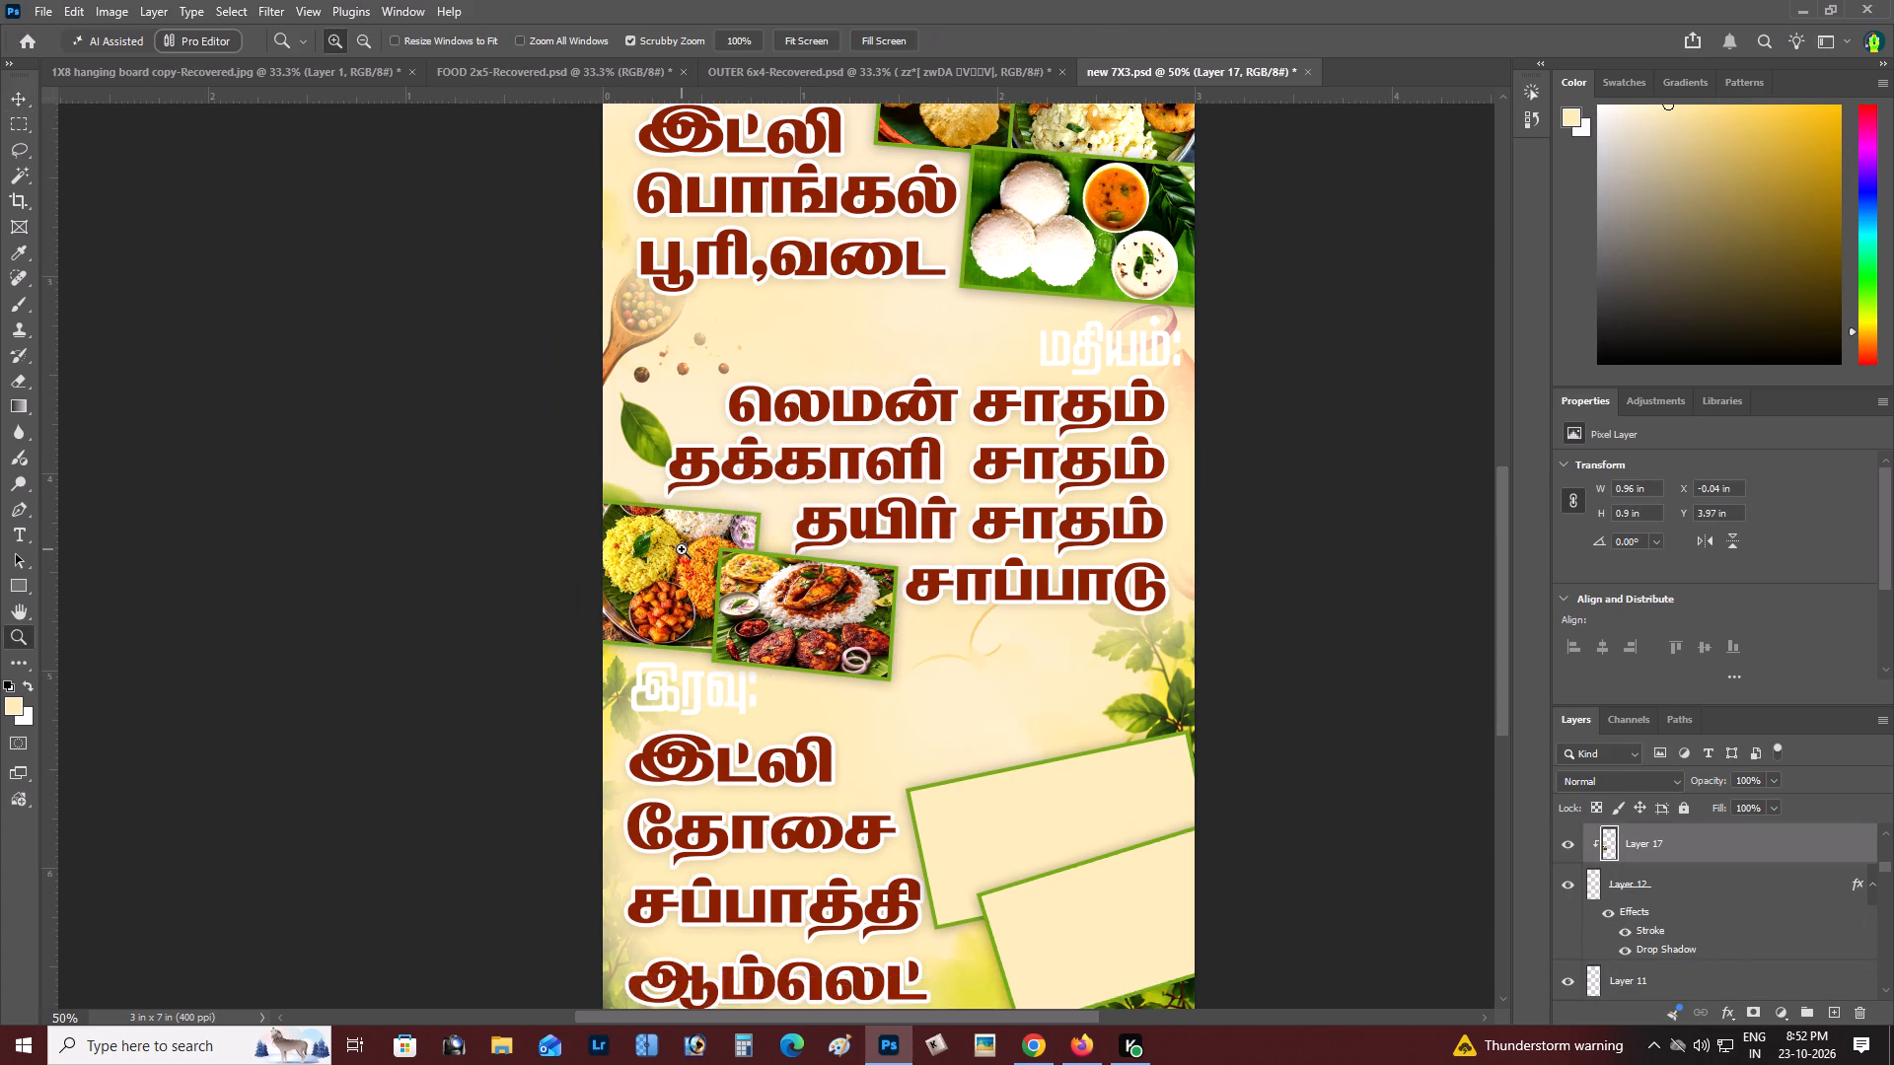
key(space)
click(687, 553)
key(v)
drag(710, 570, 647, 654)
Fine-tune the rice plate photo's placement by shifting it slightly farther left and up within its frame.
key(z)
alt+click(585, 648)
right_click(615, 625)
click(644, 638)
key(space)
drag(646, 638, 685, 622)
key(z)
triple_click(669, 670)
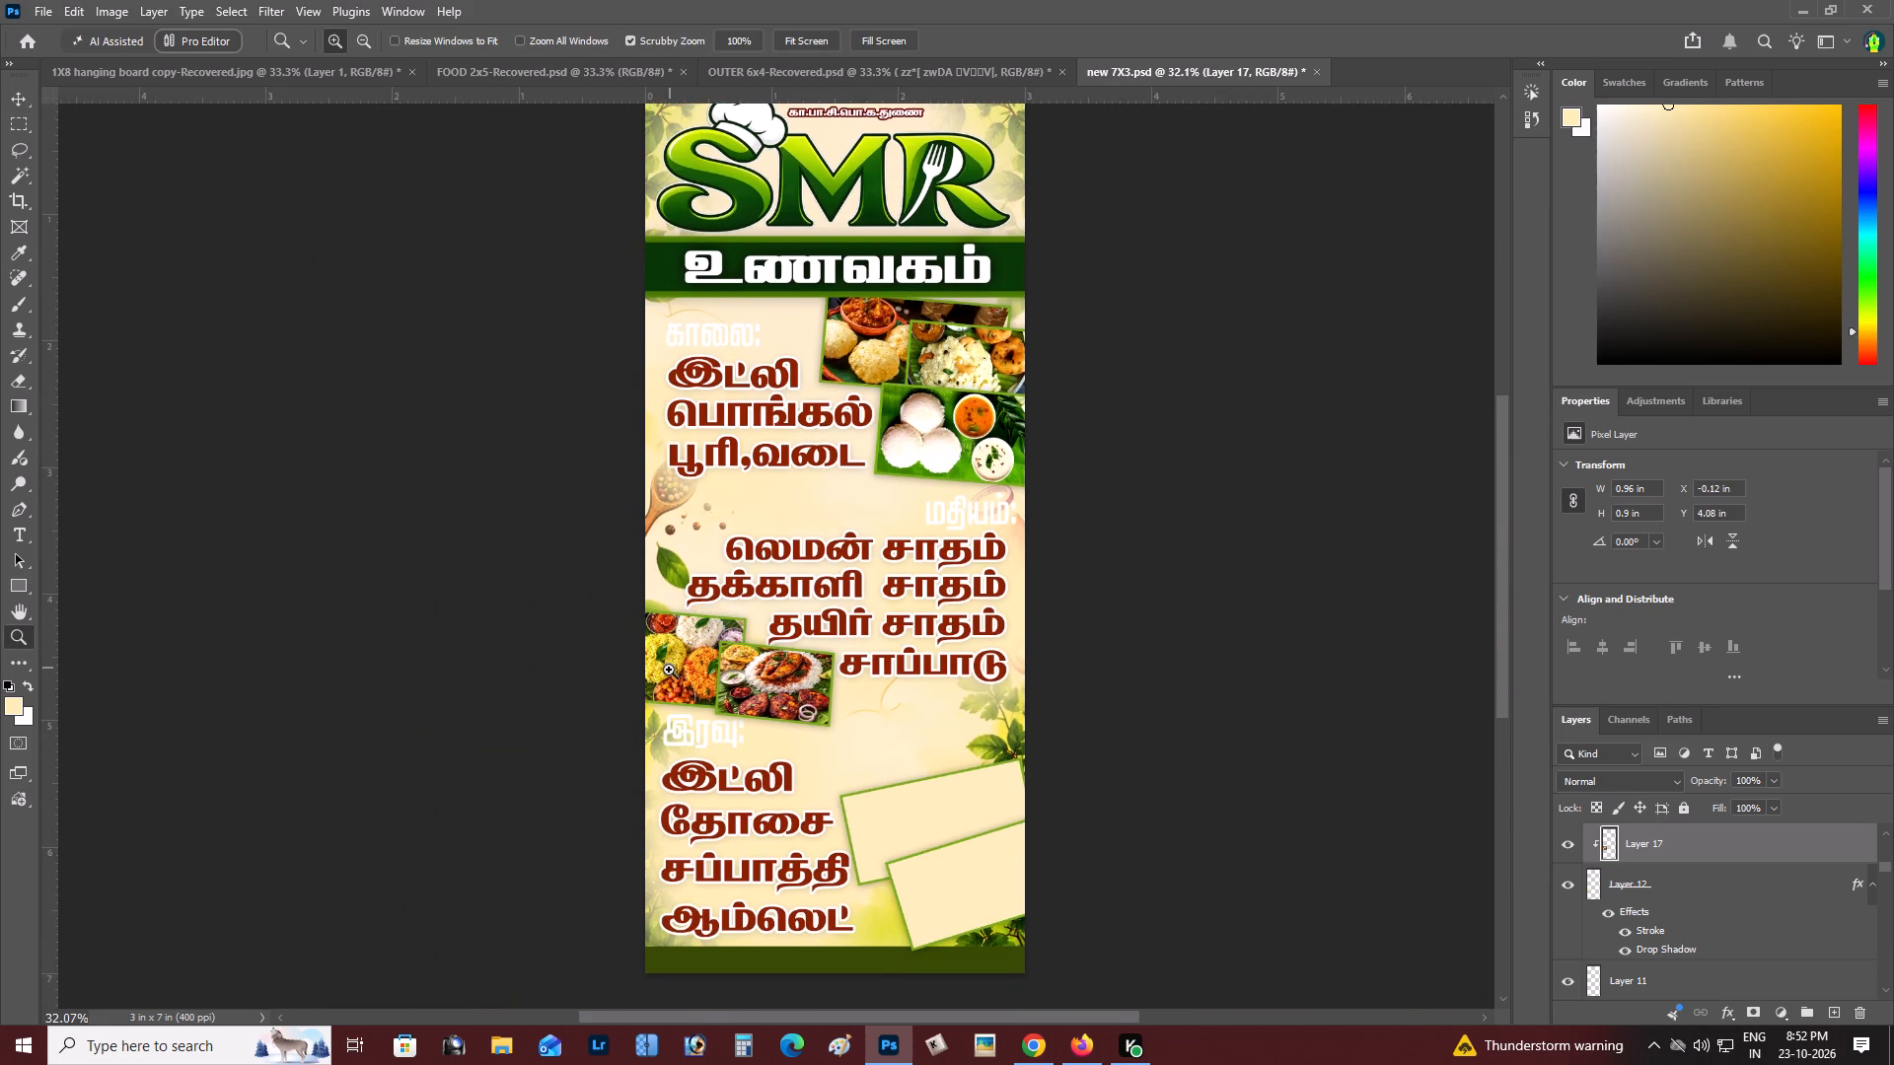
key(v)
click(698, 657)
Check the whole banner and save the document.
key(z)
alt+click(698, 625)
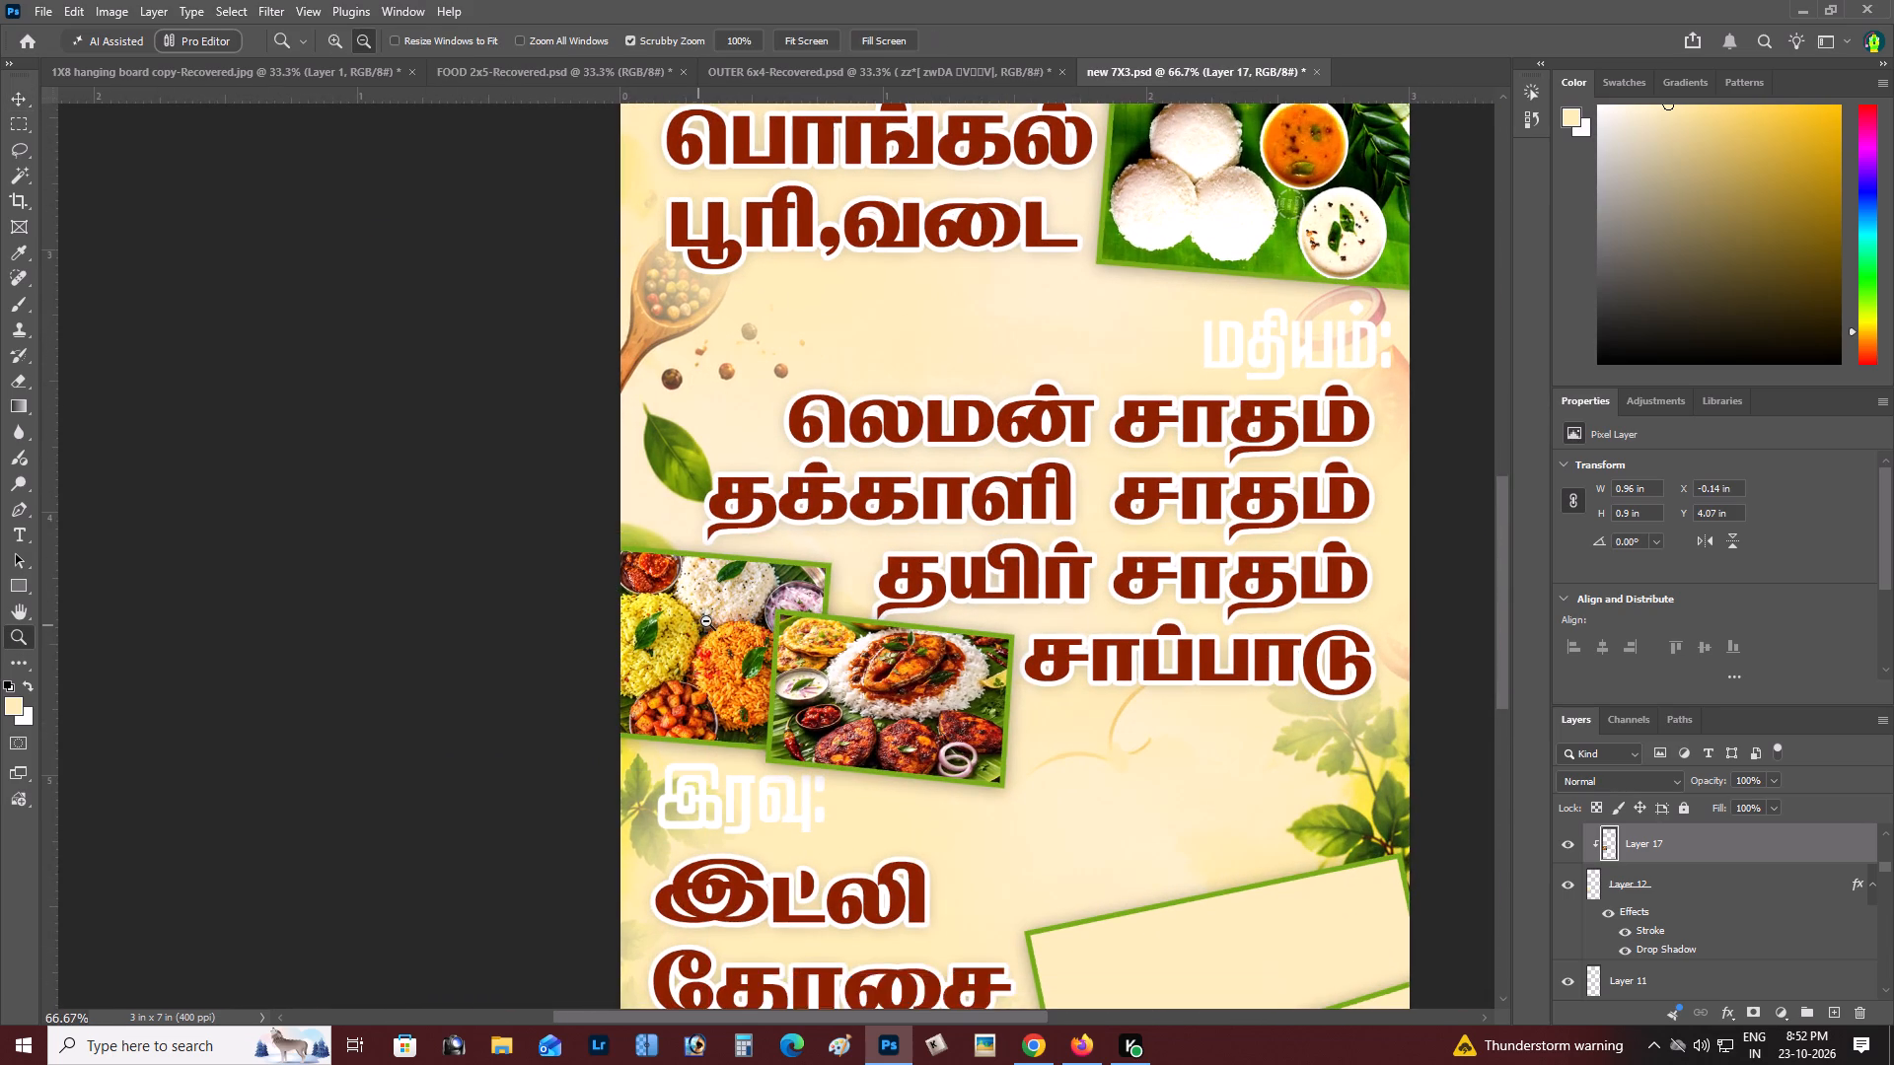
right_click(731, 619)
double_click(752, 626)
key(space)
drag(746, 633, 744, 616)
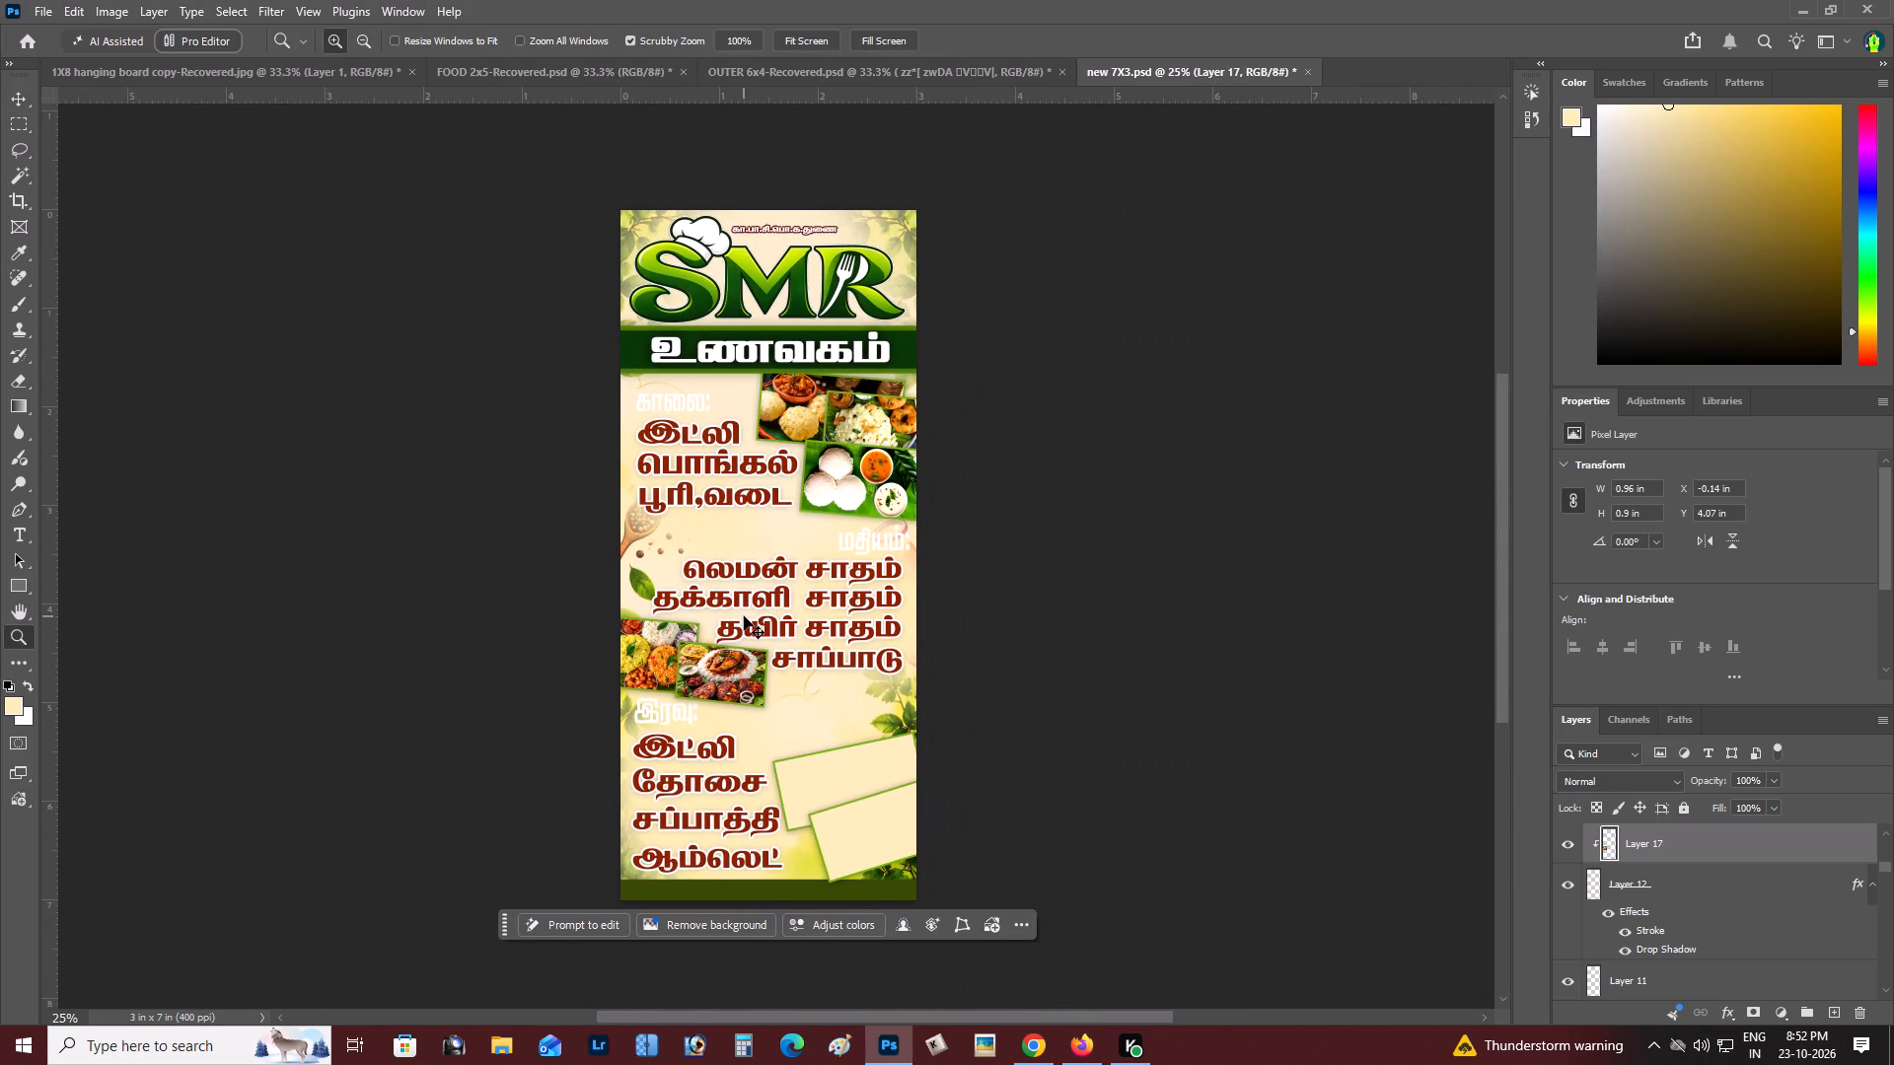
key(ctrl+s)
Examine the empty dinner frames beside the இரவு items and the overall banner layout.
key(z)
click(779, 547)
right_click(779, 547)
double_click(810, 559)
key(space)
key(space)
key(space)
drag(815, 584, 754, 561)
double_click(815, 769)
key(space)
key(space)
drag(814, 769, 803, 725)
key(v)
right_click(761, 695)
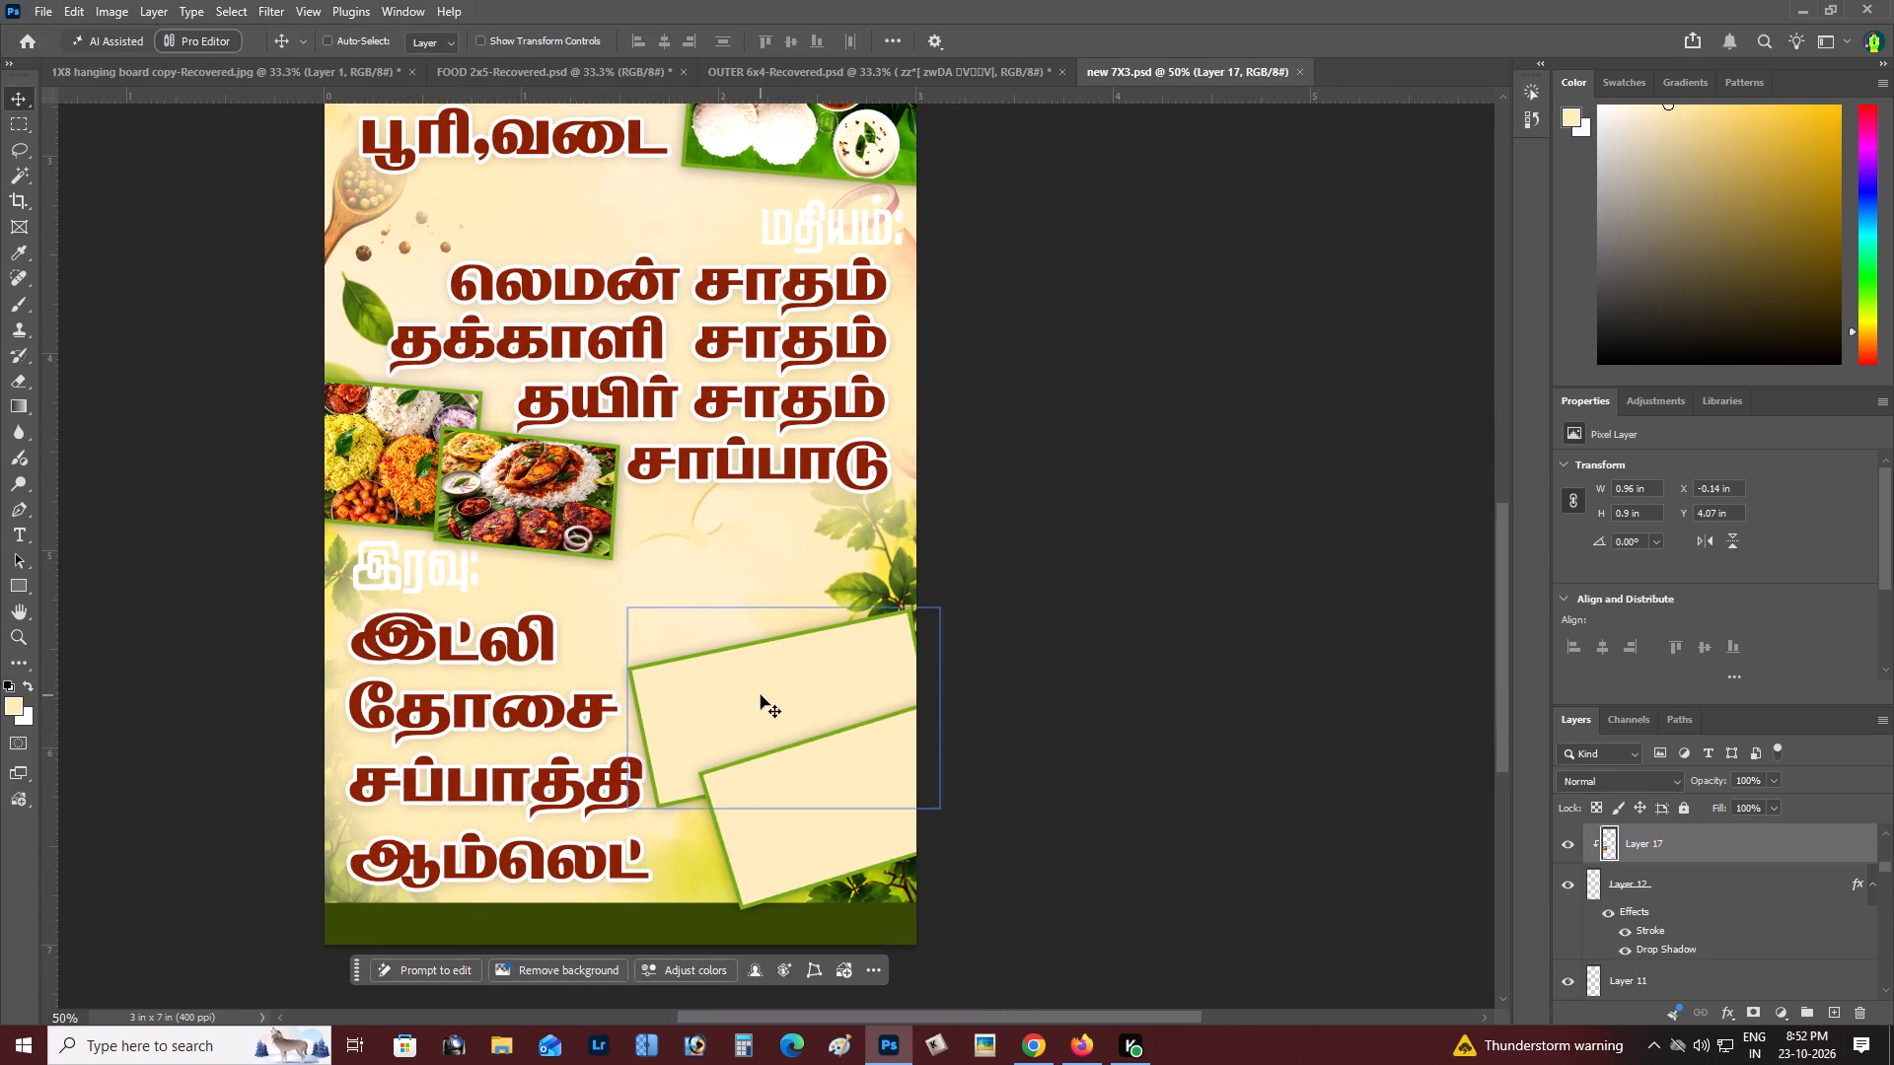
click(784, 701)
scroll(755, 614, up, 3)
key(z)
alt+click(666, 649)
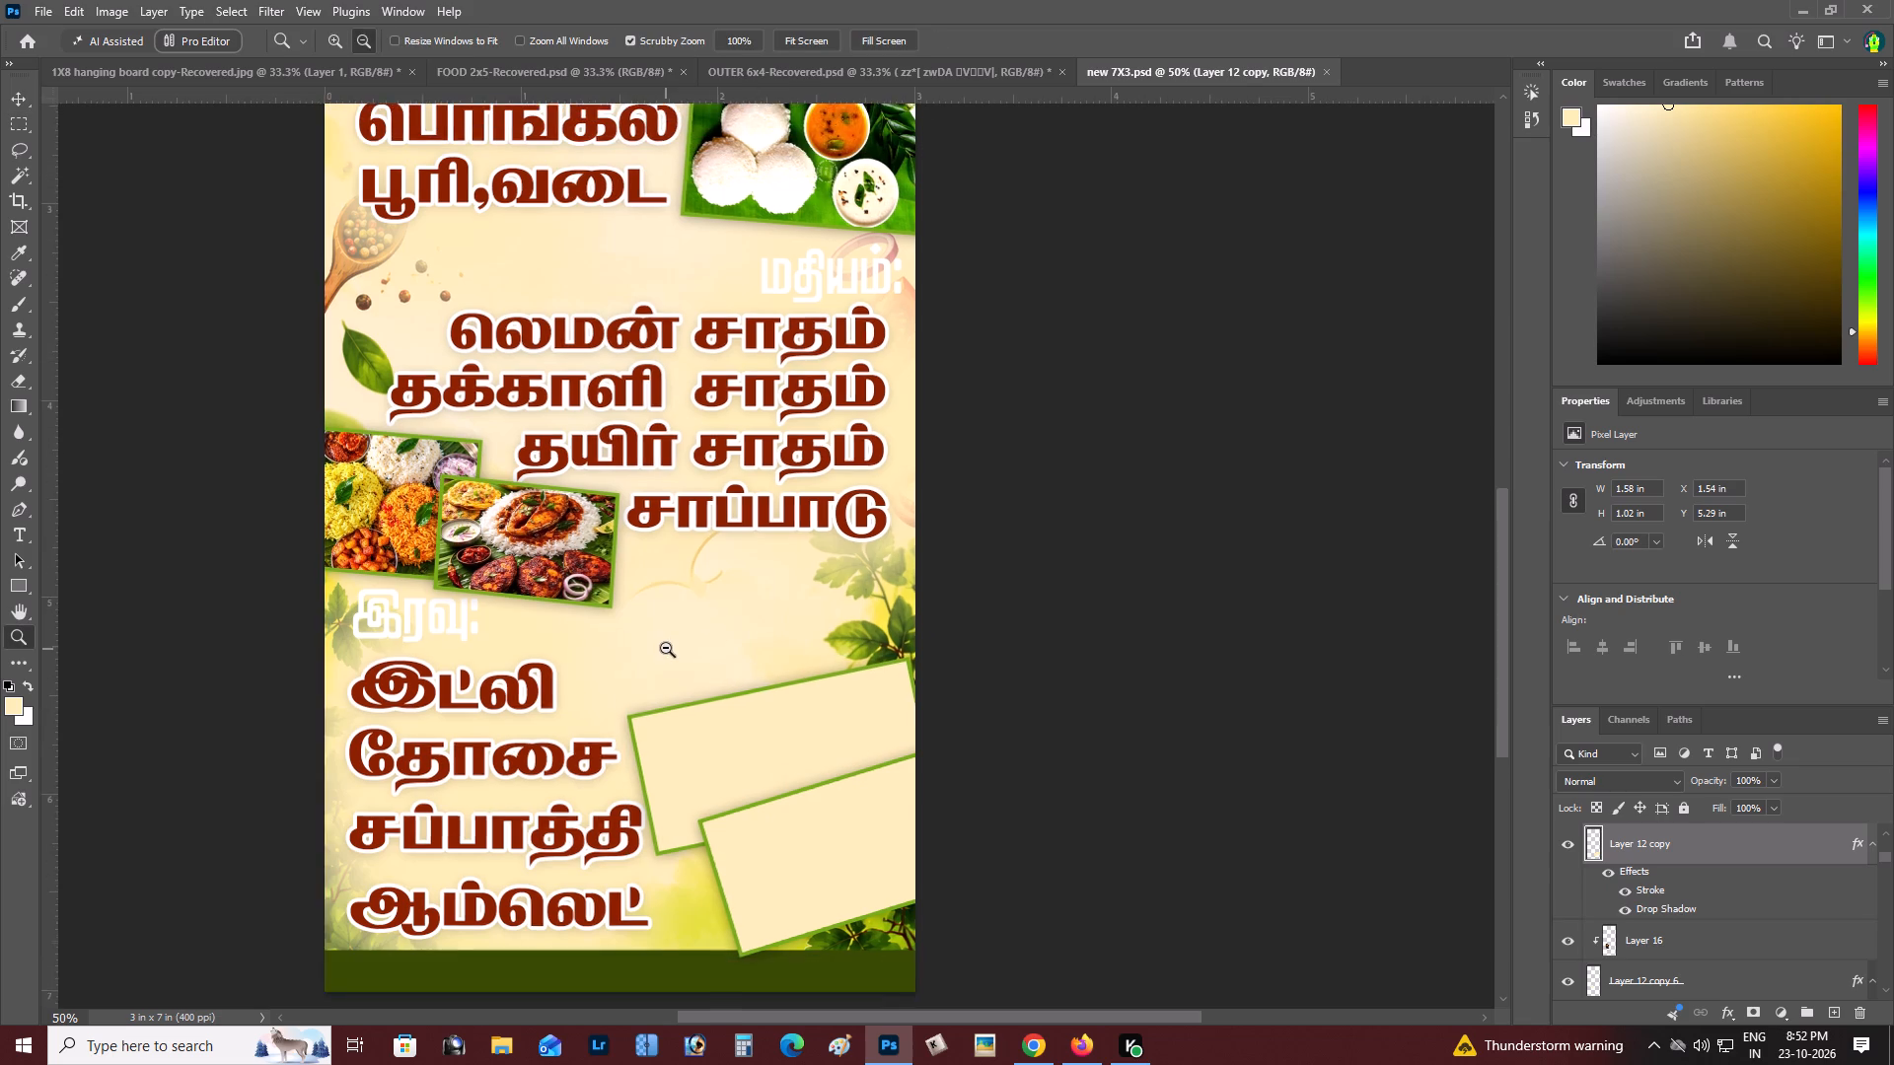
right_click(666, 648)
double_click(688, 654)
key(space)
drag(688, 654, 665, 655)
key(alt+Tab)
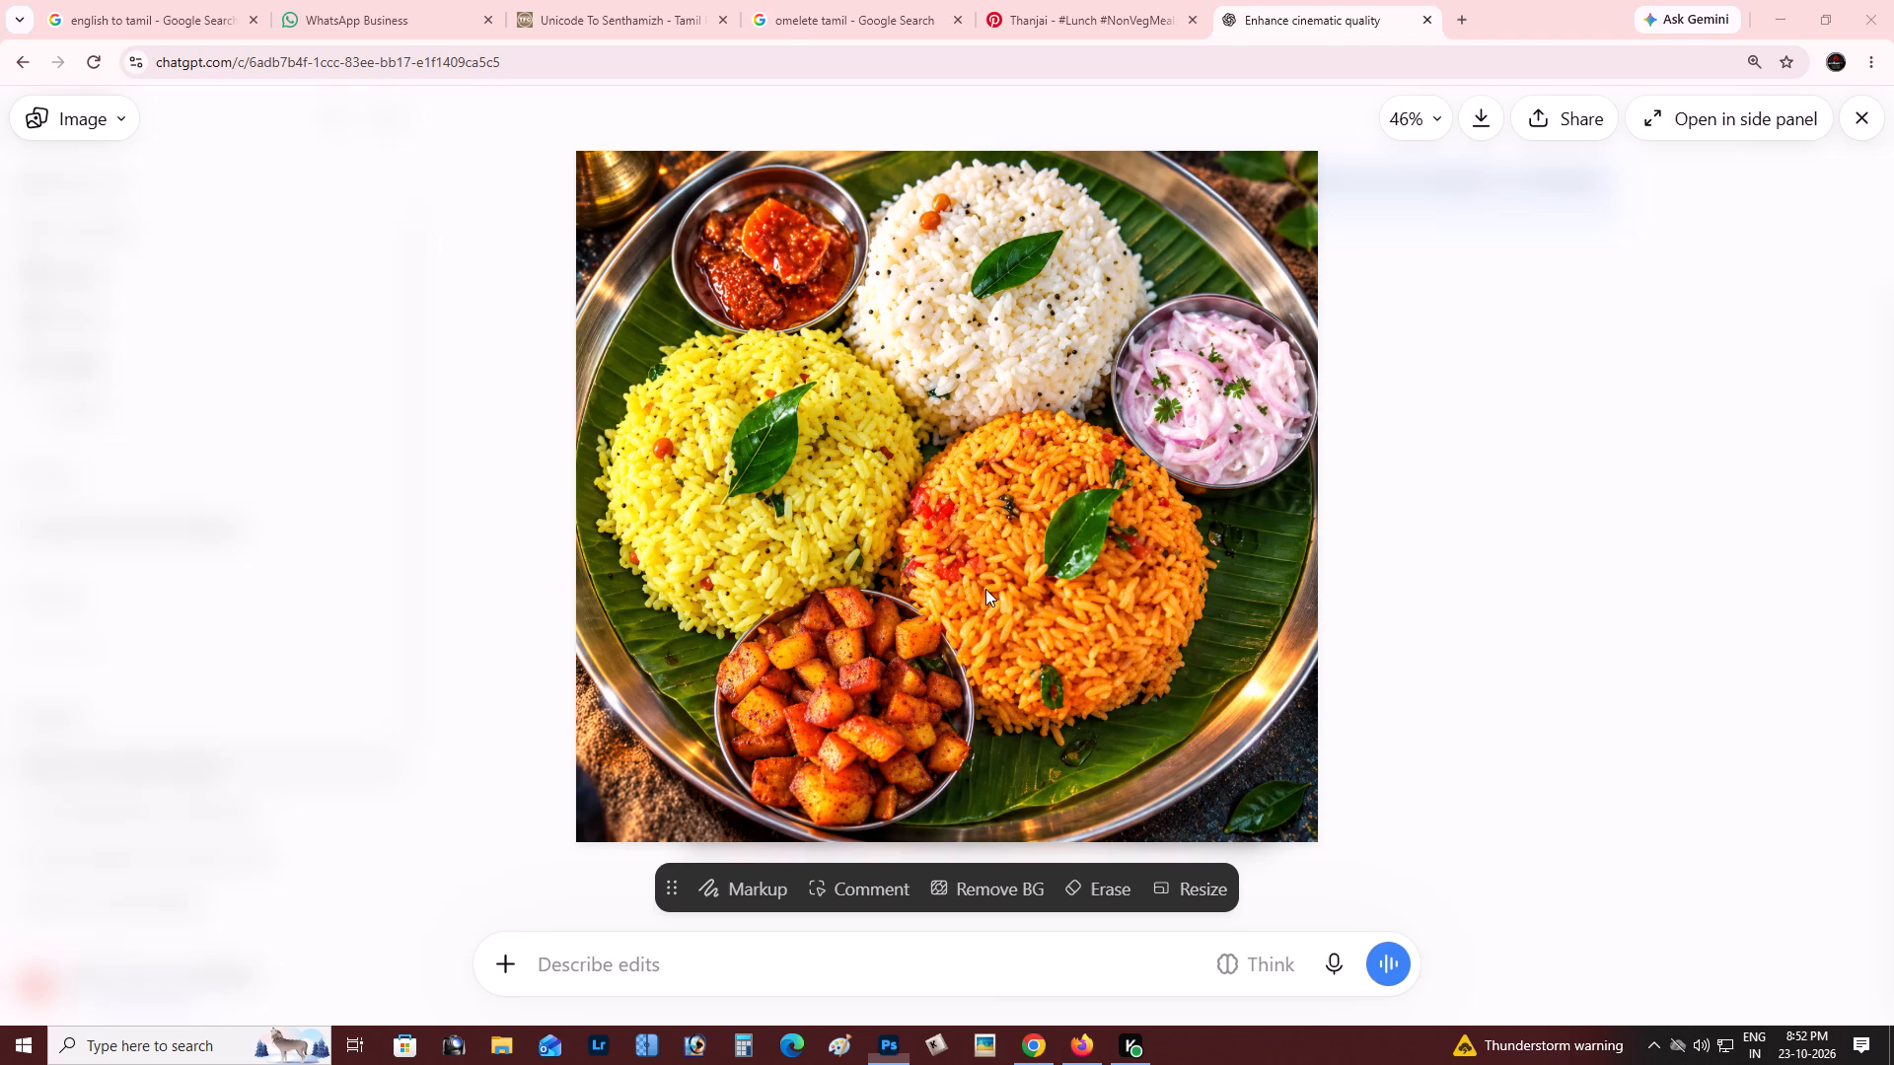
key(alt+Tab)
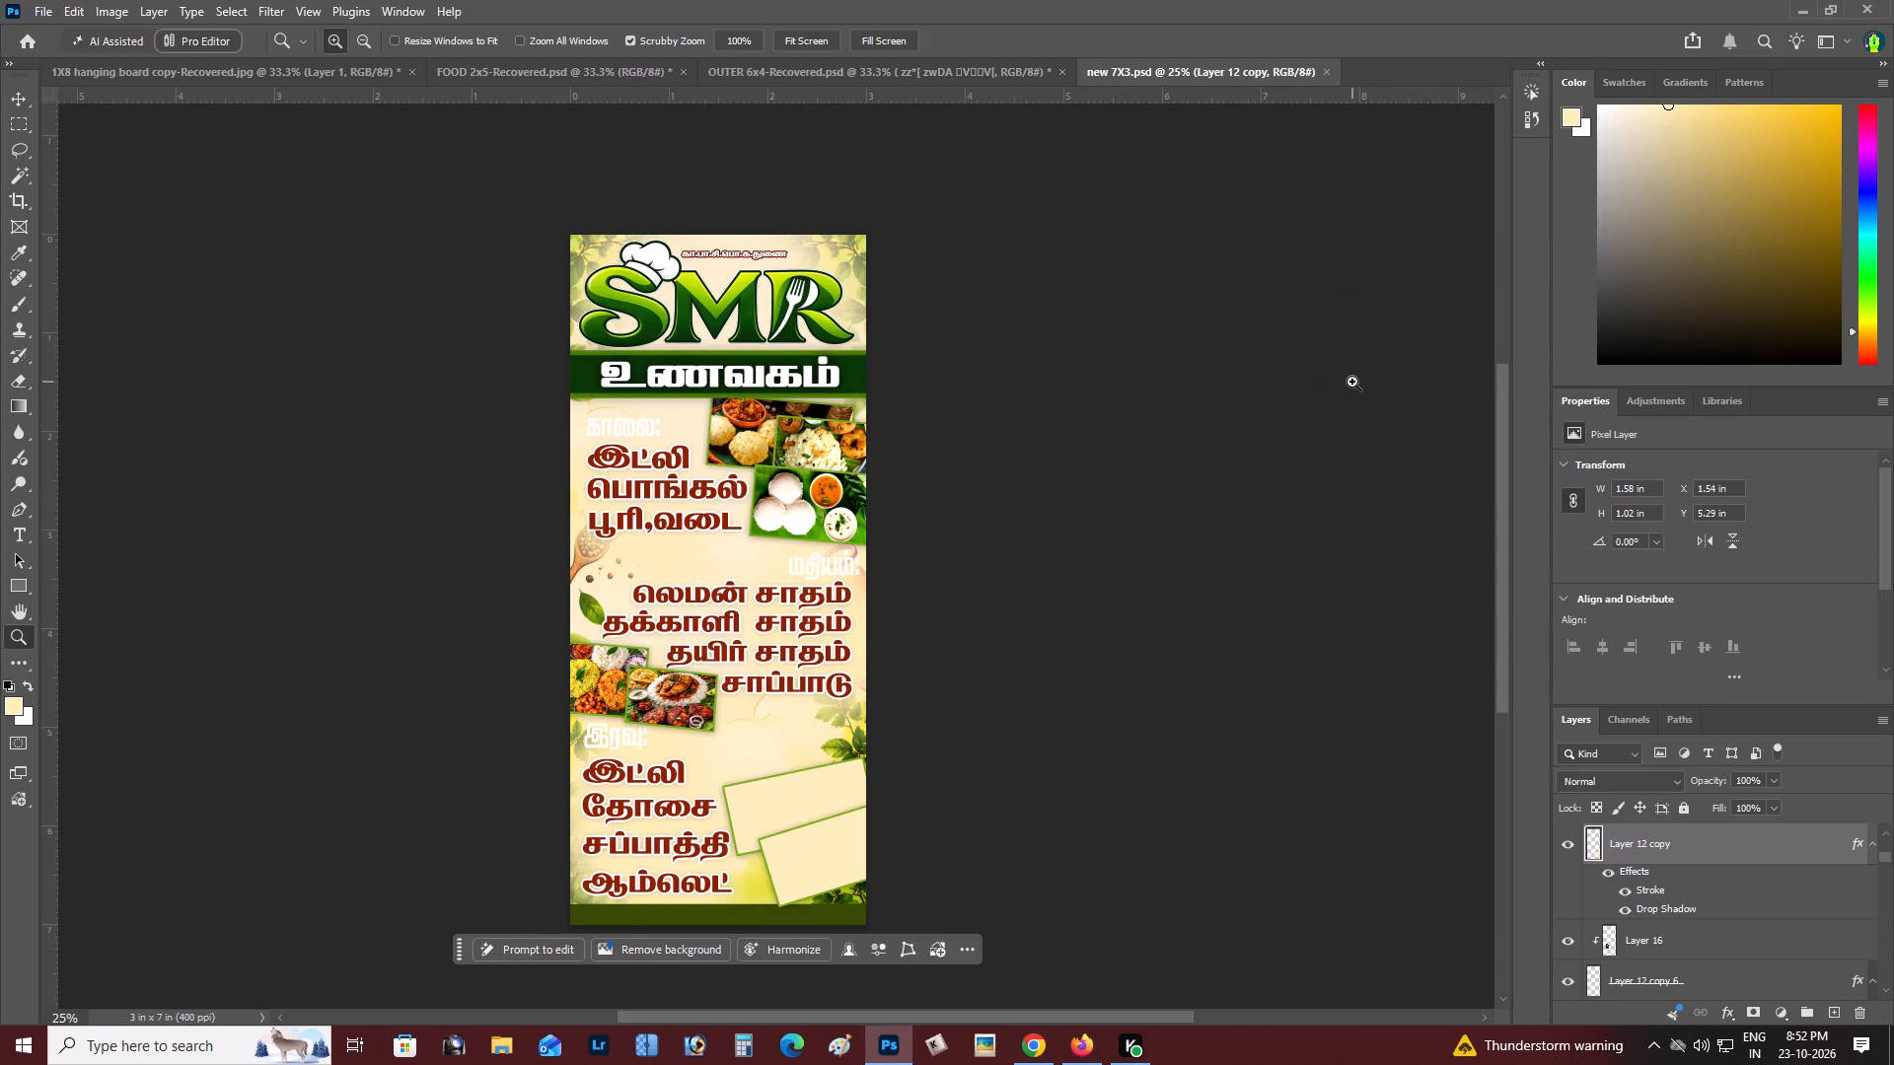
Duplicate the upper dinner frame, Layer 12 copy, and place the duplicate above it, below சாப்பாடு.
double_click(782, 784)
key(space)
drag(782, 784, 736, 716)
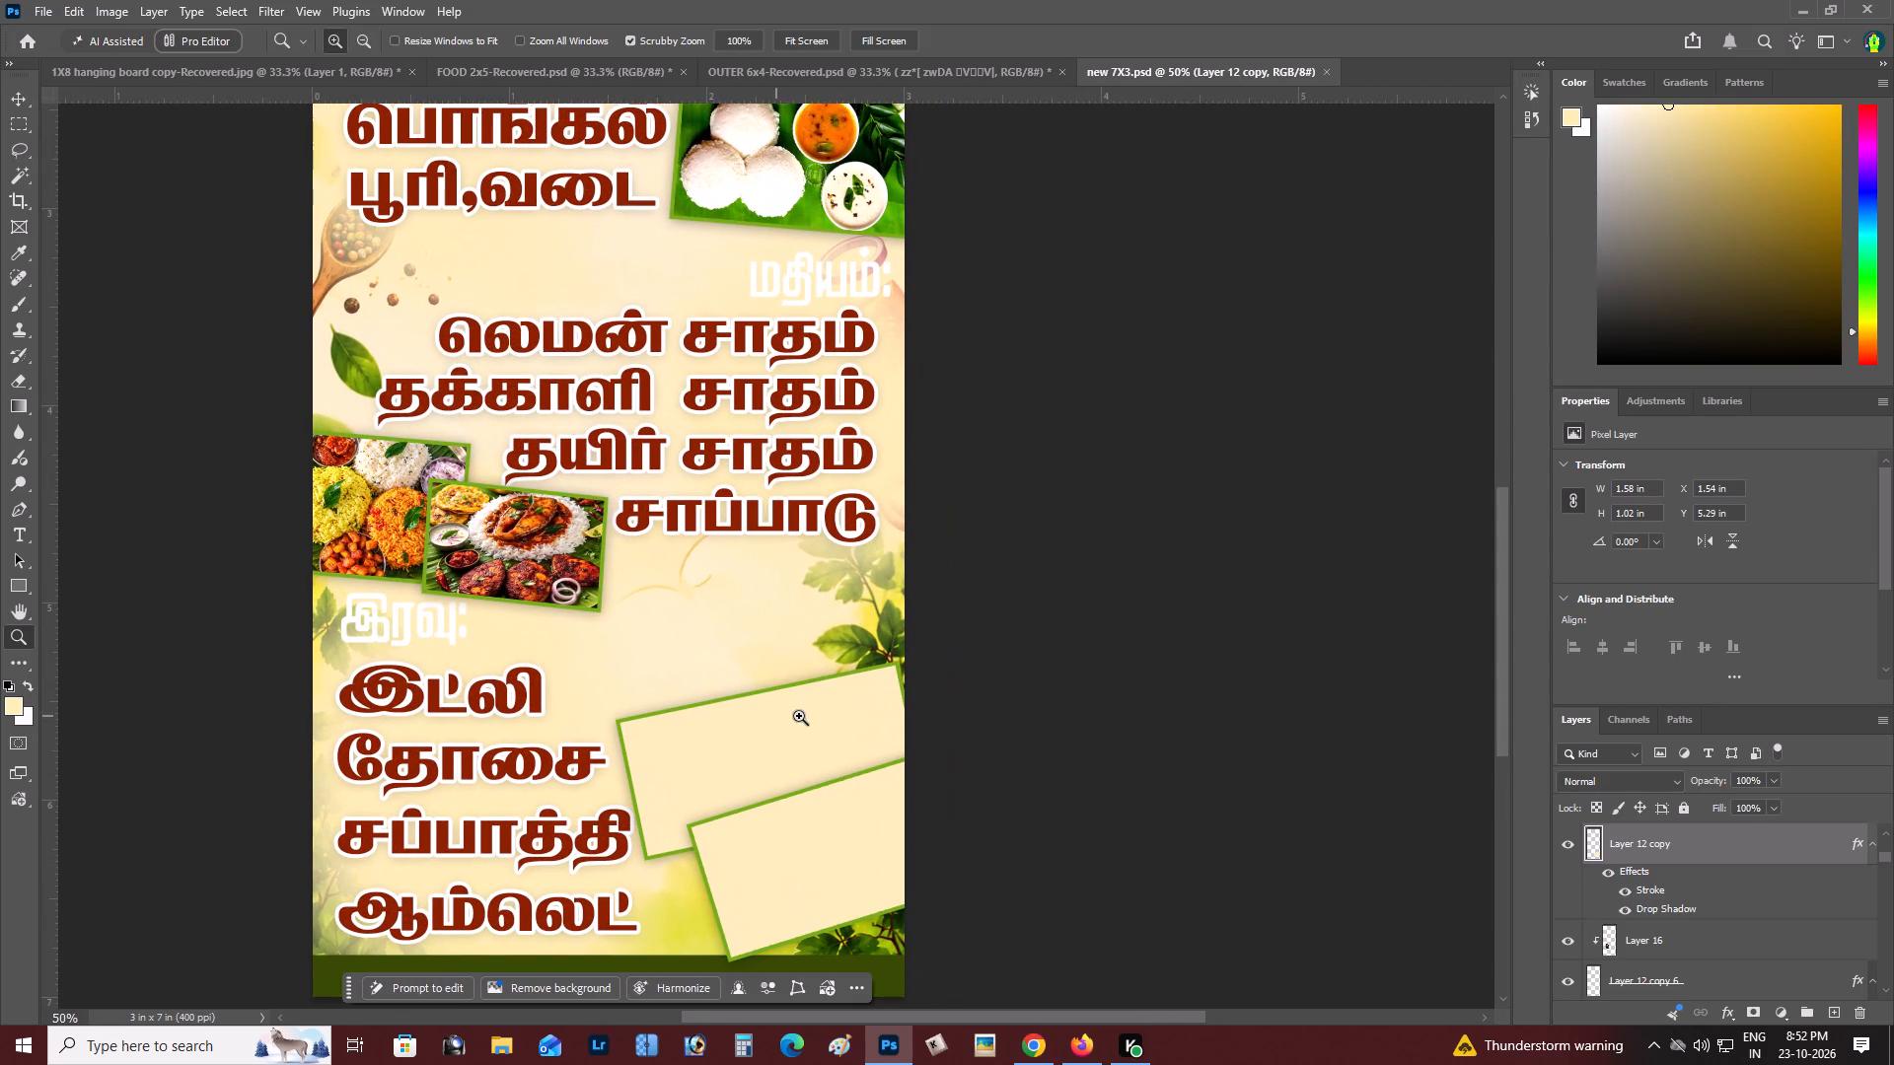
key(v)
right_click(799, 716)
click(819, 730)
alt+drag(819, 730, 828, 622)
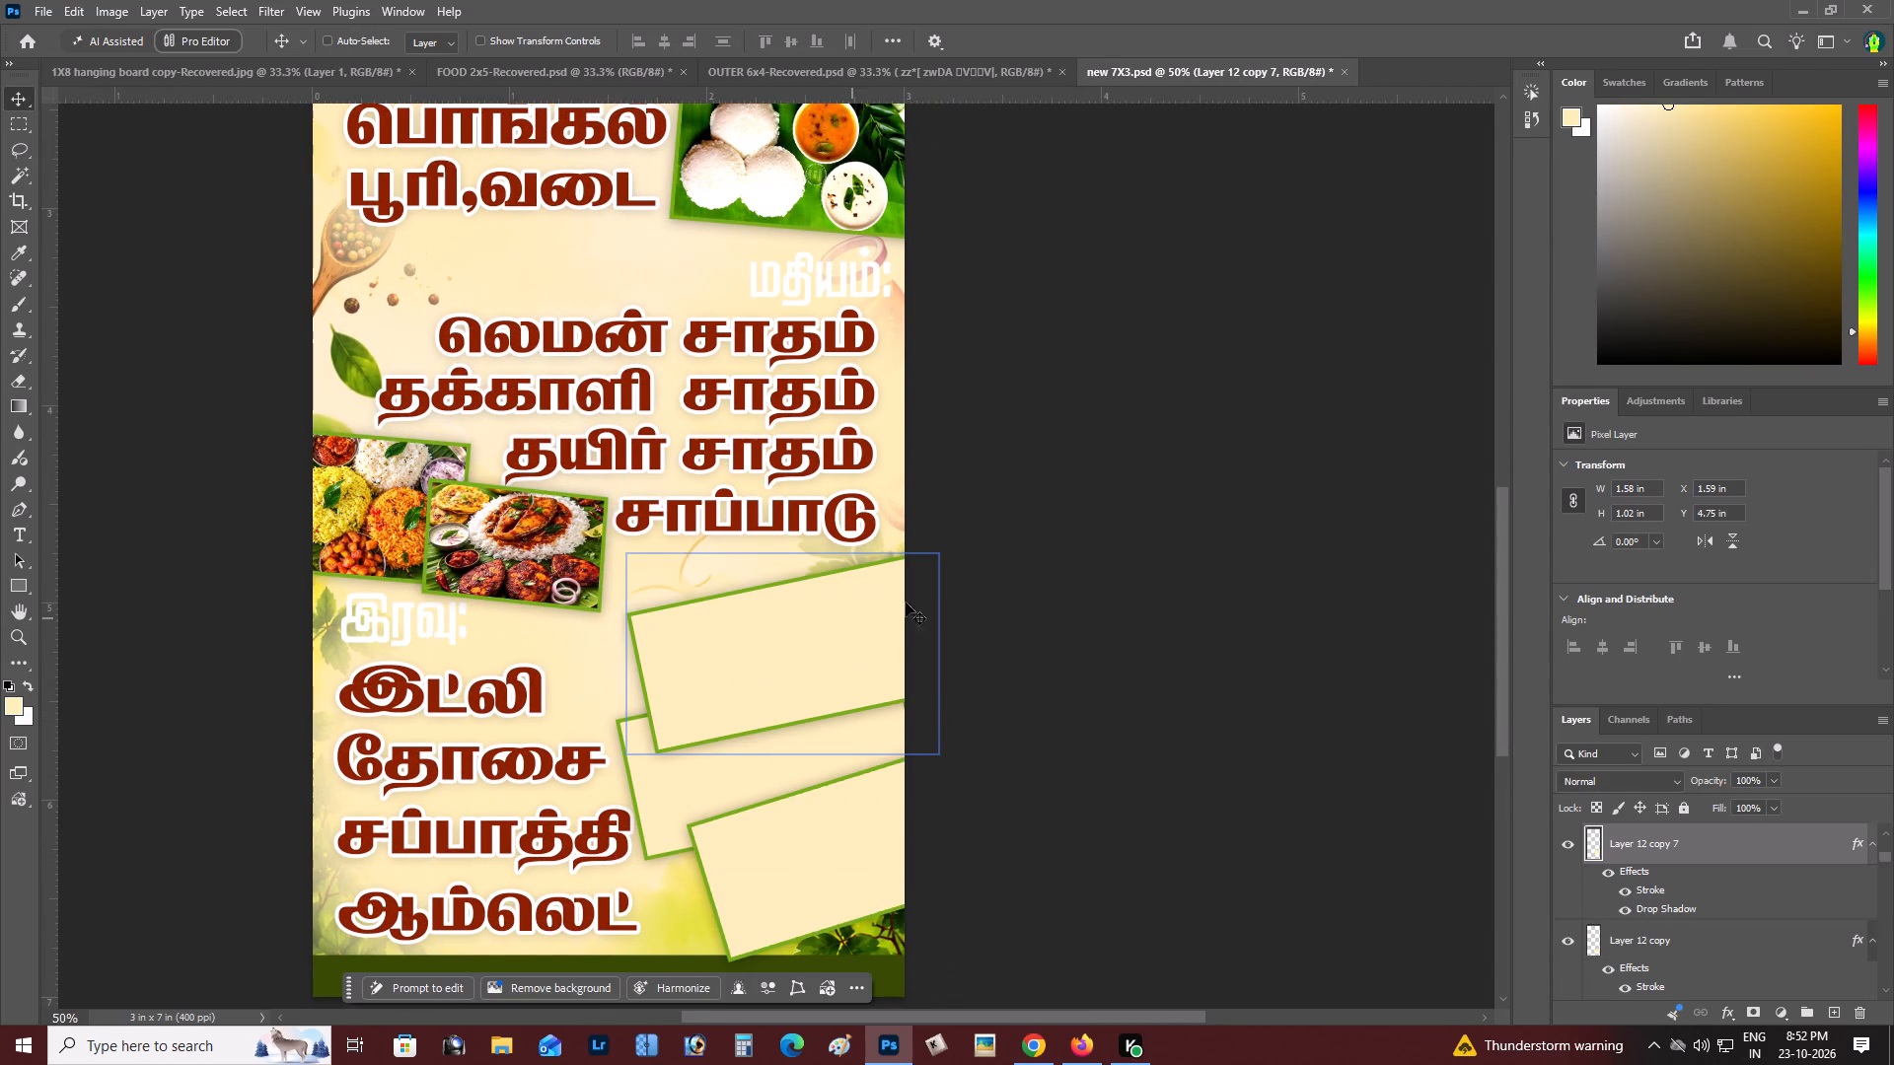
Rotate the duplicated dinner frame about 23° clockwise and nudge it slightly up and to the right.
key(ctrl+t)
drag(994, 510, 1036, 603)
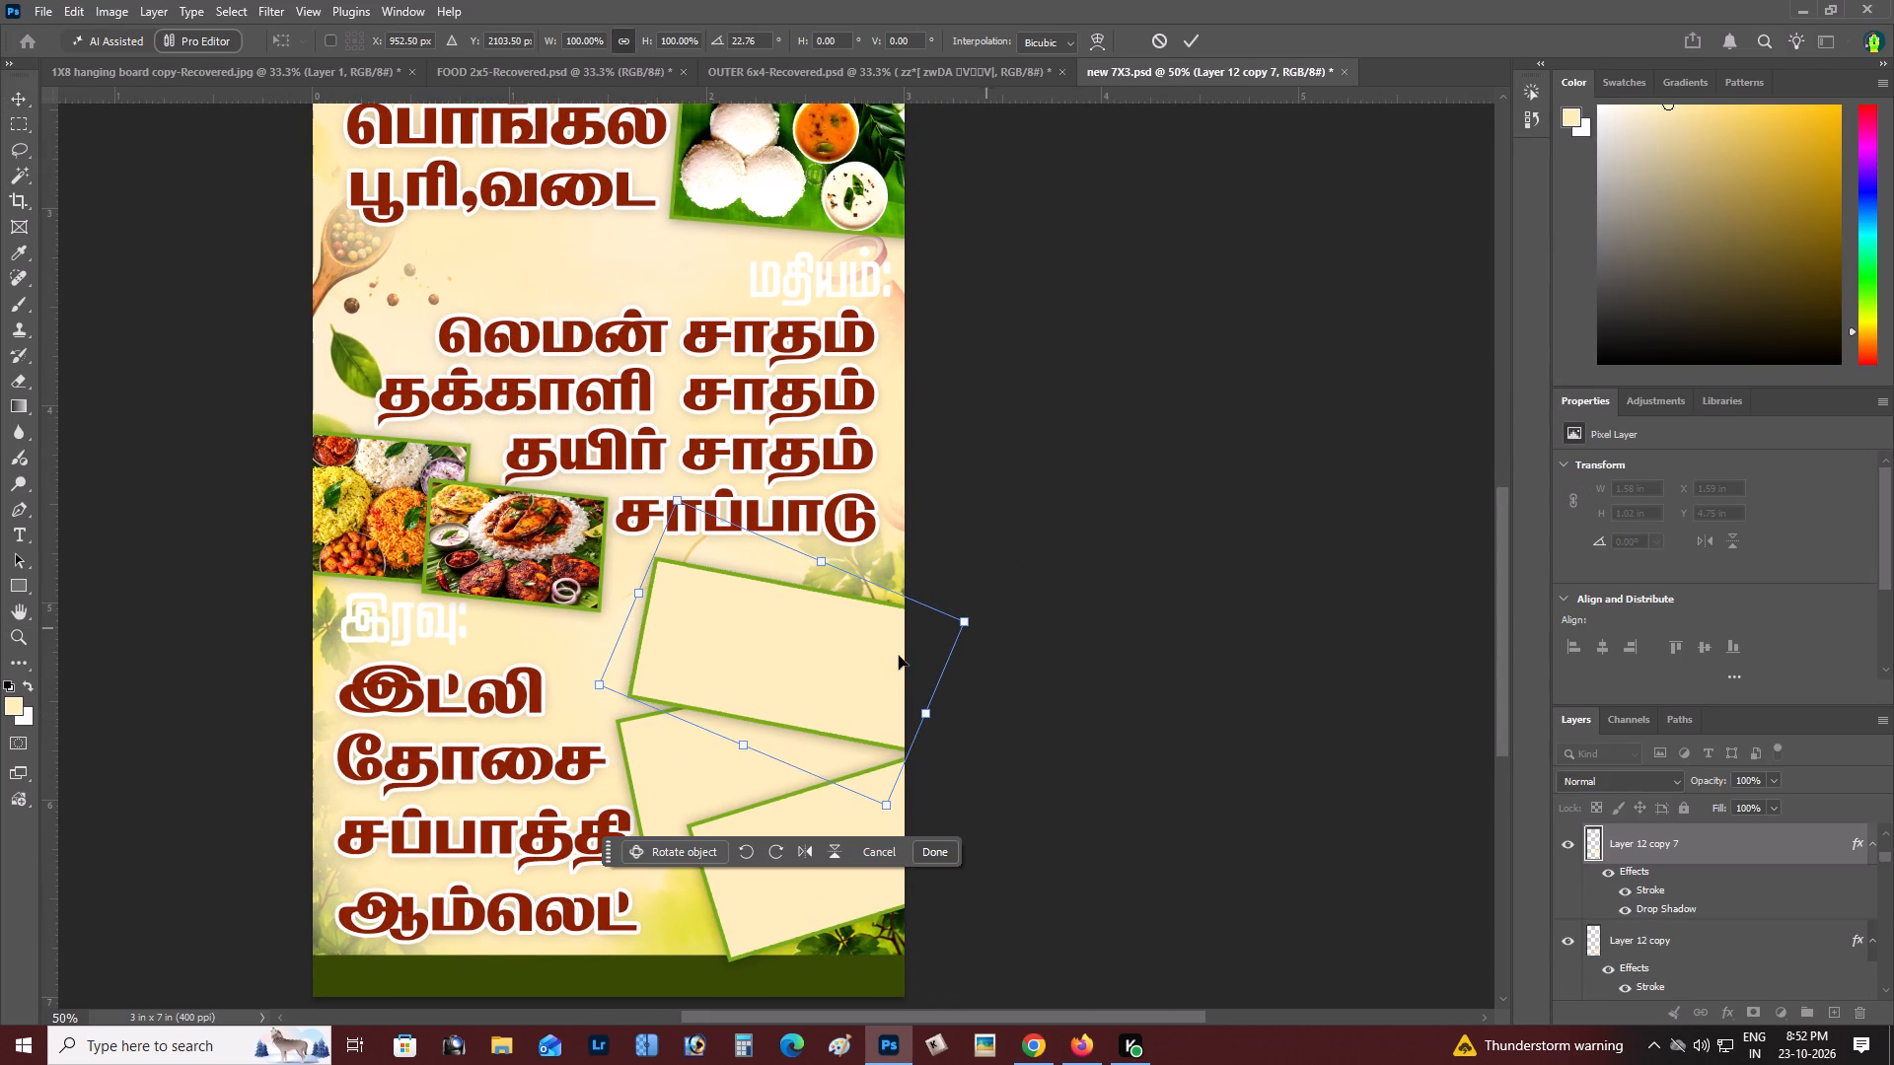
key(ctrl+Return)
key(v)
key(shift+Up)
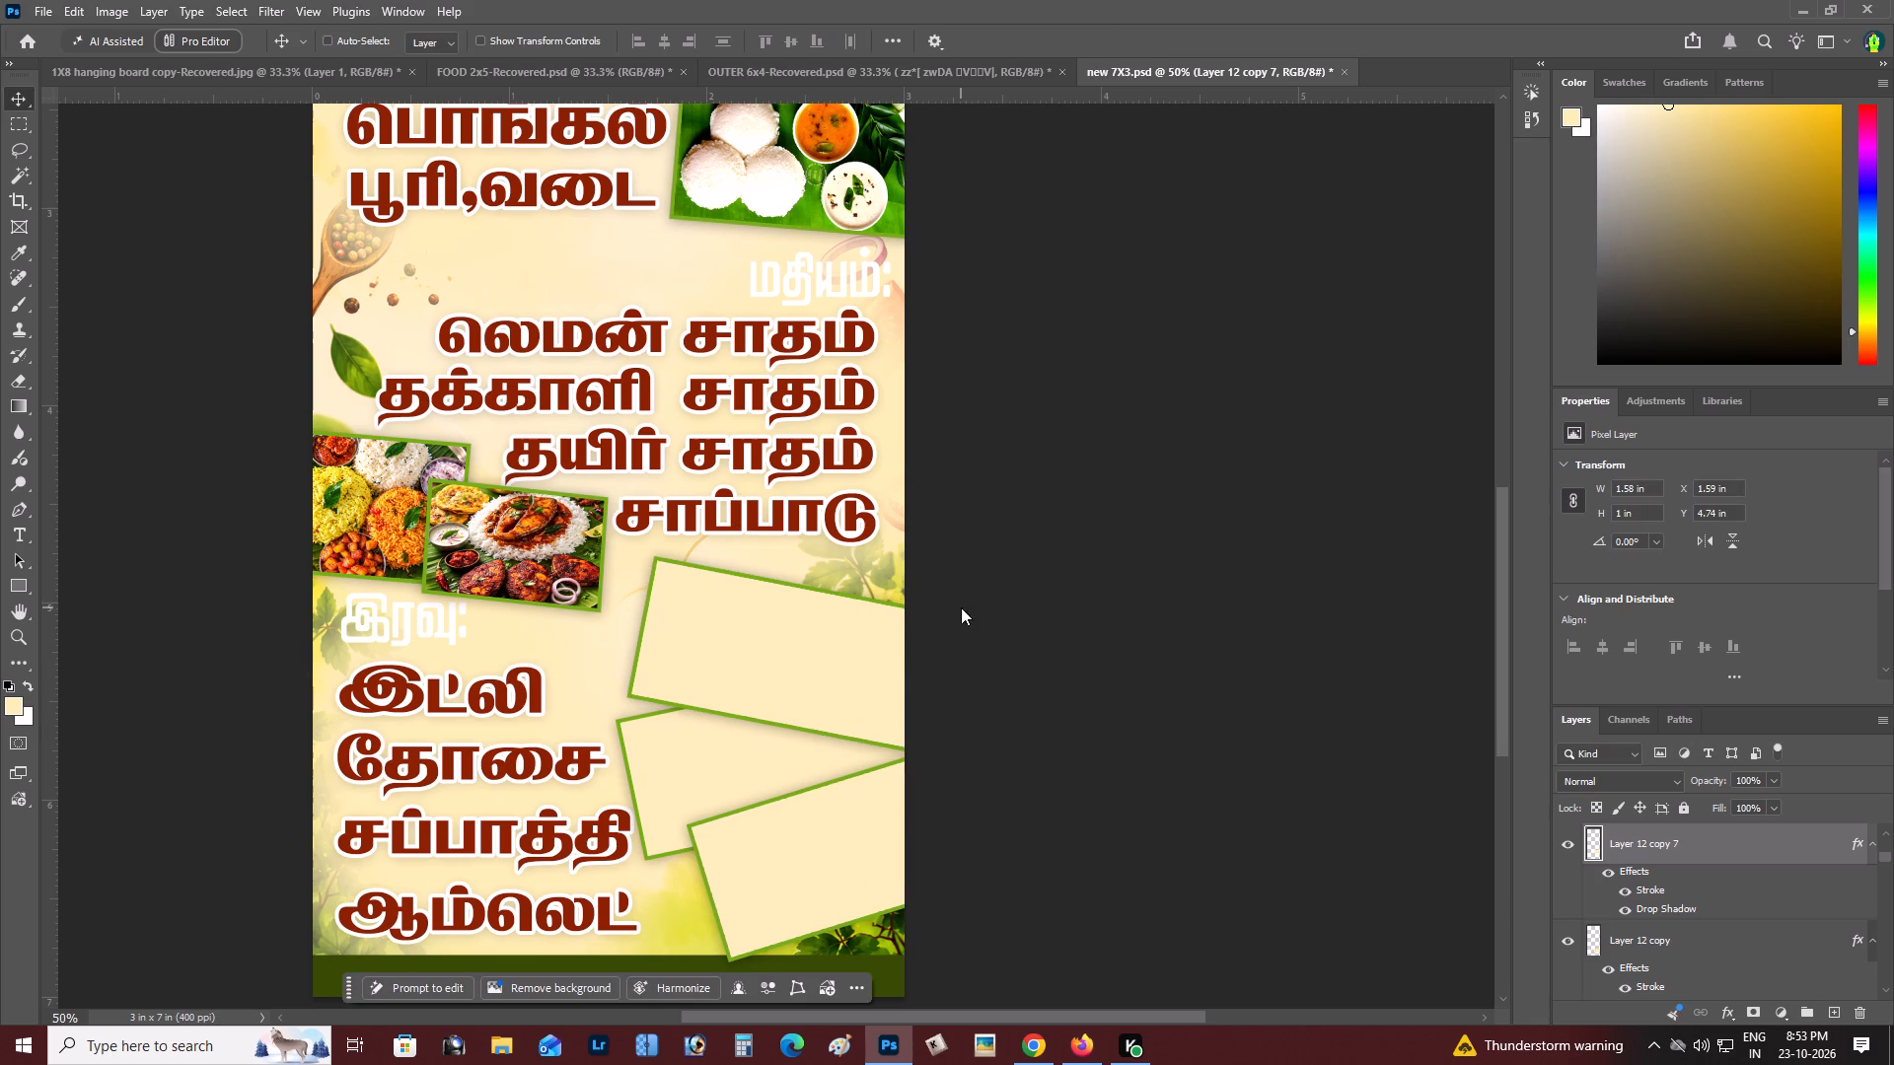
key(shift+Right)
Rotate the top dinner frame, Layer 12 copy 7, about 5° counterclockwise and nudge it slightly up.
key(z)
alt+click(821, 660)
right_click(821, 660)
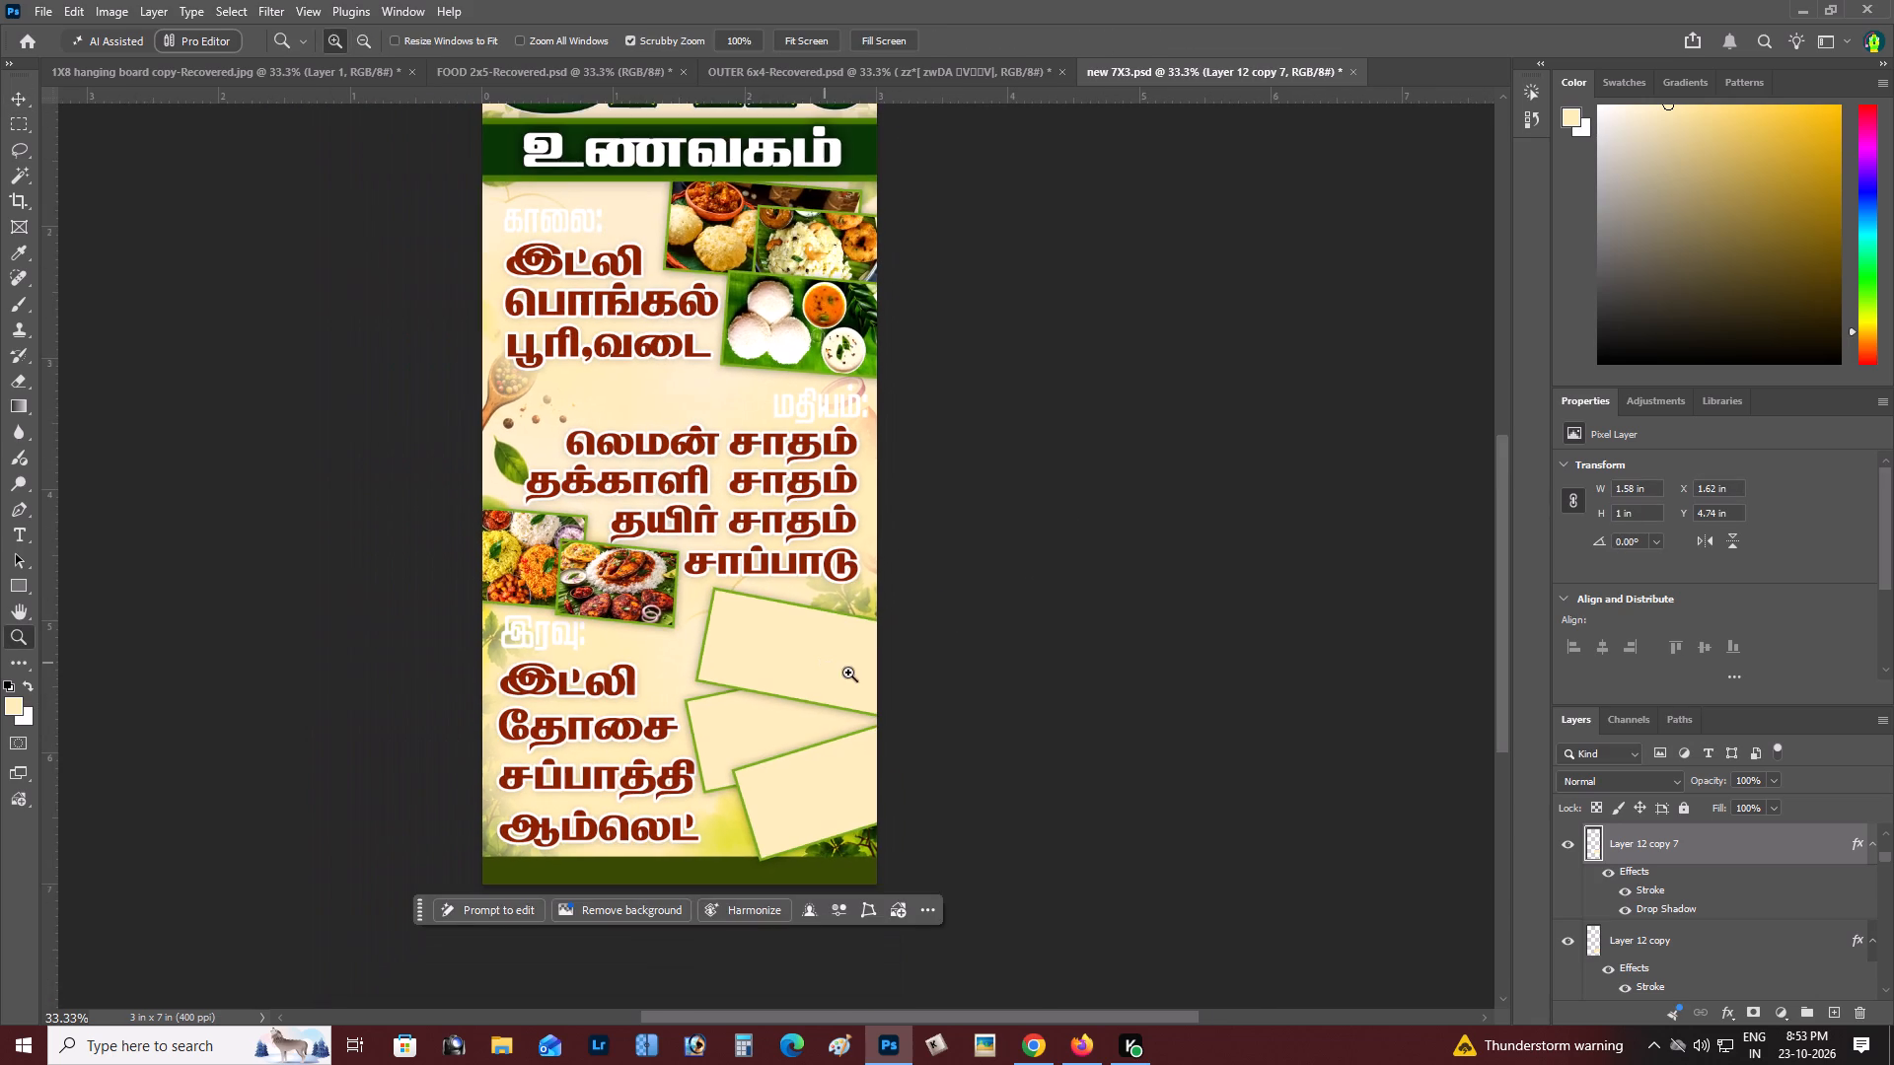
click(852, 674)
key(space)
drag(833, 673, 802, 600)
double_click(766, 562)
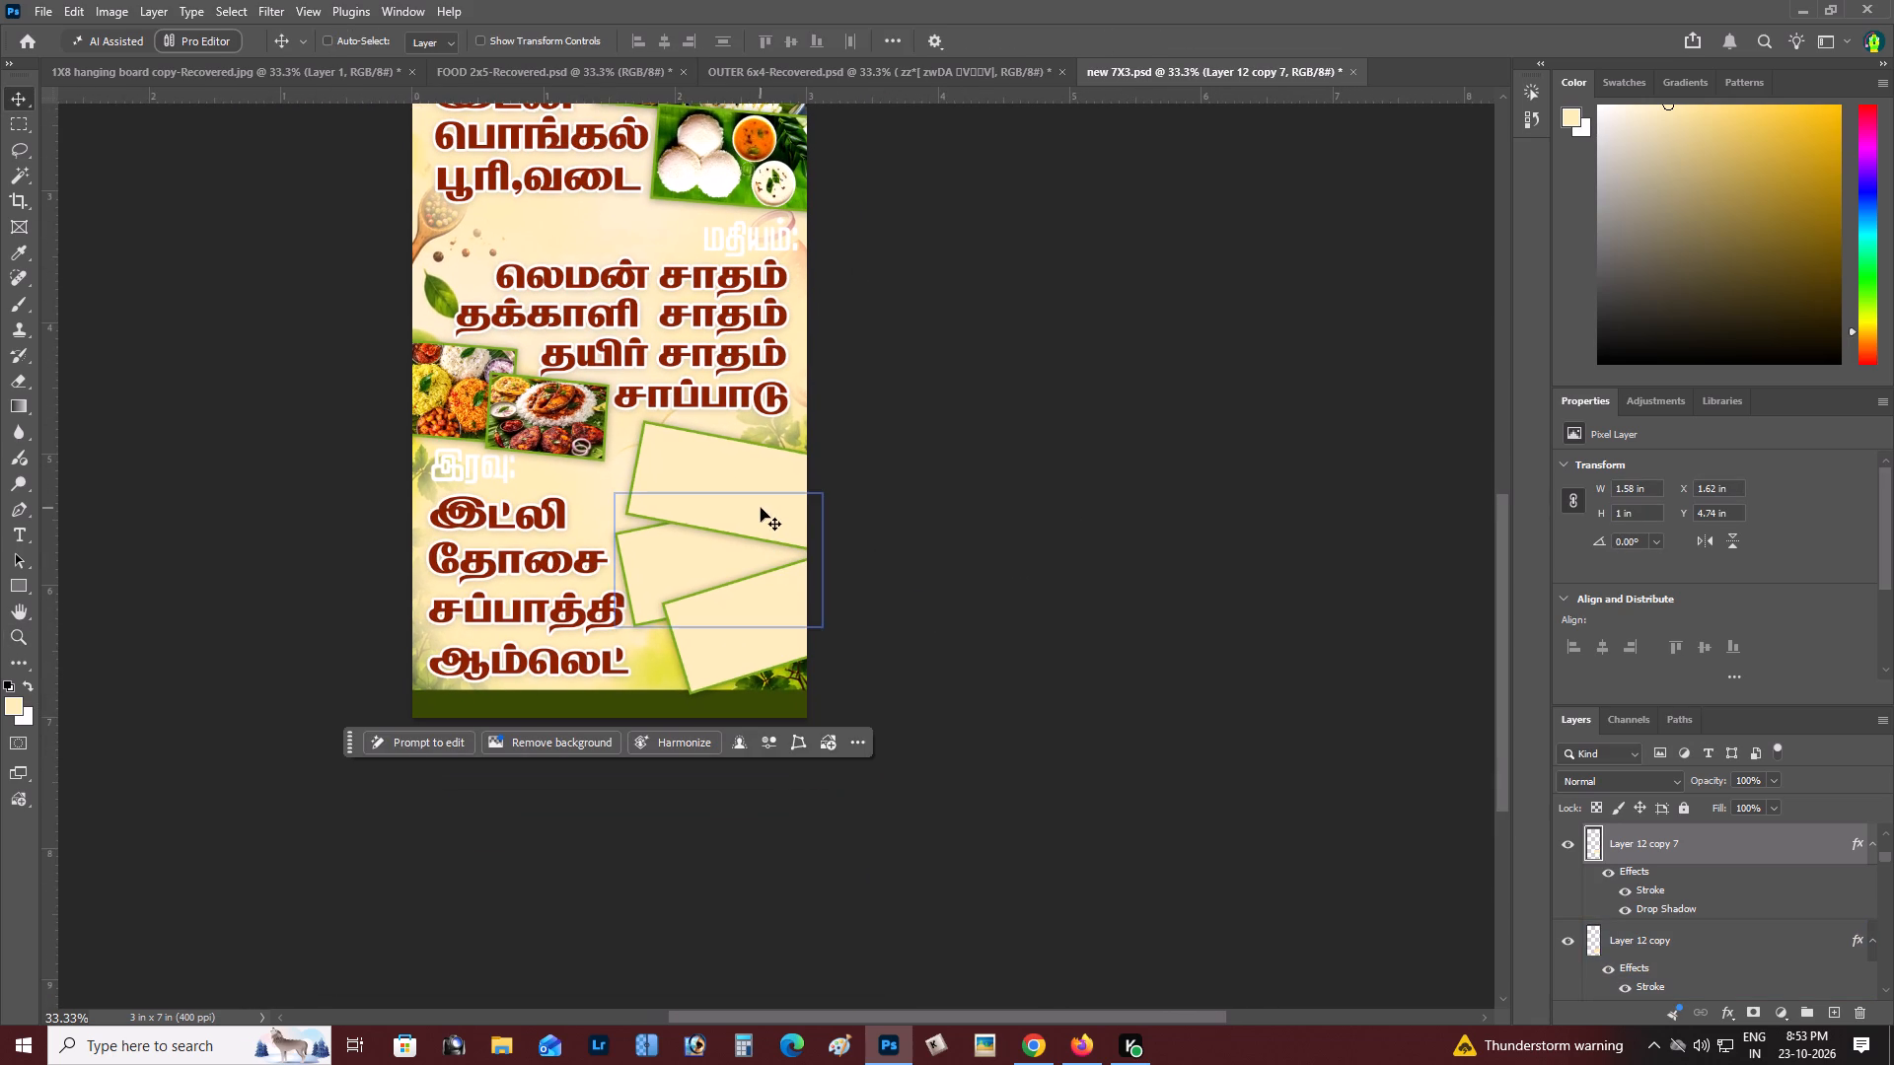
key(z)
double_click(739, 487)
key(v)
right_click(722, 472)
click(758, 487)
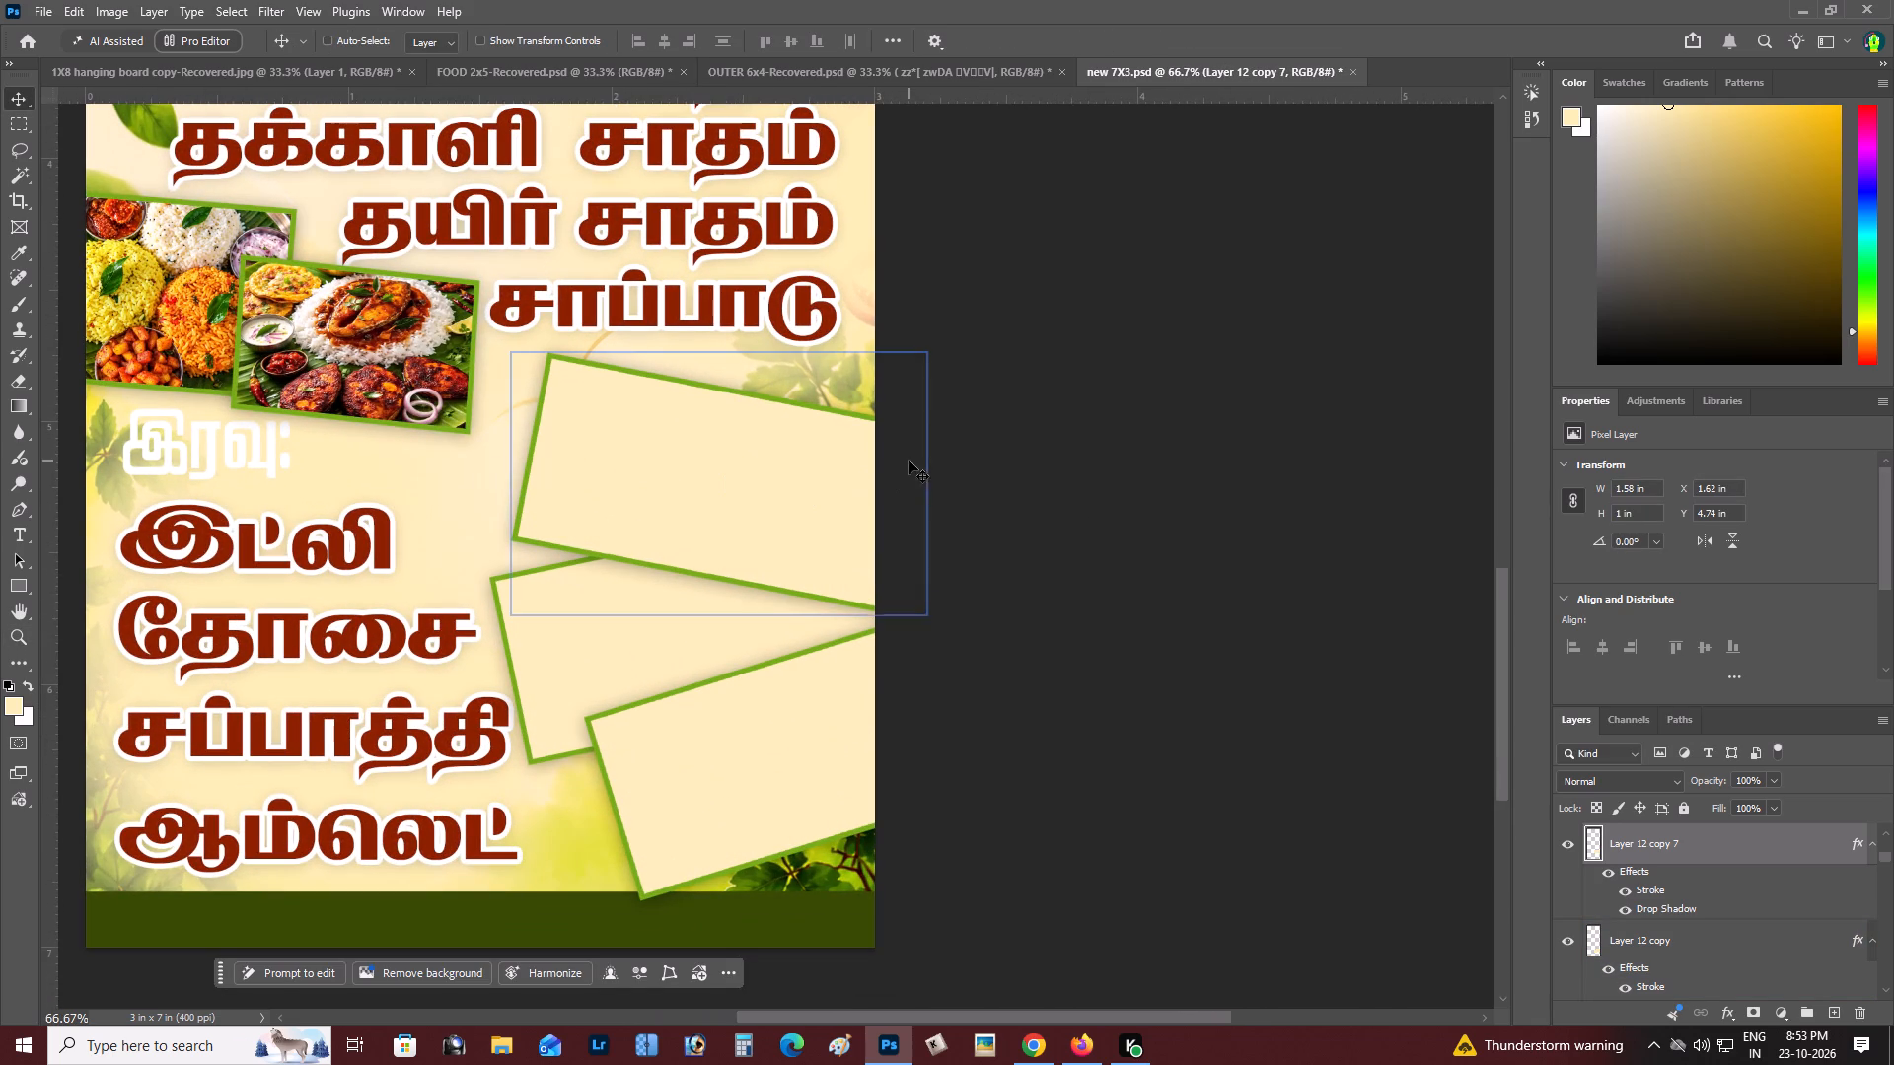
key(ctrl+t)
ctrl+drag(1014, 383, 988, 364)
drag(840, 489, 834, 474)
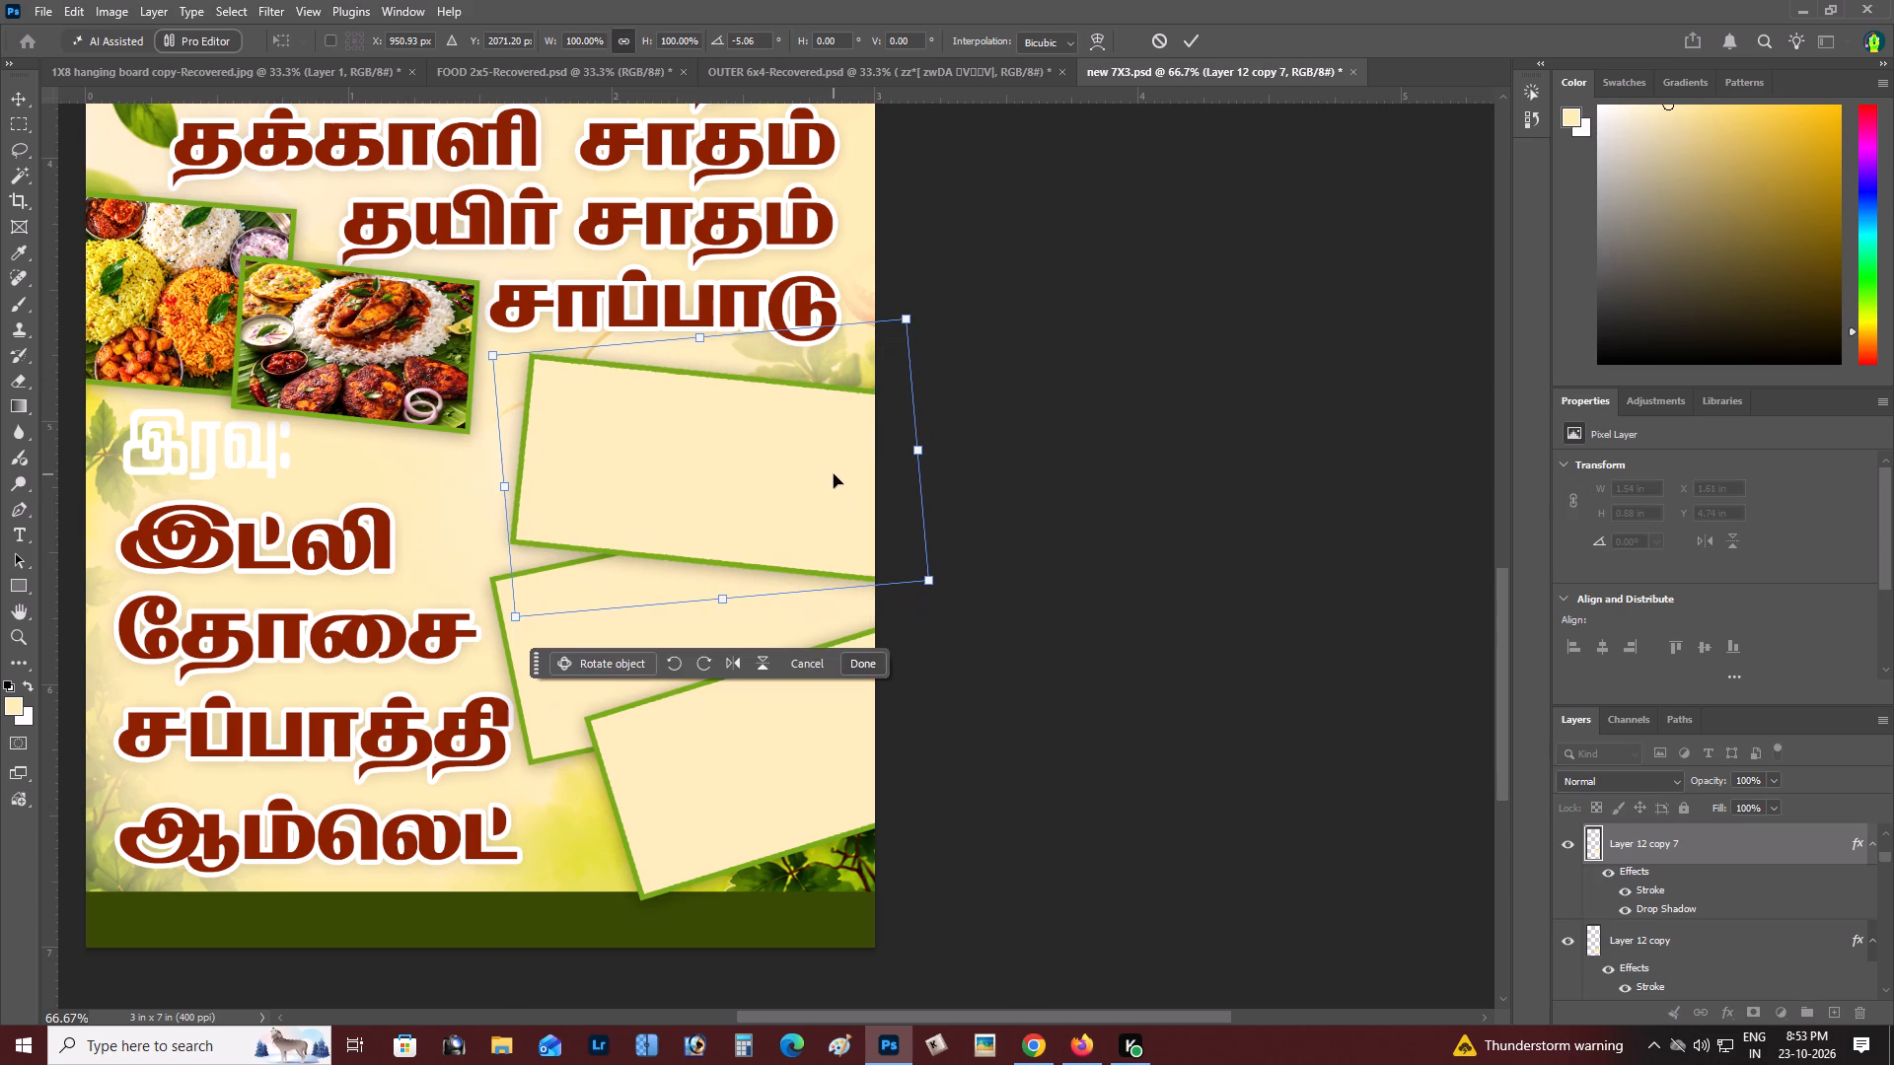
key(ctrl+Return)
Nudge the lowest dinner frame, Layer 12 copy 2, slightly to the right and down.
key(z)
alt+click(814, 479)
key(space)
drag(774, 548, 723, 529)
key(z)
click(714, 651)
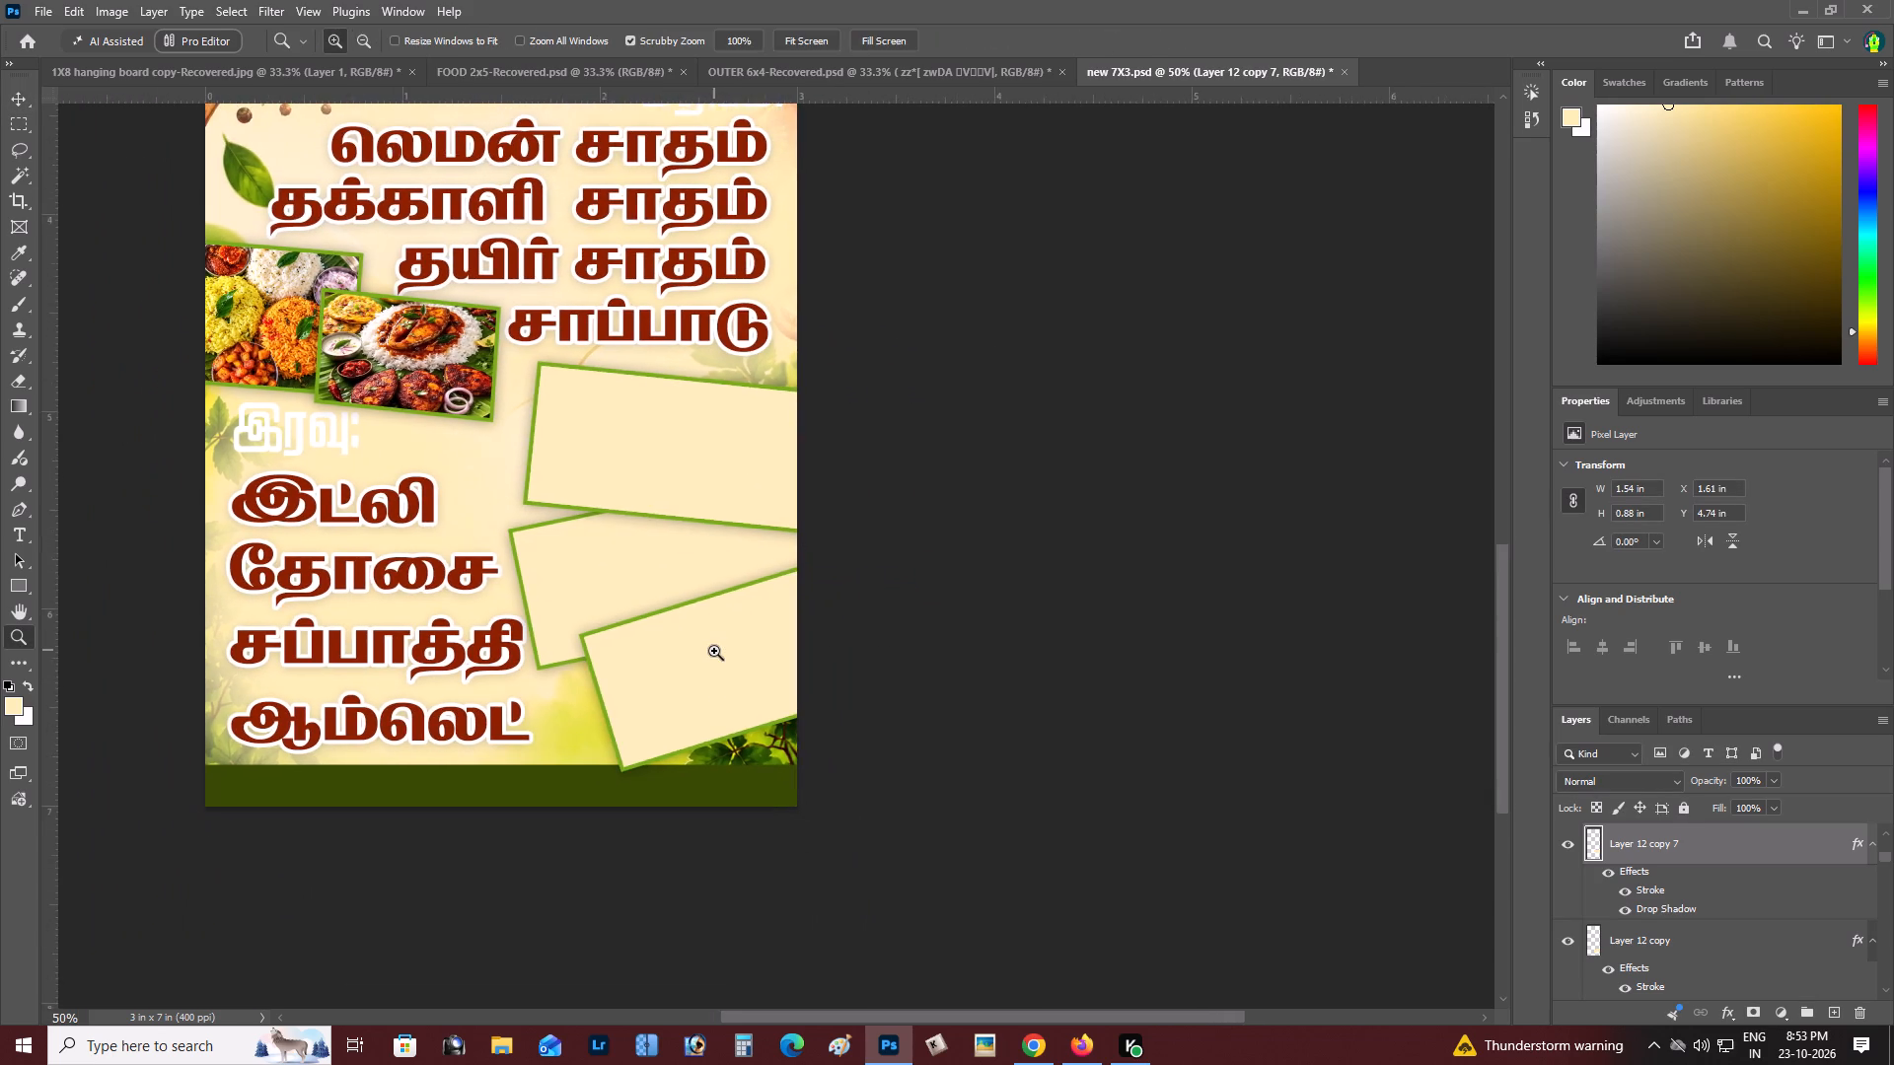
key(v)
right_click(714, 651)
click(738, 662)
drag(740, 663, 755, 668)
Examine the arrangement of the three dinner frames within the whole banner layout.
key(z)
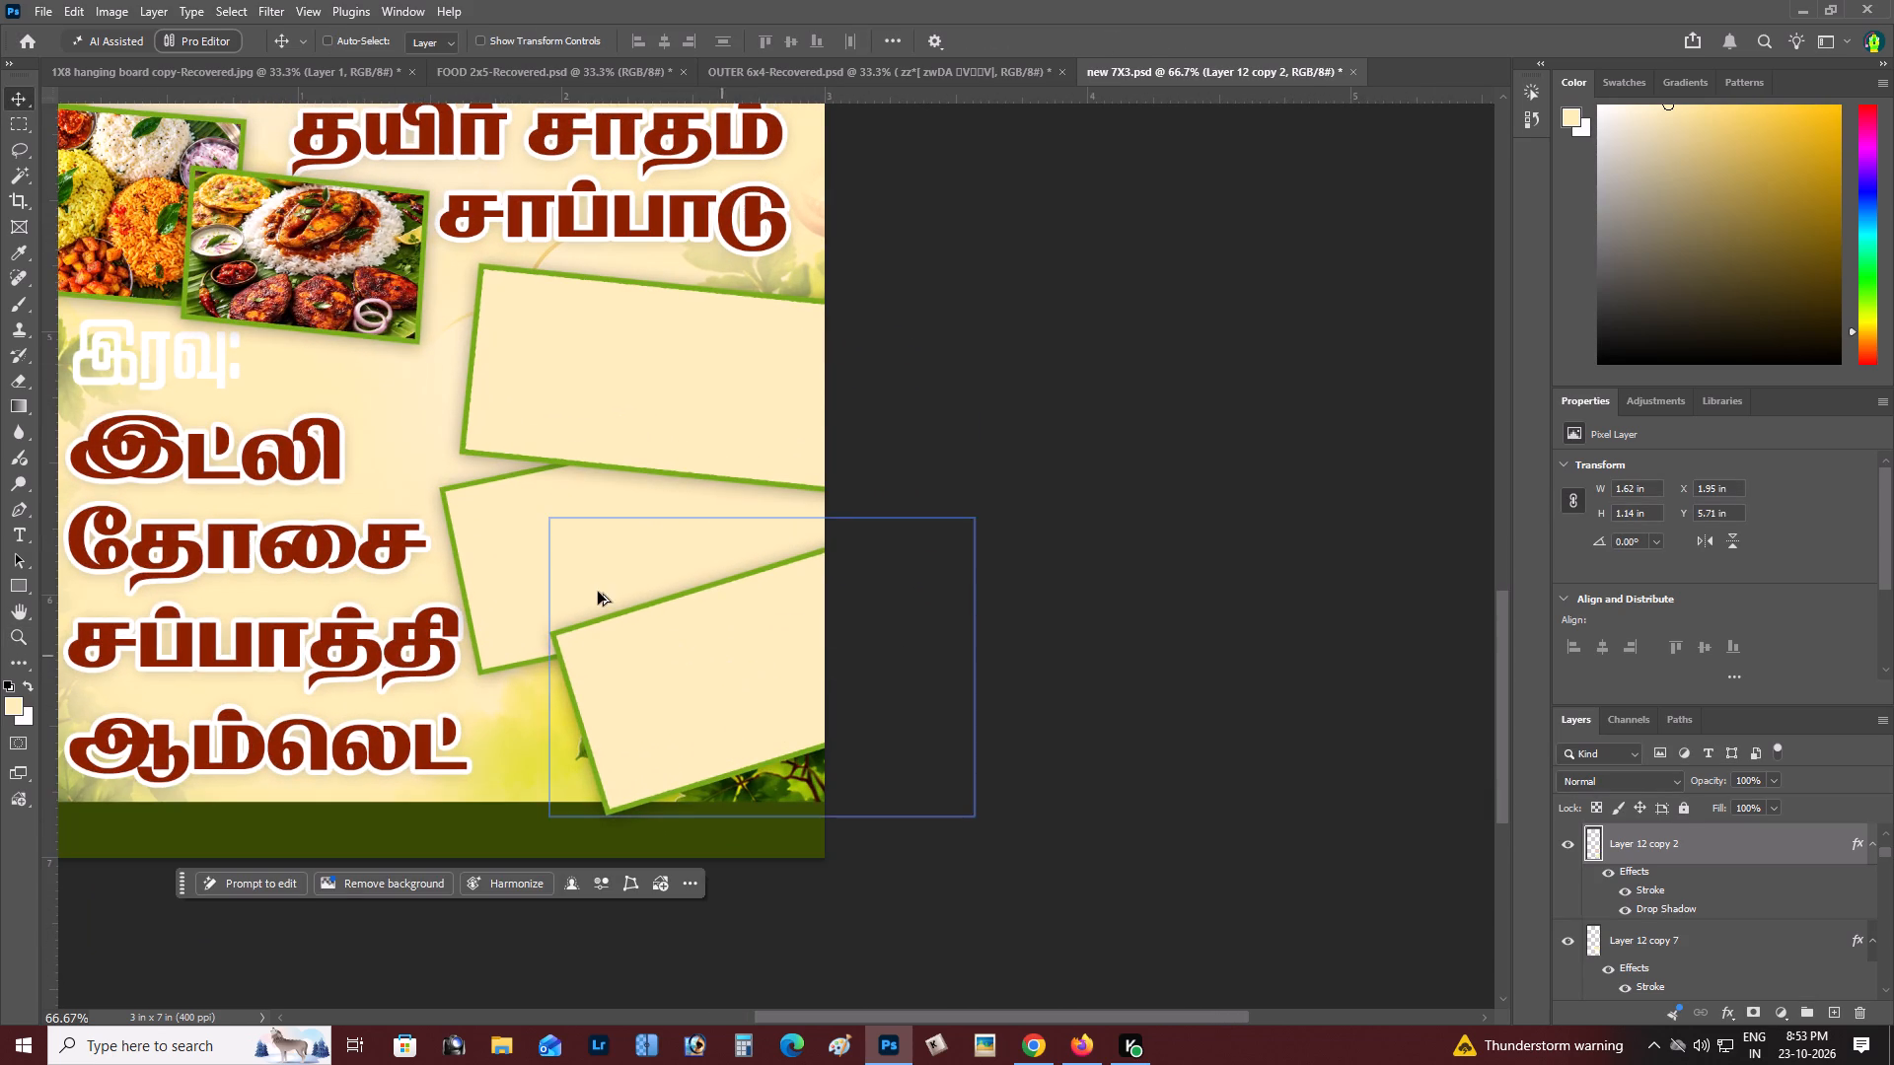
key(z)
alt+click(598, 592)
click(602, 570)
key(z)
alt+click(602, 570)
right_click(603, 569)
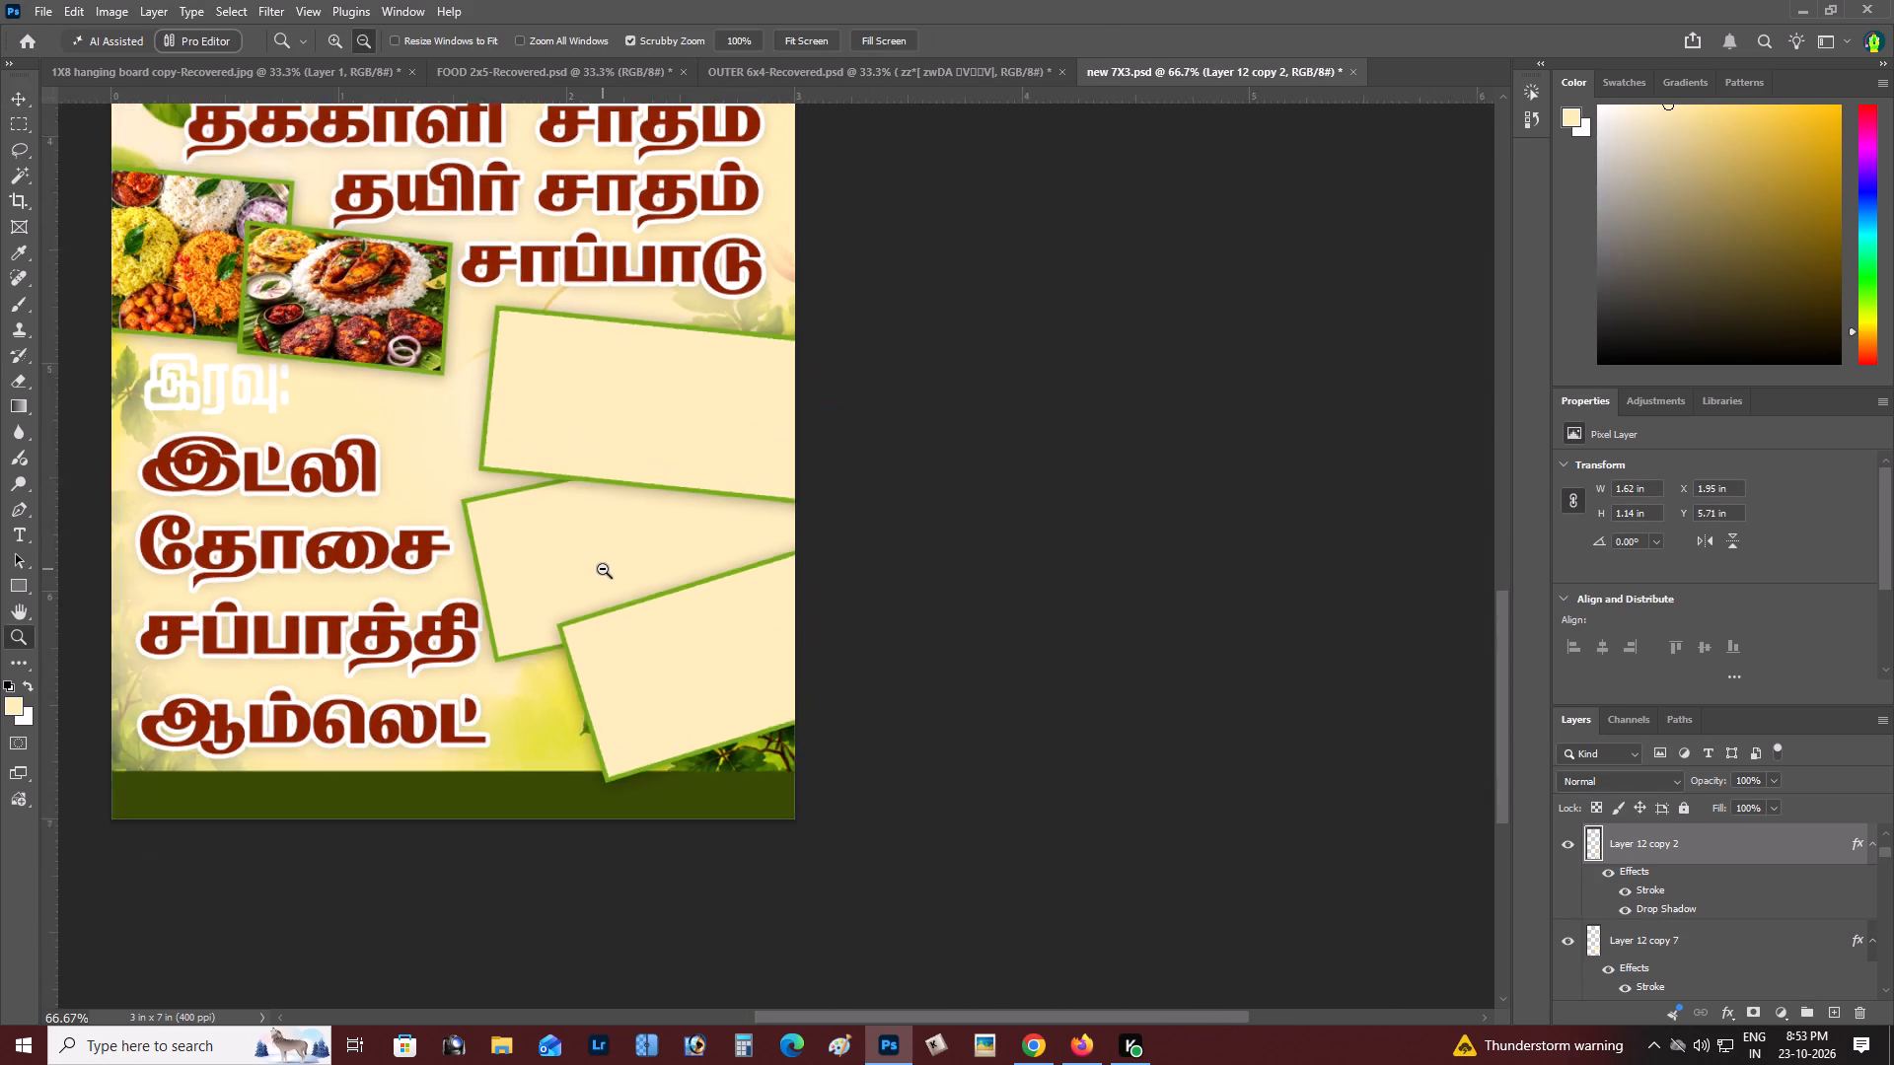
double_click(633, 583)
key(space)
drag(633, 583, 614, 580)
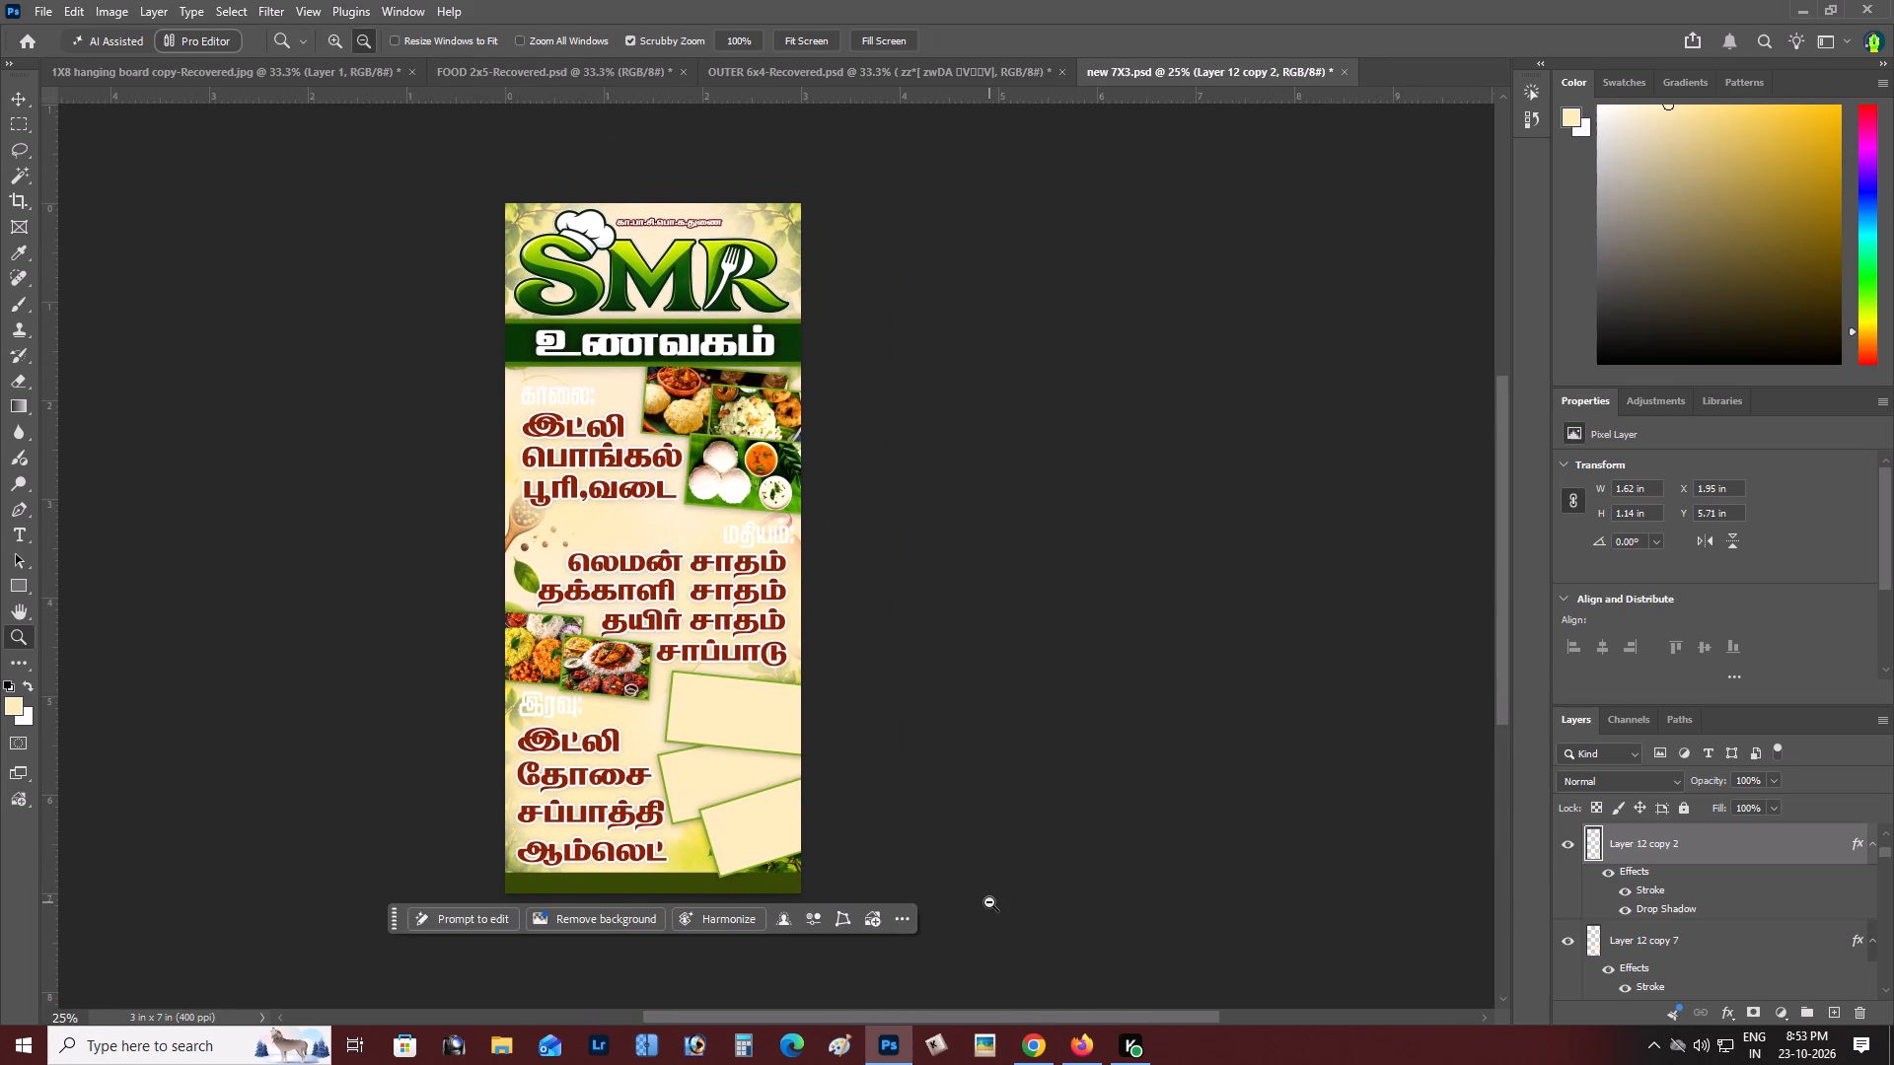
key(alt+Tab)
key(alt+Tab)
Bring the dark green bottom strip, Layer 8, to the front so it covers the lowest frame's corner.
scroll(671, 920, down, 2)
key(z)
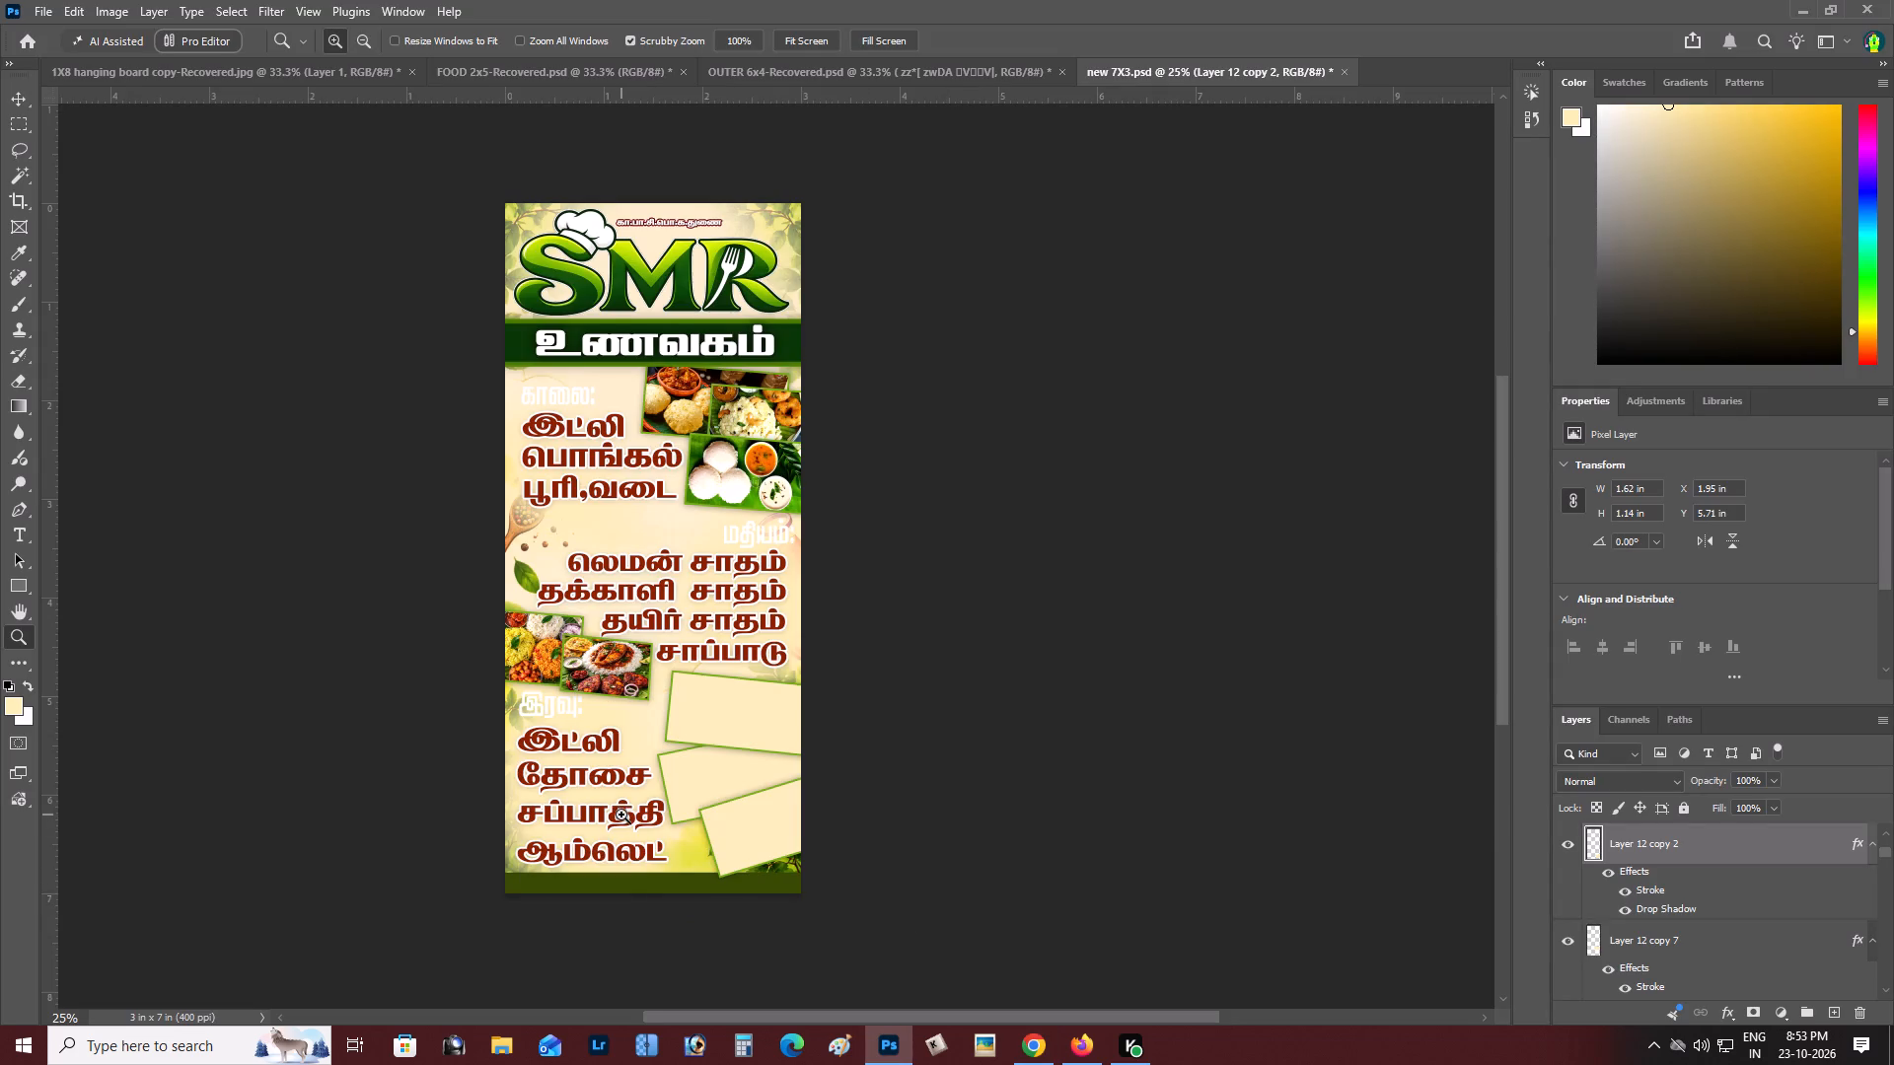
double_click(621, 815)
key(space)
drag(621, 815, 620, 705)
key(v)
right_click(713, 767)
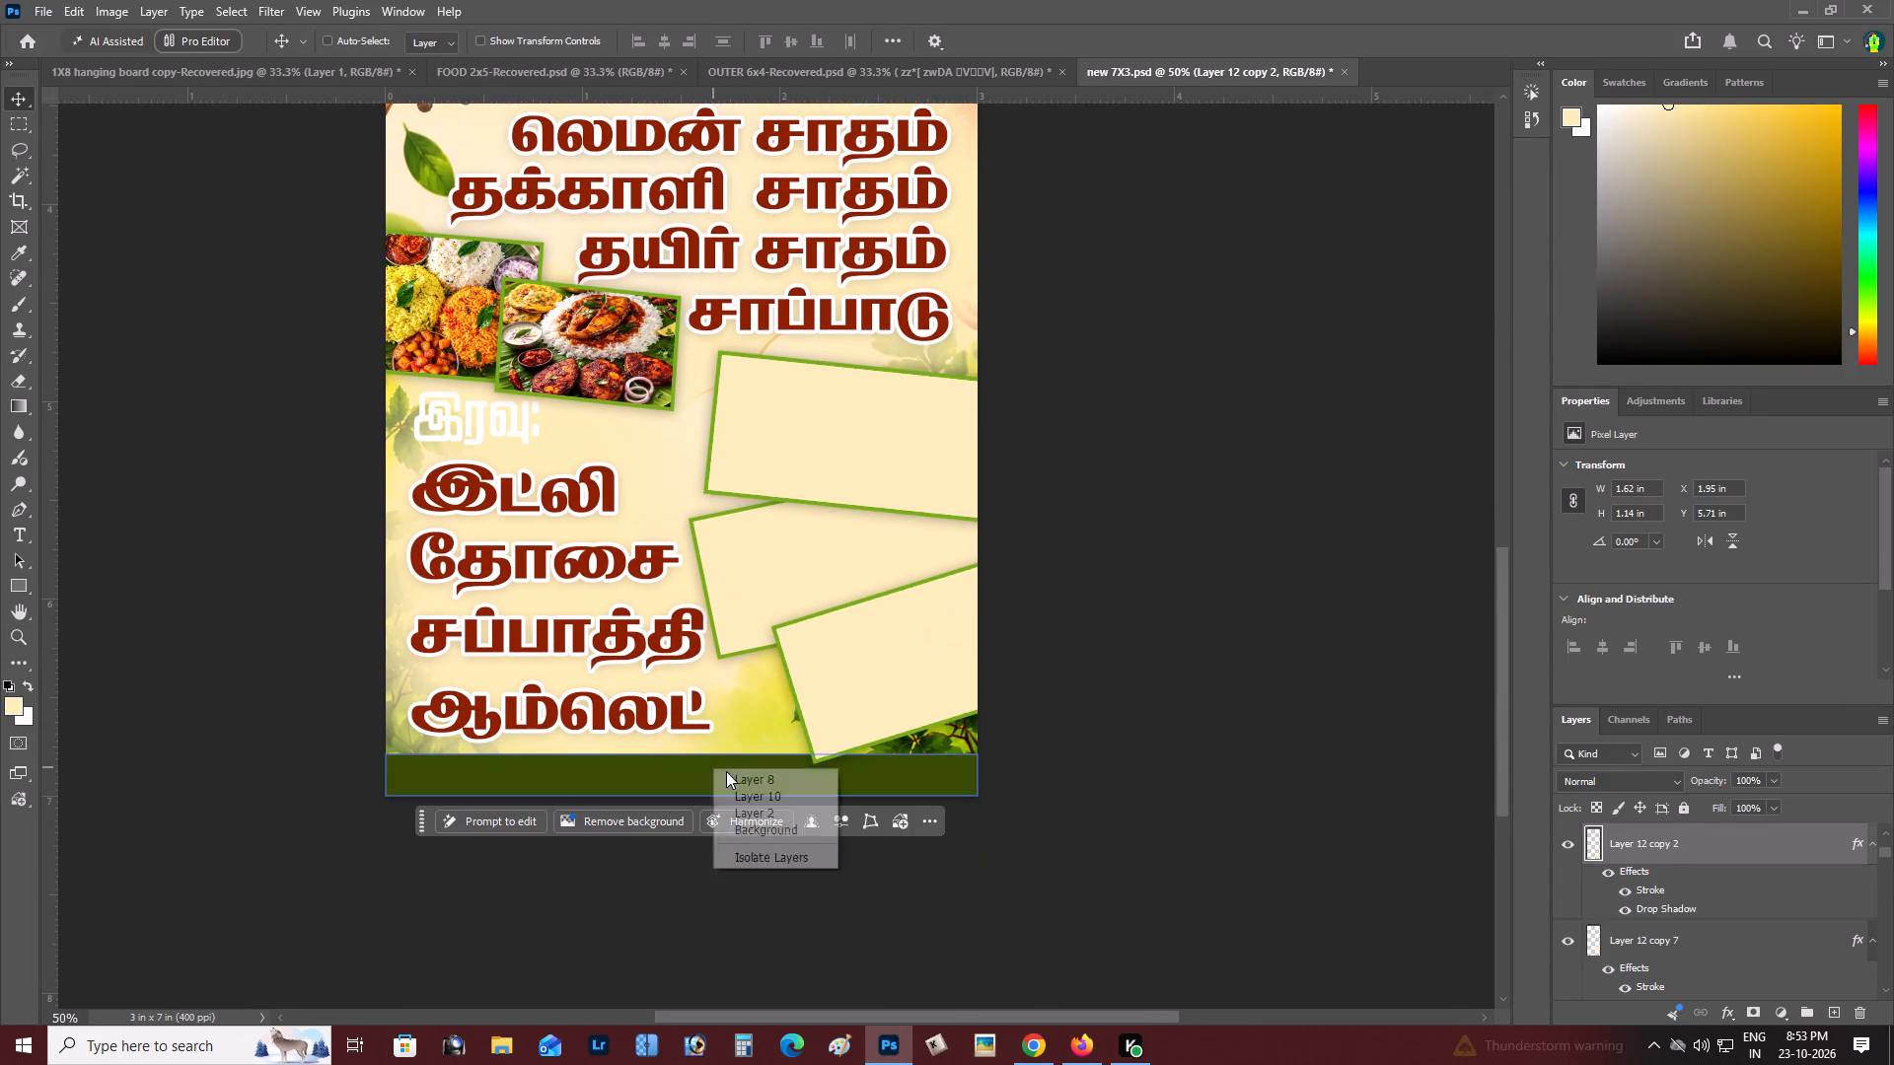
click(735, 775)
key(ctrl+shift+bracketright)
key(z)
alt+click(745, 729)
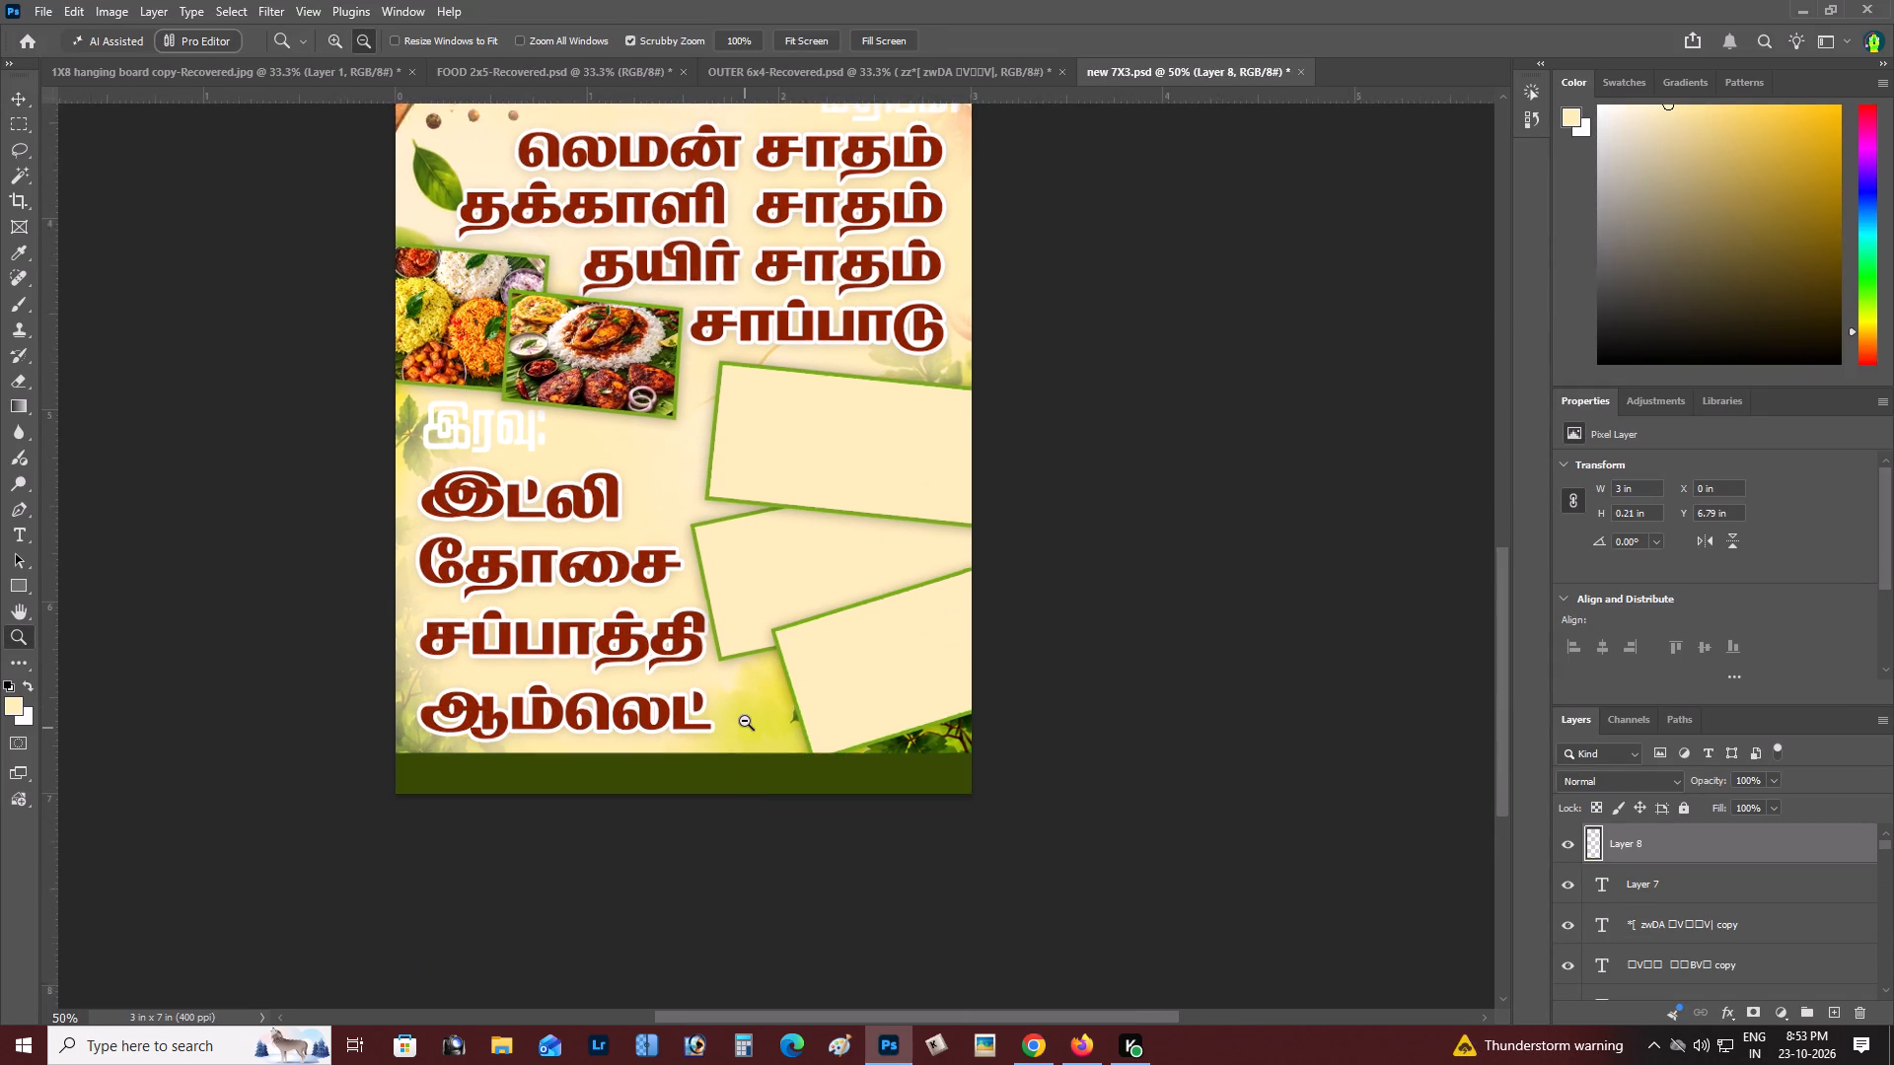
right_click(745, 721)
double_click(785, 732)
key(space)
drag(783, 732, 743, 716)
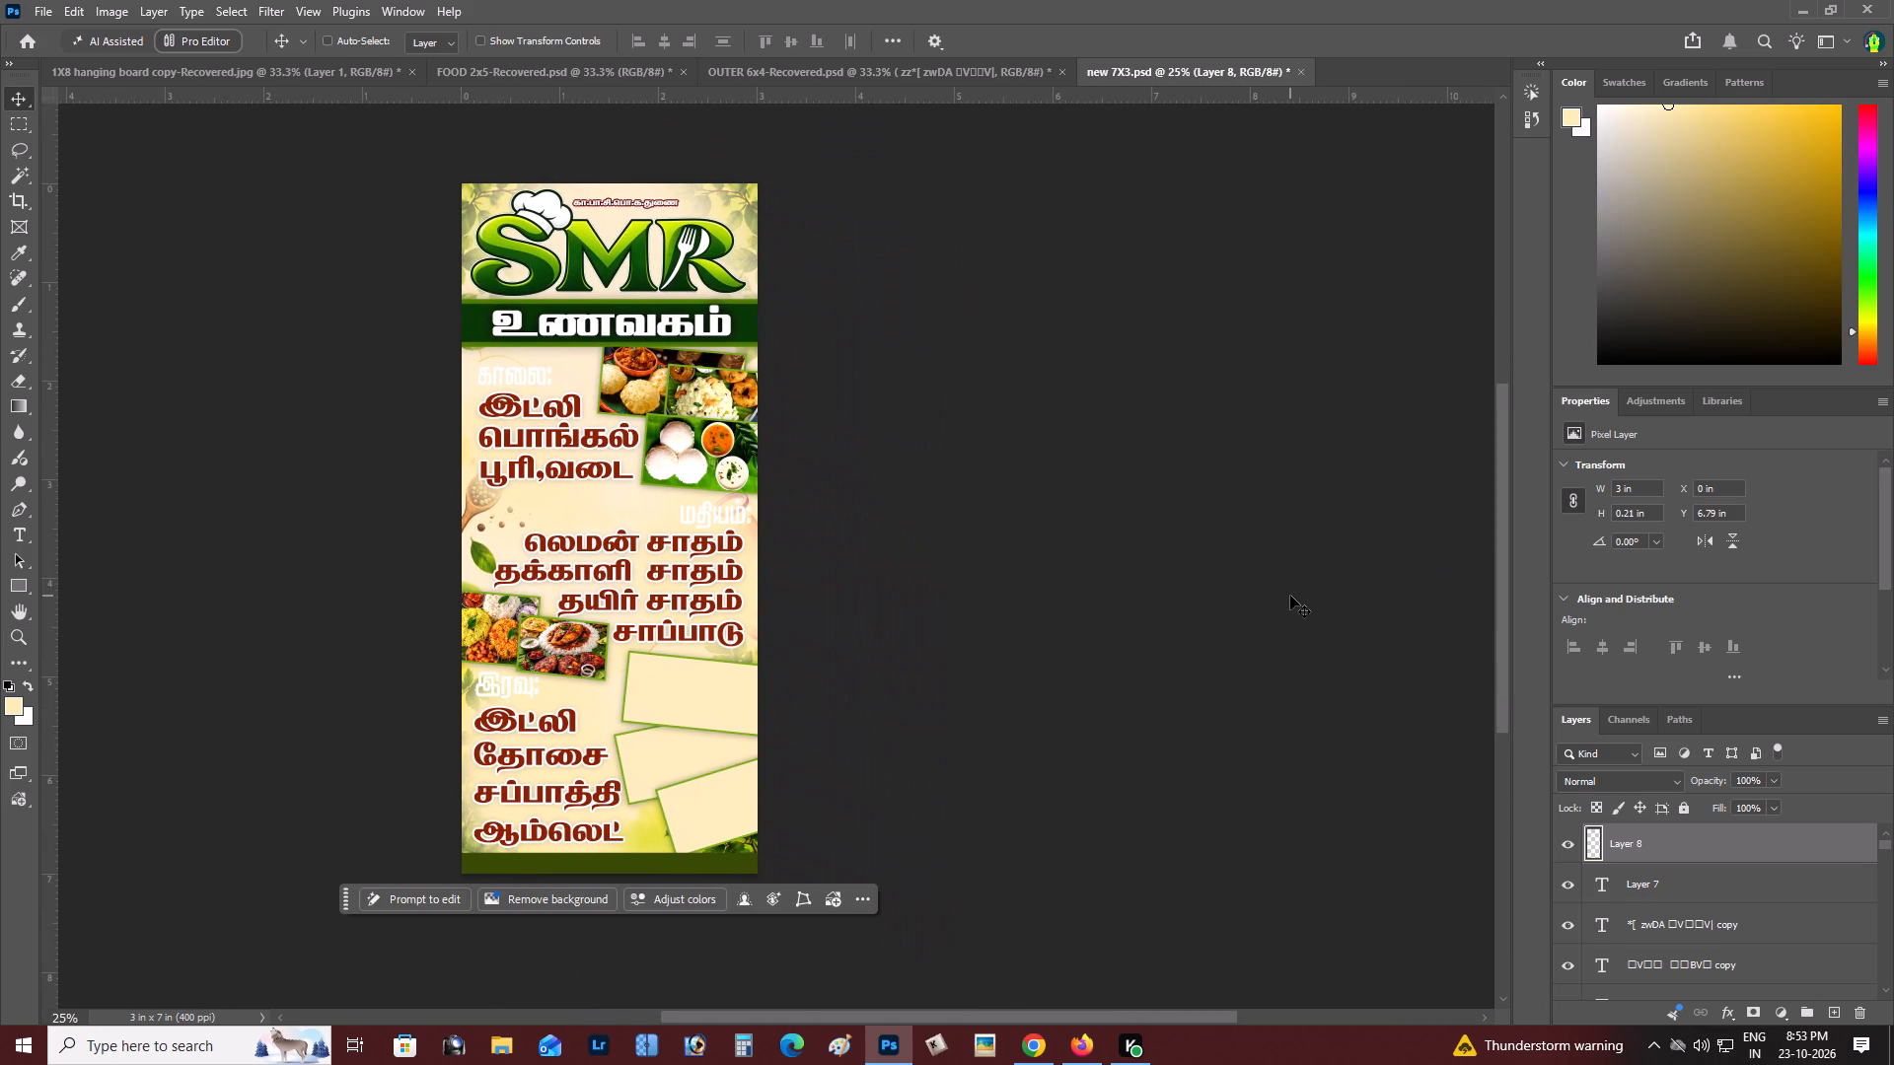
Switch to Pinterest in the browser and search for "dosai".
key(alt+Tab)
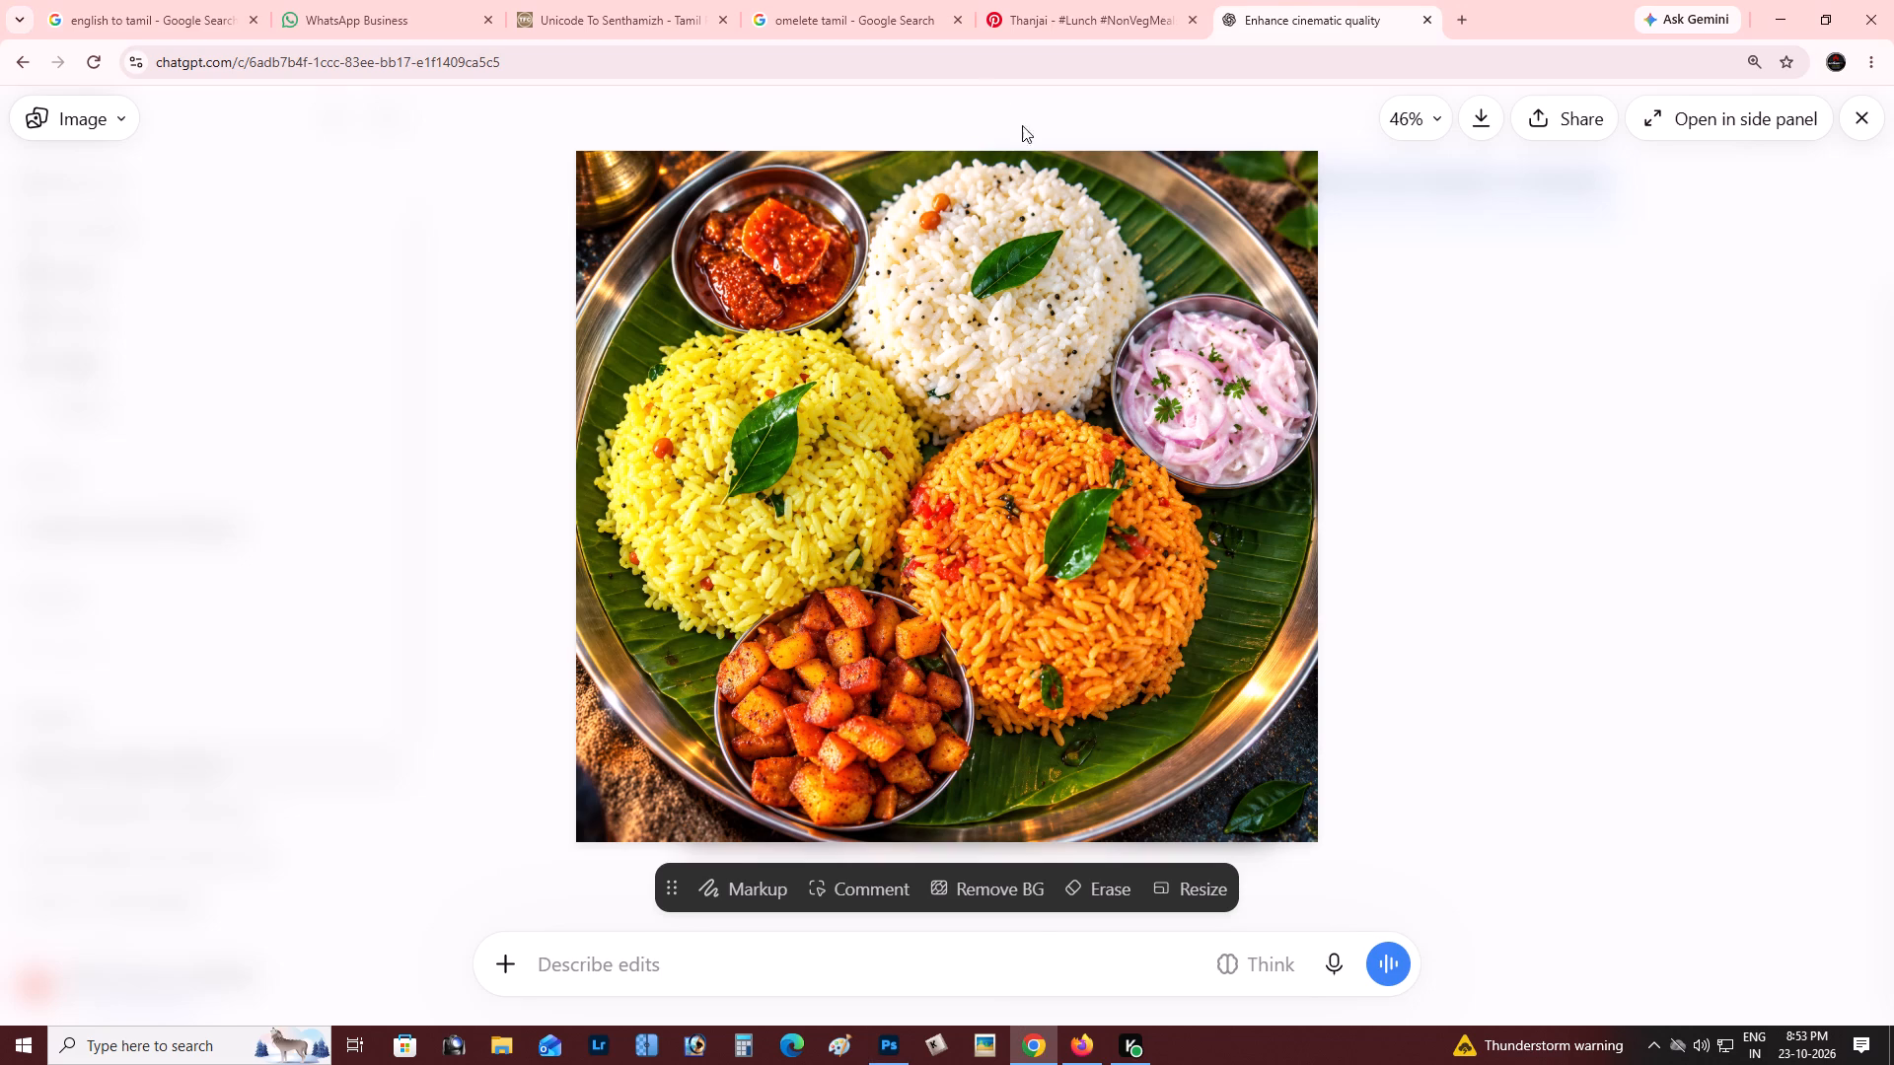
click(1051, 7)
click(1629, 137)
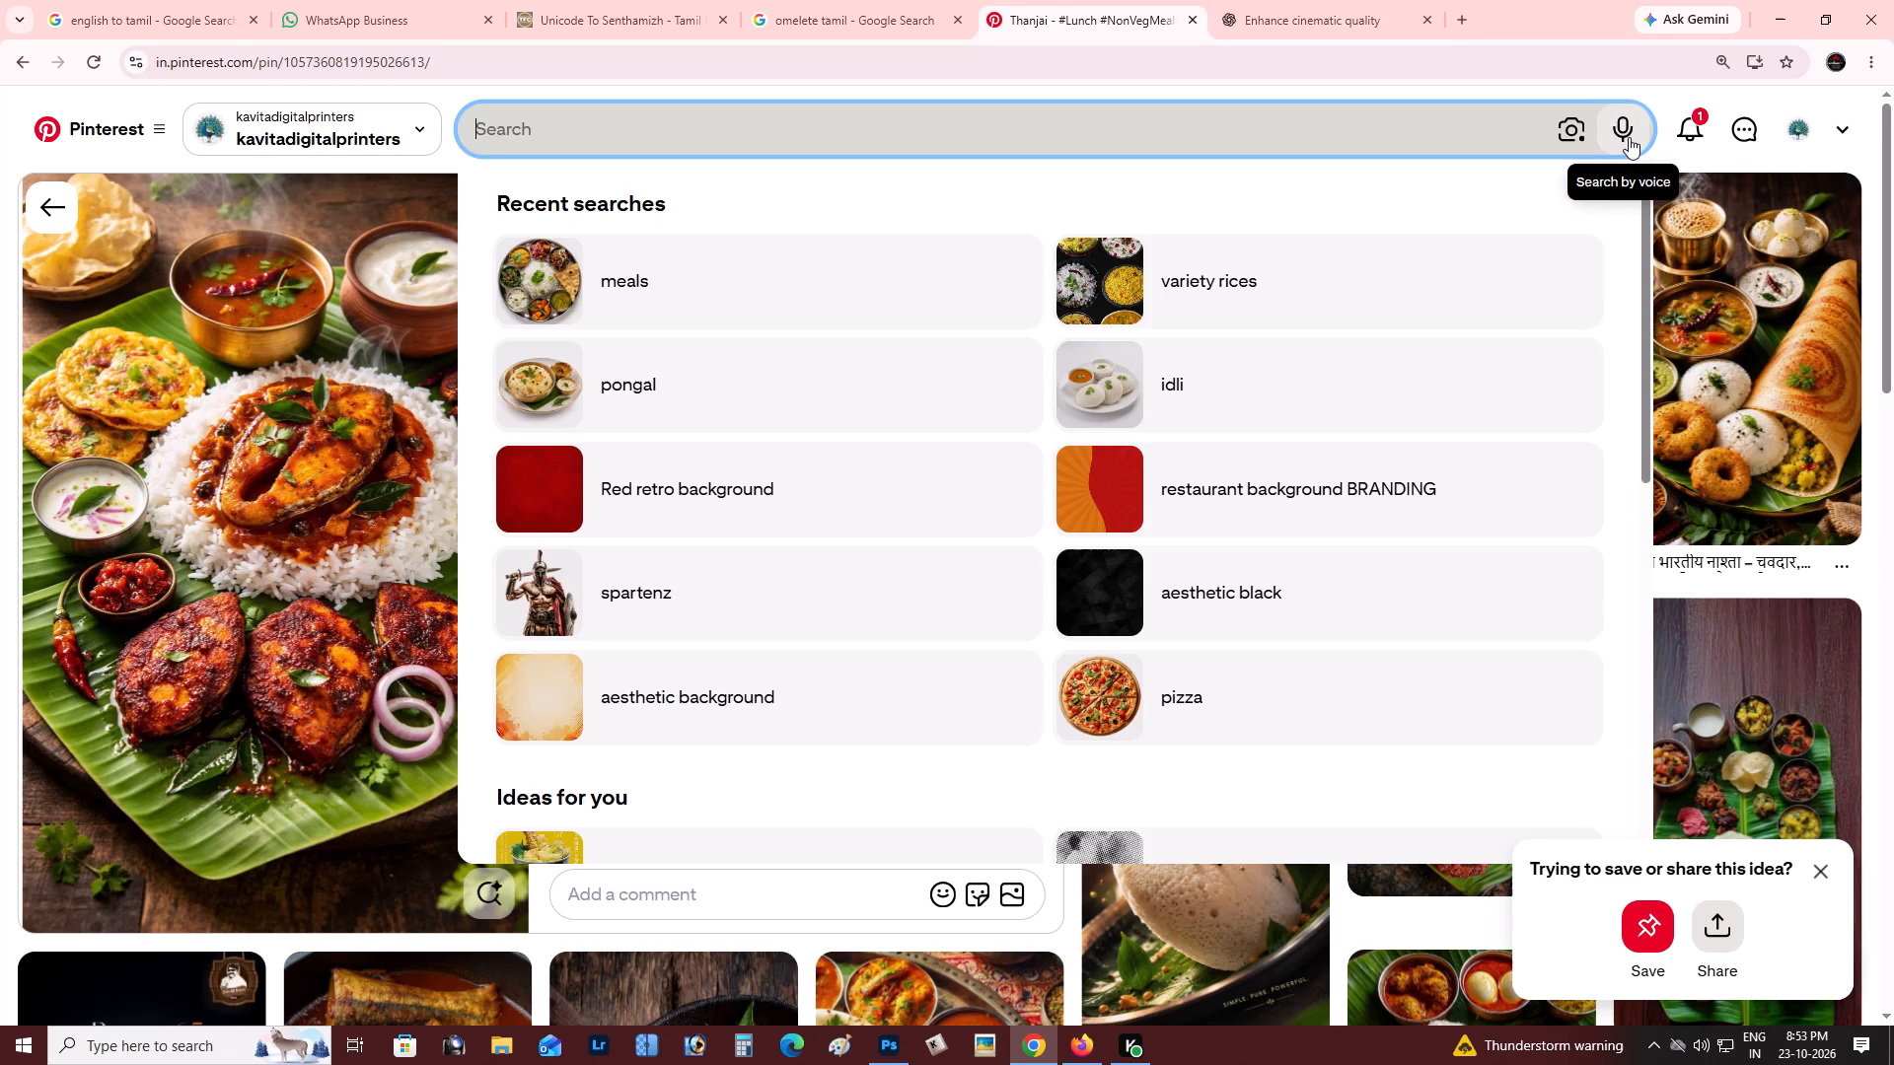
text(dosai)
key(Return)
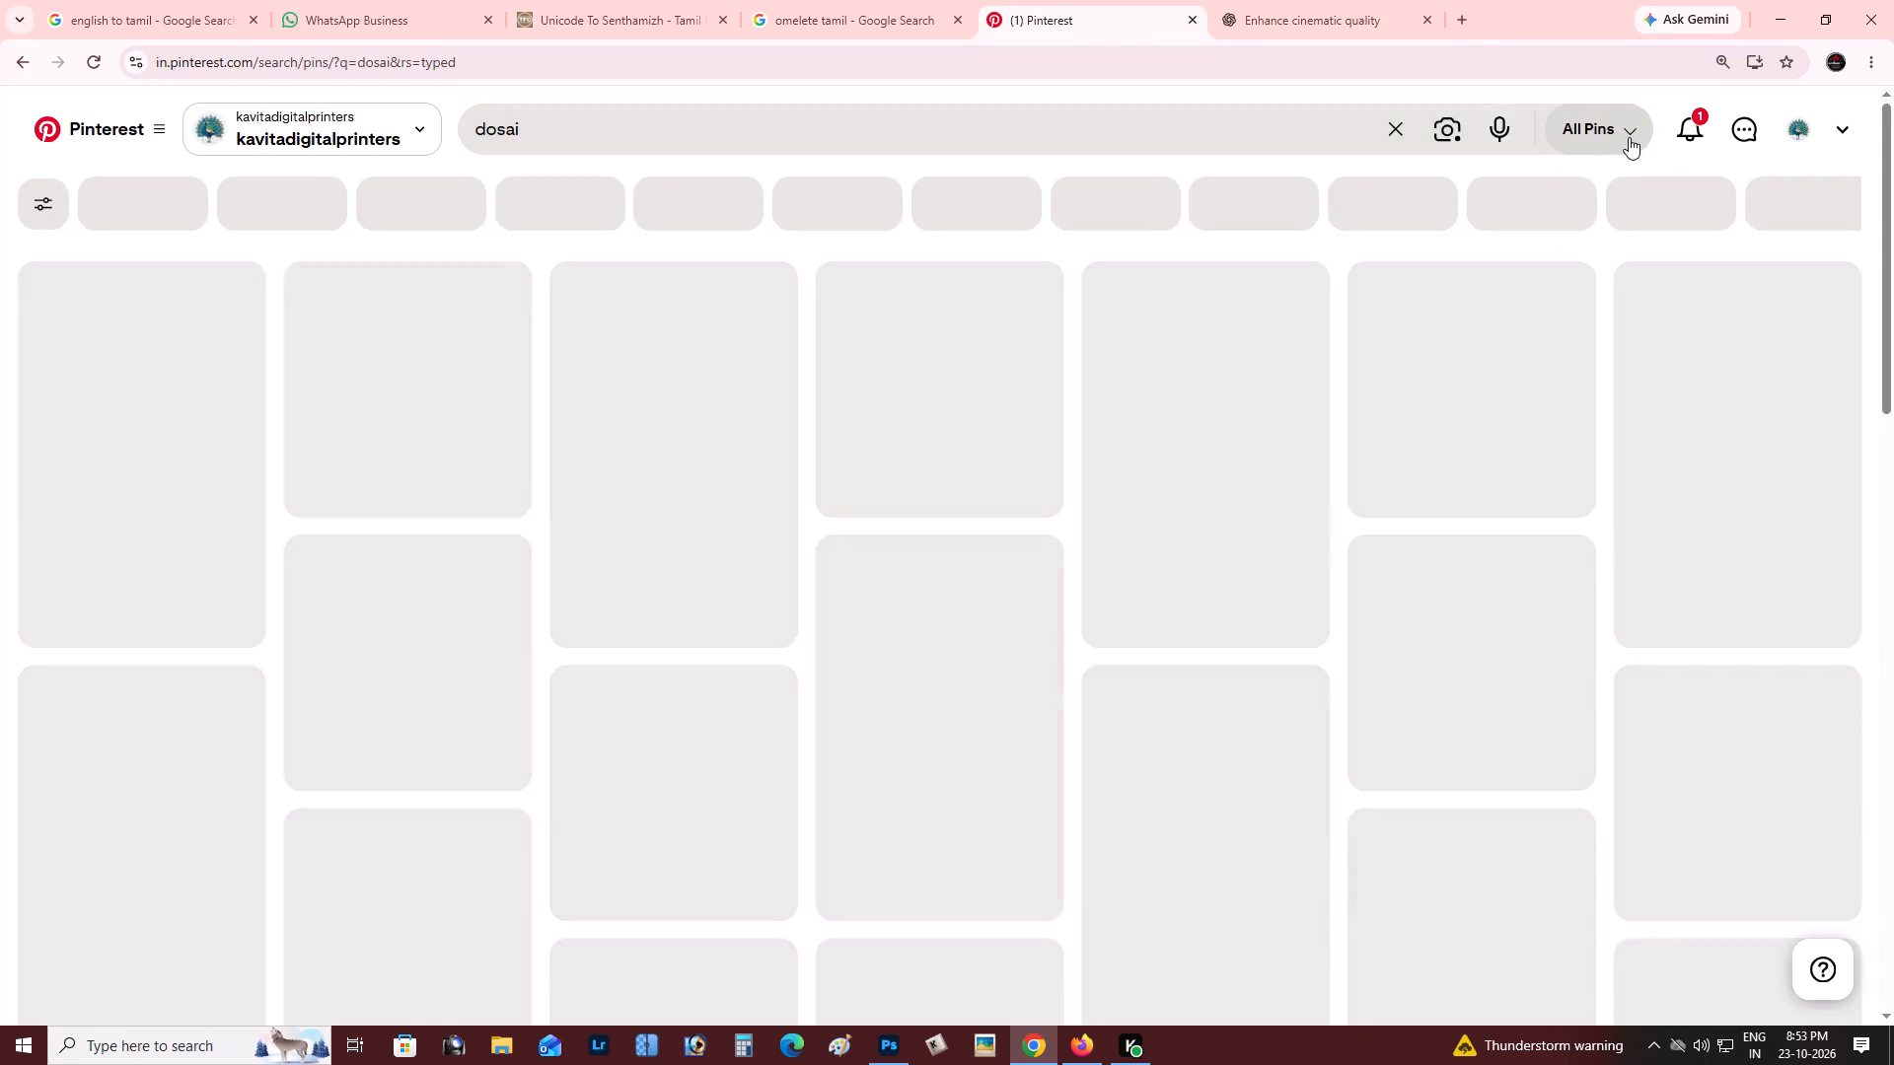
key(alt+Tab)
key(alt+Tab)
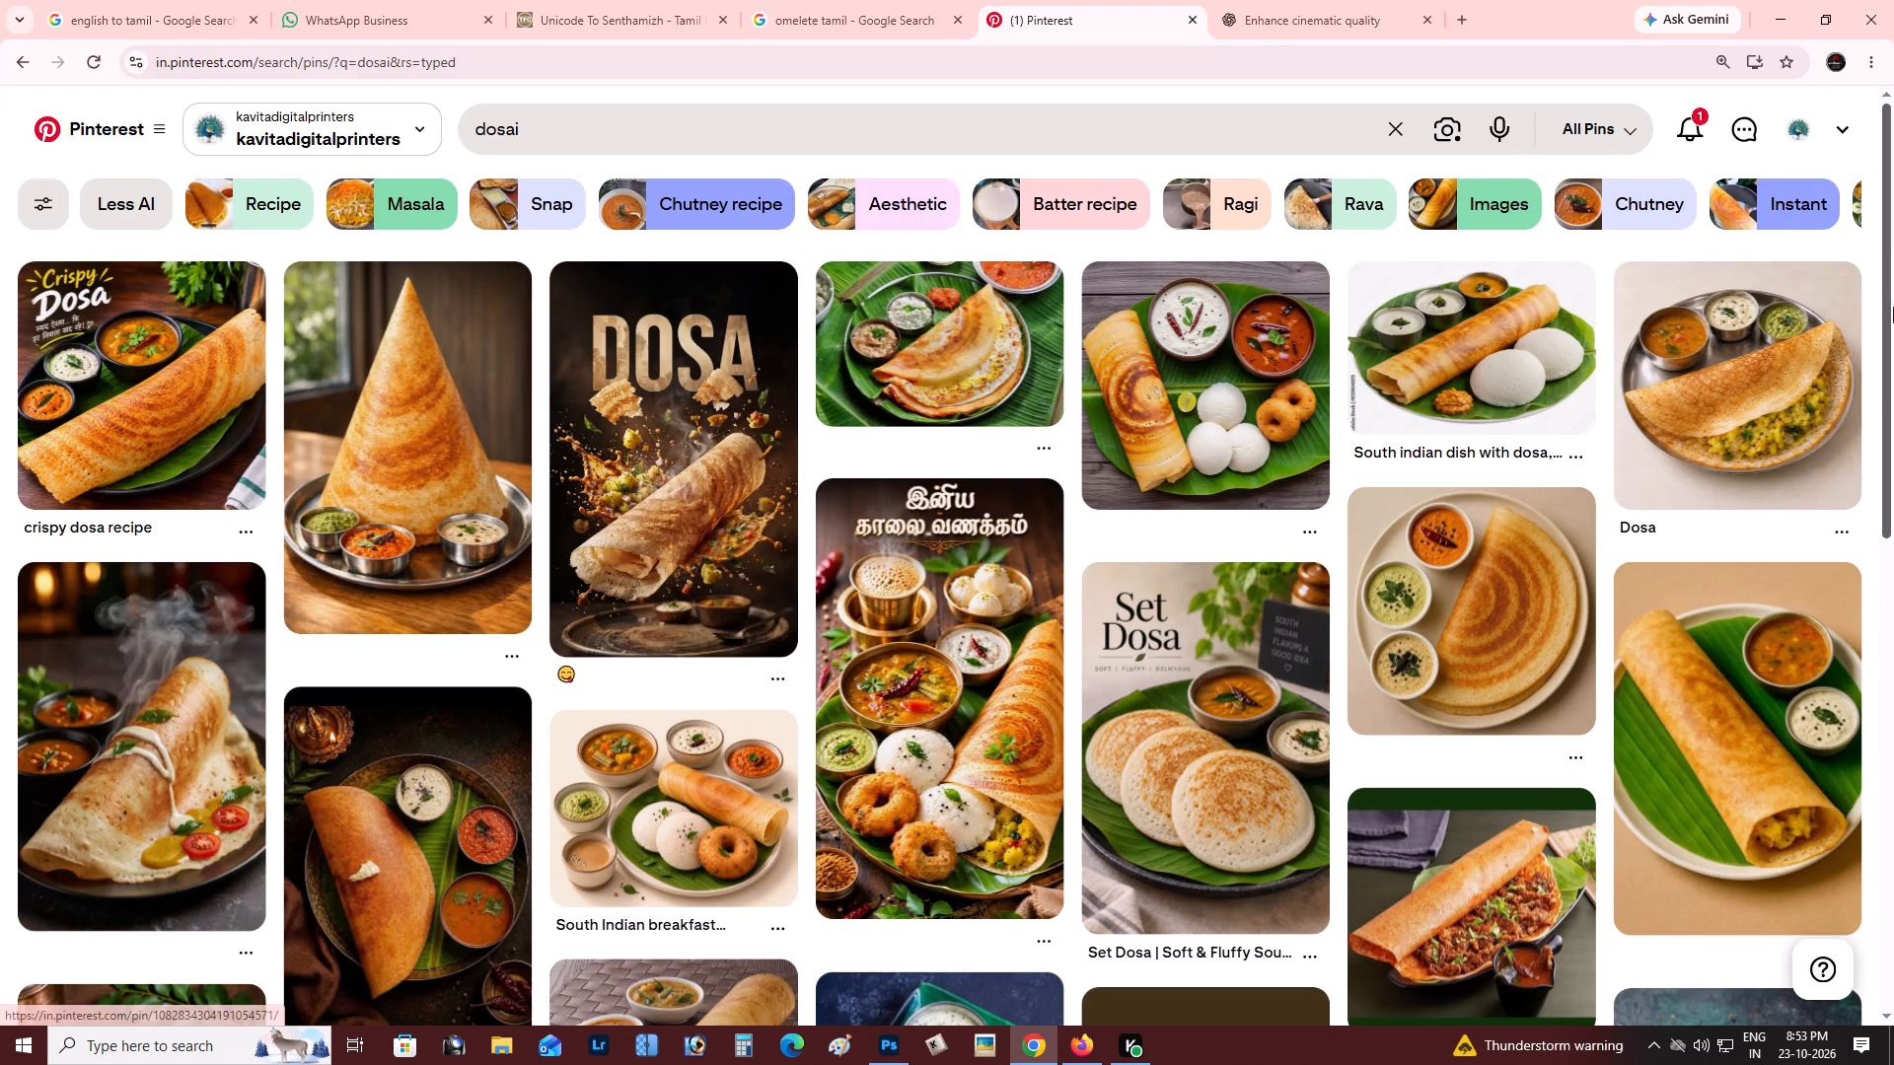
Browse the dosa pins, open the Crispy South Indian Dosa Recipe pin and copy its image.
click(158, 775)
key(alt+Tab)
key(alt+Tab)
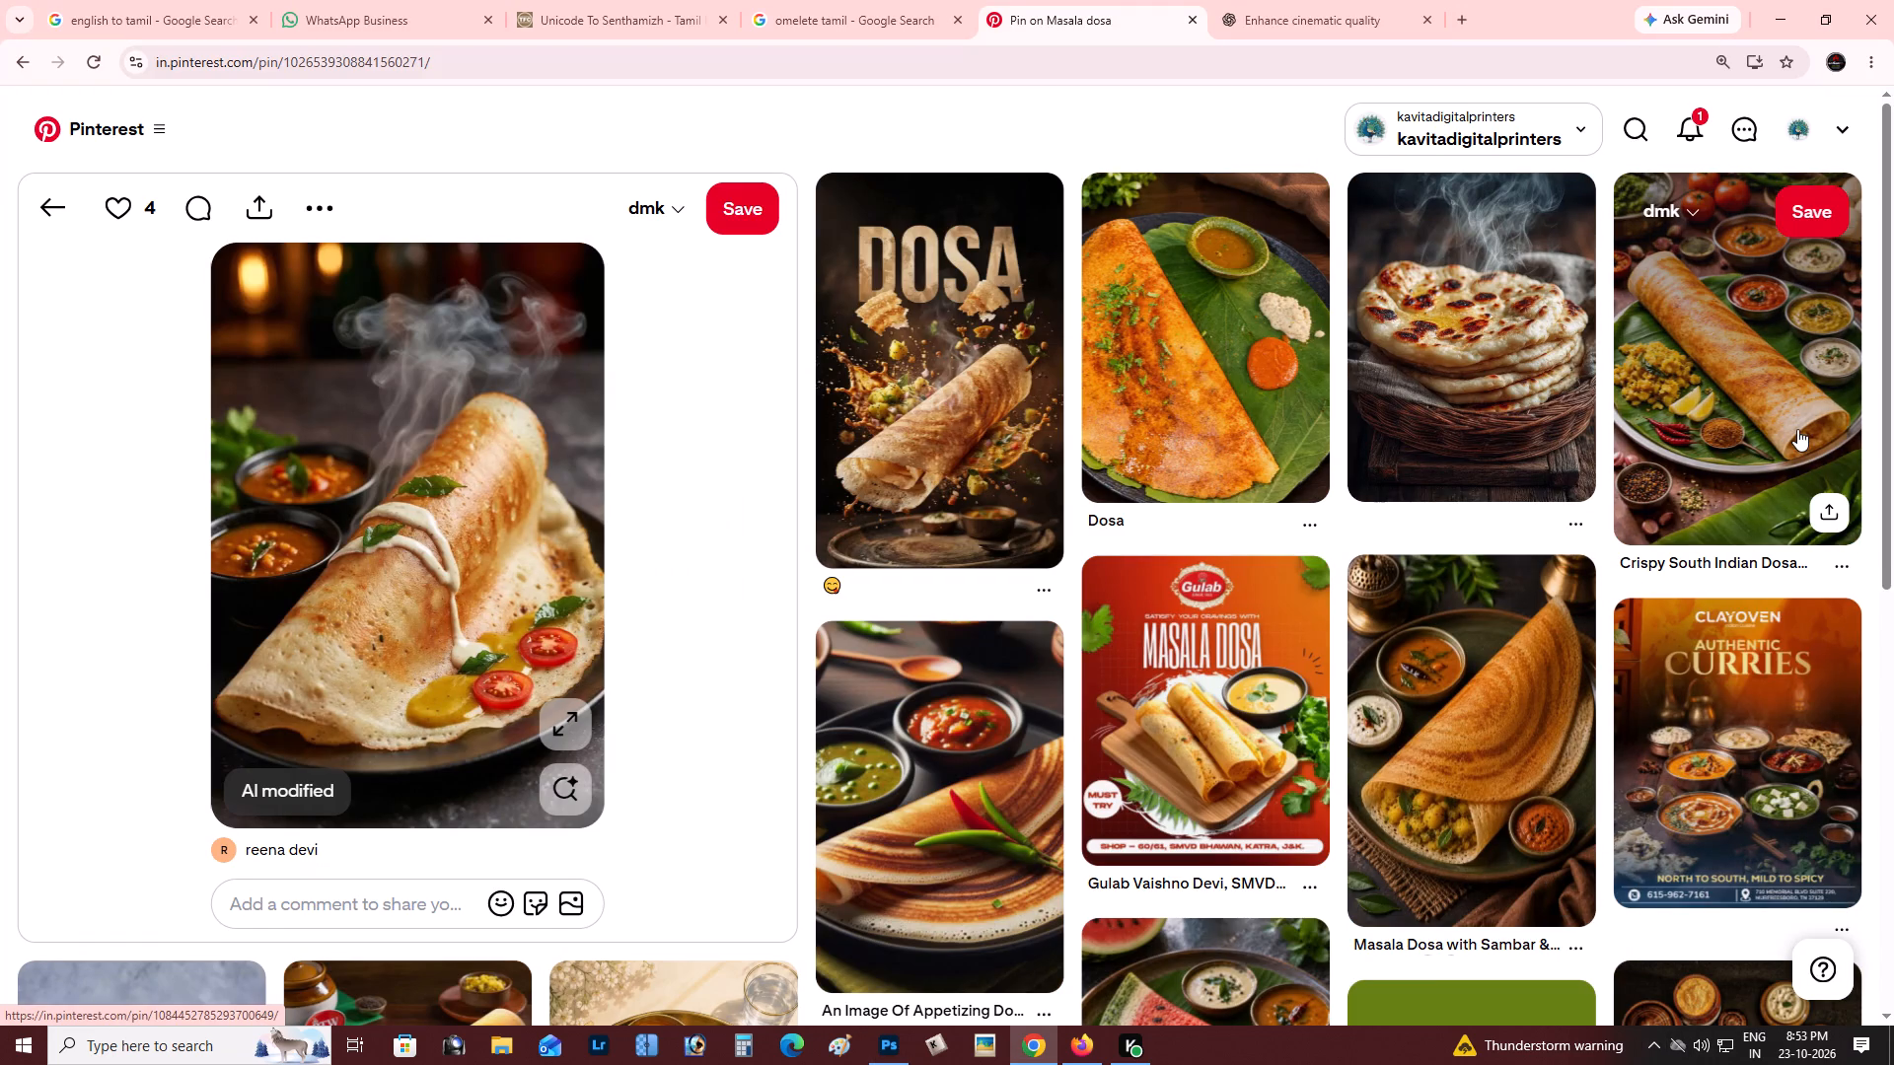
click(1797, 429)
key(alt+Tab)
key(alt+Tab)
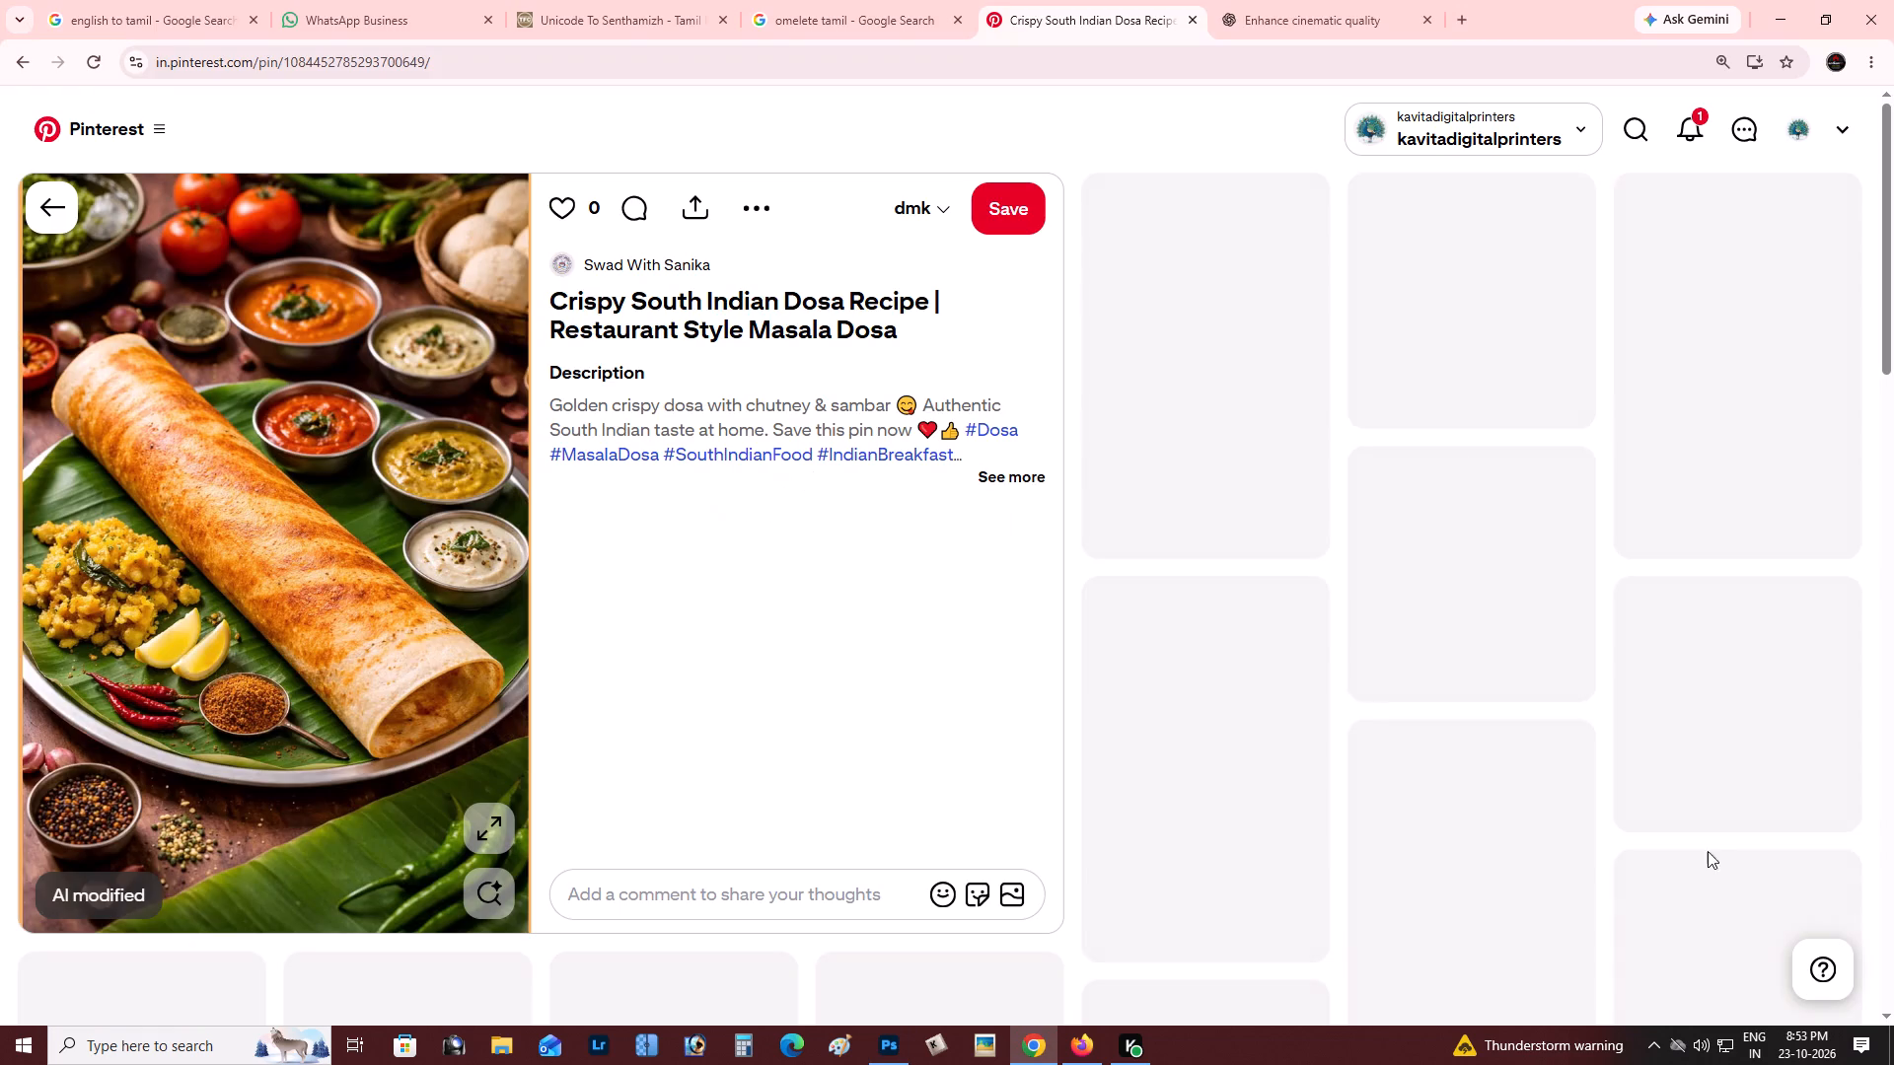
right_click(298, 546)
click(373, 639)
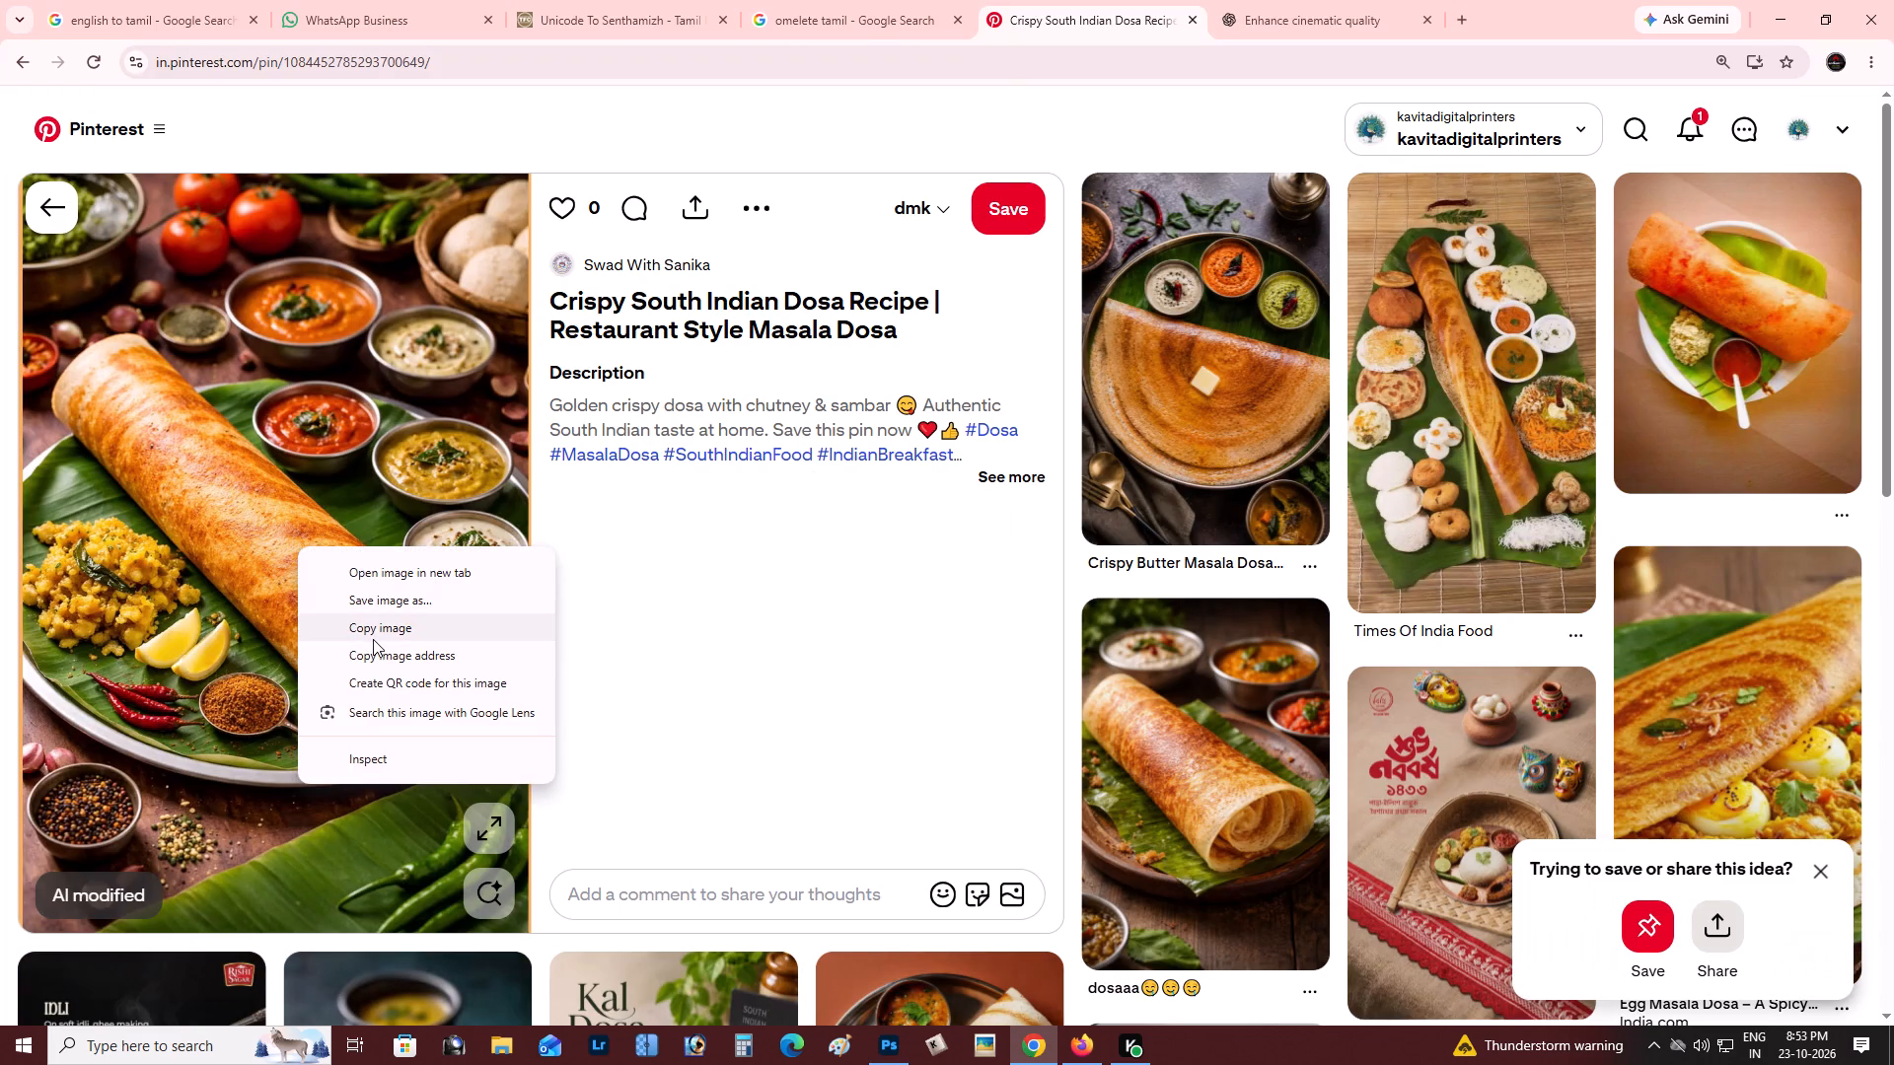
Return to the Photoshop banner and paste the dosa photo directly above the top dinner frame's layer, Layer 12 copy 7.
key(alt+Tab)
key(z)
triple_click(673, 680)
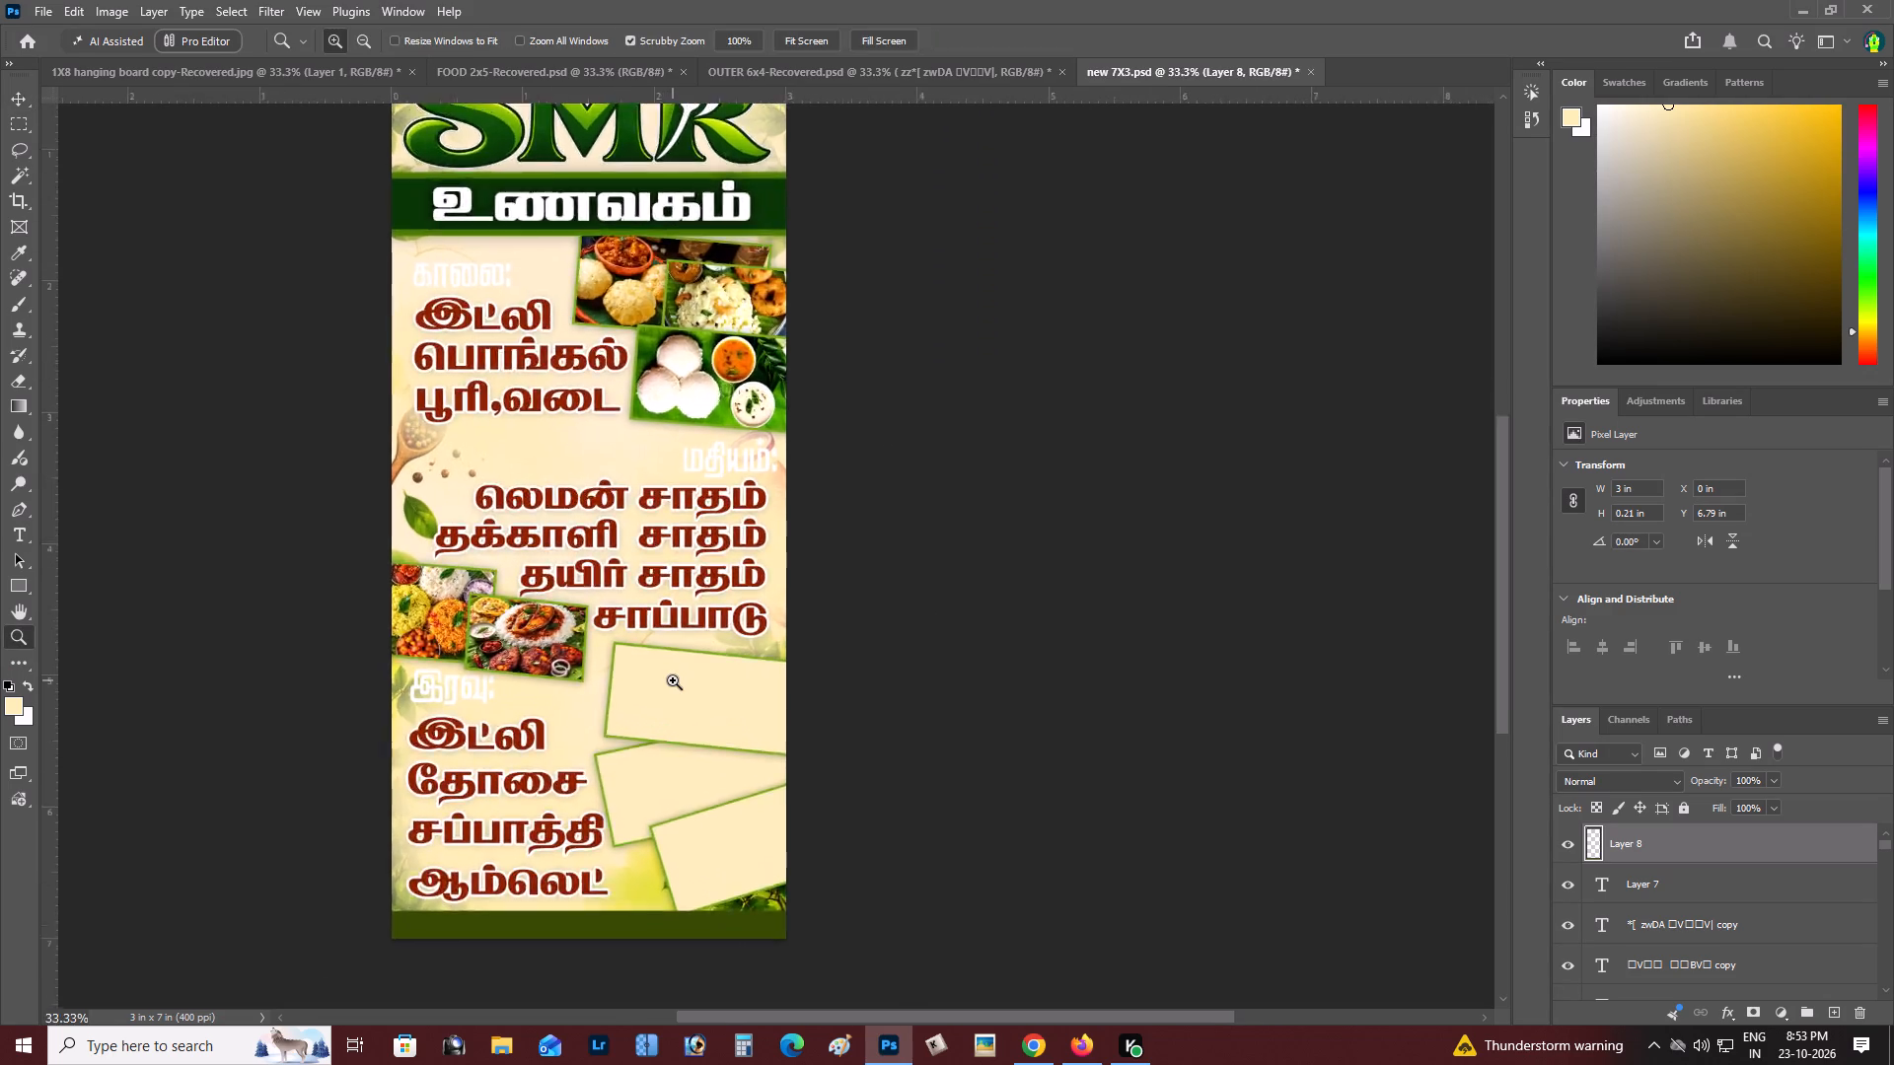
key(v)
right_click(692, 662)
click(714, 671)
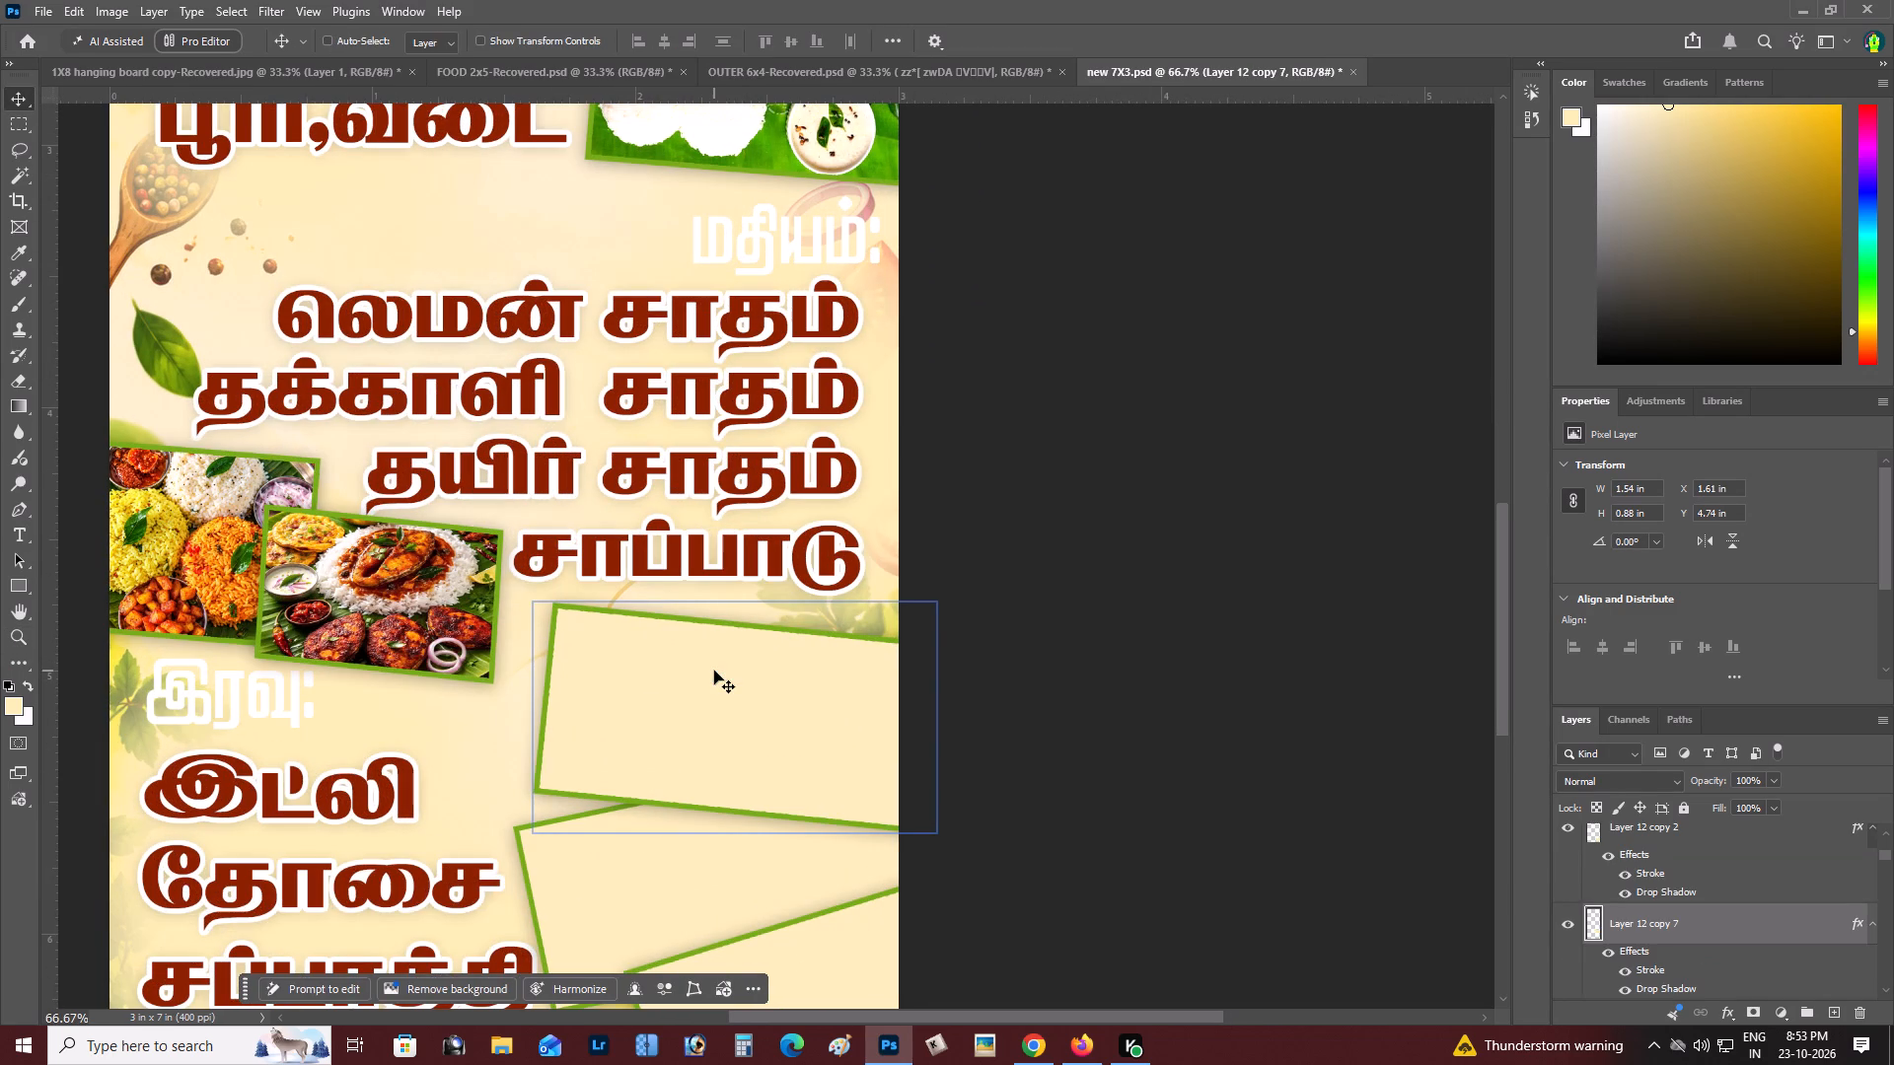
right_click(714, 671)
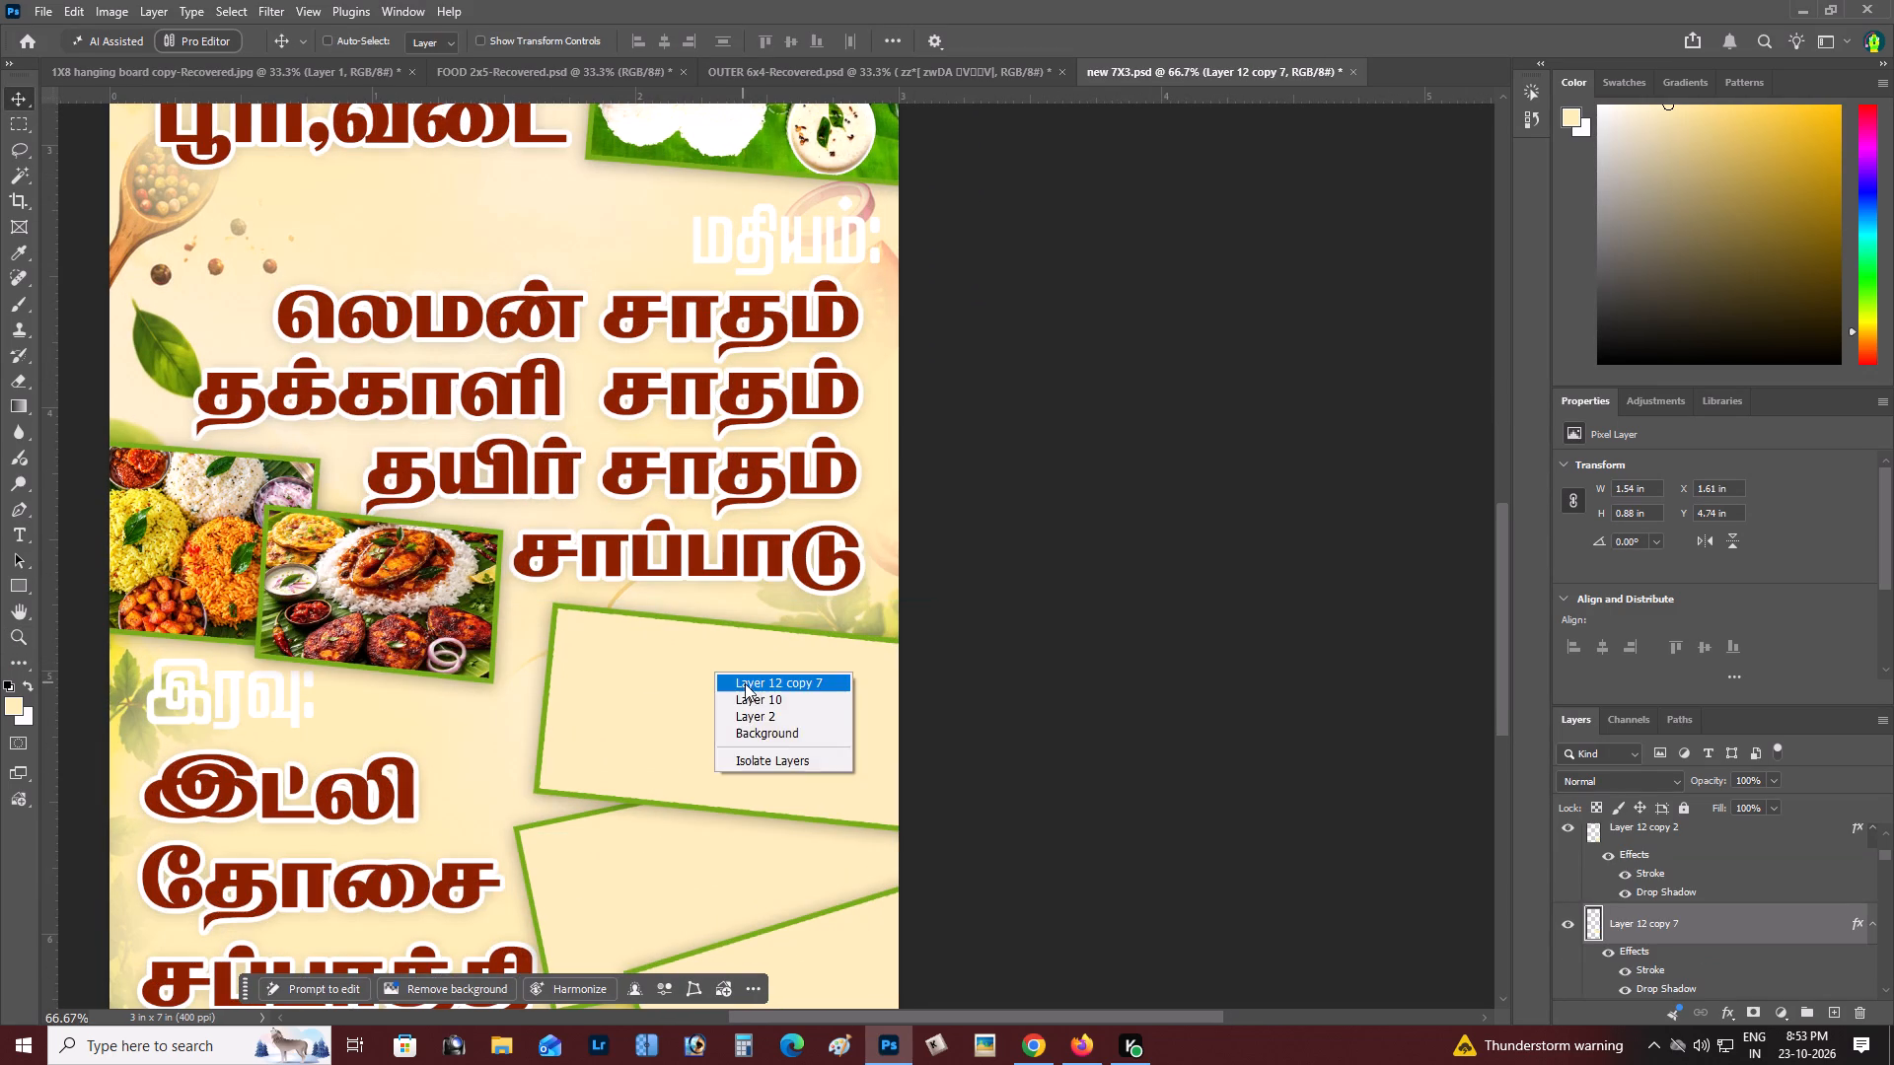
click(745, 683)
key(ctrl+v)
Scale the dosa photo to 76%, rotate it about 39° counterclockwise and position it over the top dinner frame.
key(z)
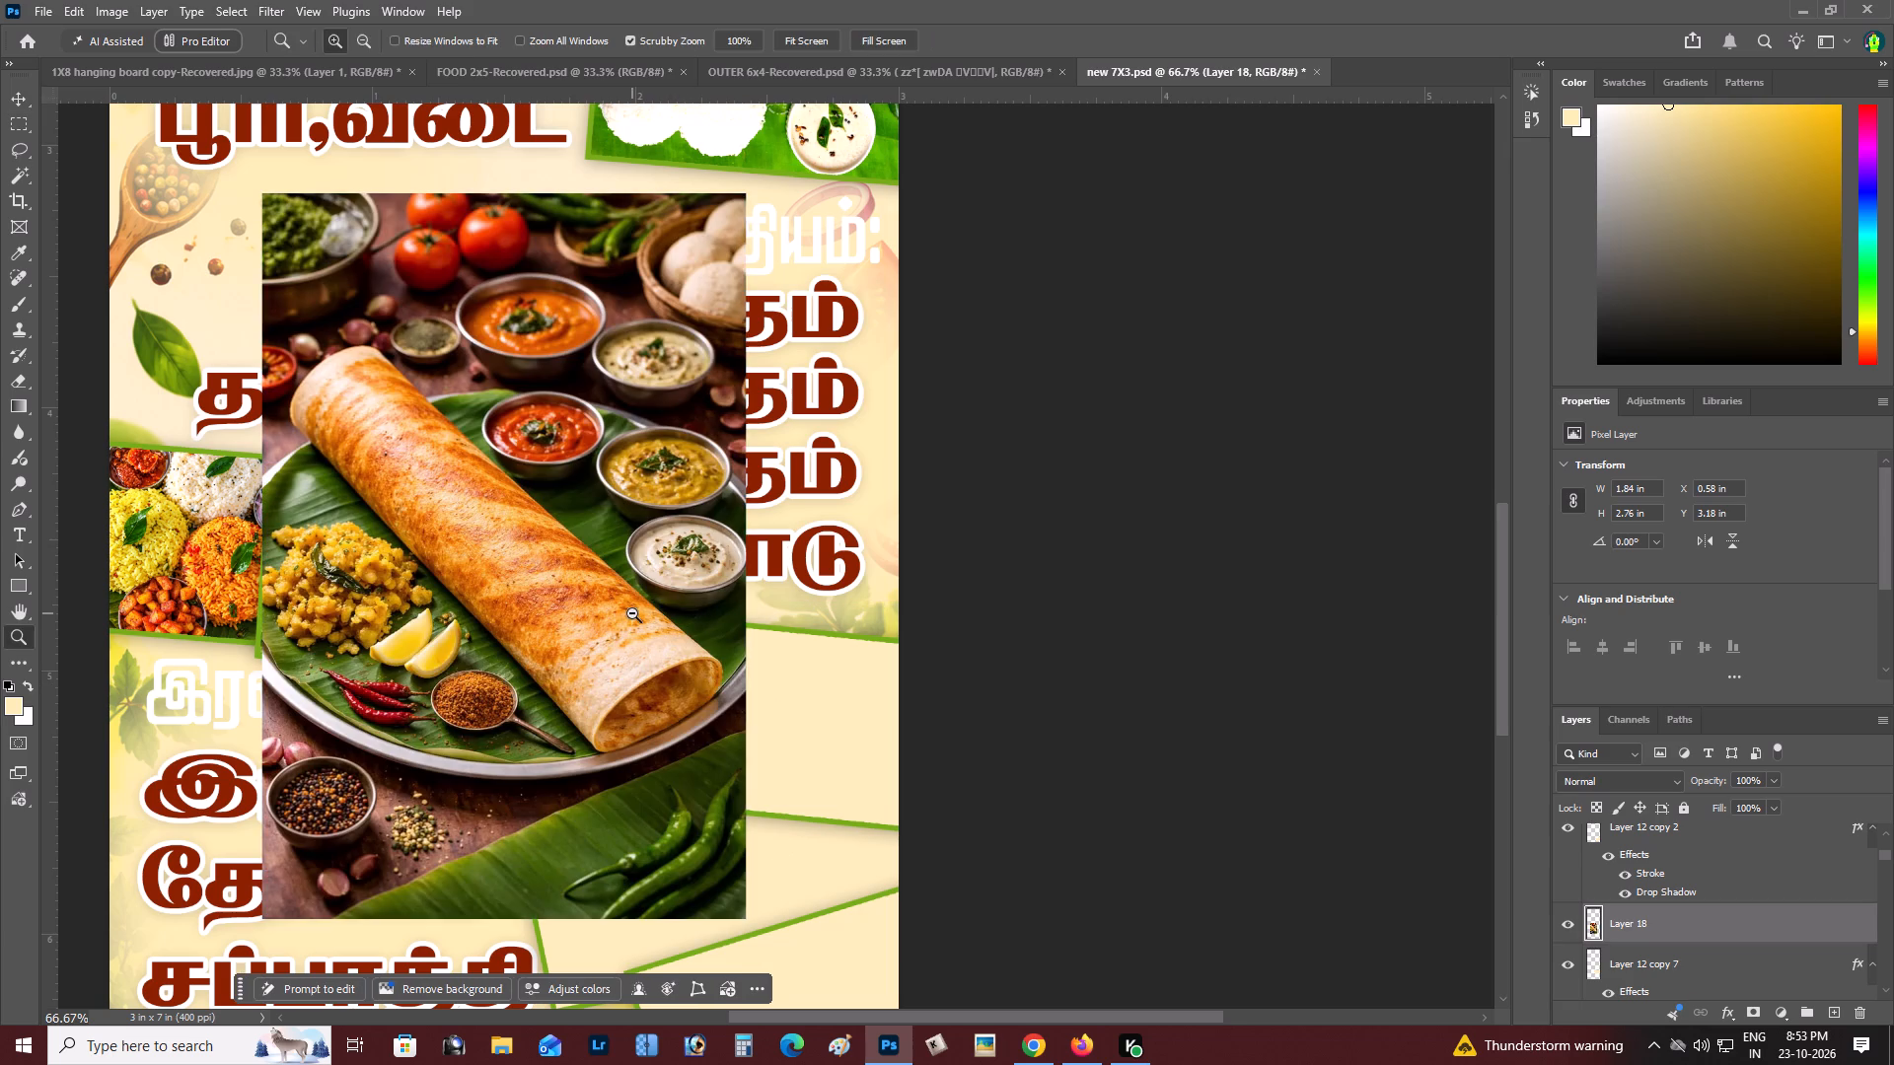
alt+click(632, 613)
key(v)
drag(596, 625, 715, 668)
key(ctrl+t)
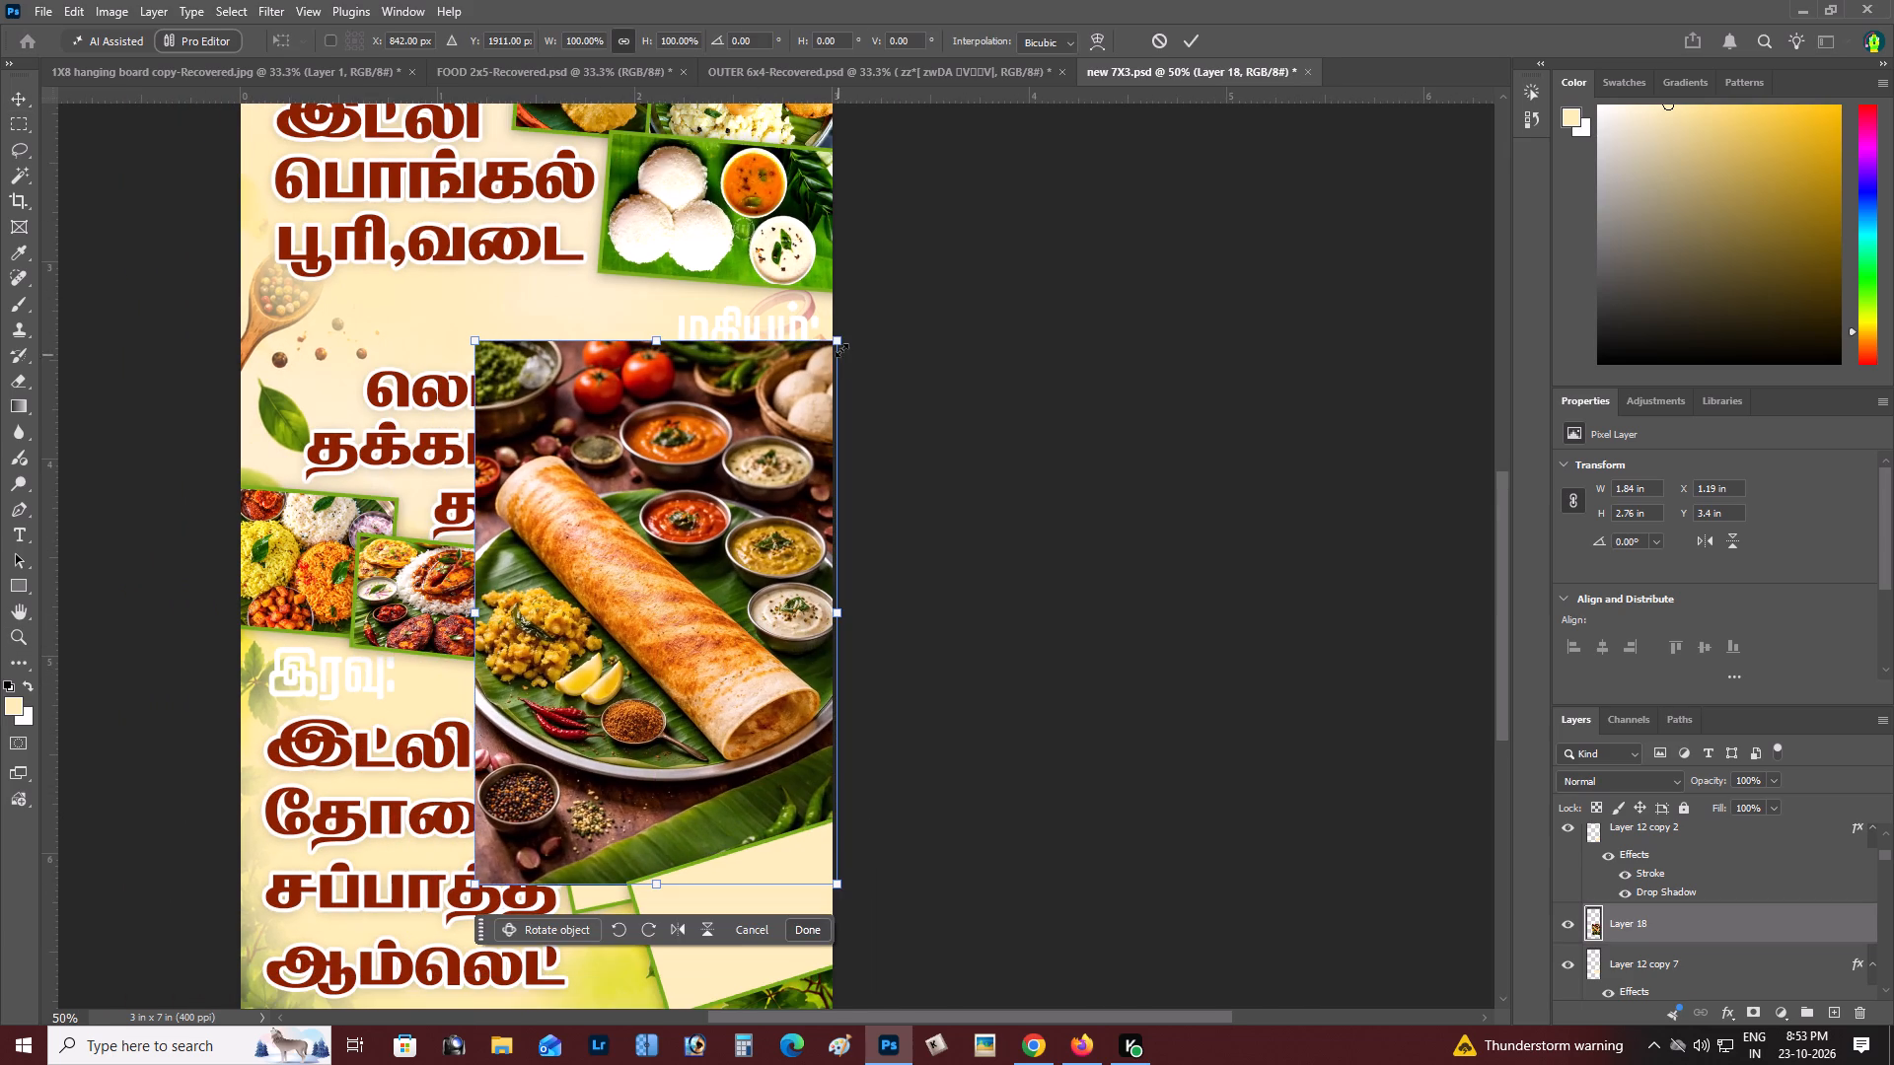
alt+drag(843, 343, 777, 393)
drag(809, 382, 640, 319)
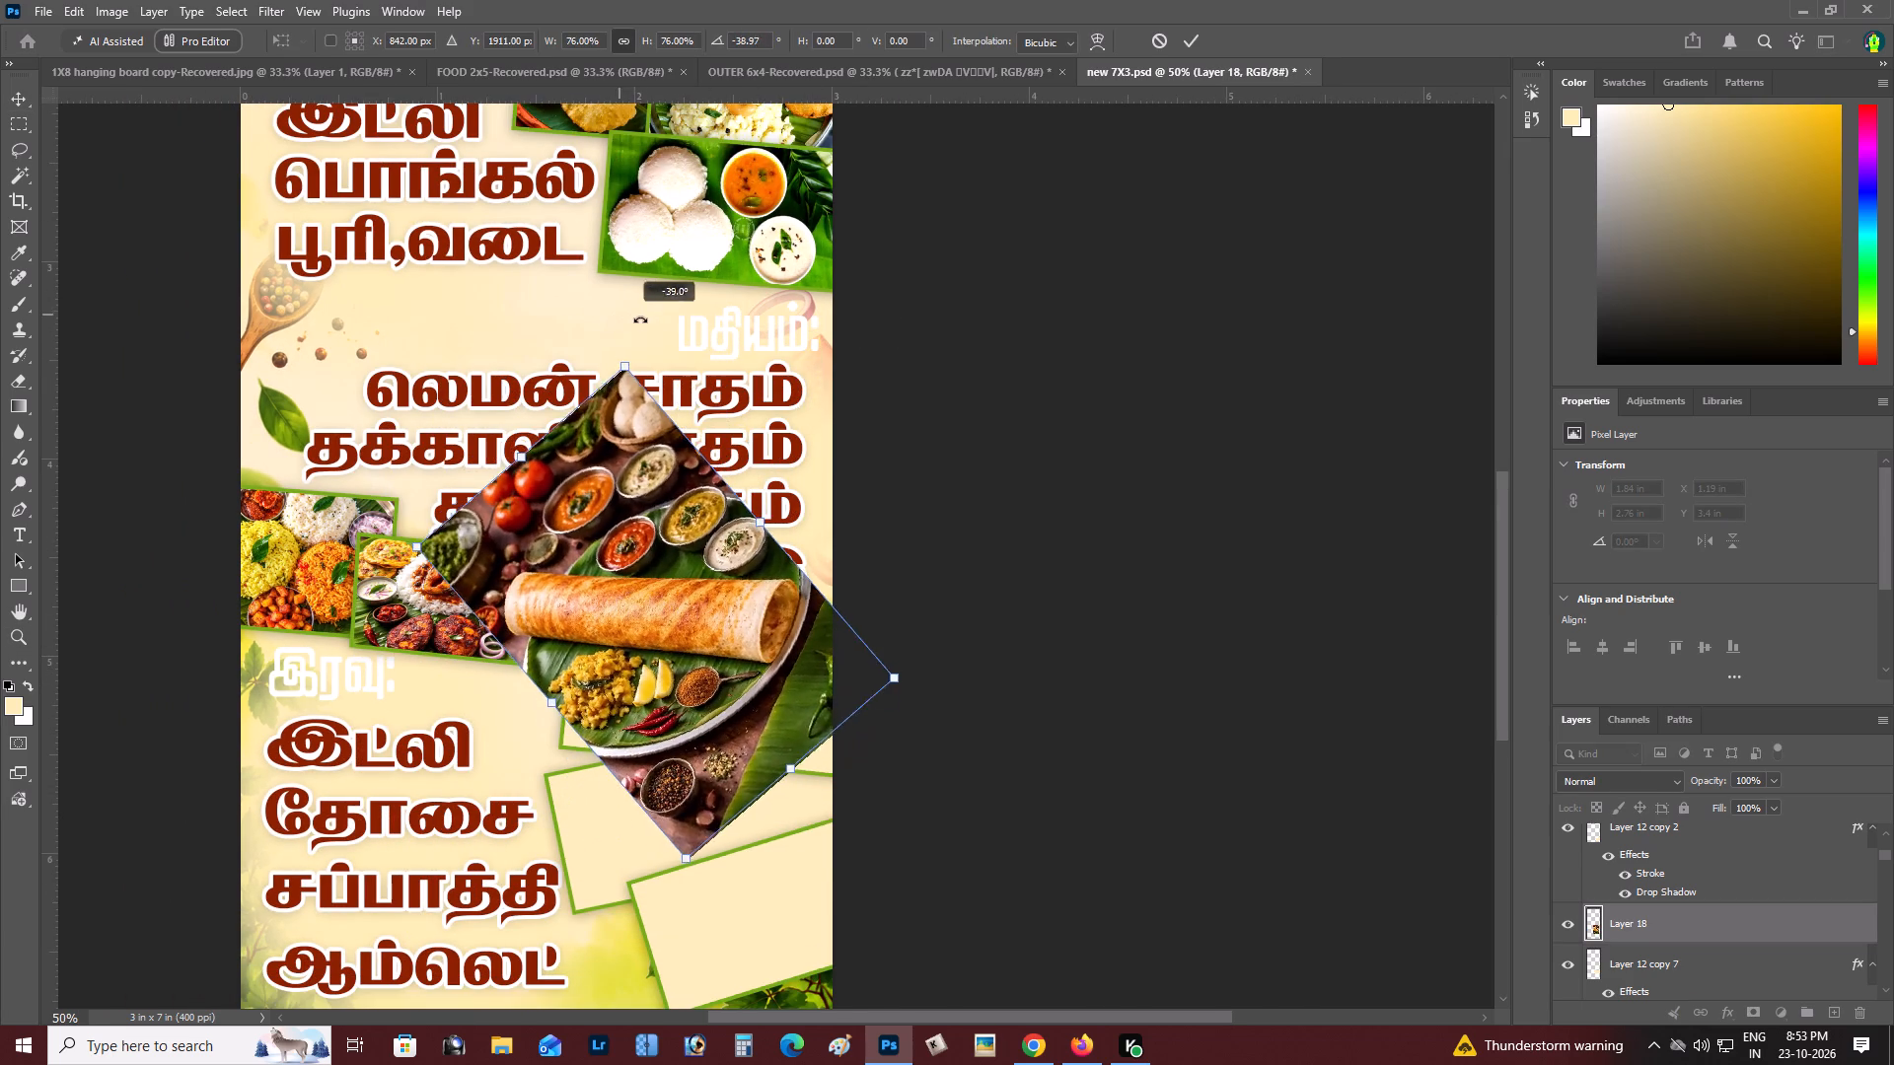
drag(640, 319, 643, 319)
drag(644, 503, 702, 539)
key(ctrl+Return)
Clip the dosa photo to the top dinner frame and shift it down so the dosa sits inside.
key(ctrl+bracketleft)
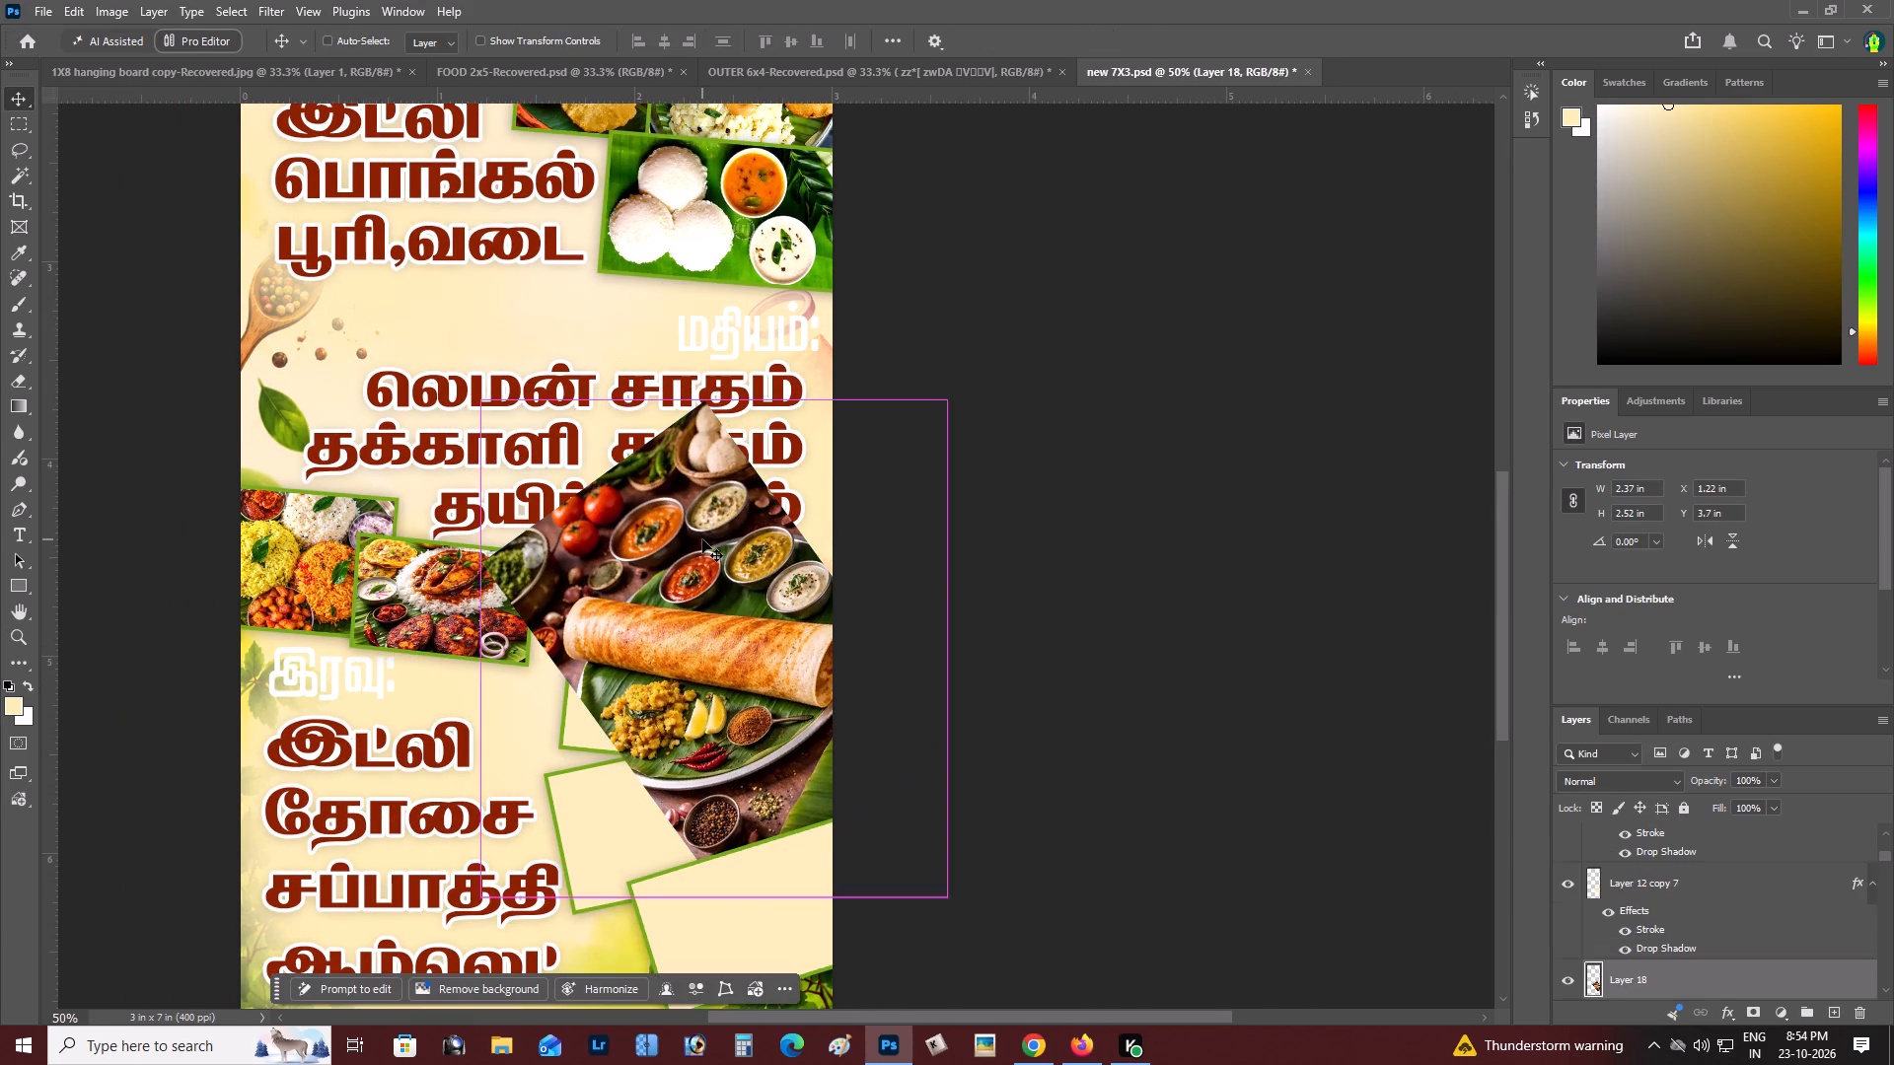
key(ctrl+bracketright)
key(ctrl+alt+g)
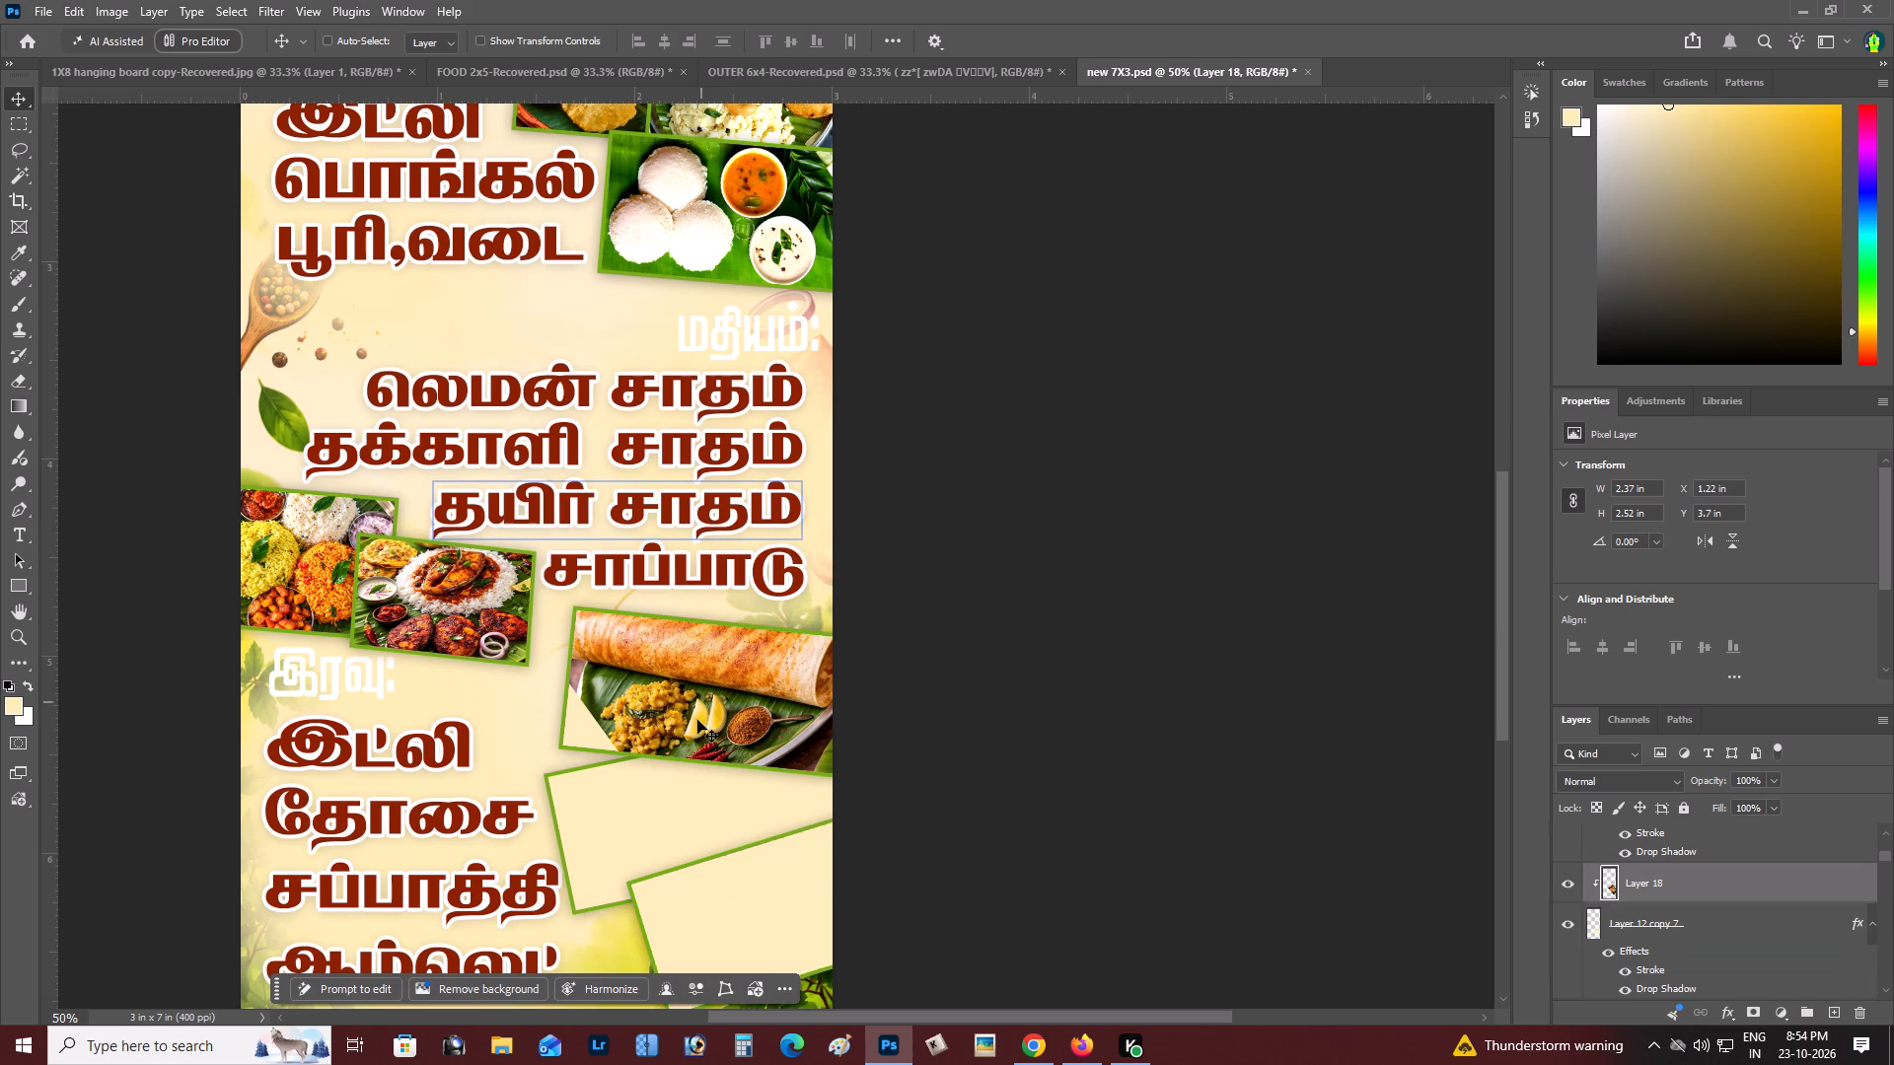
drag(709, 700, 704, 733)
Scale the clipped dosa photo to about 91.5%, rotate it about 7.7° counterclockwise and reposition it within the frame.
key(ctrl+t)
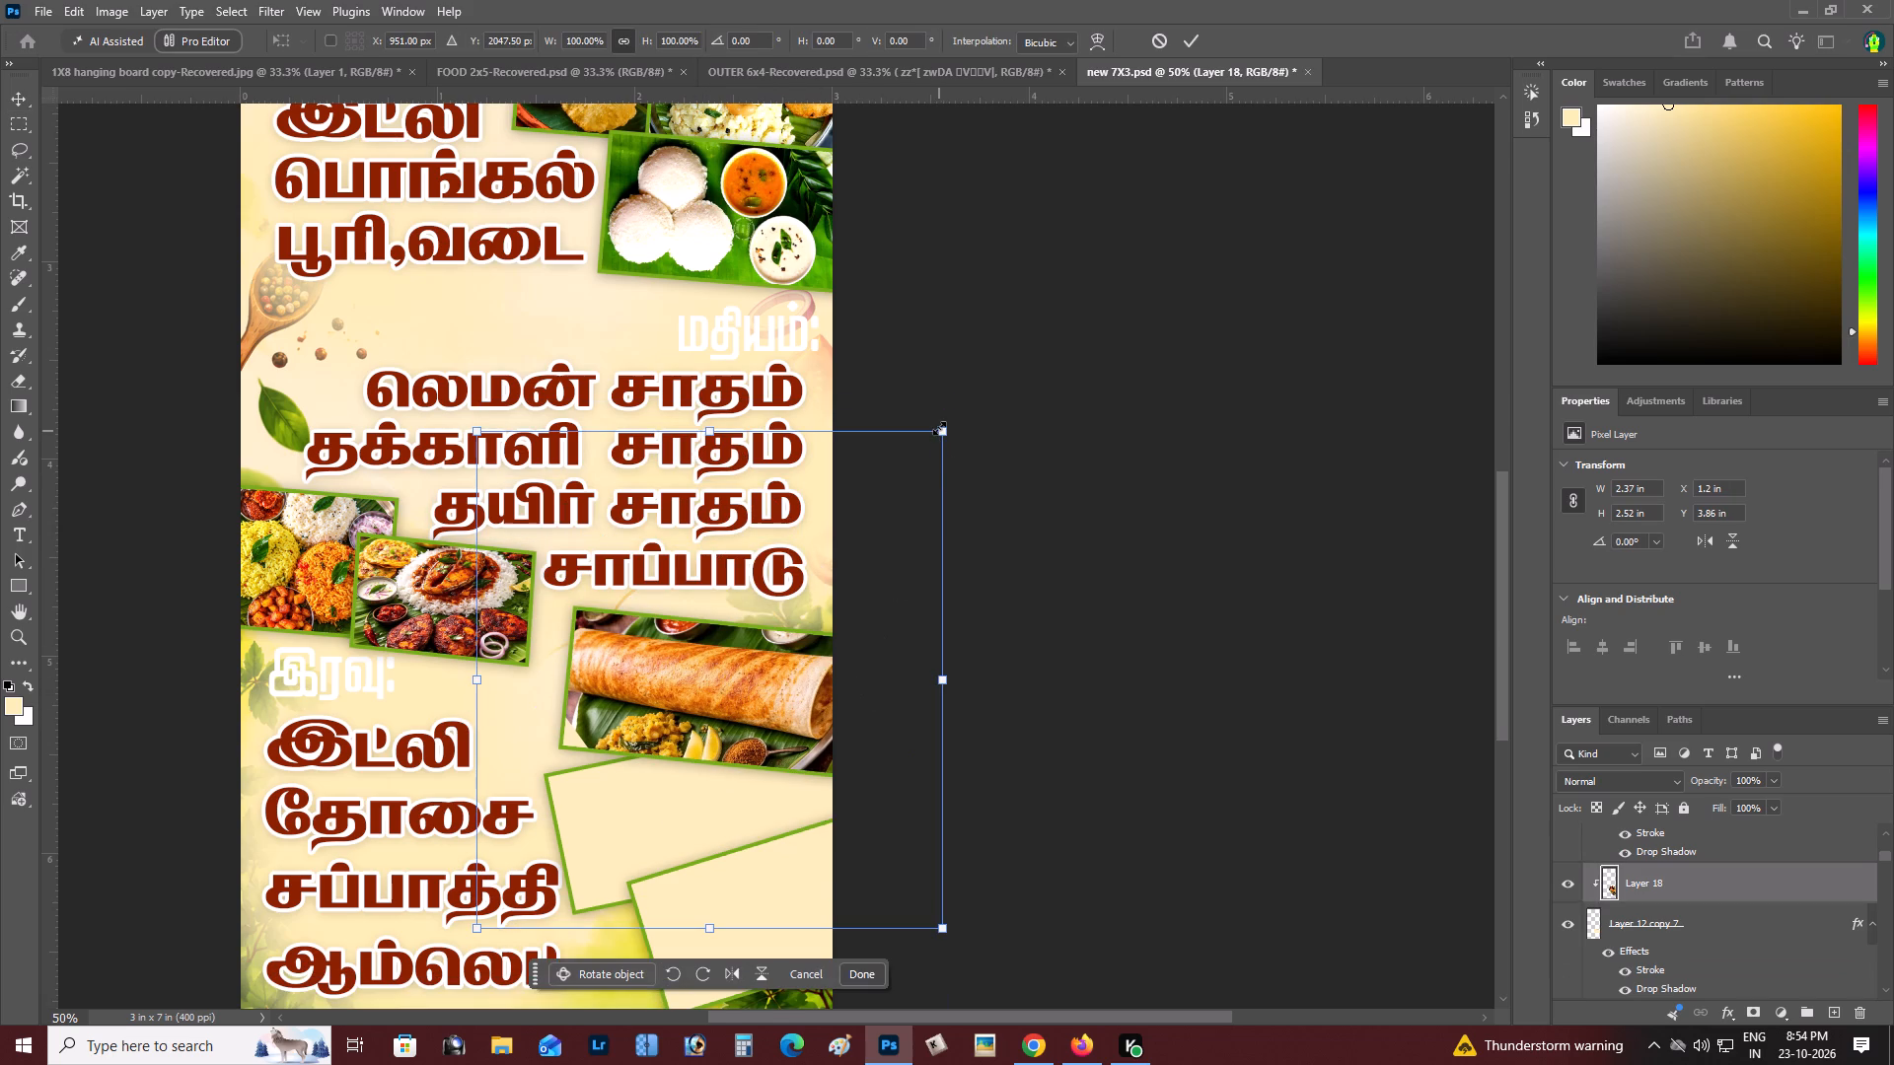
alt+drag(939, 428, 895, 441)
drag(807, 605, 802, 623)
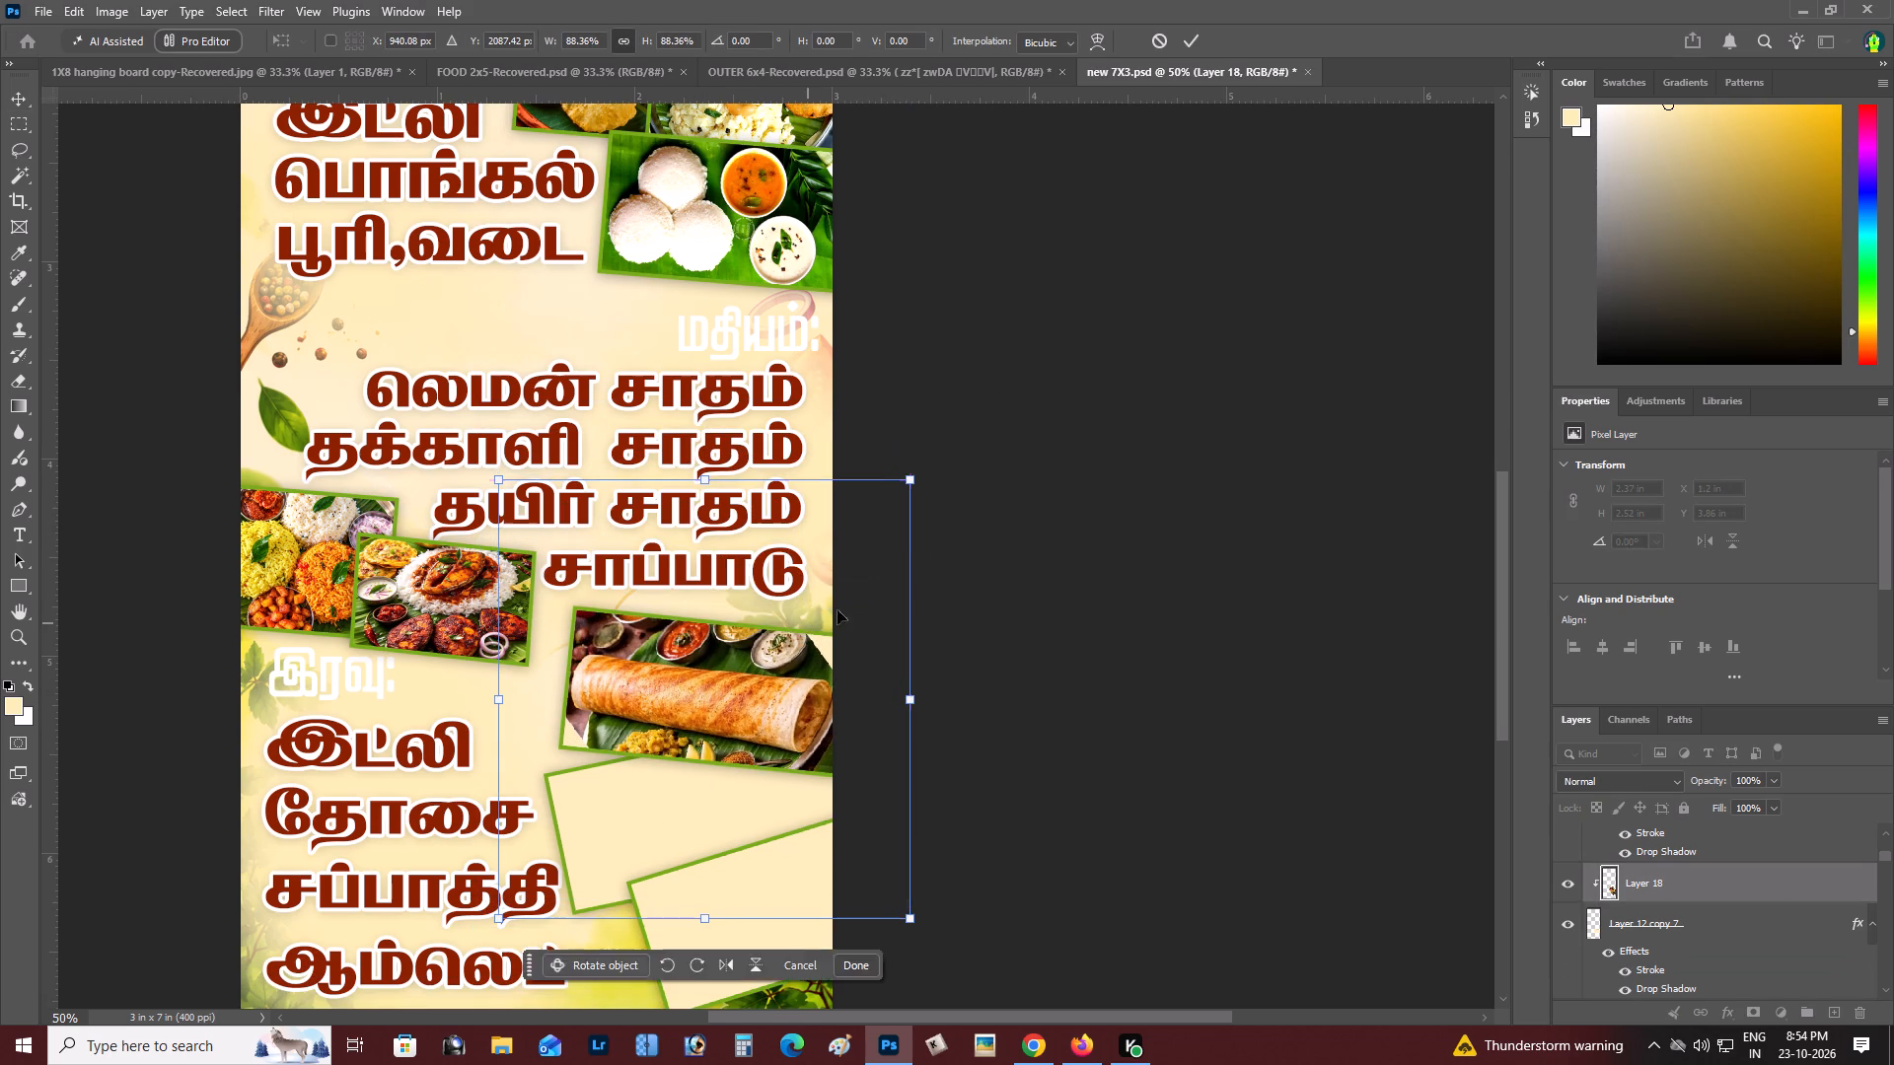
drag(950, 532, 915, 510)
alt+drag(884, 461, 894, 456)
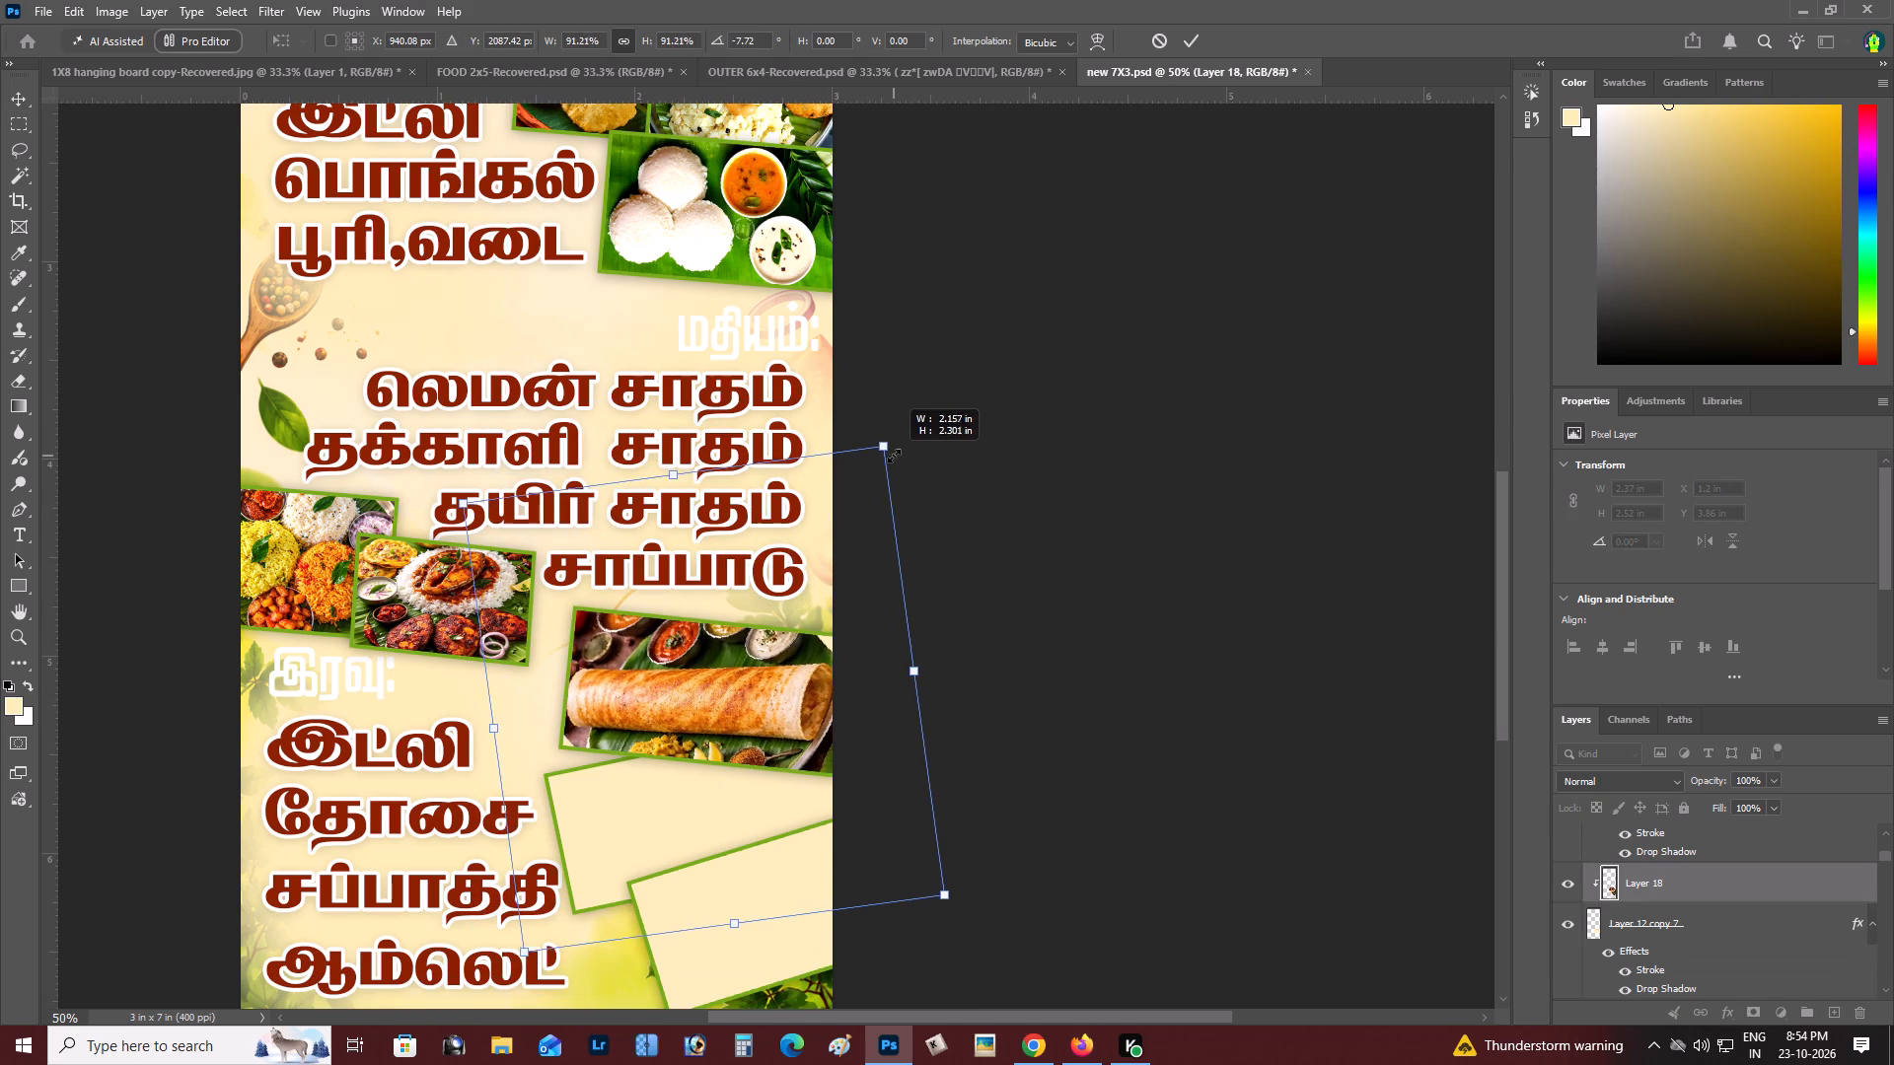
alt+drag(894, 456, 896, 456)
ctrl+drag(453, 493, 457, 494)
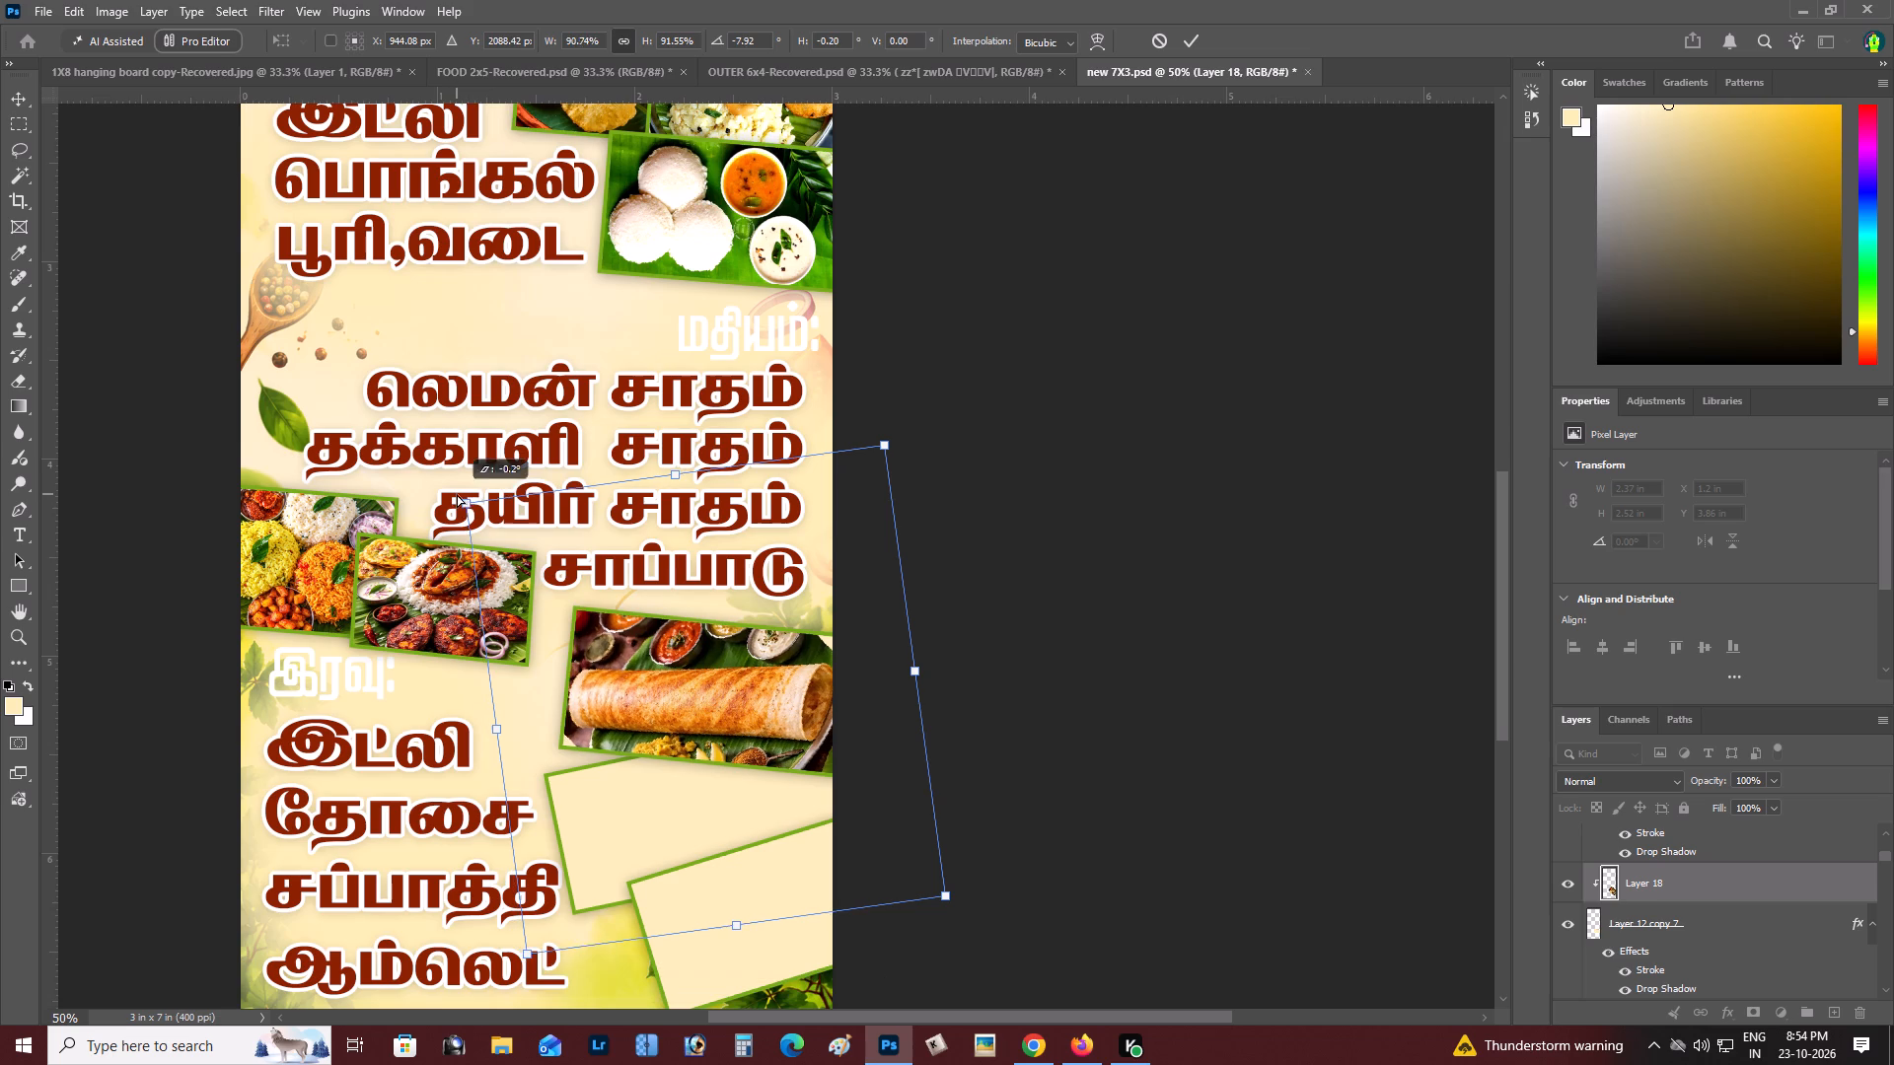
ctrl+drag(457, 494, 475, 489)
key(ctrl+z)
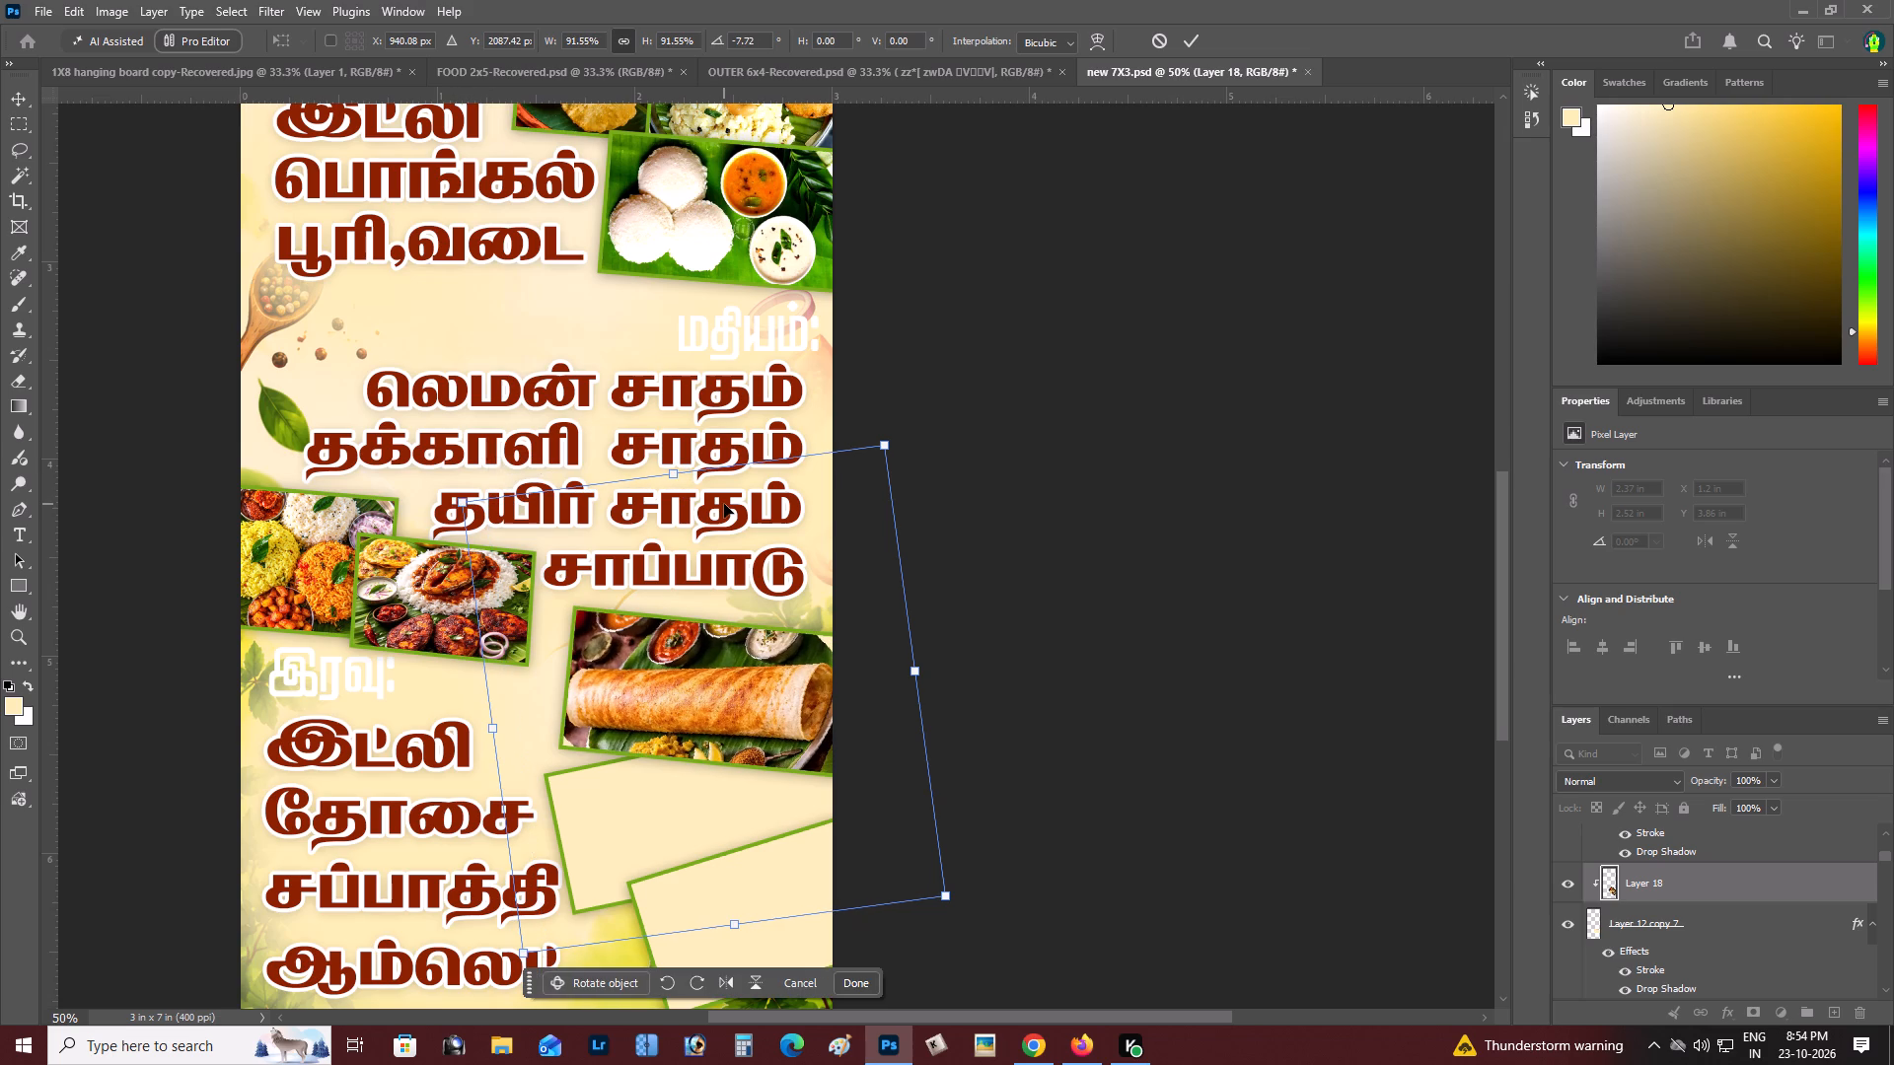
key(ctrl+Return)
Rotate the clipped dosa photo about 17° clockwise inside the top dinner frame.
key(ctrl+t)
drag(1002, 408, 1013, 435)
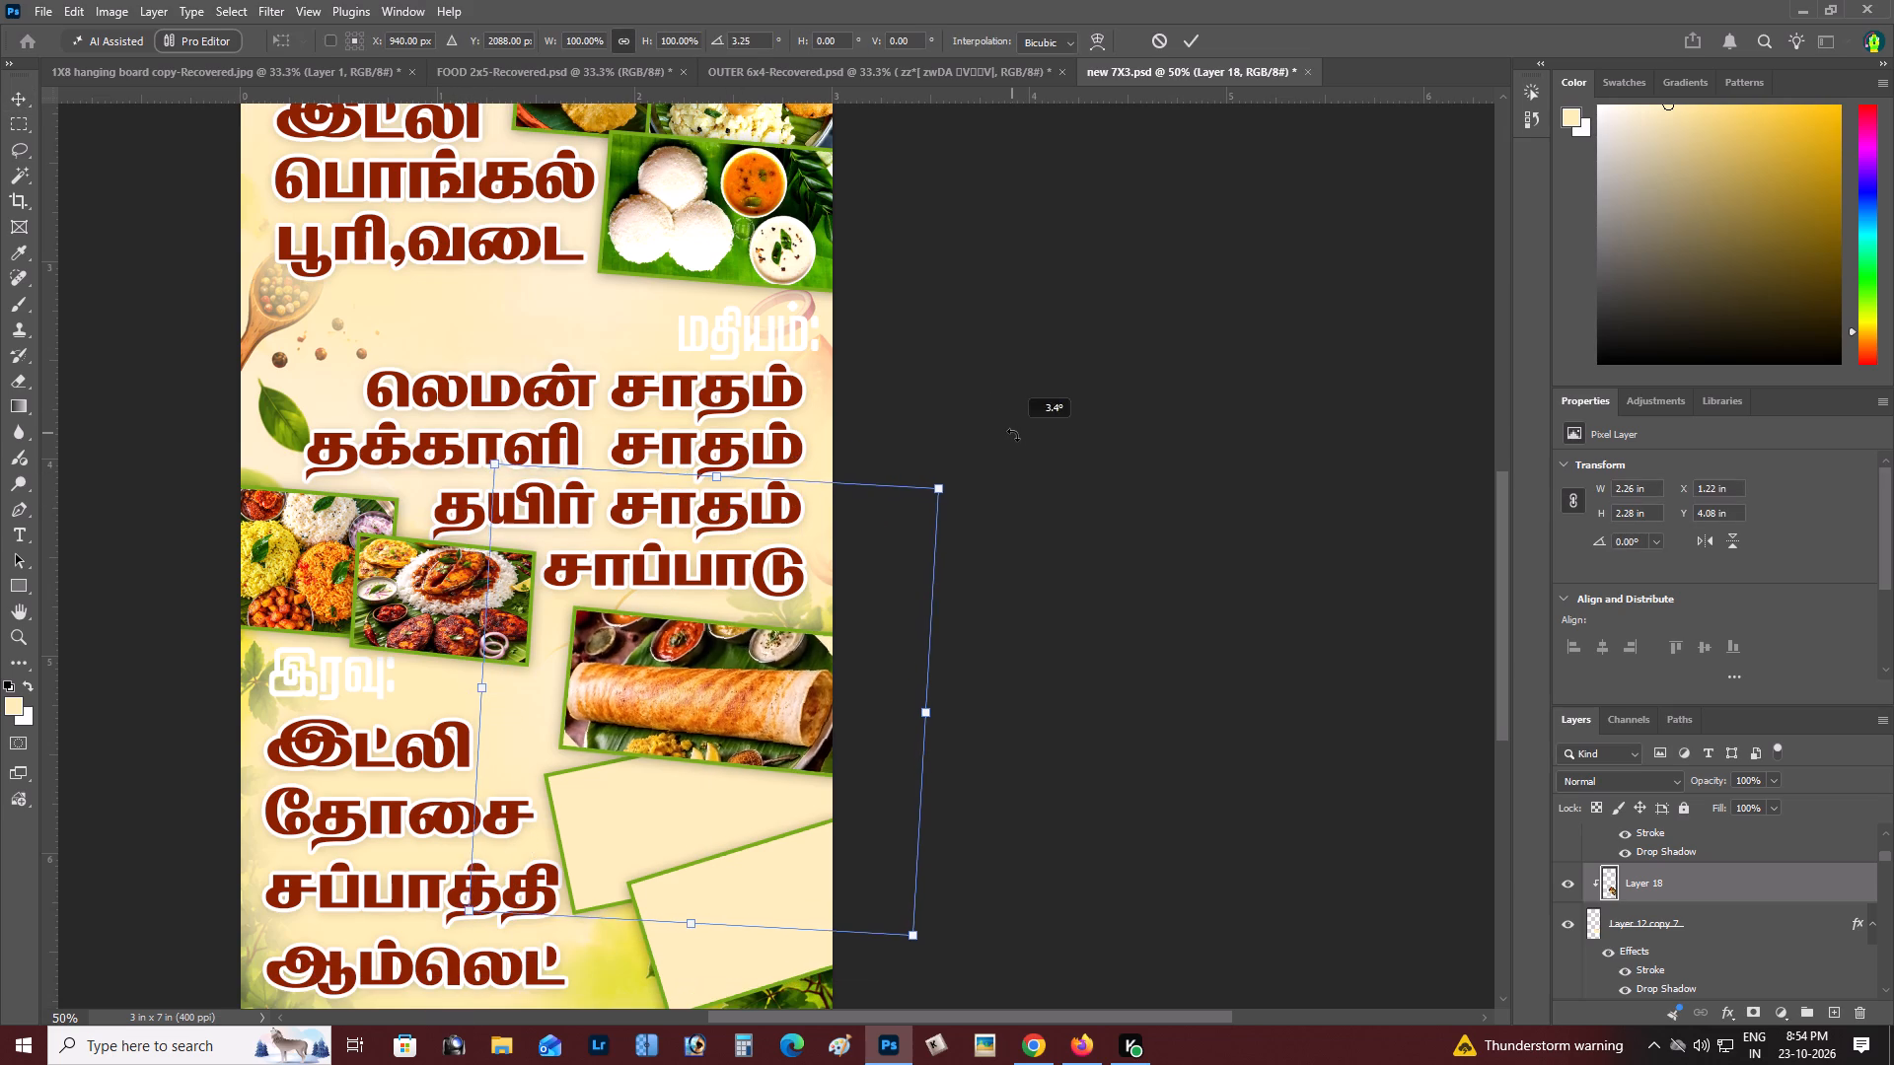
drag(1013, 435, 1044, 498)
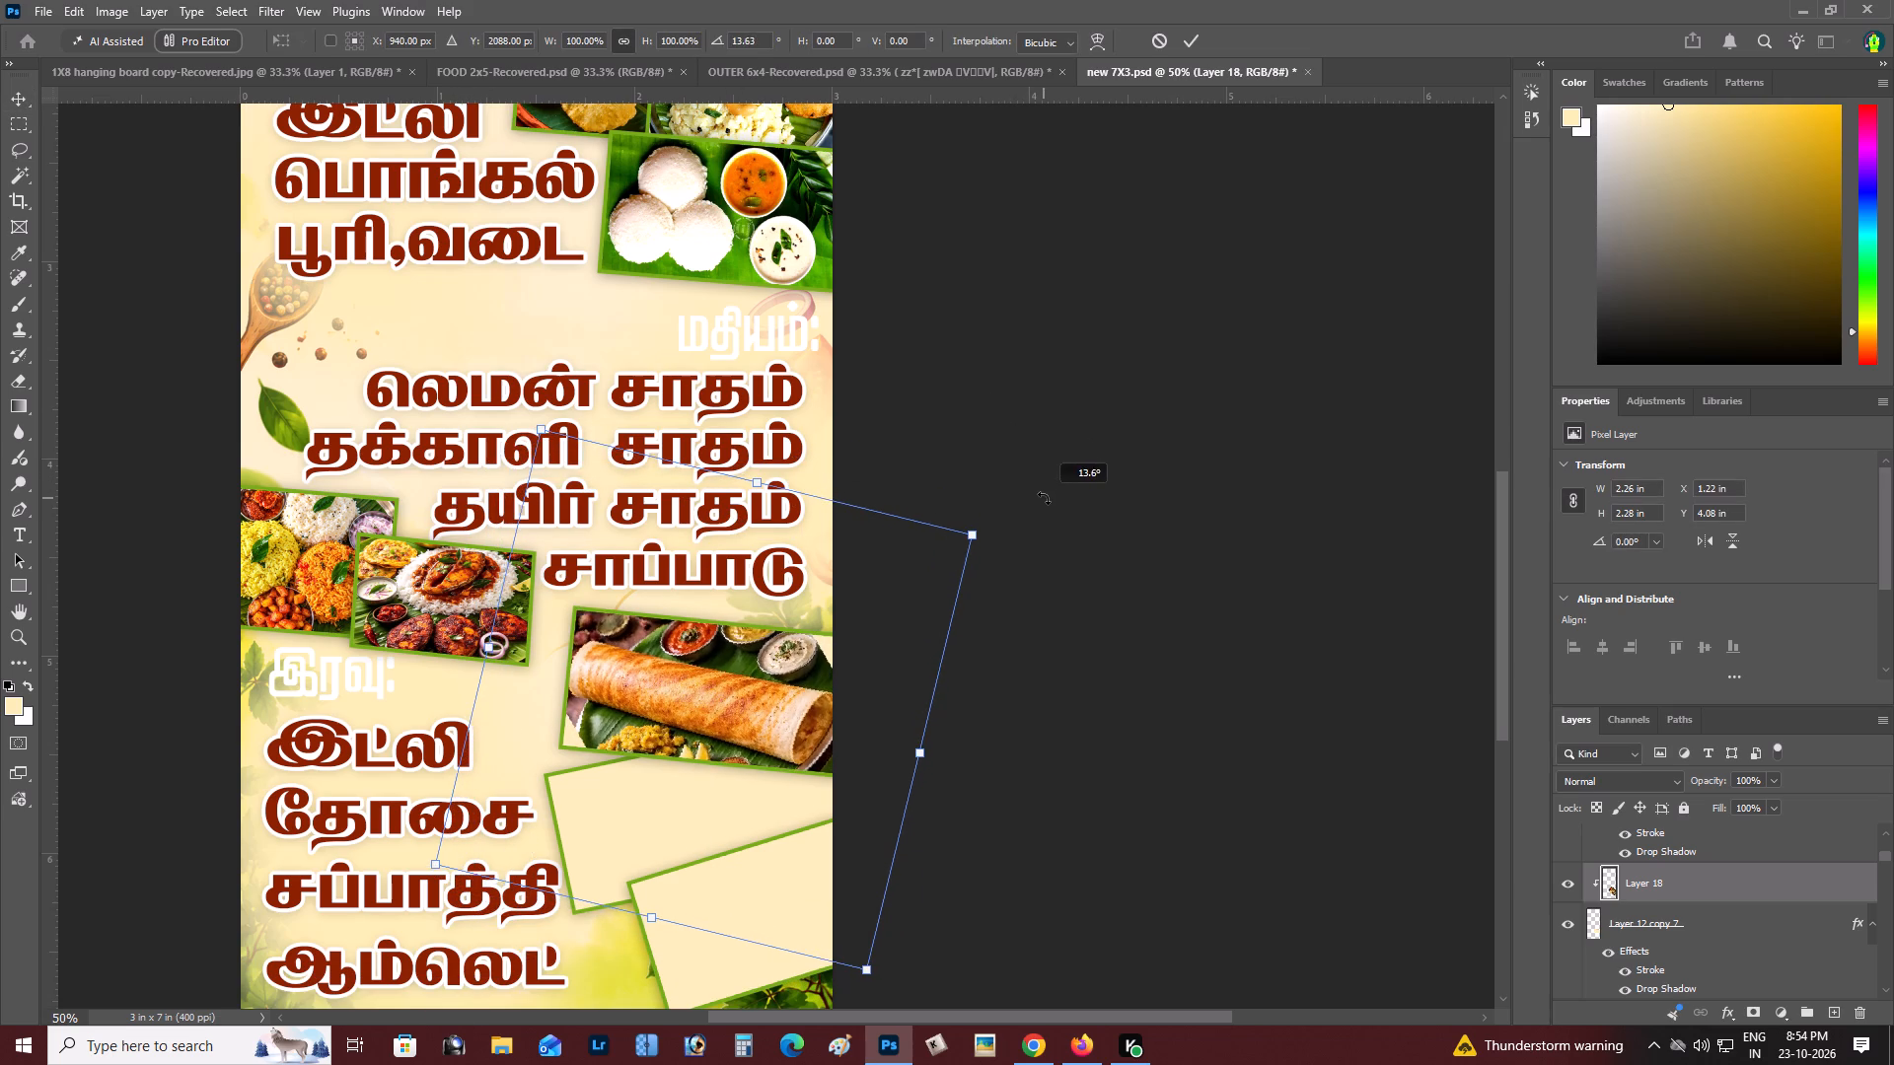
drag(1044, 498, 1054, 518)
key(ctrl+Return)
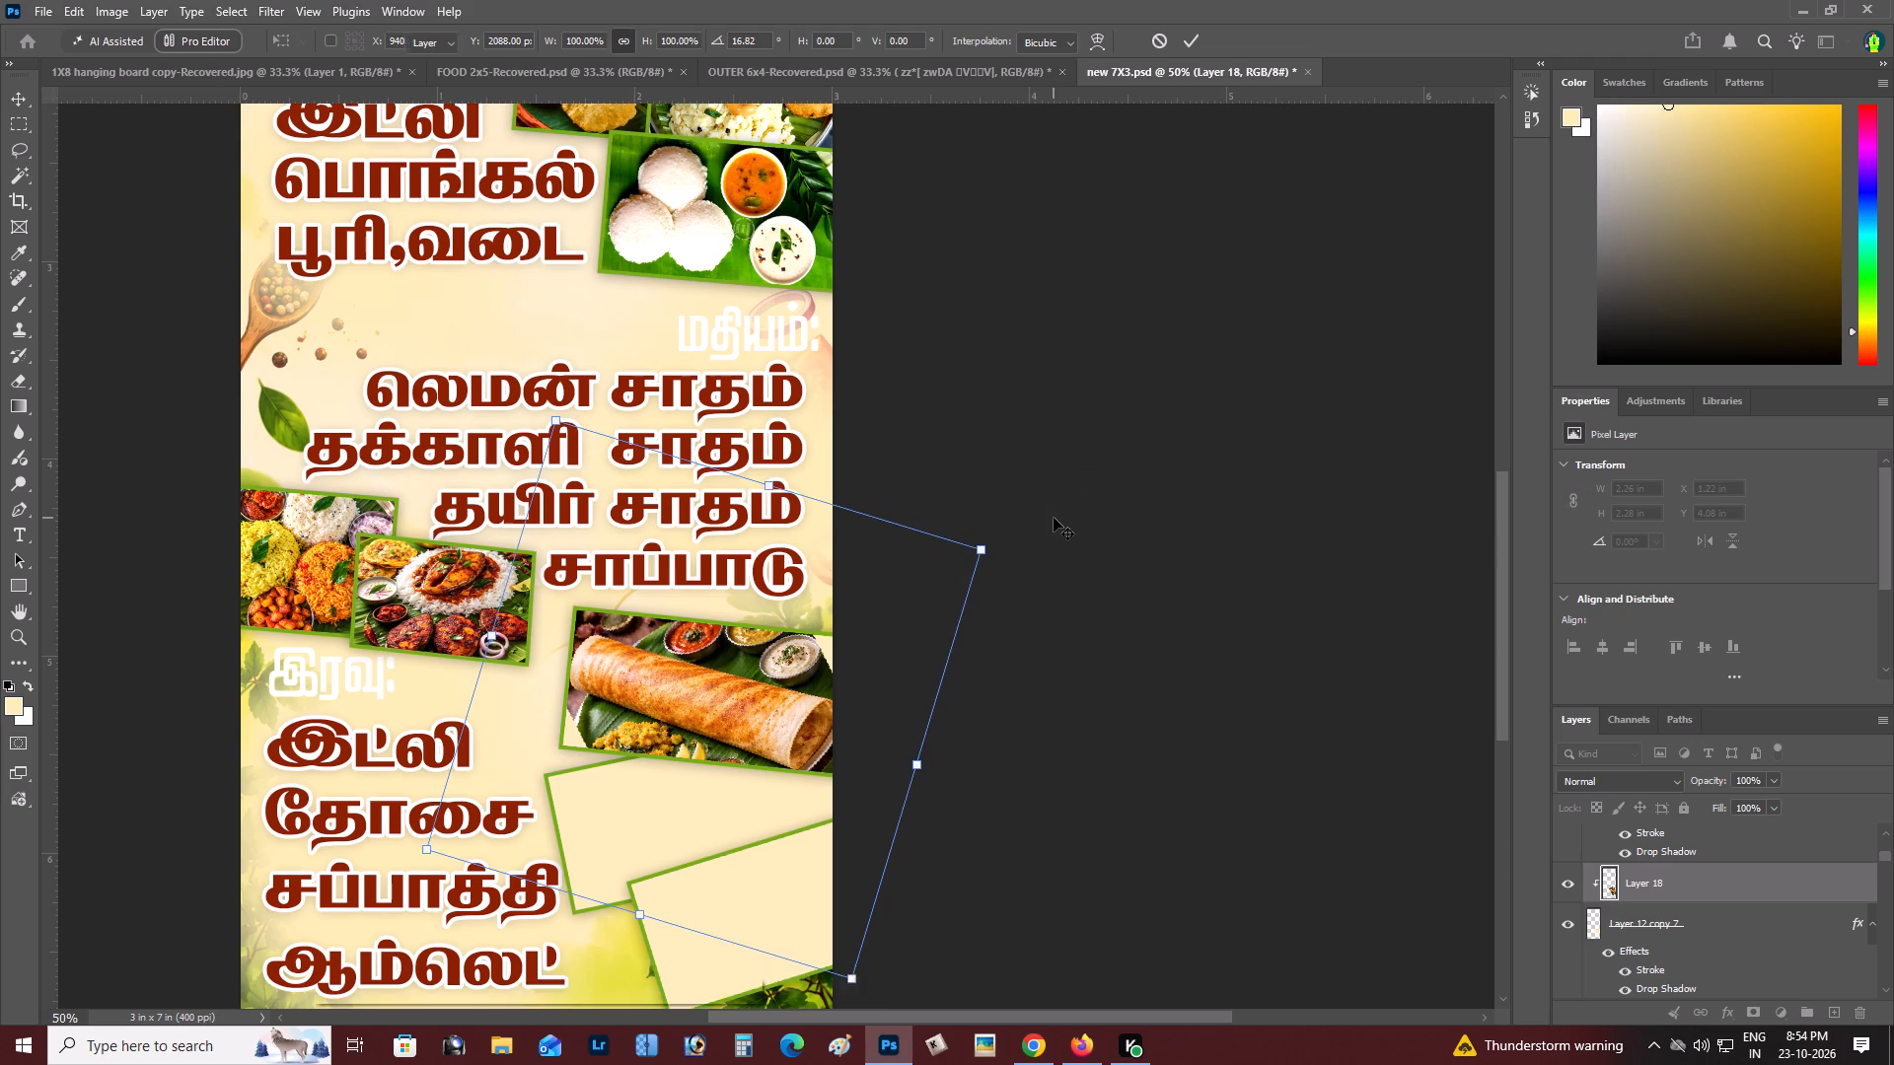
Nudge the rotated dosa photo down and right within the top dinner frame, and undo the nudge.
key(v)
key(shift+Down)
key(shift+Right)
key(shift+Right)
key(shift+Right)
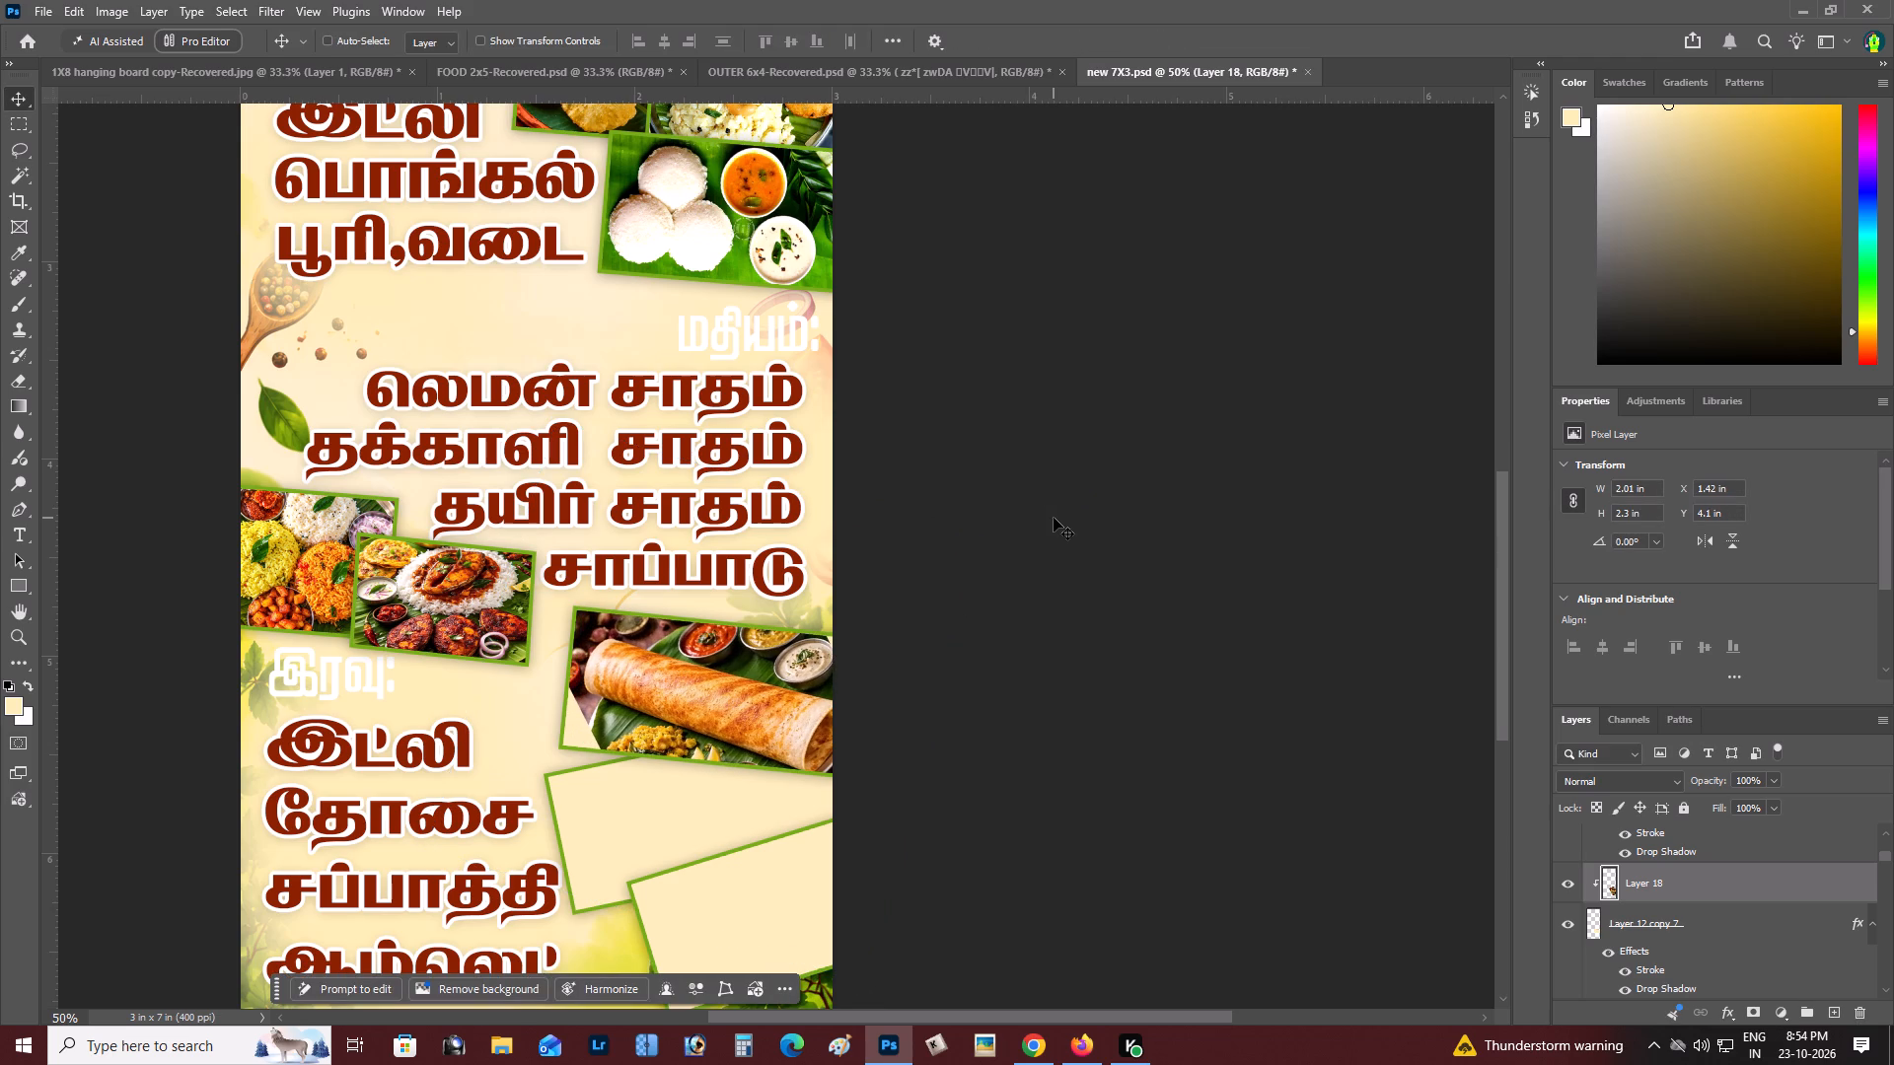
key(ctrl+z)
Stretch the dosa photo's lower-left corner slightly outward to fill the top dinner frame, and nudge the photo right.
key(ctrl+t)
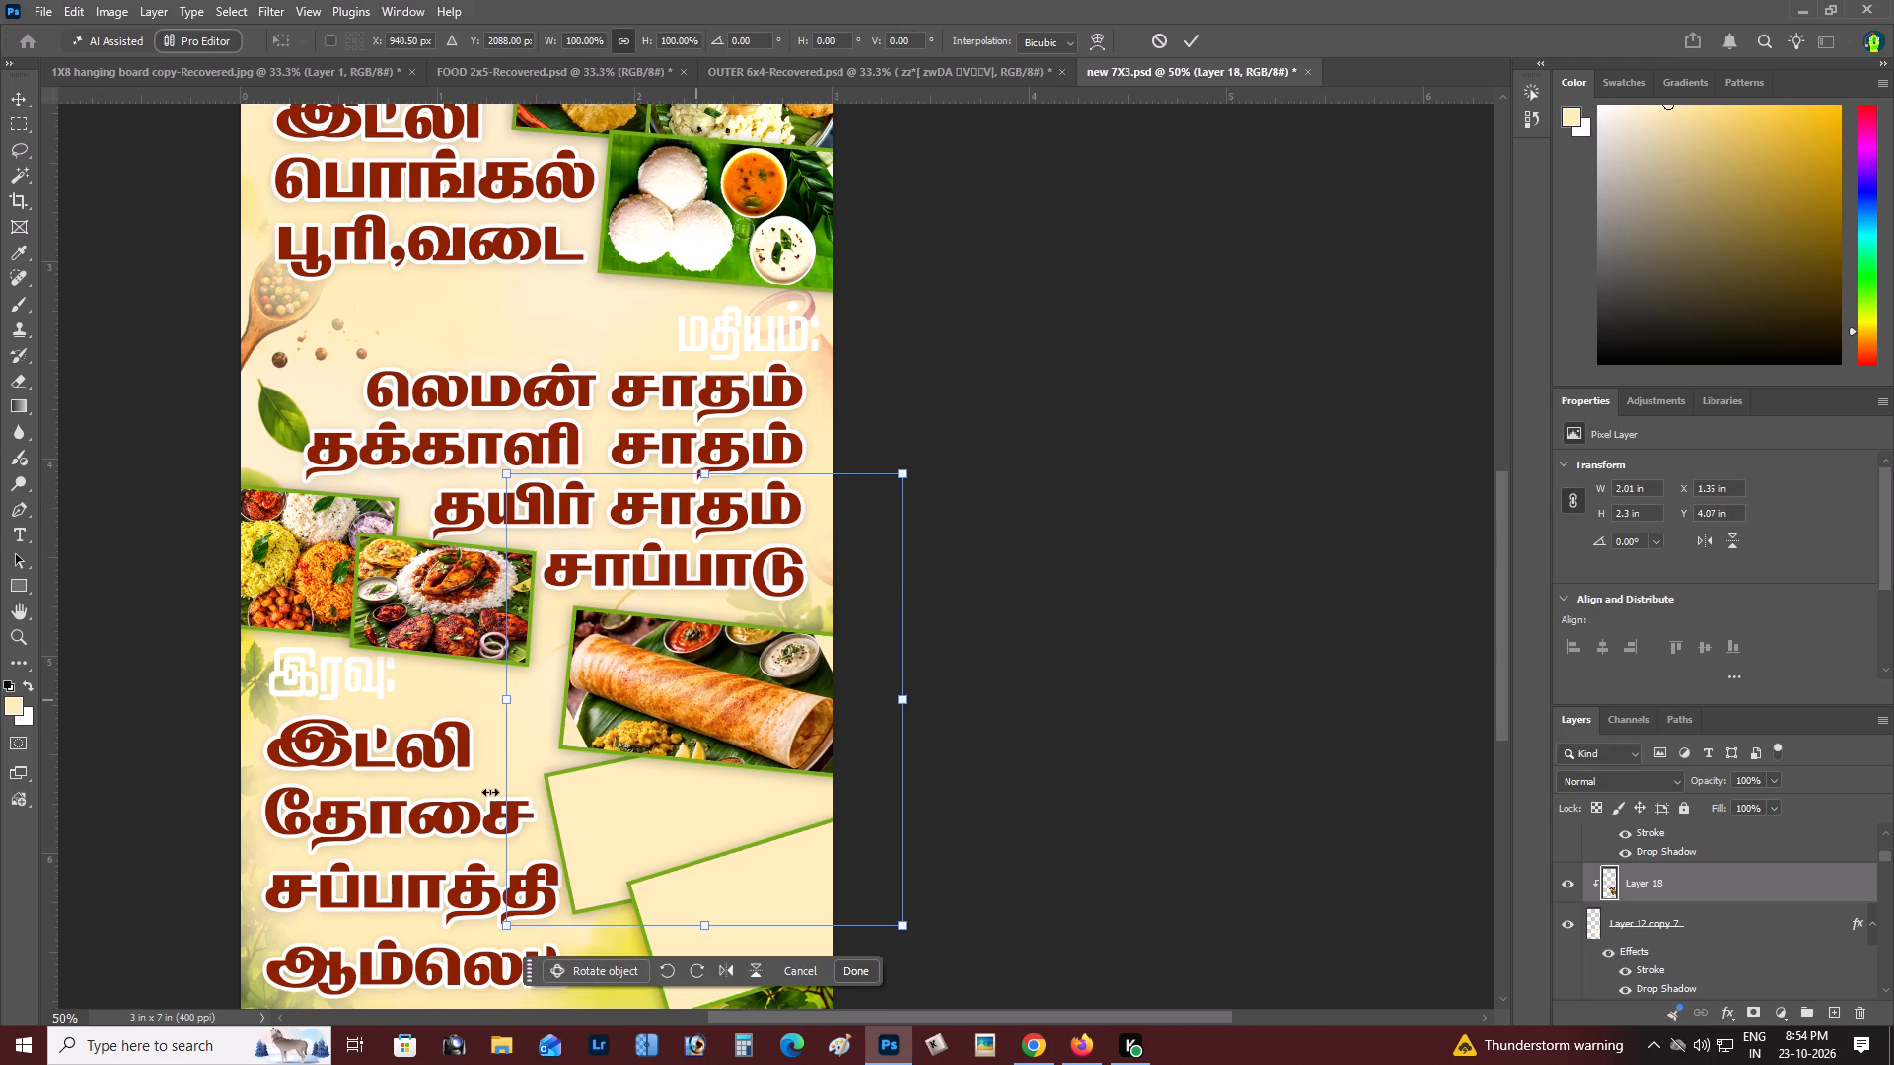
ctrl+drag(509, 923, 466, 940)
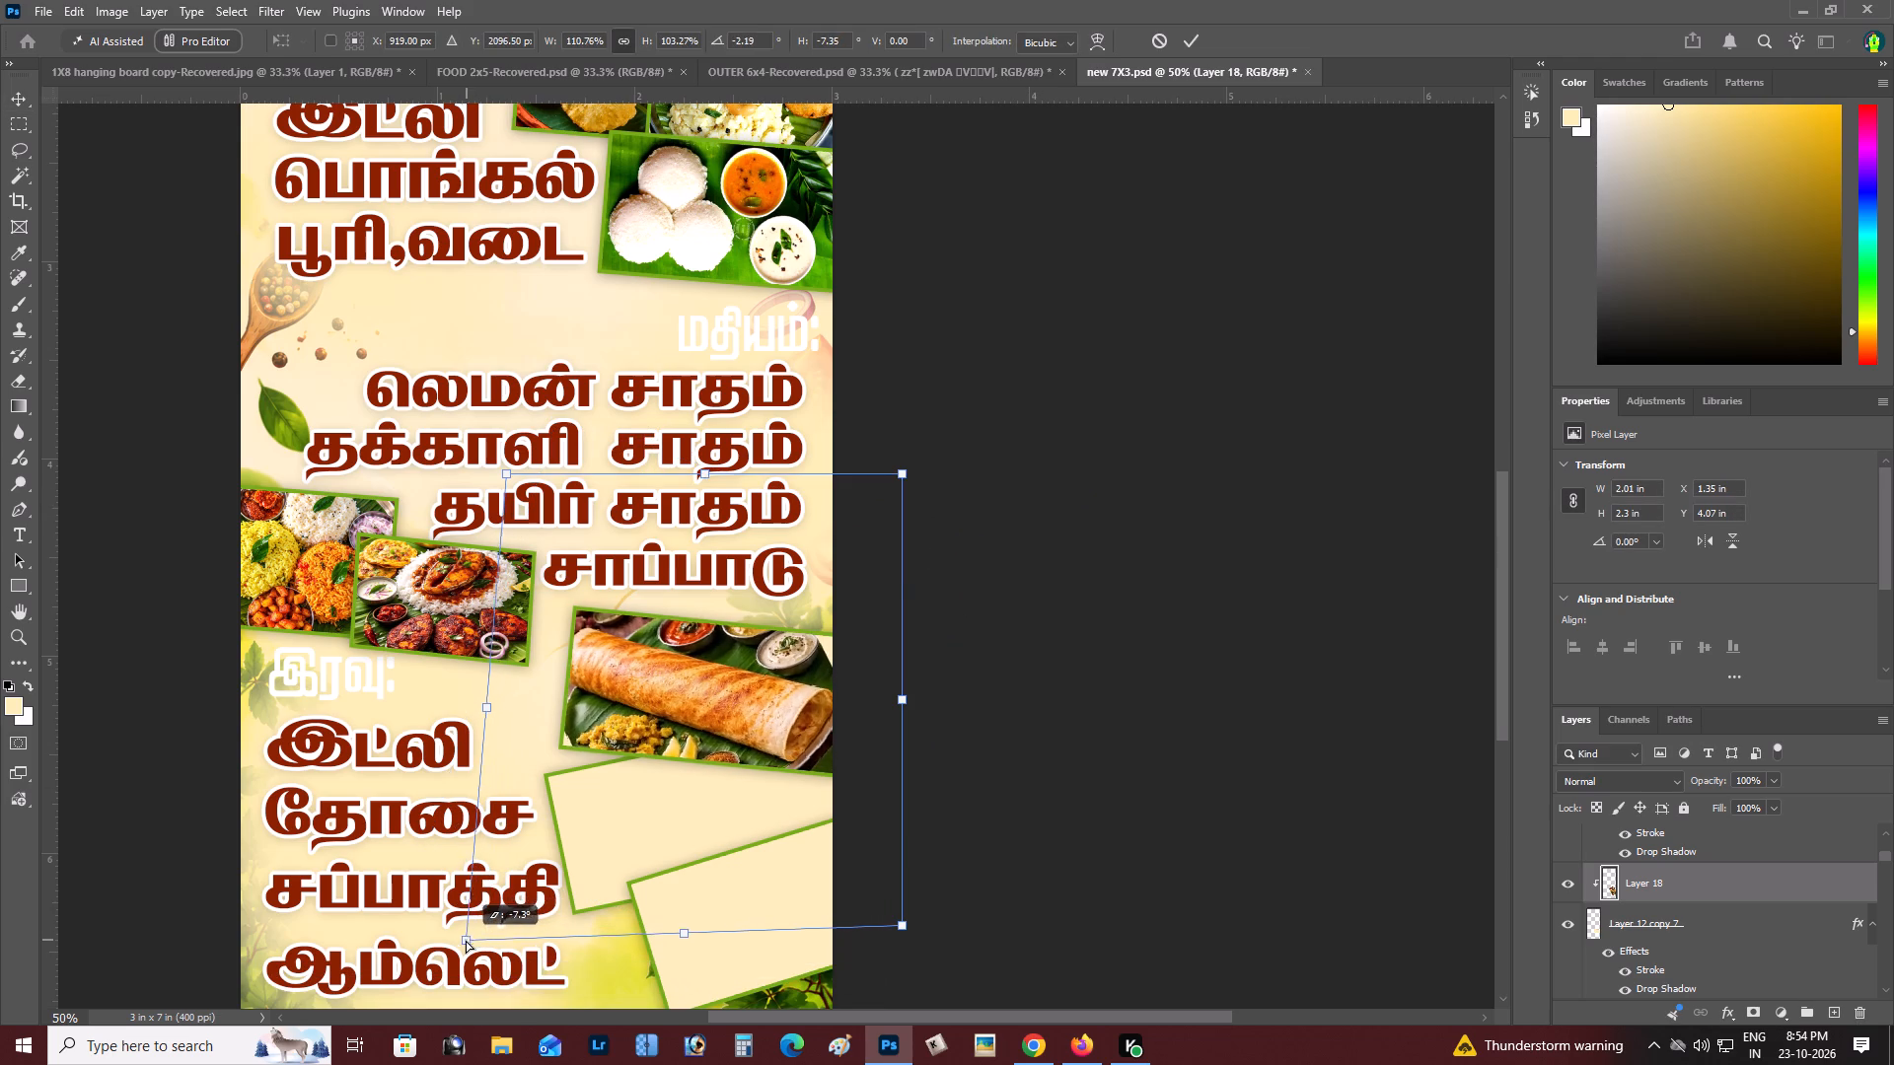
ctrl+drag(466, 940, 465, 940)
key(ctrl+Return)
key(v)
key(shift+Right)
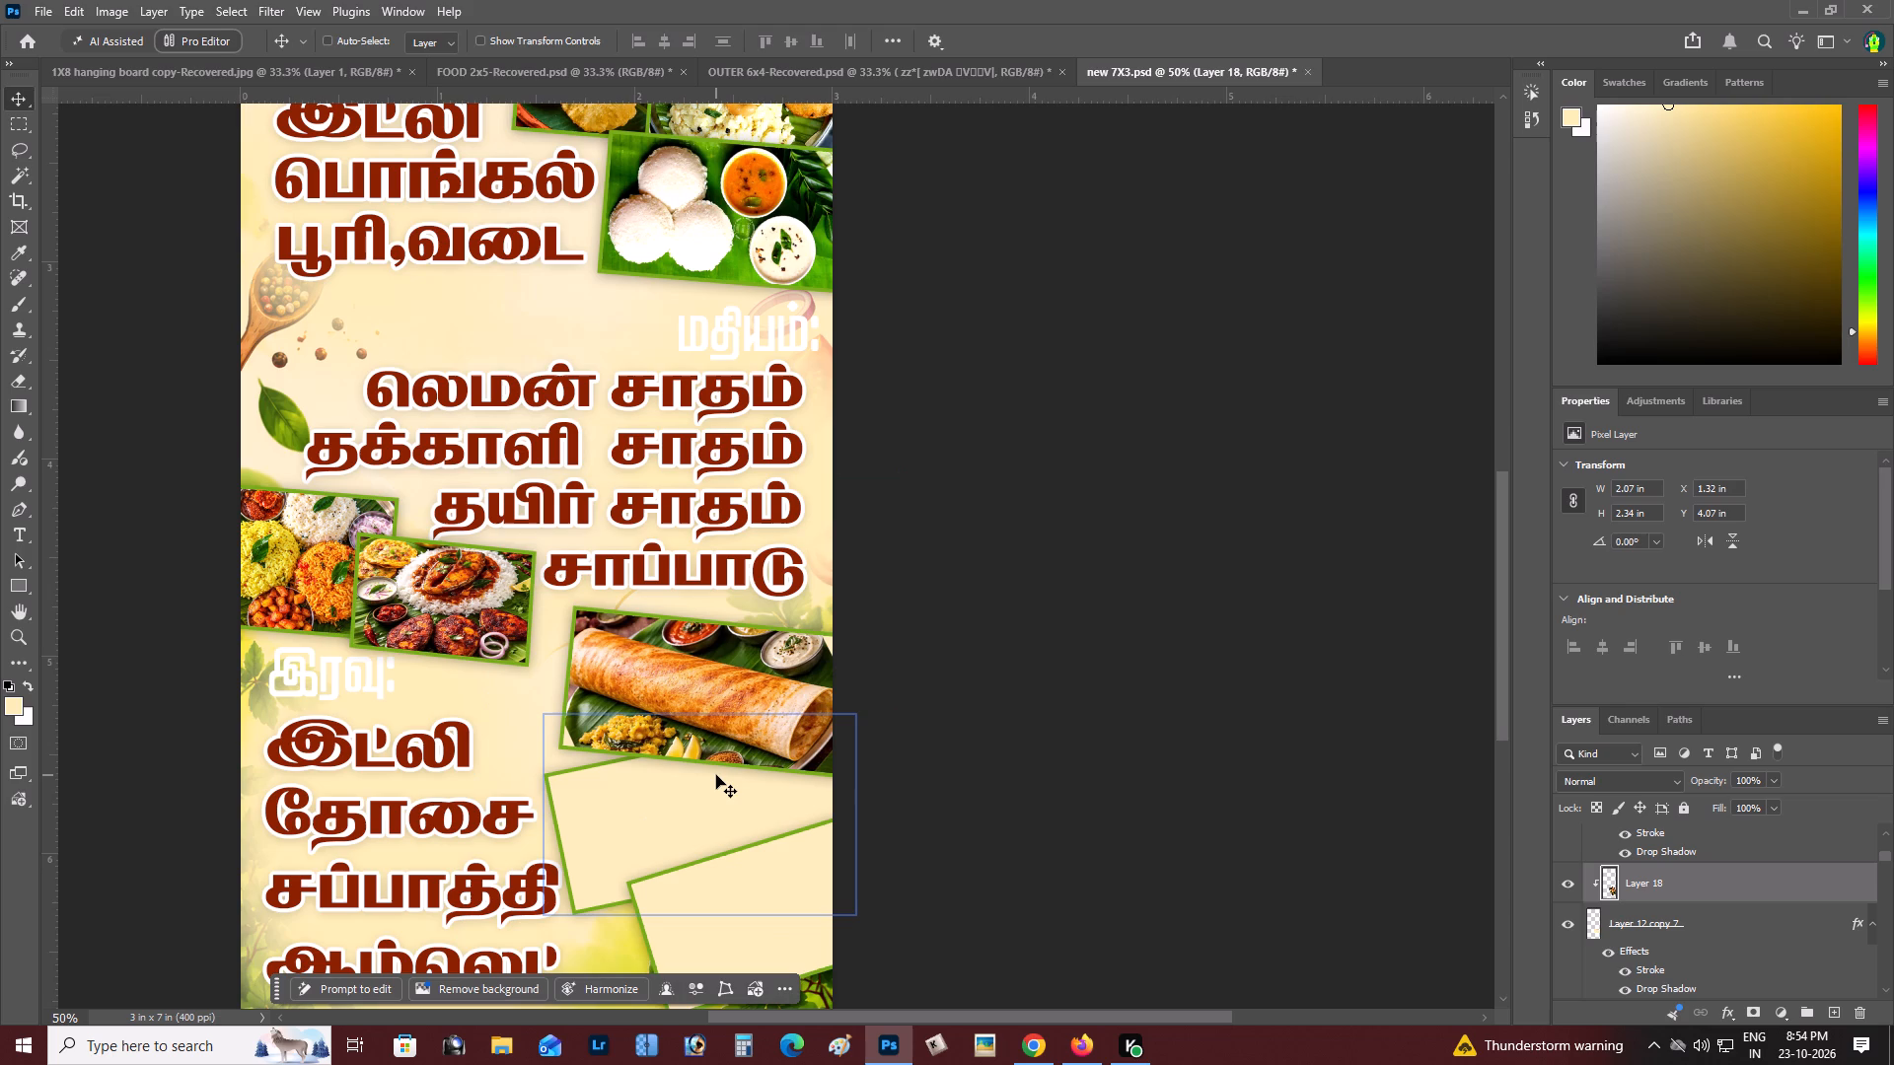
Brighten the fish-and-rice meal photo in the lunch section by lowering its white input level with Levels.
key(z)
alt+click(735, 665)
right_click(735, 665)
click(769, 684)
key(space)
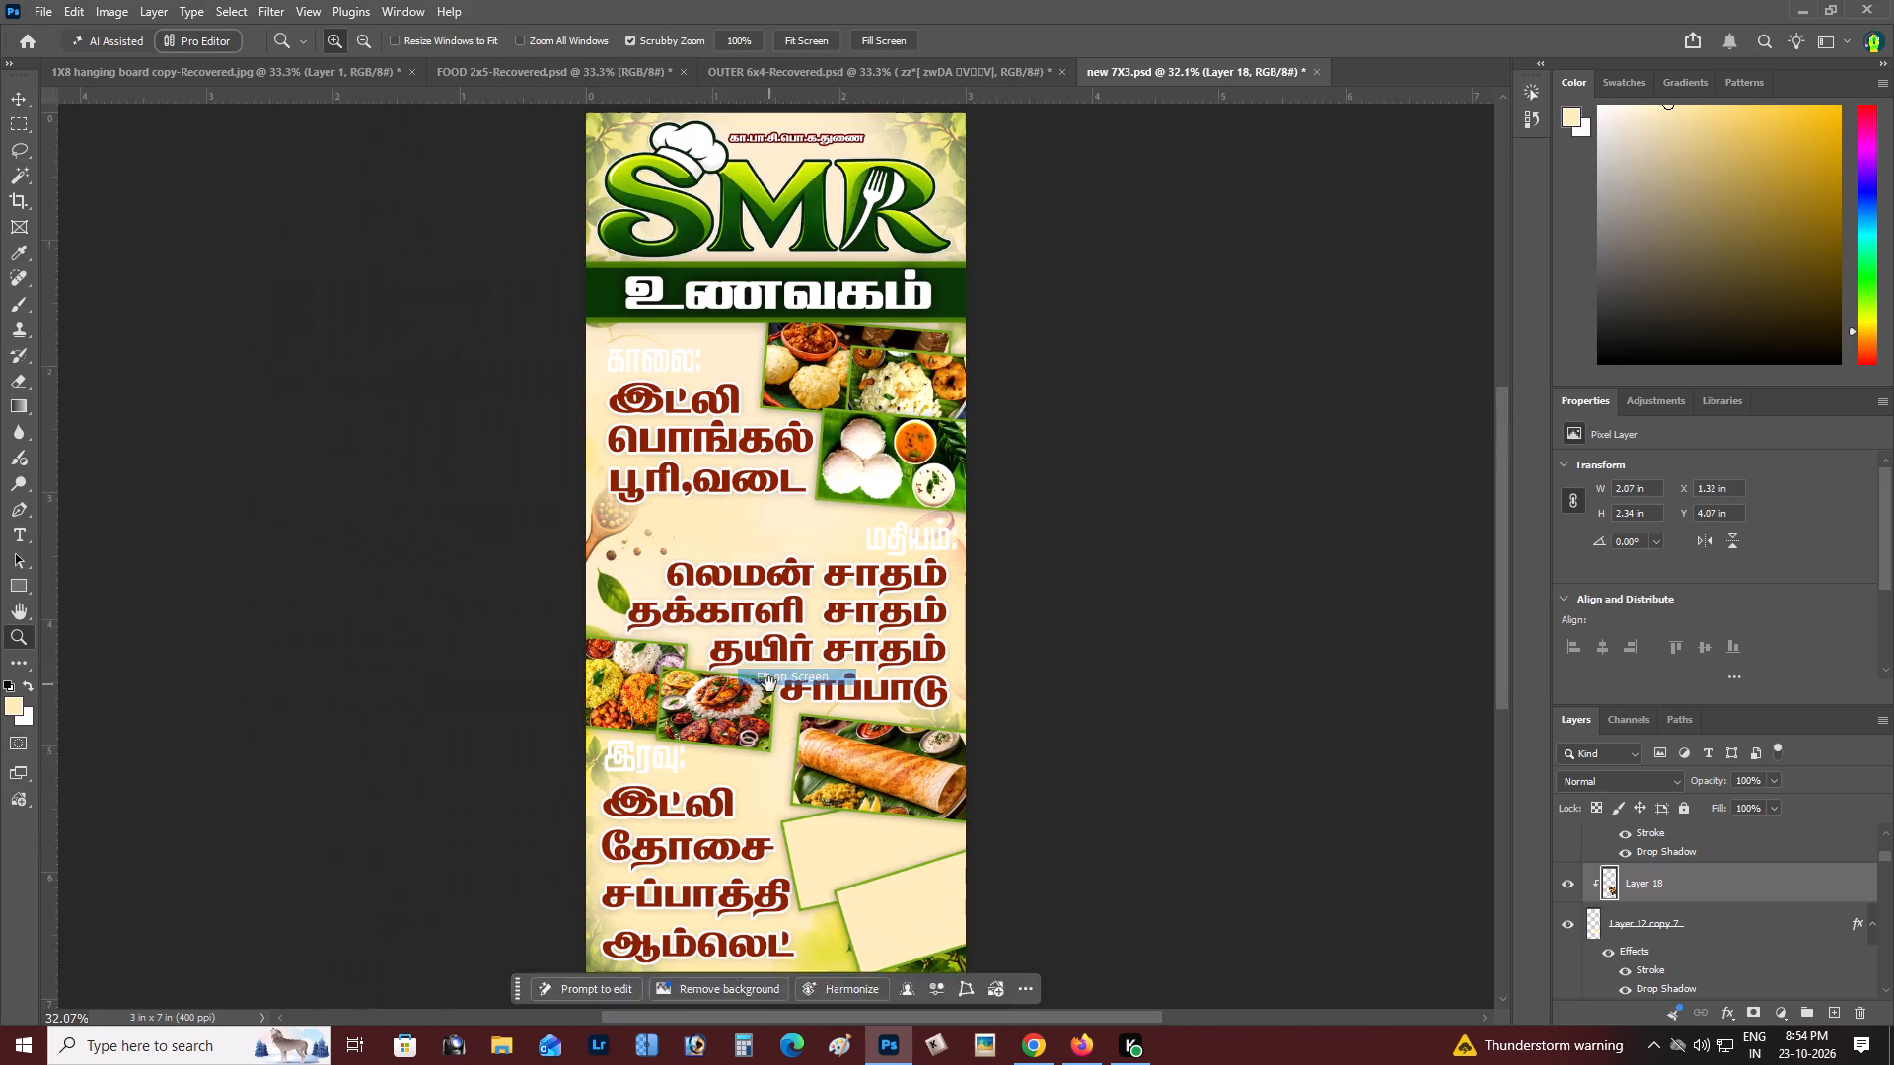
drag(769, 684, 710, 663)
key(z)
click(691, 695)
double_click(615, 702)
key(v)
right_click(620, 646)
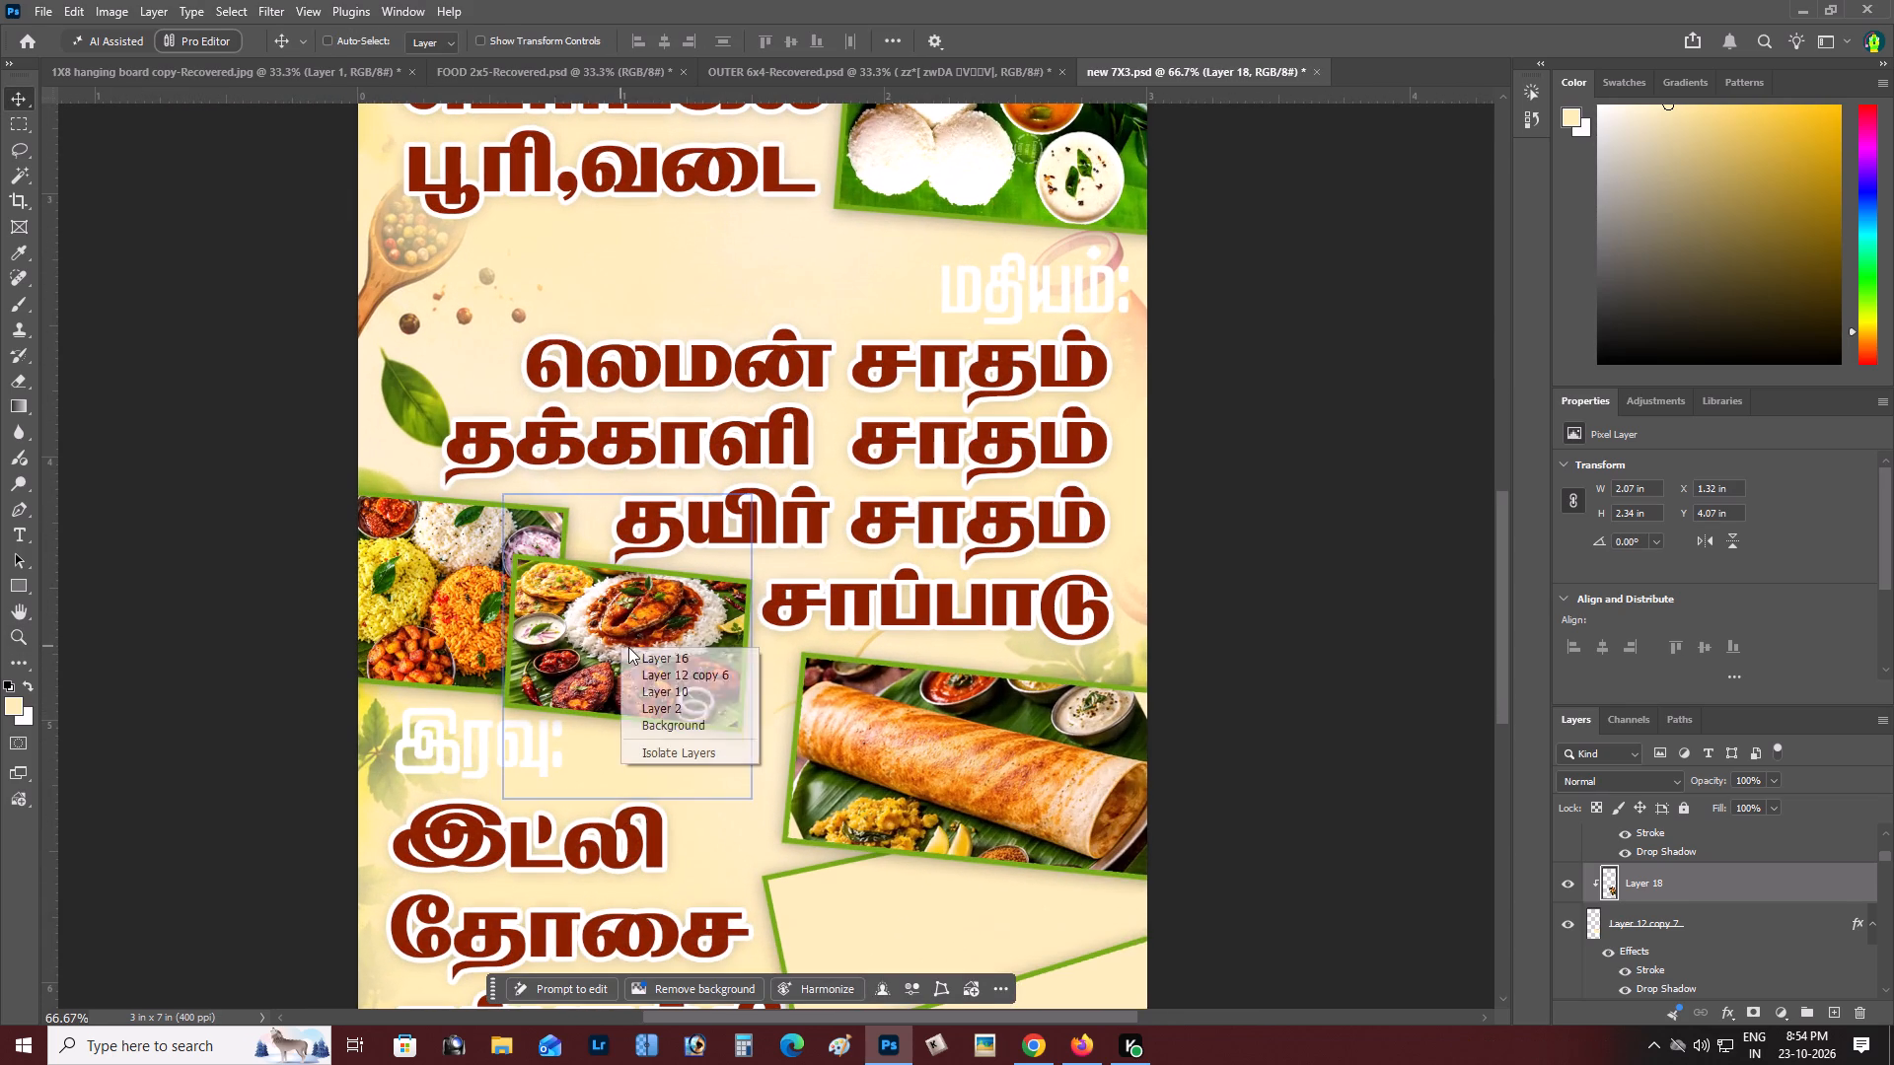
click(642, 653)
key(ctrl+l)
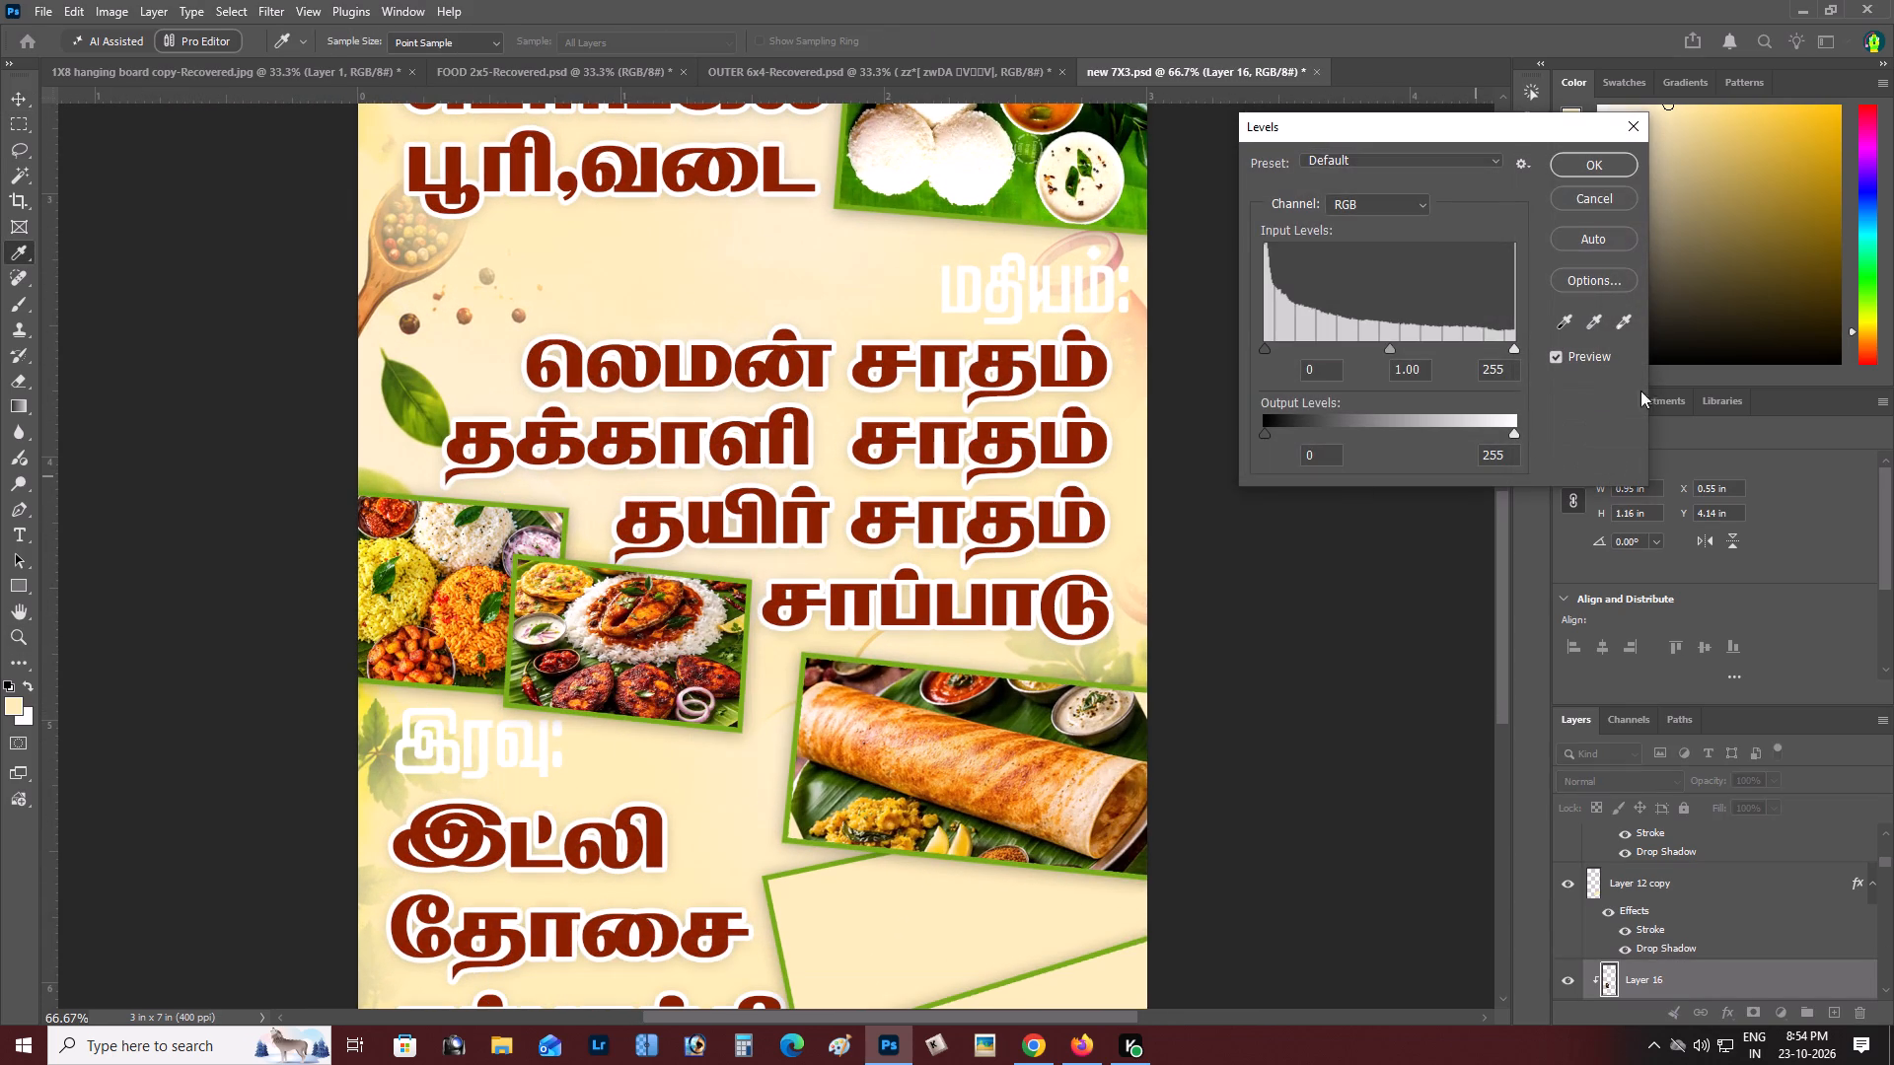
click(1504, 347)
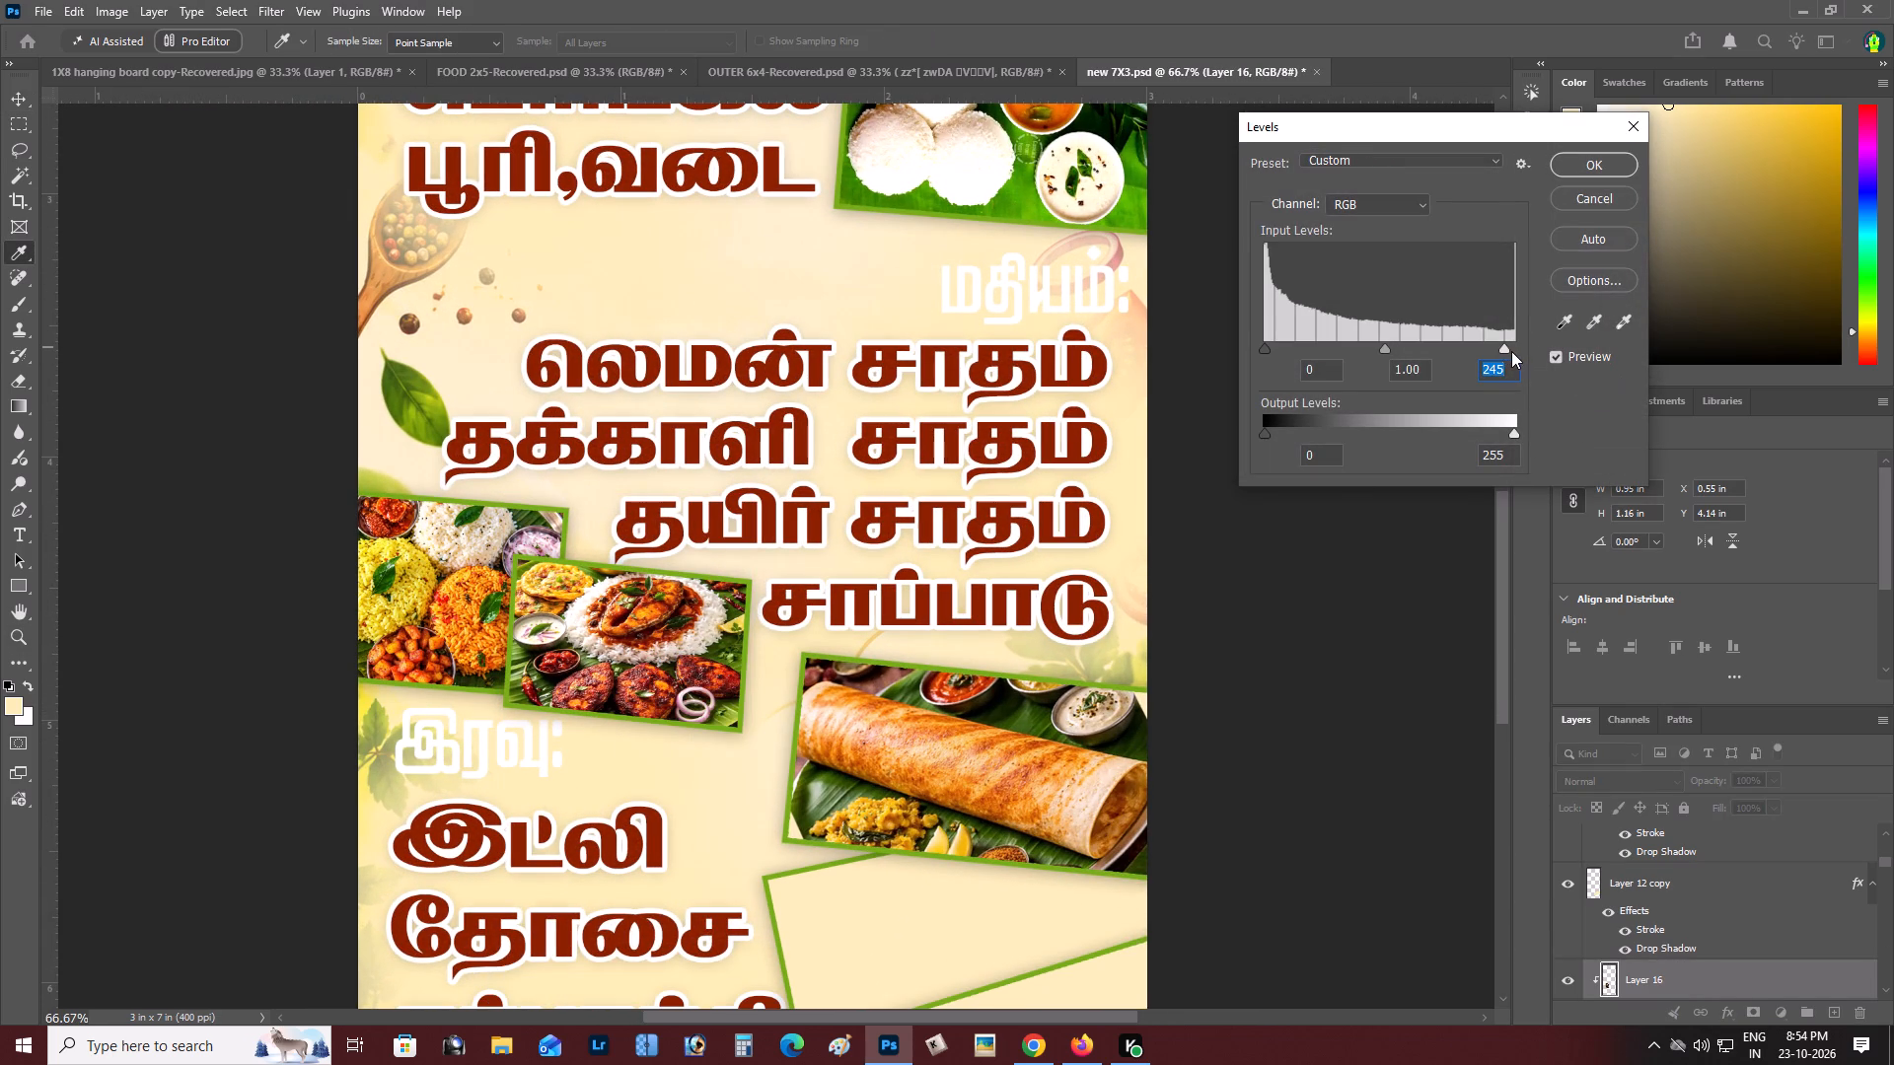
click(1492, 348)
click(1597, 167)
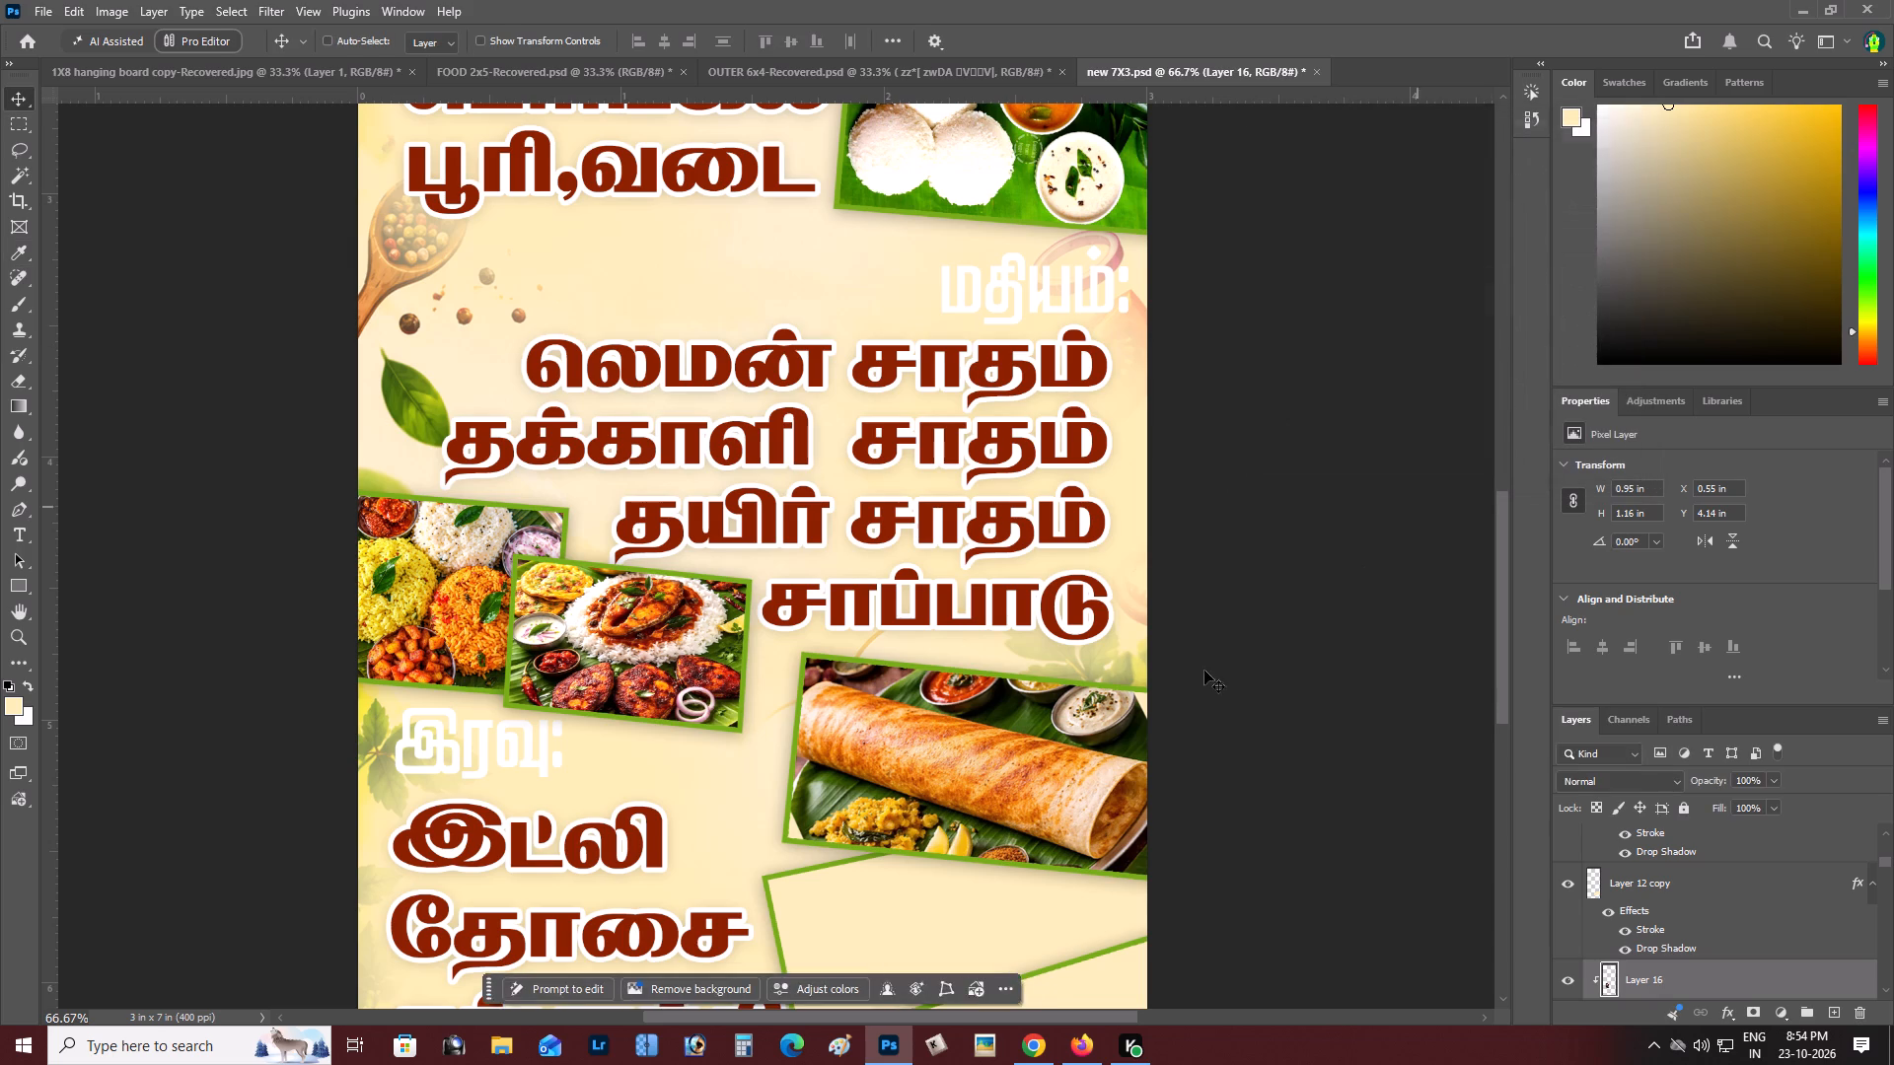
Brighten the dosa photo with Levels by setting the white input level to 244.
key(space)
drag(1022, 766, 950, 748)
key(v)
right_click(884, 744)
click(908, 752)
key(ctrl+l)
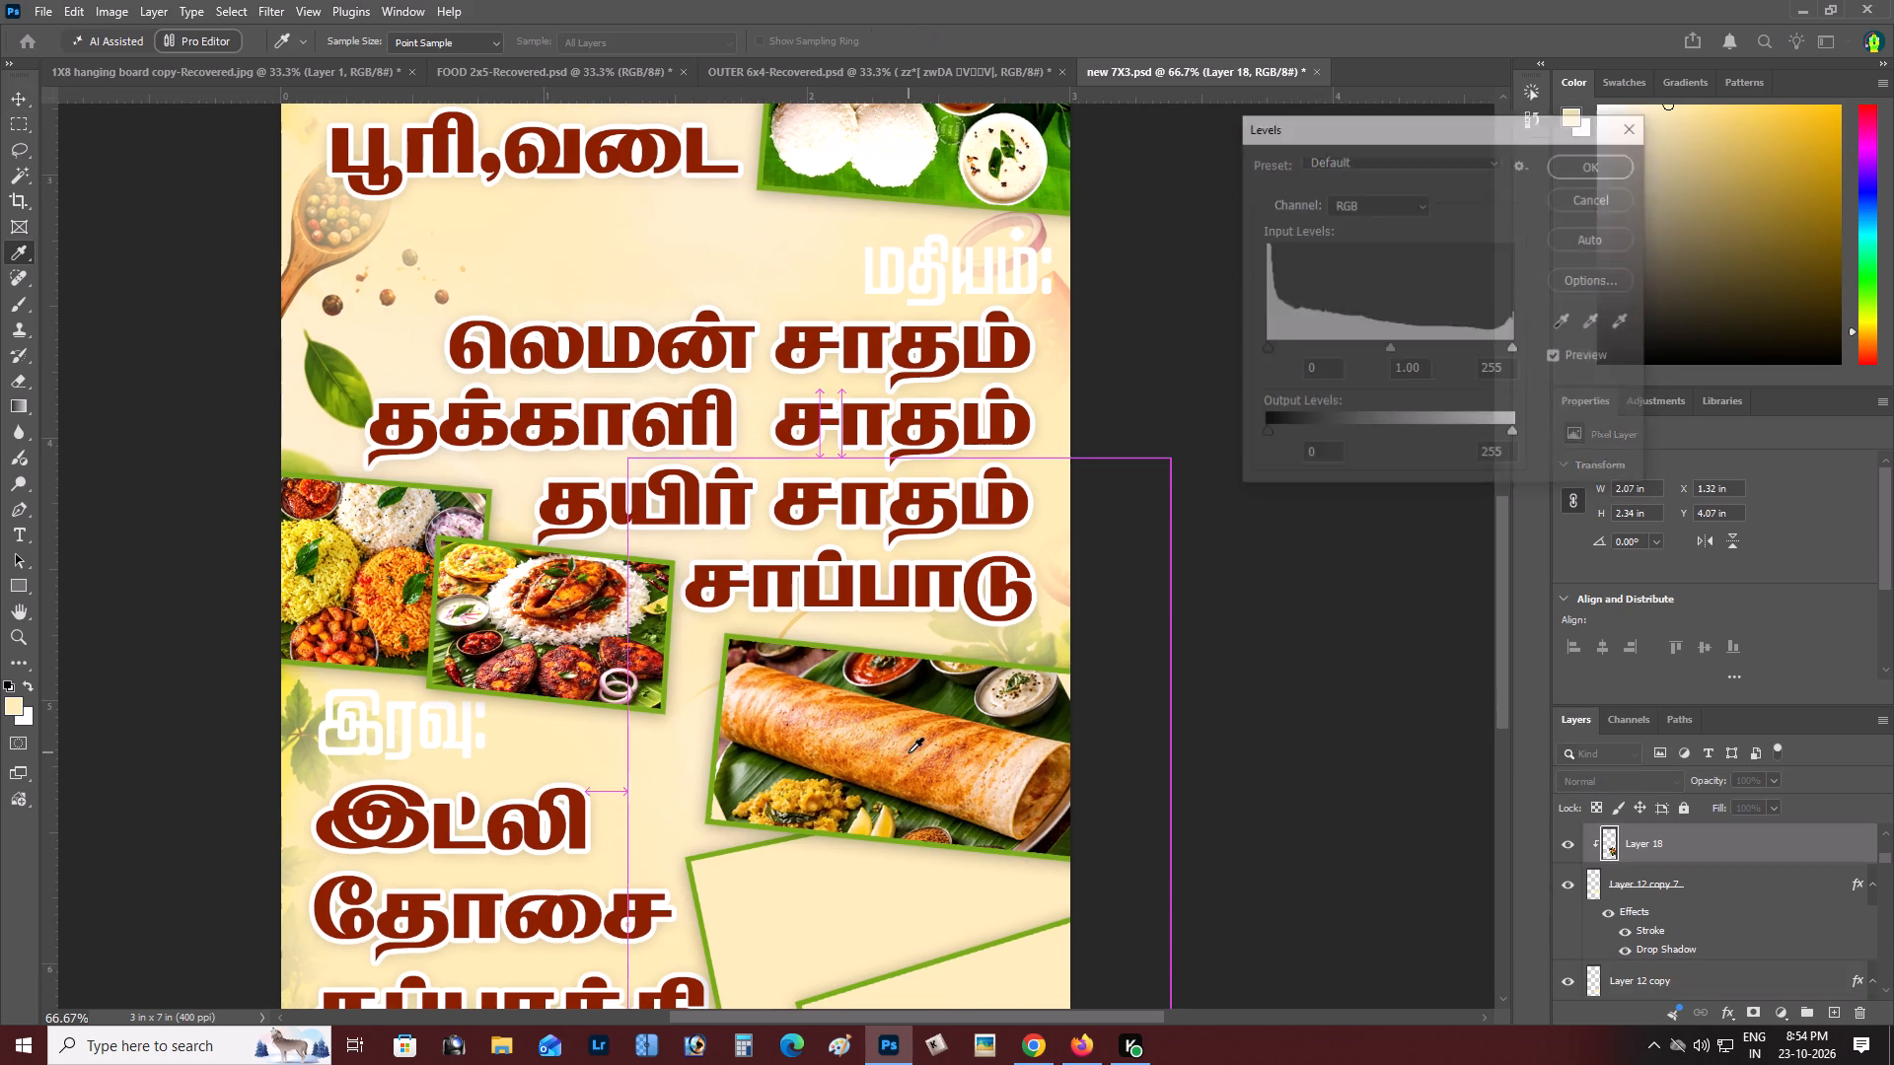
click(1503, 343)
click(1499, 341)
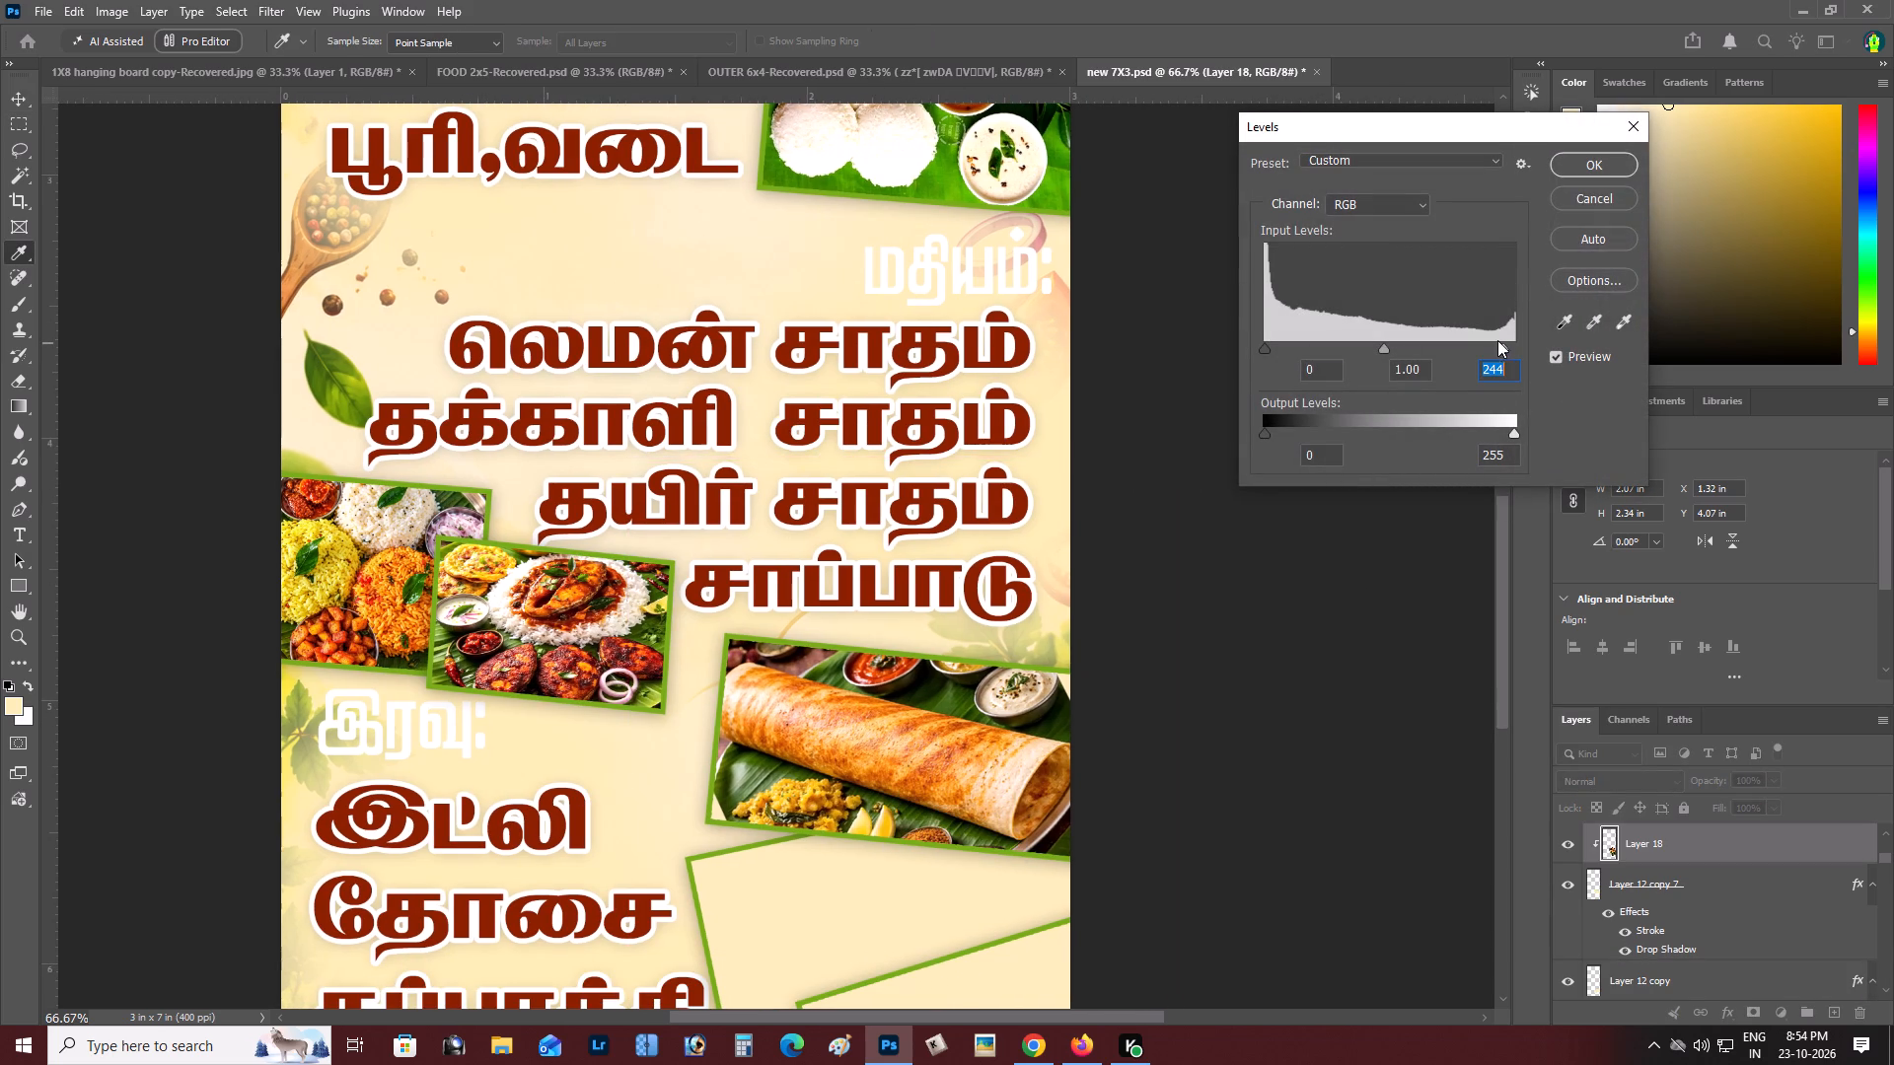
click(1594, 158)
Switch to Chrome and search Pinterest for "chapathi".
key(z)
alt+click(811, 599)
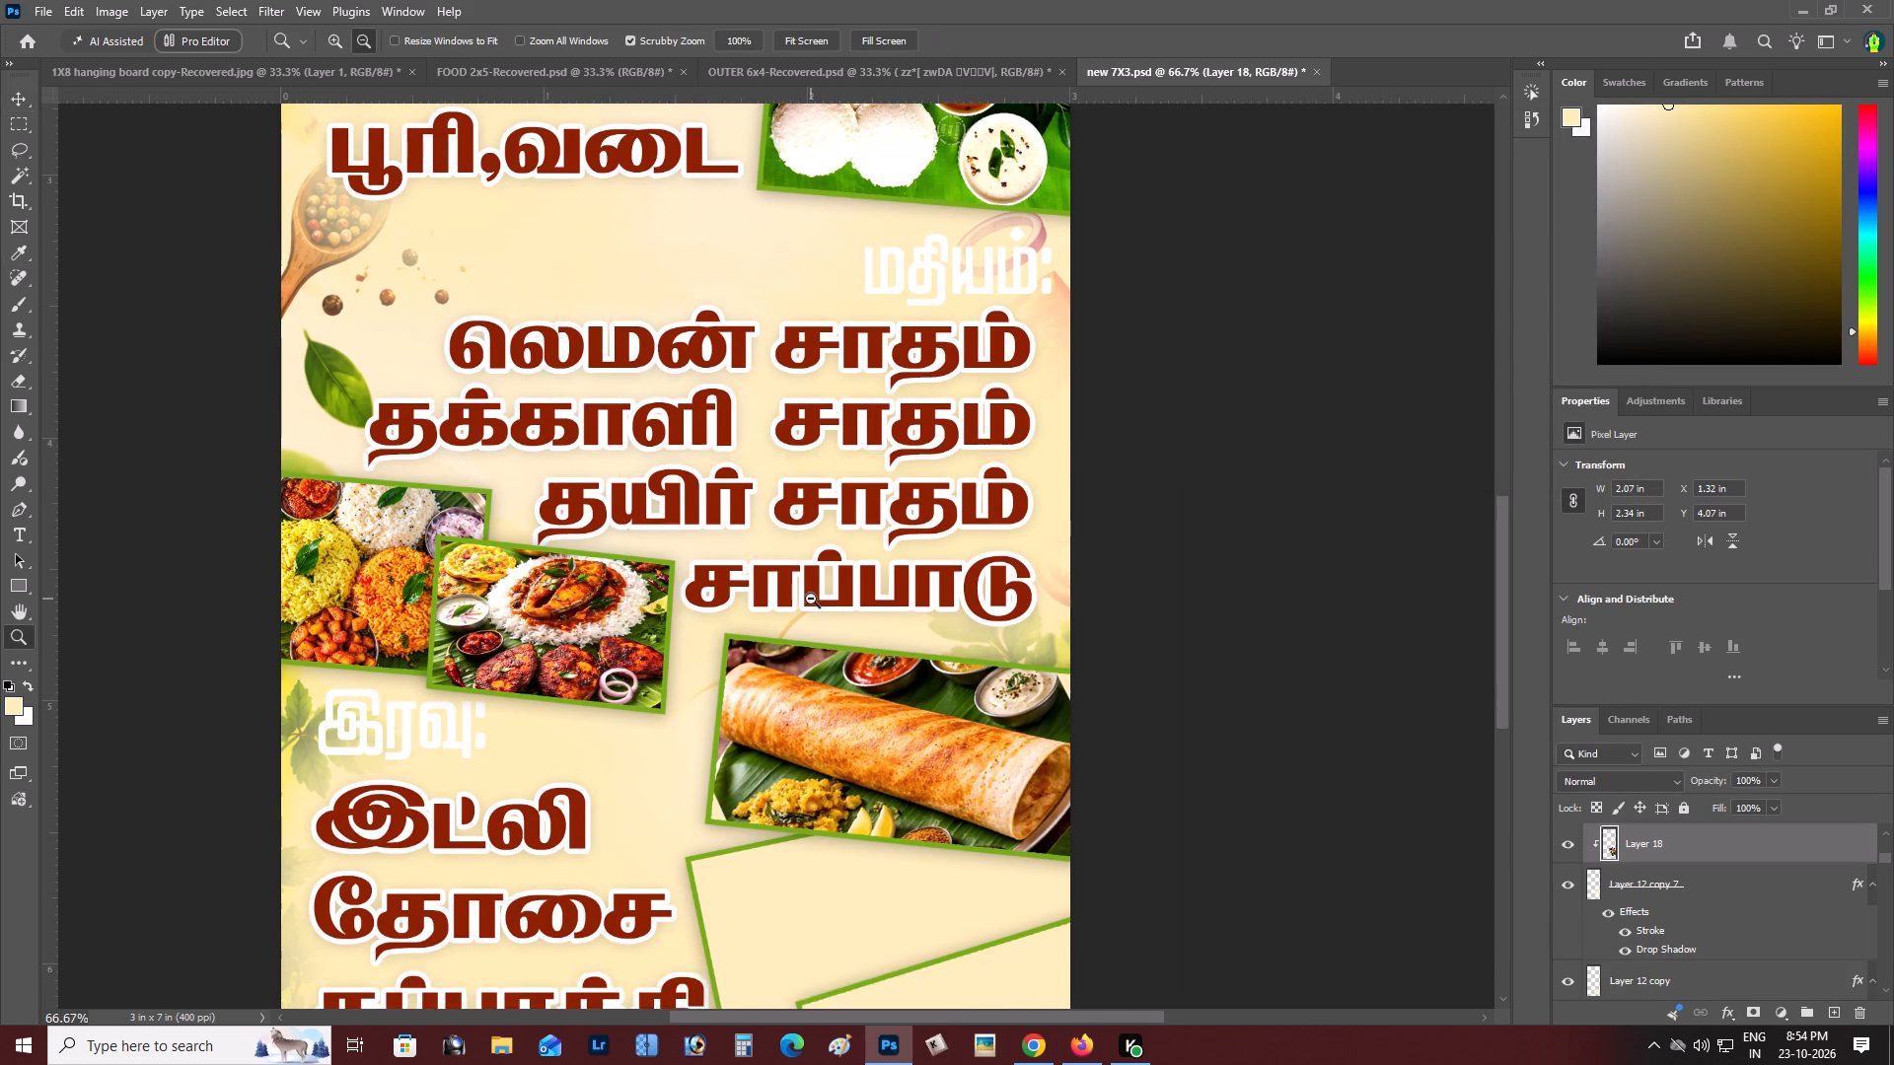
right_click(811, 599)
double_click(840, 613)
key(alt+Tab)
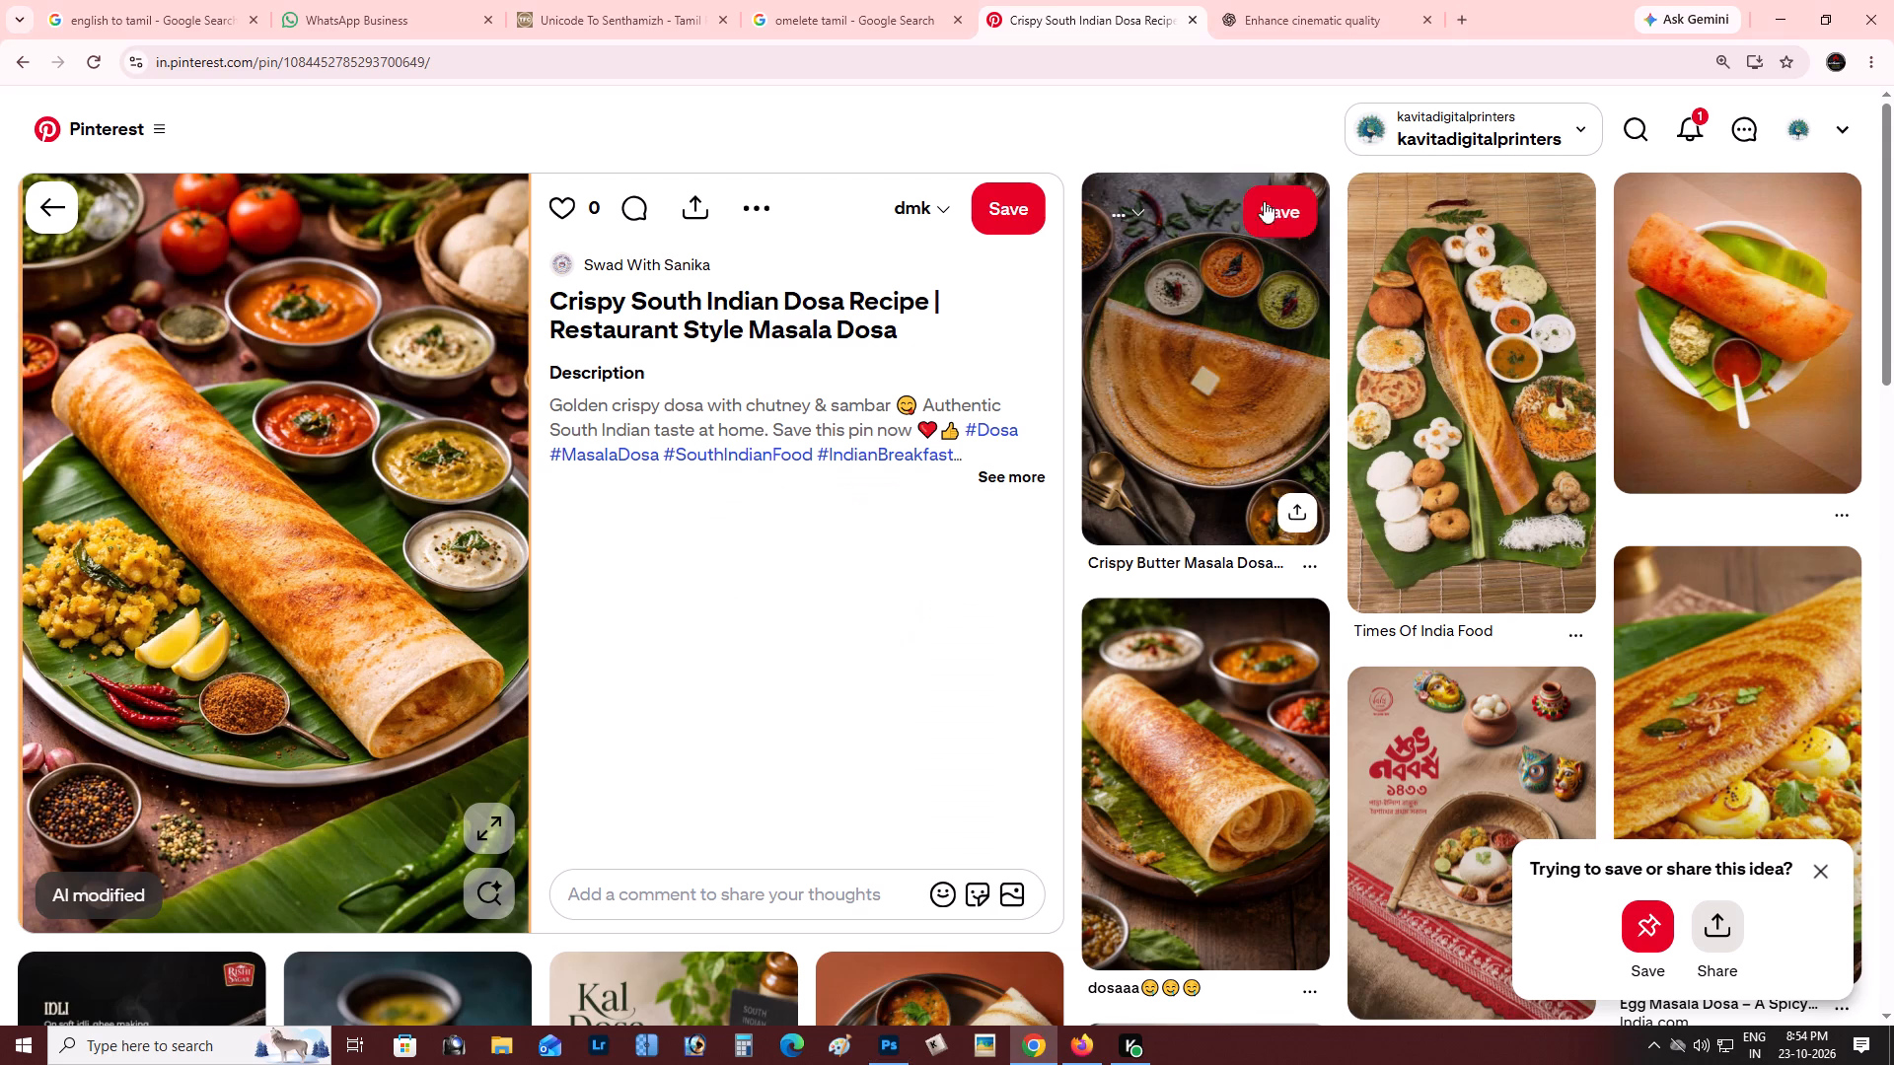
click(1630, 130)
text(chapathi)
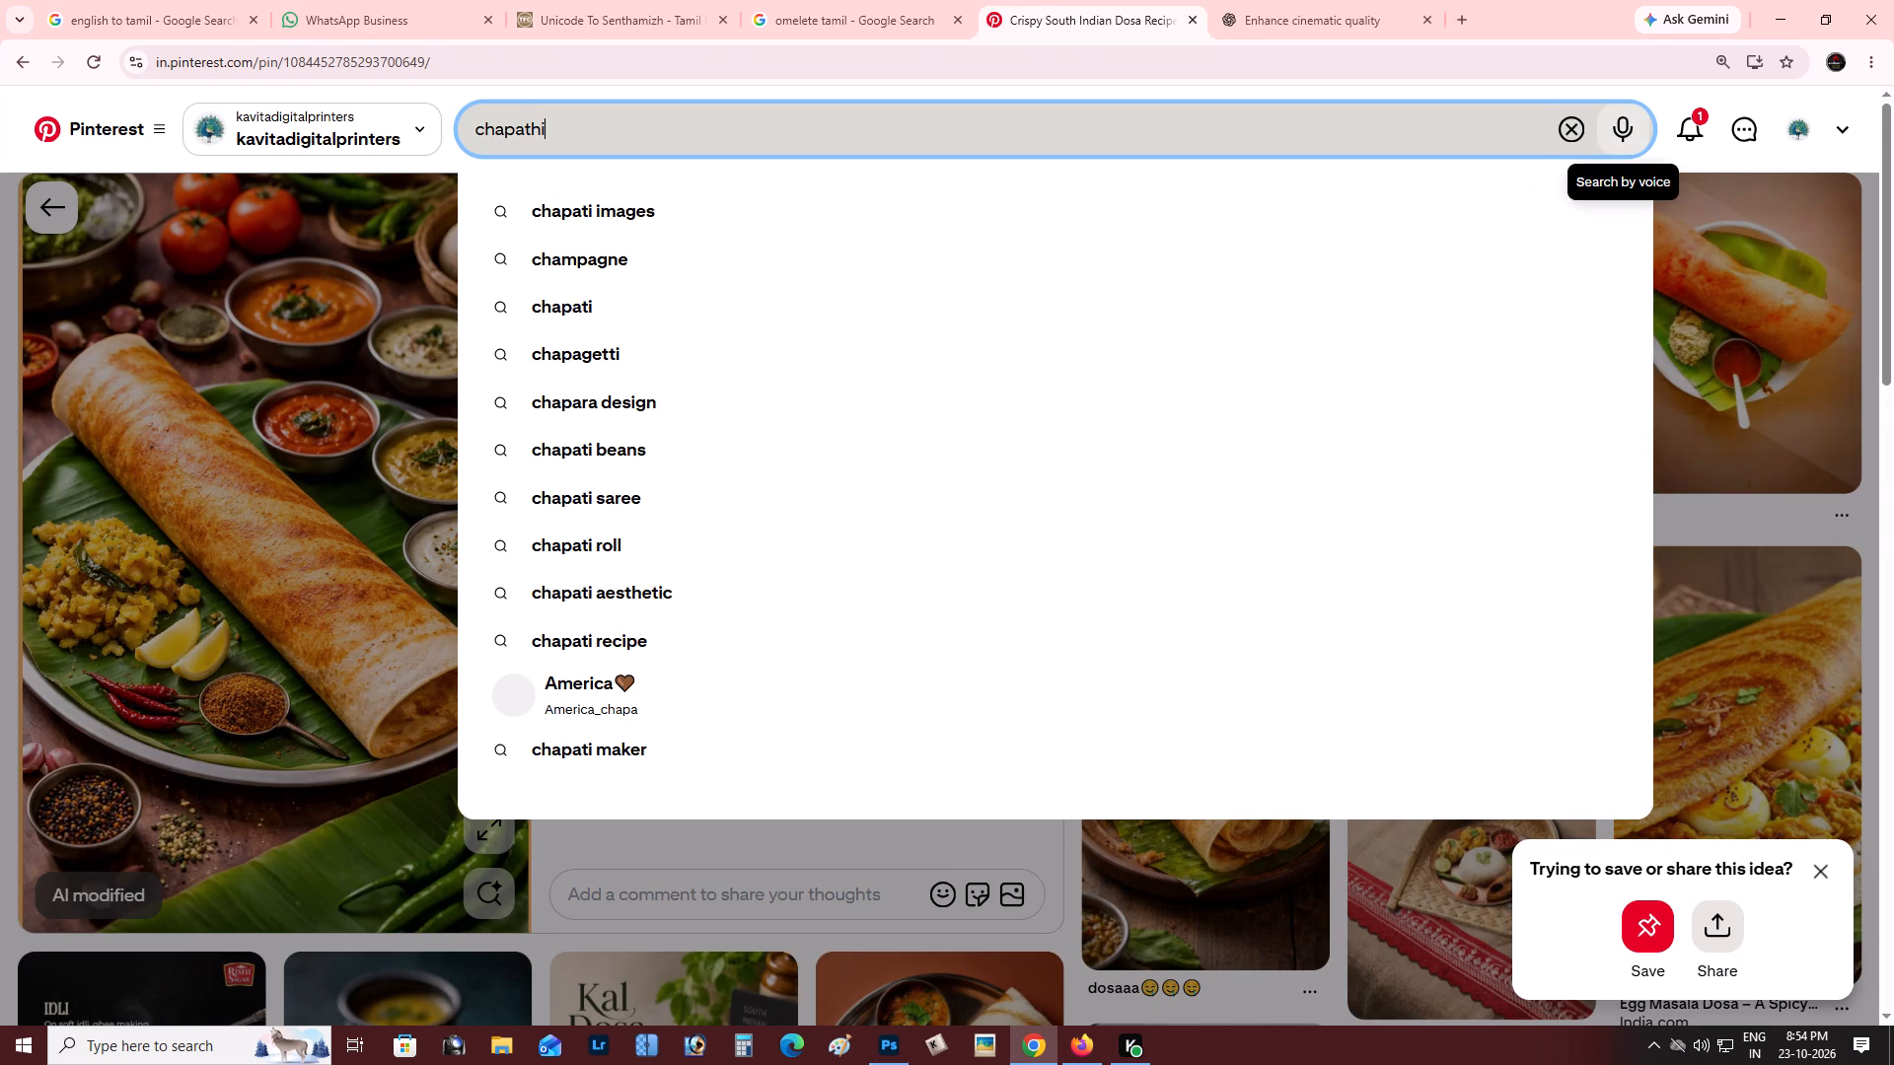
key(Return)
key(alt+Tab)
key(alt+Tab)
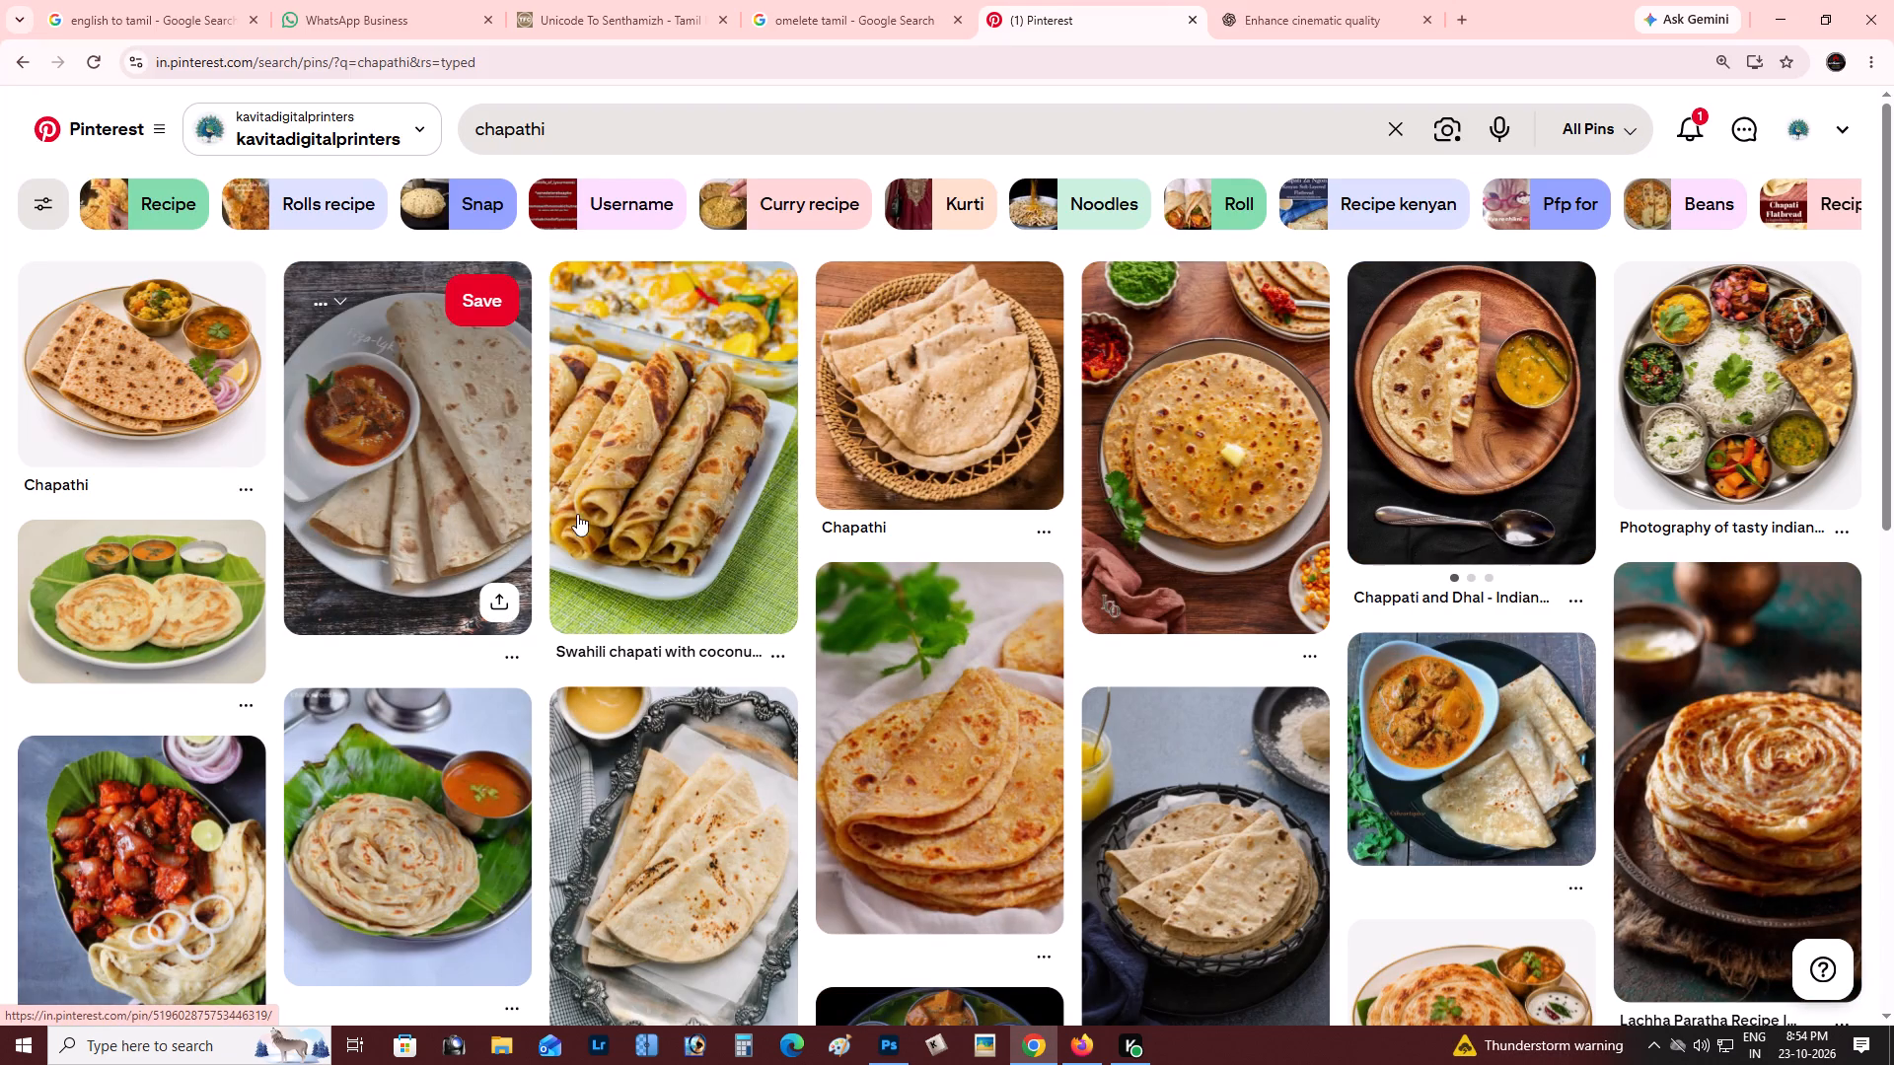
Go through the Aloo Paratha Indian Dish pin to the related butter-topped aloo paratha stack photo and copy that image.
drag(1893, 364, 1893, 431)
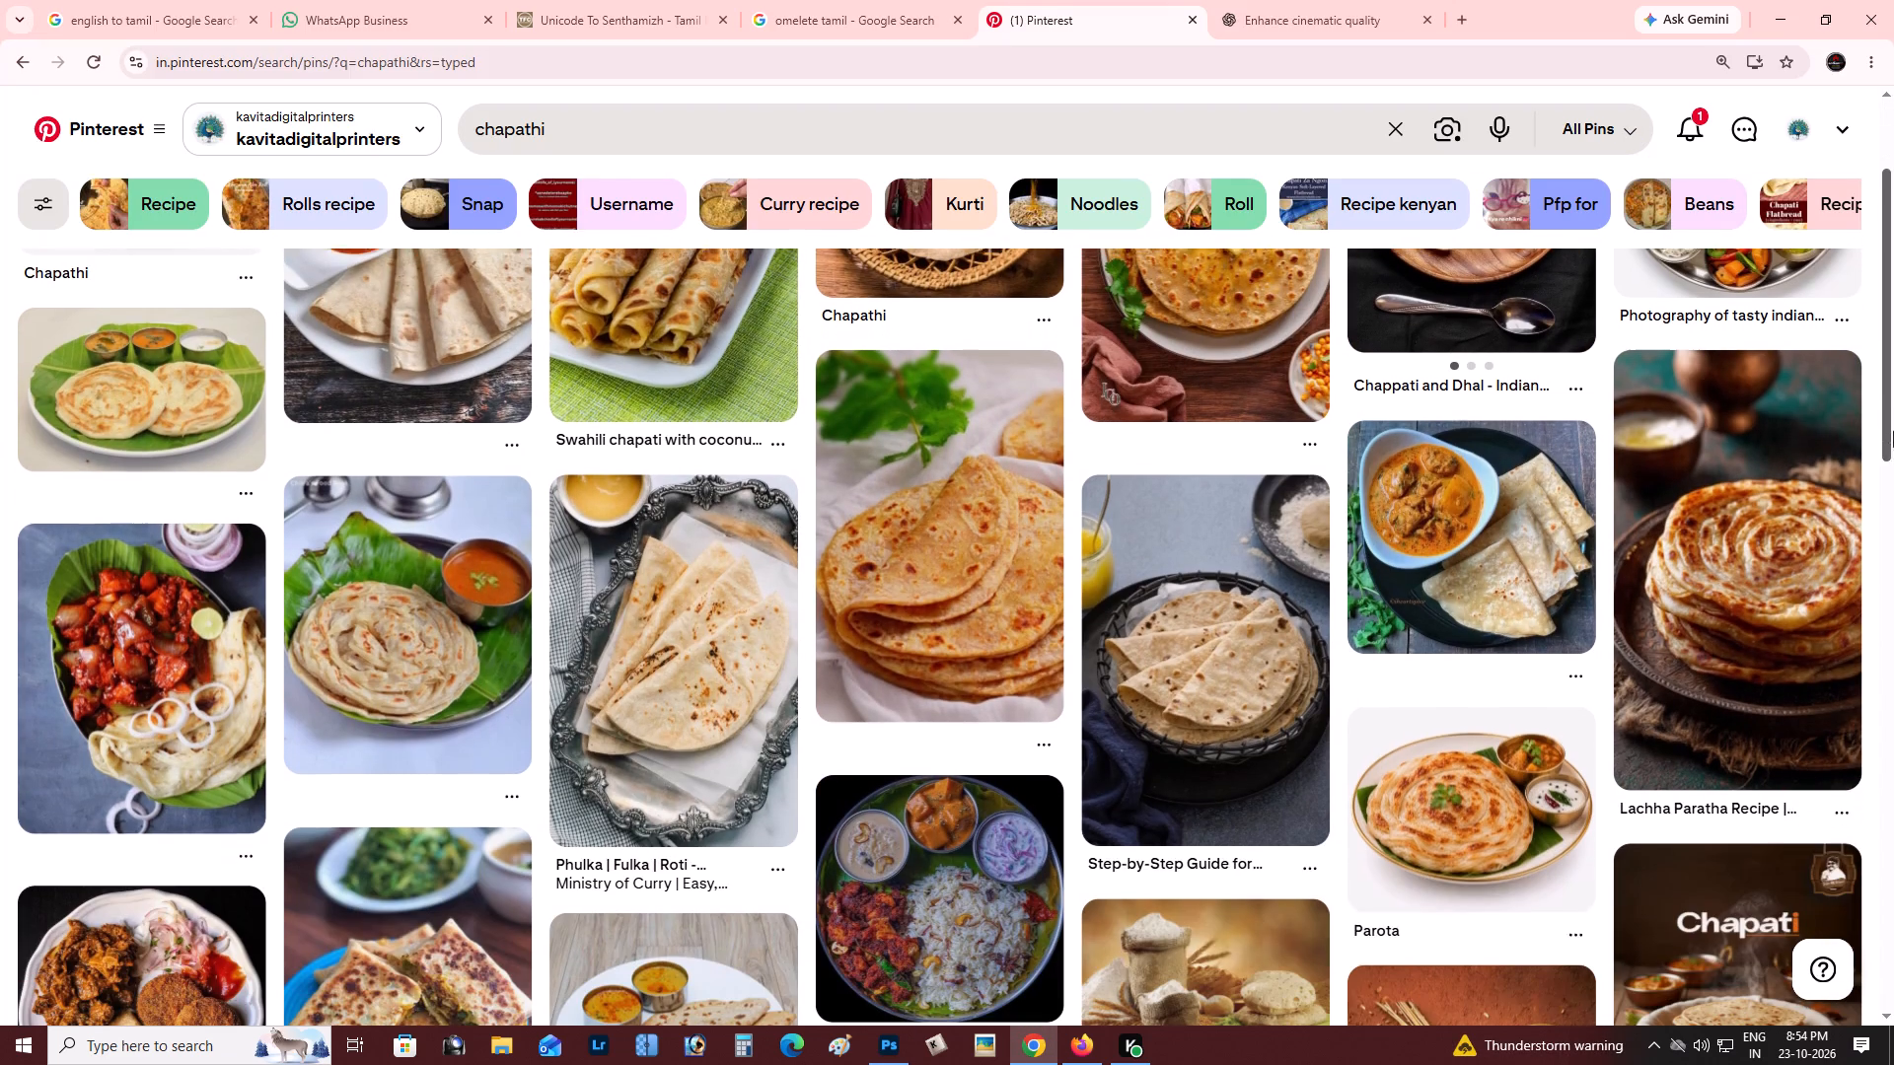
drag(1893, 431, 1893, 520)
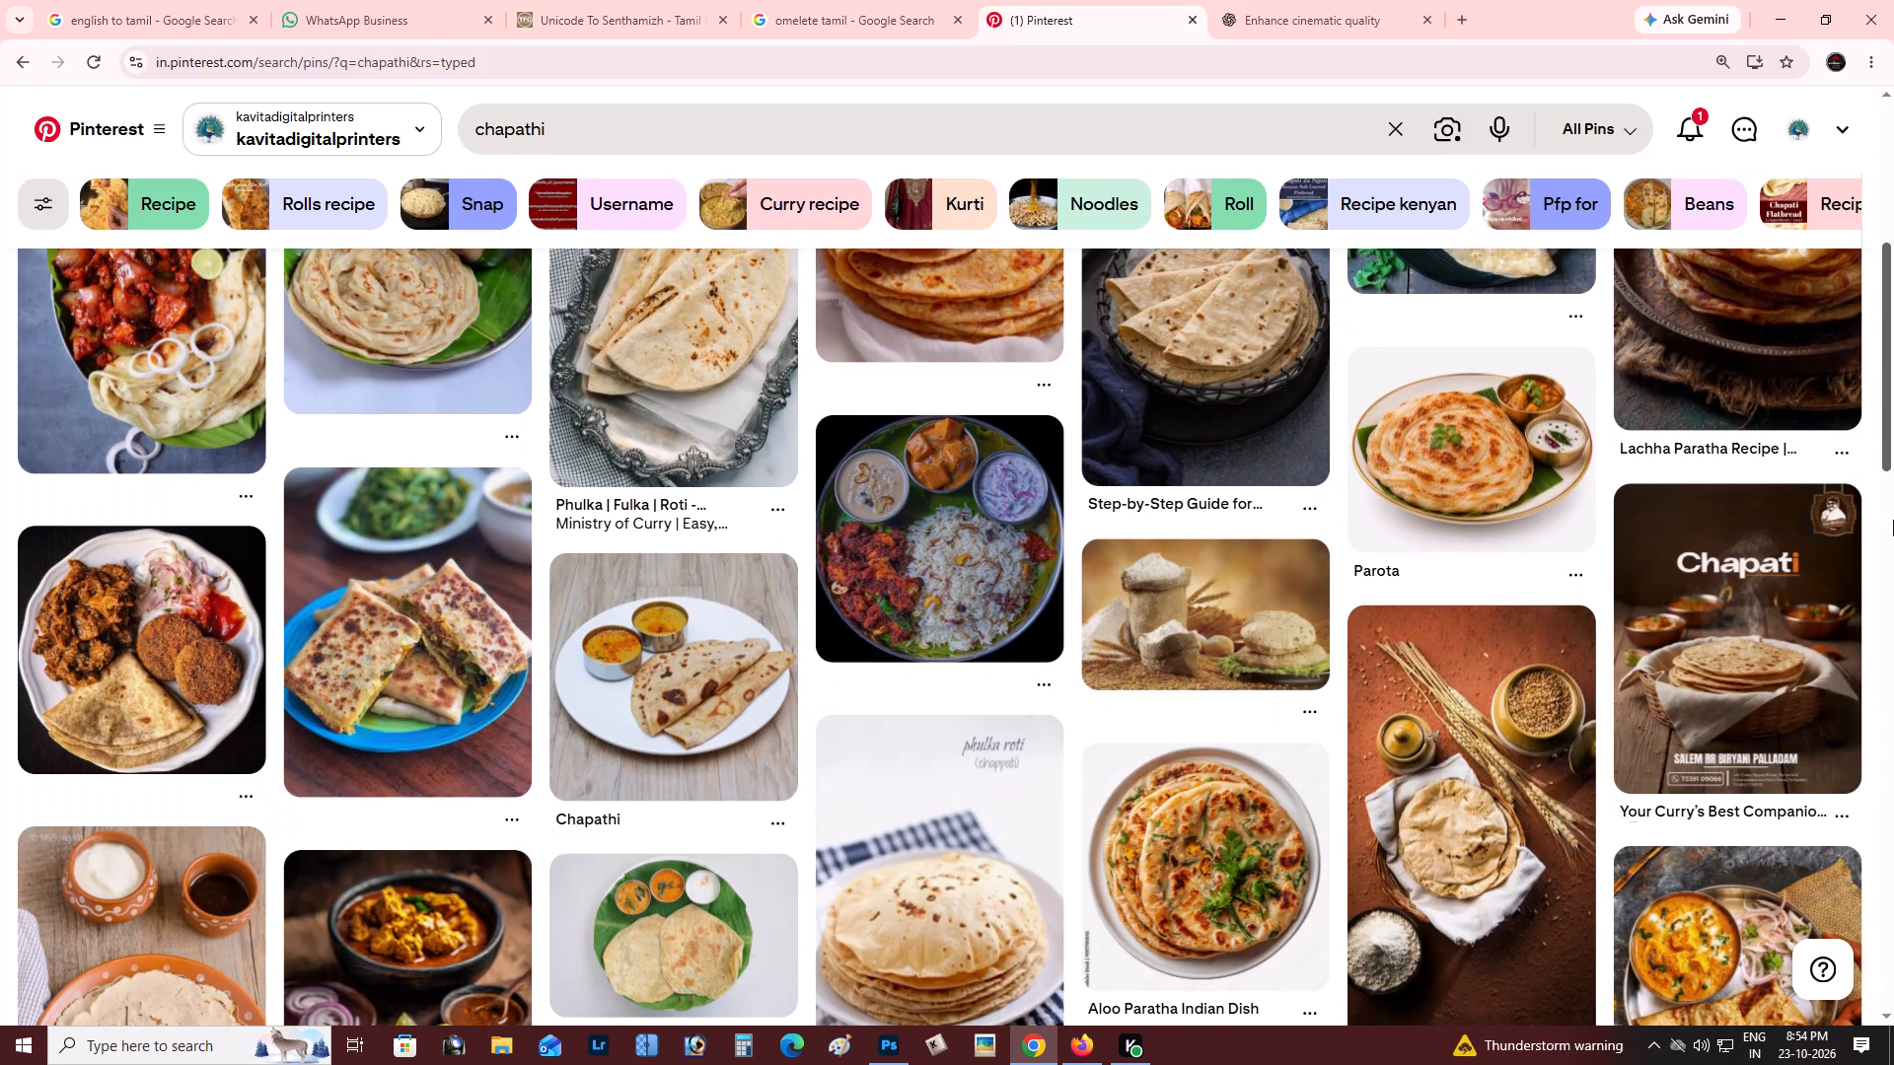
drag(1893, 520, 1893, 614)
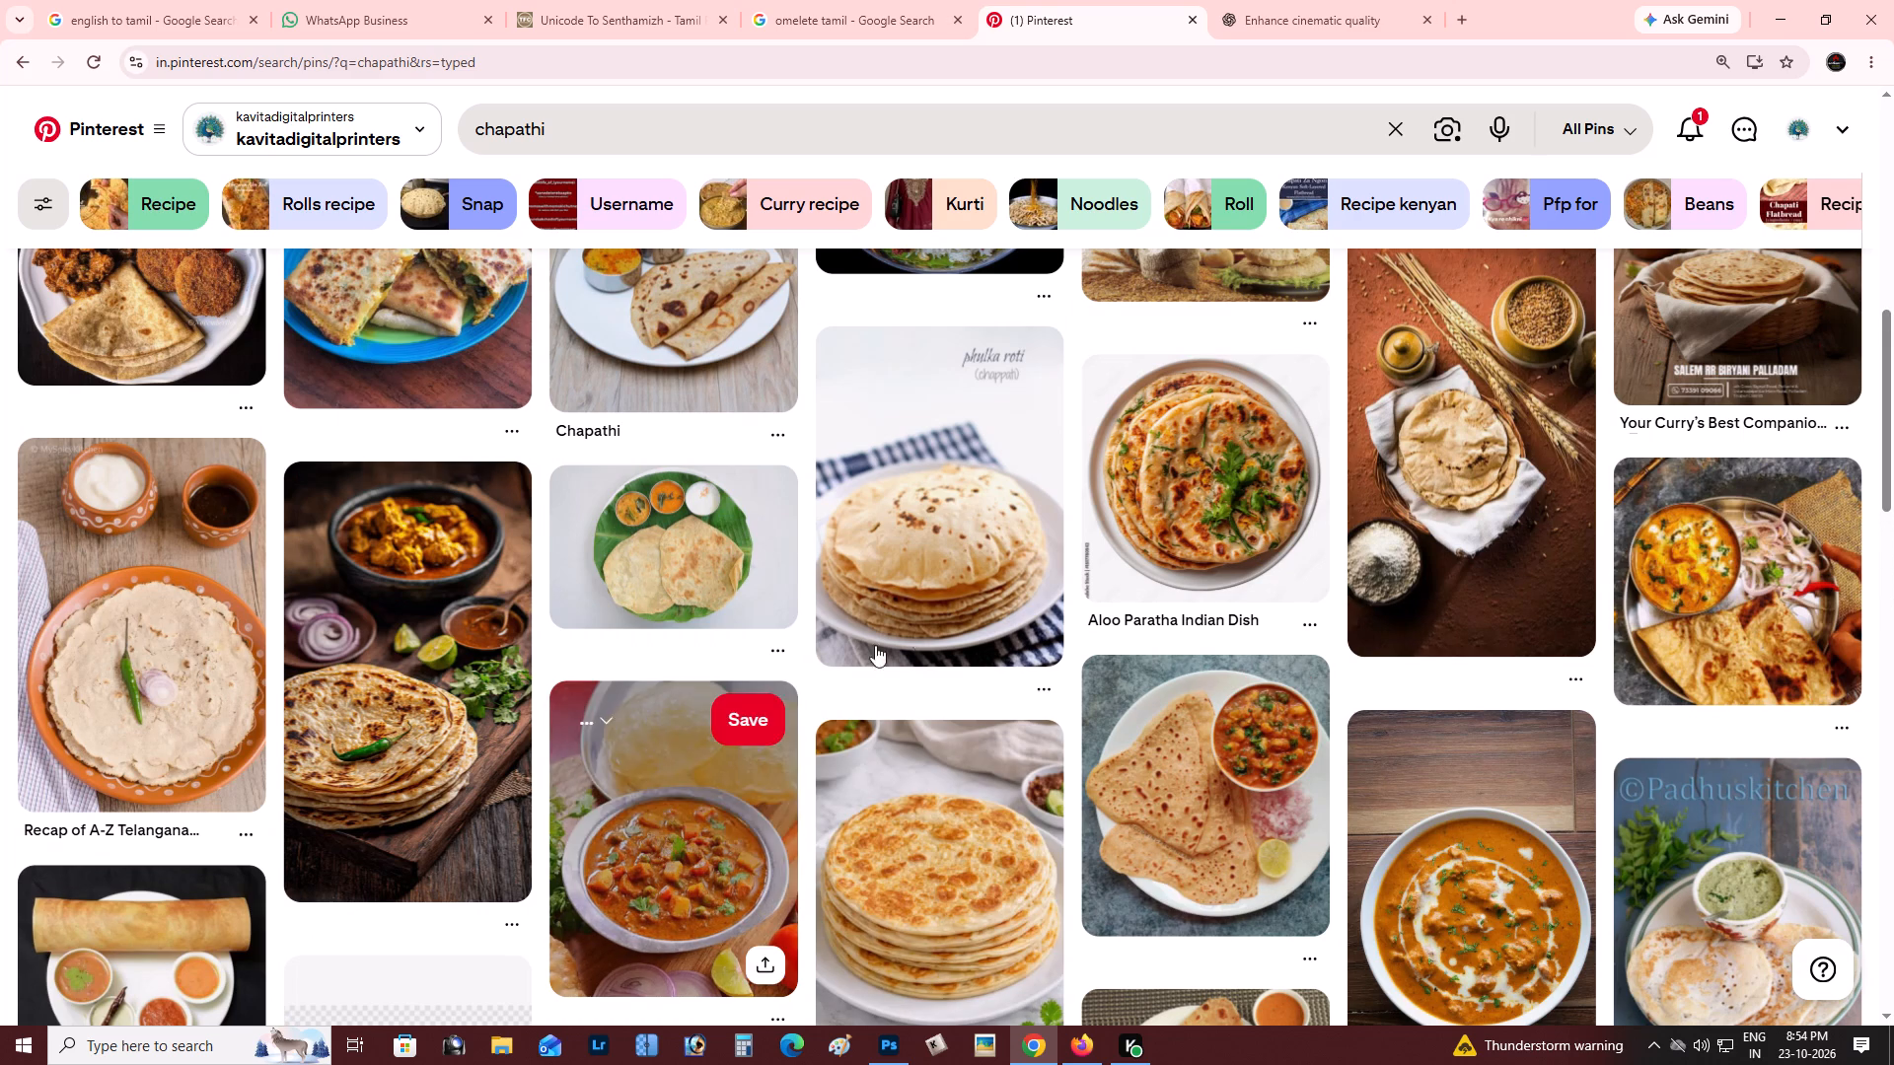
click(1171, 507)
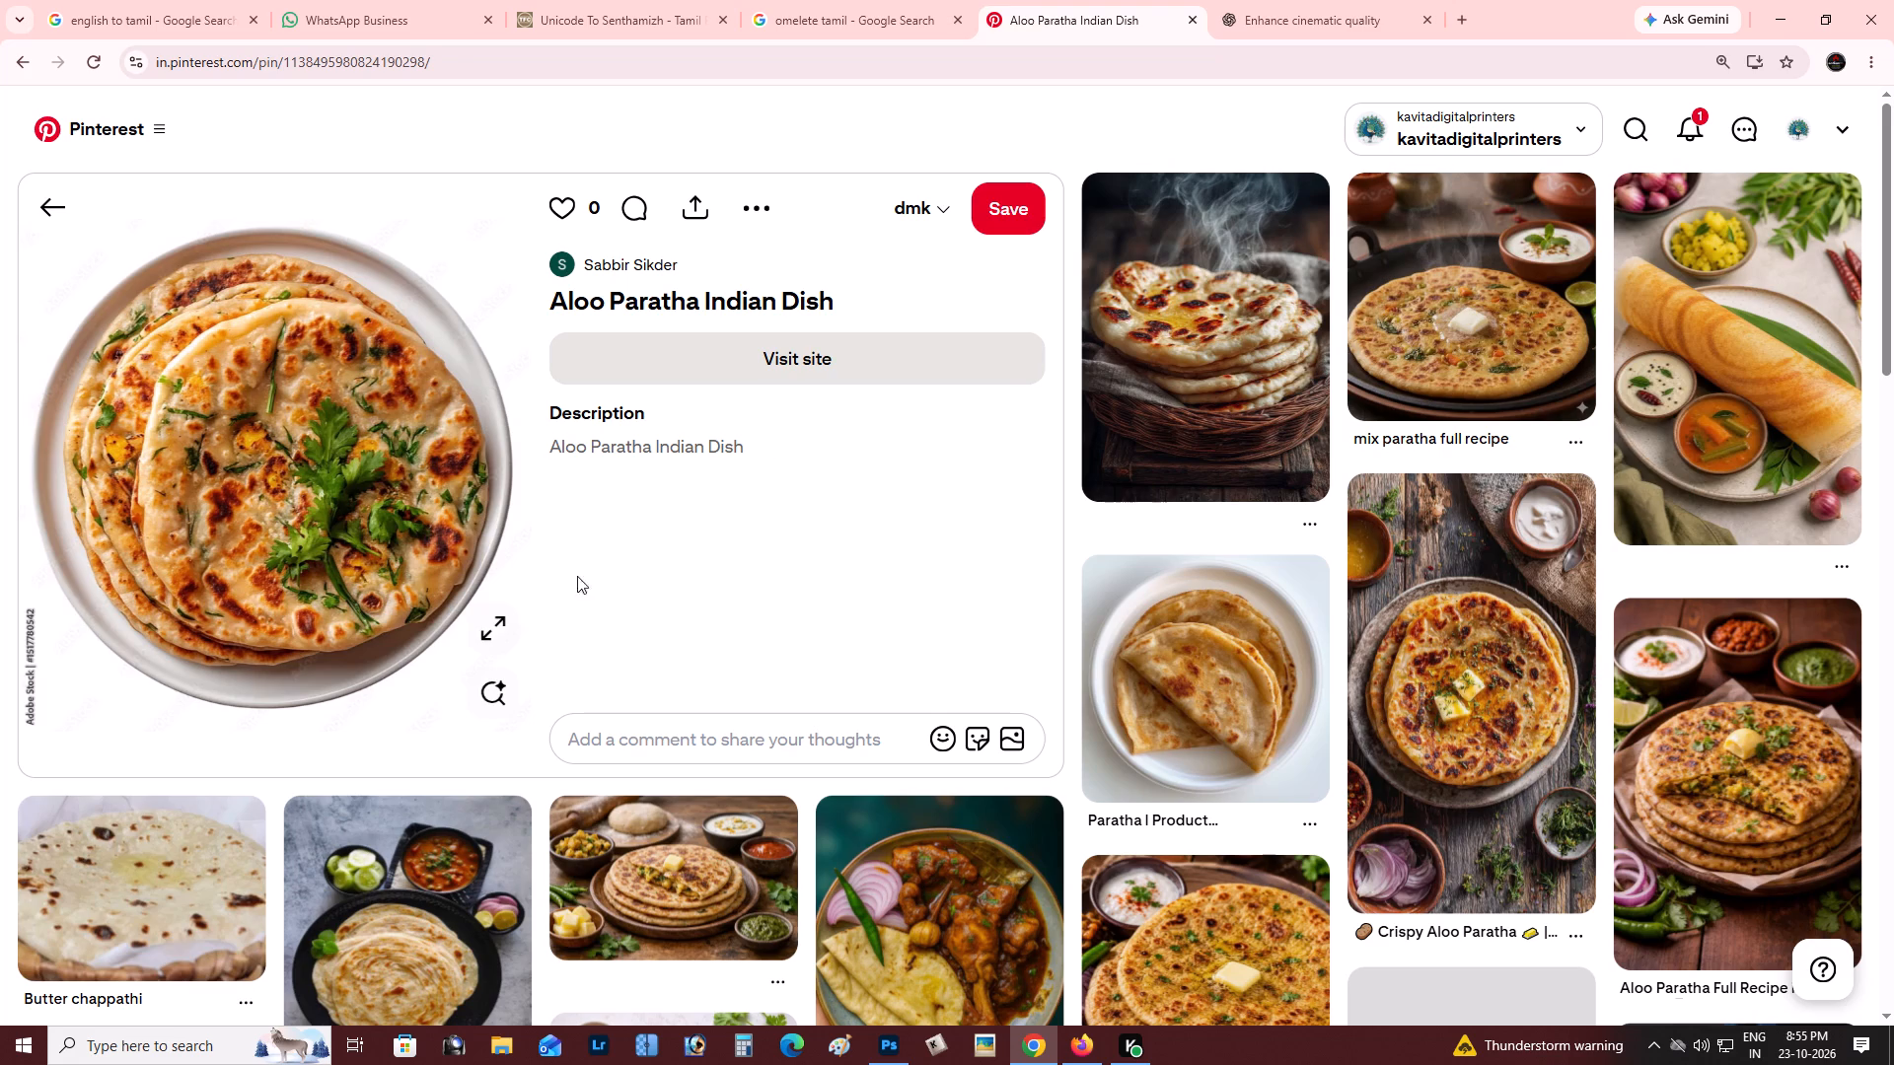
scroll(326, 393, down, 1)
scroll(655, 459, up, 1)
click(638, 917)
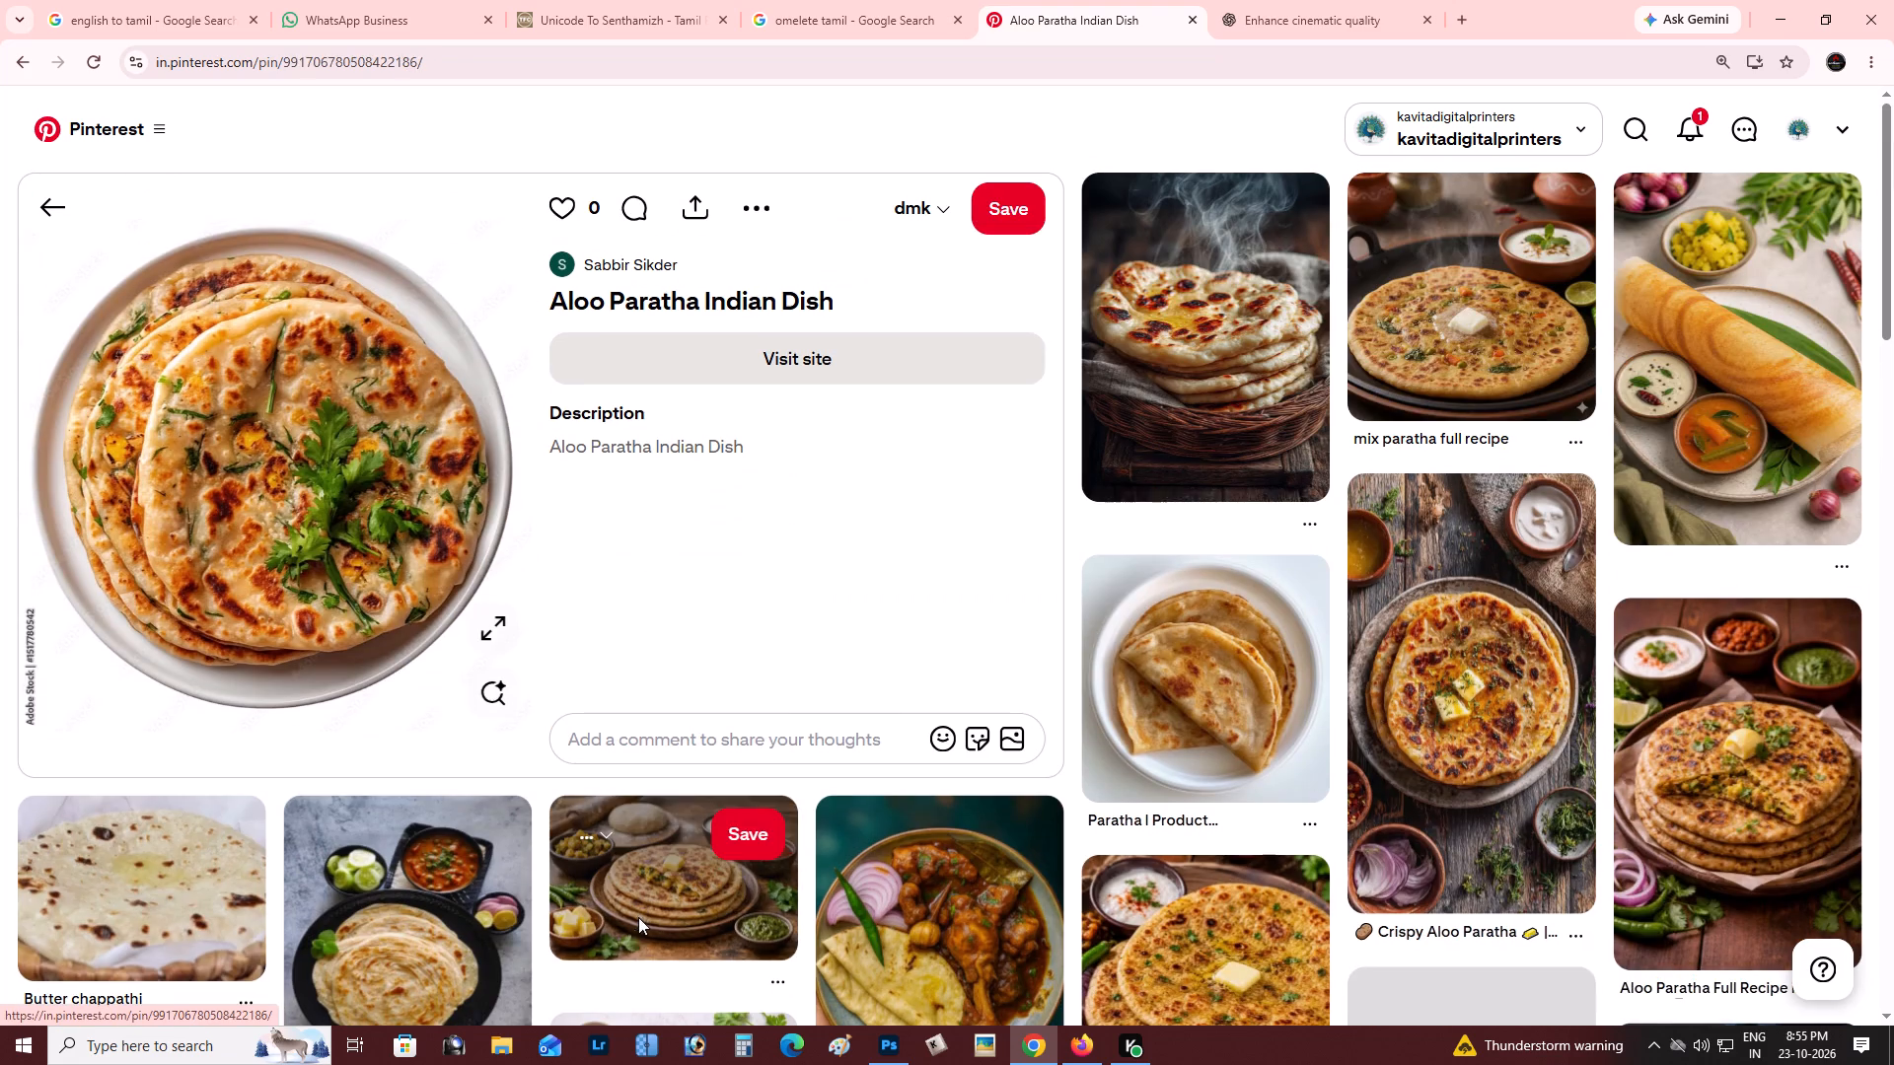
key(alt+Tab)
key(alt+Tab)
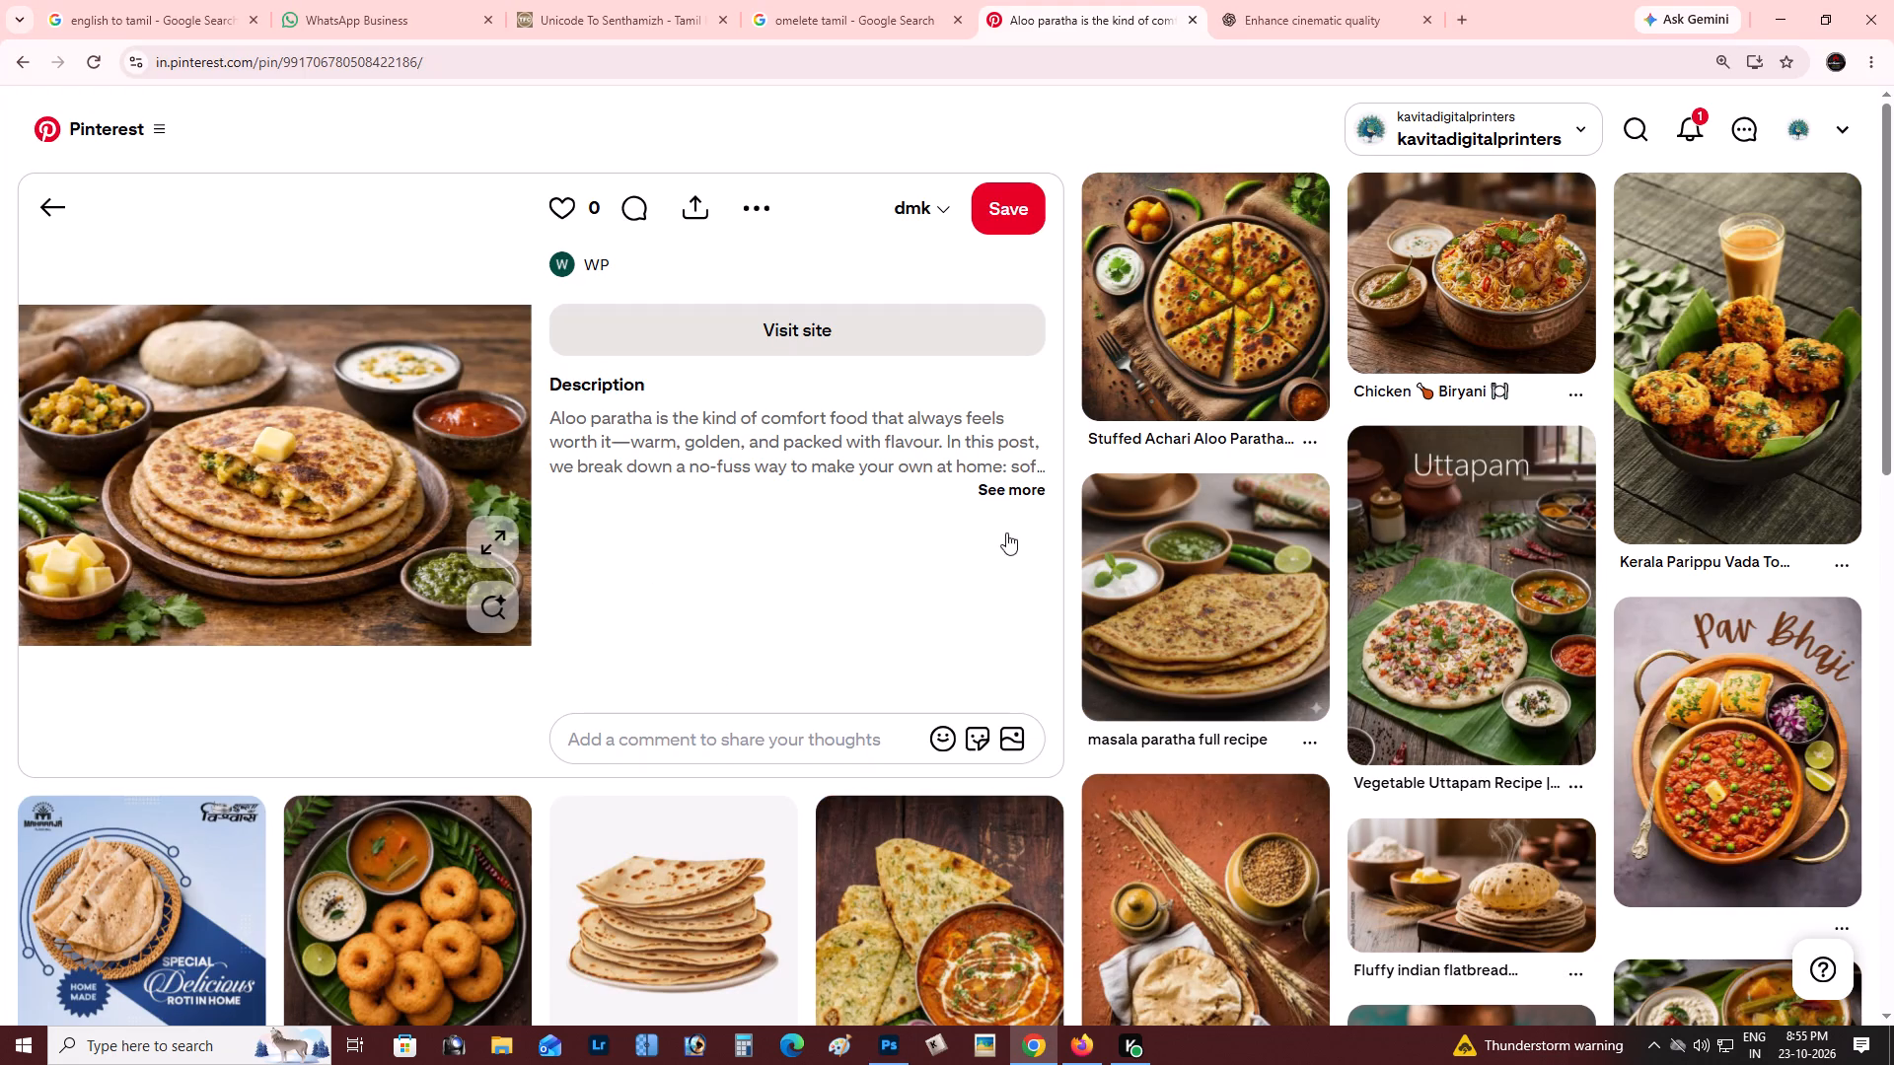
right_click(280, 466)
click(364, 541)
Switch to Photoshop and paste the copied paratha photo beneath the dosa frame in the banner's dinner section.
key(alt+Tab)
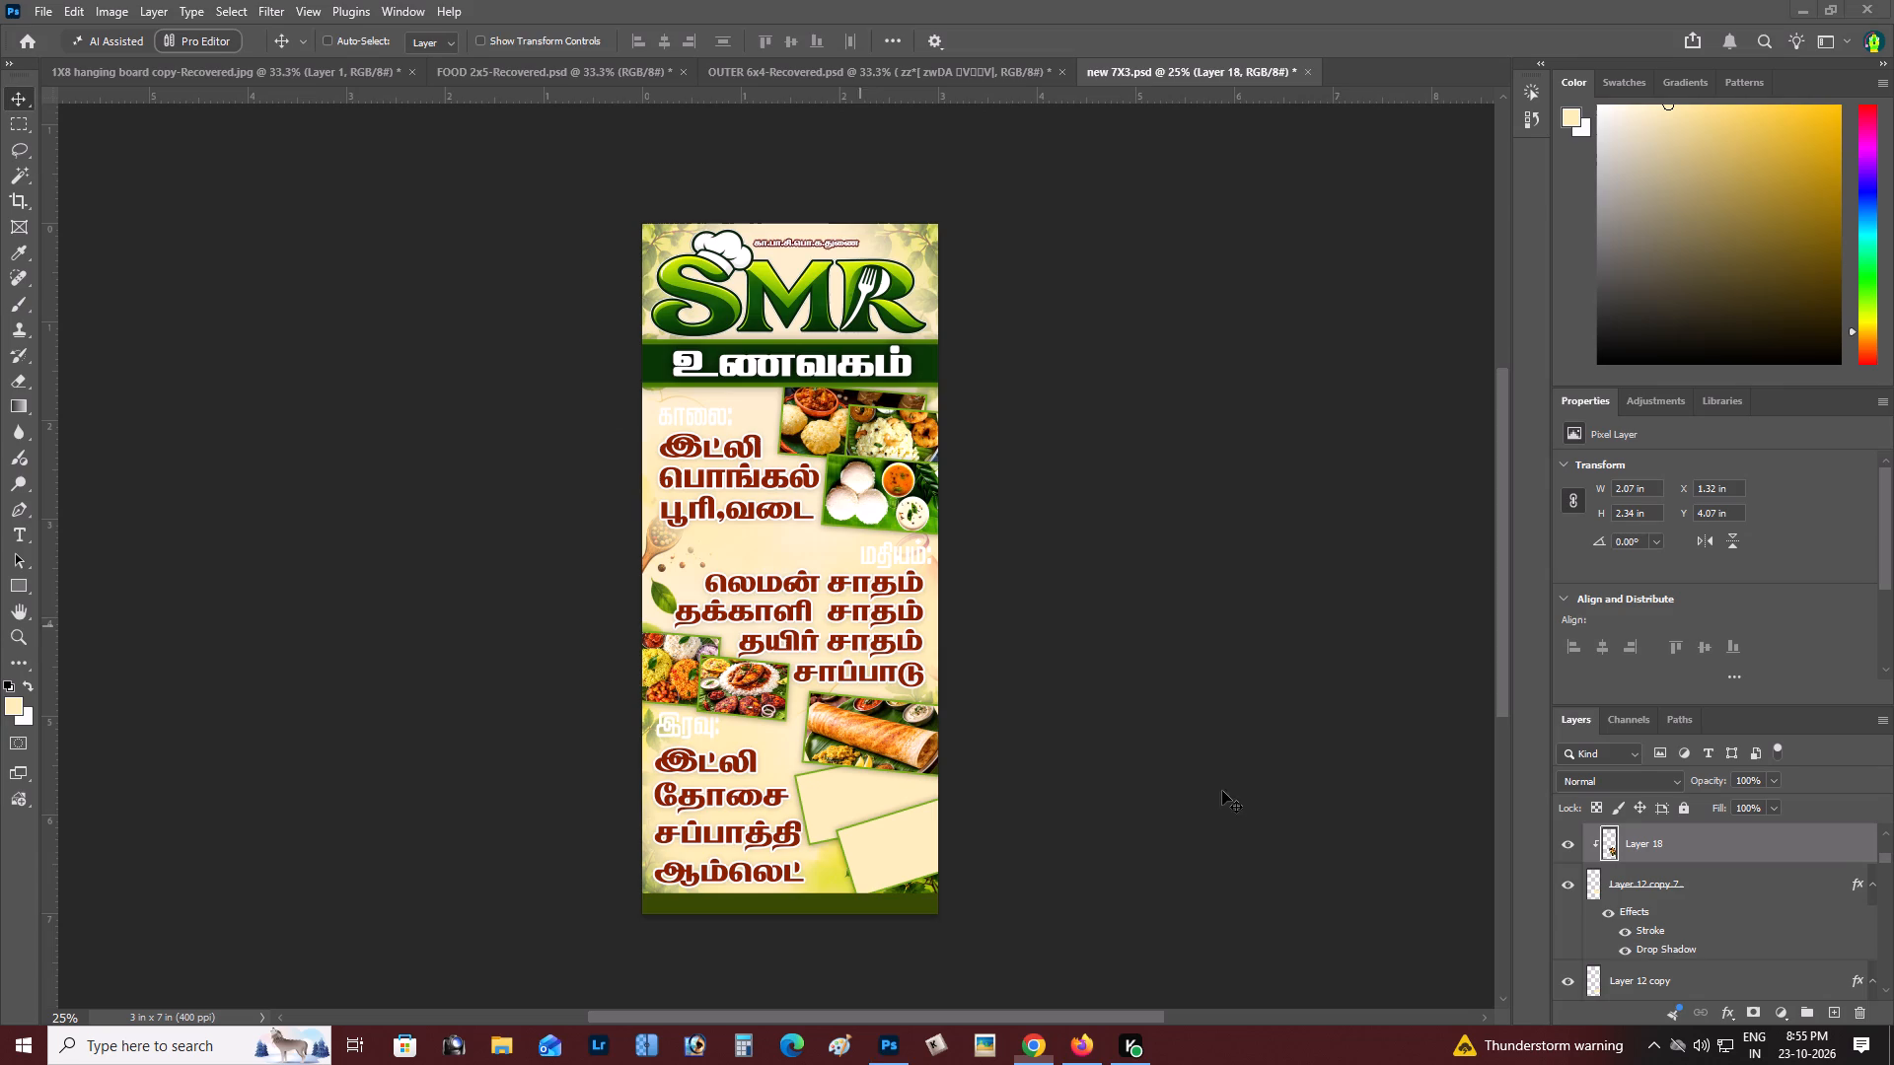
key(z)
triple_click(888, 797)
key(space)
drag(888, 797, 805, 726)
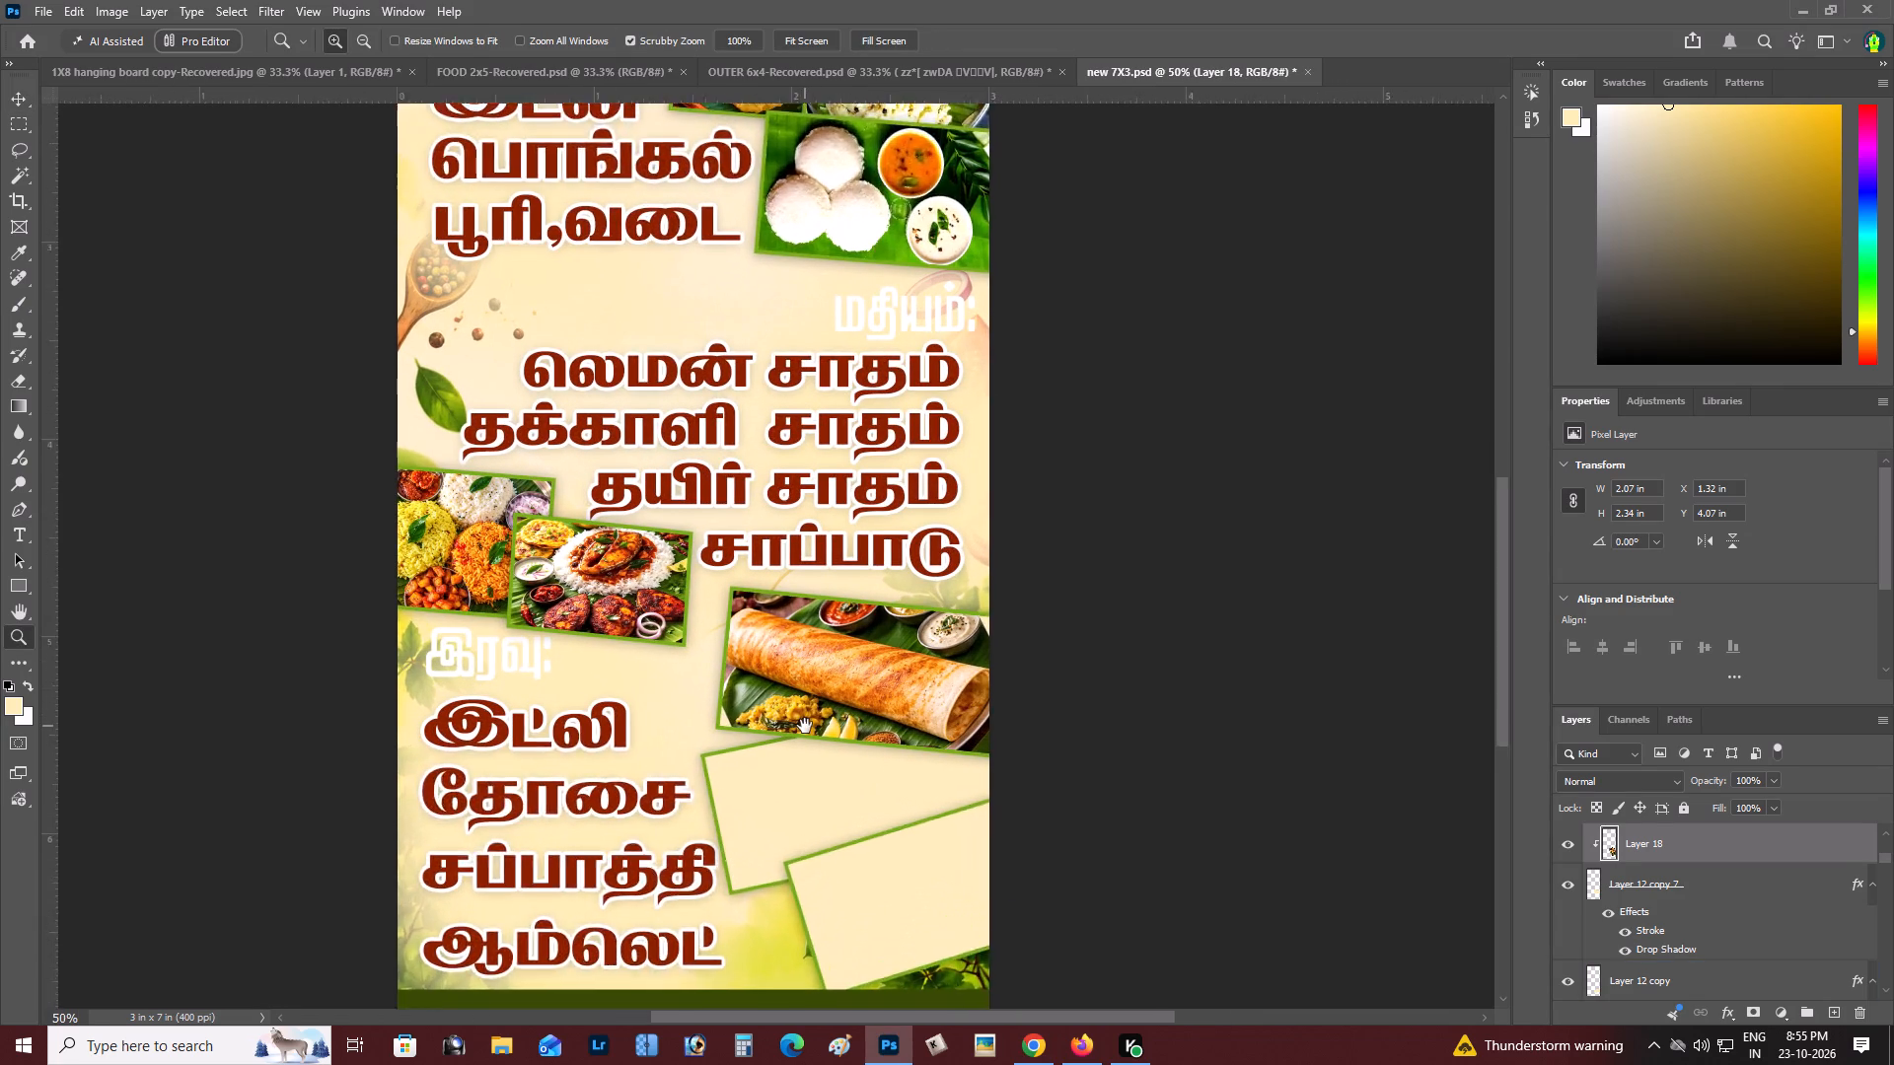
key(v)
right_click(638, 654)
click(661, 665)
key(ctrl+v)
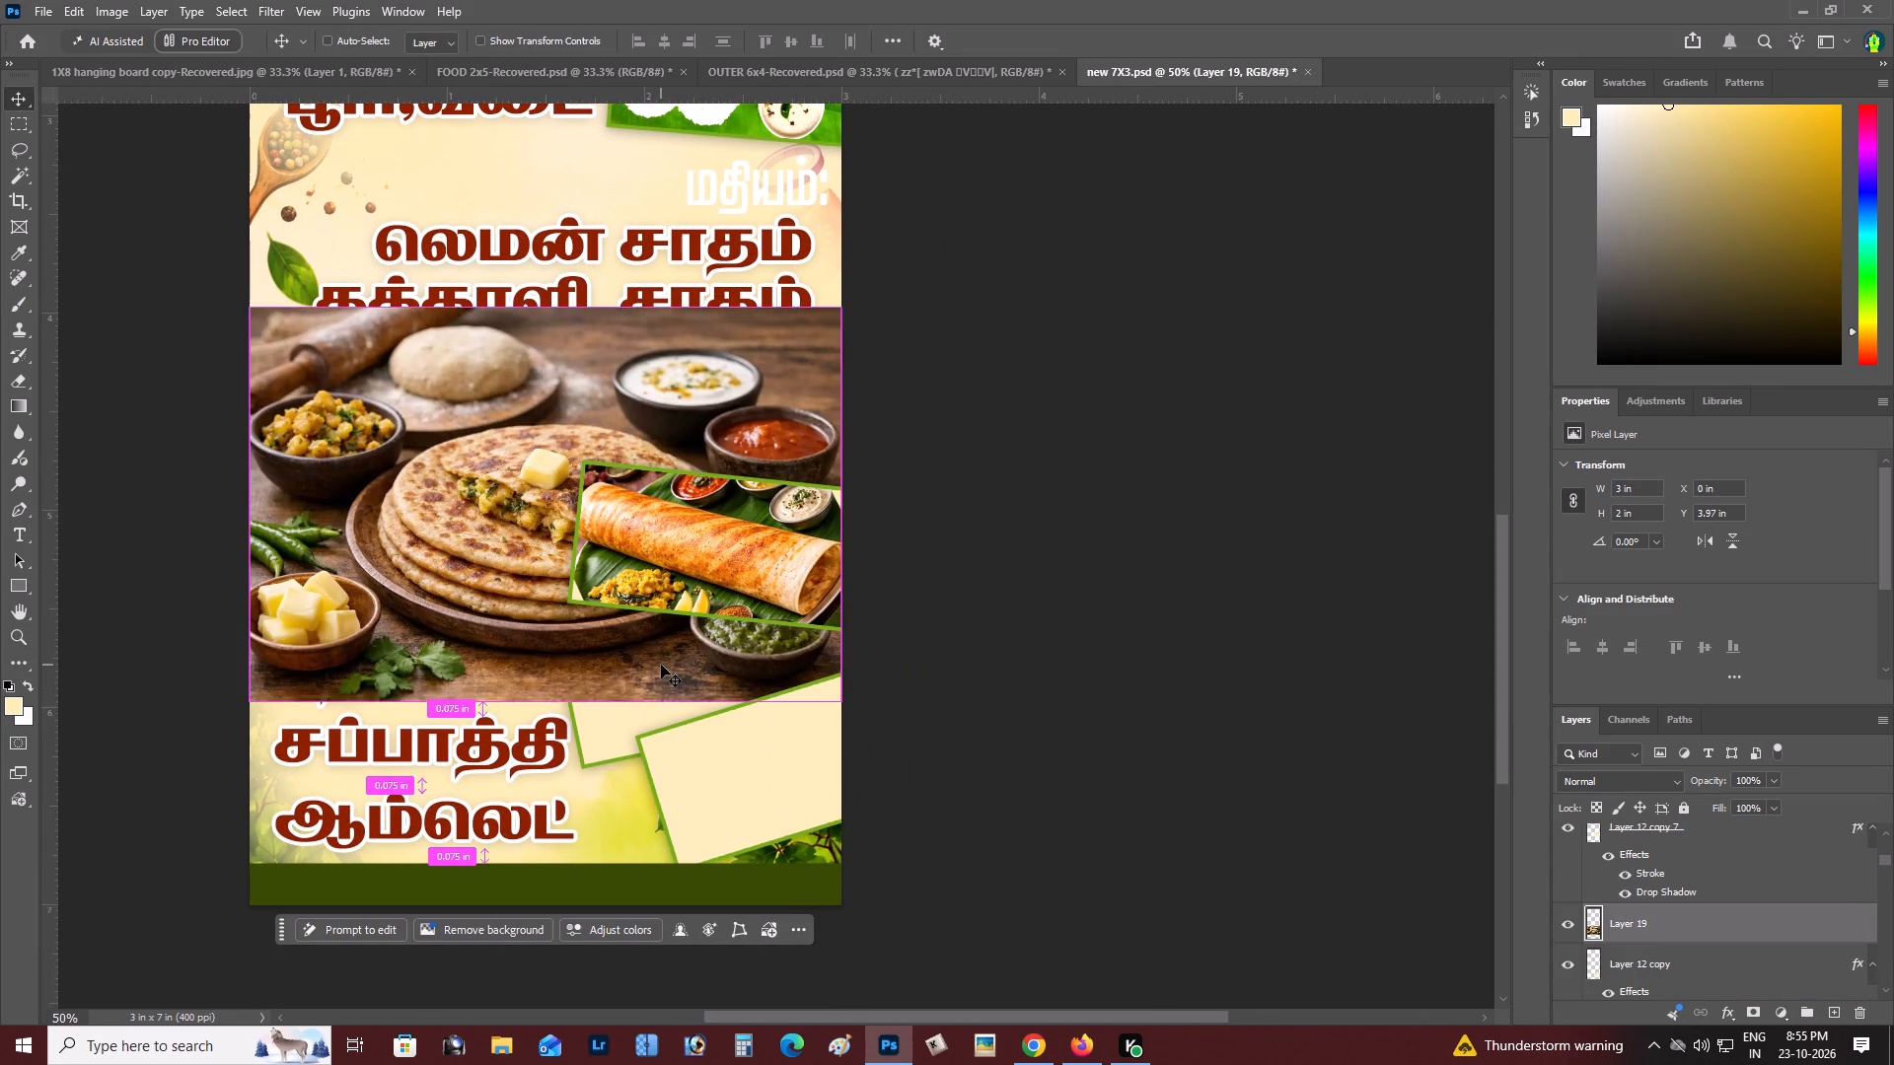
Position the paratha photo over the middle dinner frame and clip it to that frame.
drag(656, 618, 726, 700)
key(ctrl+bracketleft)
key(ctrl+bracketright)
key(ctrl+bracketleft)
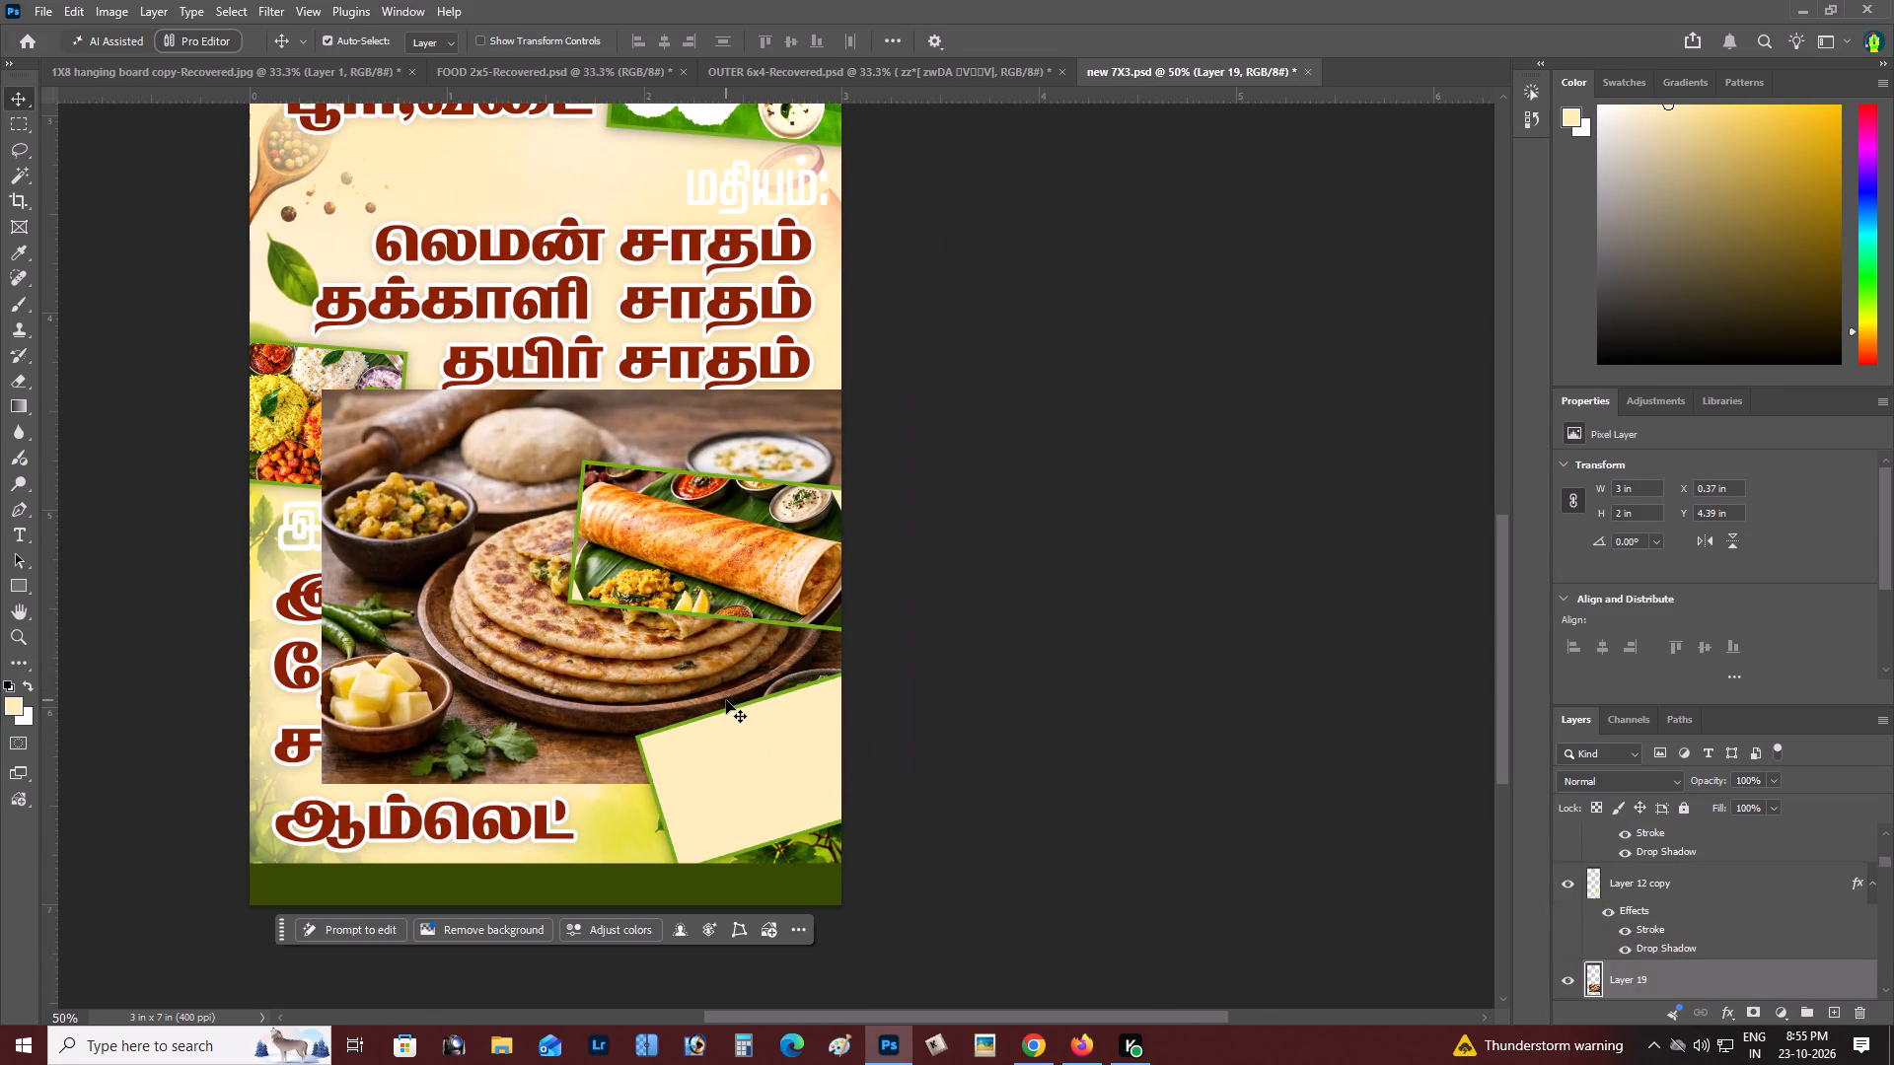
key(ctrl+bracketright)
key(ctrl+alt+g)
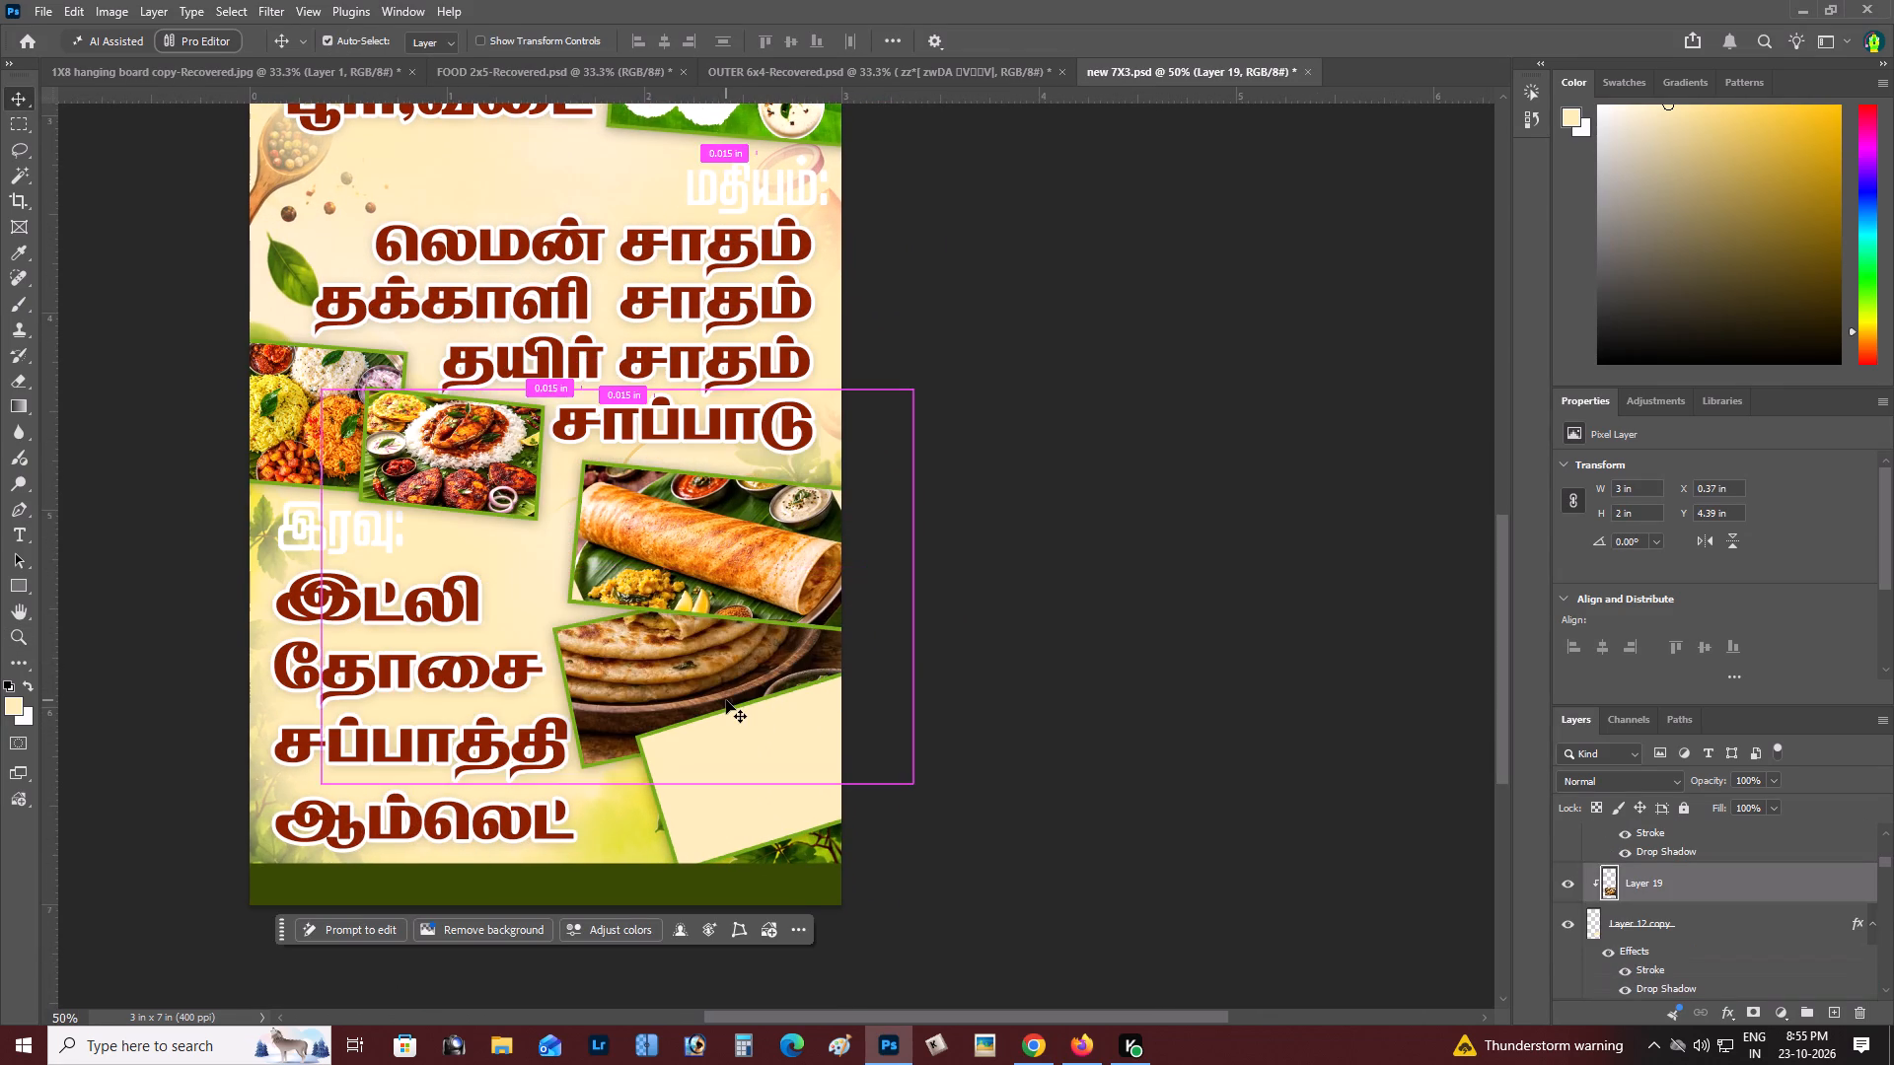
Scale the clipped paratha photo to about 48%, tilt it slightly counterclockwise and position the paratha stack inside the middle dinner frame.
key(ctrl+t)
alt+drag(912, 395, 766, 439)
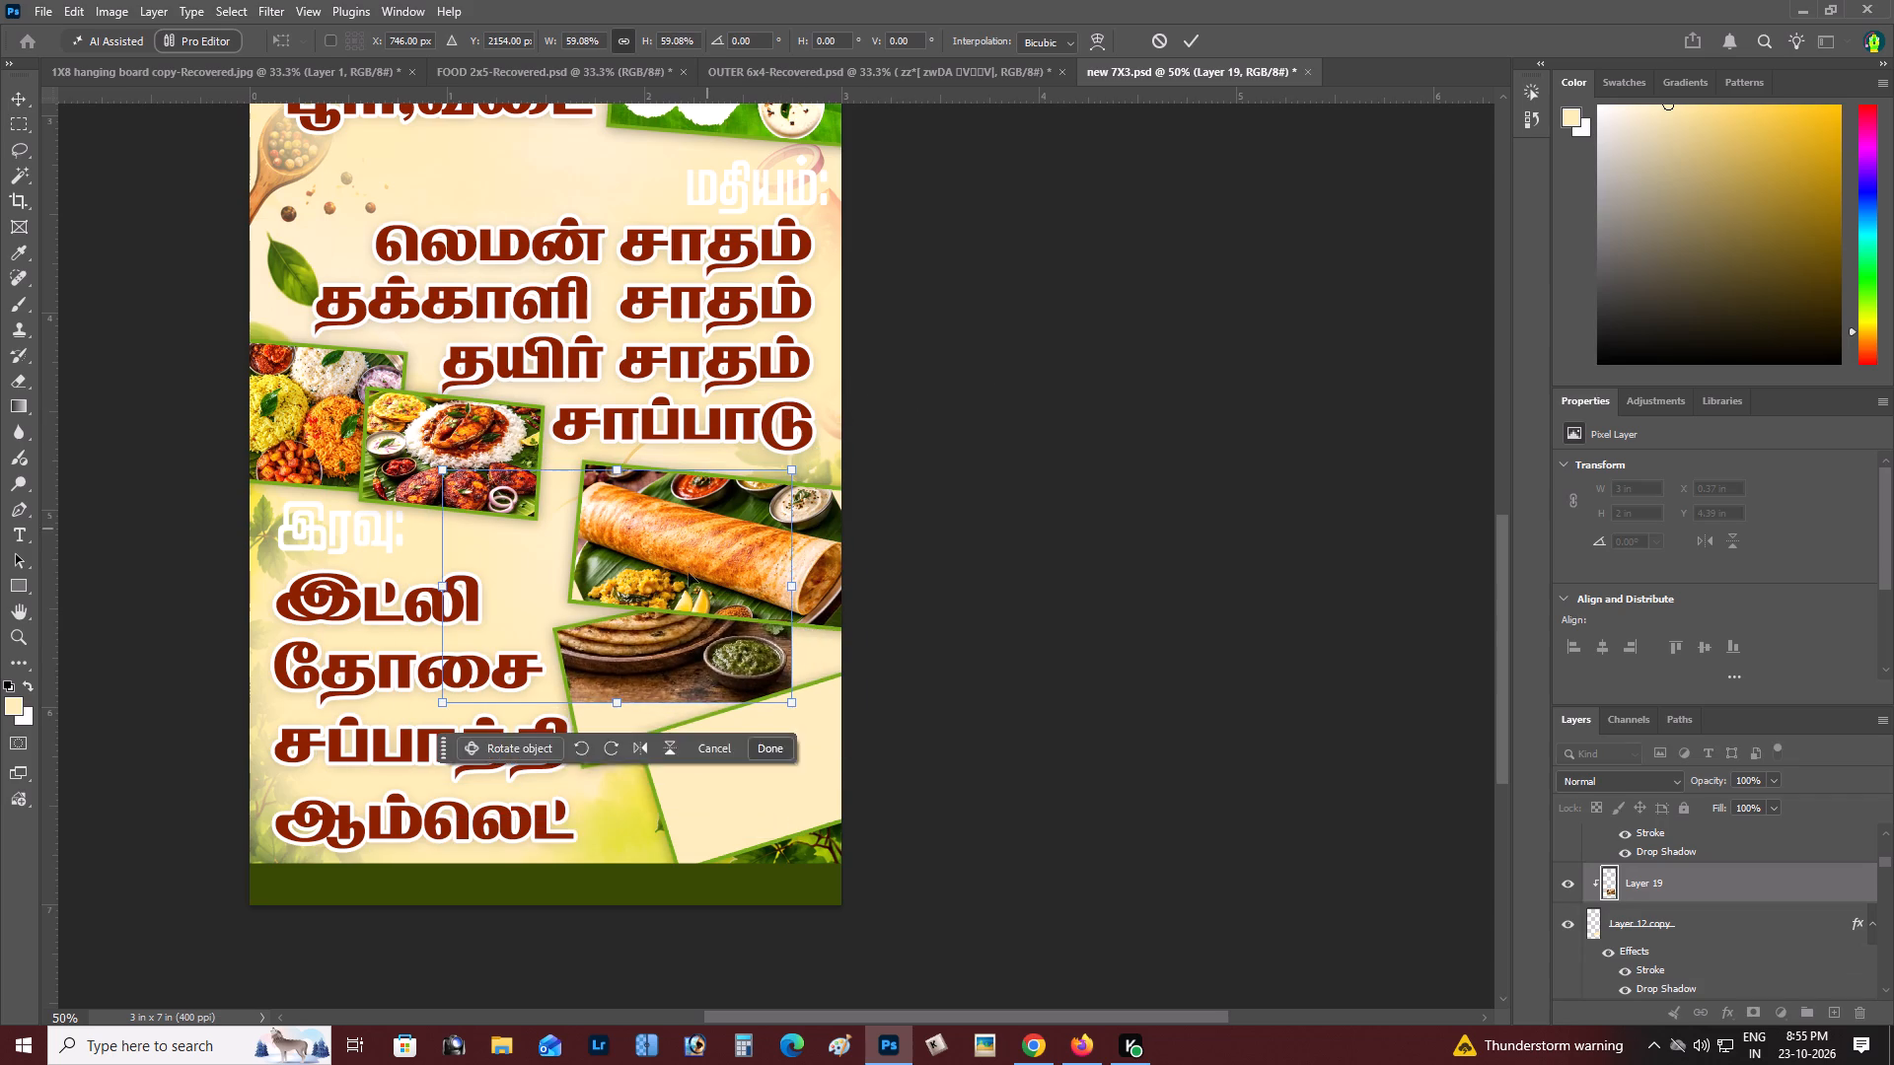
drag(692, 577, 749, 648)
drag(902, 532, 864, 489)
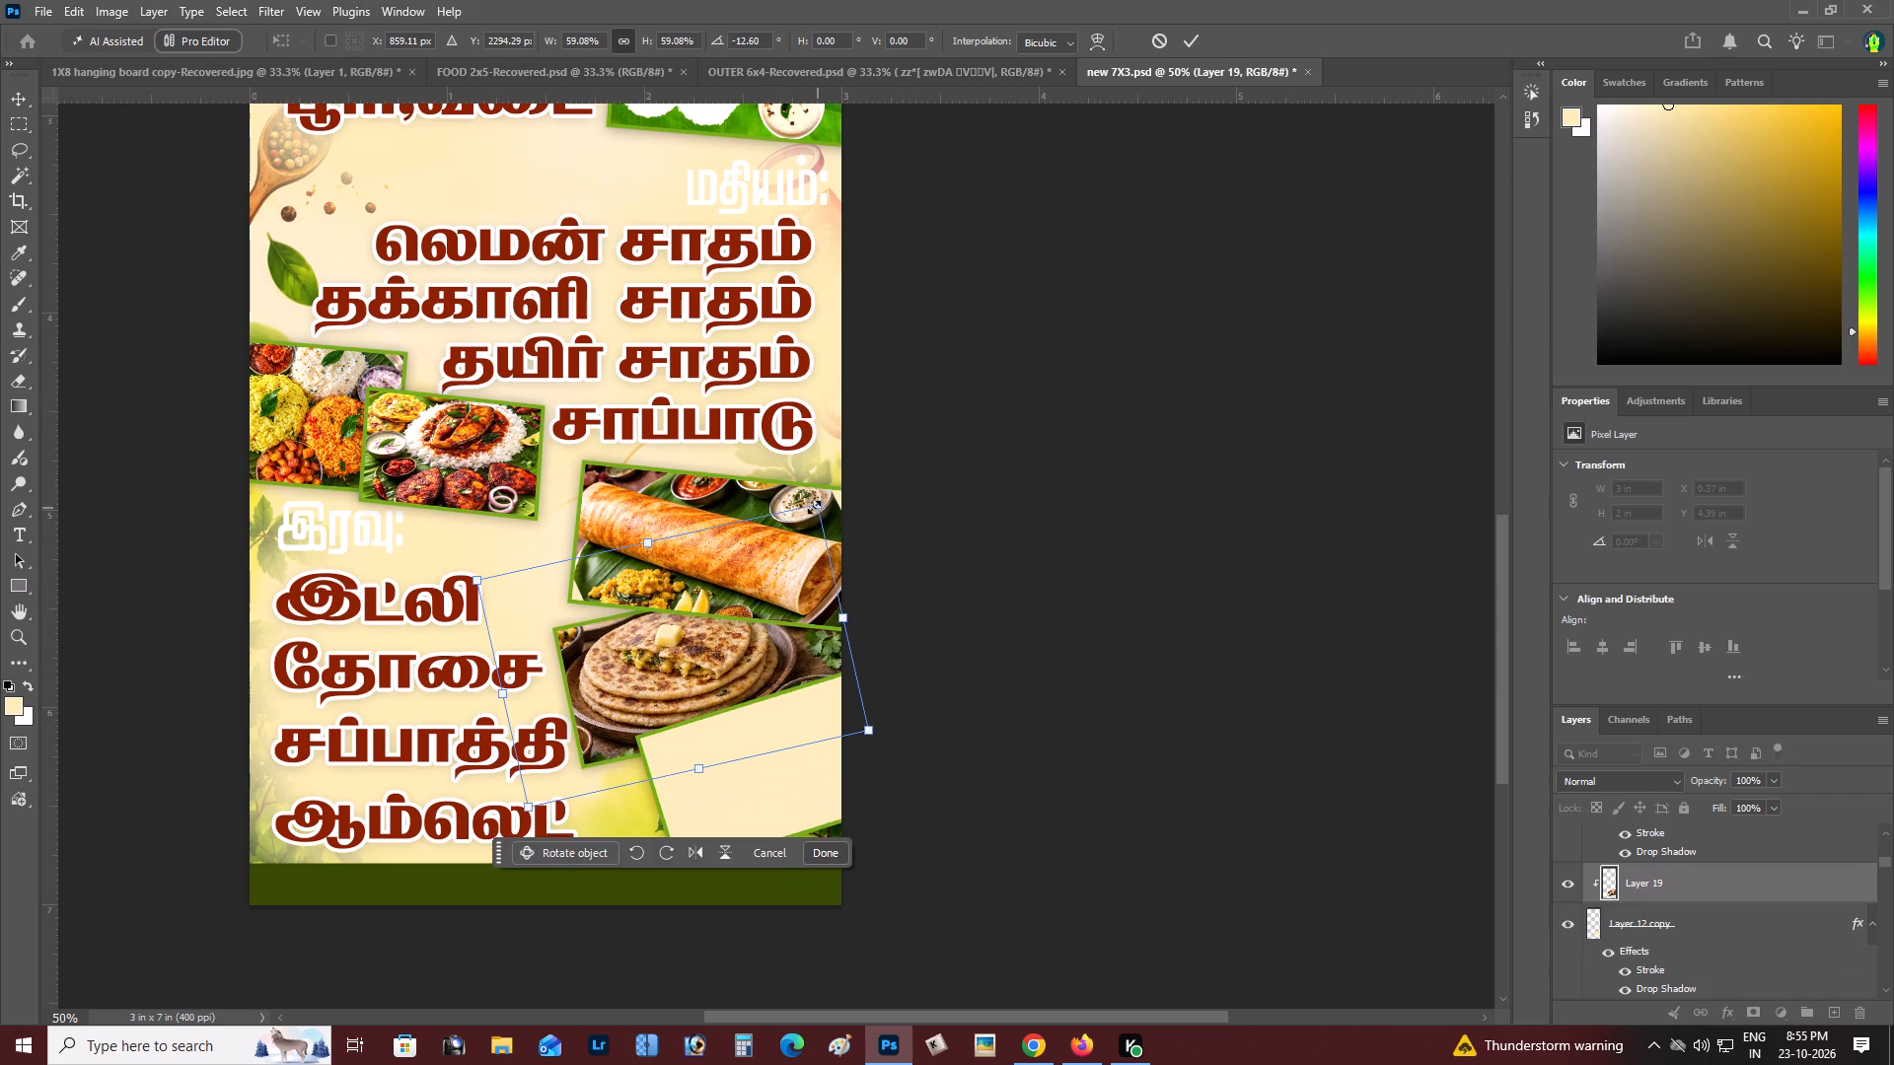
alt+drag(811, 503, 769, 519)
drag(876, 496, 897, 514)
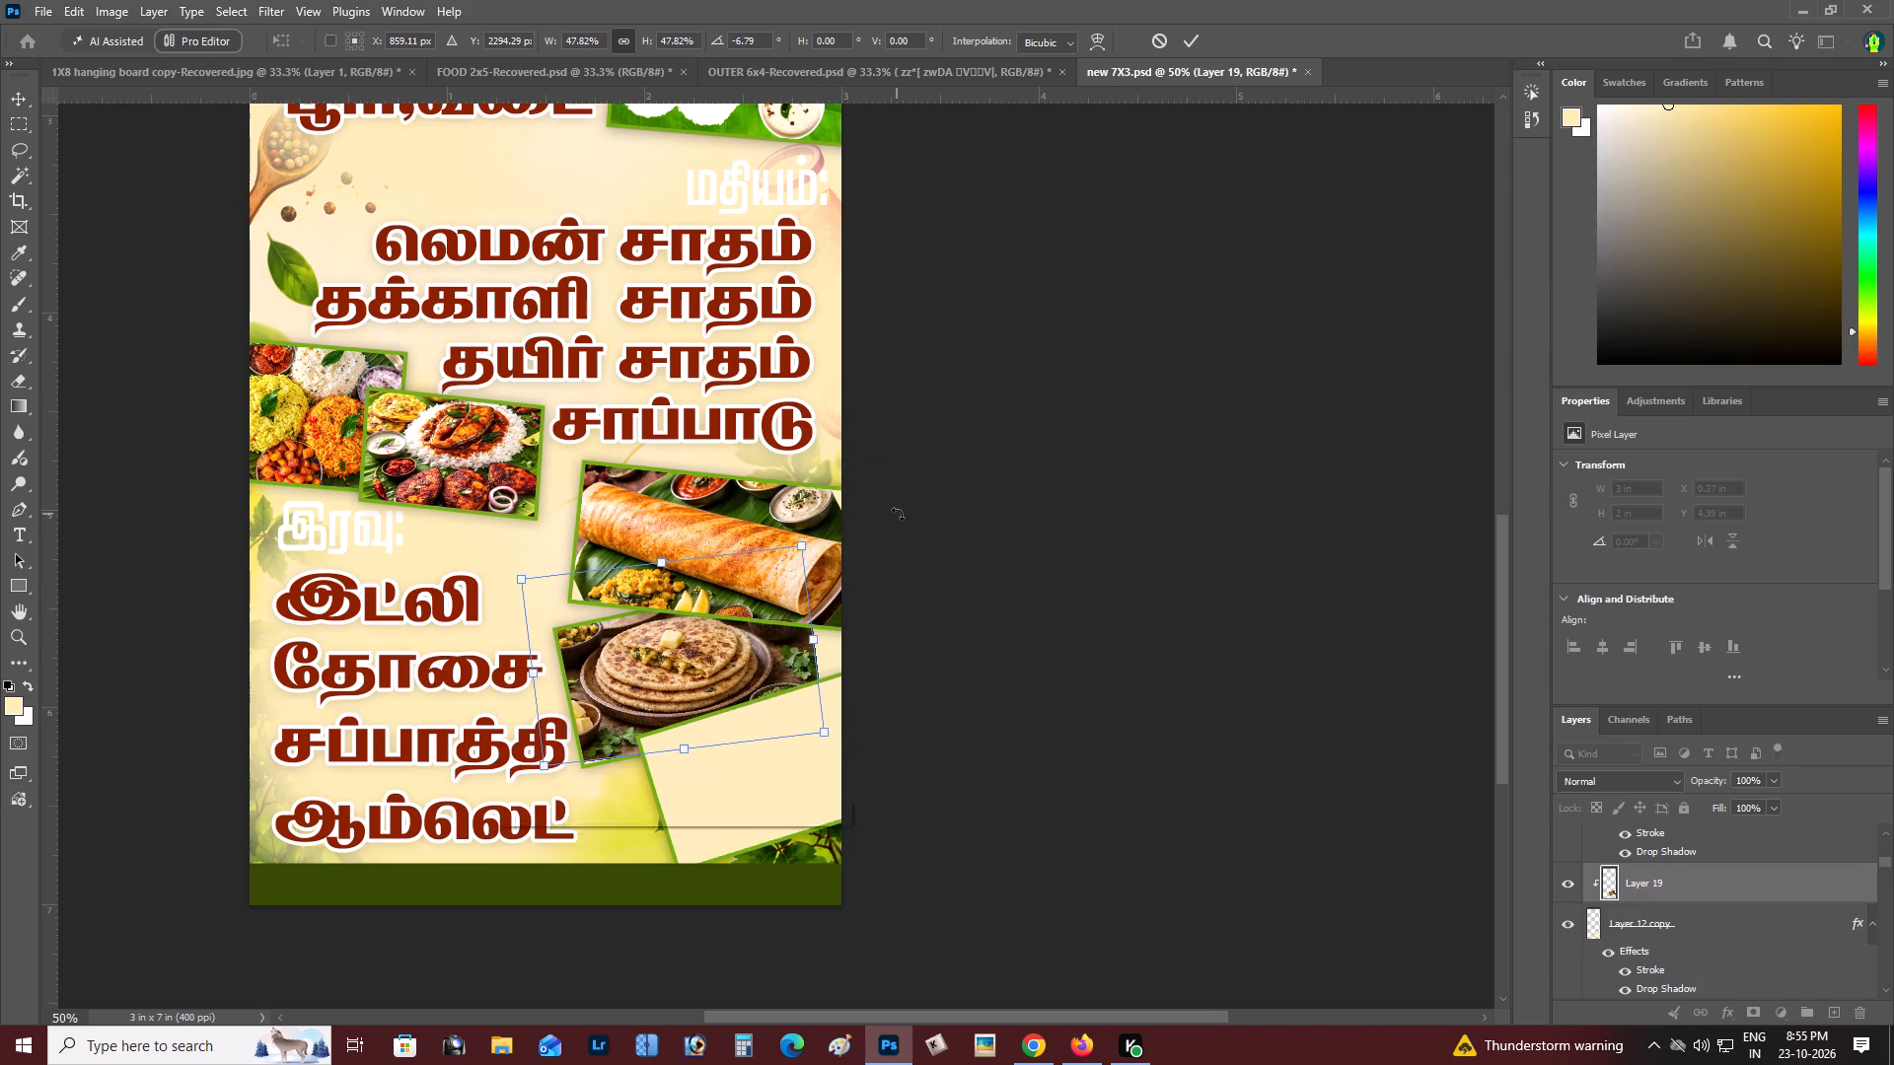
click(827, 598)
drag(728, 635, 747, 644)
key(ctrl+Return)
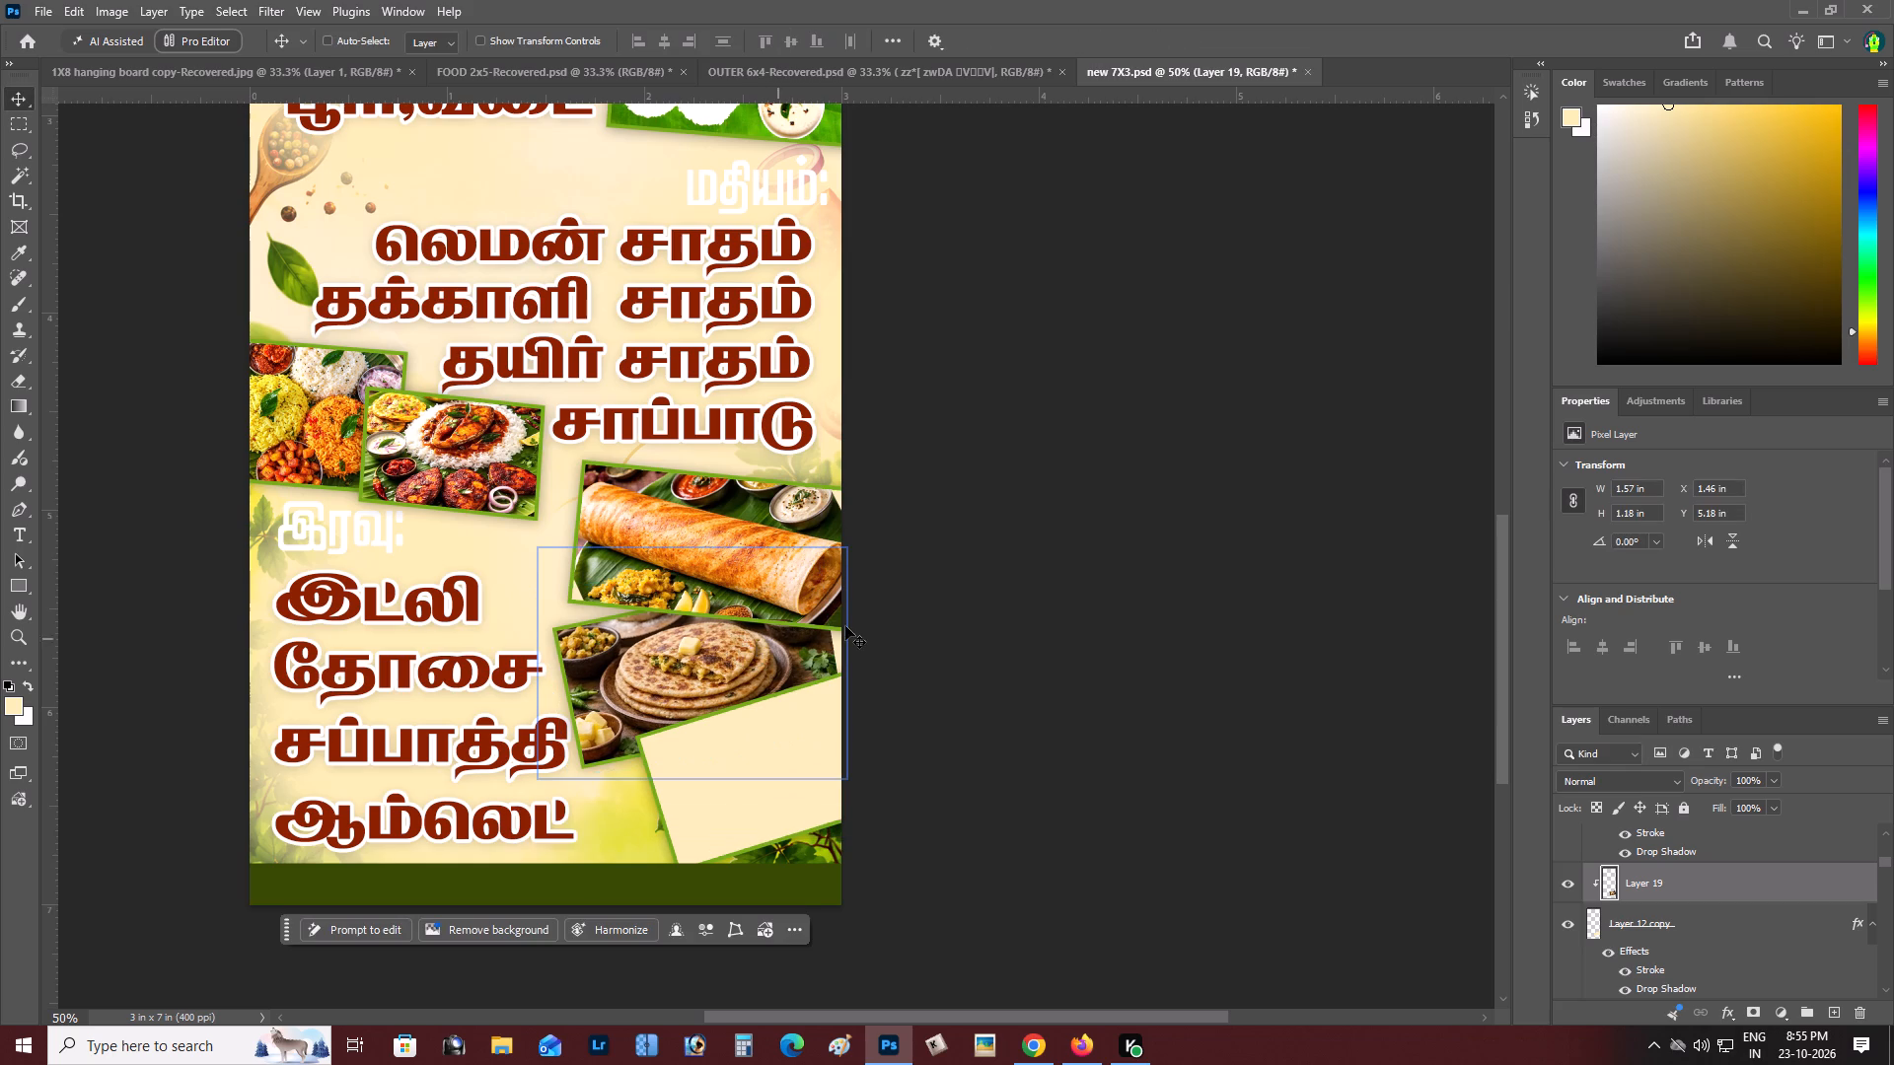
Stretch the paratha photo's right edge strip to about 0.32 in wide to fill the gap at the banner's edge, and clear the selection.
key(m)
drag(815, 587, 878, 715)
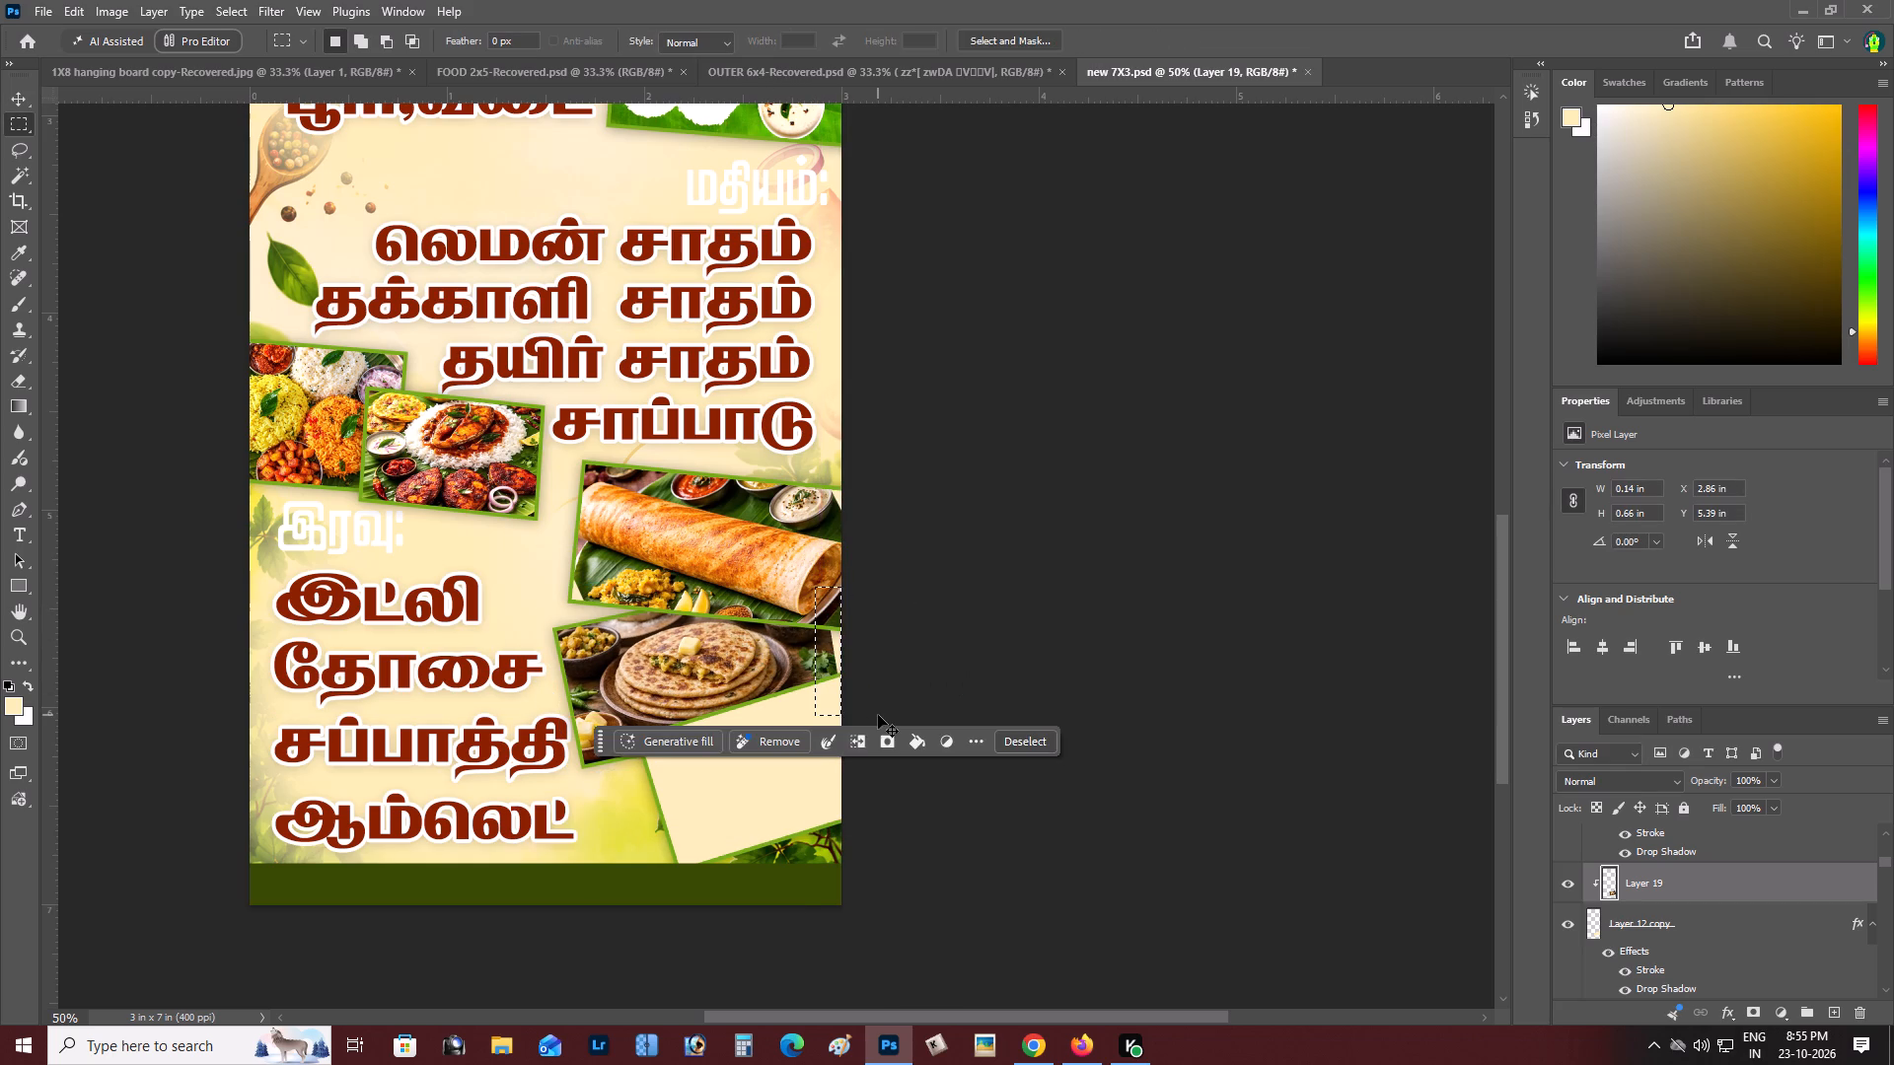
key(ctrl+t)
shift+drag(843, 652, 877, 654)
key(ctrl+Return)
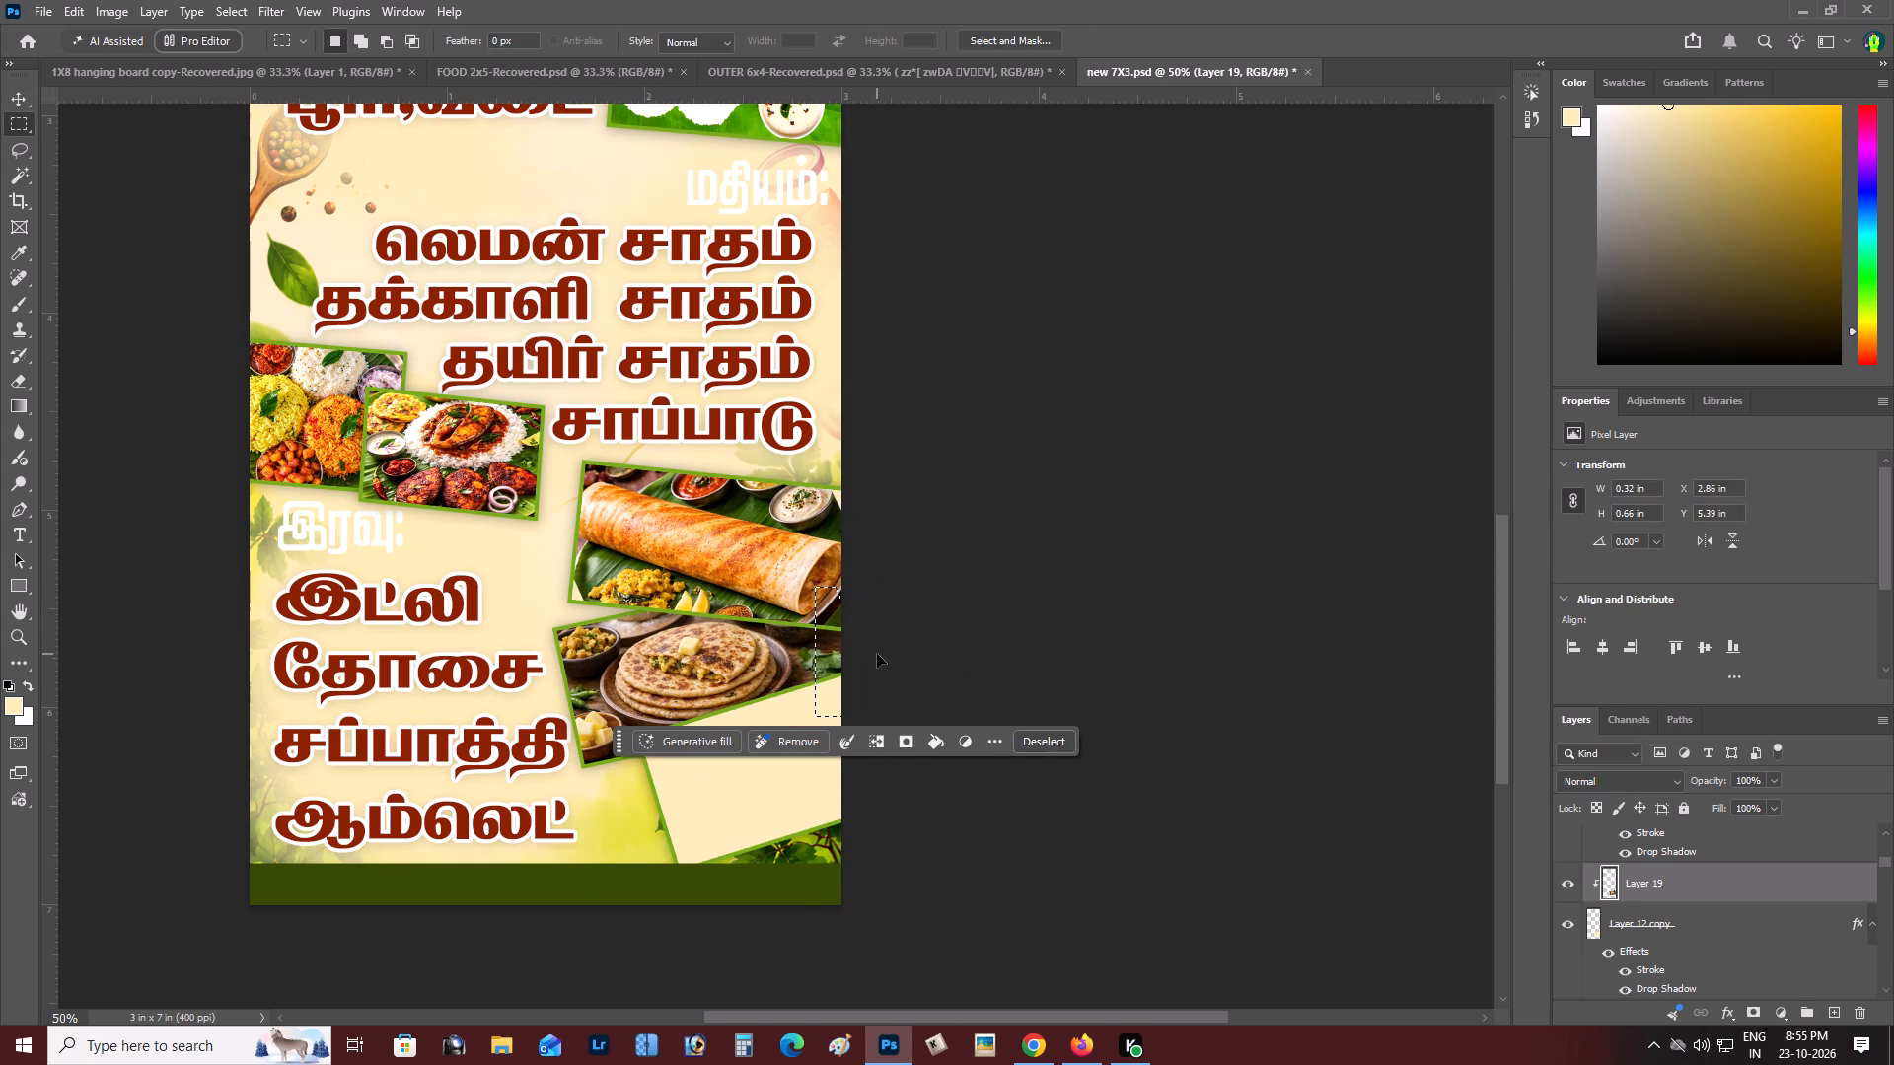
key(ctrl+d)
Increase the paratha photo's contrast with Levels by lowering the white input level and raising the black input level.
key(ctrl+l)
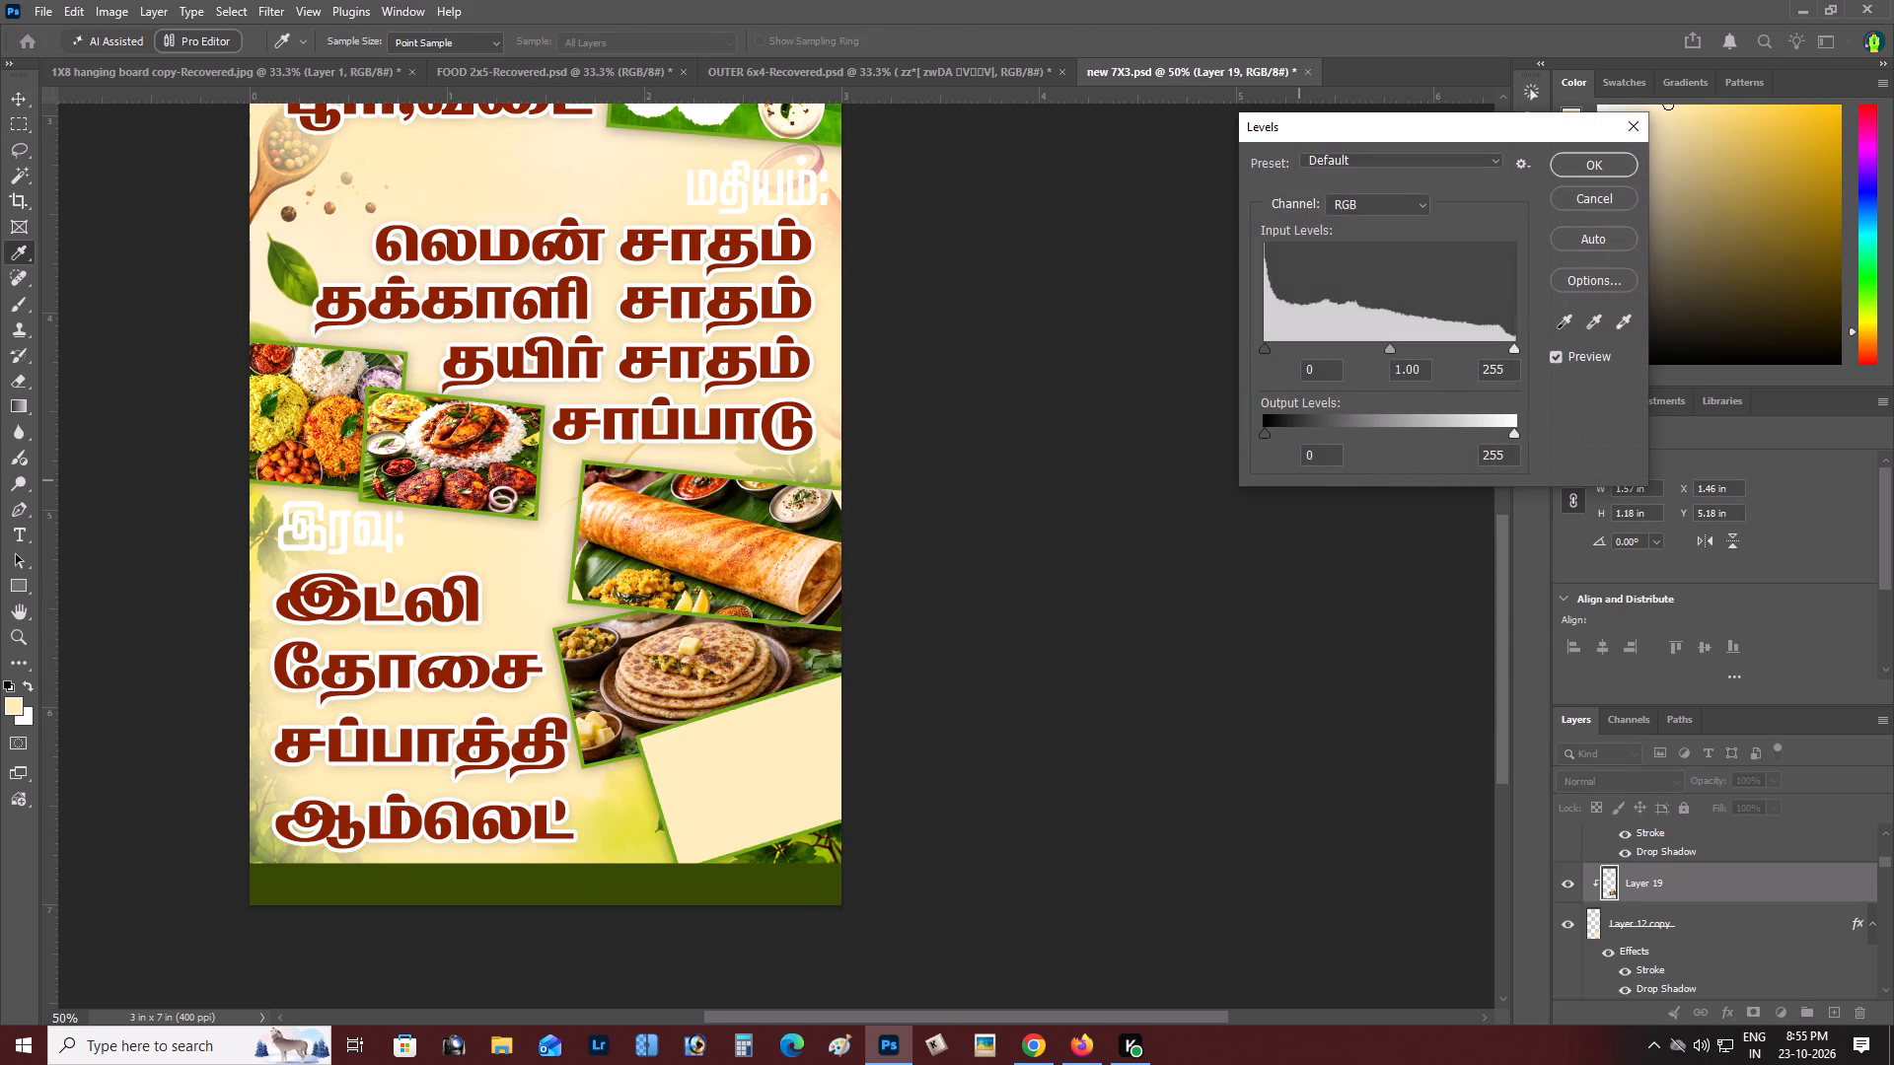
drag(1504, 348, 1494, 344)
drag(1267, 348, 1284, 351)
key(Return)
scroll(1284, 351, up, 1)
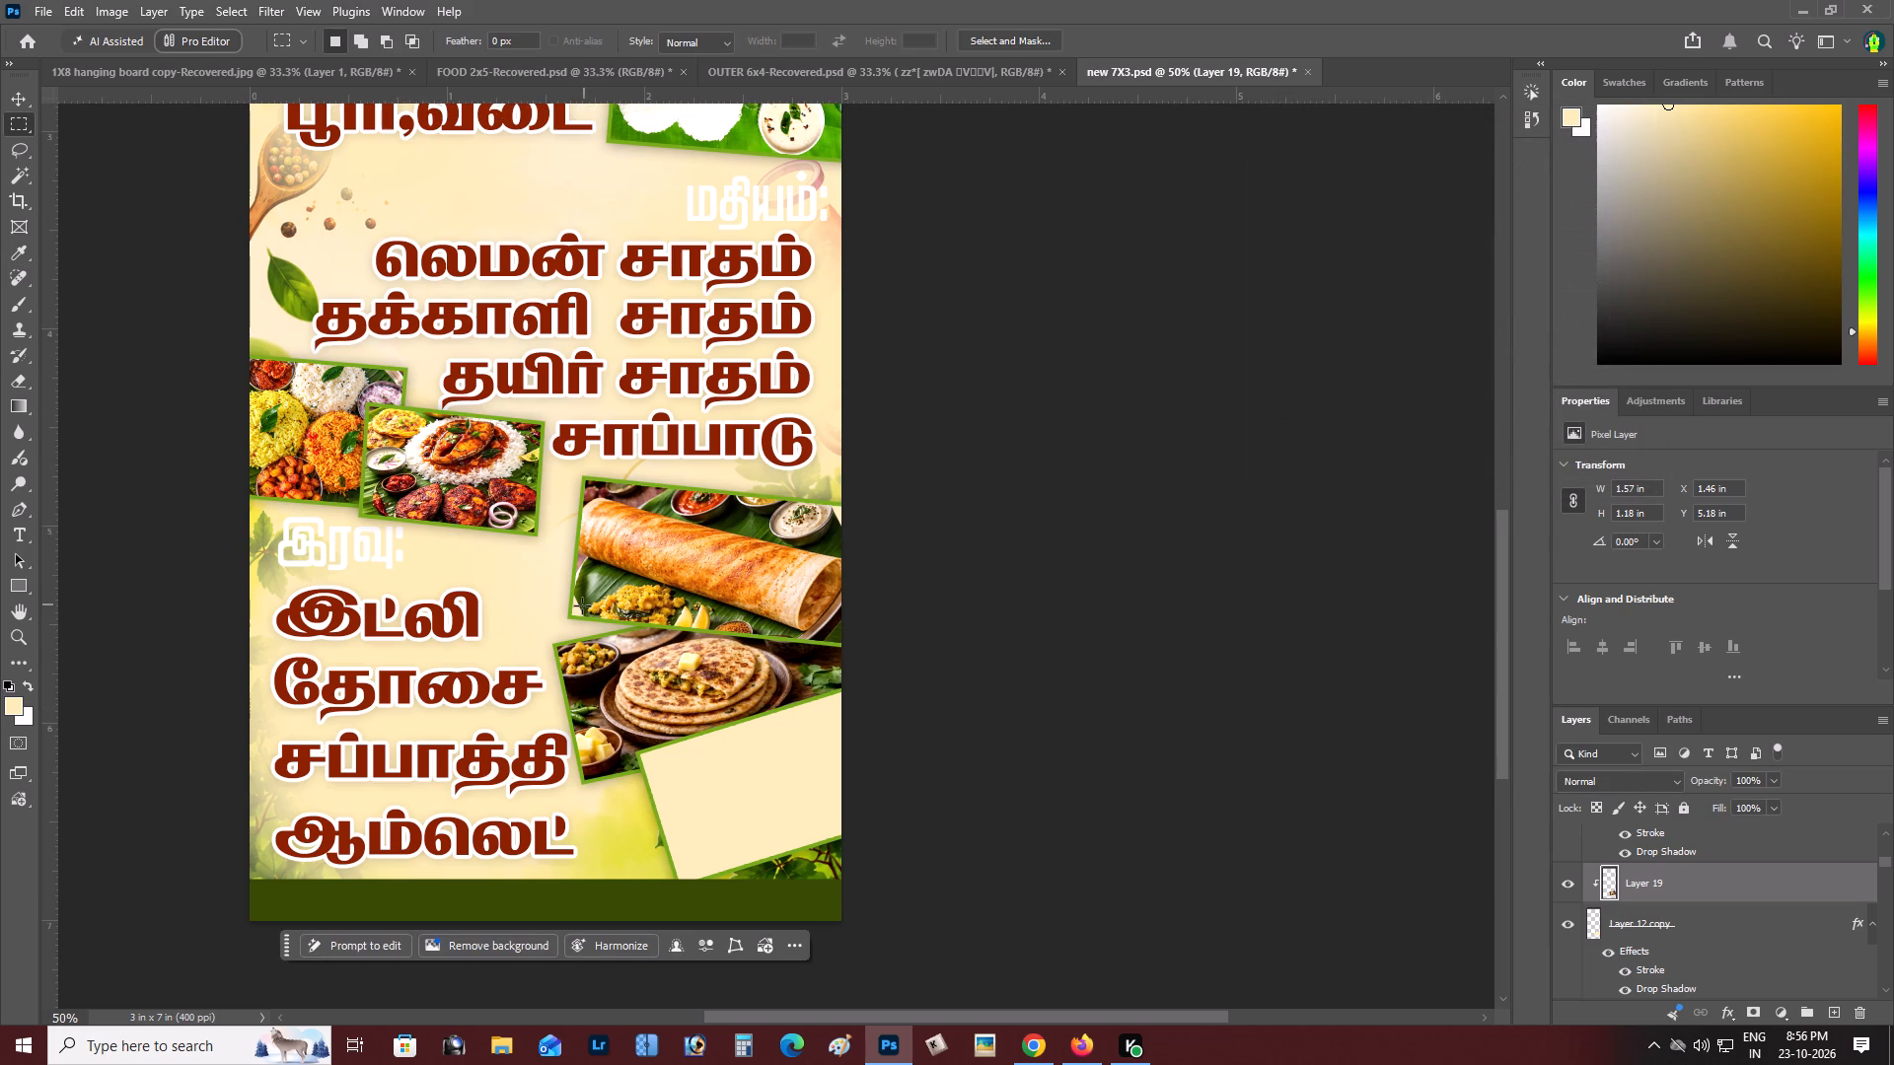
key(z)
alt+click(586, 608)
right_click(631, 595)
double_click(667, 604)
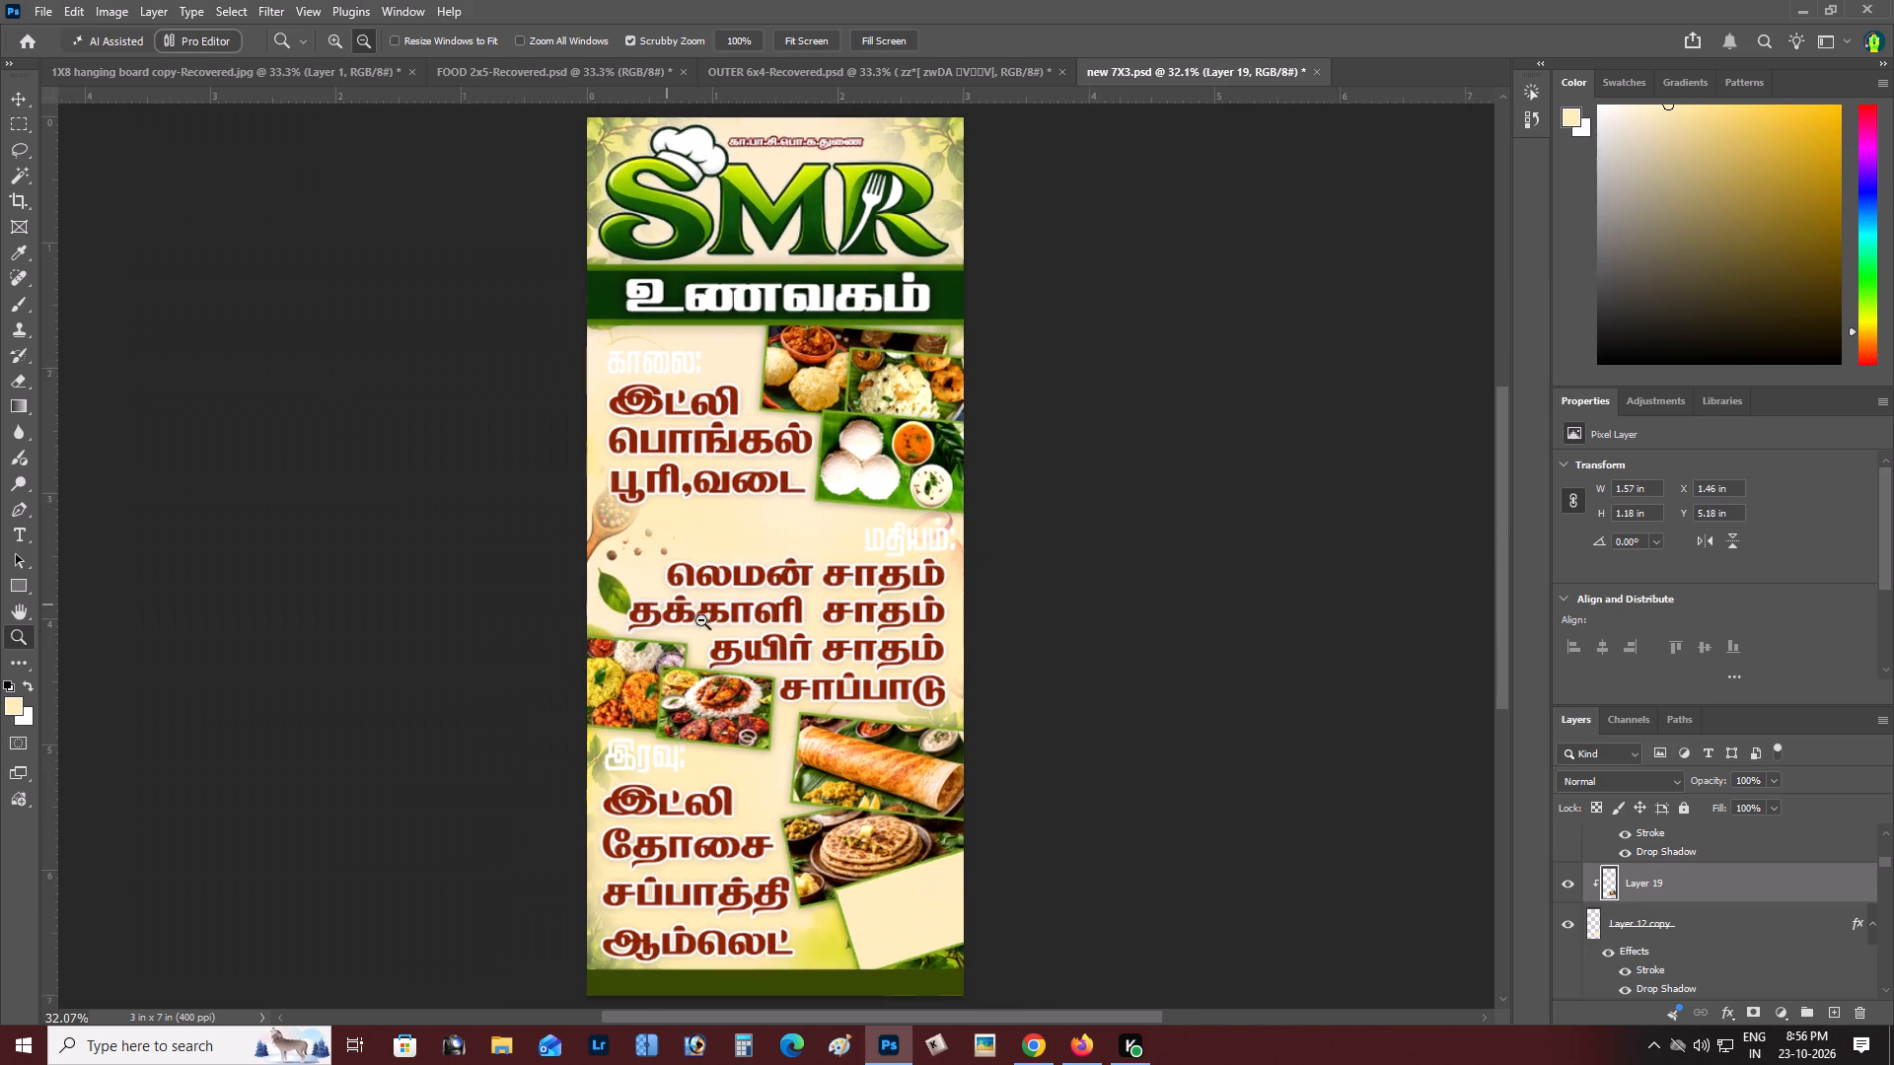
Review the whole banner, examining how the placed food photos sit alongside the menu text.
key(space)
key(space)
key(space)
key(space)
drag(701, 620, 584, 575)
key(z)
alt+click(605, 659)
right_click(713, 673)
double_click(738, 682)
key(space)
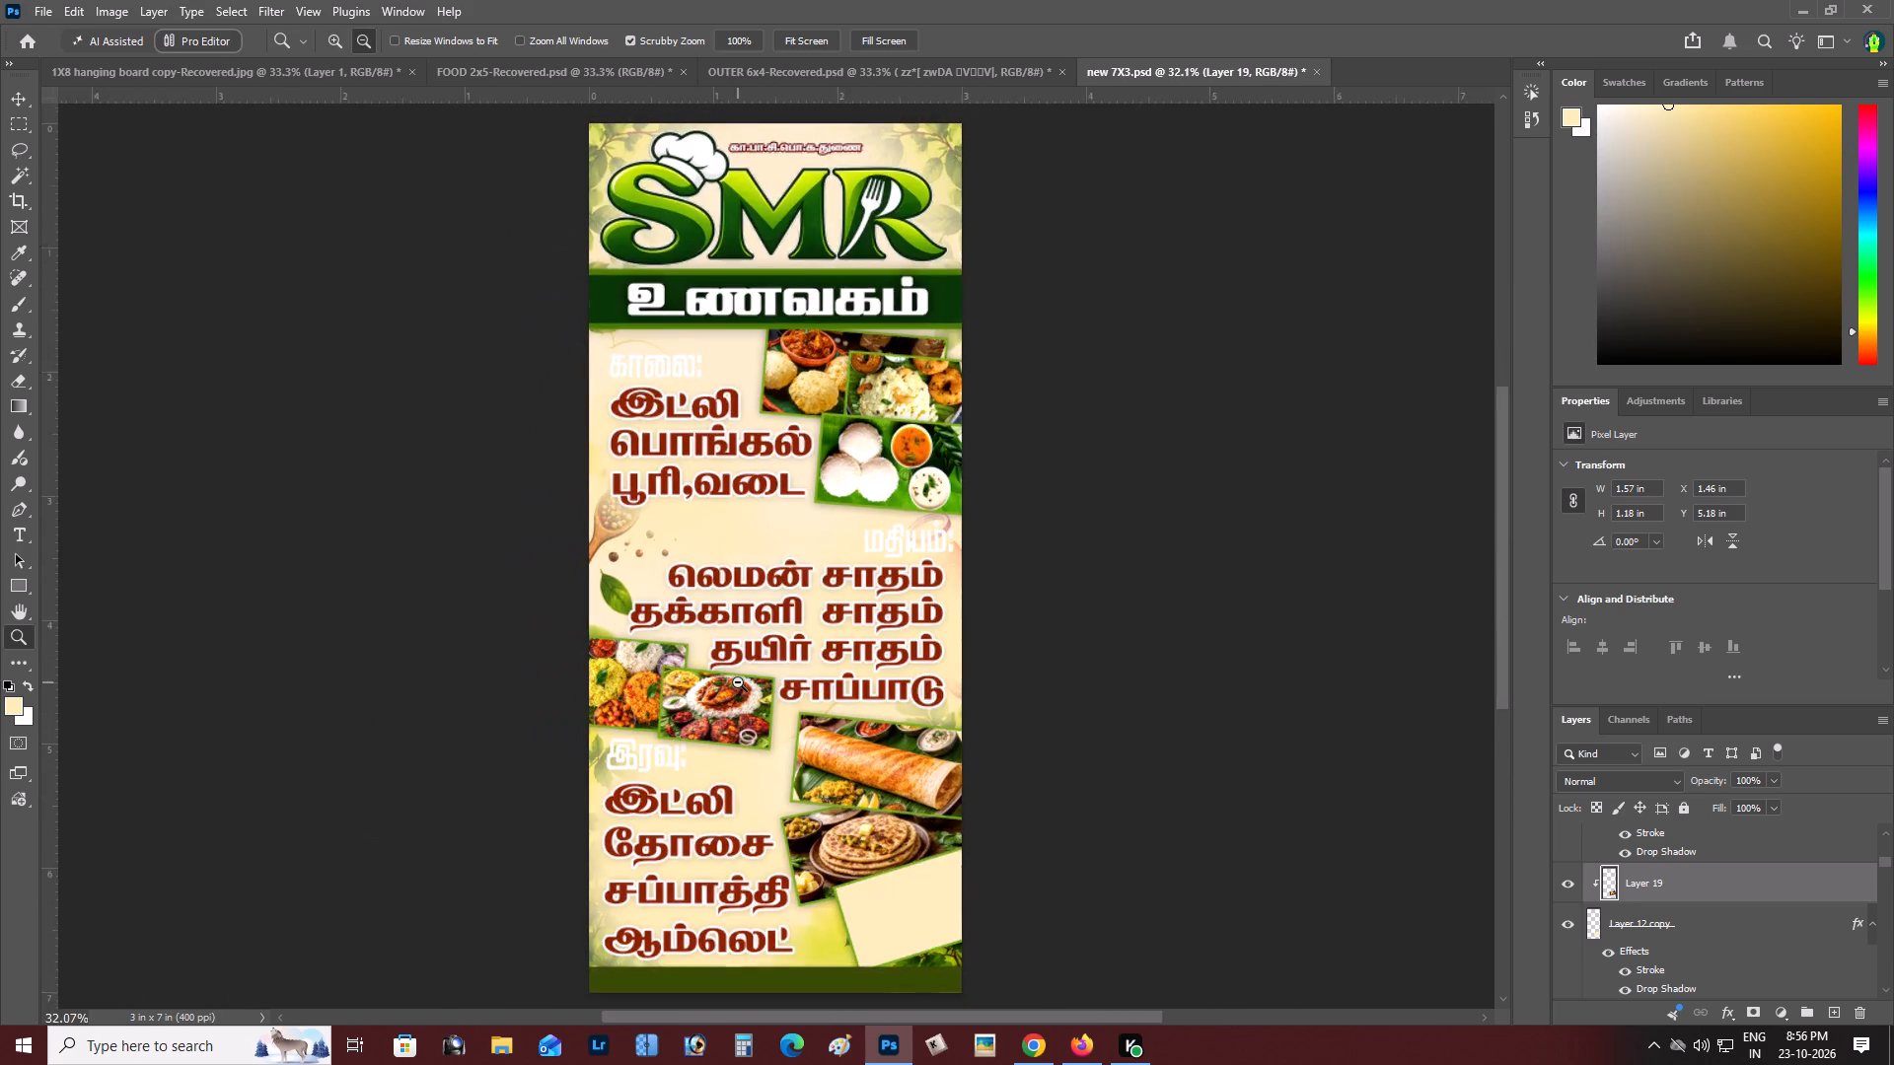
drag(738, 682, 718, 679)
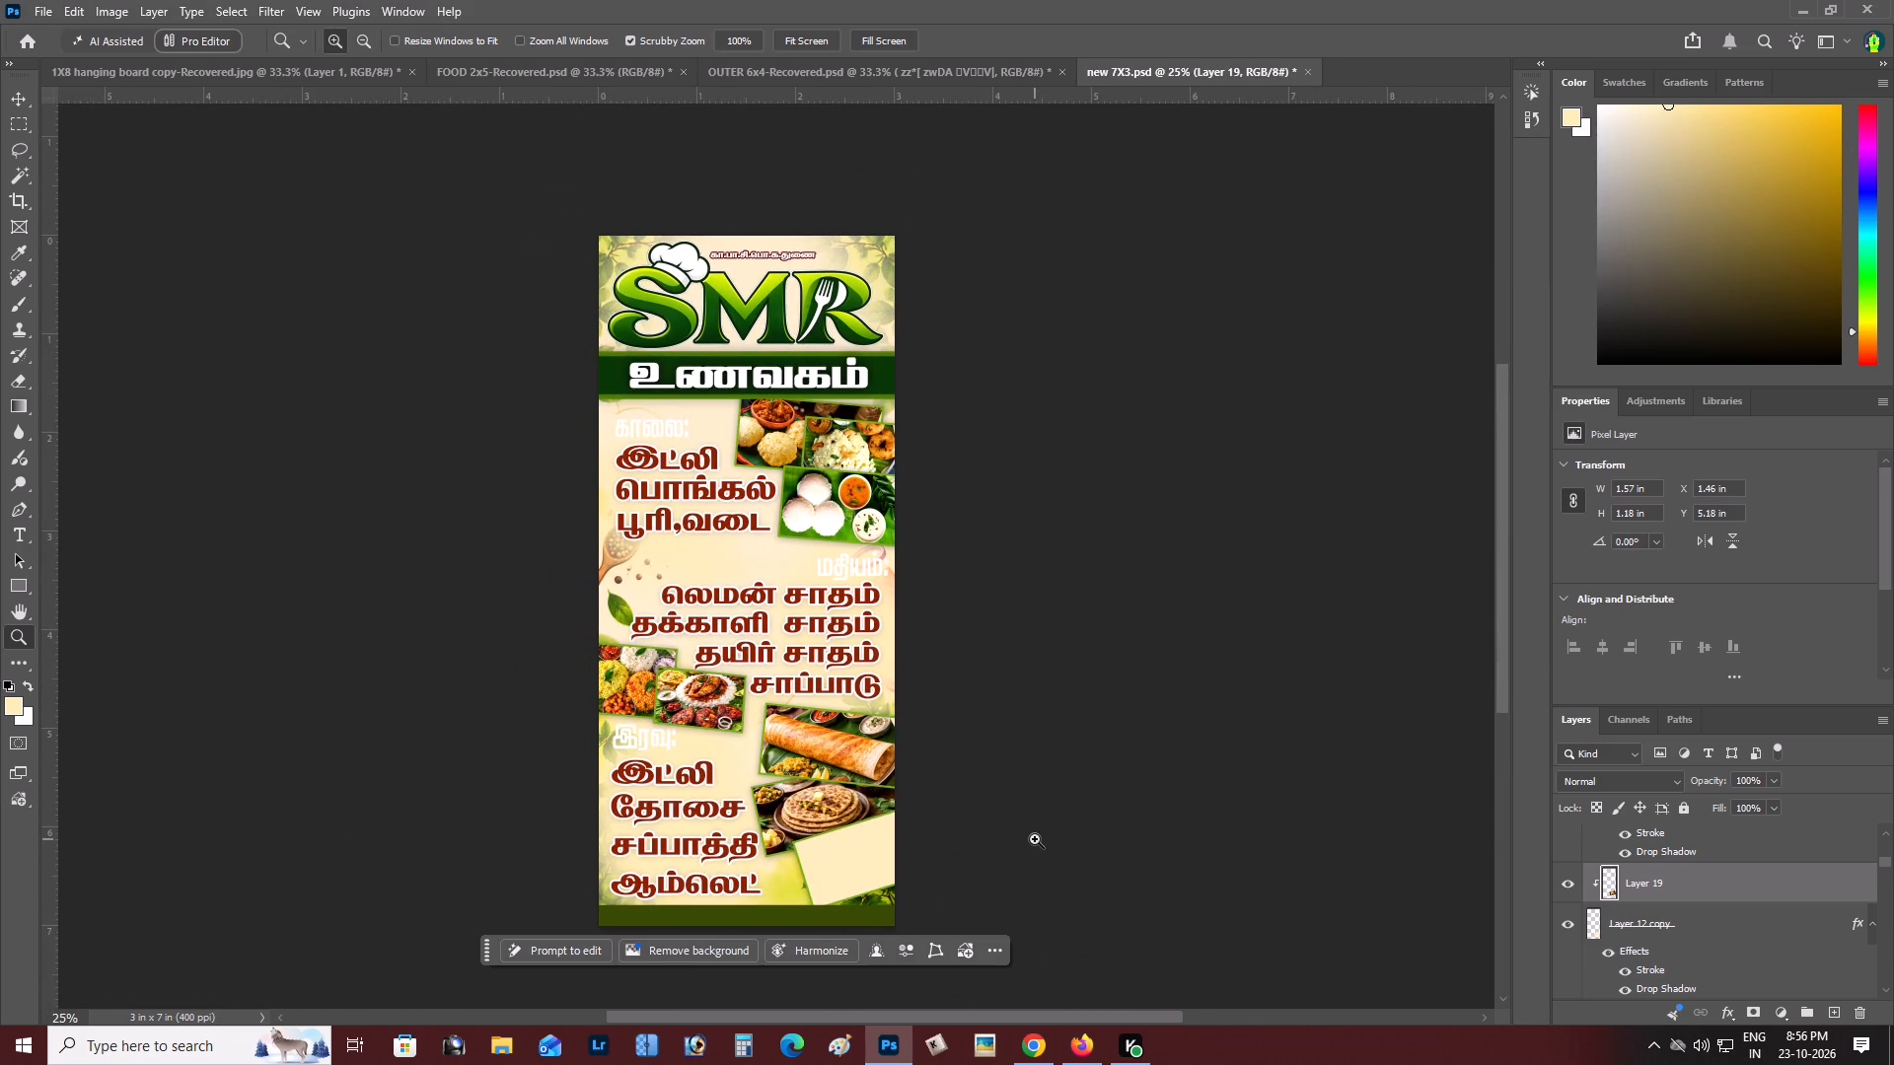
Switch to Pinterest in Chrome and search for "omelt" to find an omelette photo for the empty dinner frame.
key(alt+Tab)
key(alt+Tab)
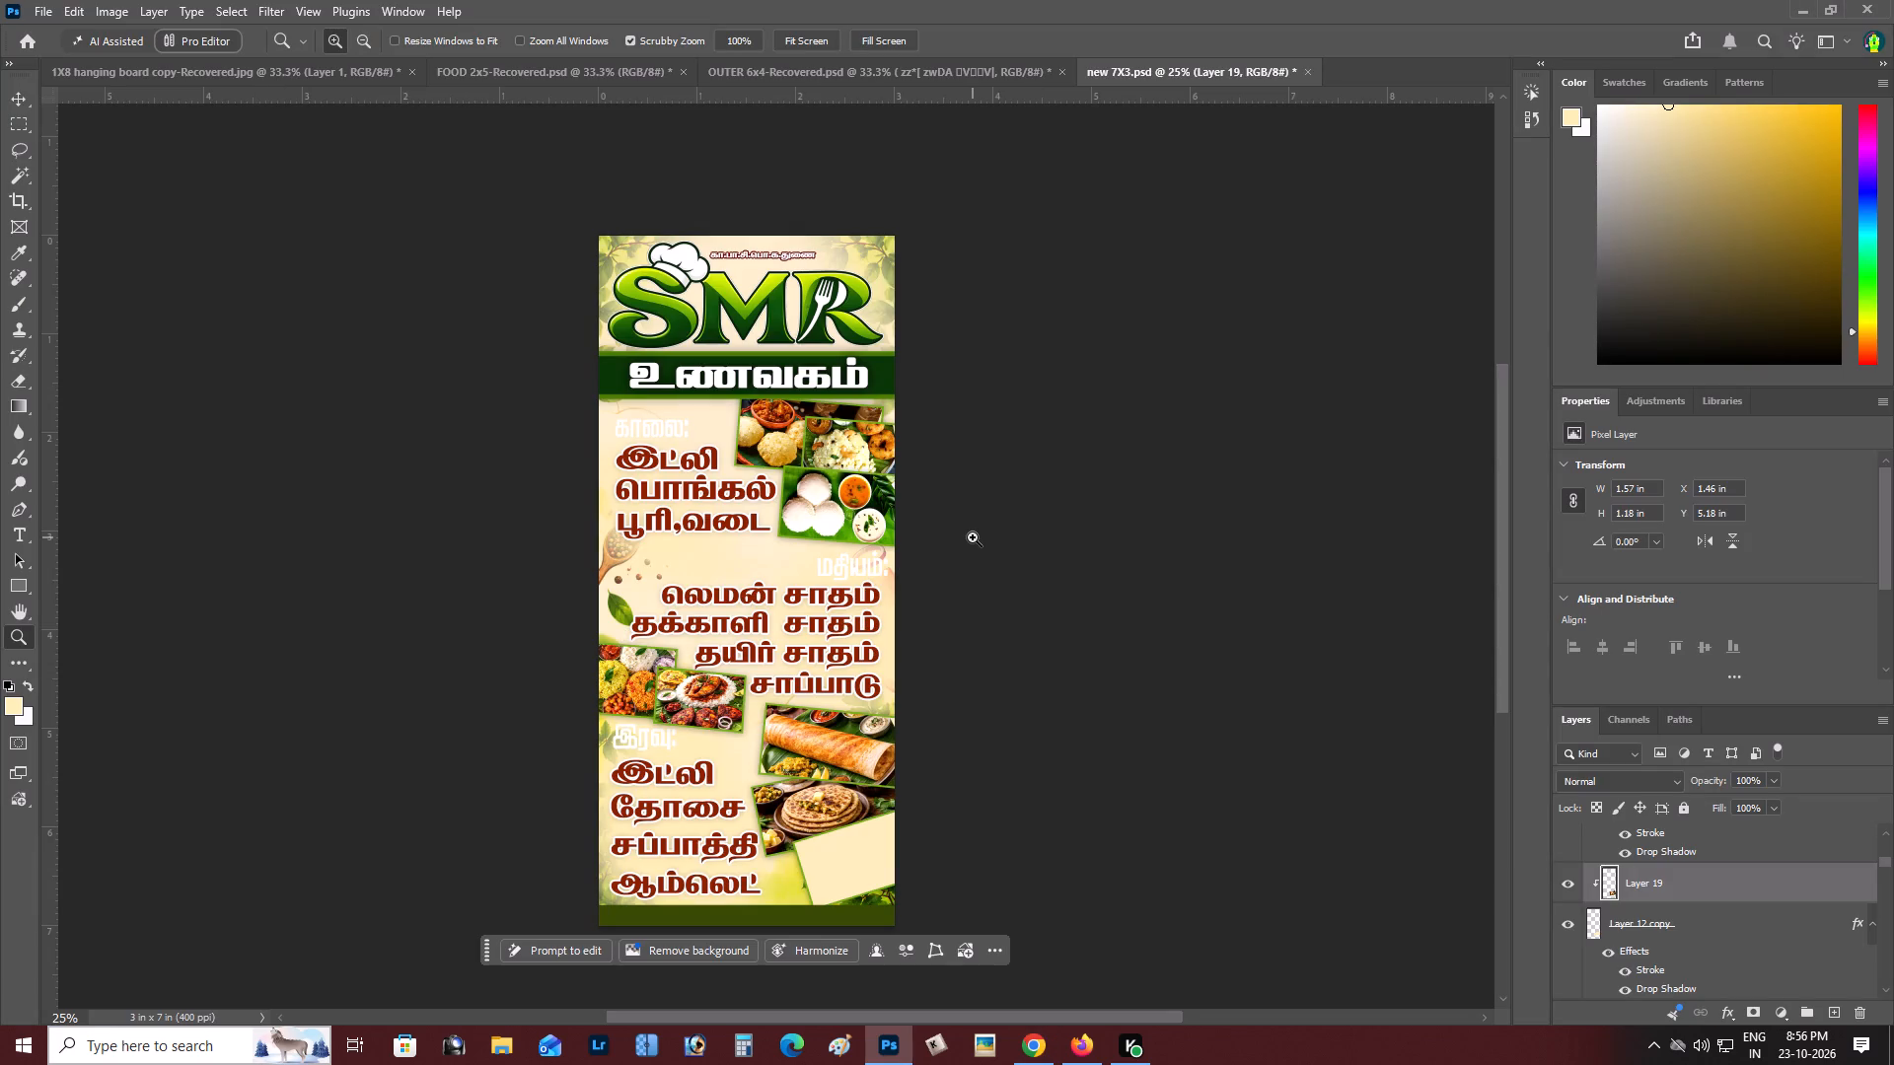
key(alt+Tab)
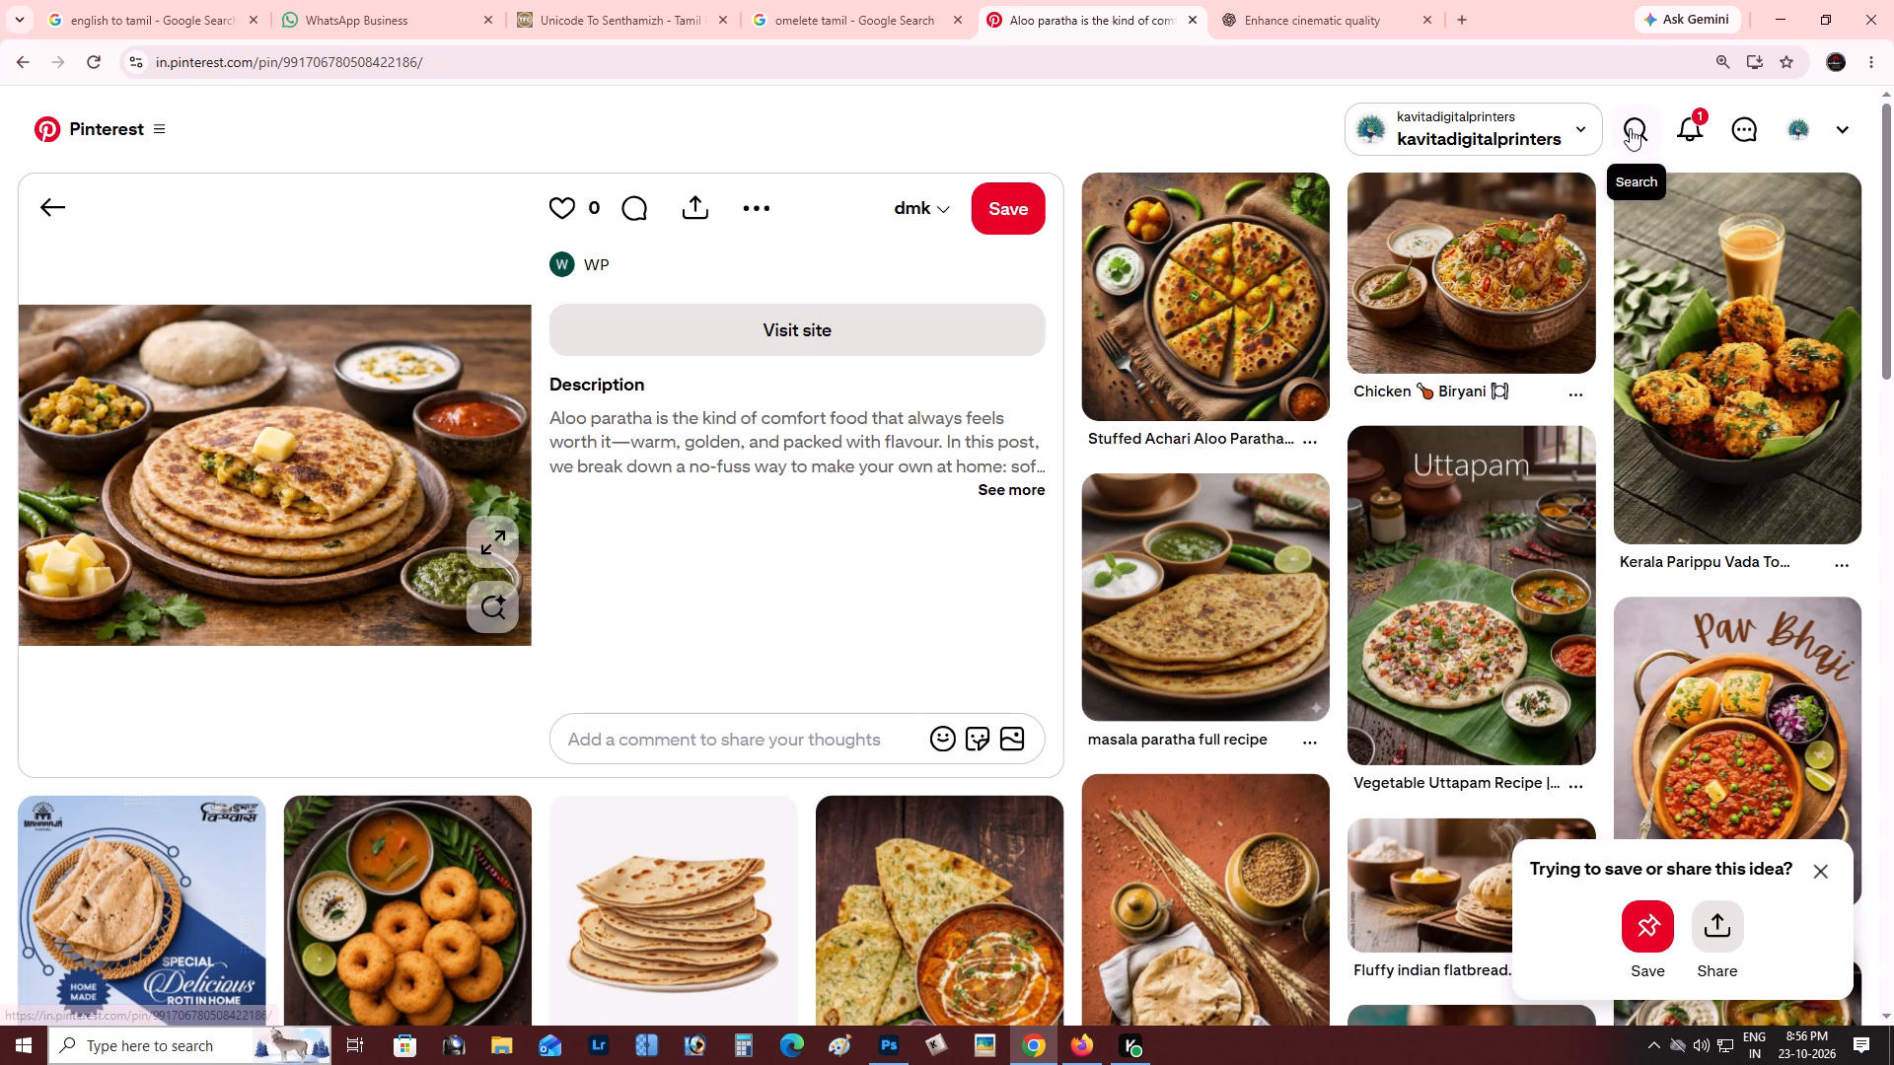
click(1622, 125)
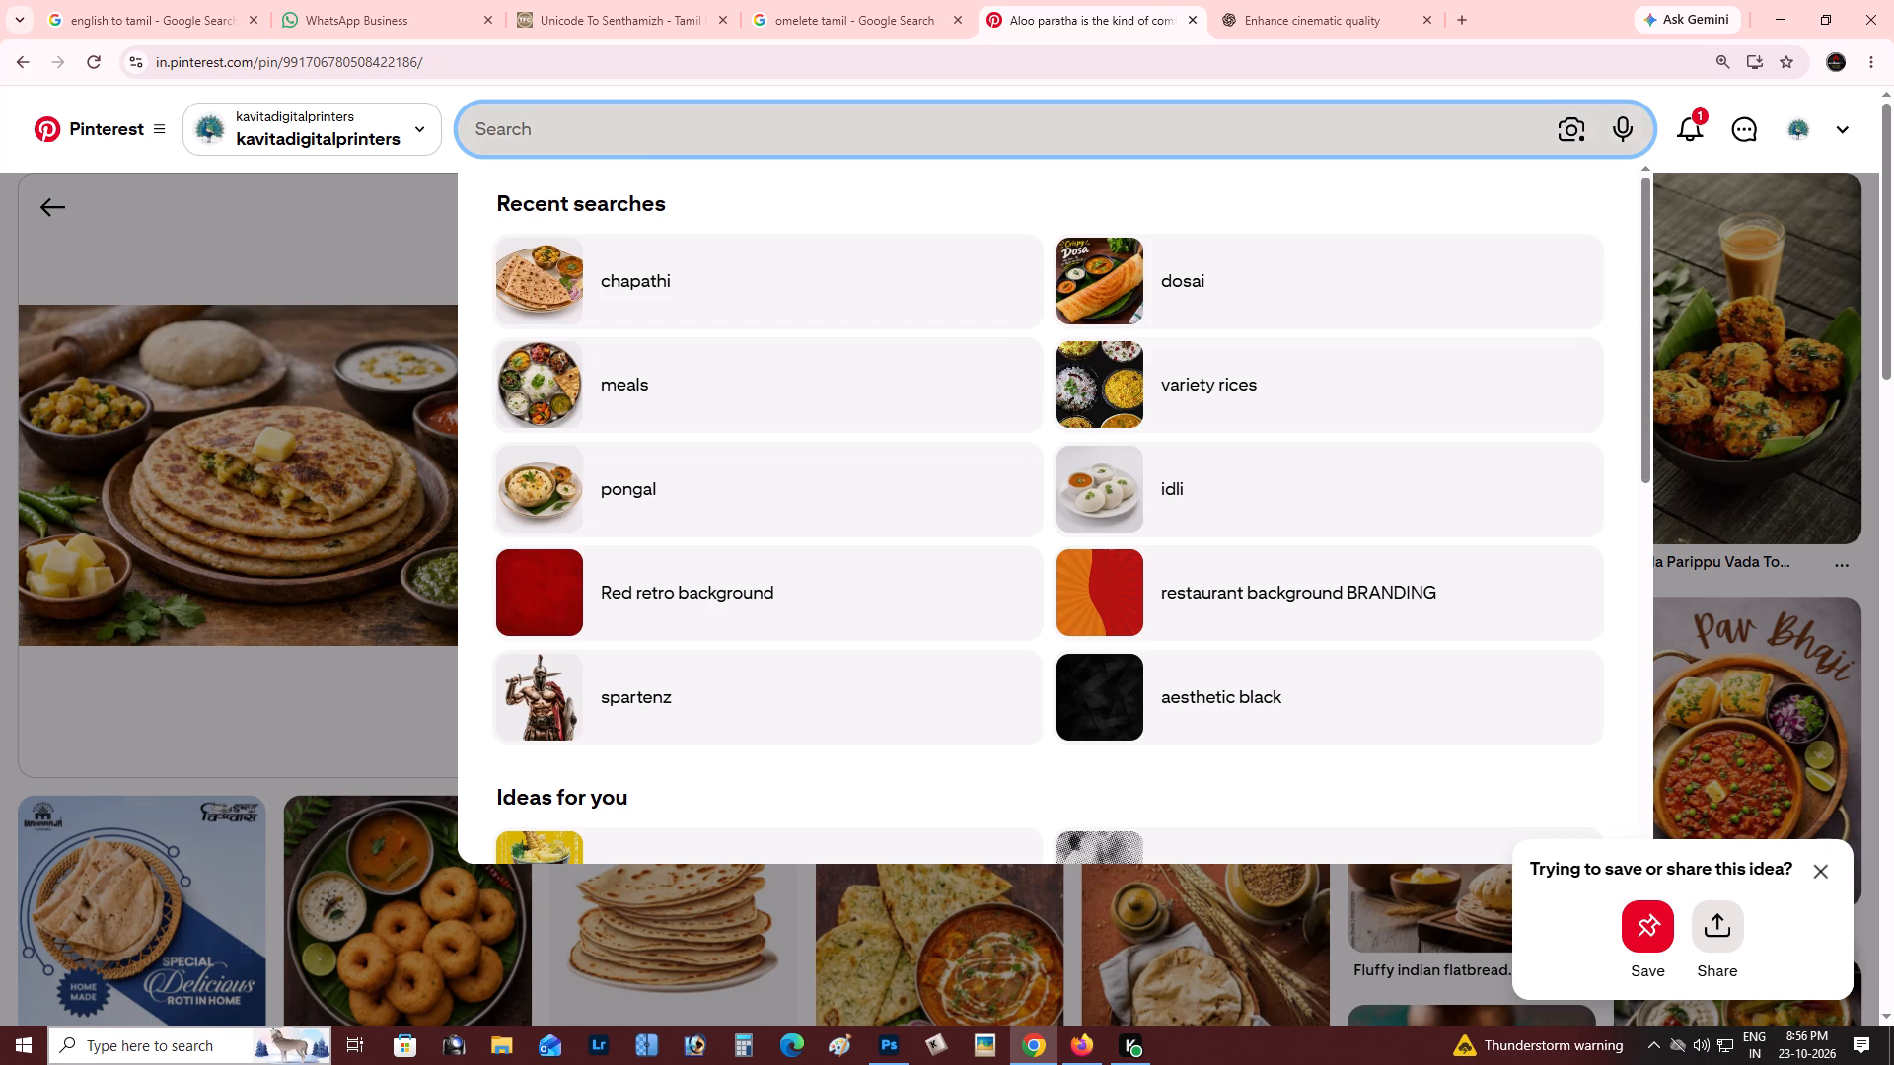
text(om)
text(elt)
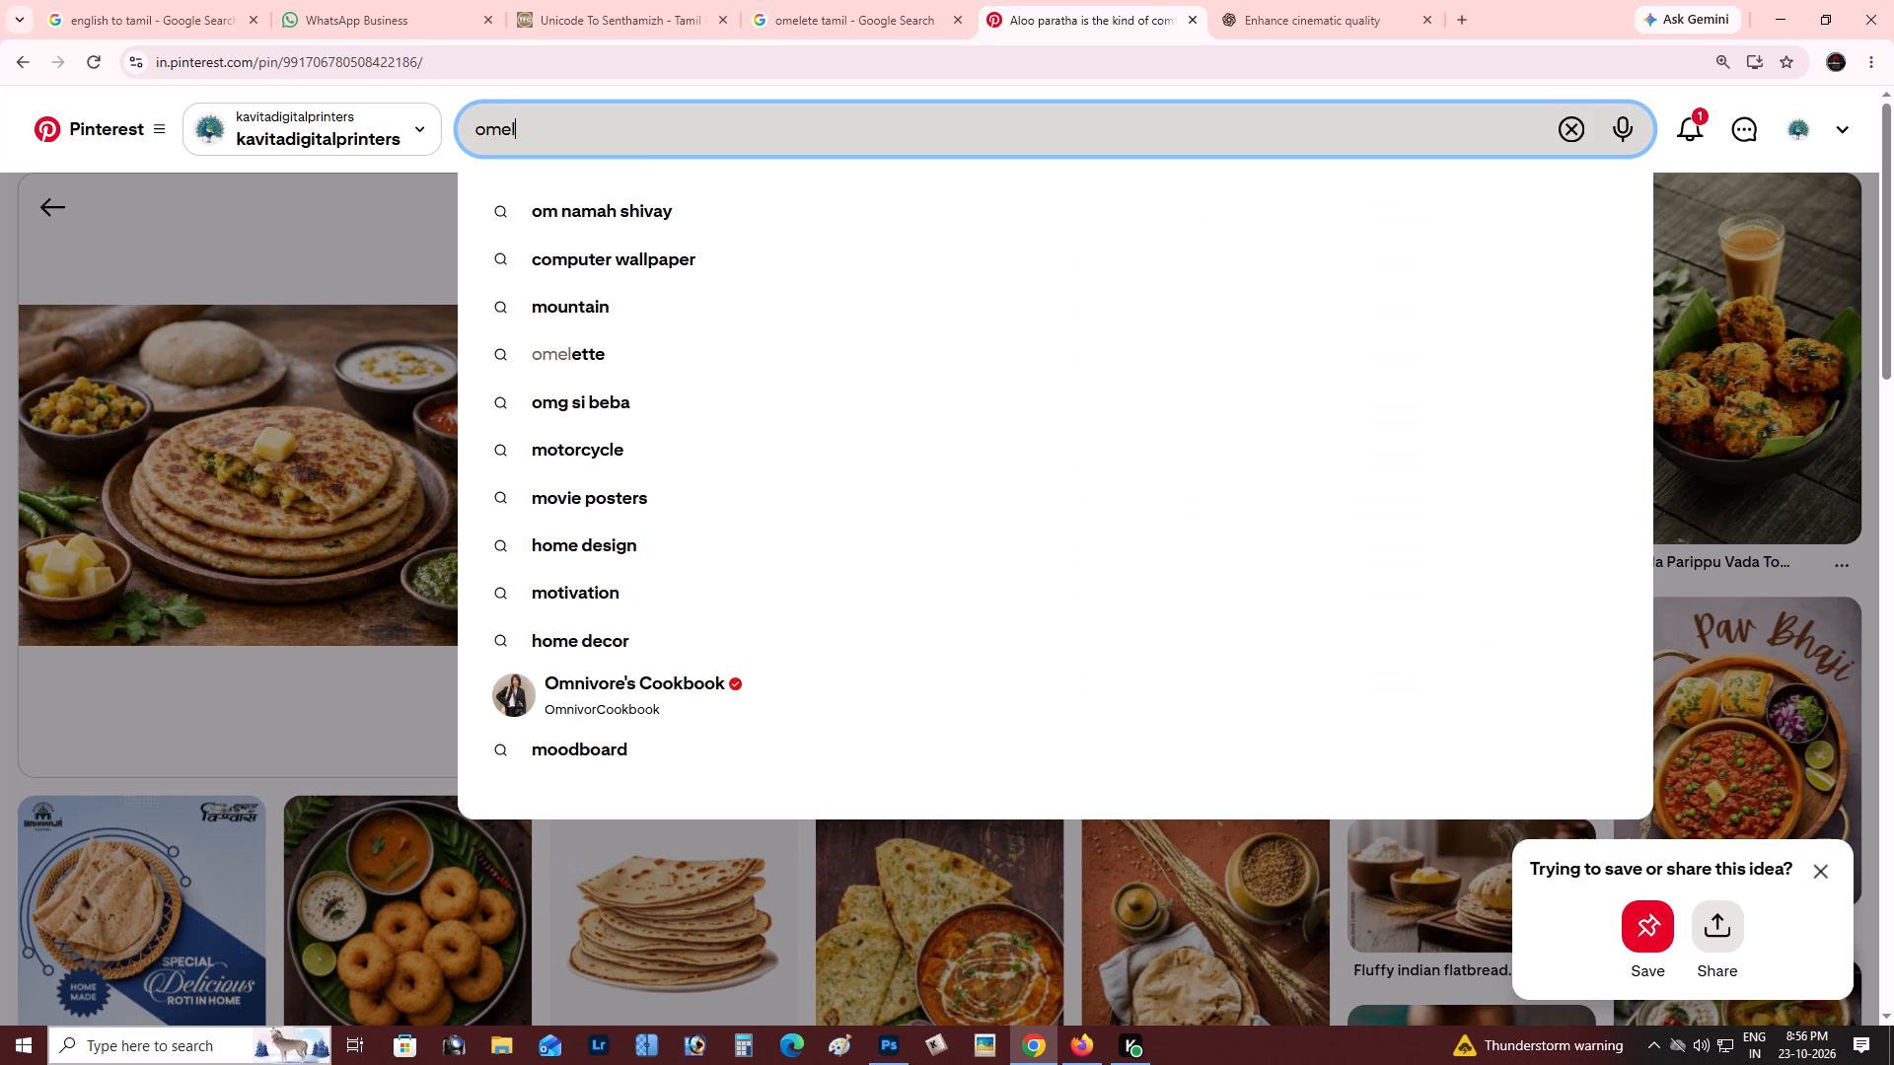
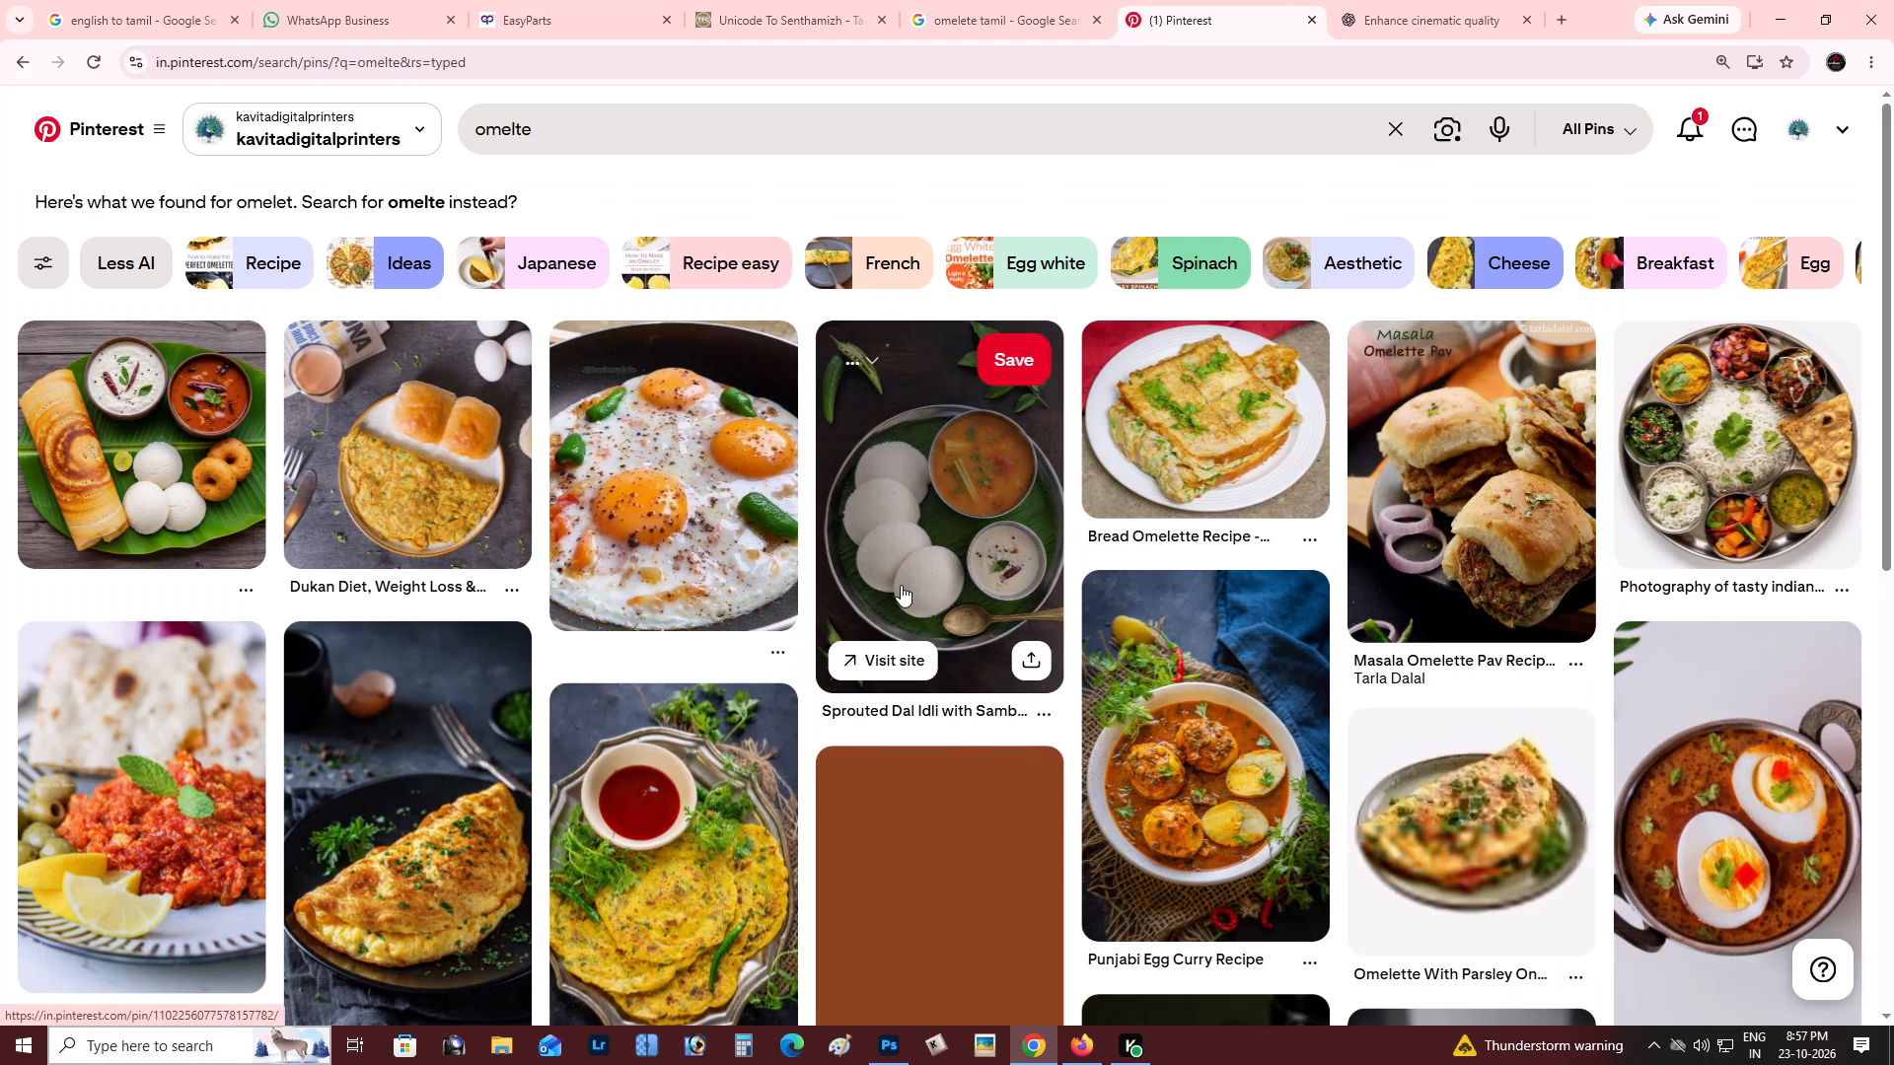
Look through the omelette search results, opening the parsley omelette, Masala Omelette Recipe and Omelette pins to examine their related photos.
scroll(901, 585, up, 3)
key(alt+Tab)
key(alt+Tab)
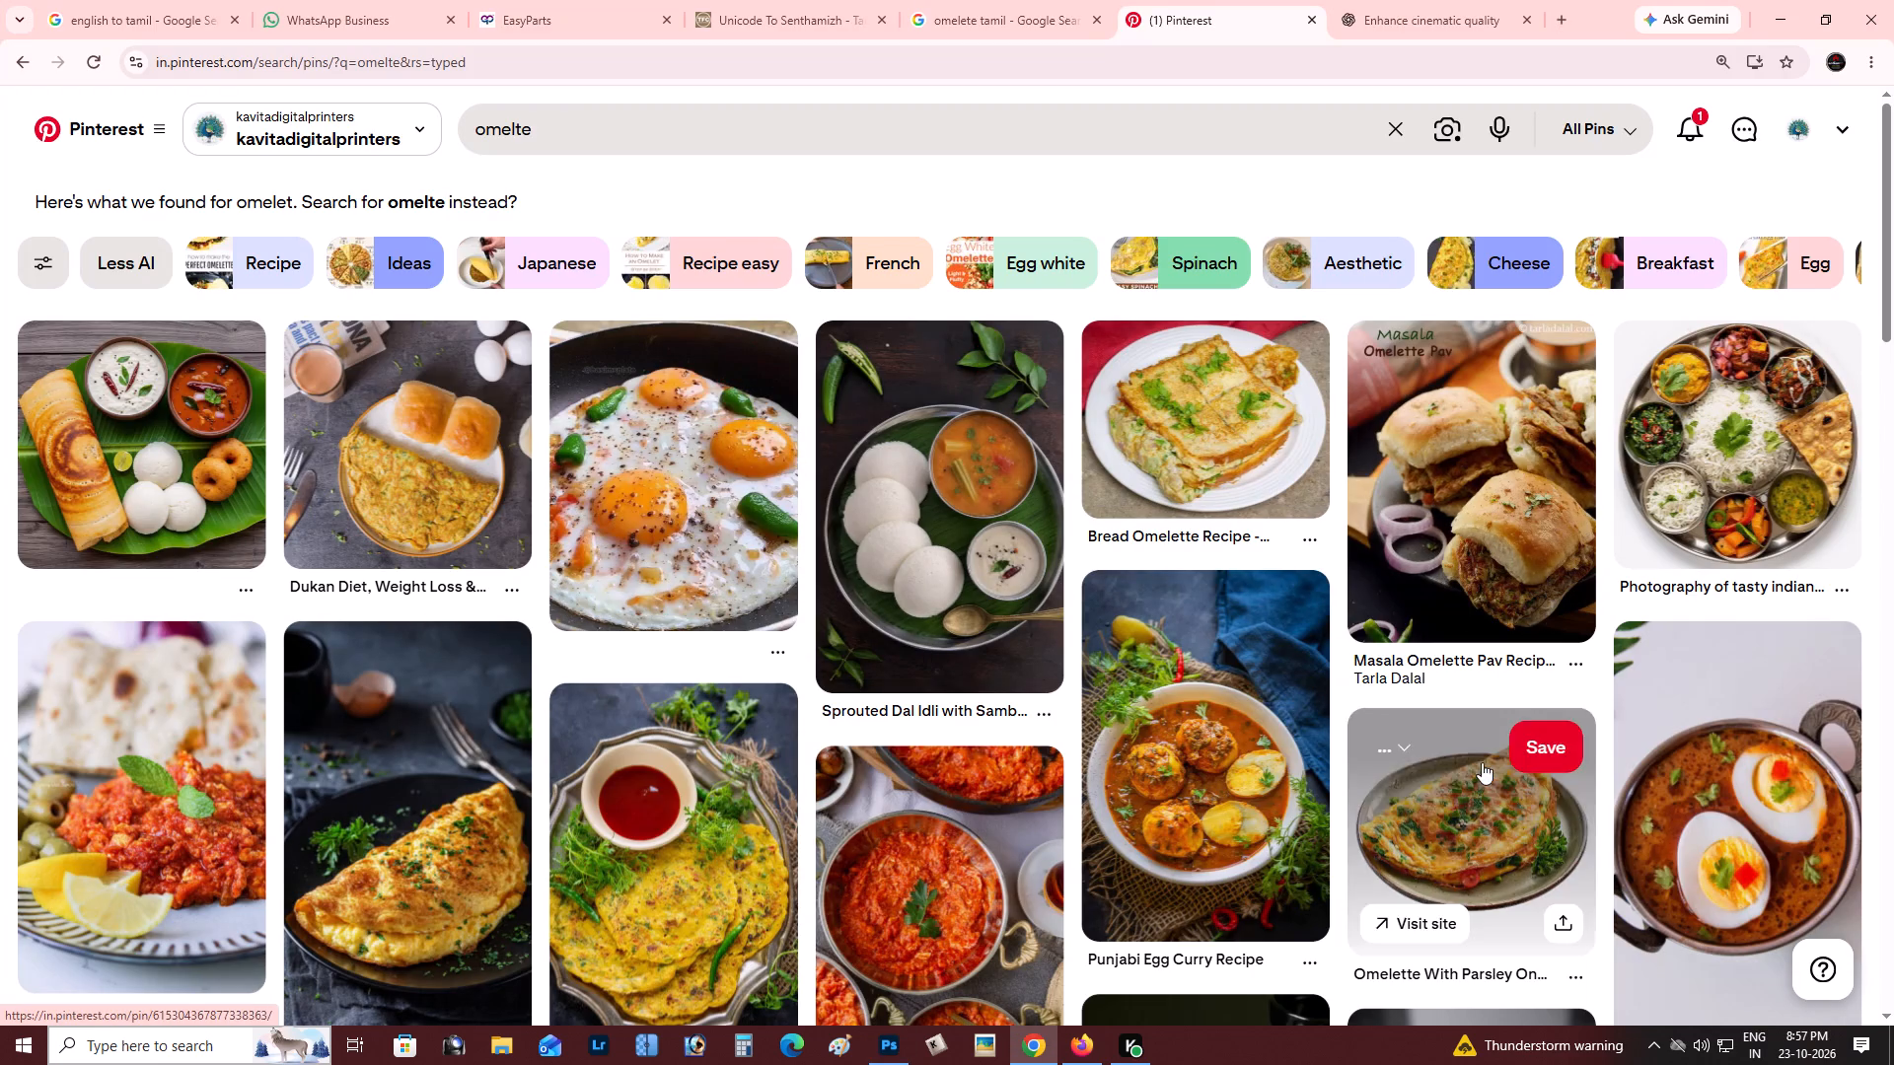
click(1490, 846)
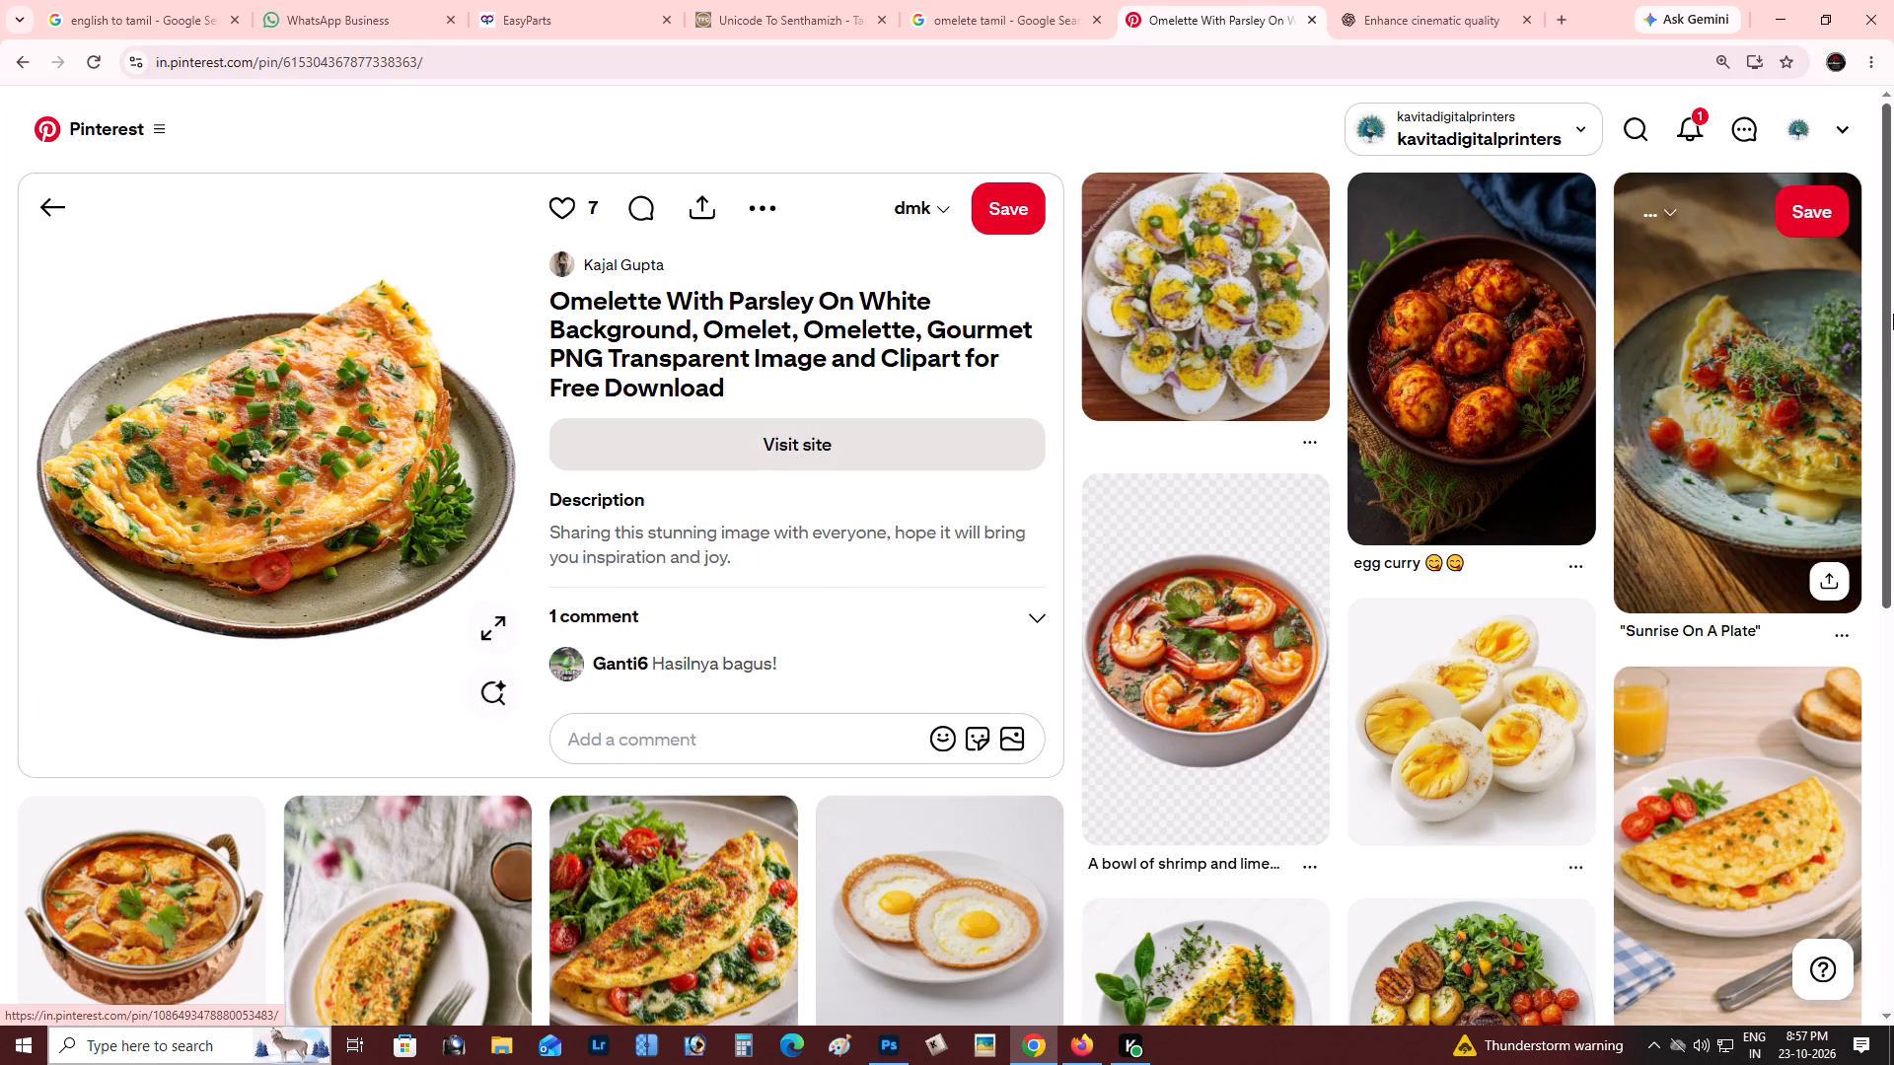
drag(1893, 314, 1893, 575)
click(455, 436)
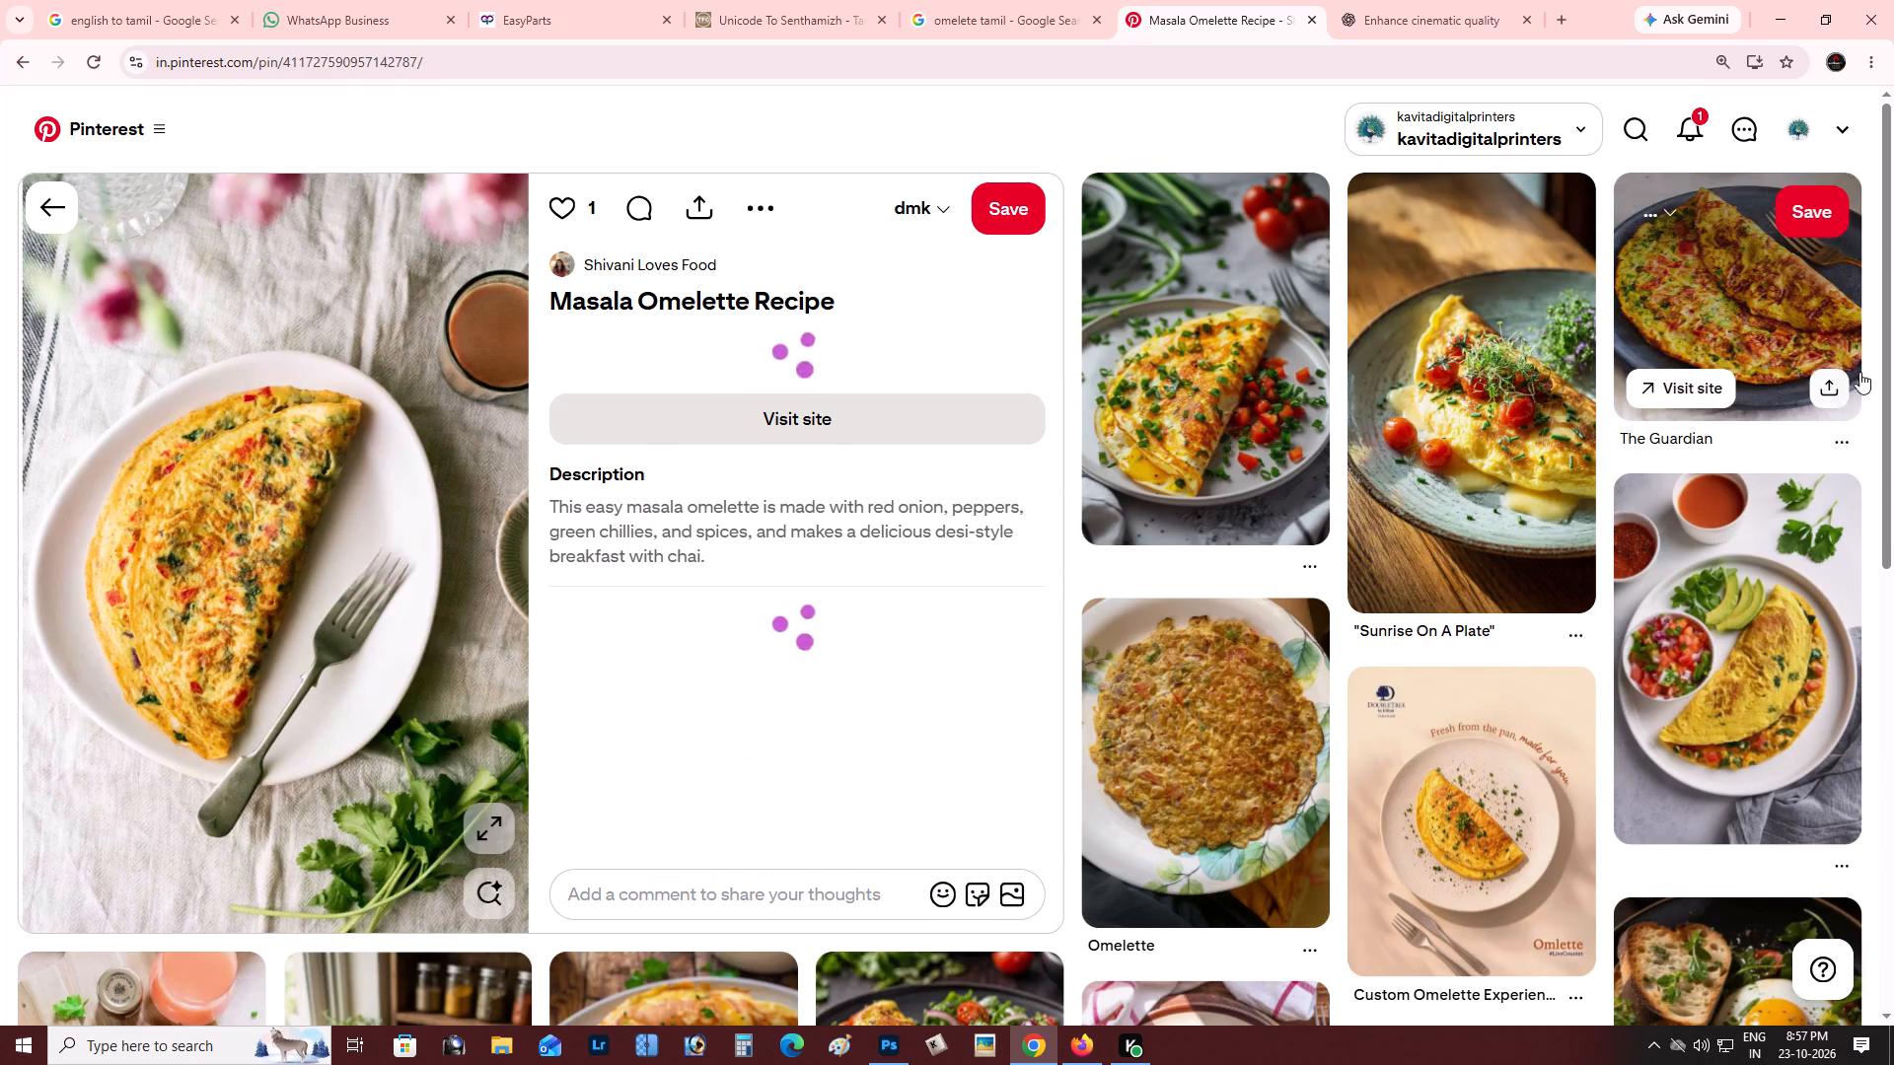
drag(1893, 307, 1893, 436)
click(1229, 481)
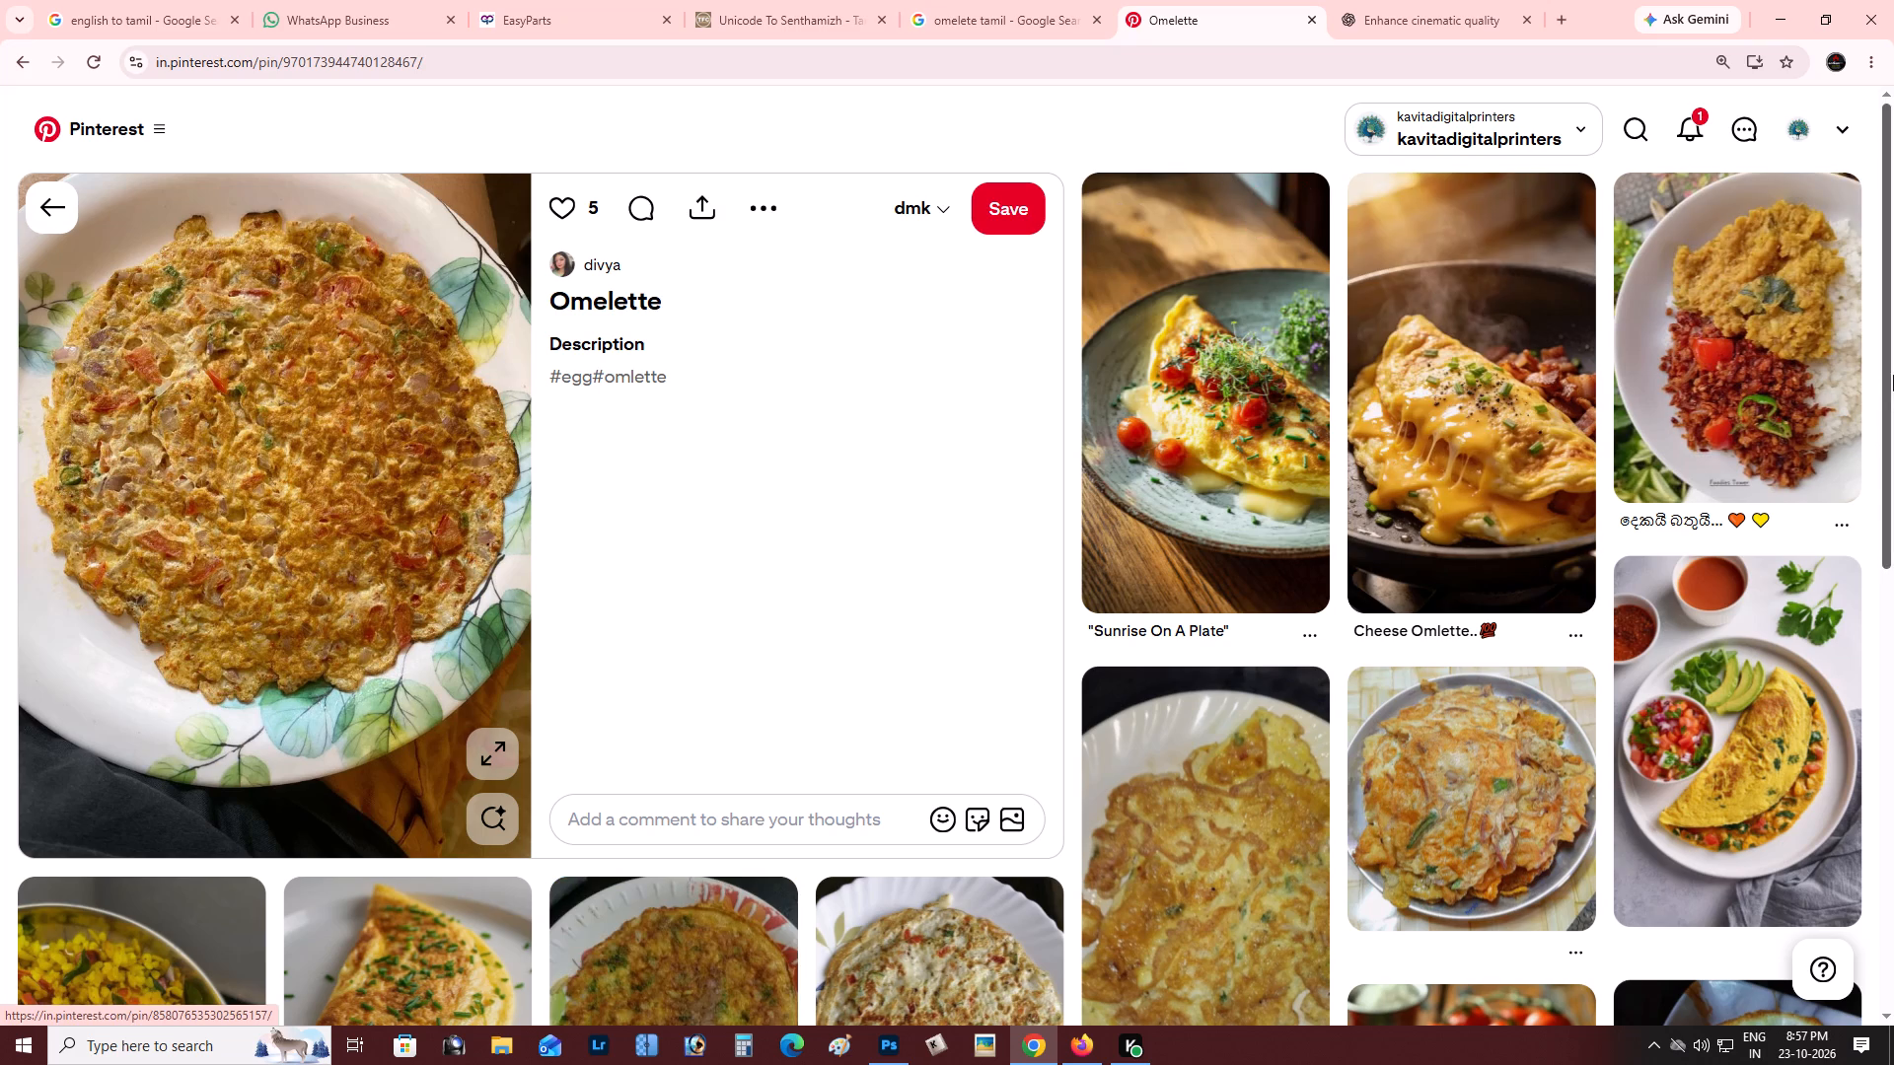
drag(1893, 291, 1893, 620)
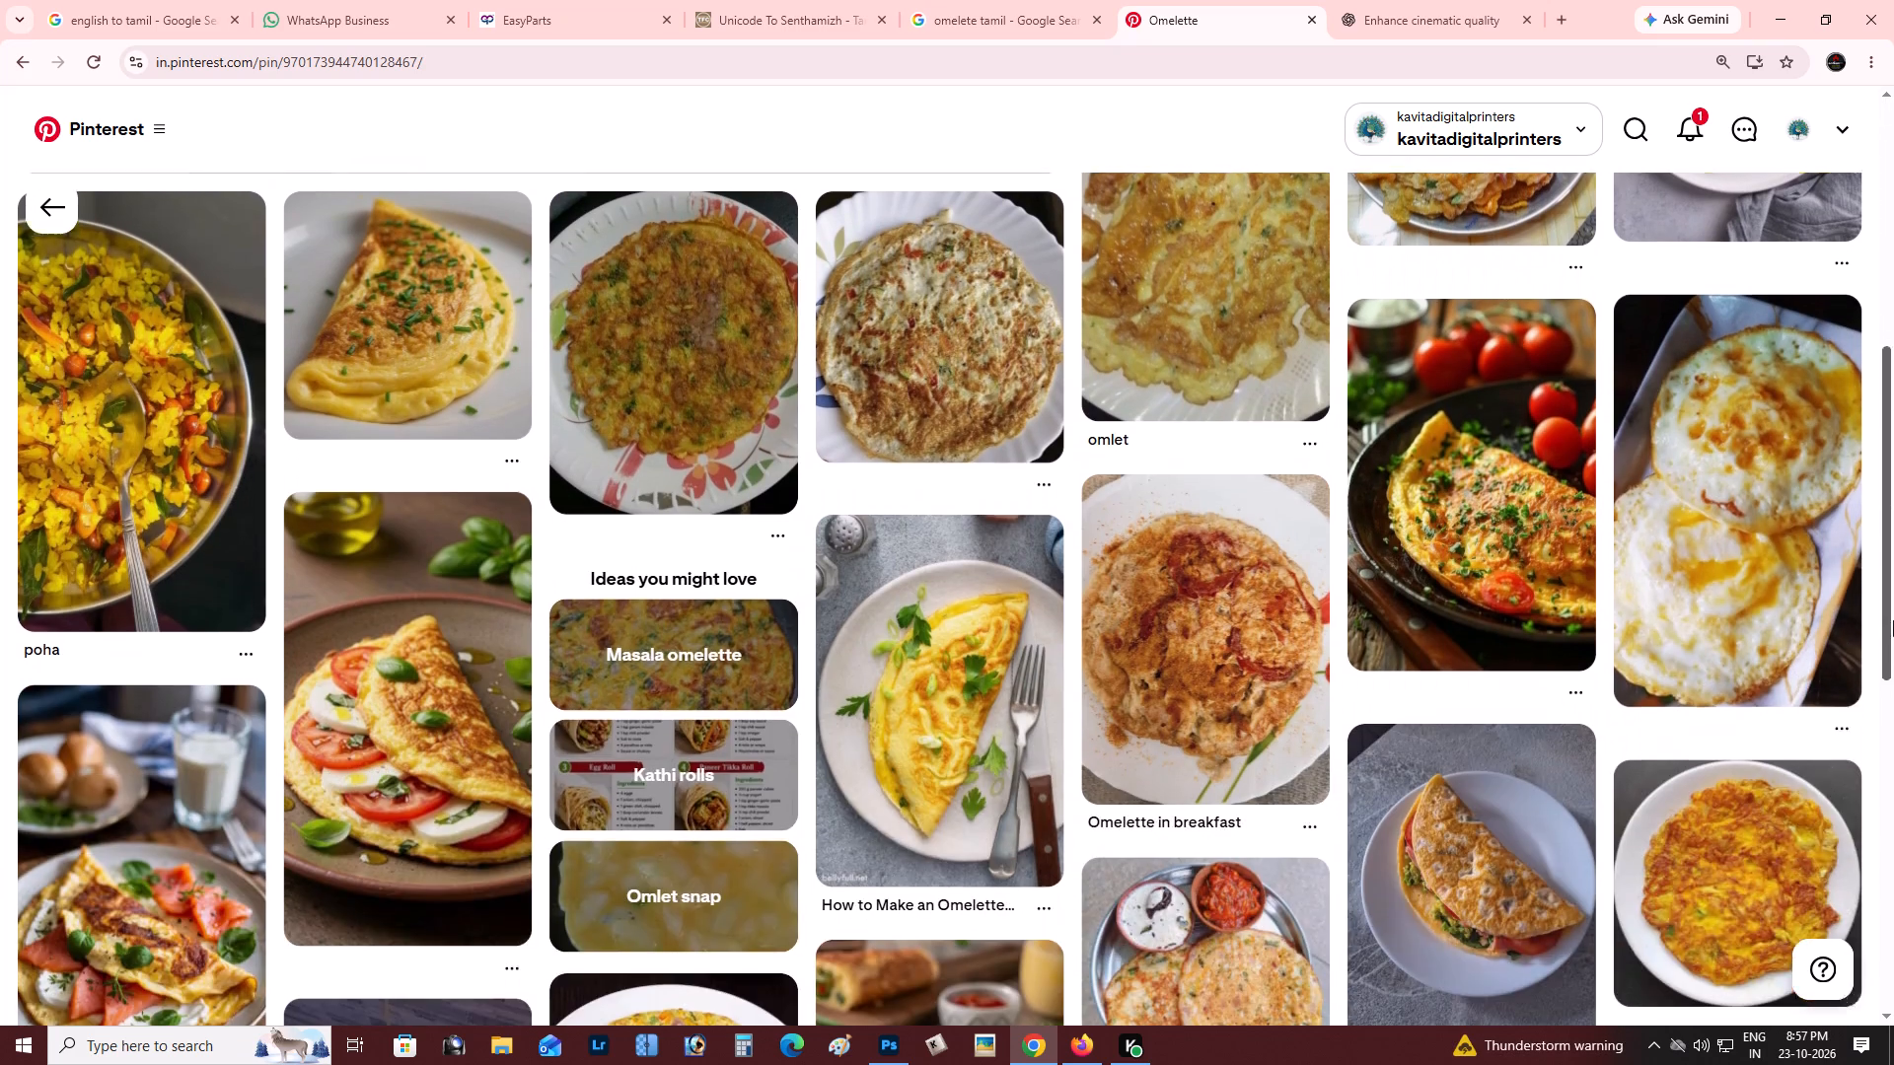
drag(1893, 620, 1893, 677)
scroll(1893, 633, up, 1)
scroll(1842, 556, down, 1)
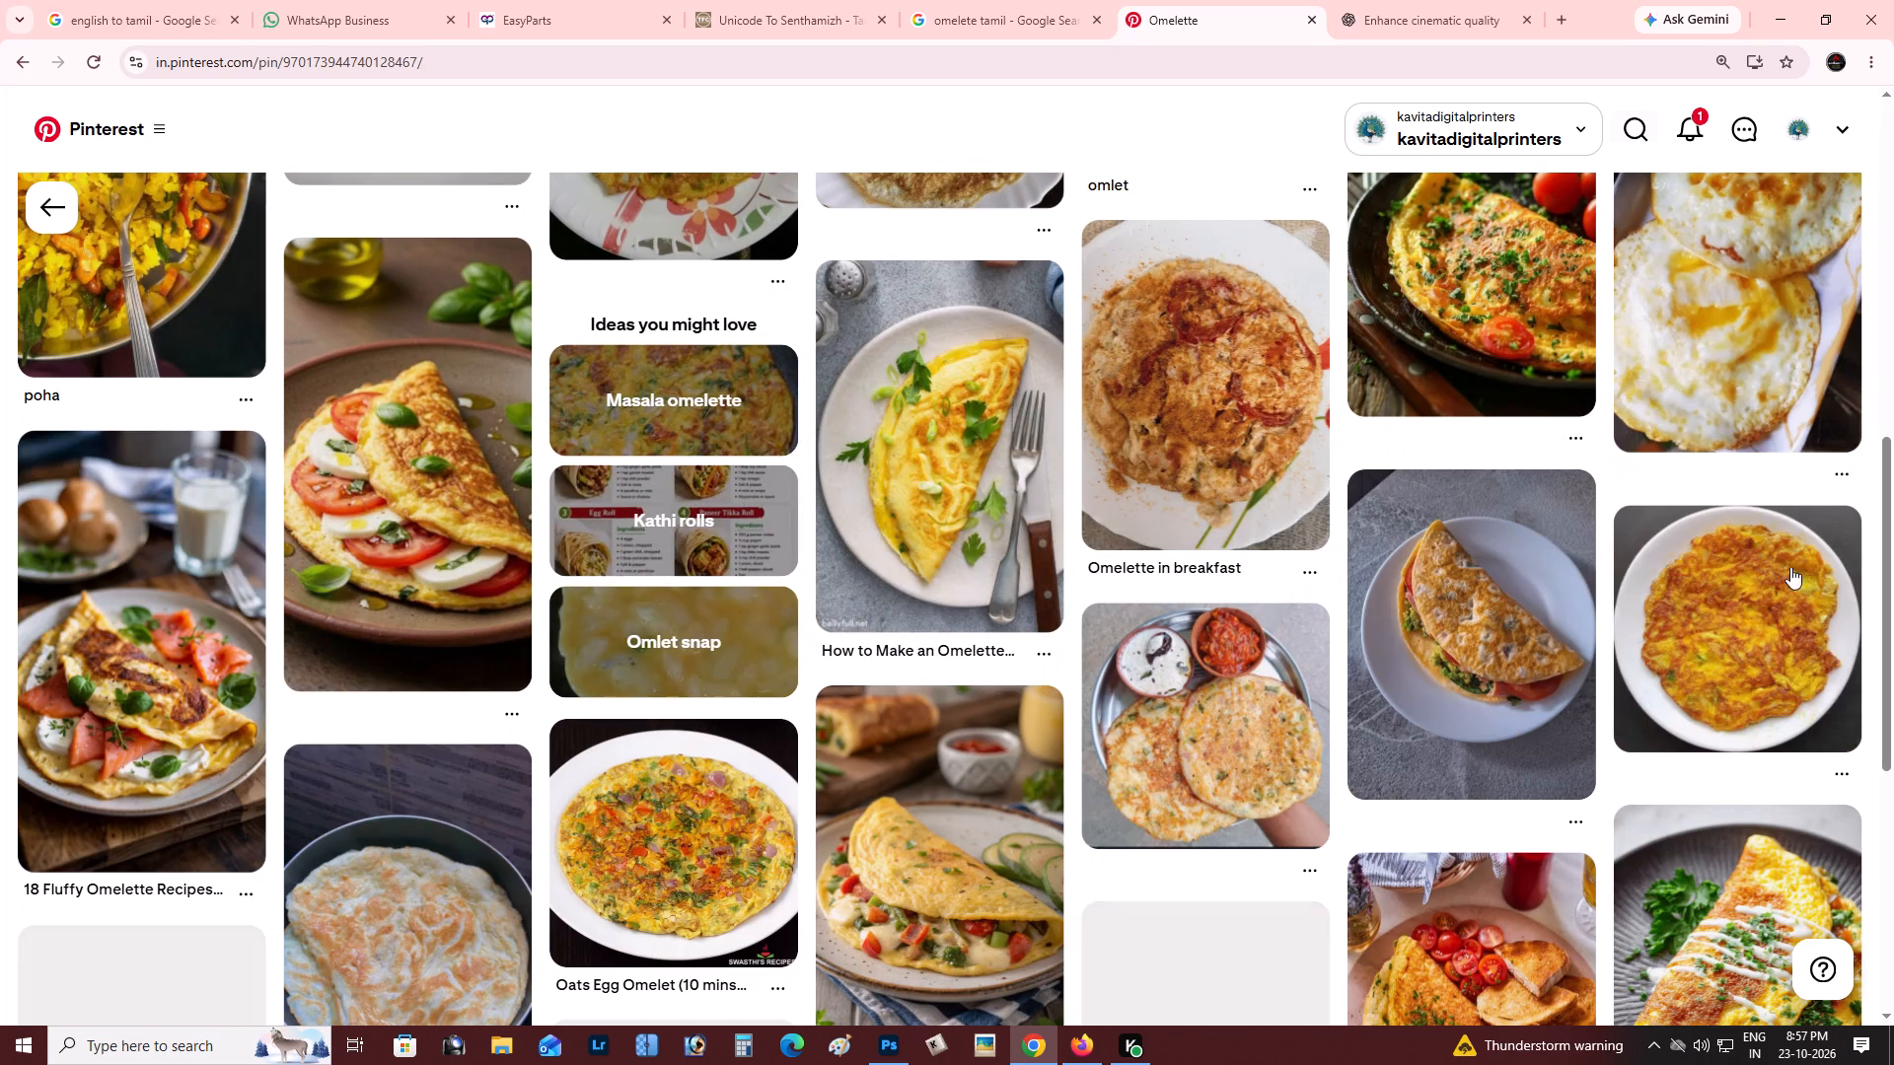
Open the Oats Egg Omelet pin and examine its related photos for an omelette picture suited to the dinner frame.
click(669, 836)
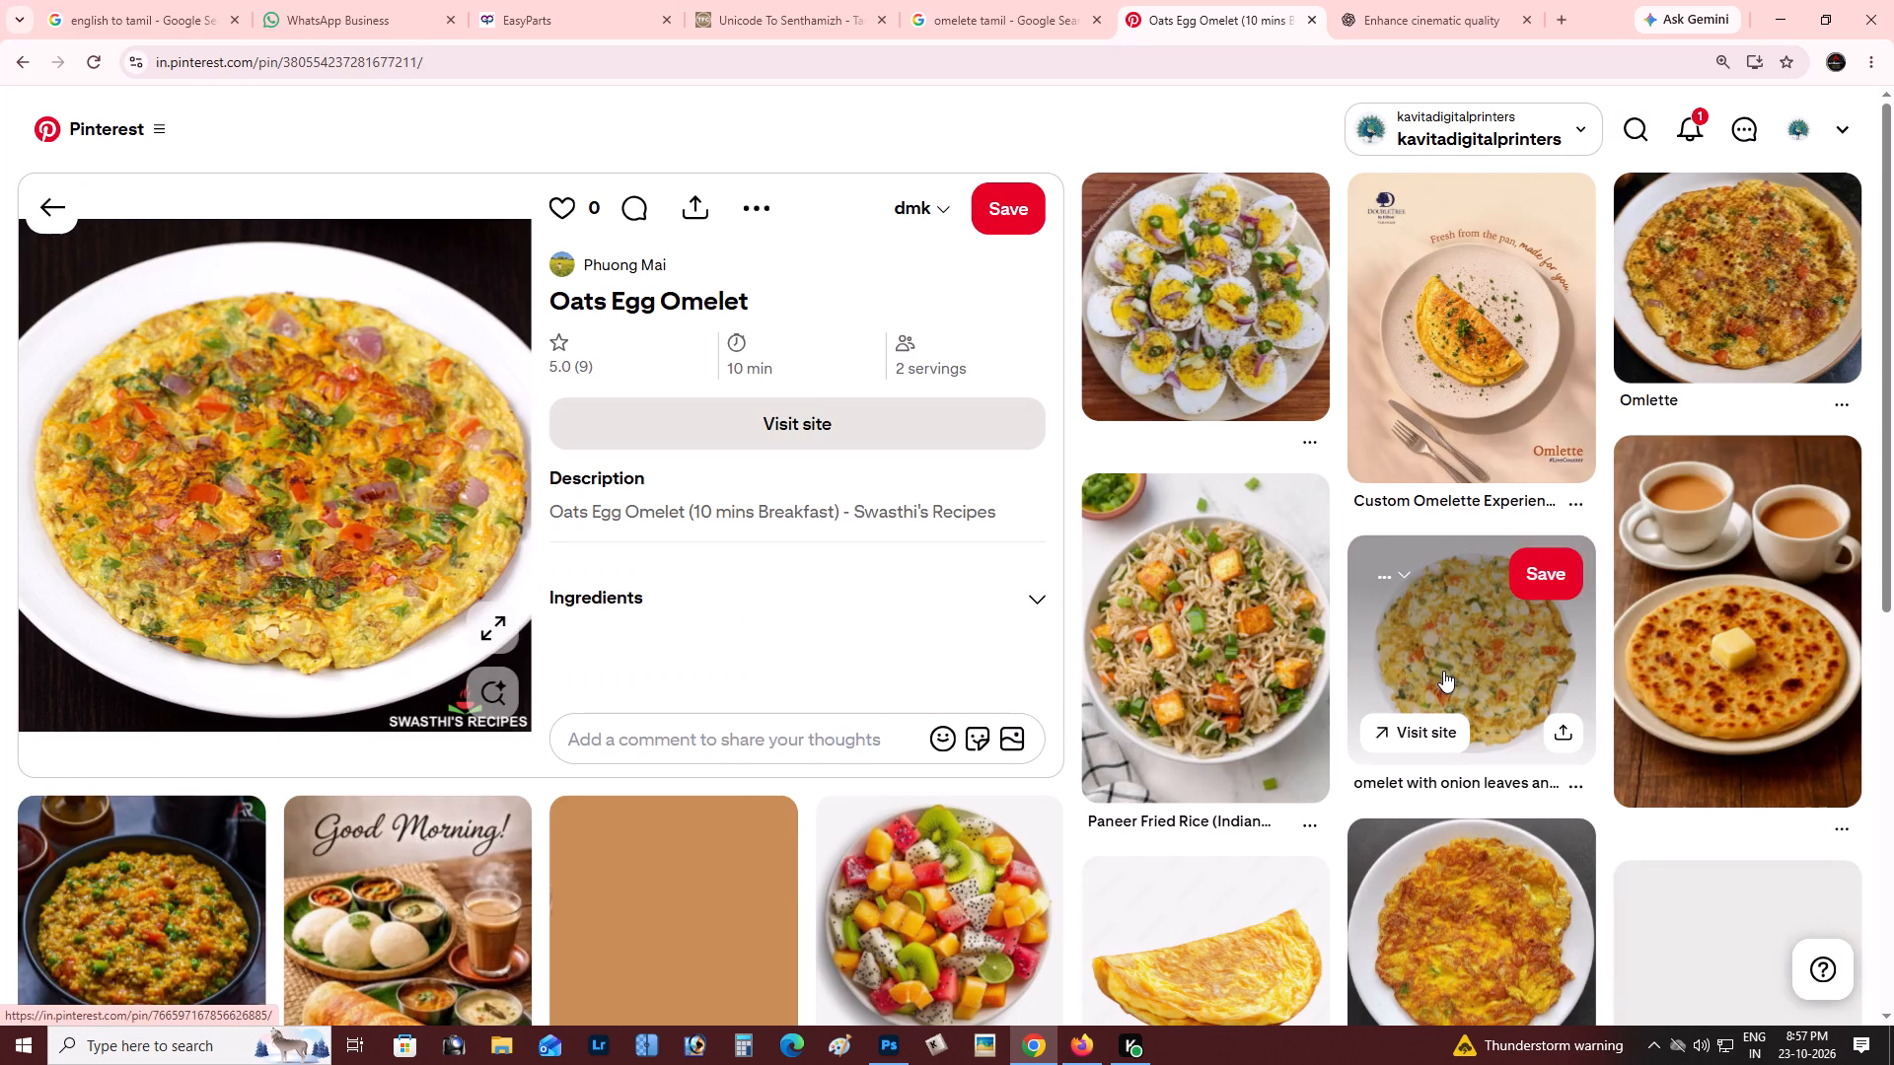
drag(1893, 397, 1893, 710)
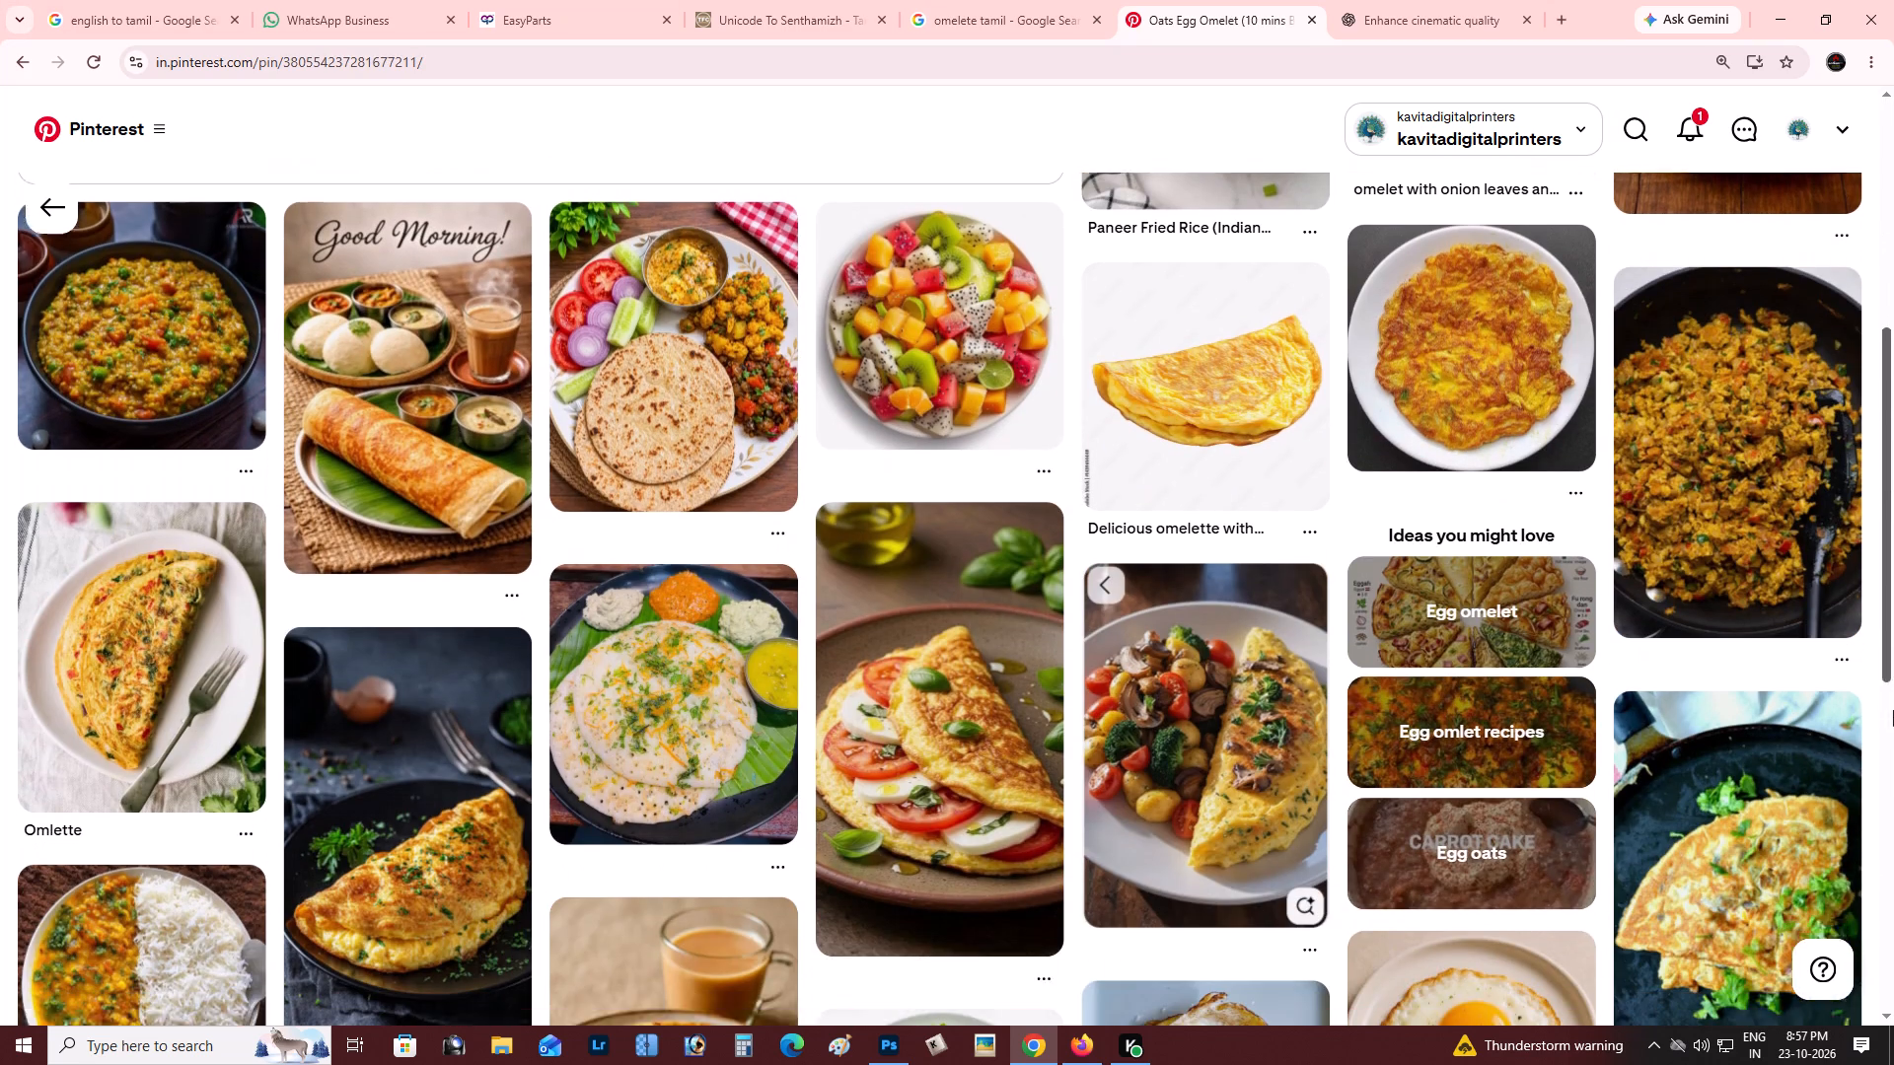
drag(1893, 710, 1893, 906)
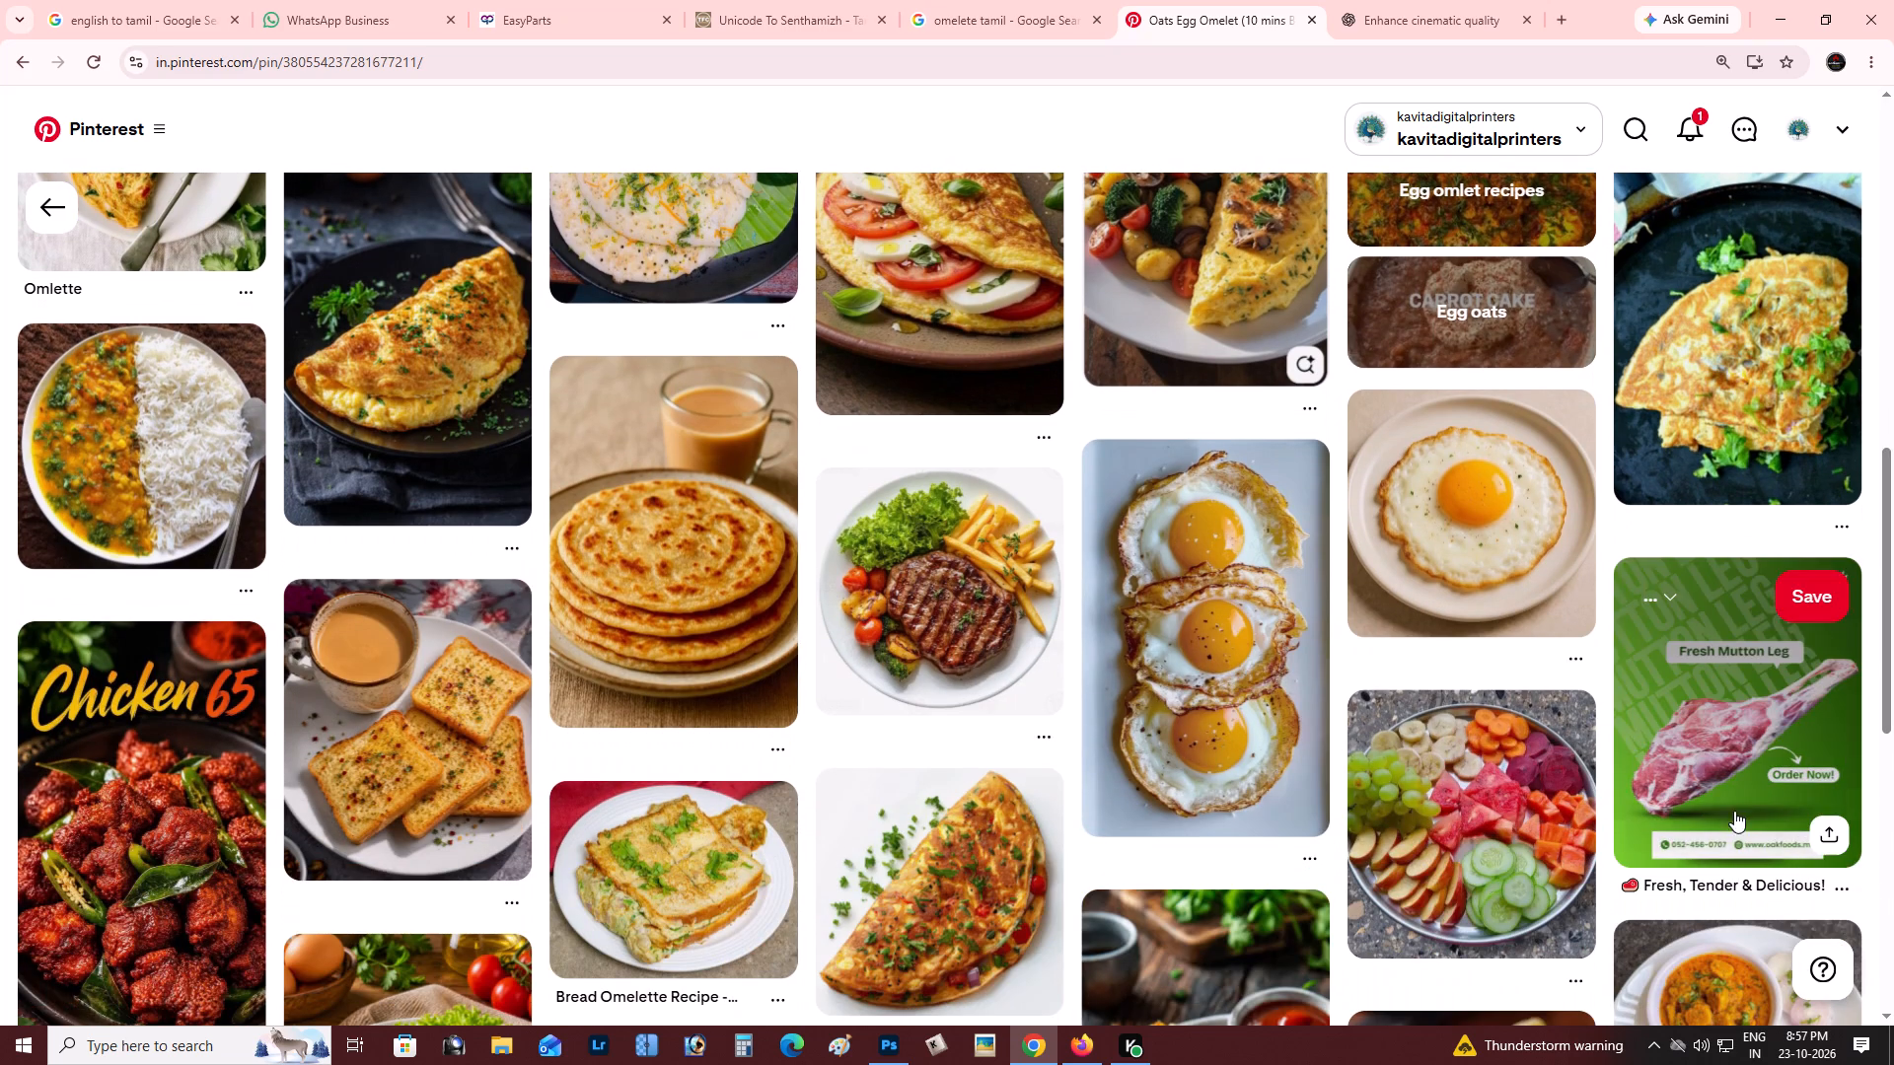
scroll(1674, 807, down, 1)
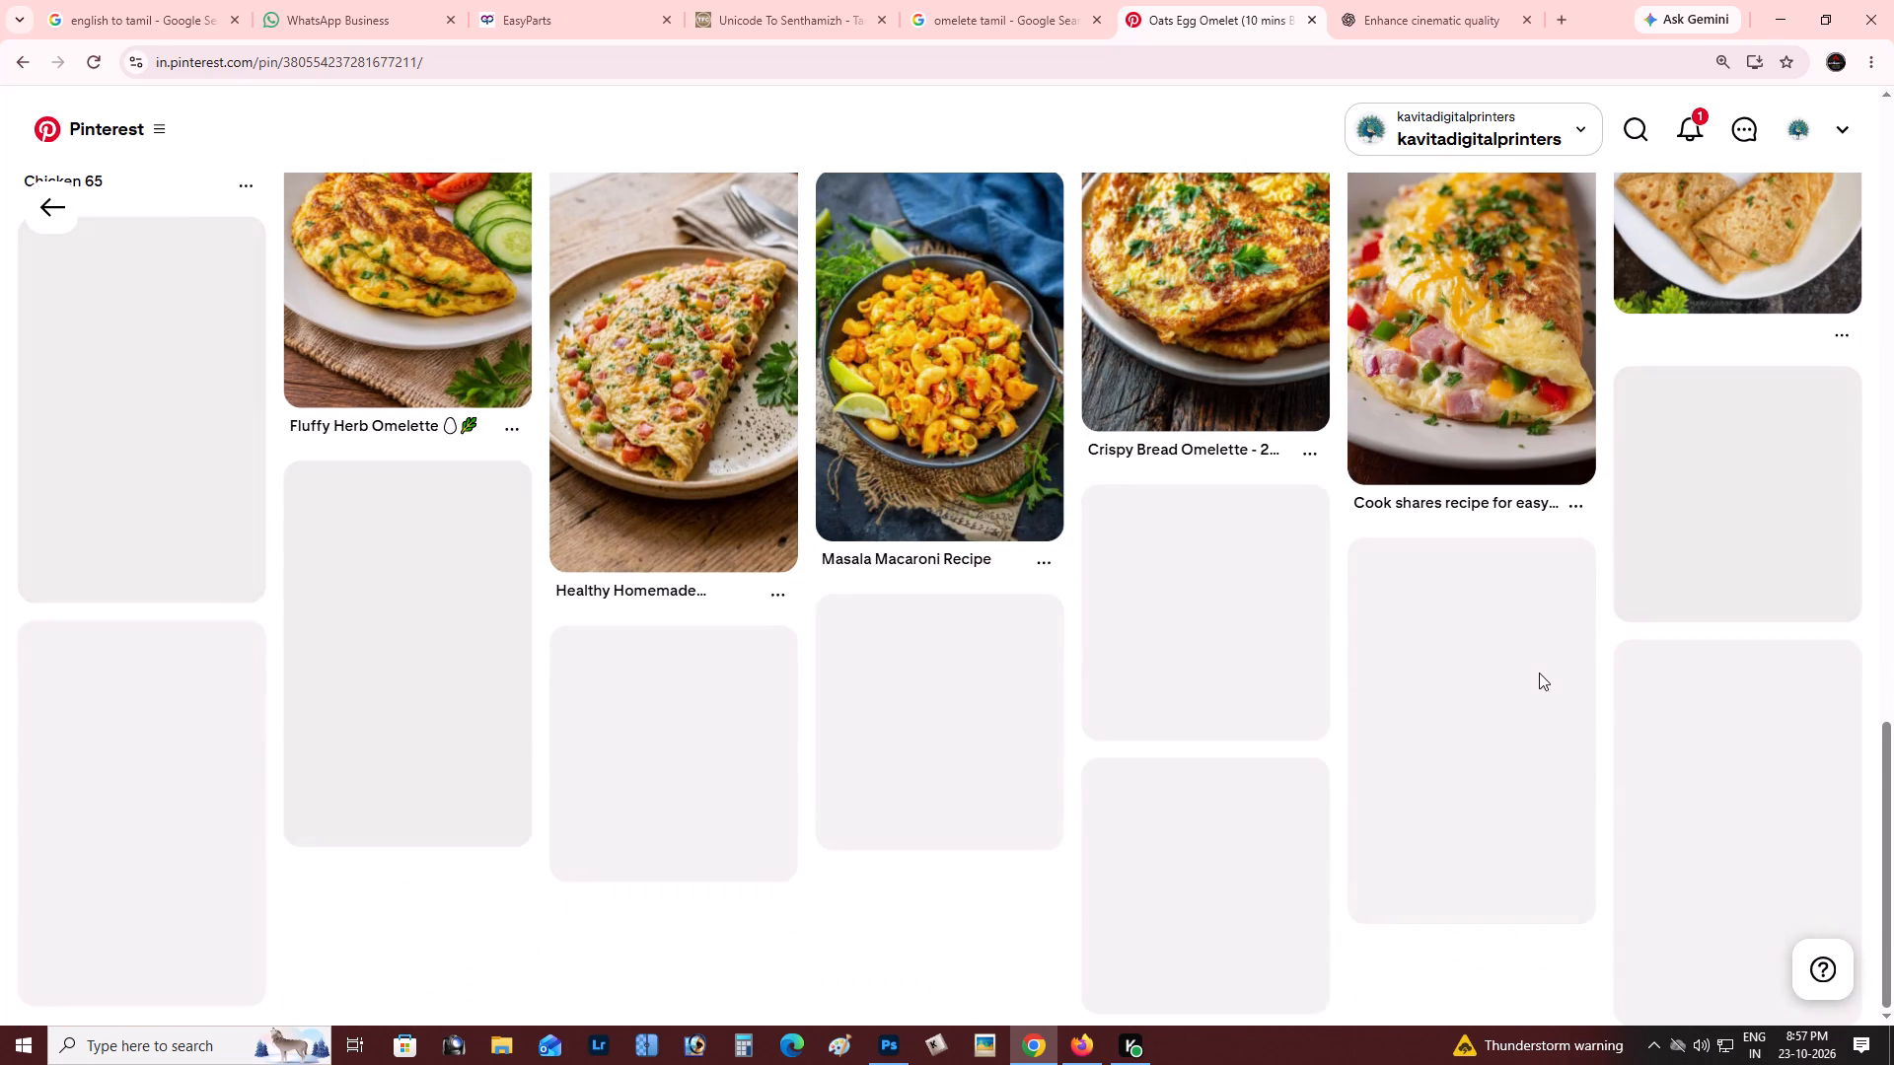
scroll(1432, 620, up, 1)
scroll(1432, 620, down, 1)
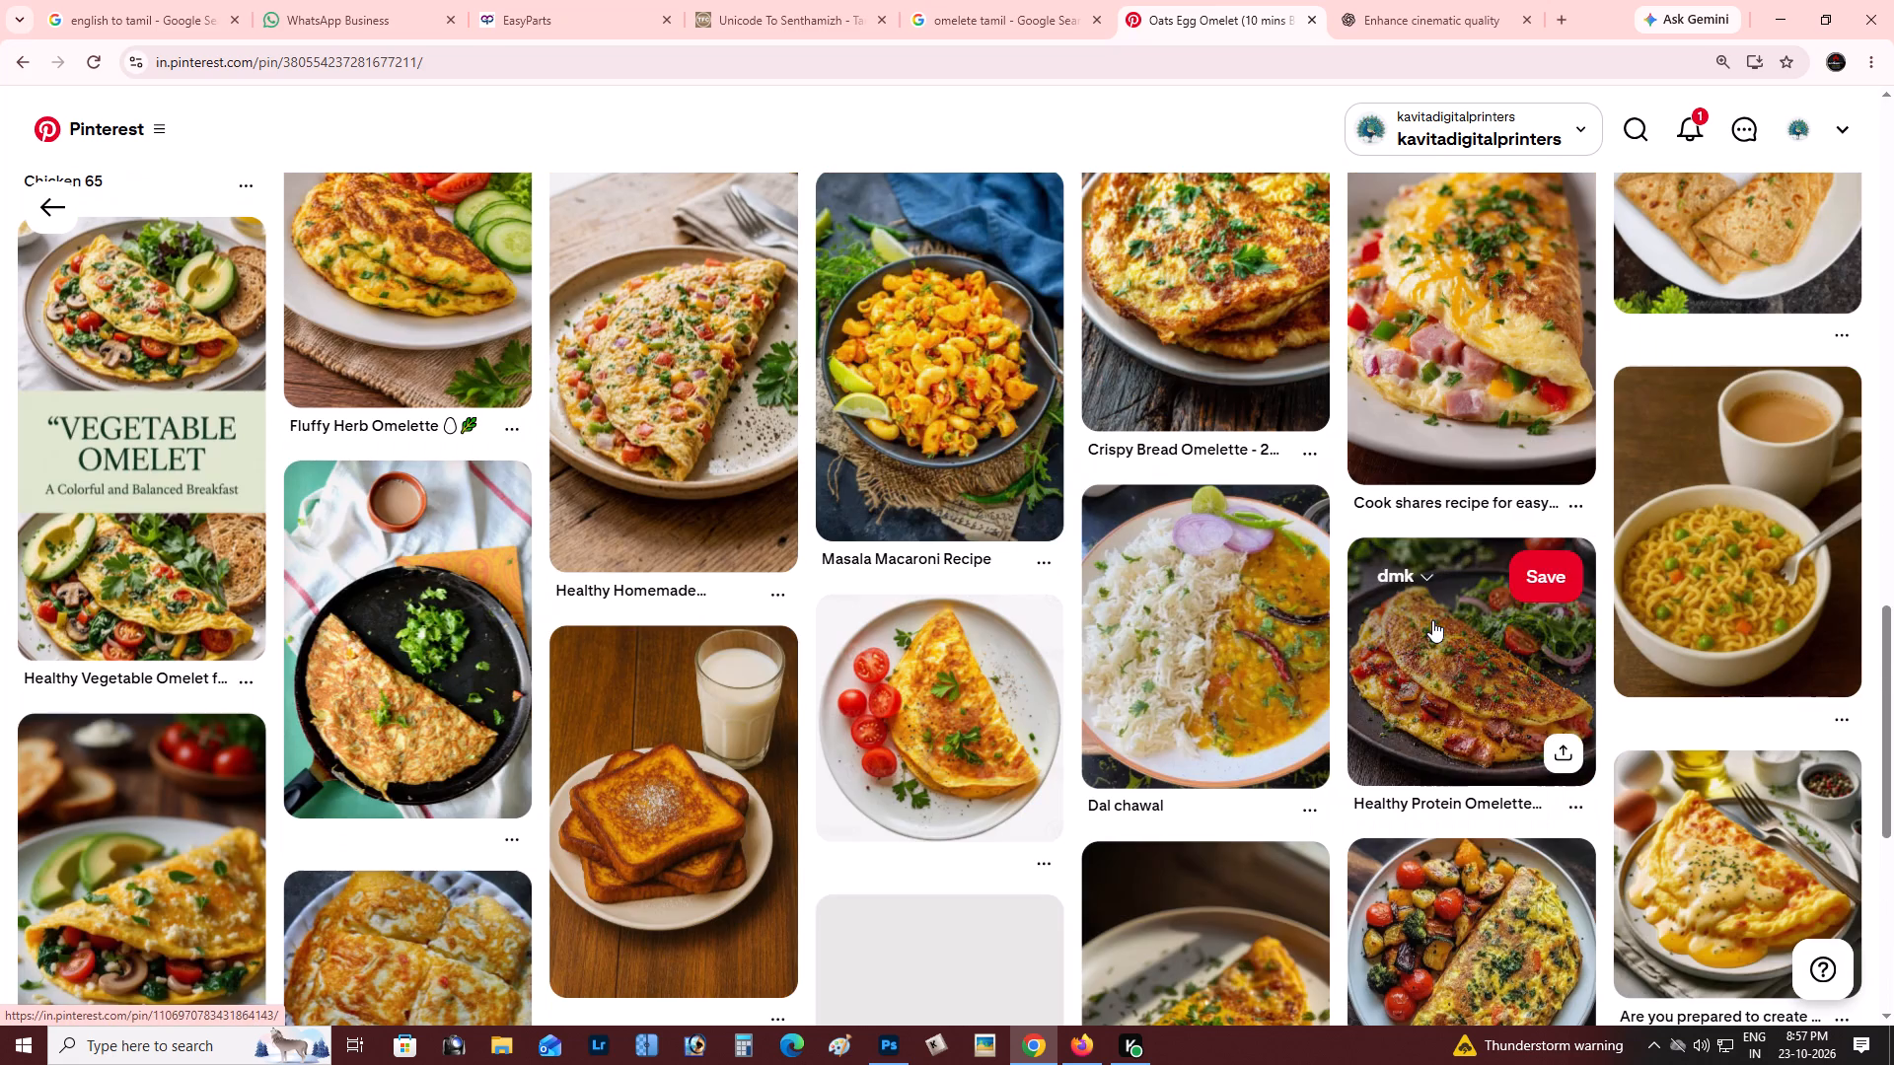
drag(1893, 649, 1893, 530)
drag(1893, 663, 1893, 735)
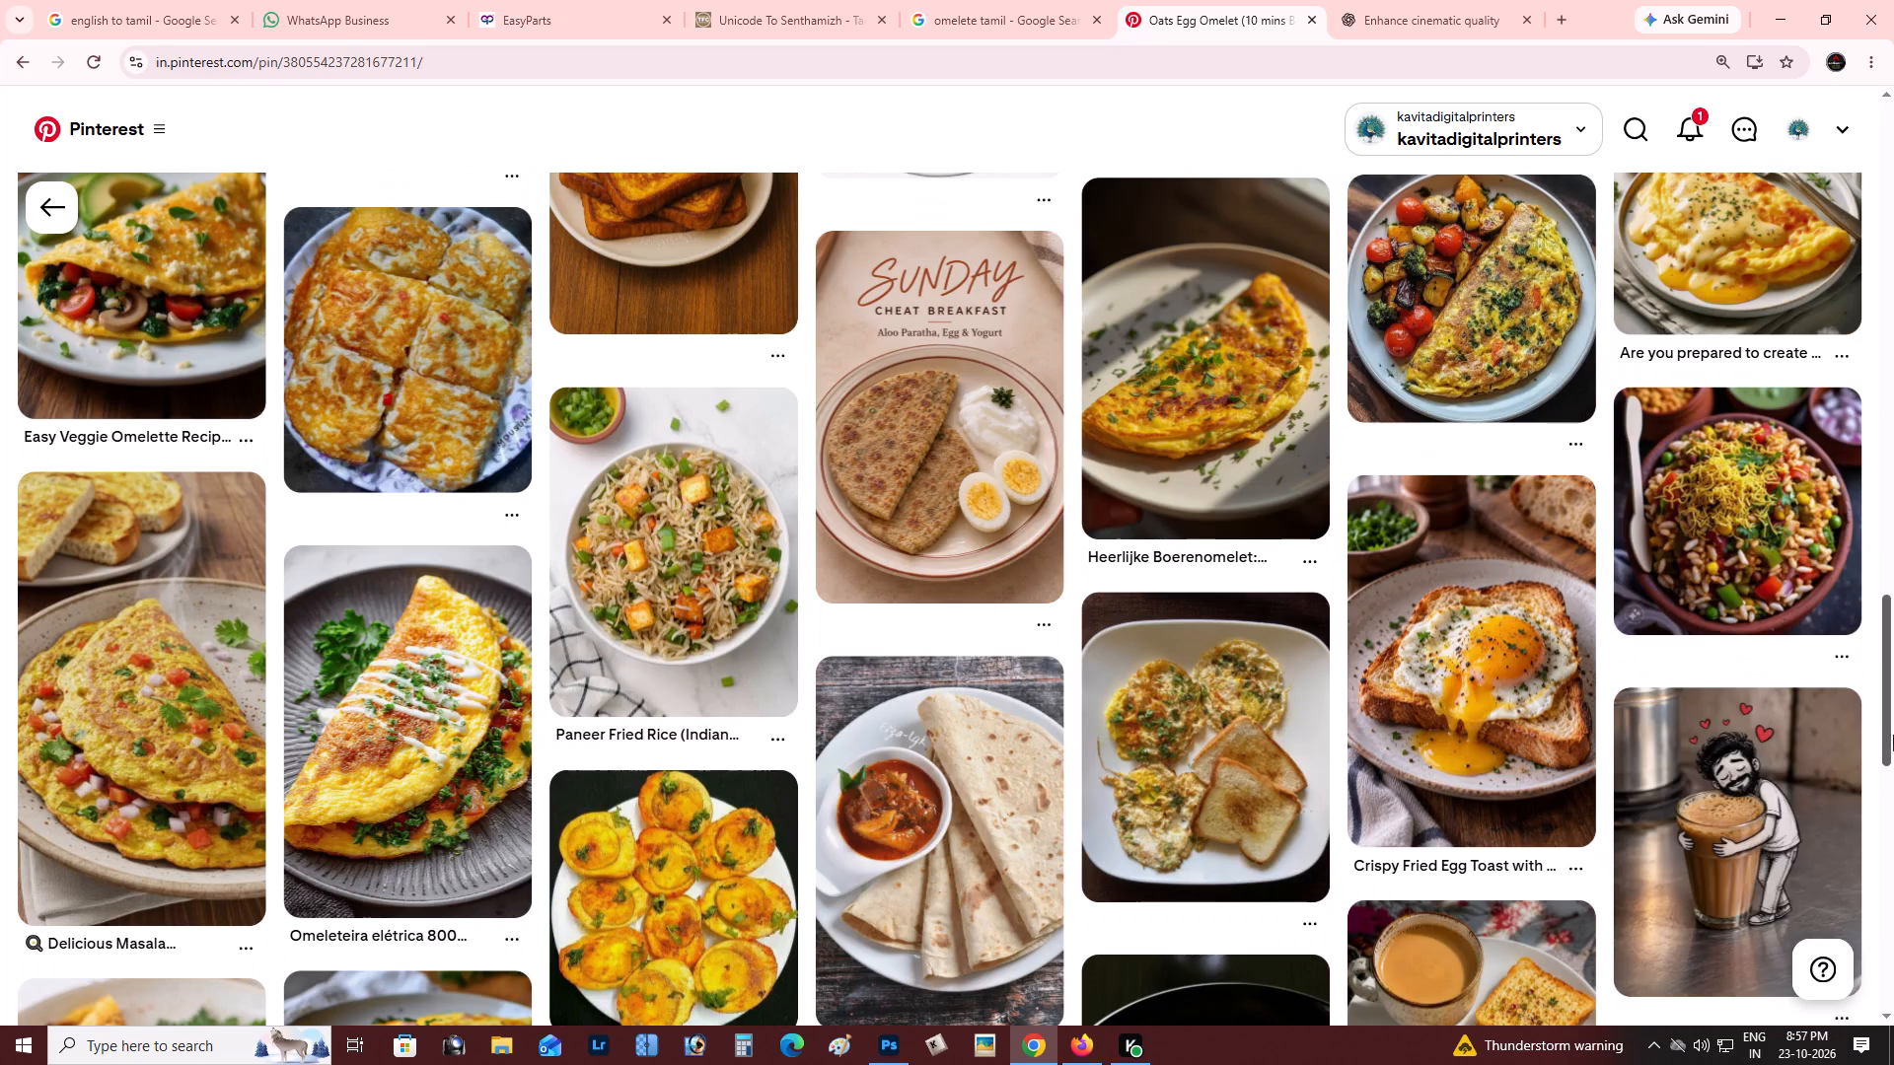
drag(1893, 706, 1893, 867)
drag(1893, 729, 1893, 828)
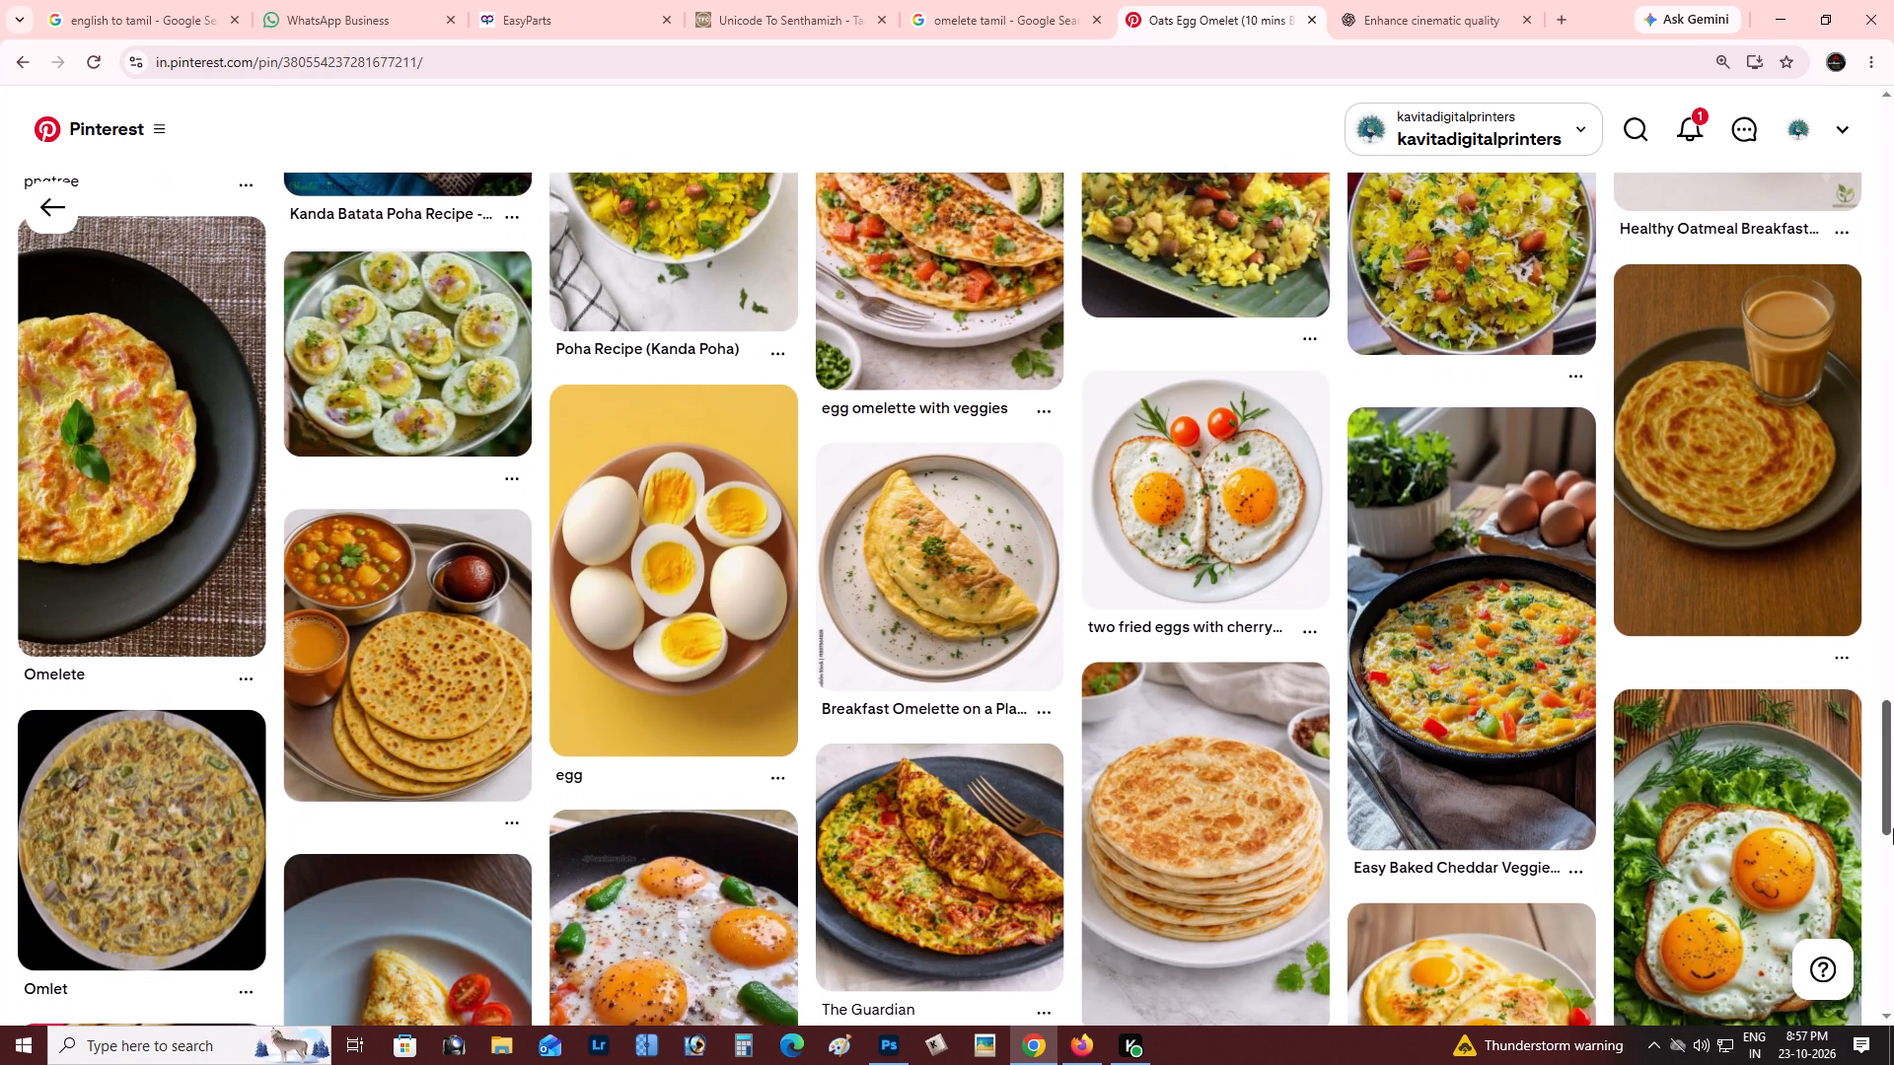
drag(1893, 828, 1893, 874)
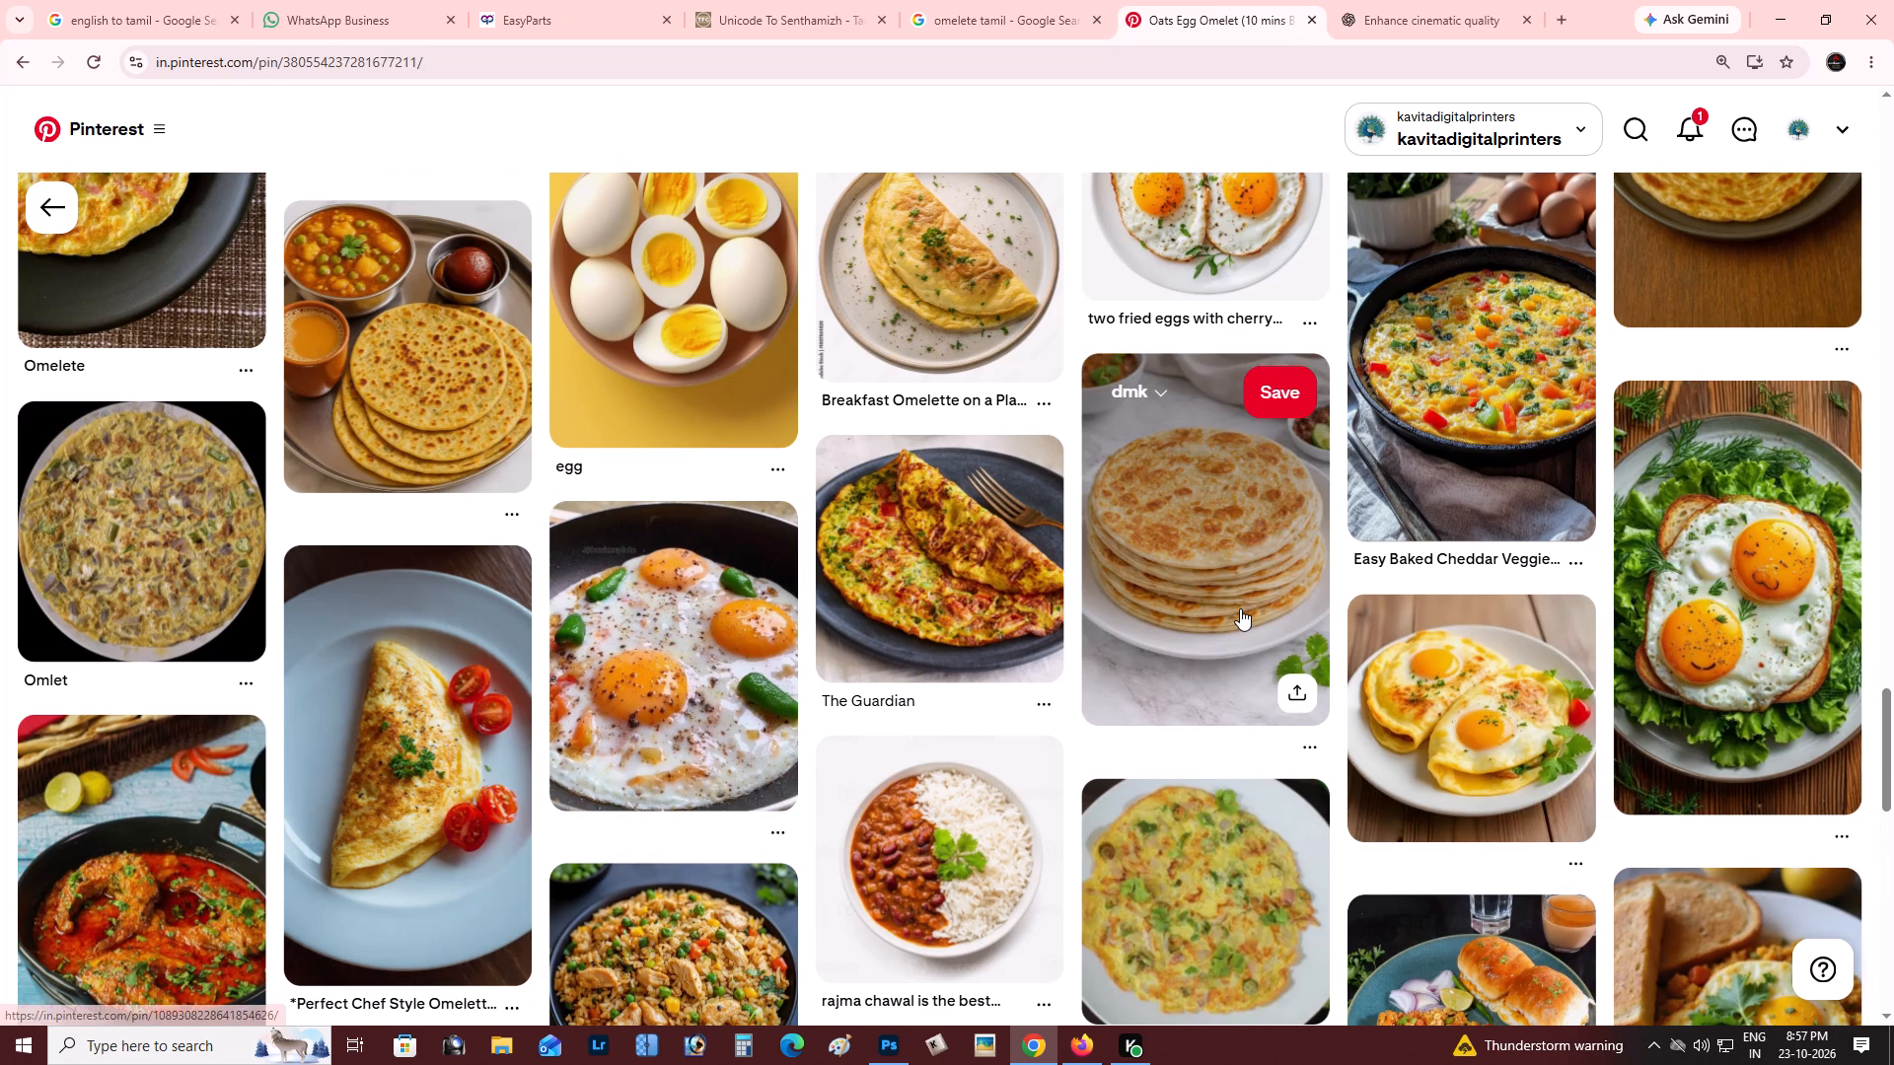
scroll(1077, 647, down, 1)
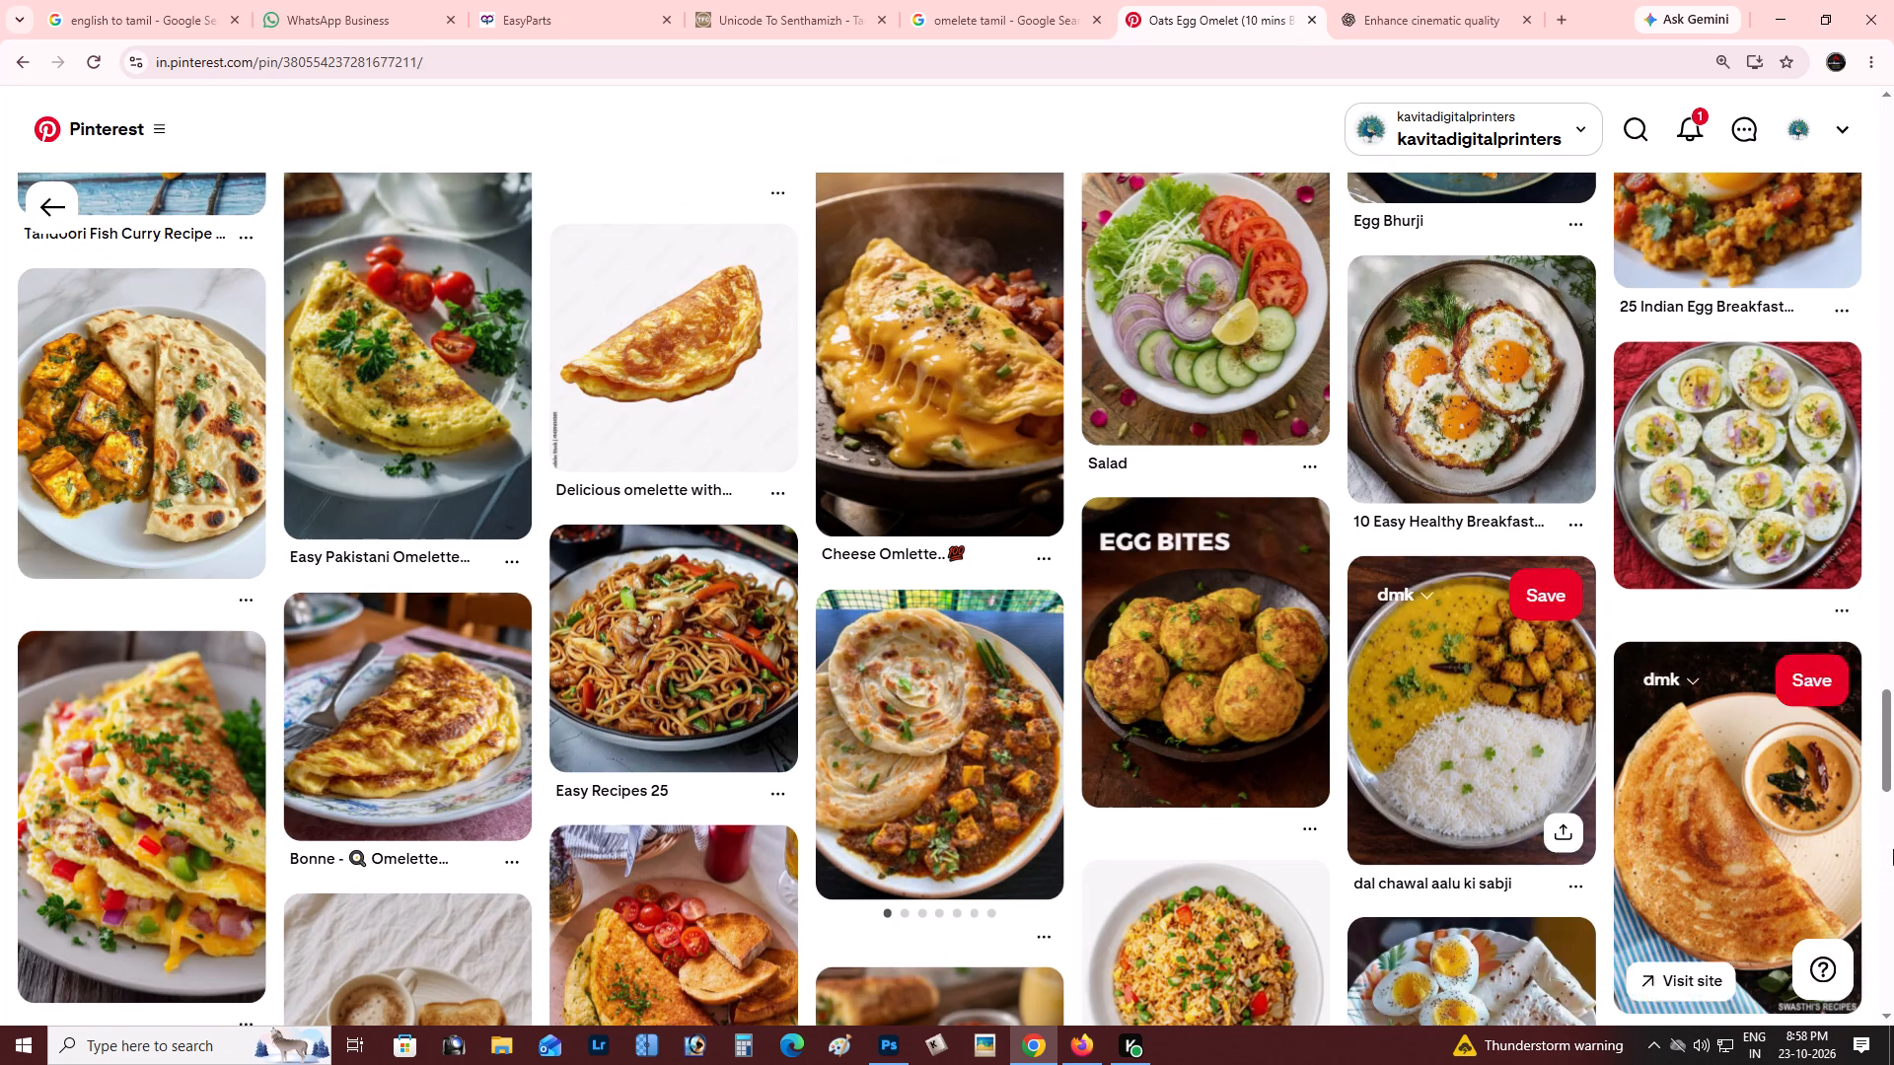
drag(1893, 767, 1893, 850)
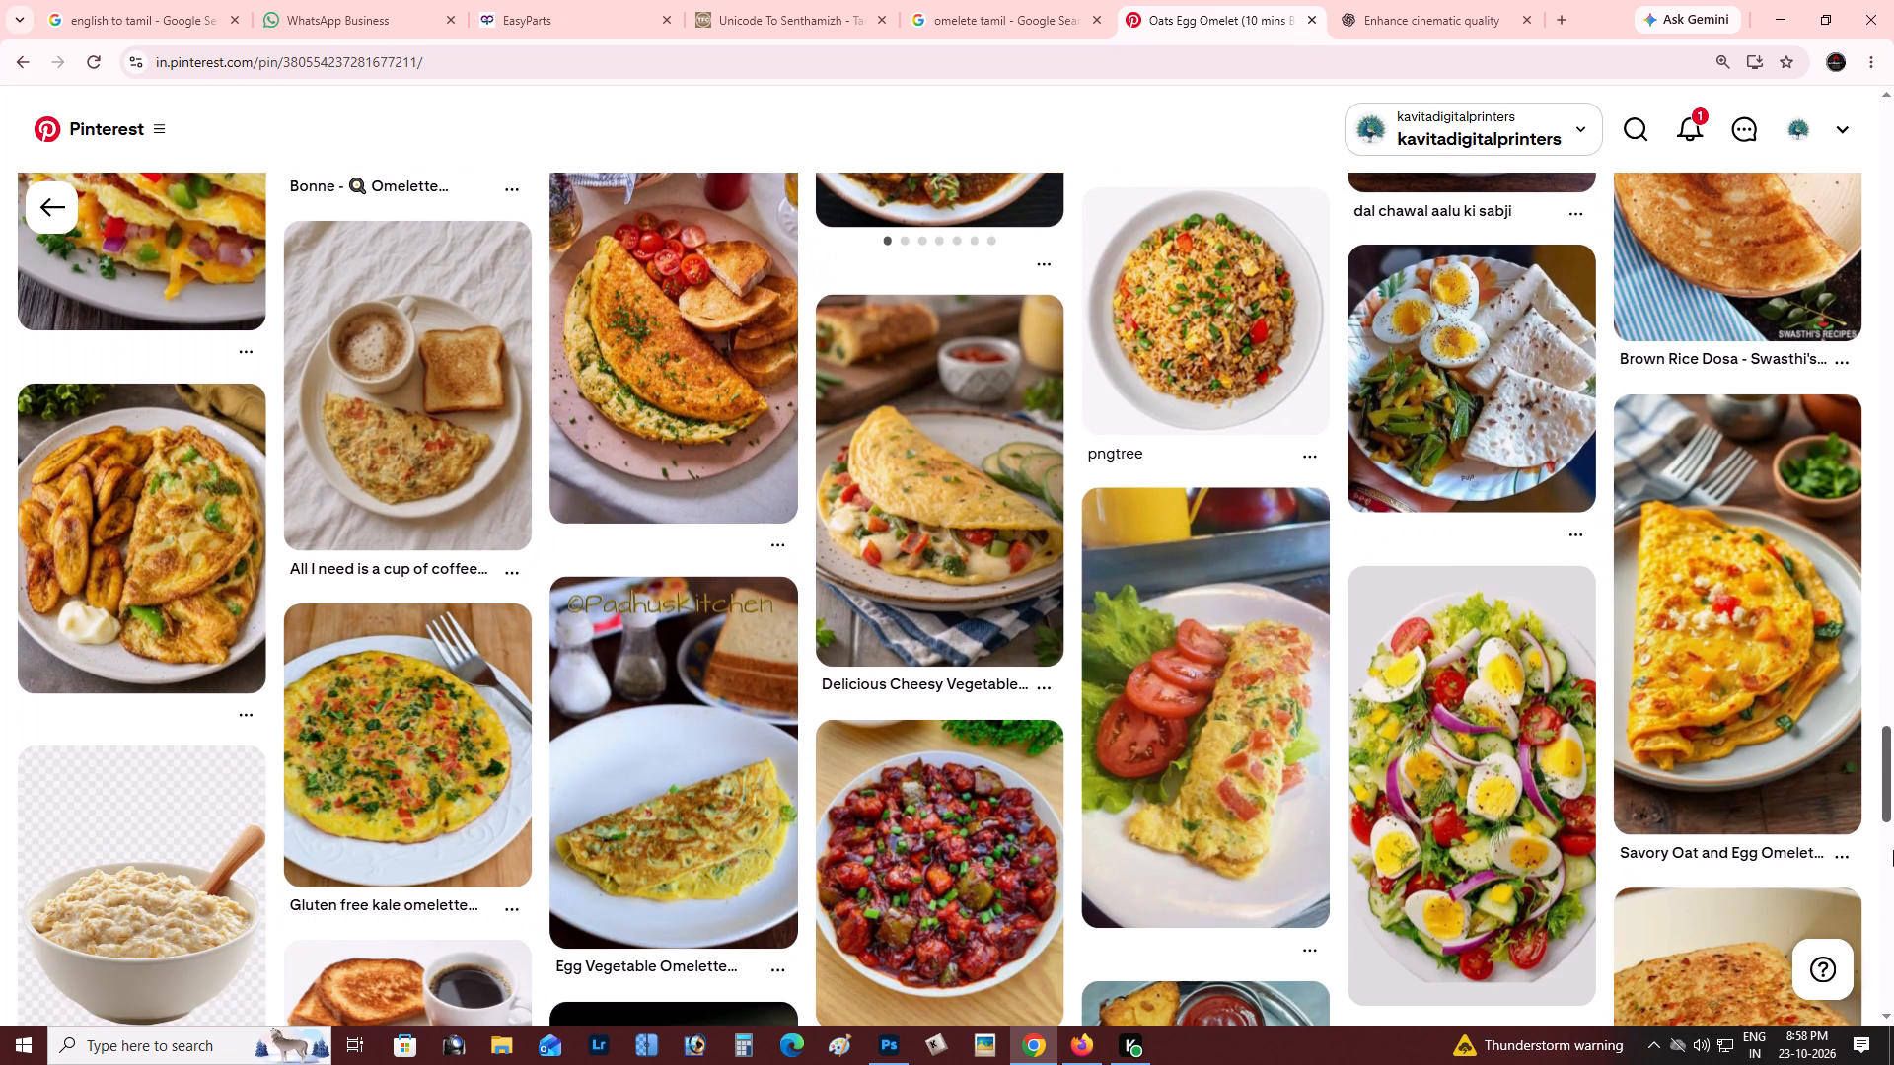
drag(1893, 850, 1893, 948)
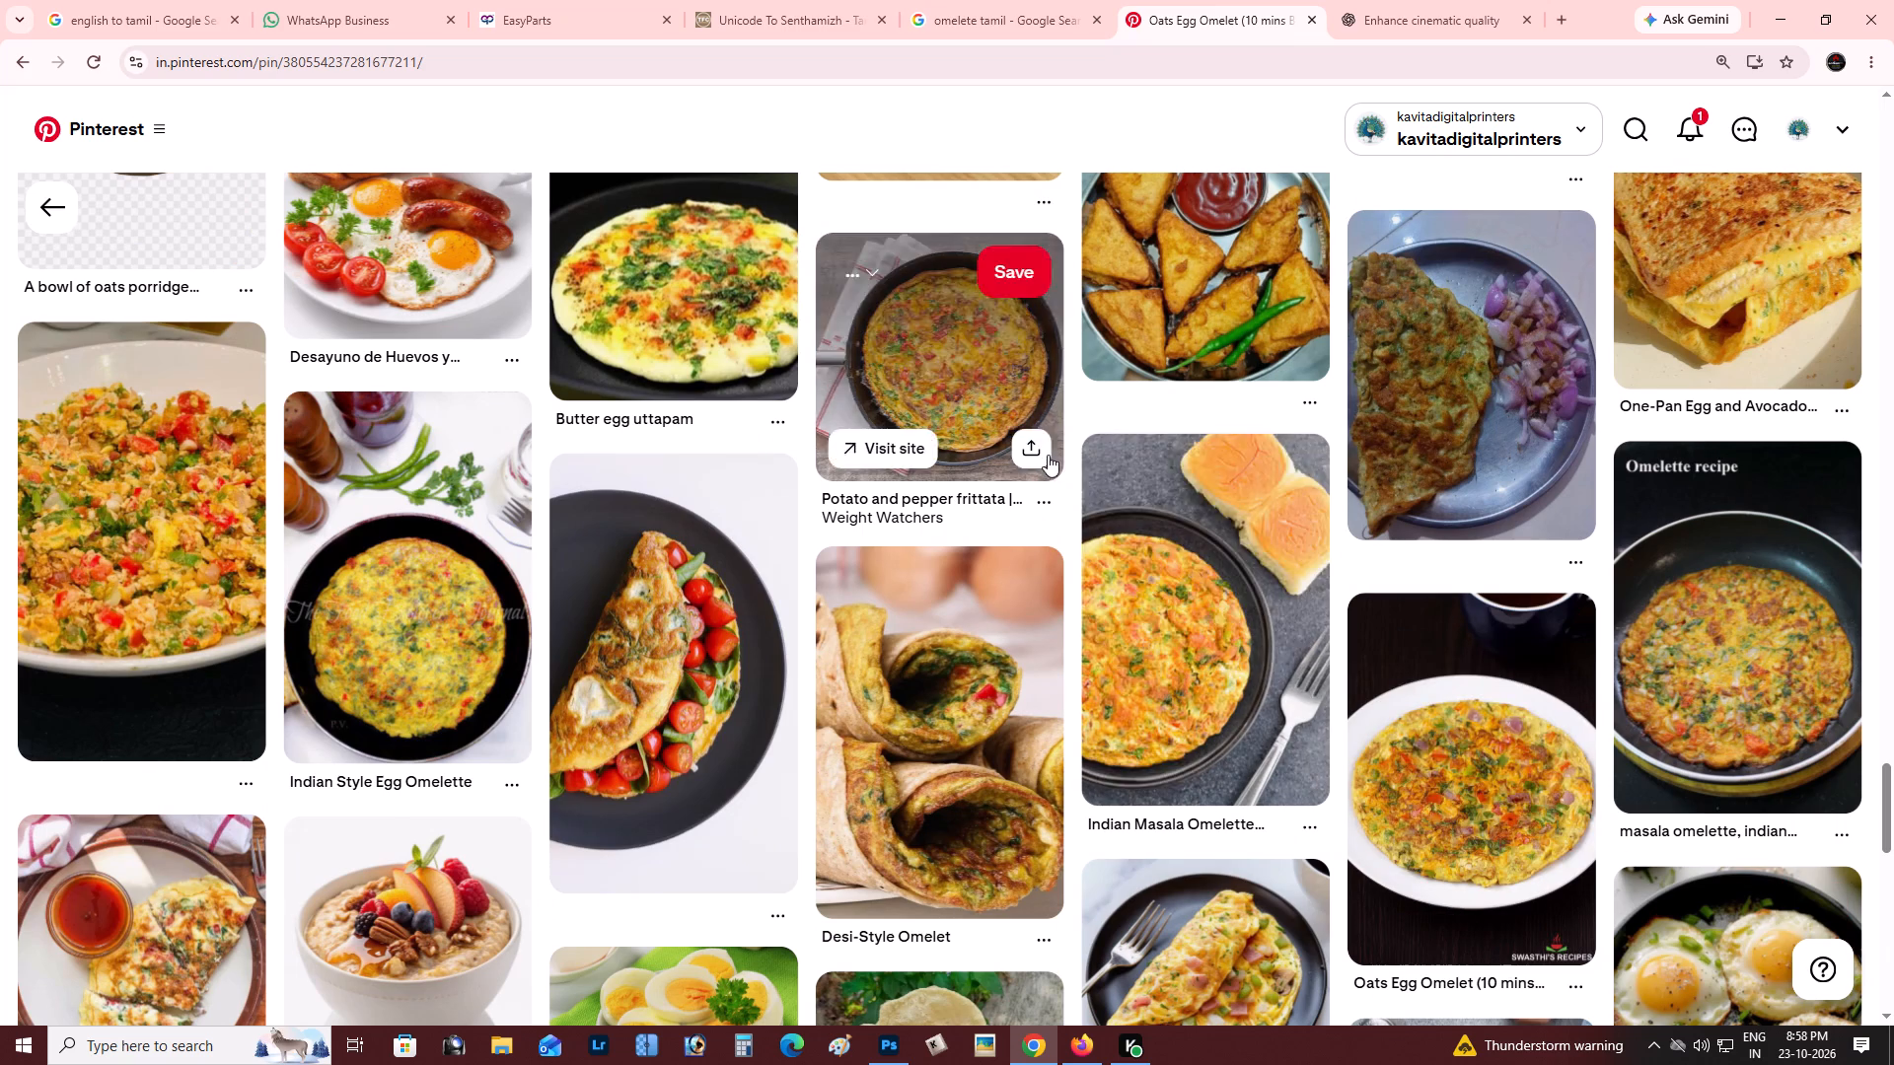
drag(1893, 804, 1893, 845)
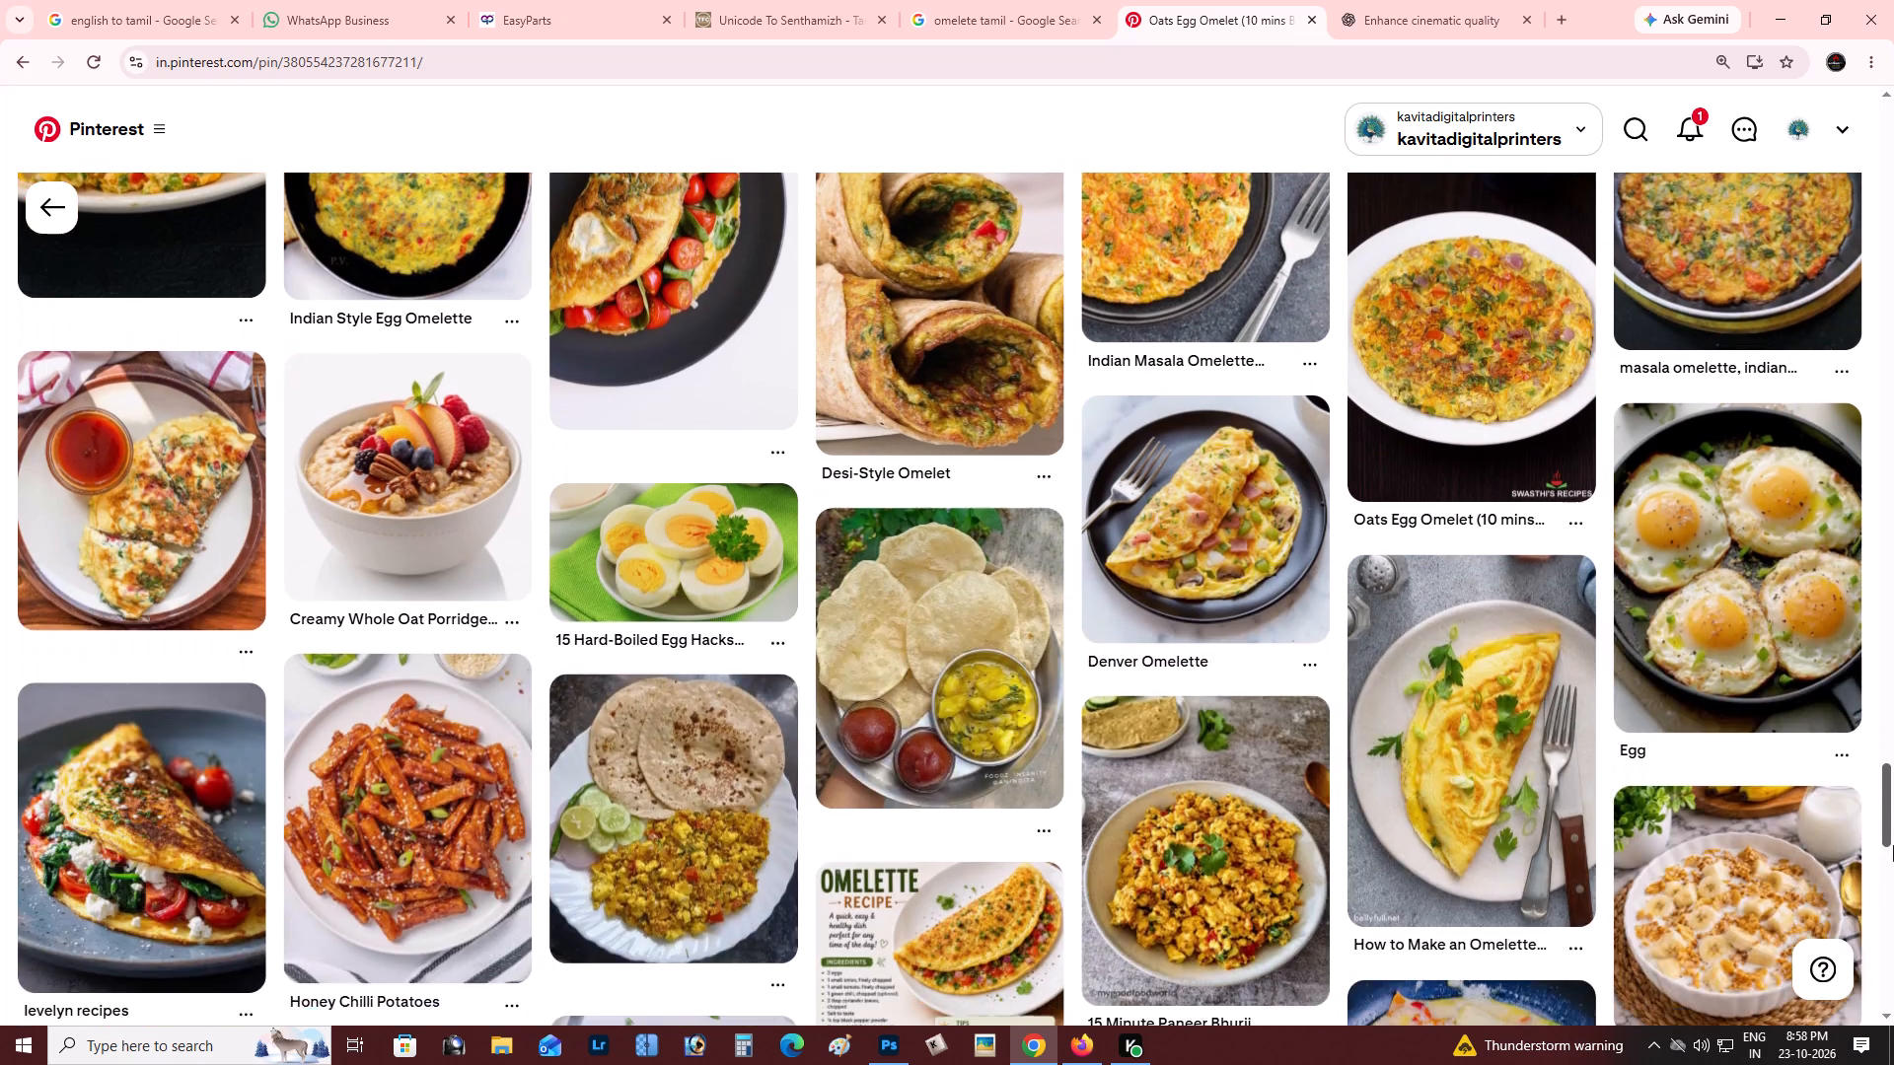
drag(1893, 845, 1893, 844)
Examine the Classic Denver Omelette, Delicious Masala Omelette and Ham and Cheese Omelet pins along with their related photos.
click(1188, 540)
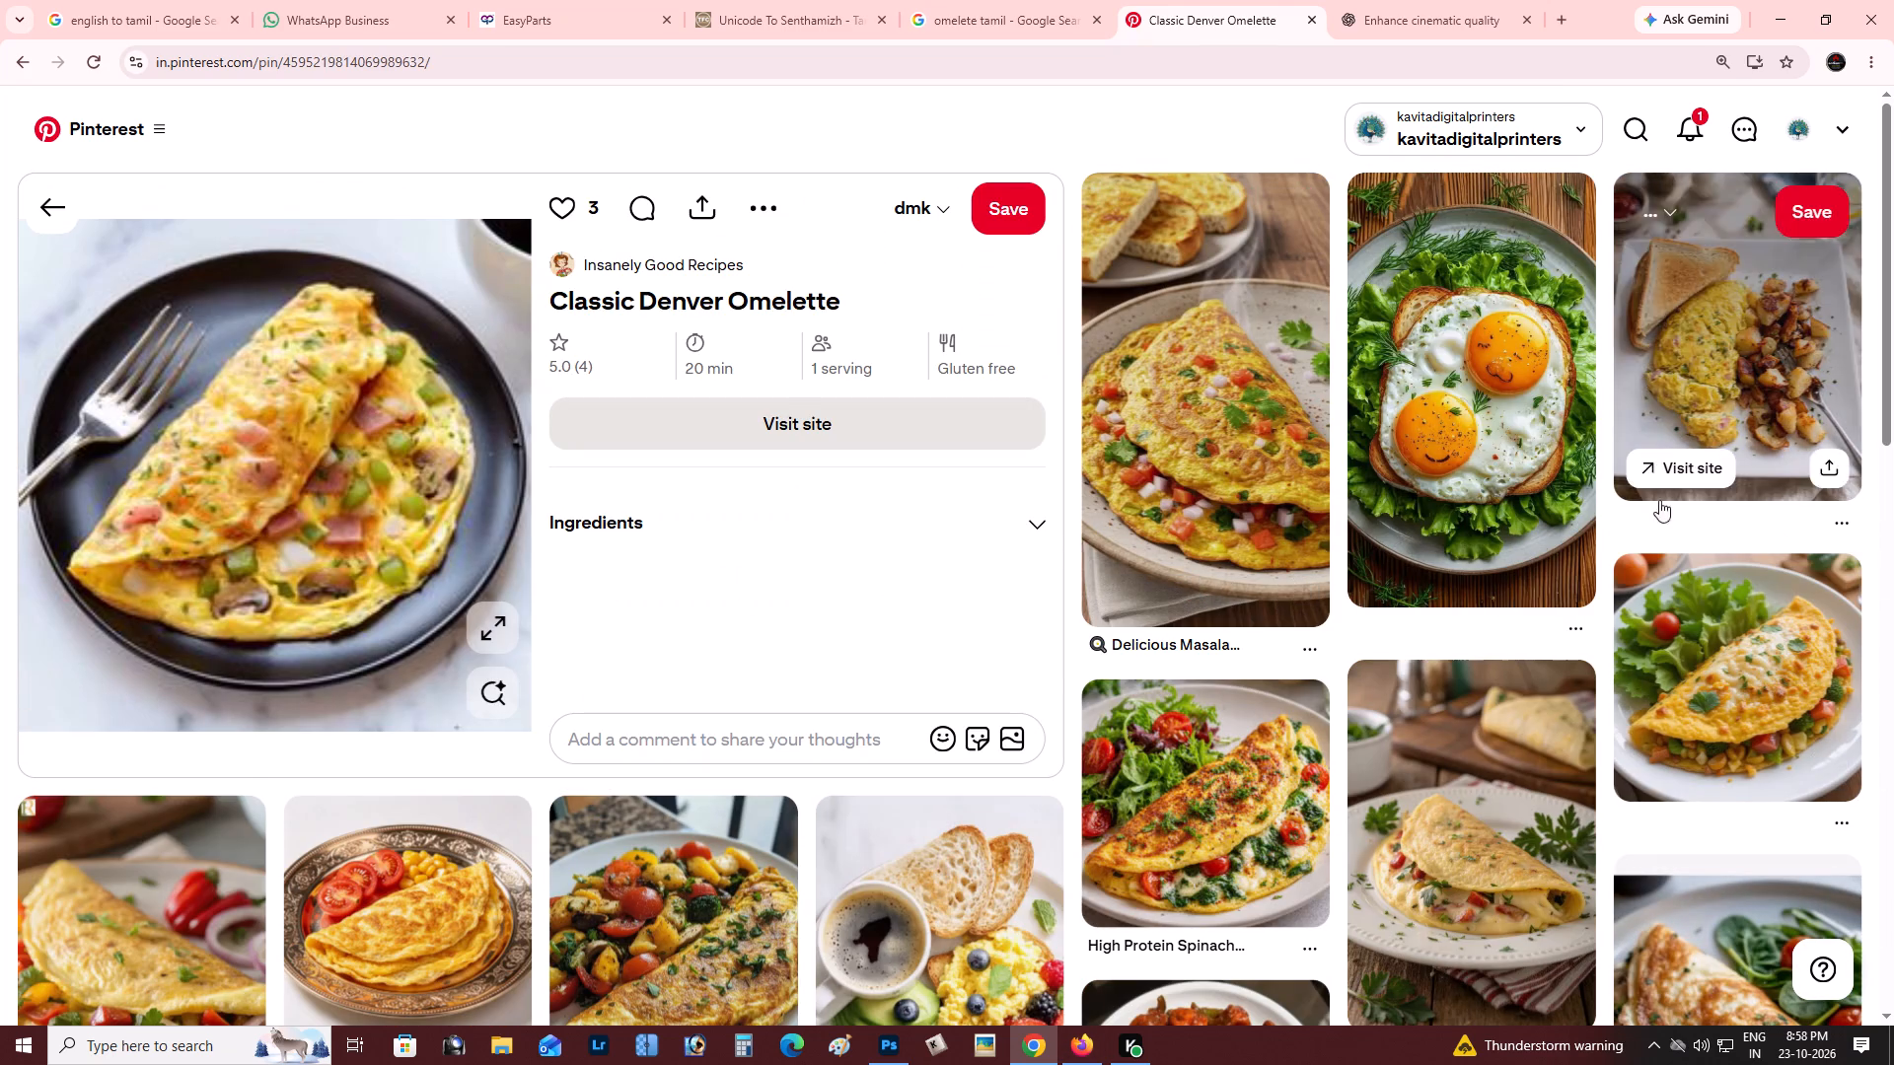
drag(1893, 375, 1893, 545)
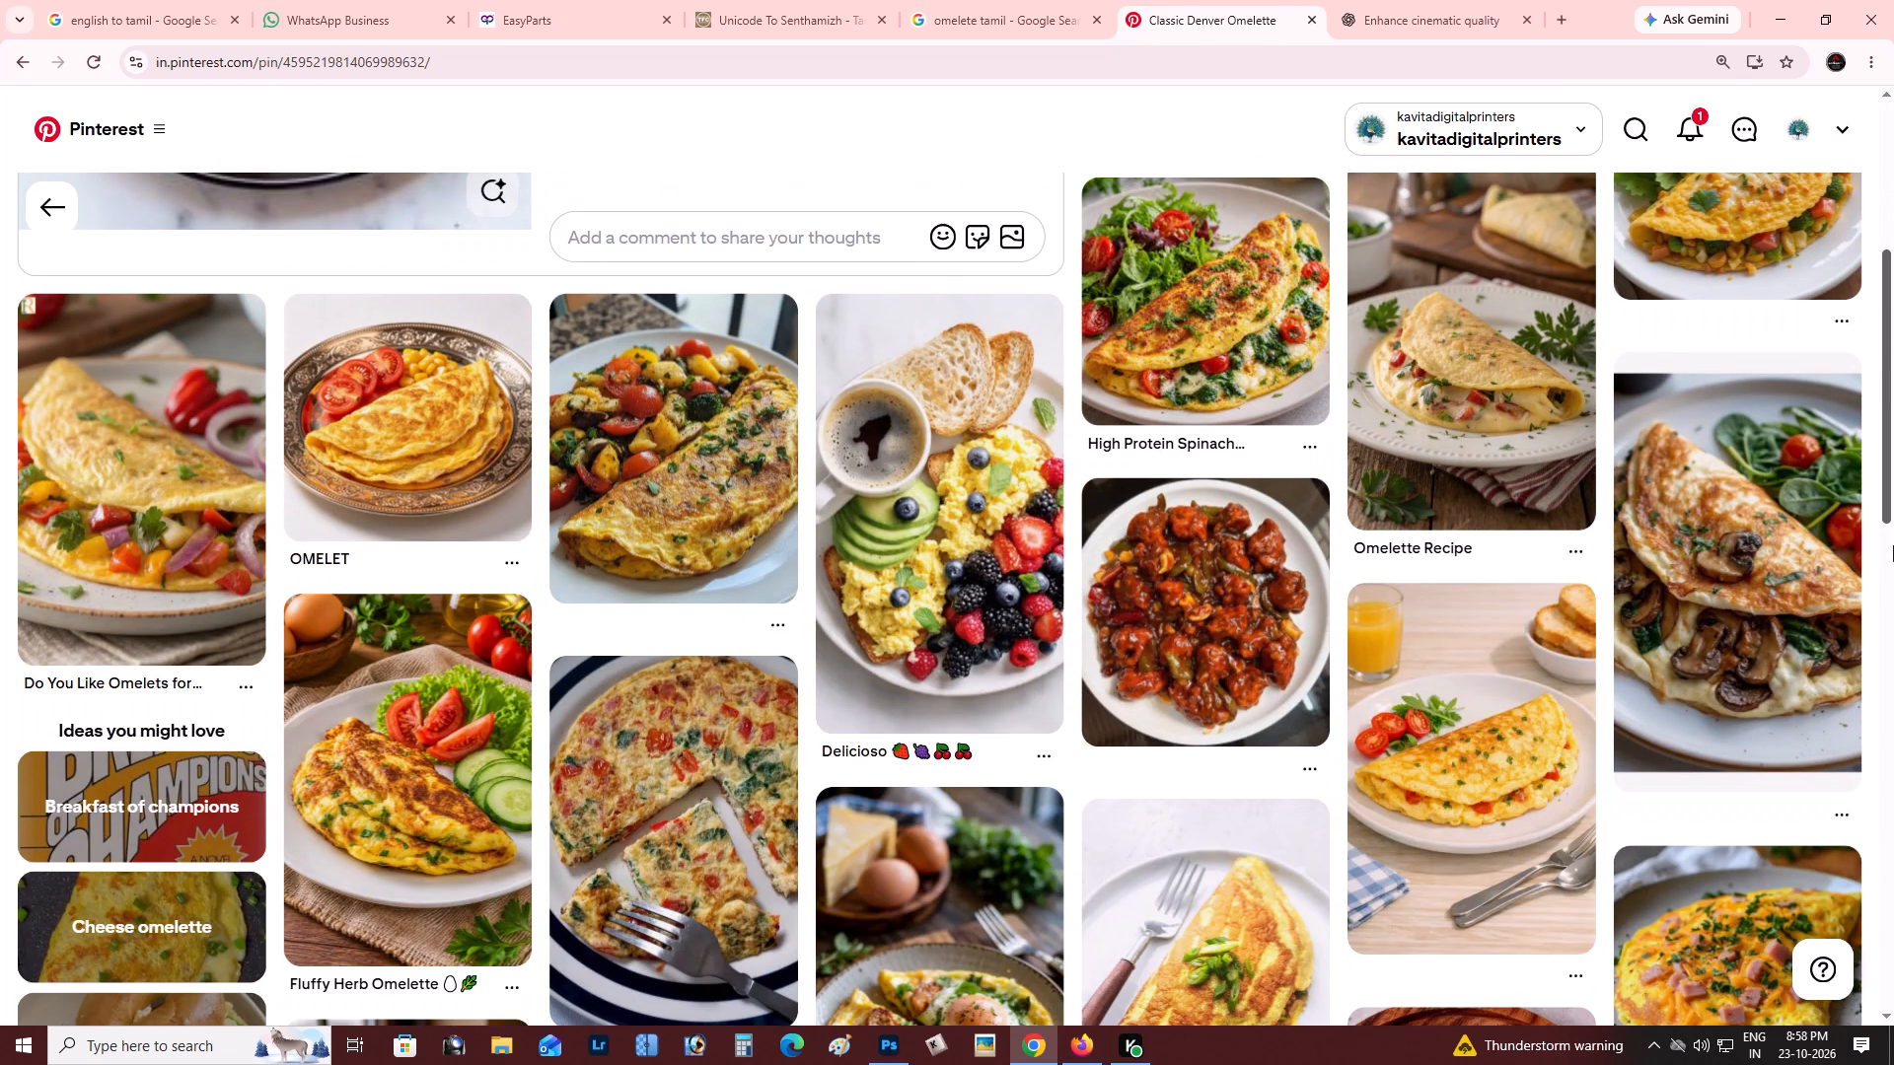
drag(1893, 545, 1893, 674)
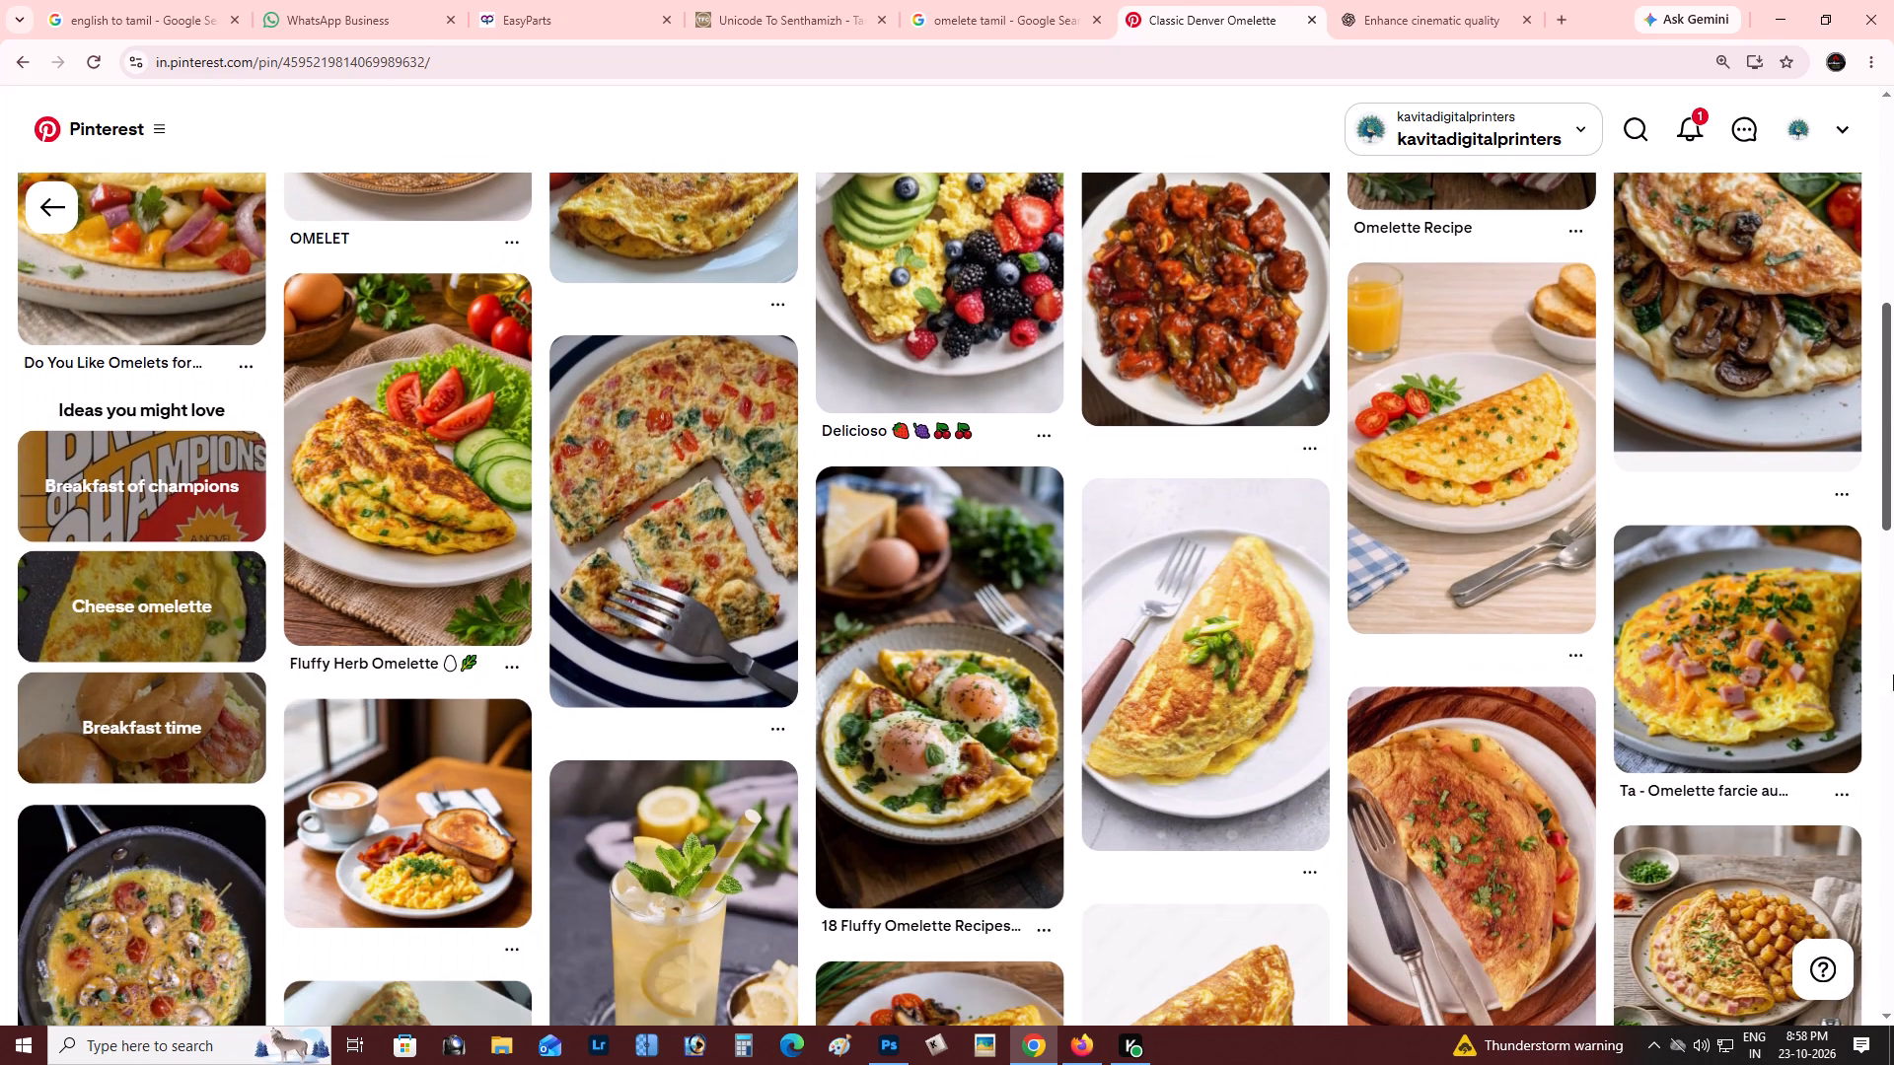
drag(1893, 674, 1893, 390)
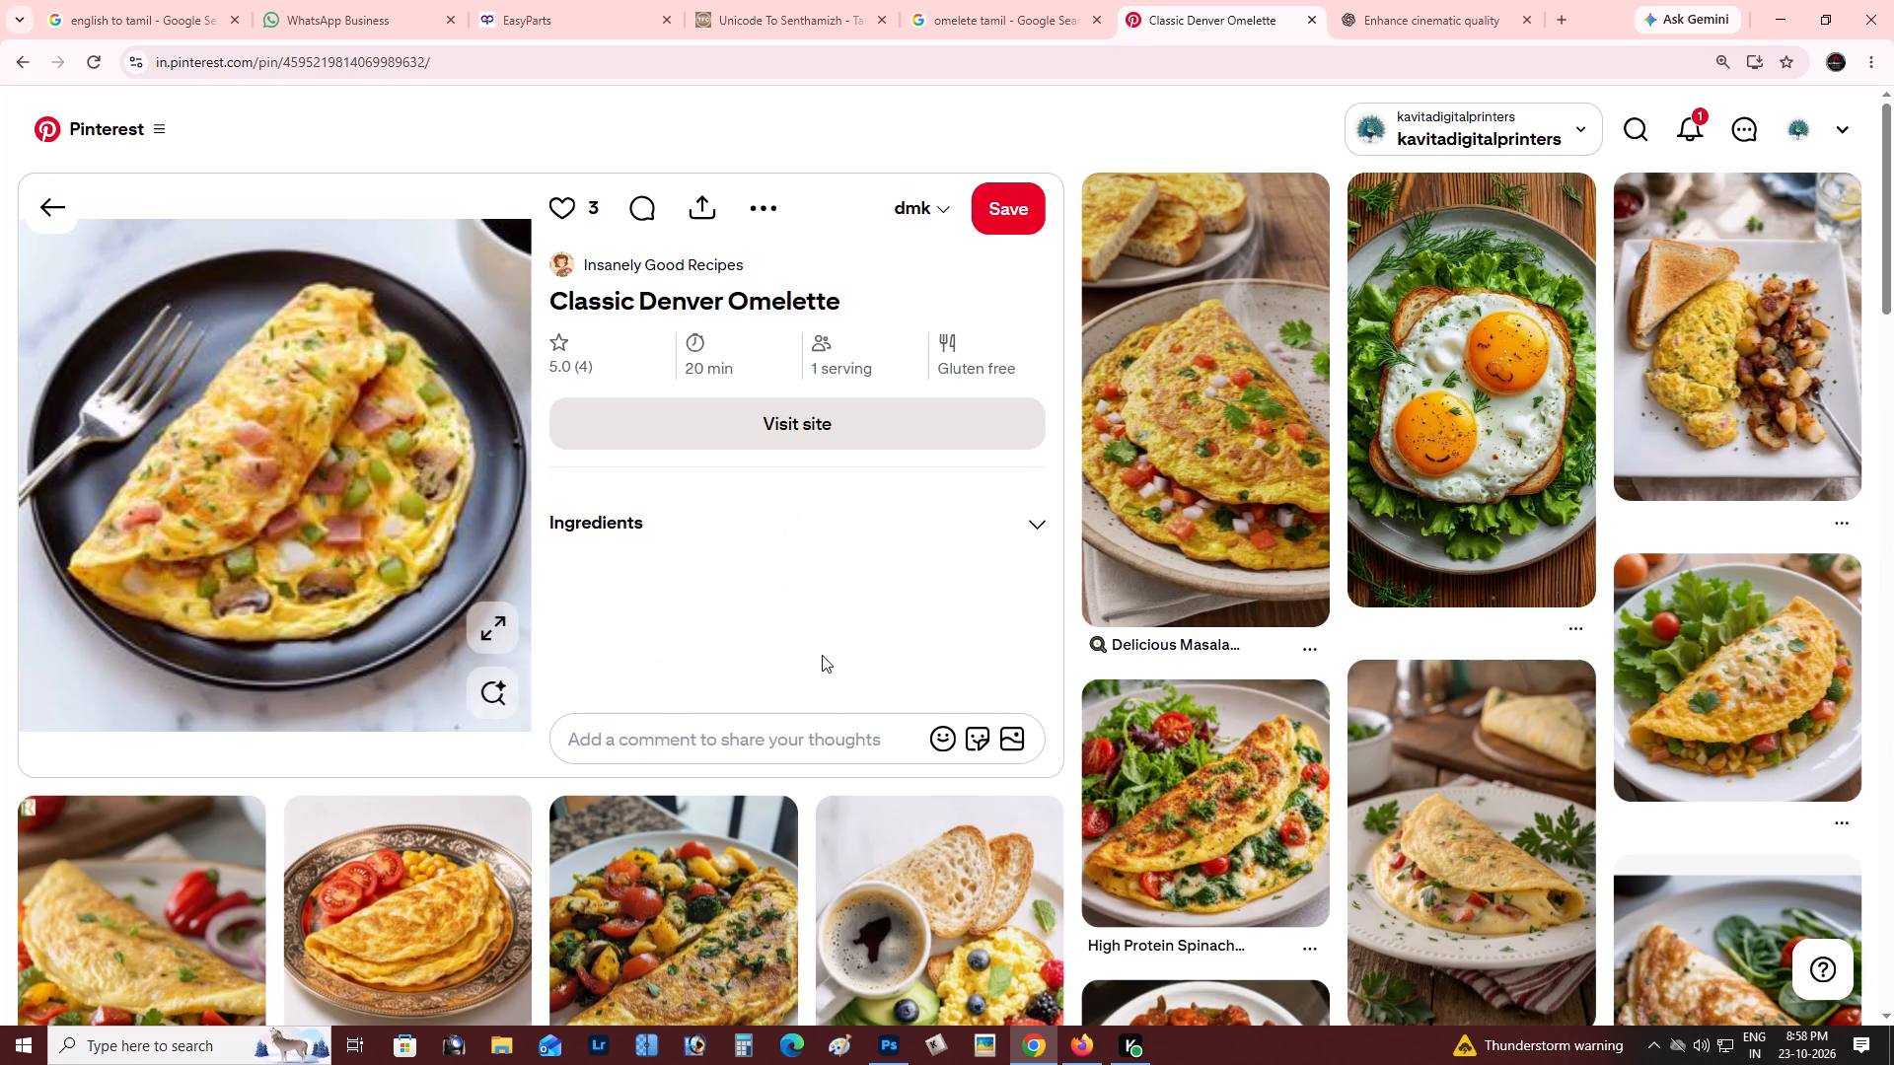
click(1226, 464)
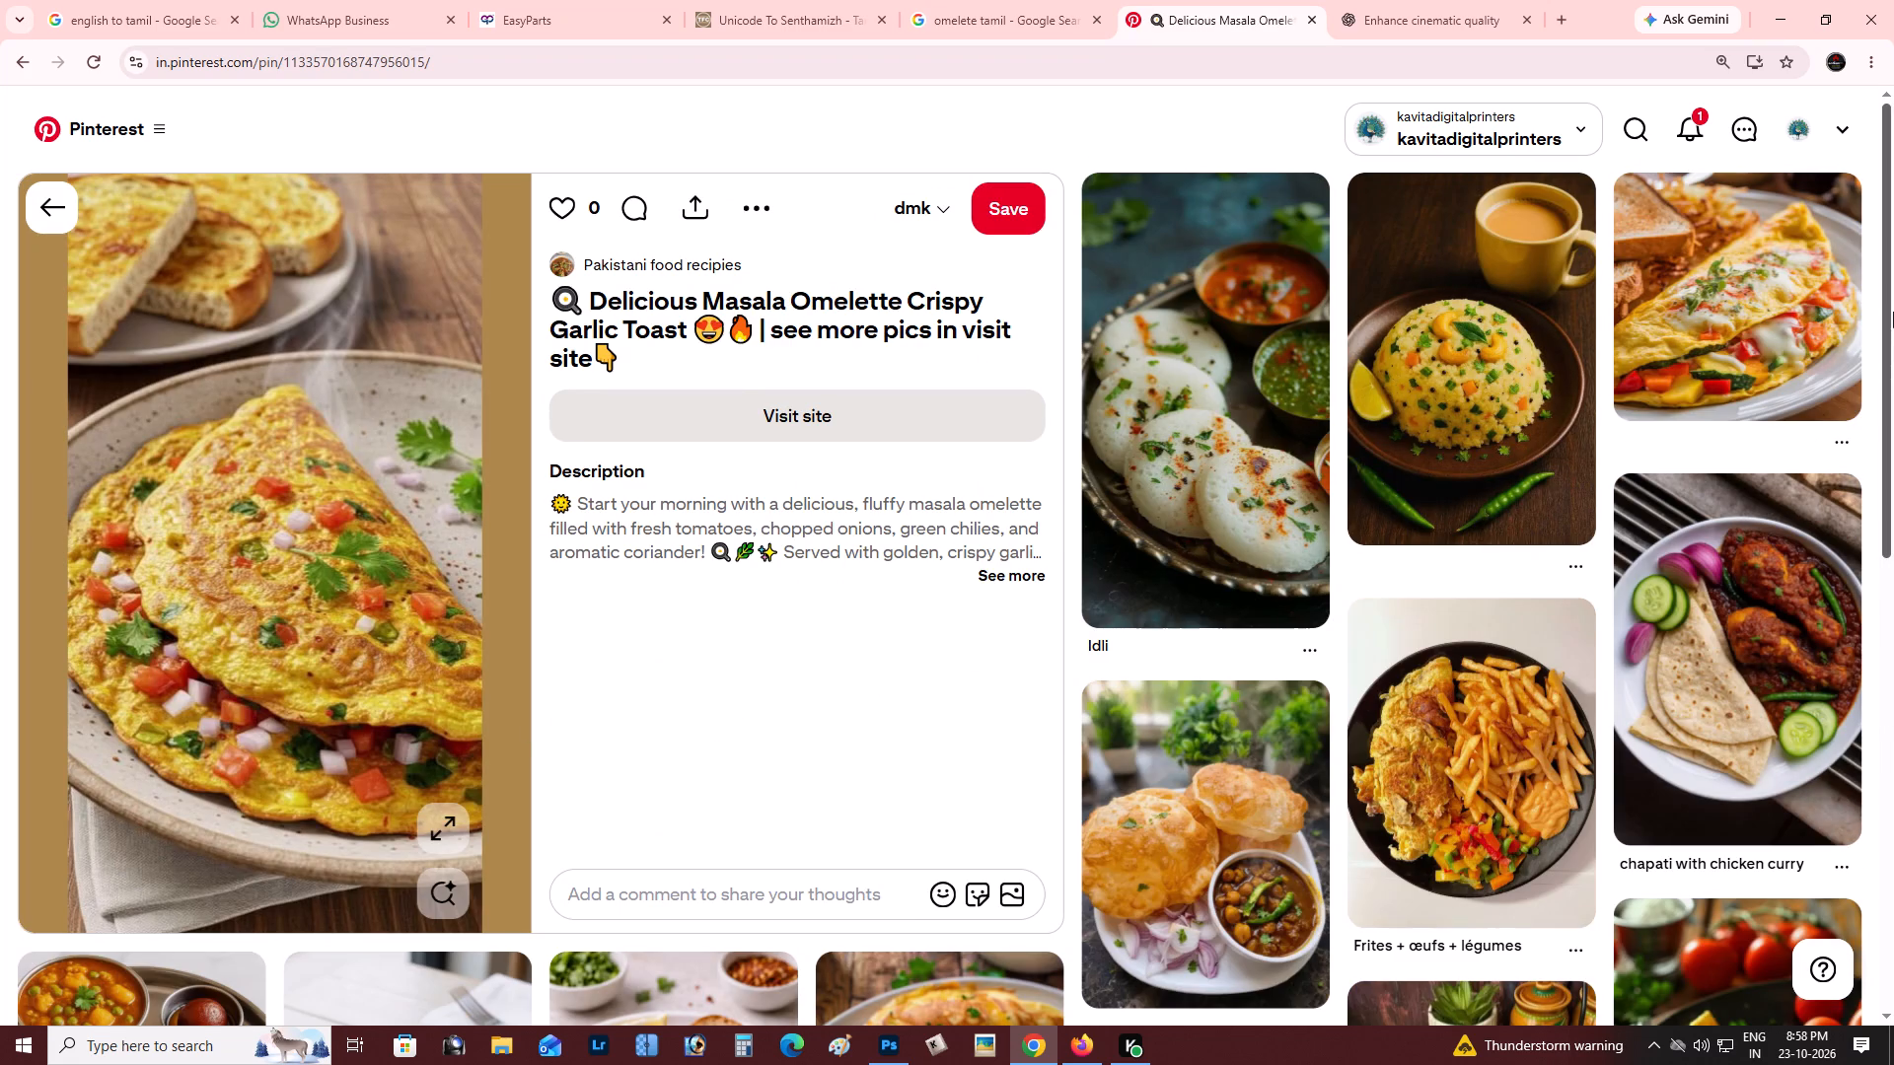
drag(1893, 243, 1893, 373)
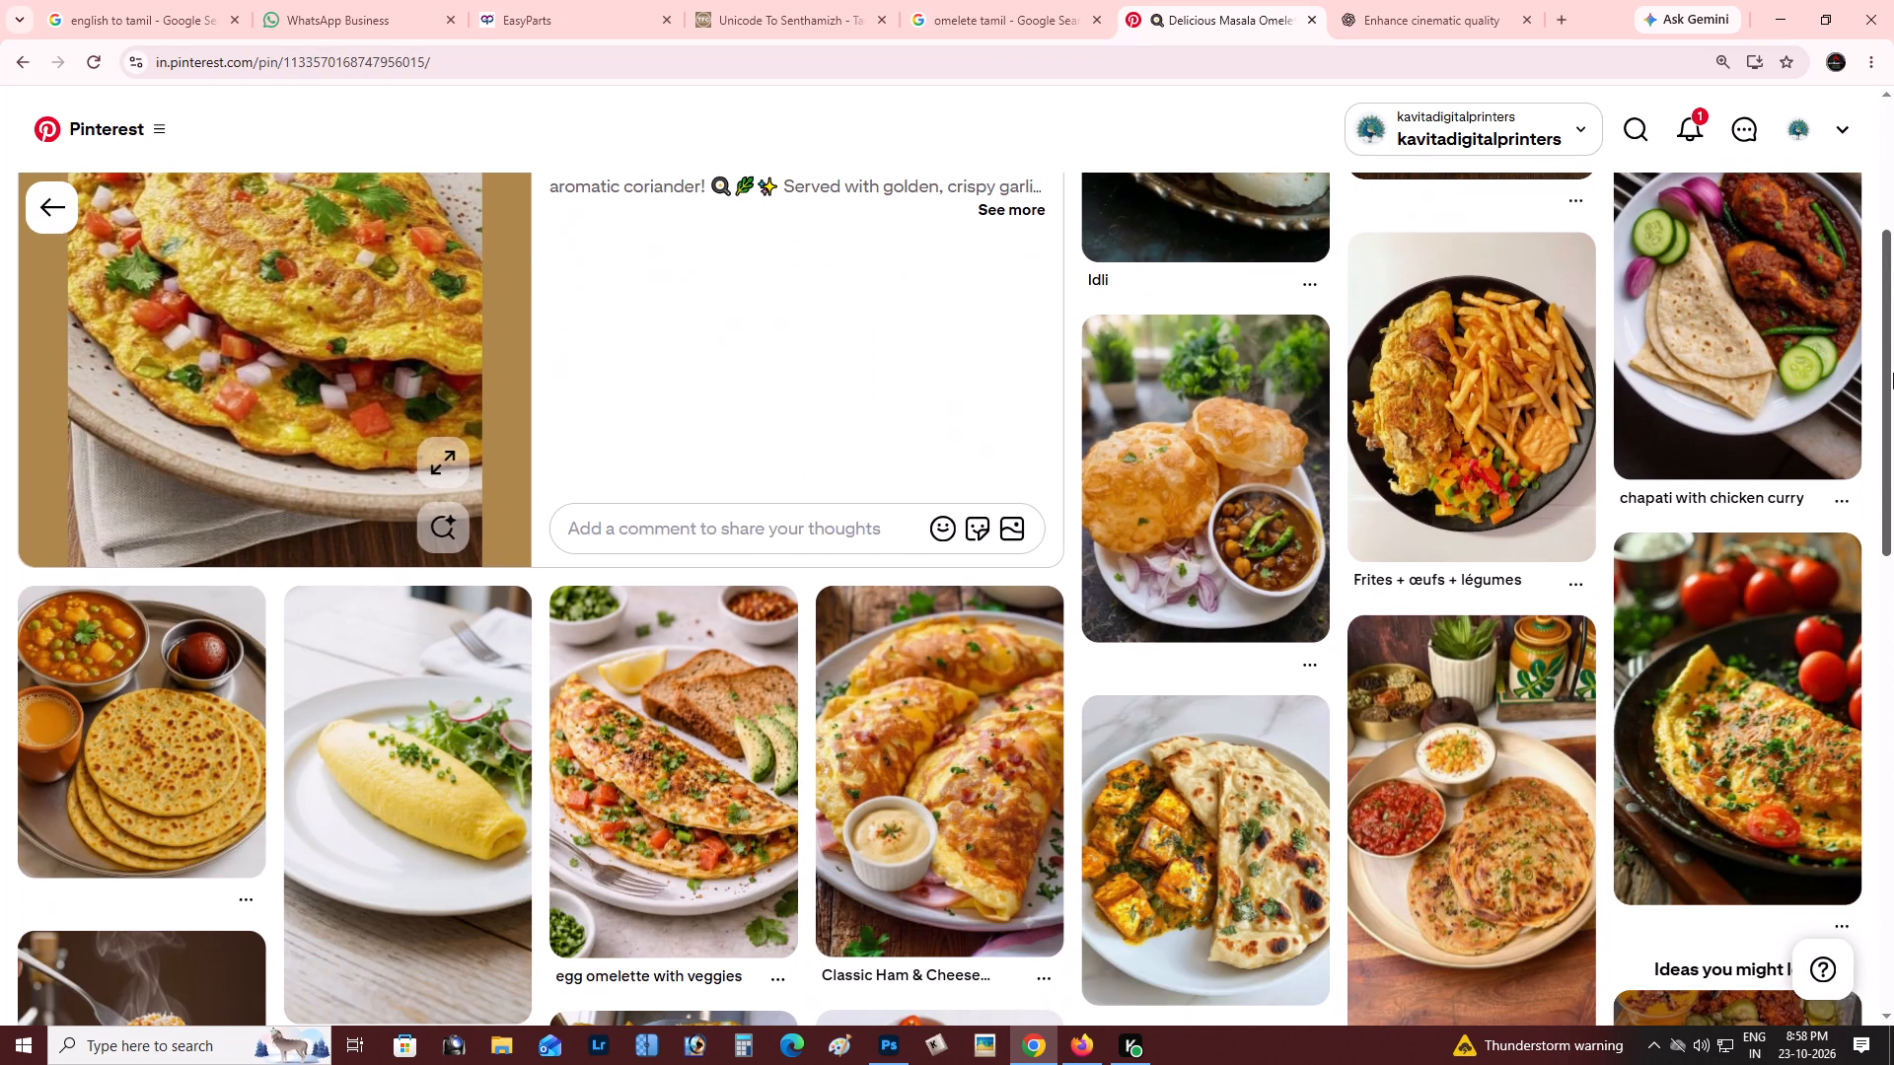
drag(1893, 373, 1893, 532)
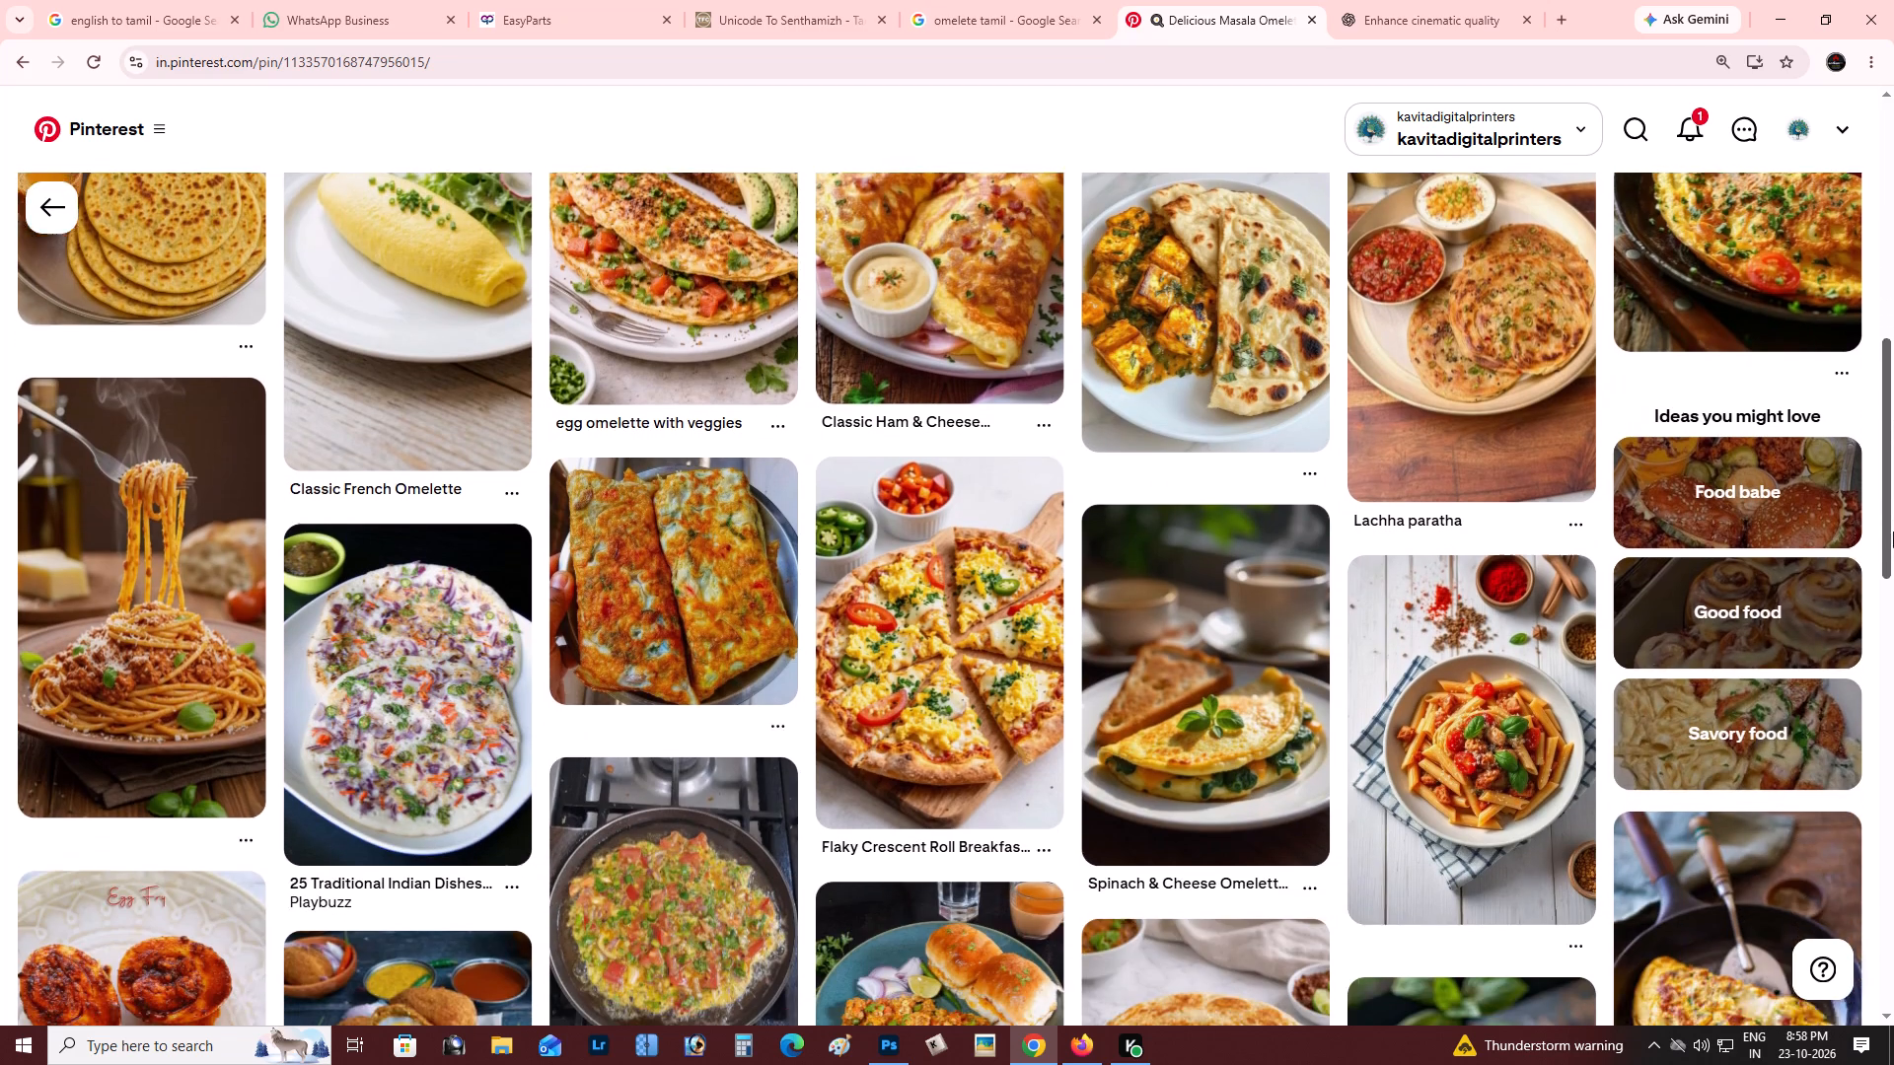
drag(1893, 532, 1887, 643)
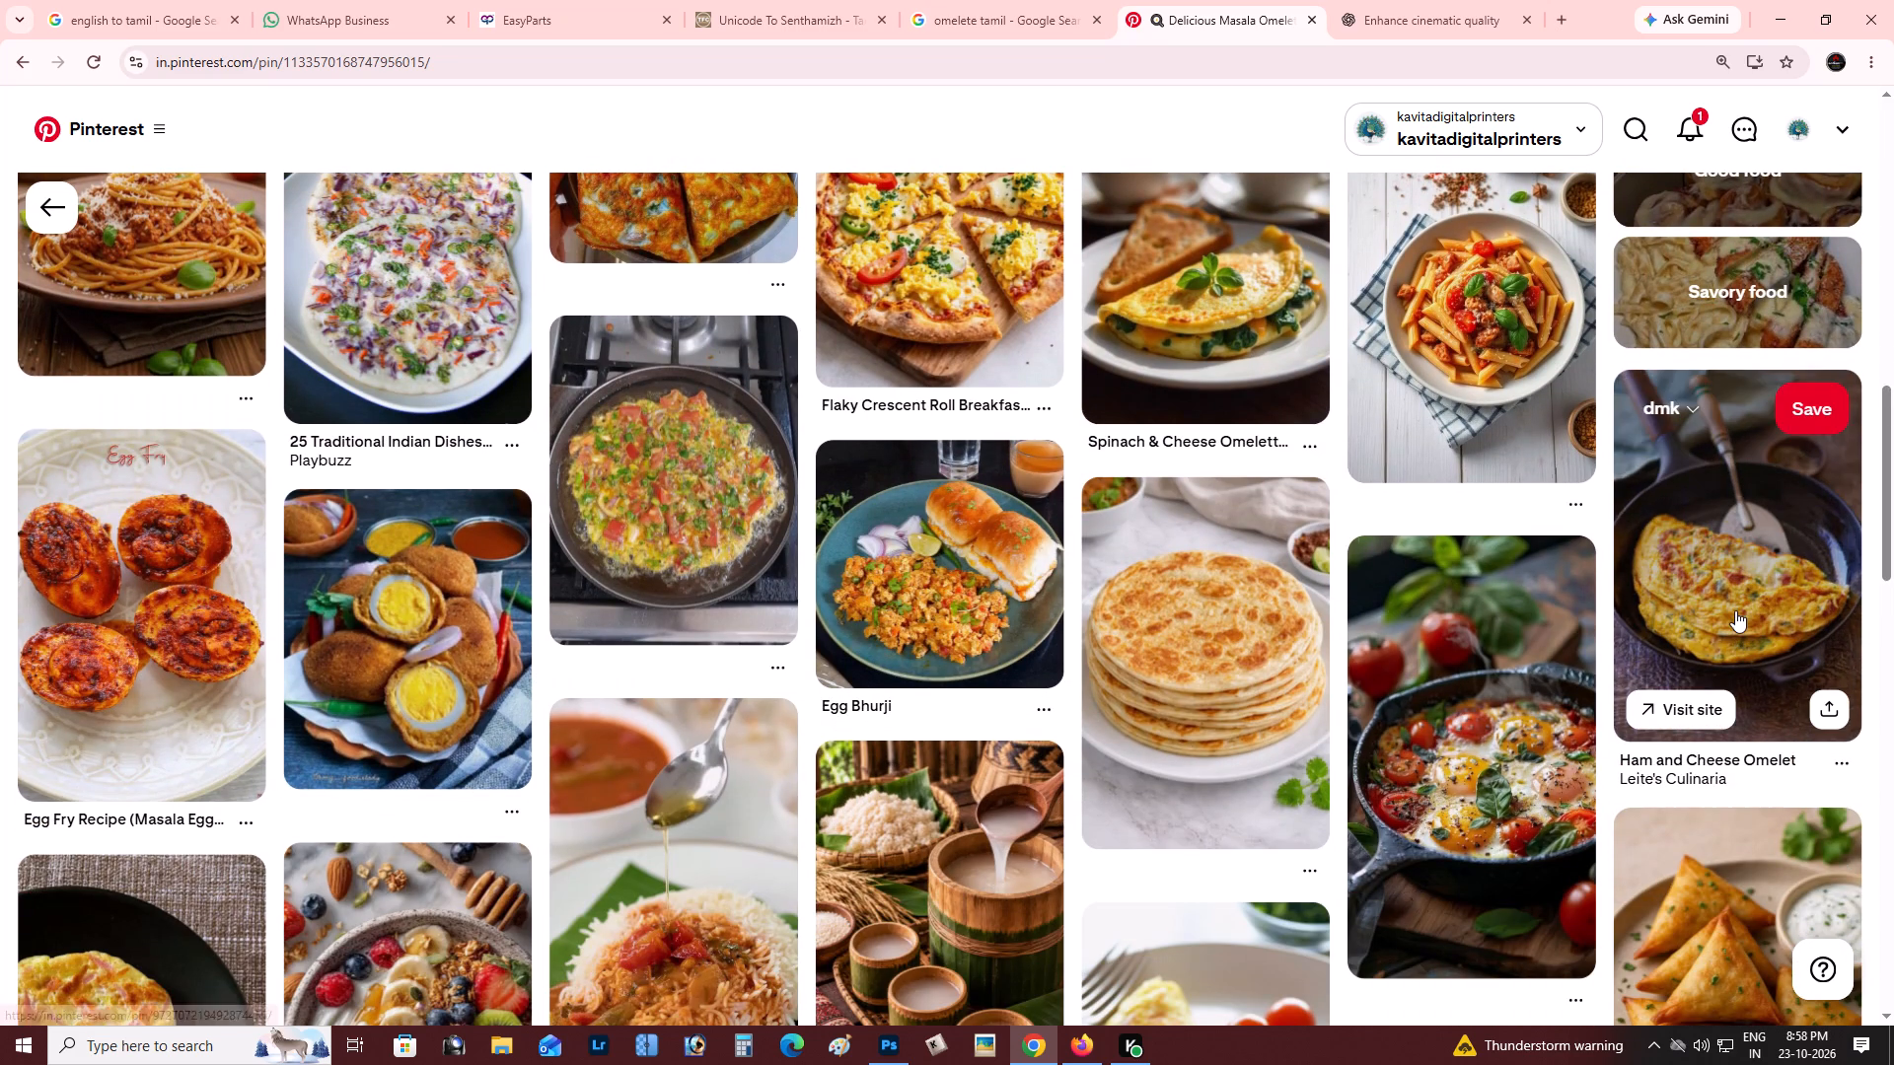
click(1754, 581)
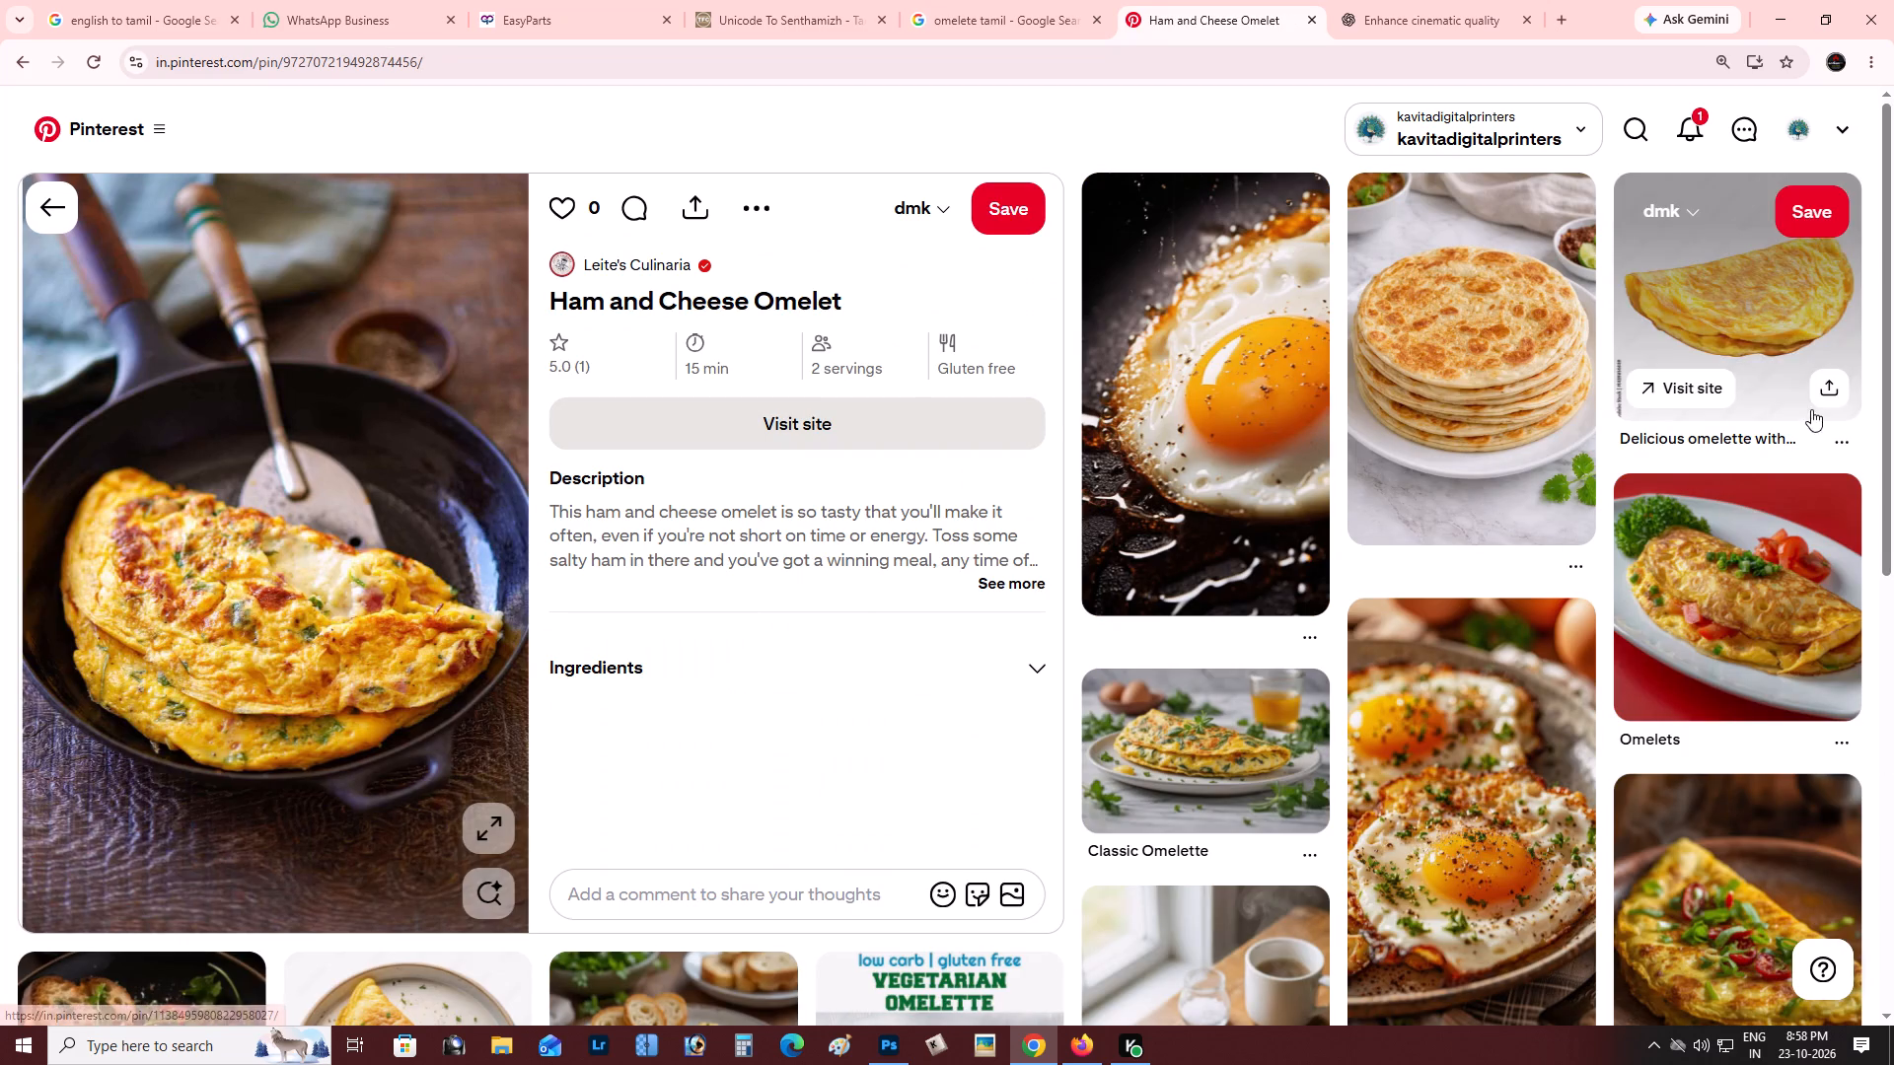
drag(1893, 286, 1893, 360)
Open the close-up fried egg pin and the fried egg on white pin, examining their related photos for the dinner frame.
click(1236, 254)
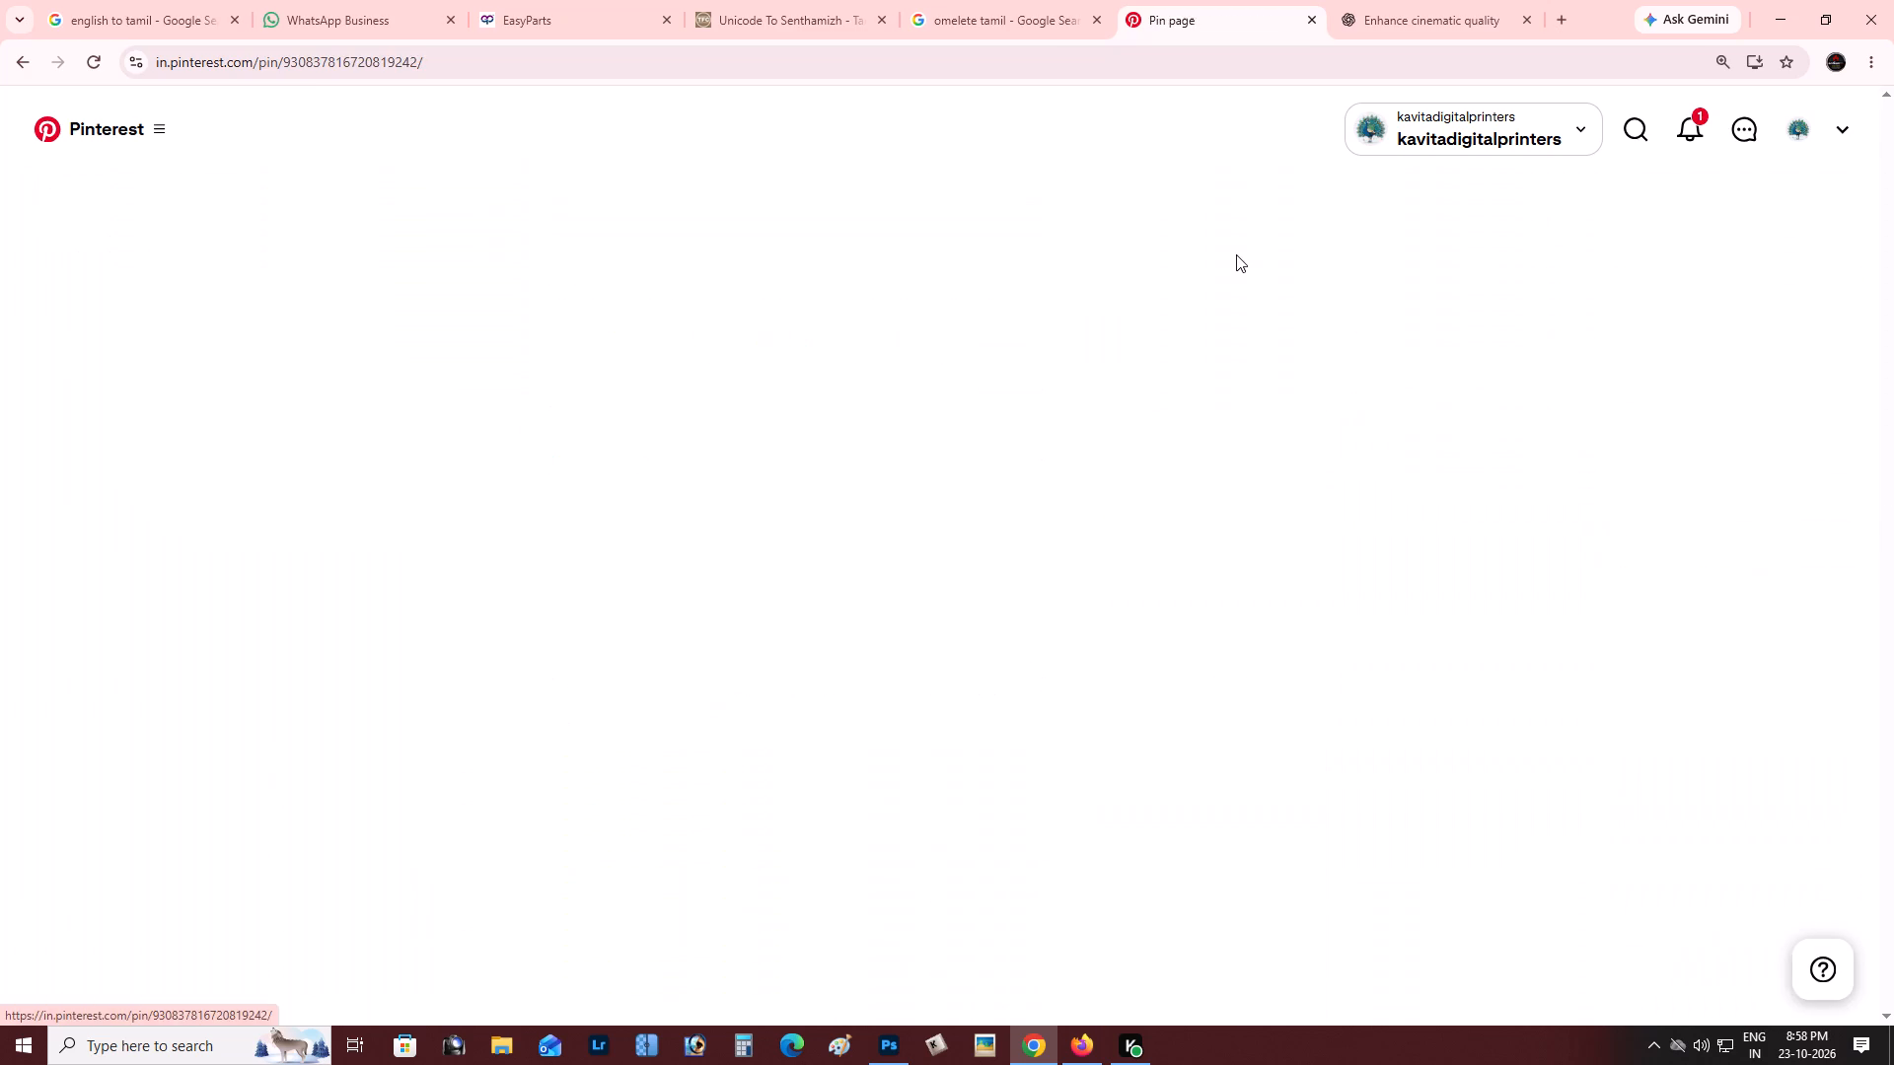
key(alt+Tab)
key(alt+Tab)
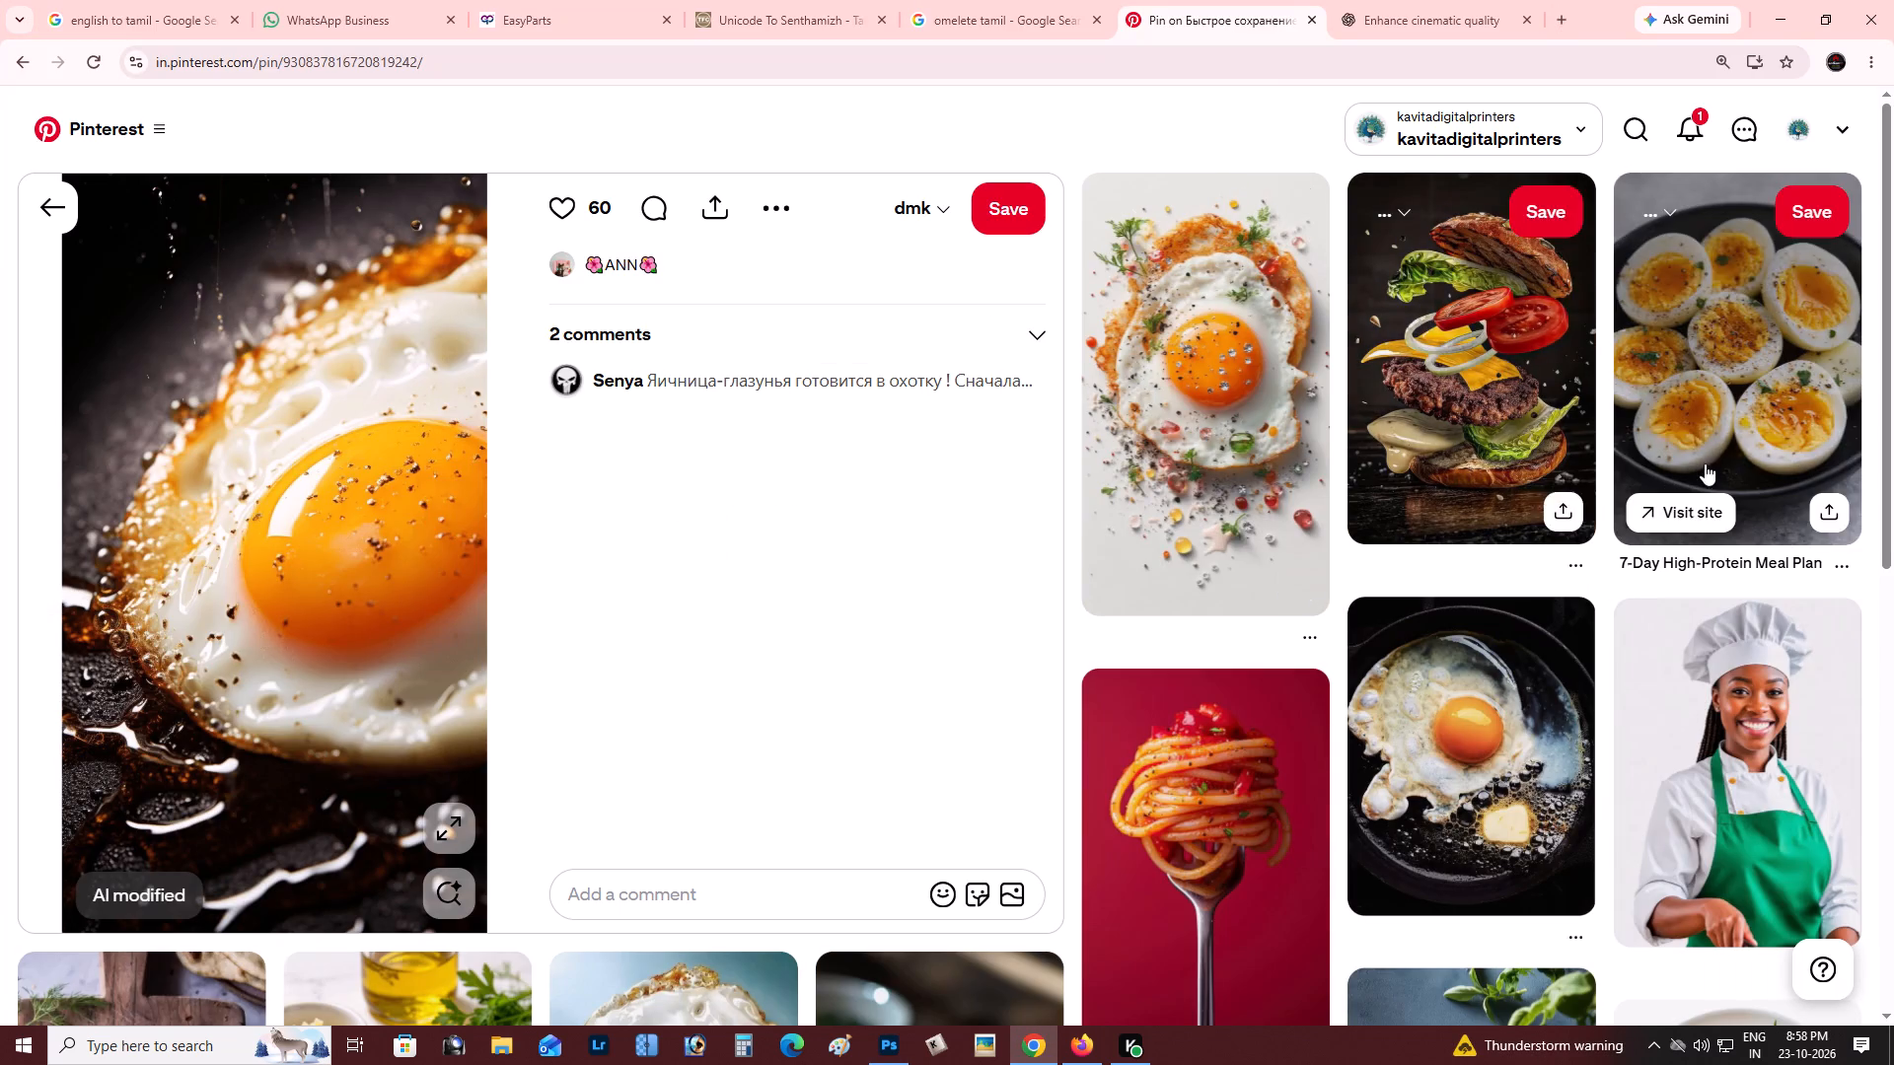
drag(1893, 300, 1893, 488)
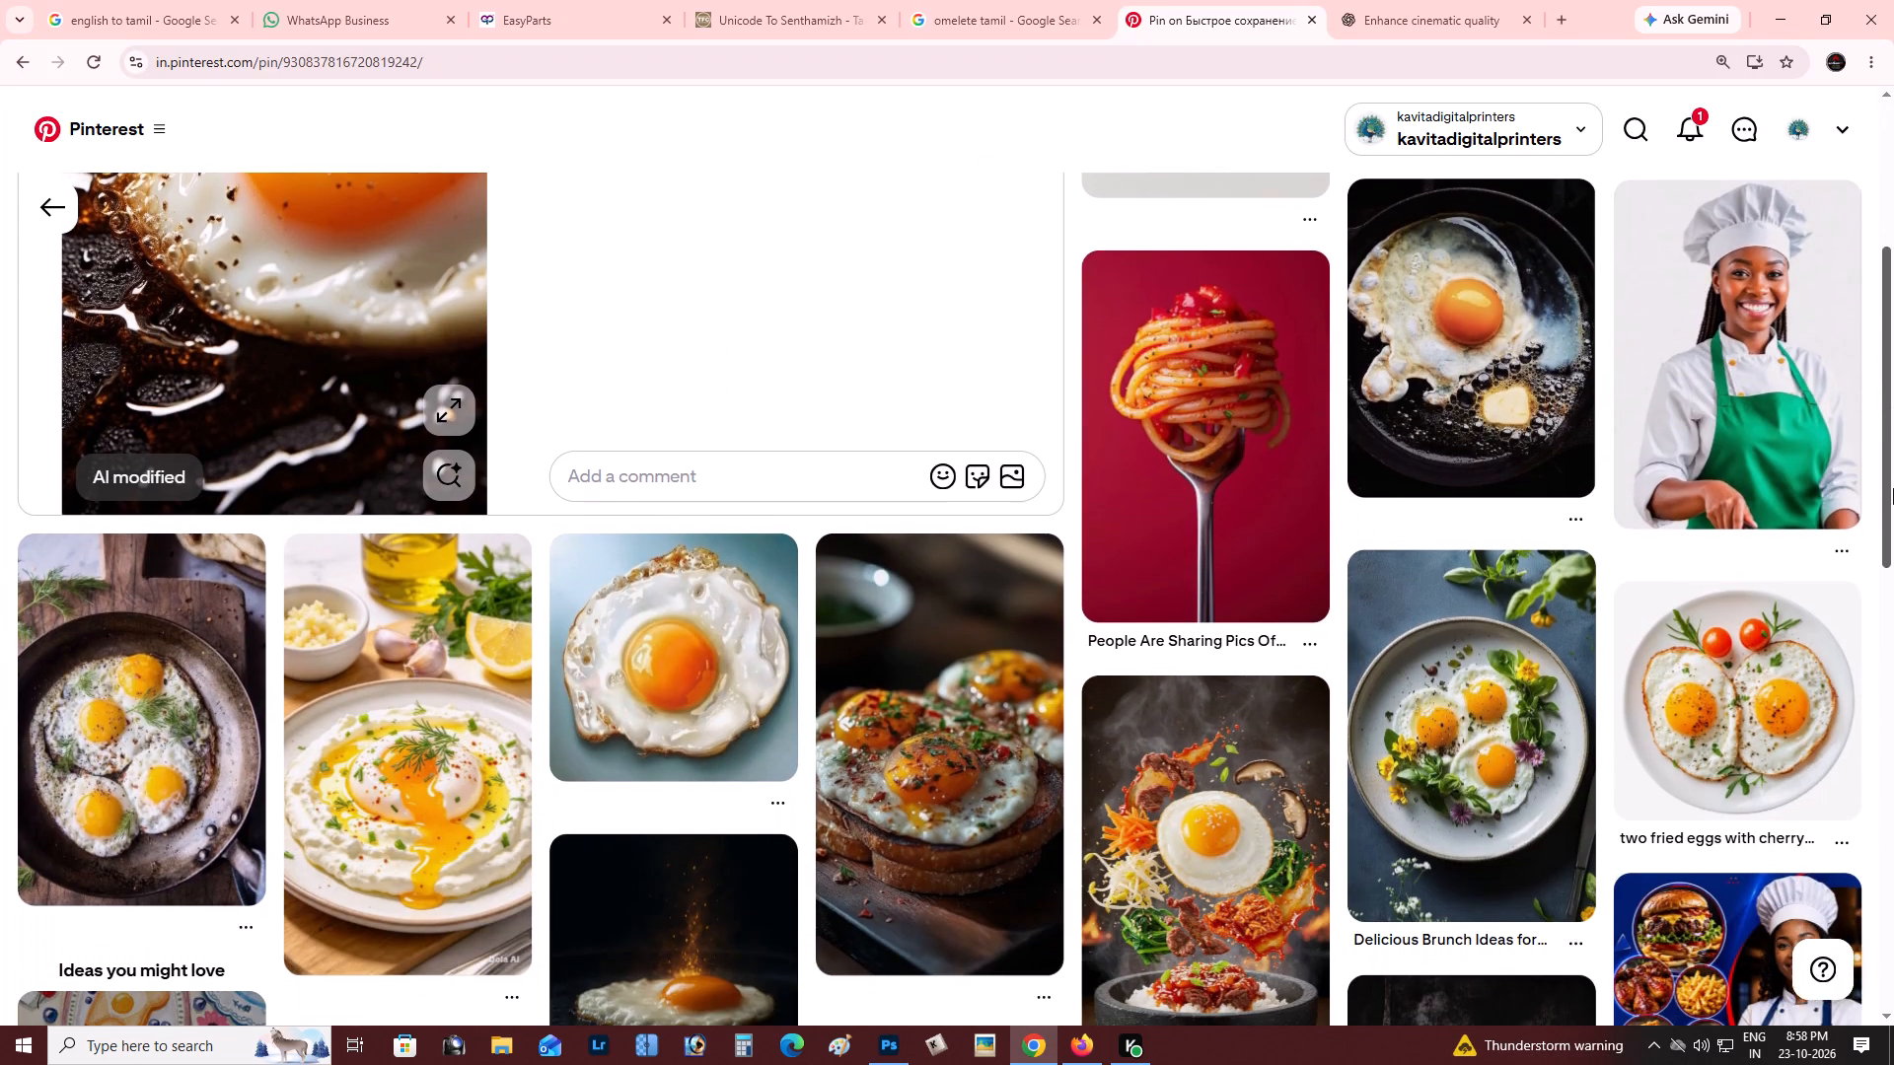
drag(1893, 488, 1893, 599)
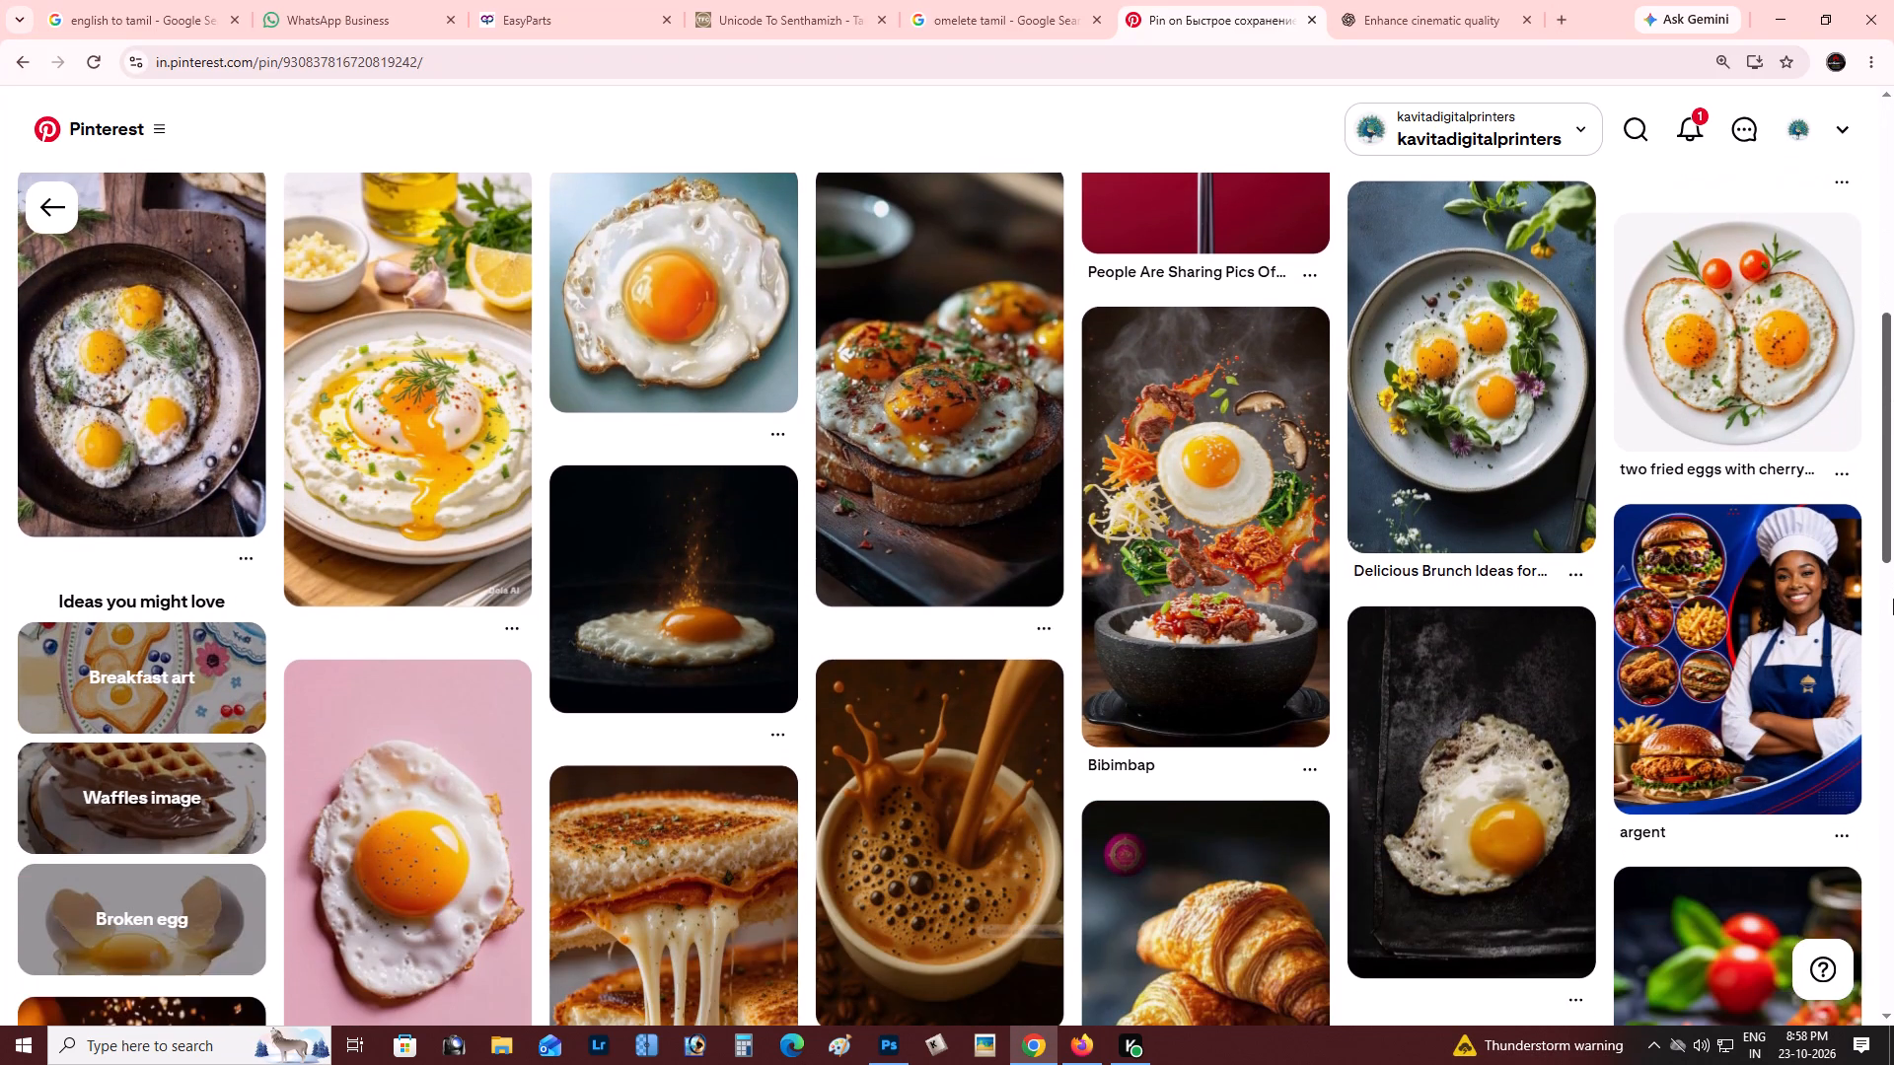
drag(1893, 599, 1861, 817)
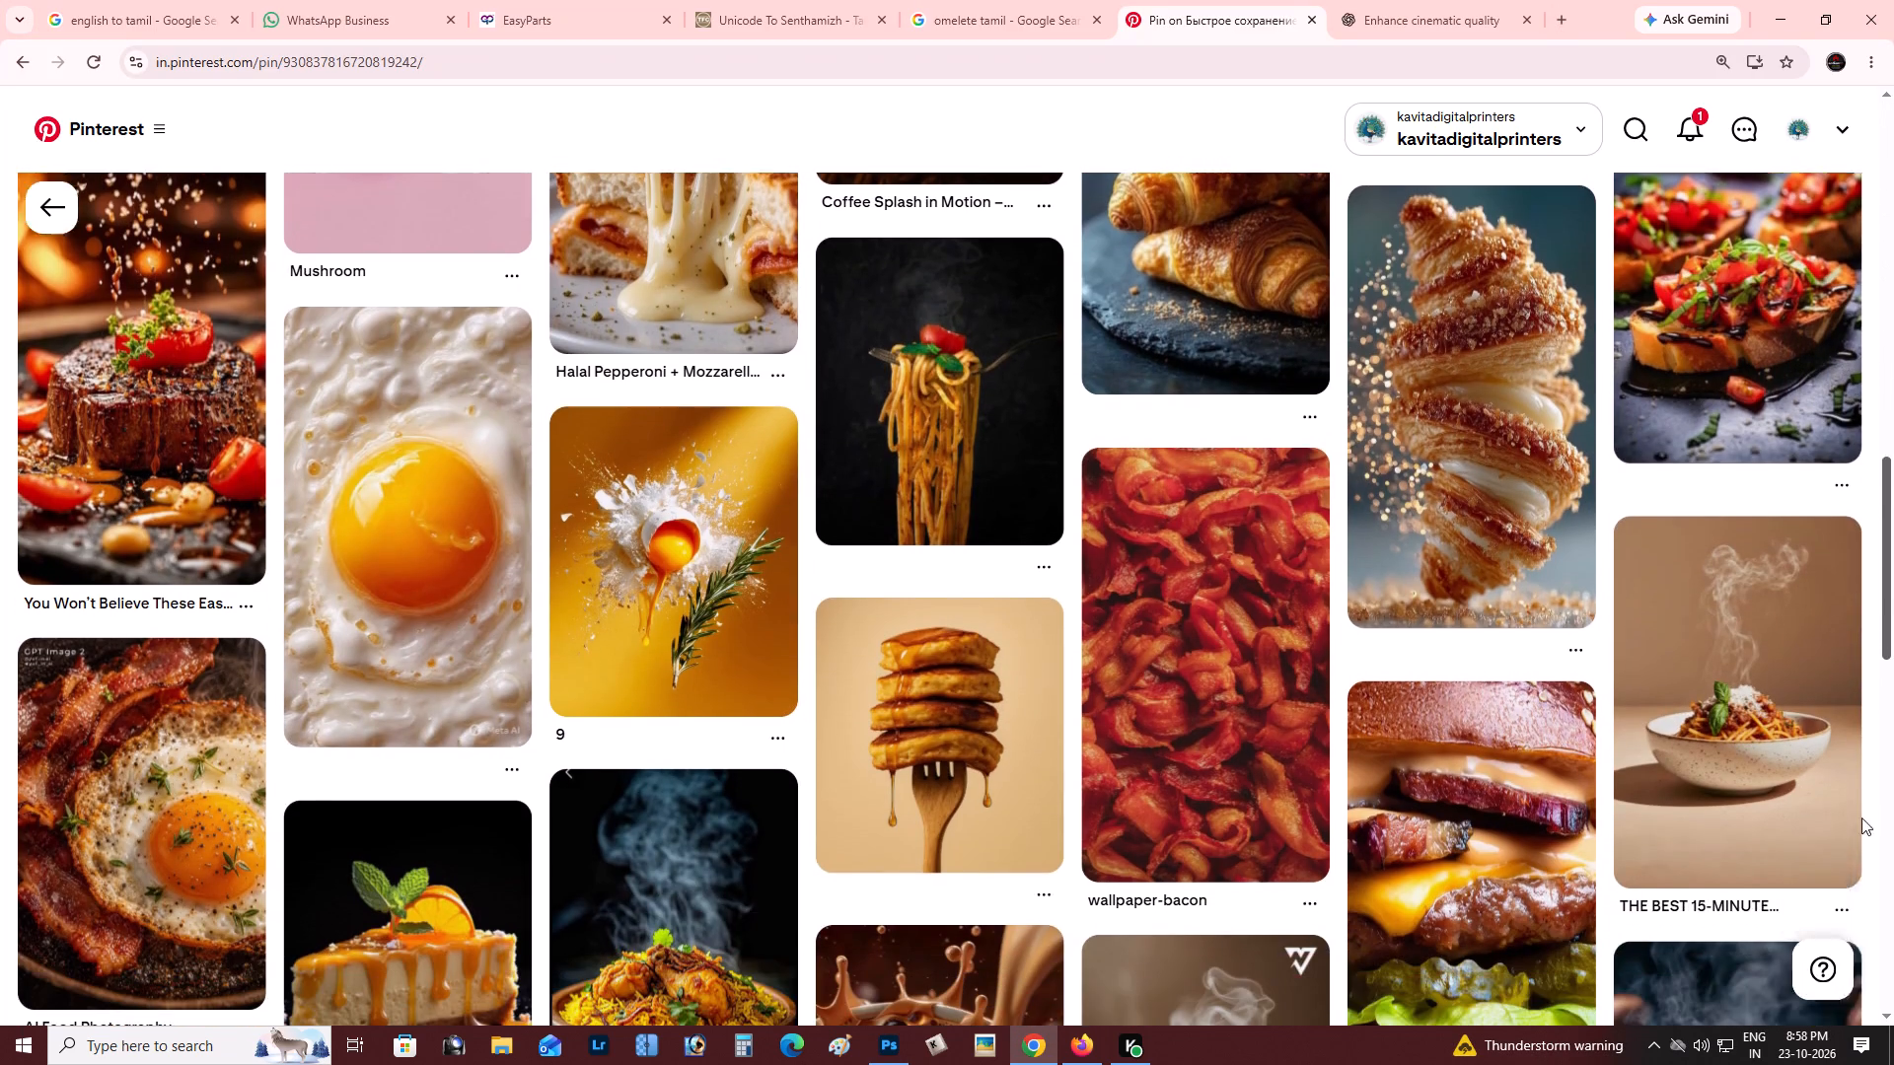
drag(1861, 817, 1893, 348)
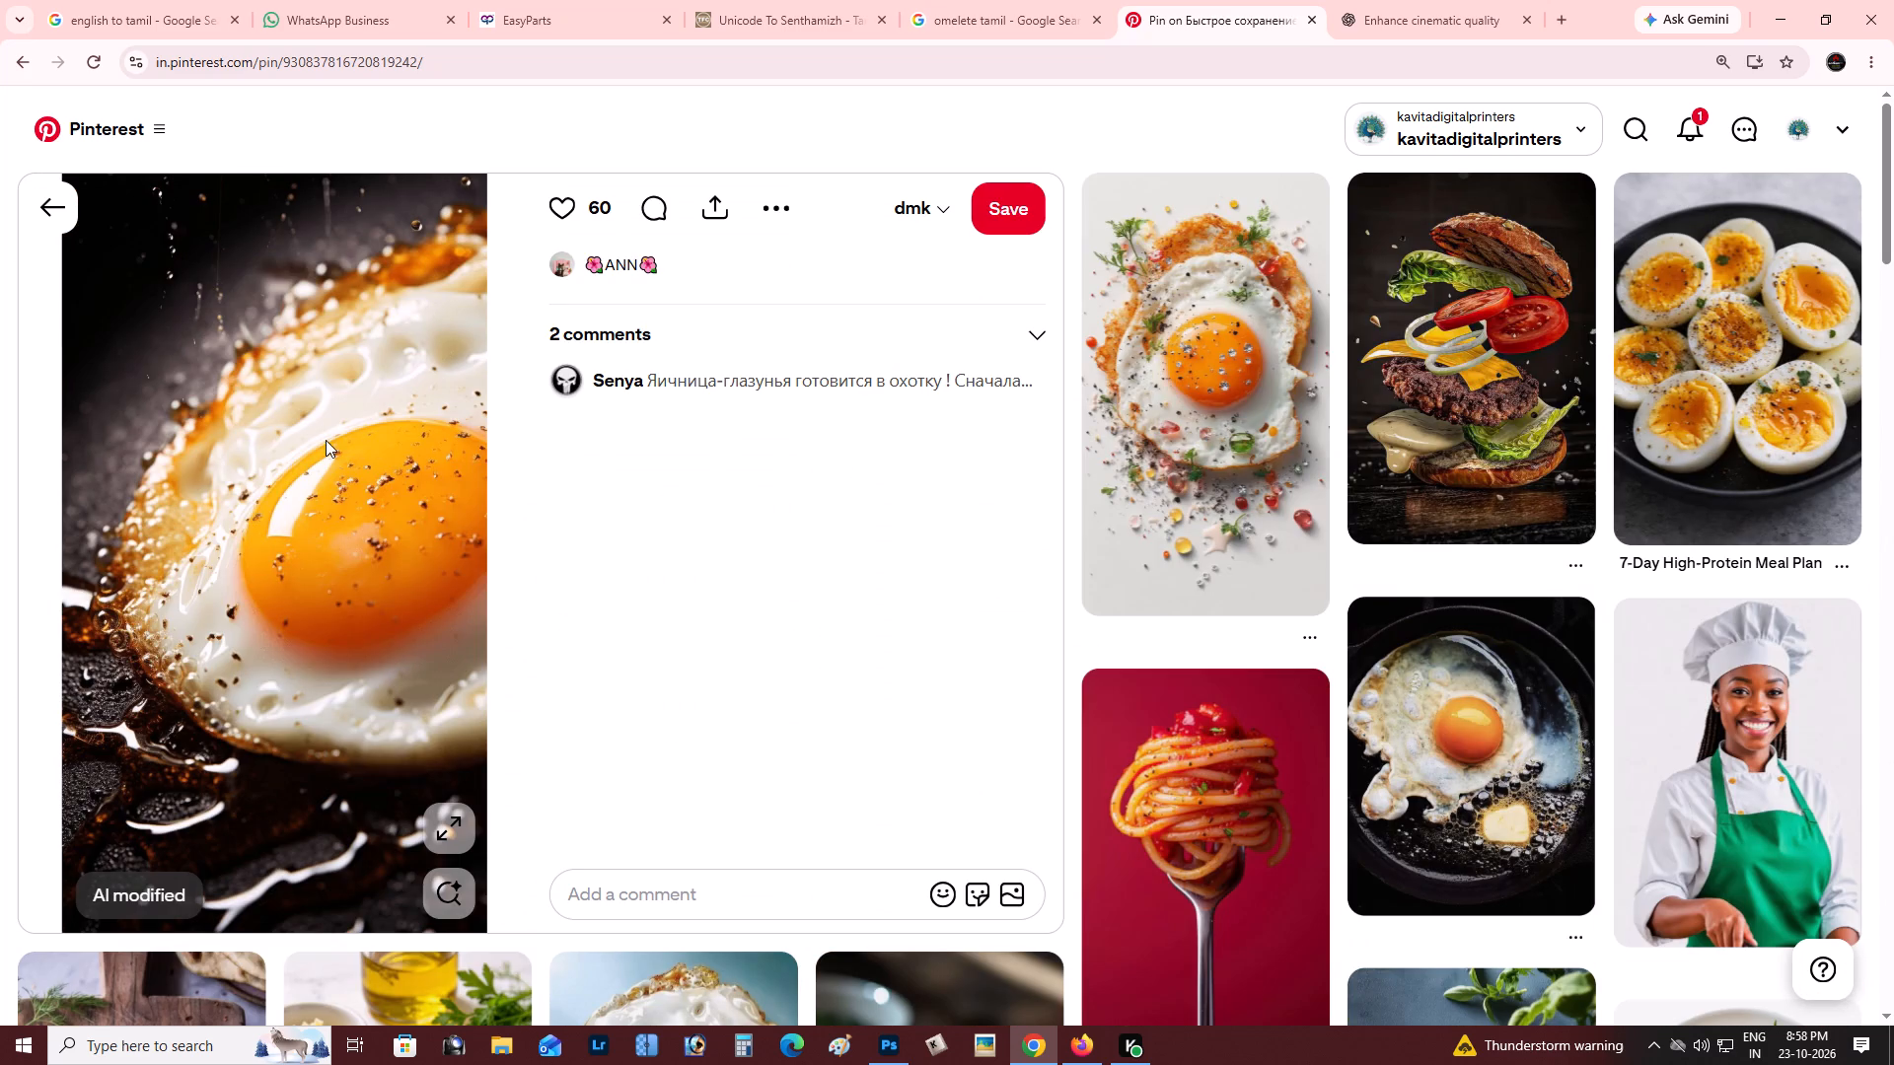
click(1203, 371)
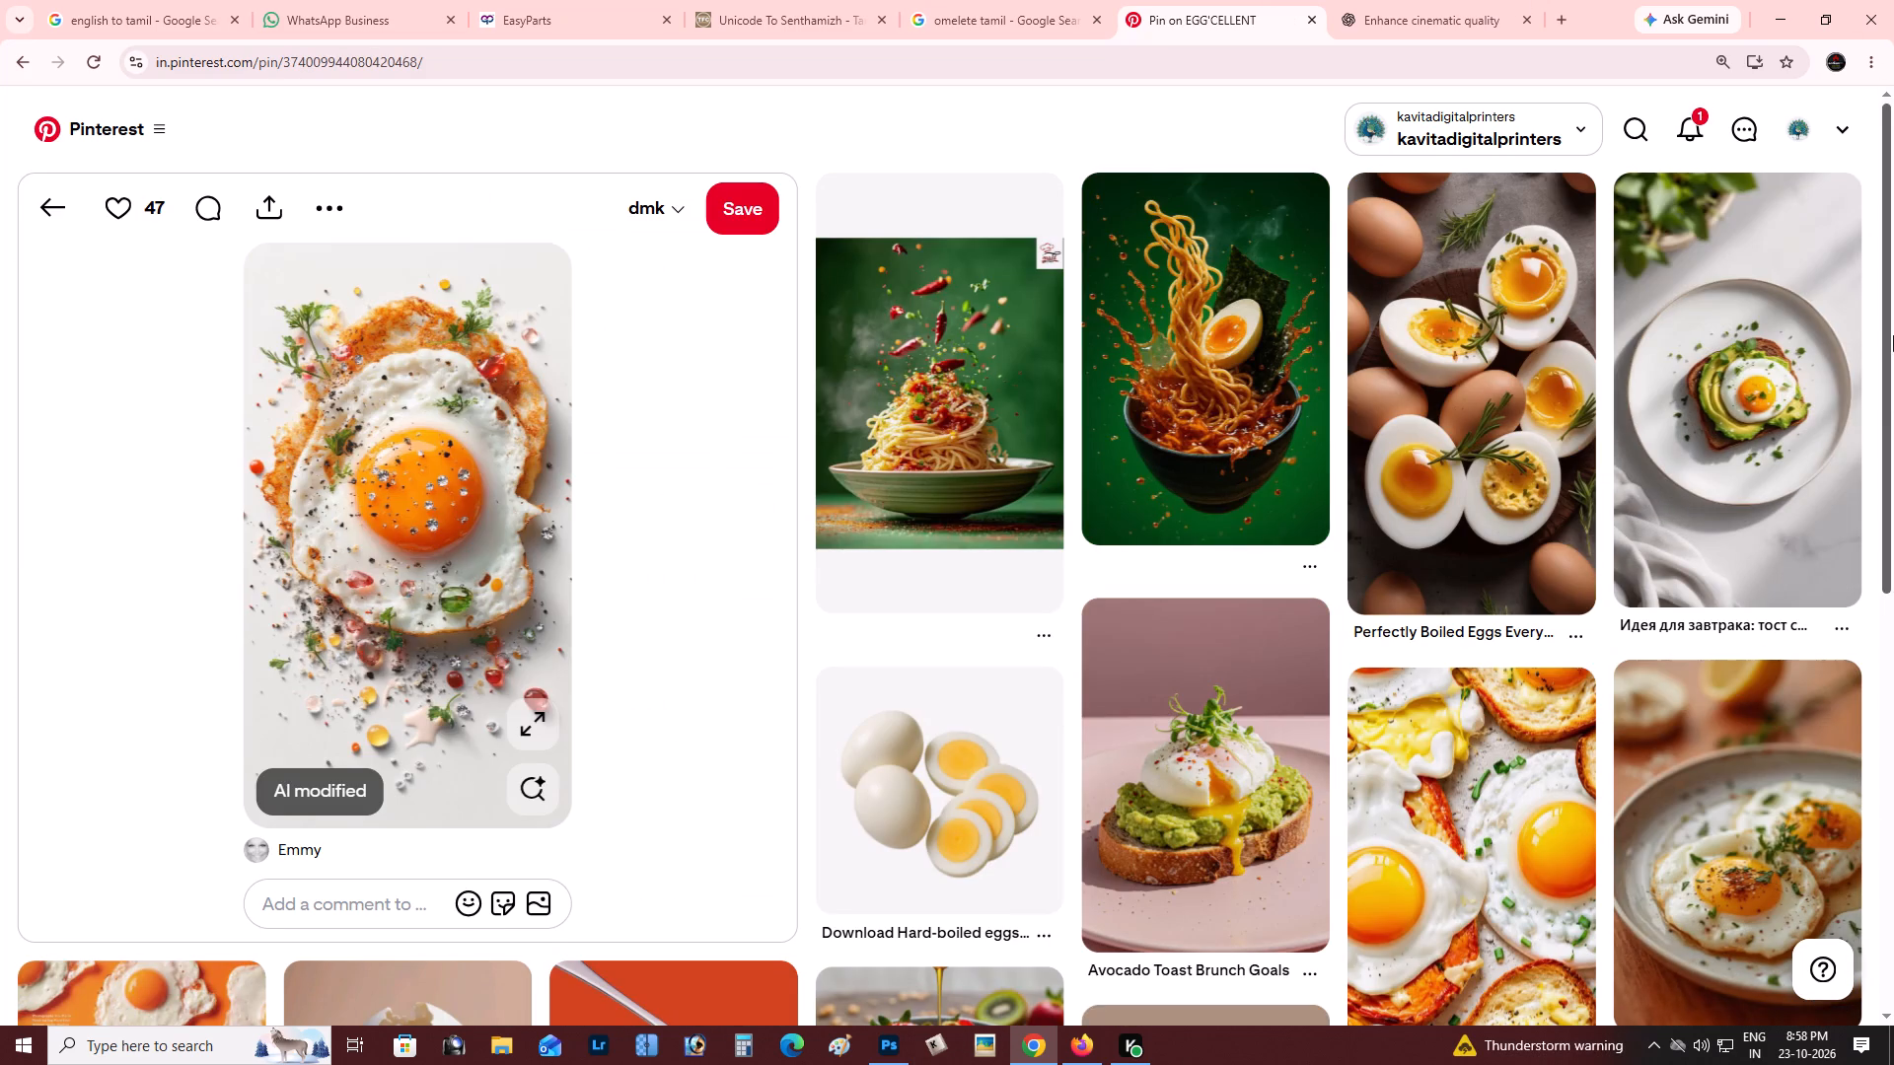
drag(1893, 340, 1893, 532)
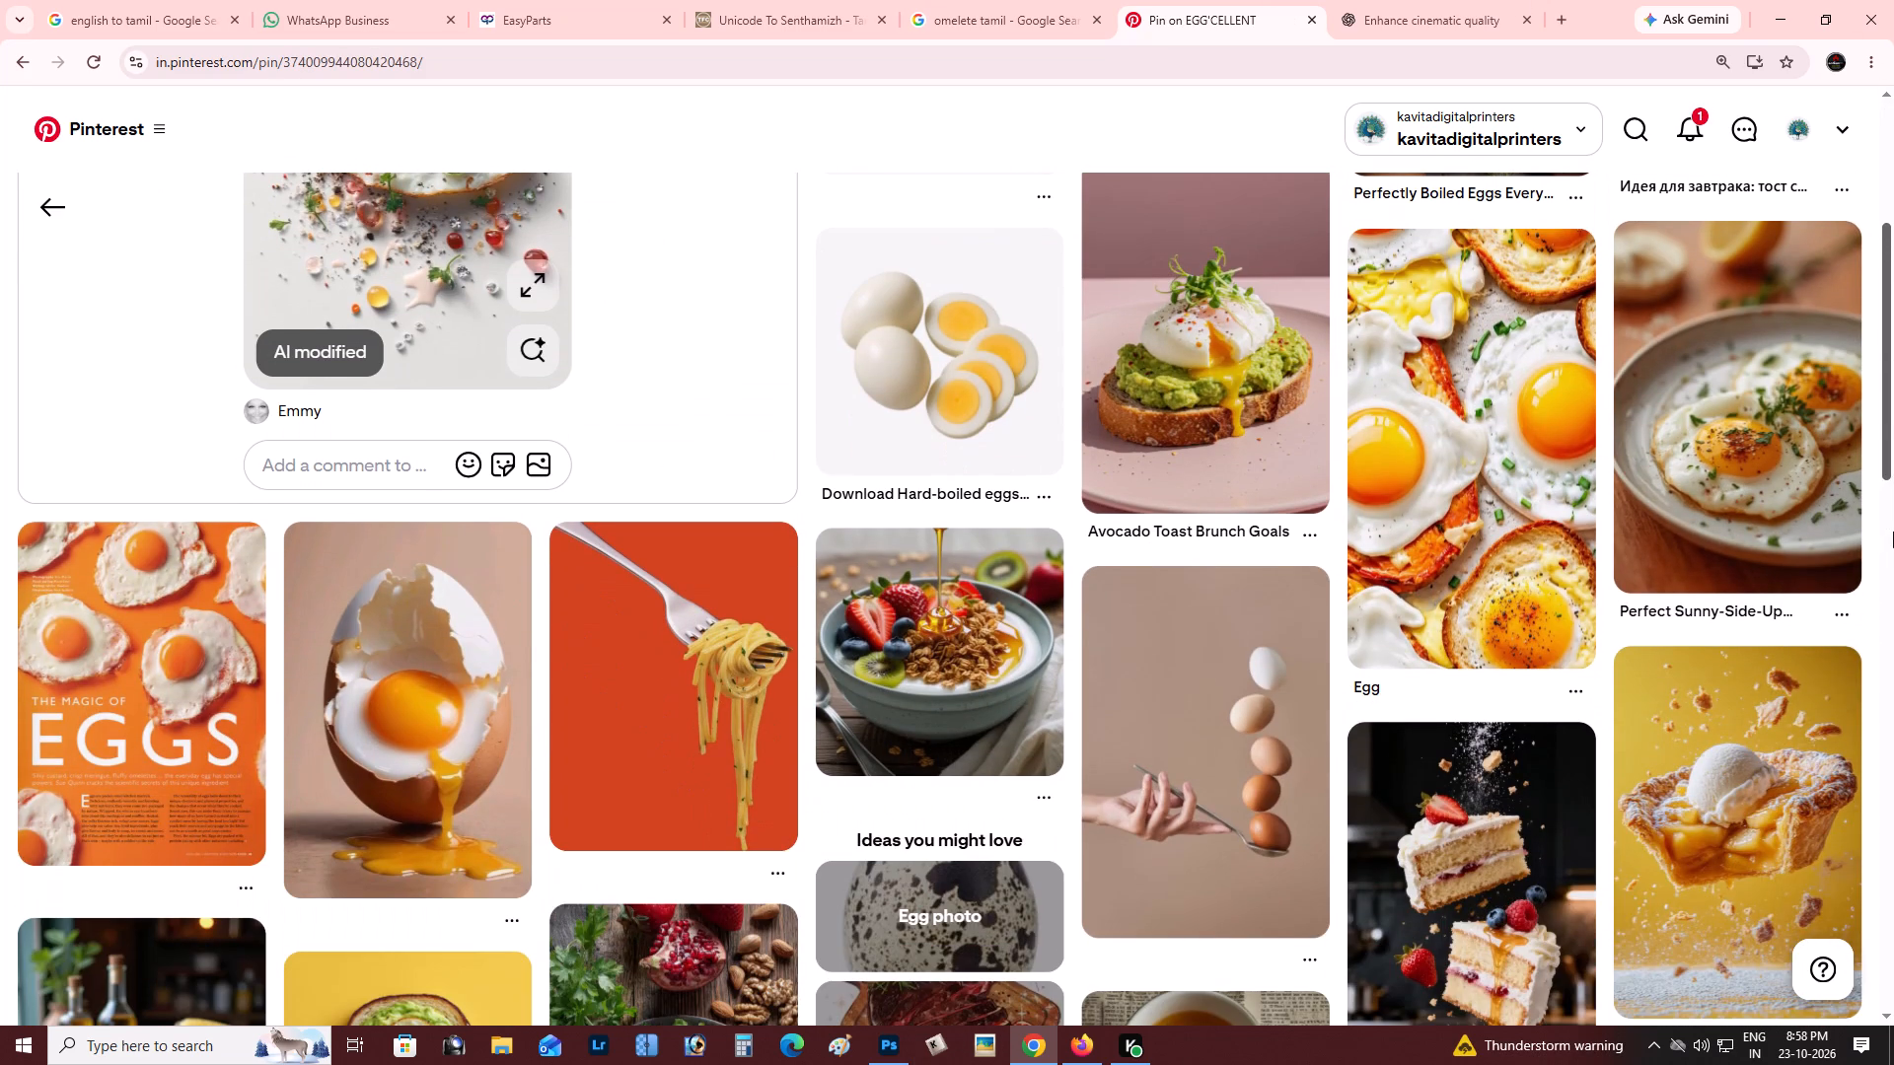
Copy the photo from the Egg pin with fried eggs and toast, and paste it into the Photoshop banner above the empty dinner frame.
click(1512, 452)
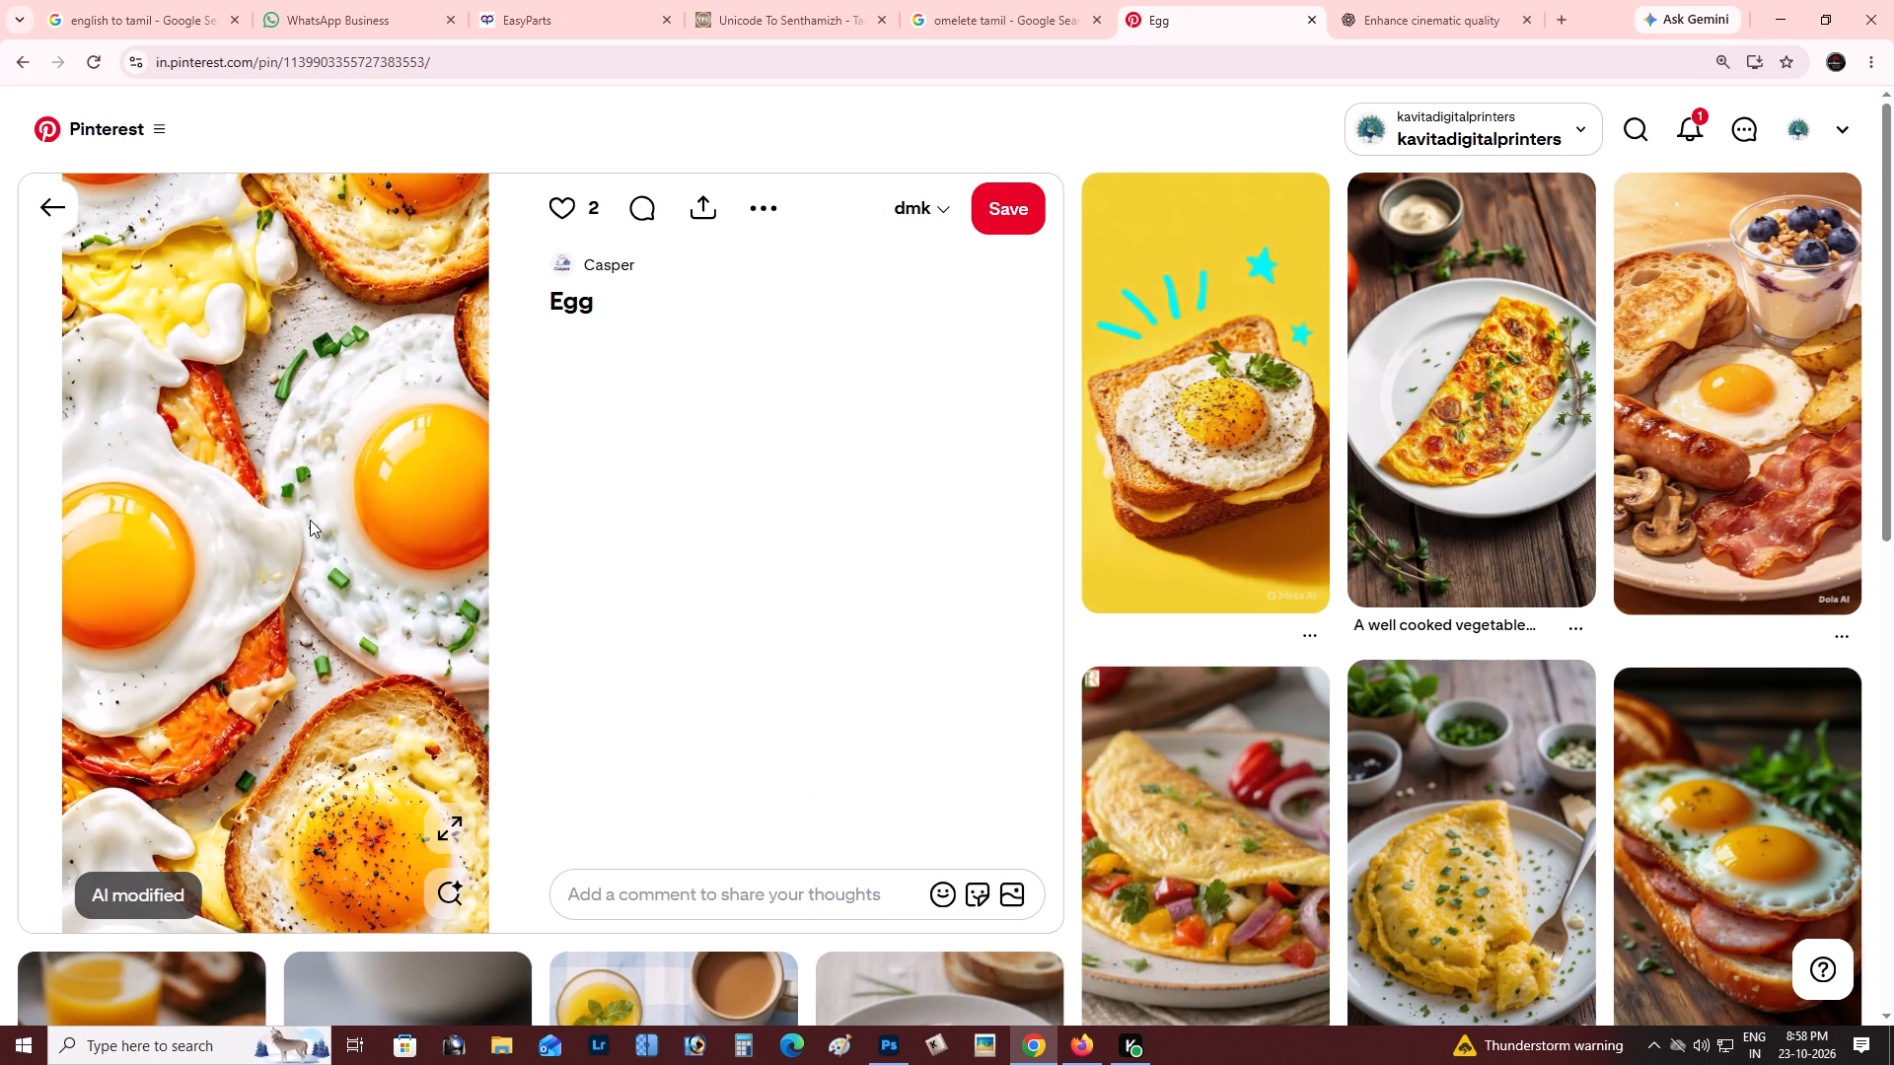
right_click(298, 498)
click(368, 579)
key(alt+Tab)
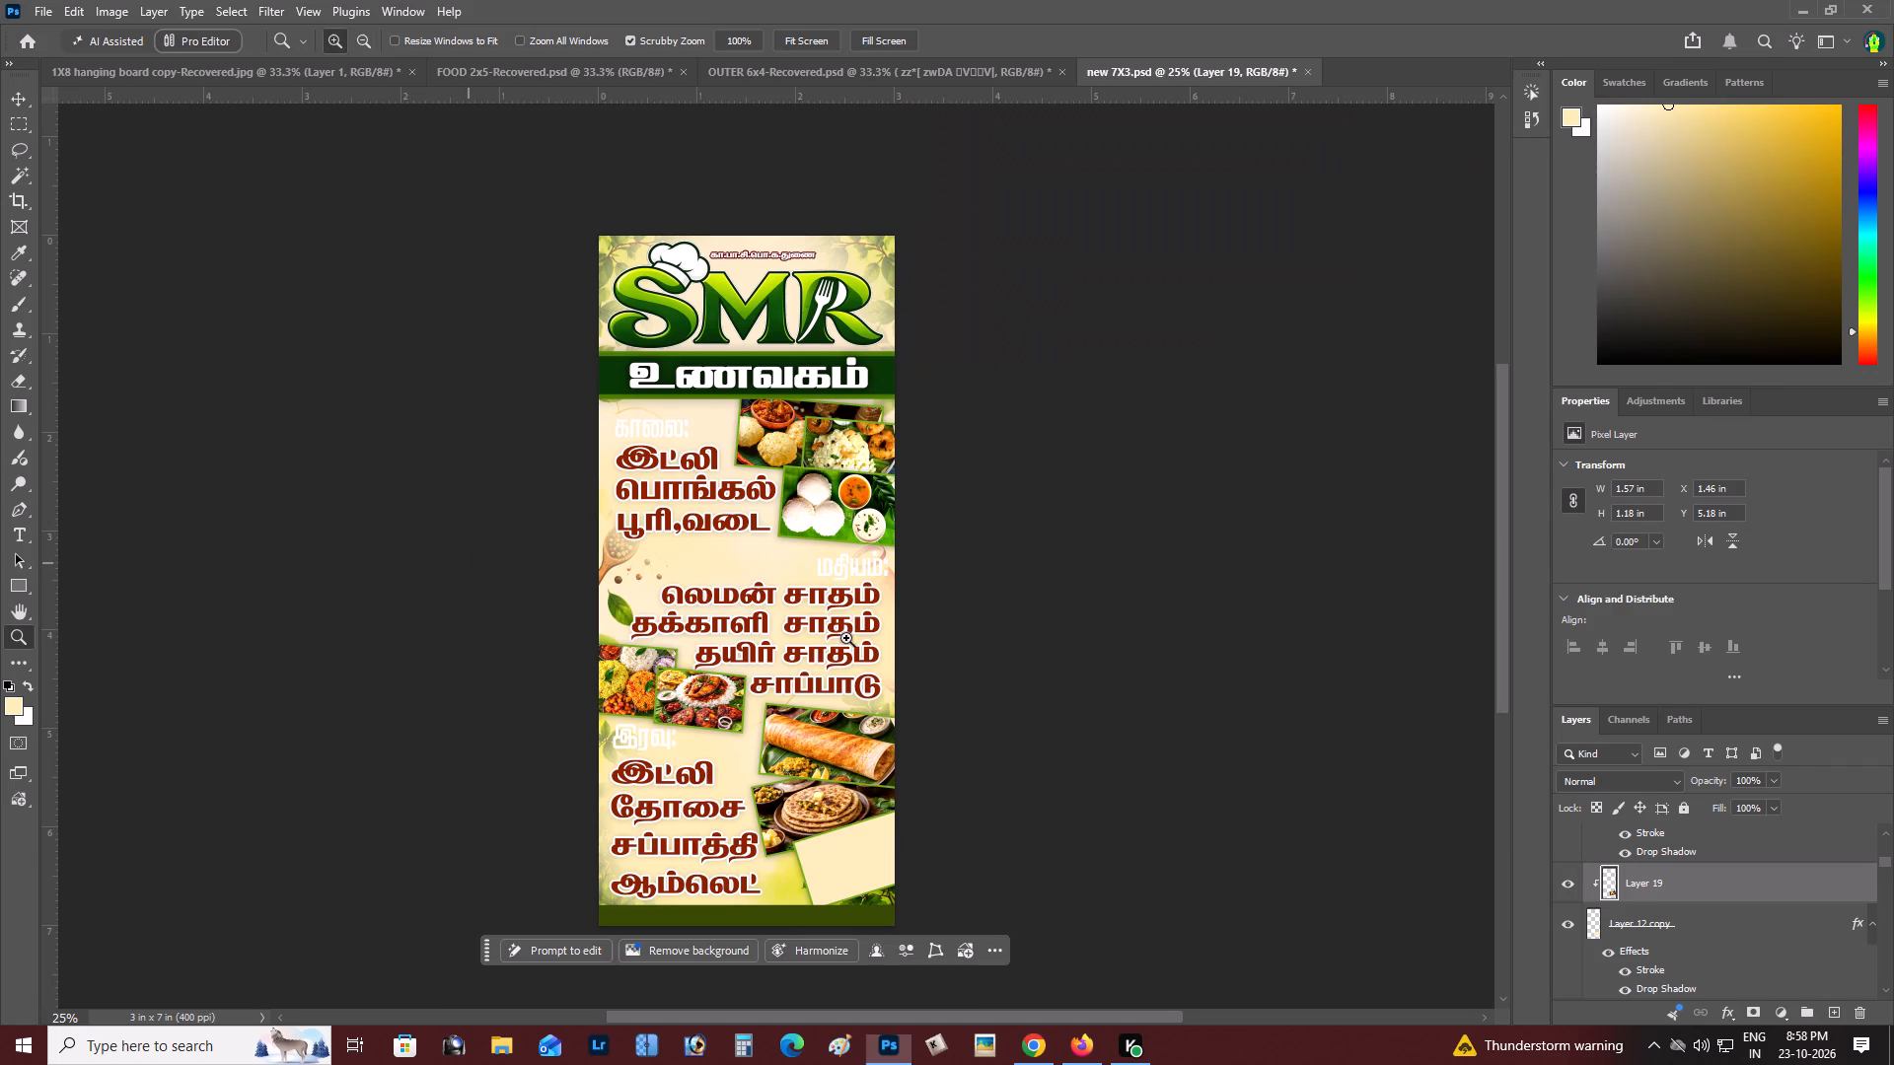
key(z)
double_click(846, 840)
key(space)
drag(846, 840, 681, 598)
key(v)
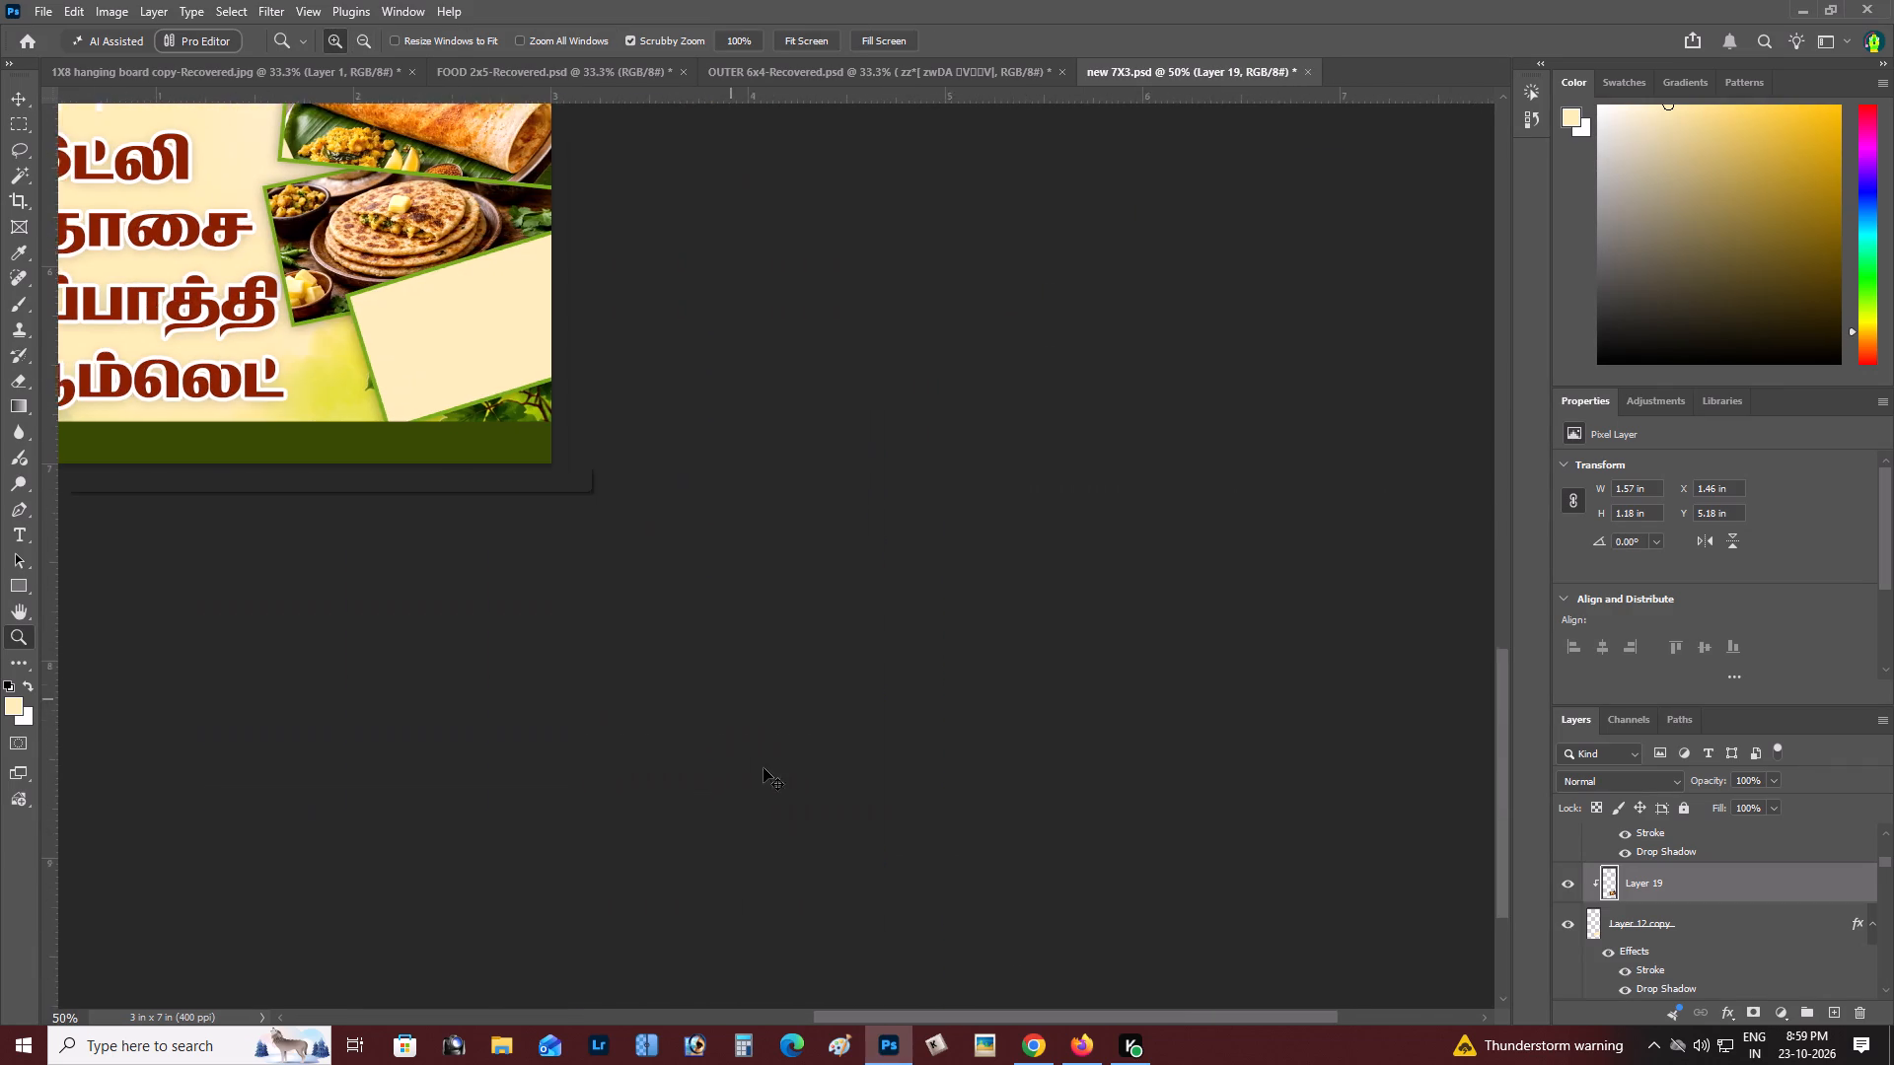
right_click(457, 321)
click(479, 339)
key(ctrl+v)
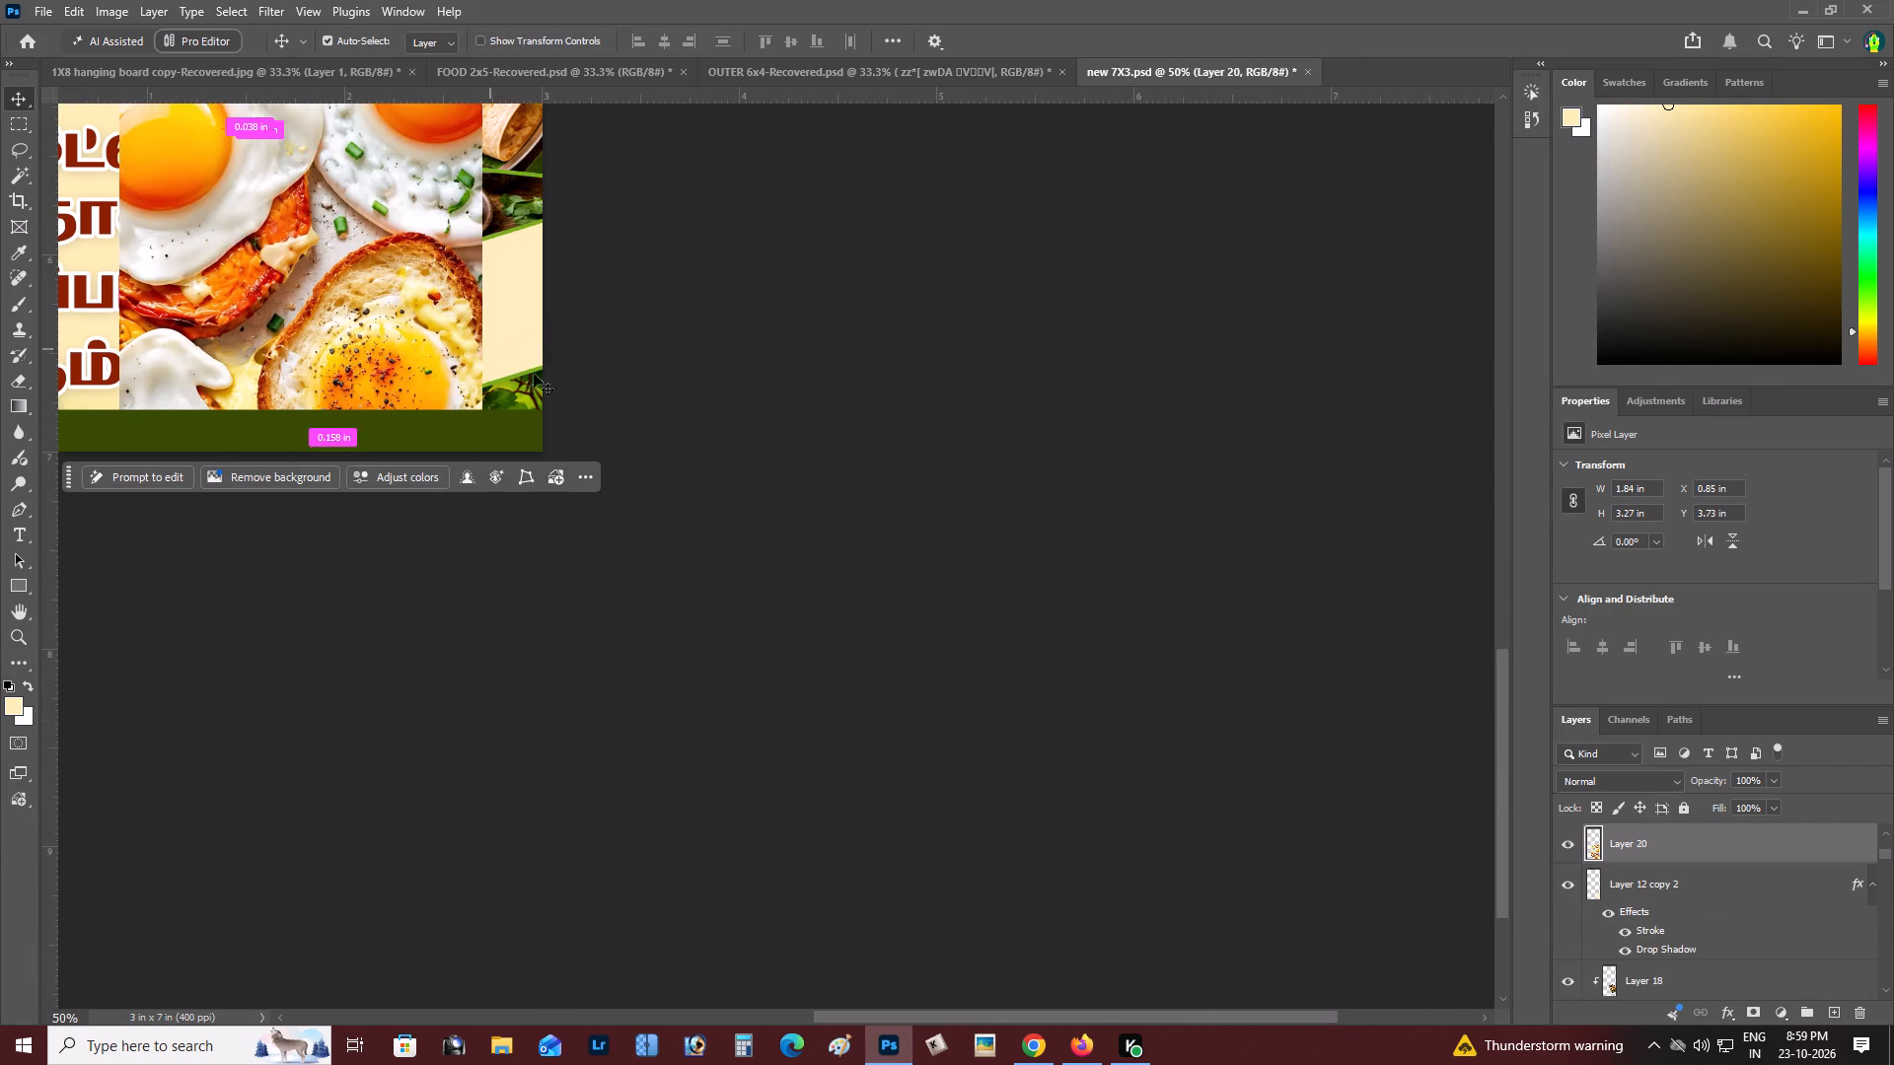
Rotate the pasted egg photo to landscape following the frame's tilt, scale it to about 43%, and position it over the empty dinner frame.
key(ctrl+t)
scroll(557, 384, up, 9)
drag(571, 420, 533, 95)
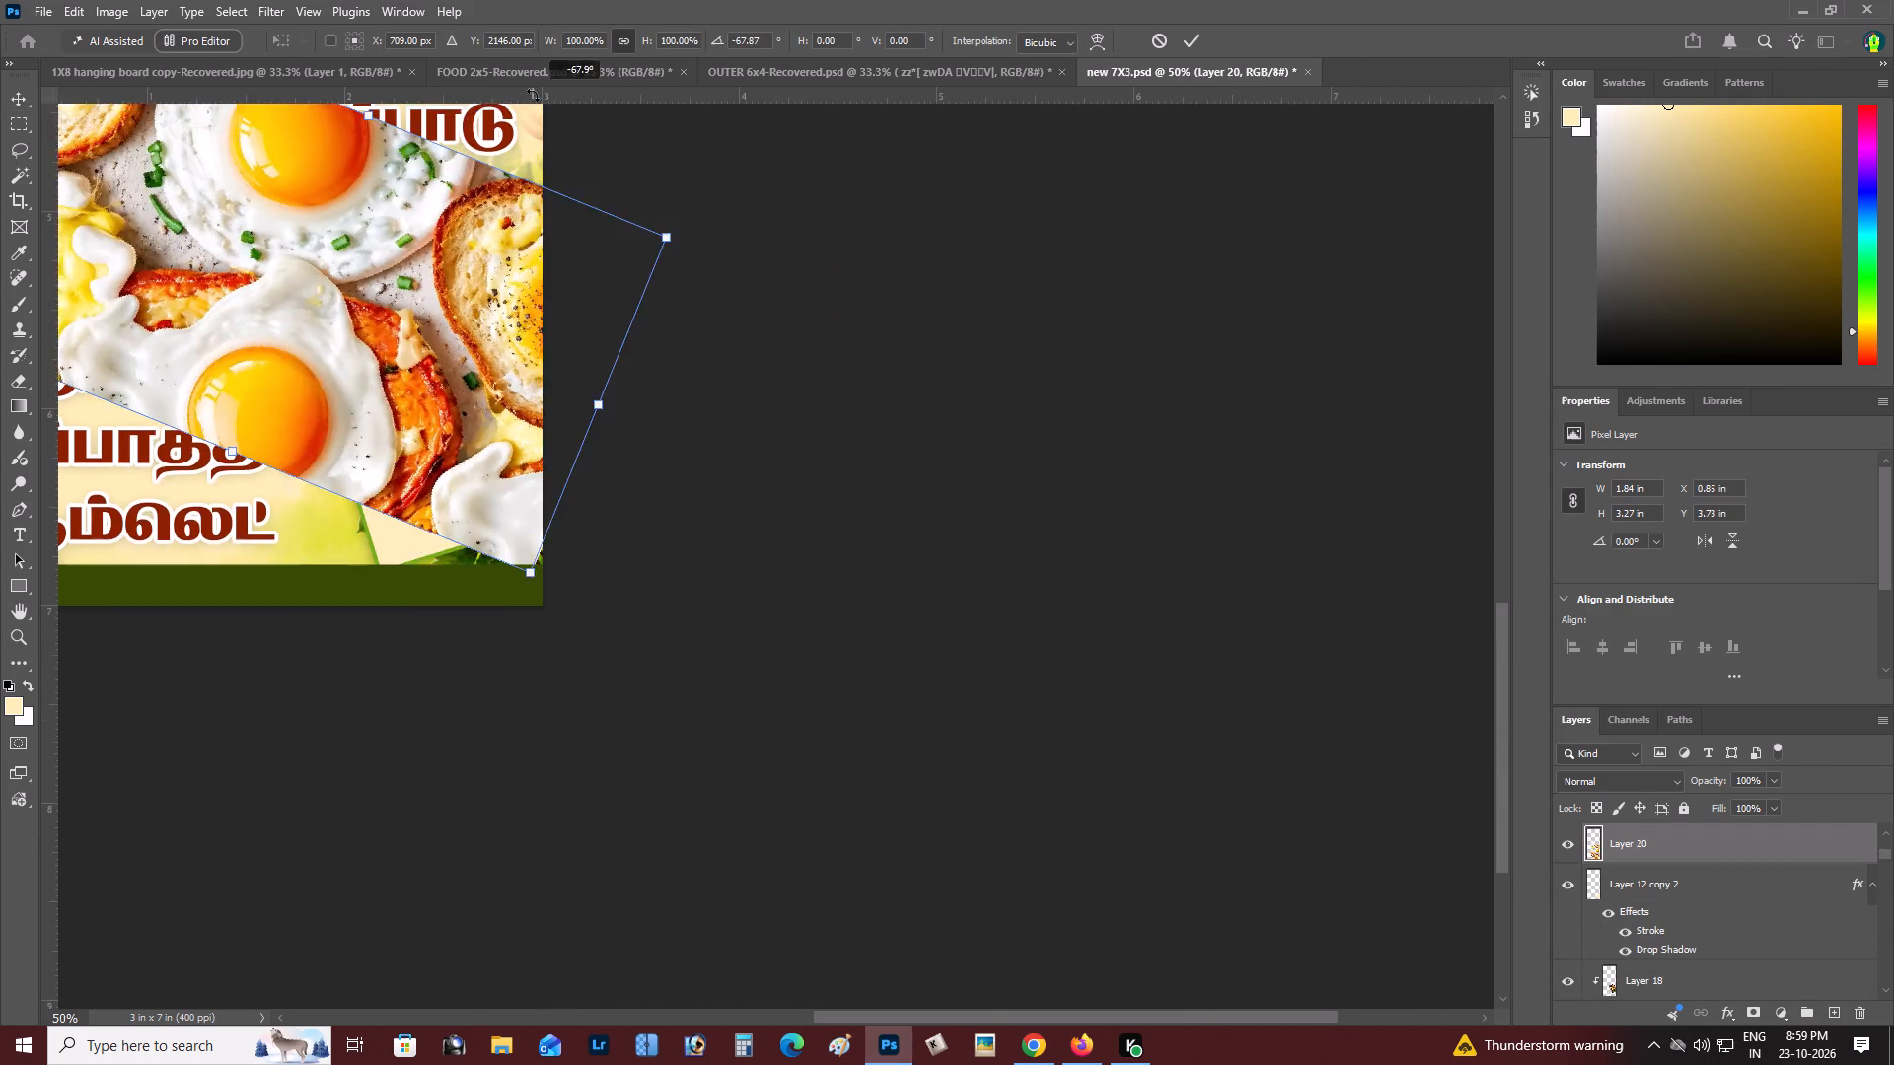
drag(533, 95, 337, 46)
key(space)
key(space)
key(space)
key(space)
key(space)
drag(540, 723, 783, 571)
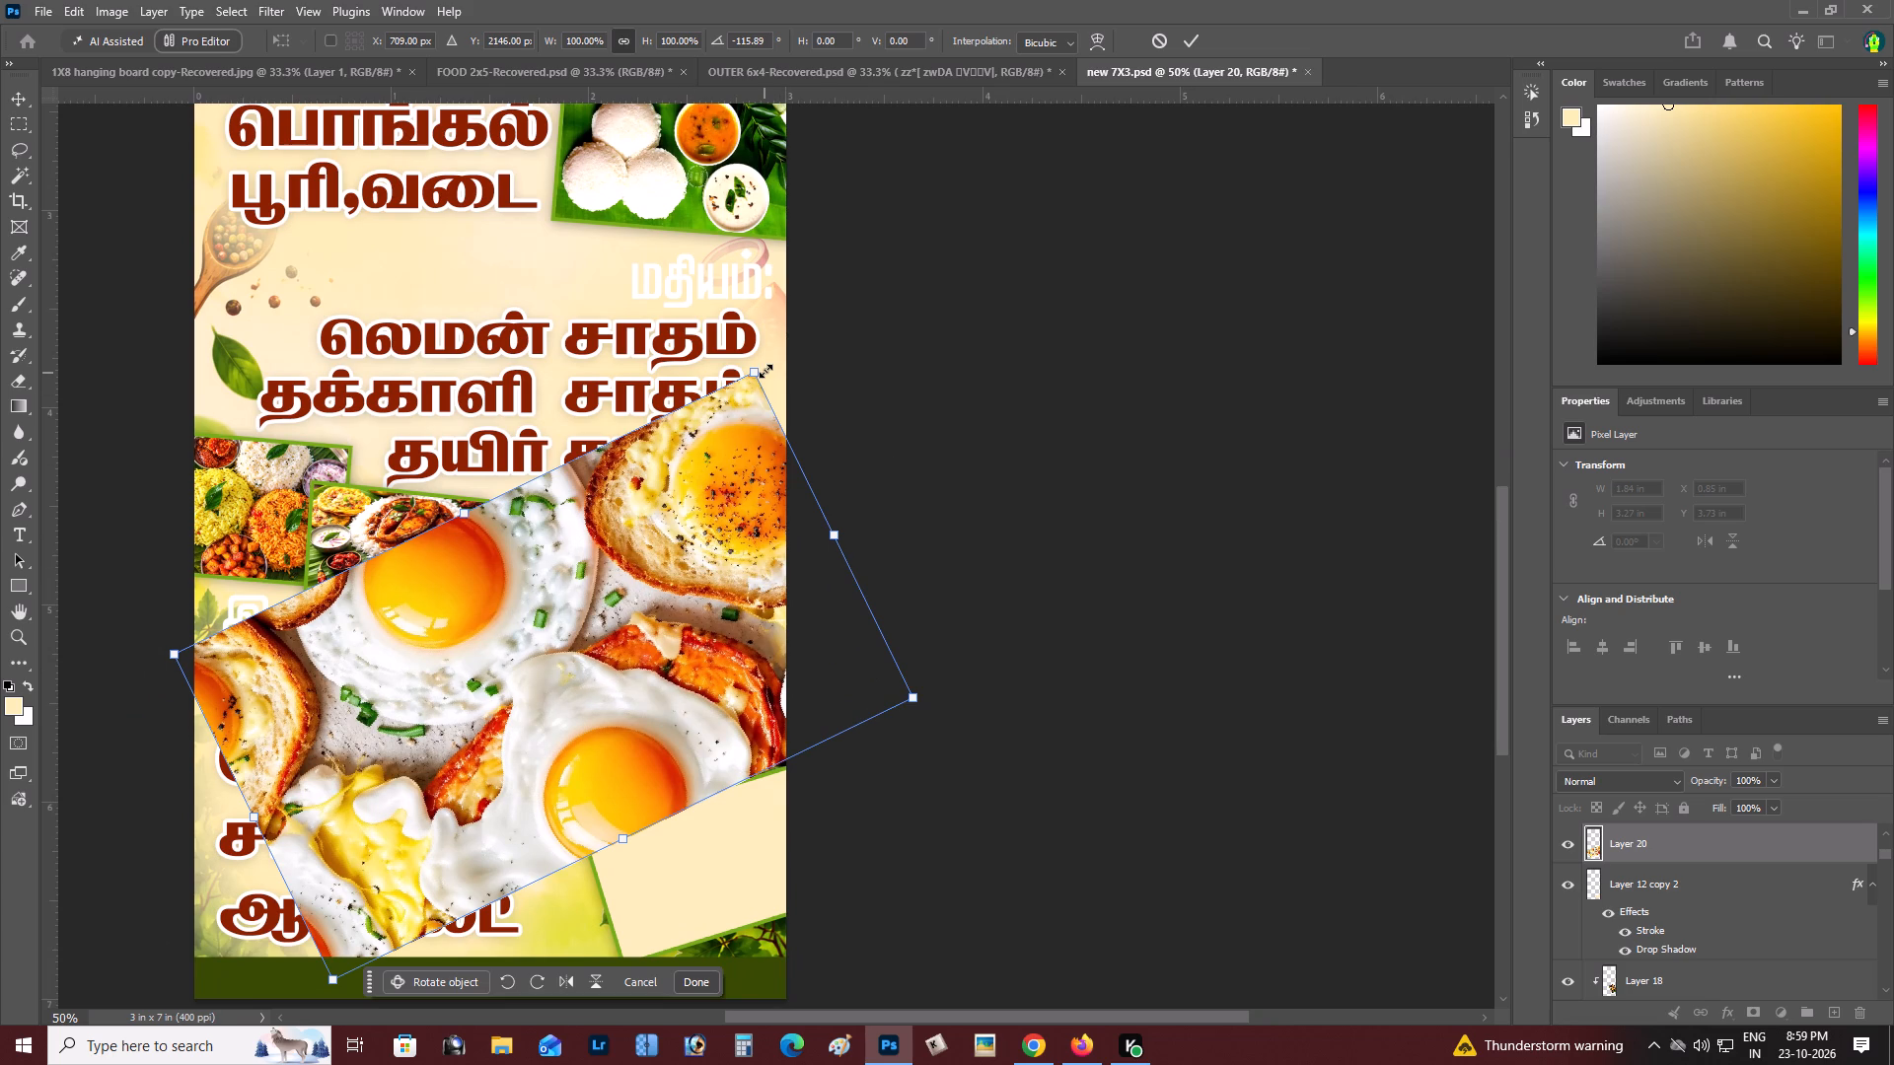
drag(765, 371, 602, 658)
drag(473, 747, 740, 783)
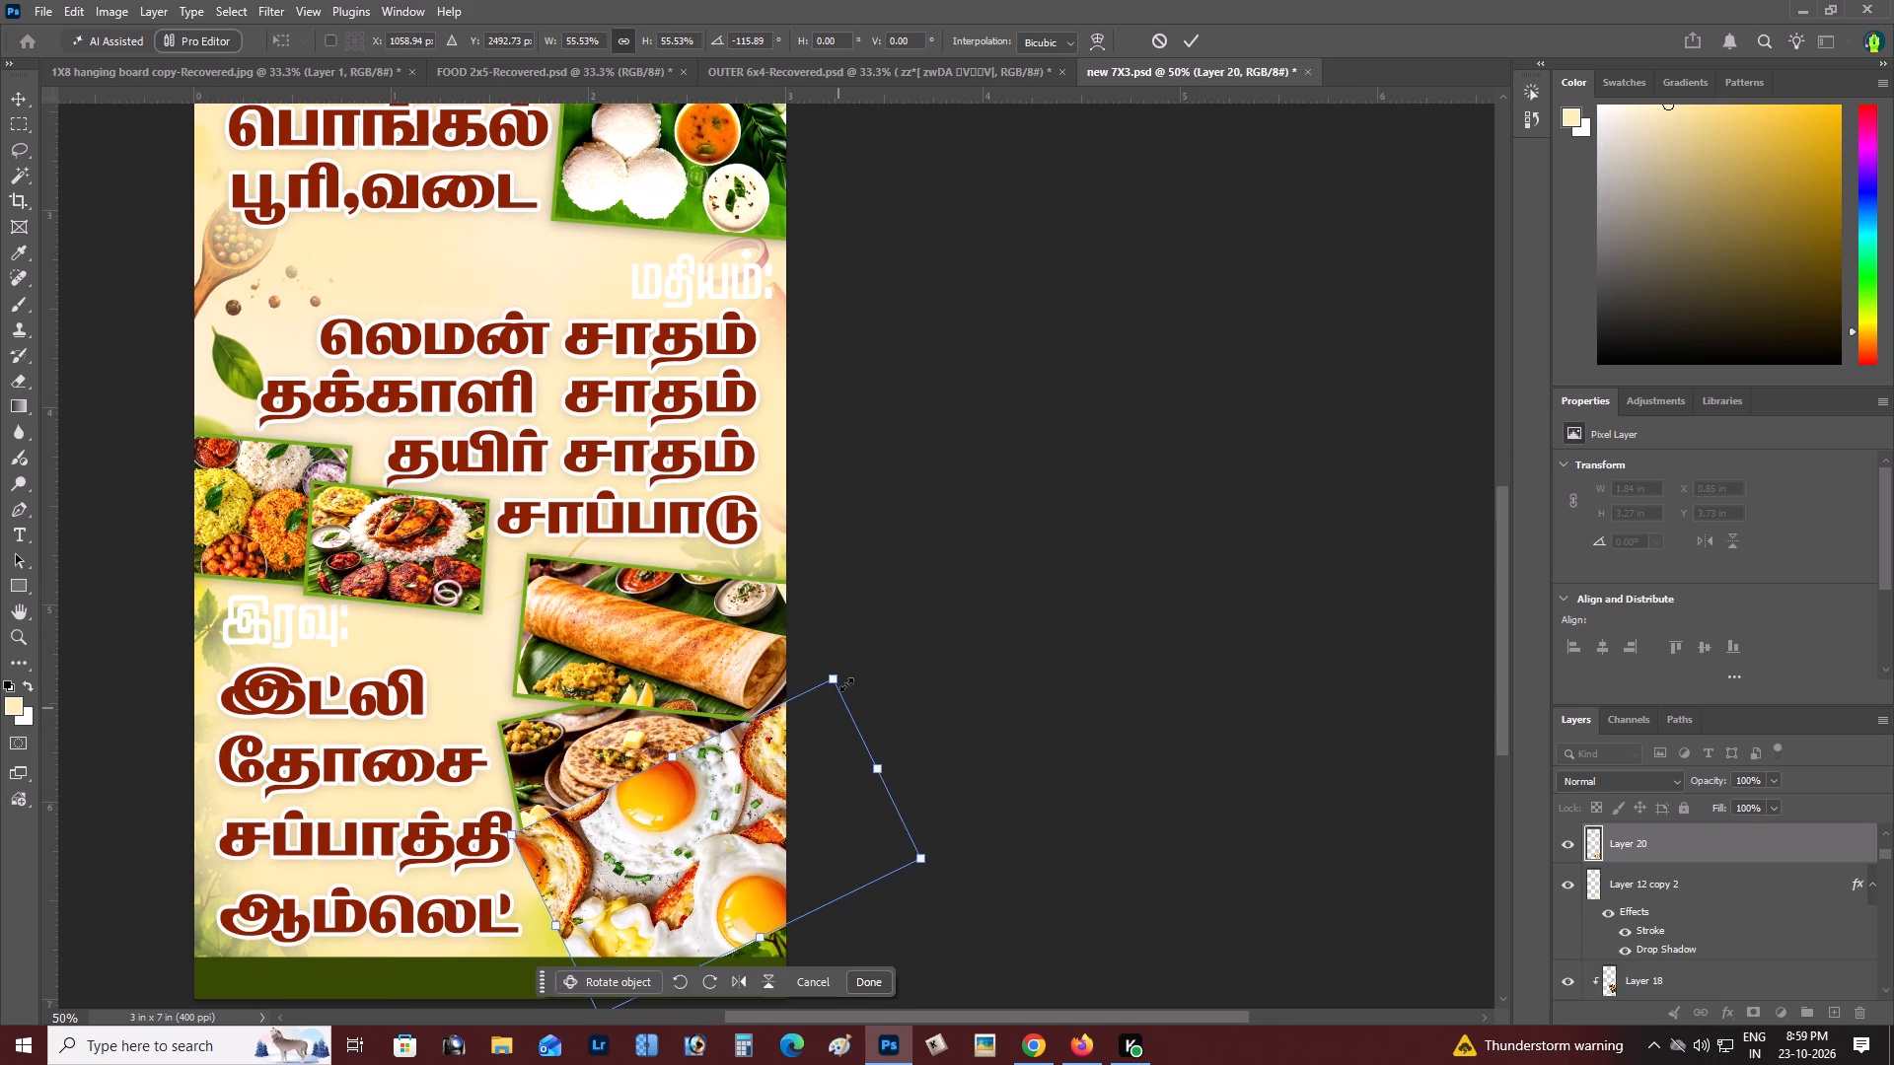
alt+drag(838, 682, 826, 733)
drag(842, 707, 888, 724)
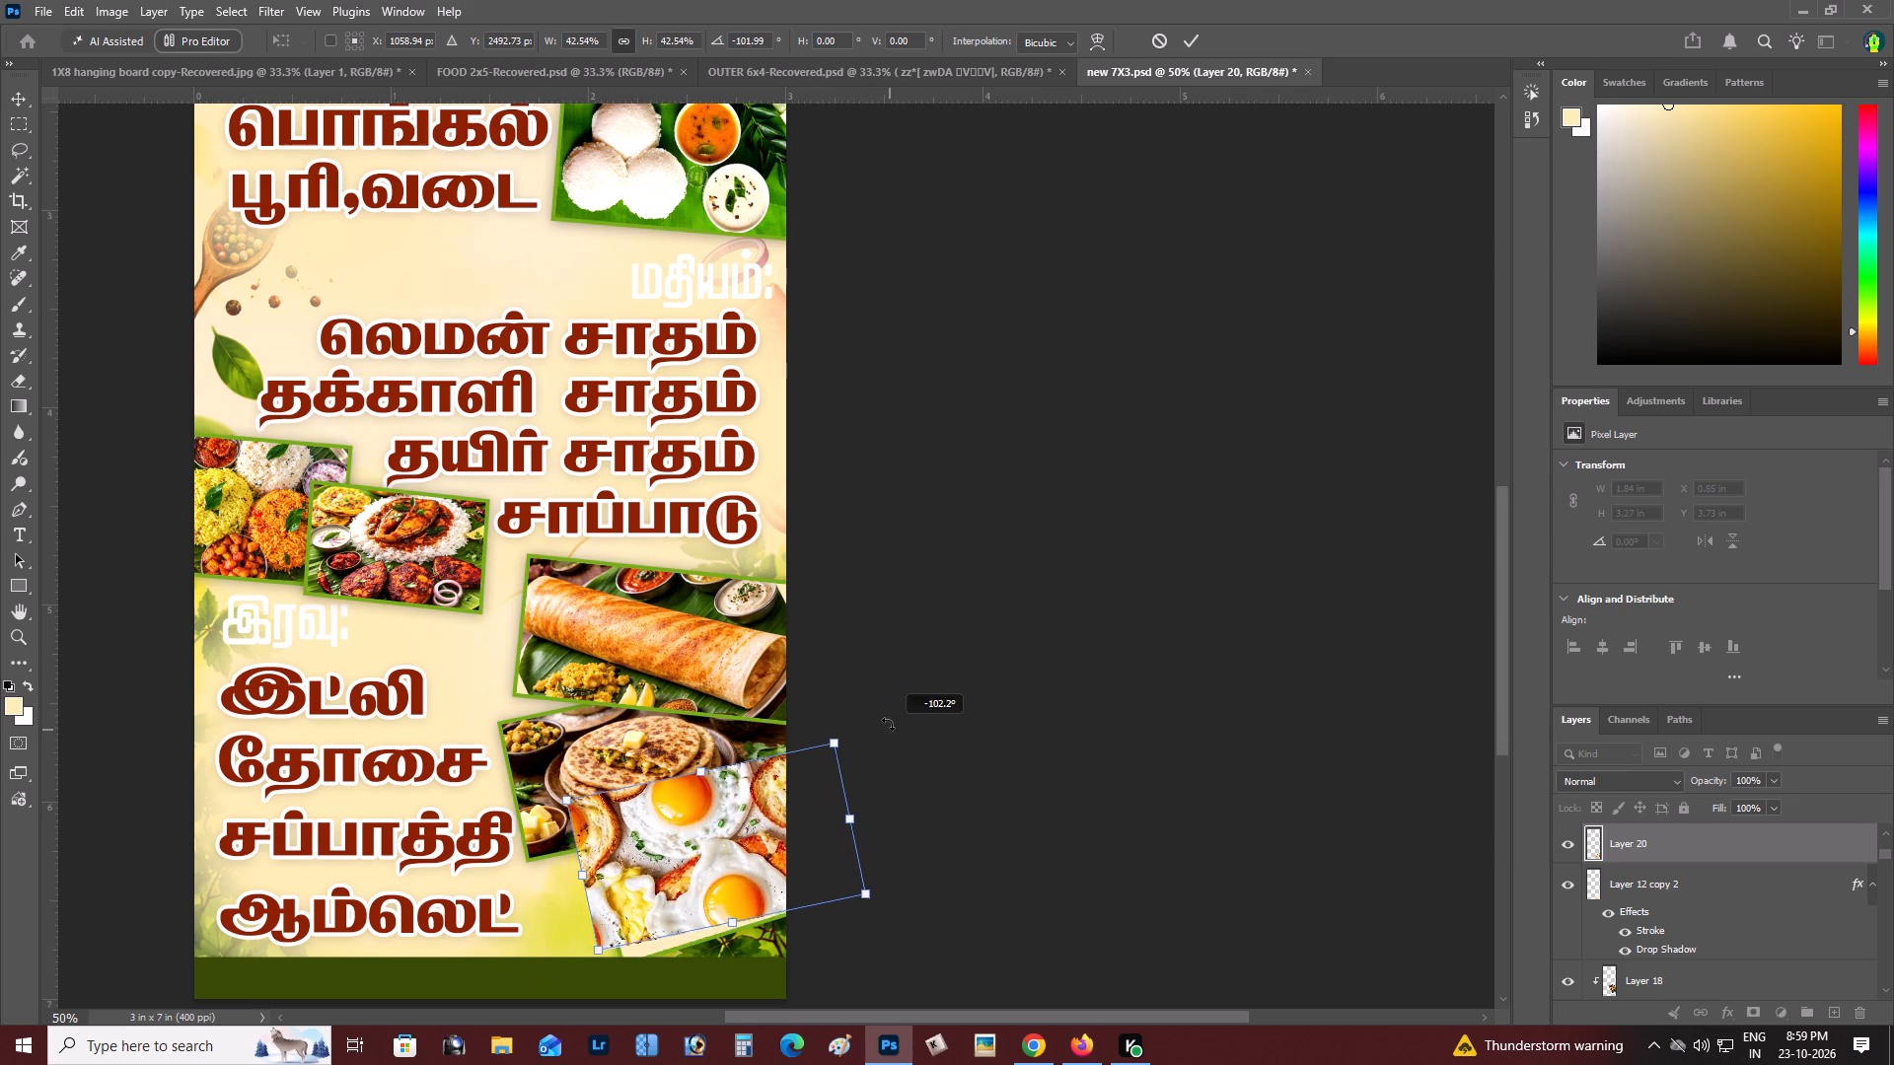
drag(888, 724, 879, 700)
drag(829, 775, 832, 798)
key(ctrl+Return)
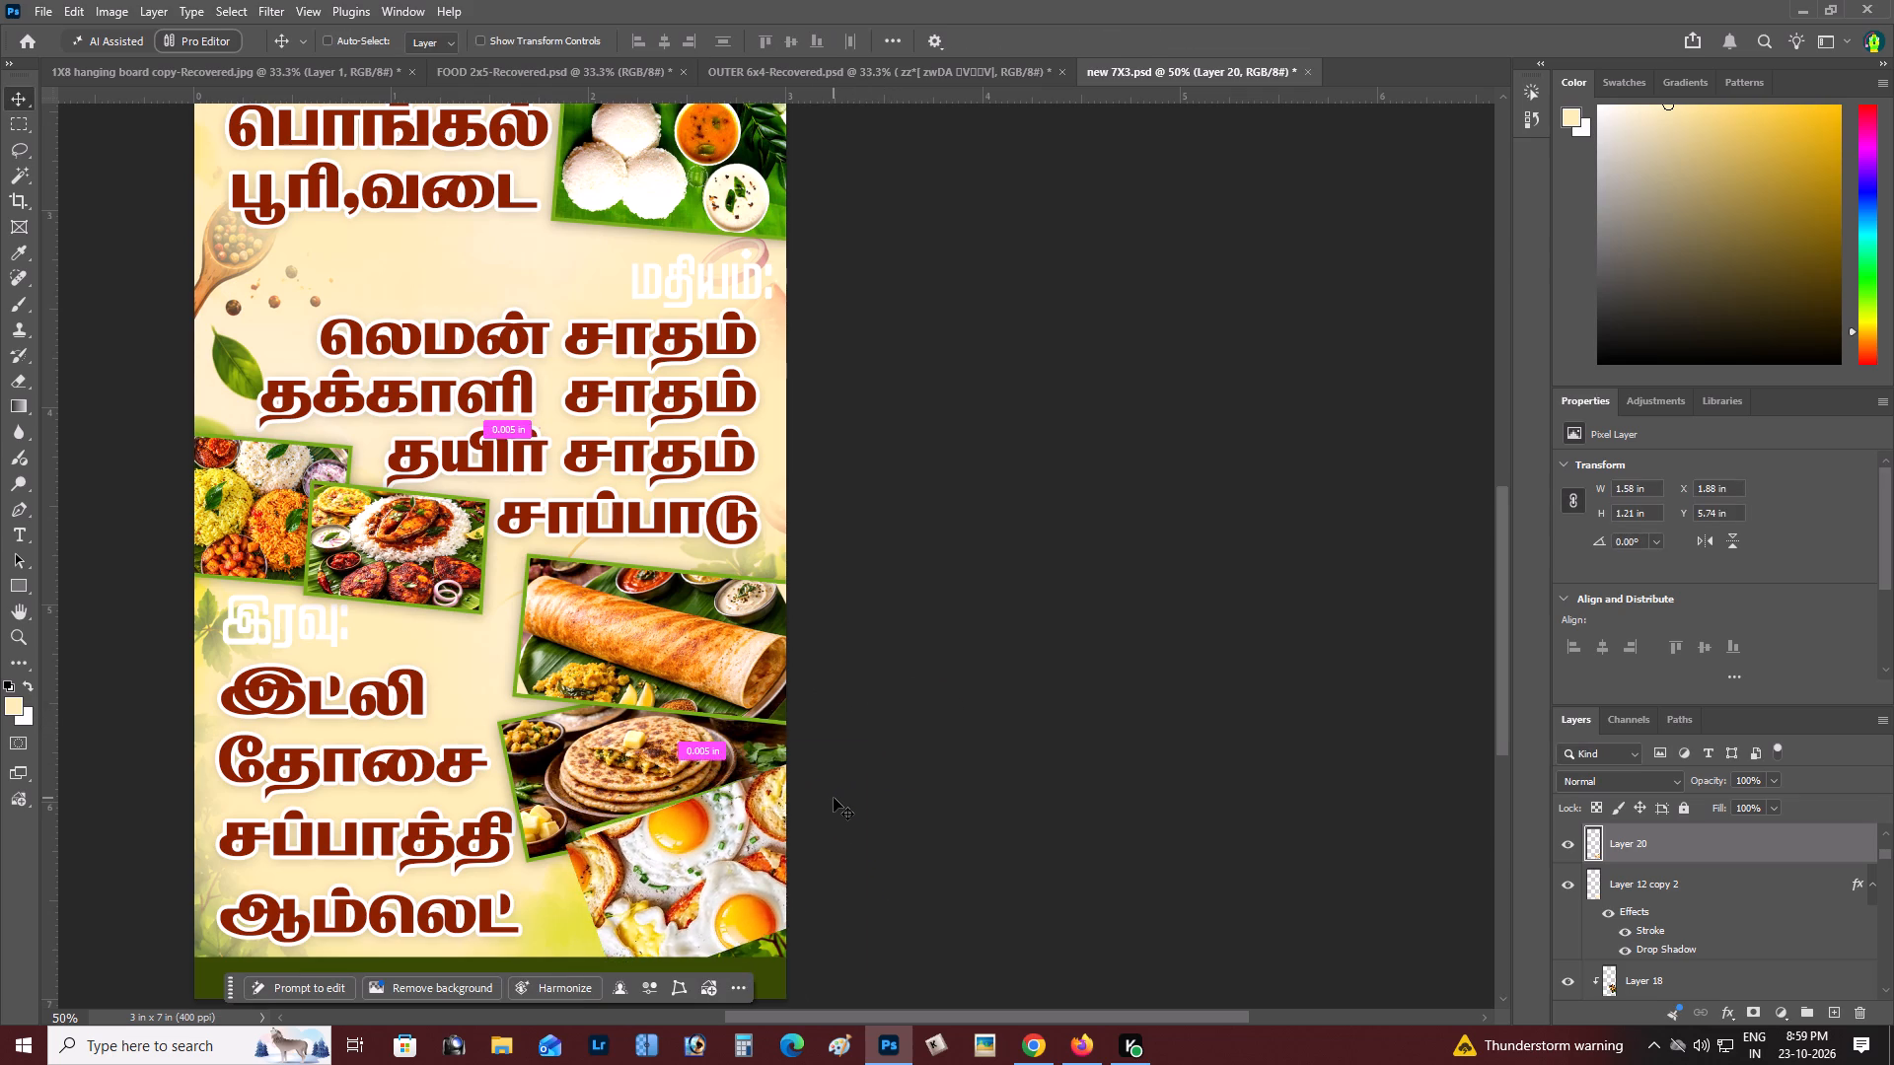
Clip the egg photo to the last dinner frame's shape as a clipping mask.
key(ctrl+bracketleft)
key(ctrl+bracketright)
key(ctrl+alt+g)
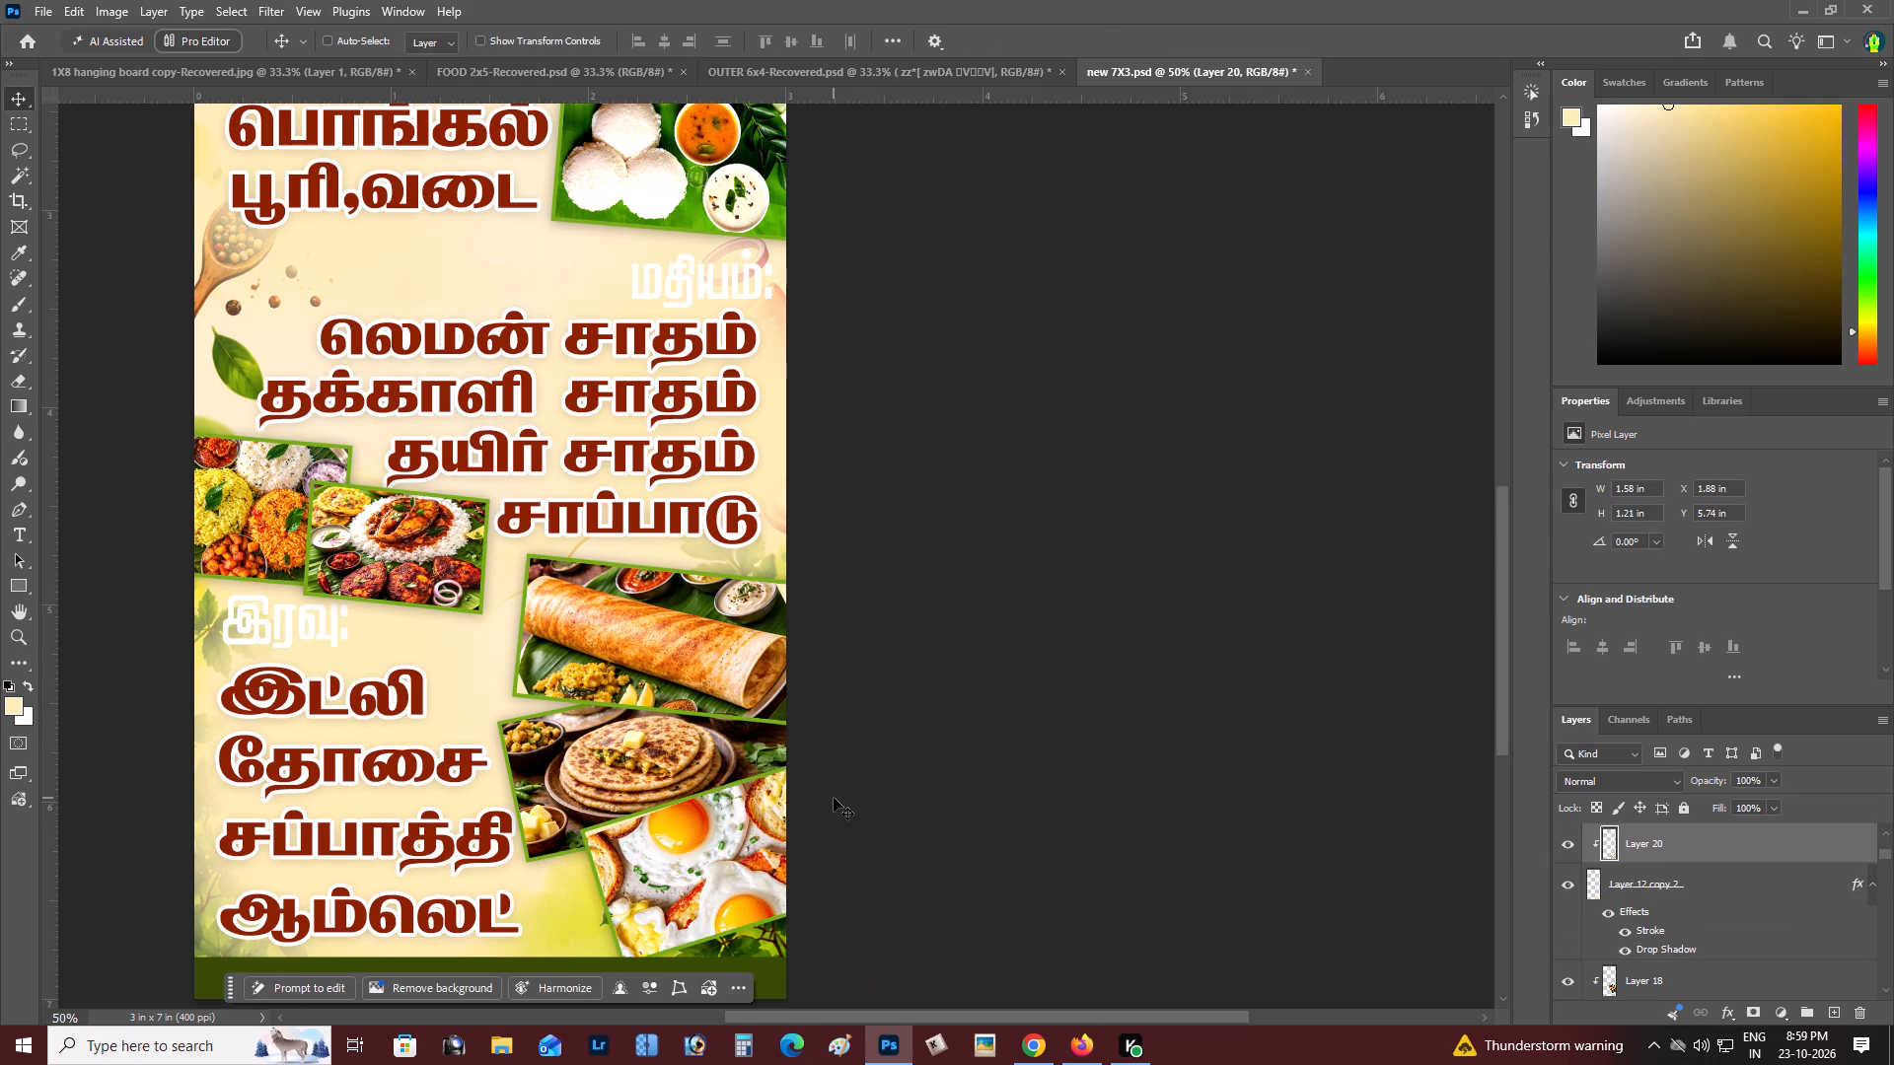
Rotate the clipped egg photo slightly clockwise within the dinner frame.
key(ctrl+t)
drag(889, 706, 899, 707)
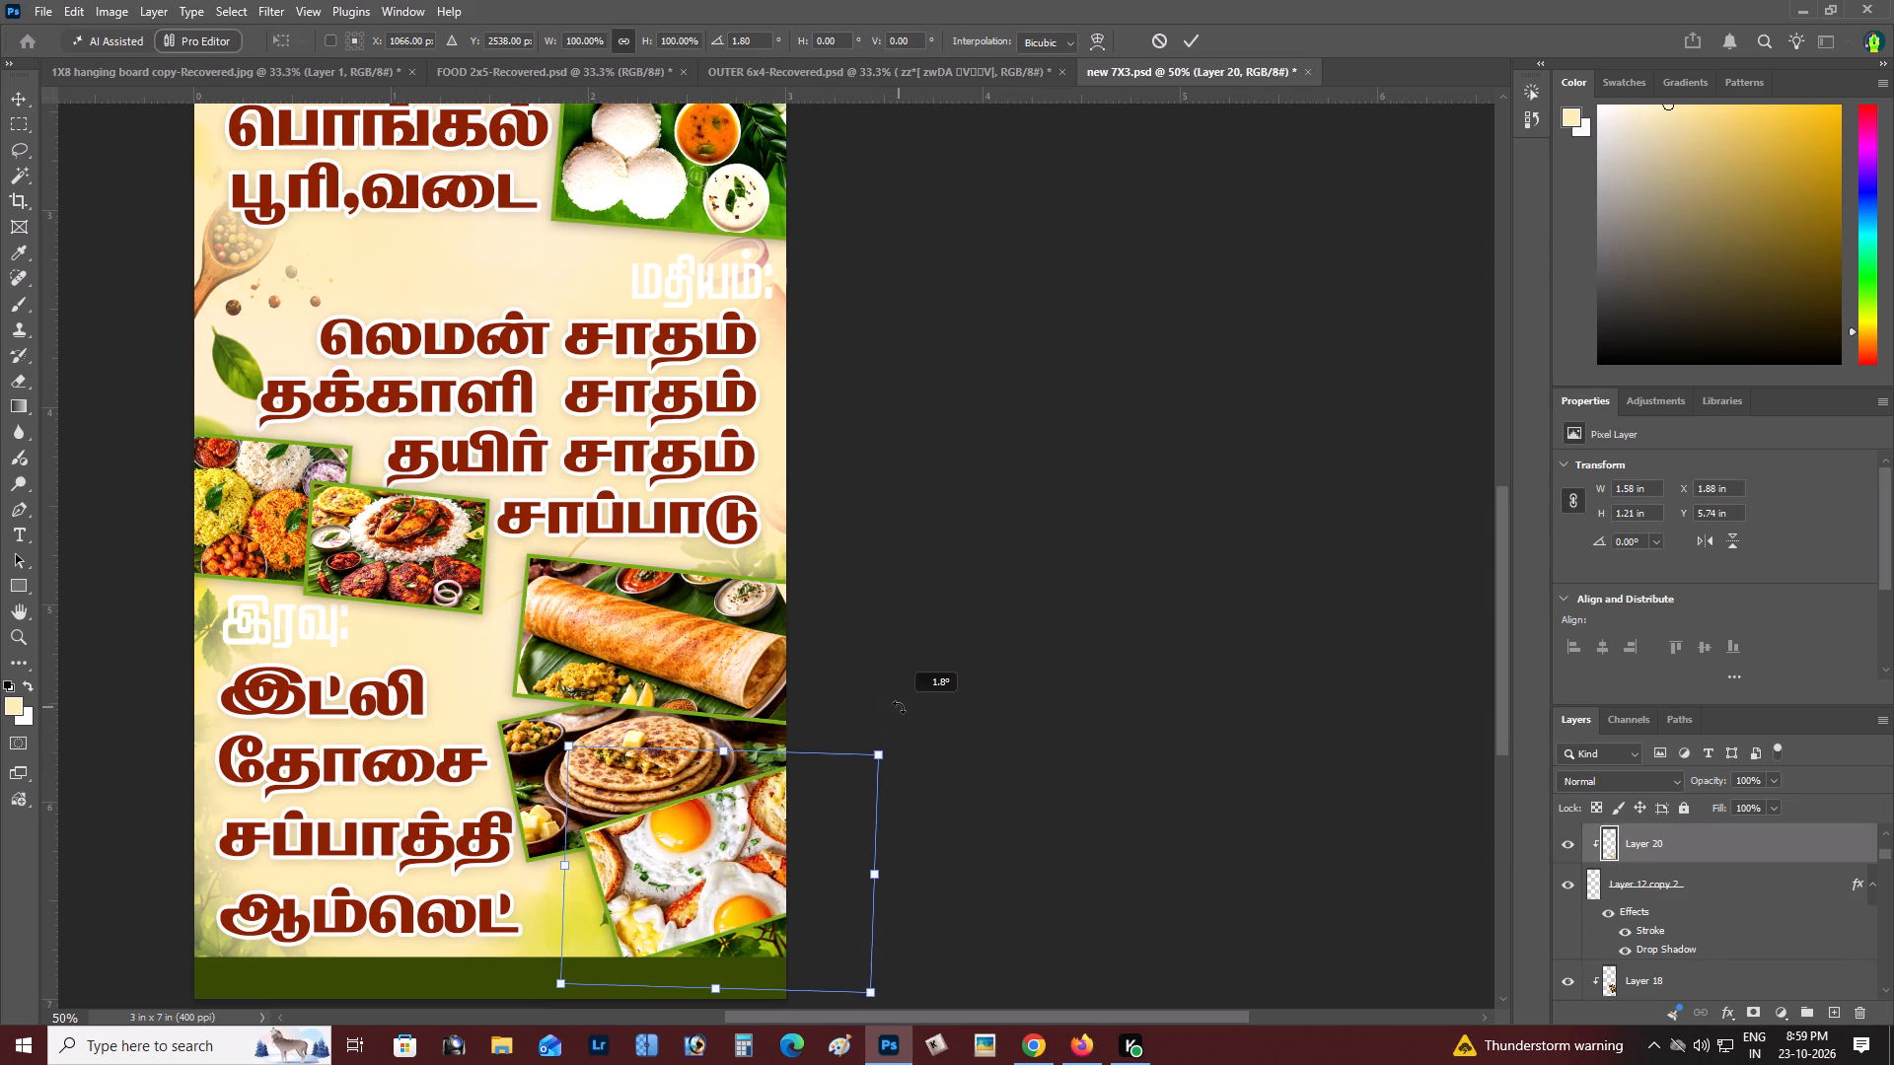
drag(899, 707, 904, 709)
key(ctrl+Return)
key(v)
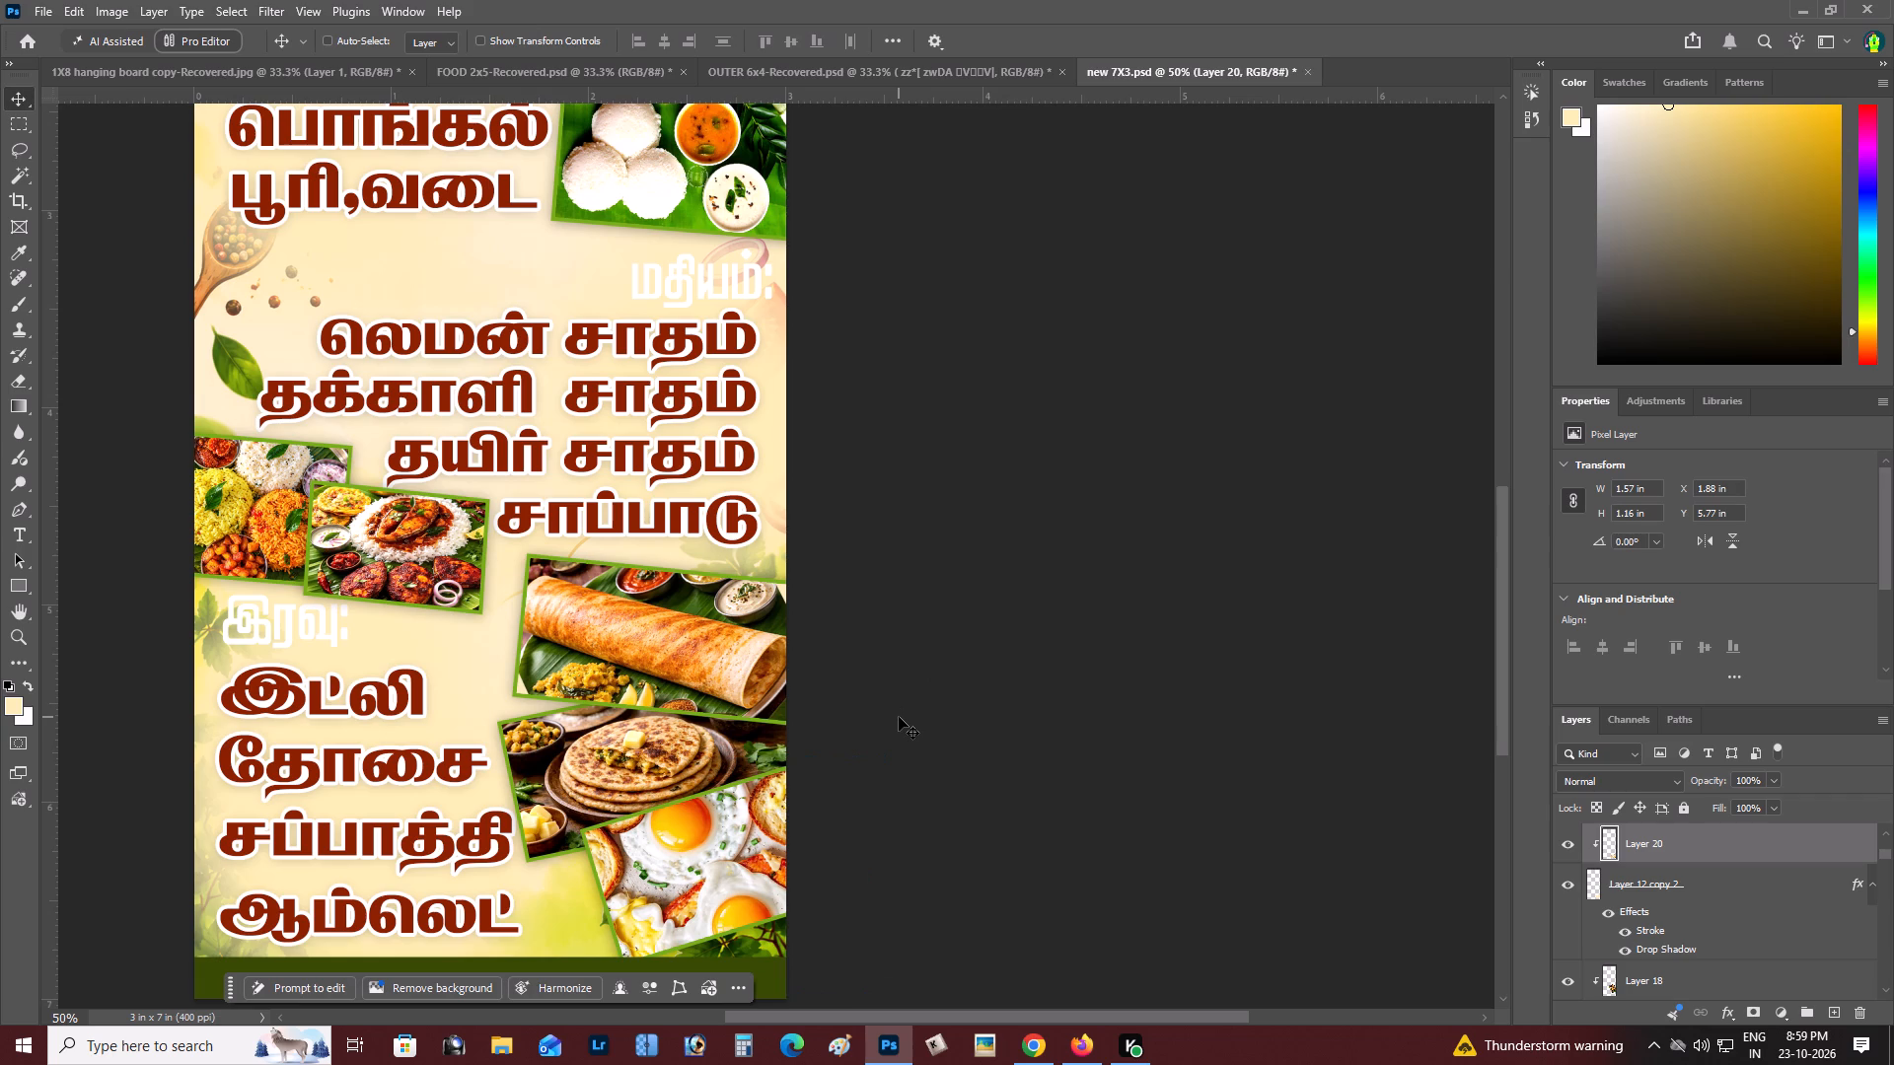
key(Up)
key(Down)
Brighten the egg photo with Levels by setting the white input level to 238.
key(ctrl+l)
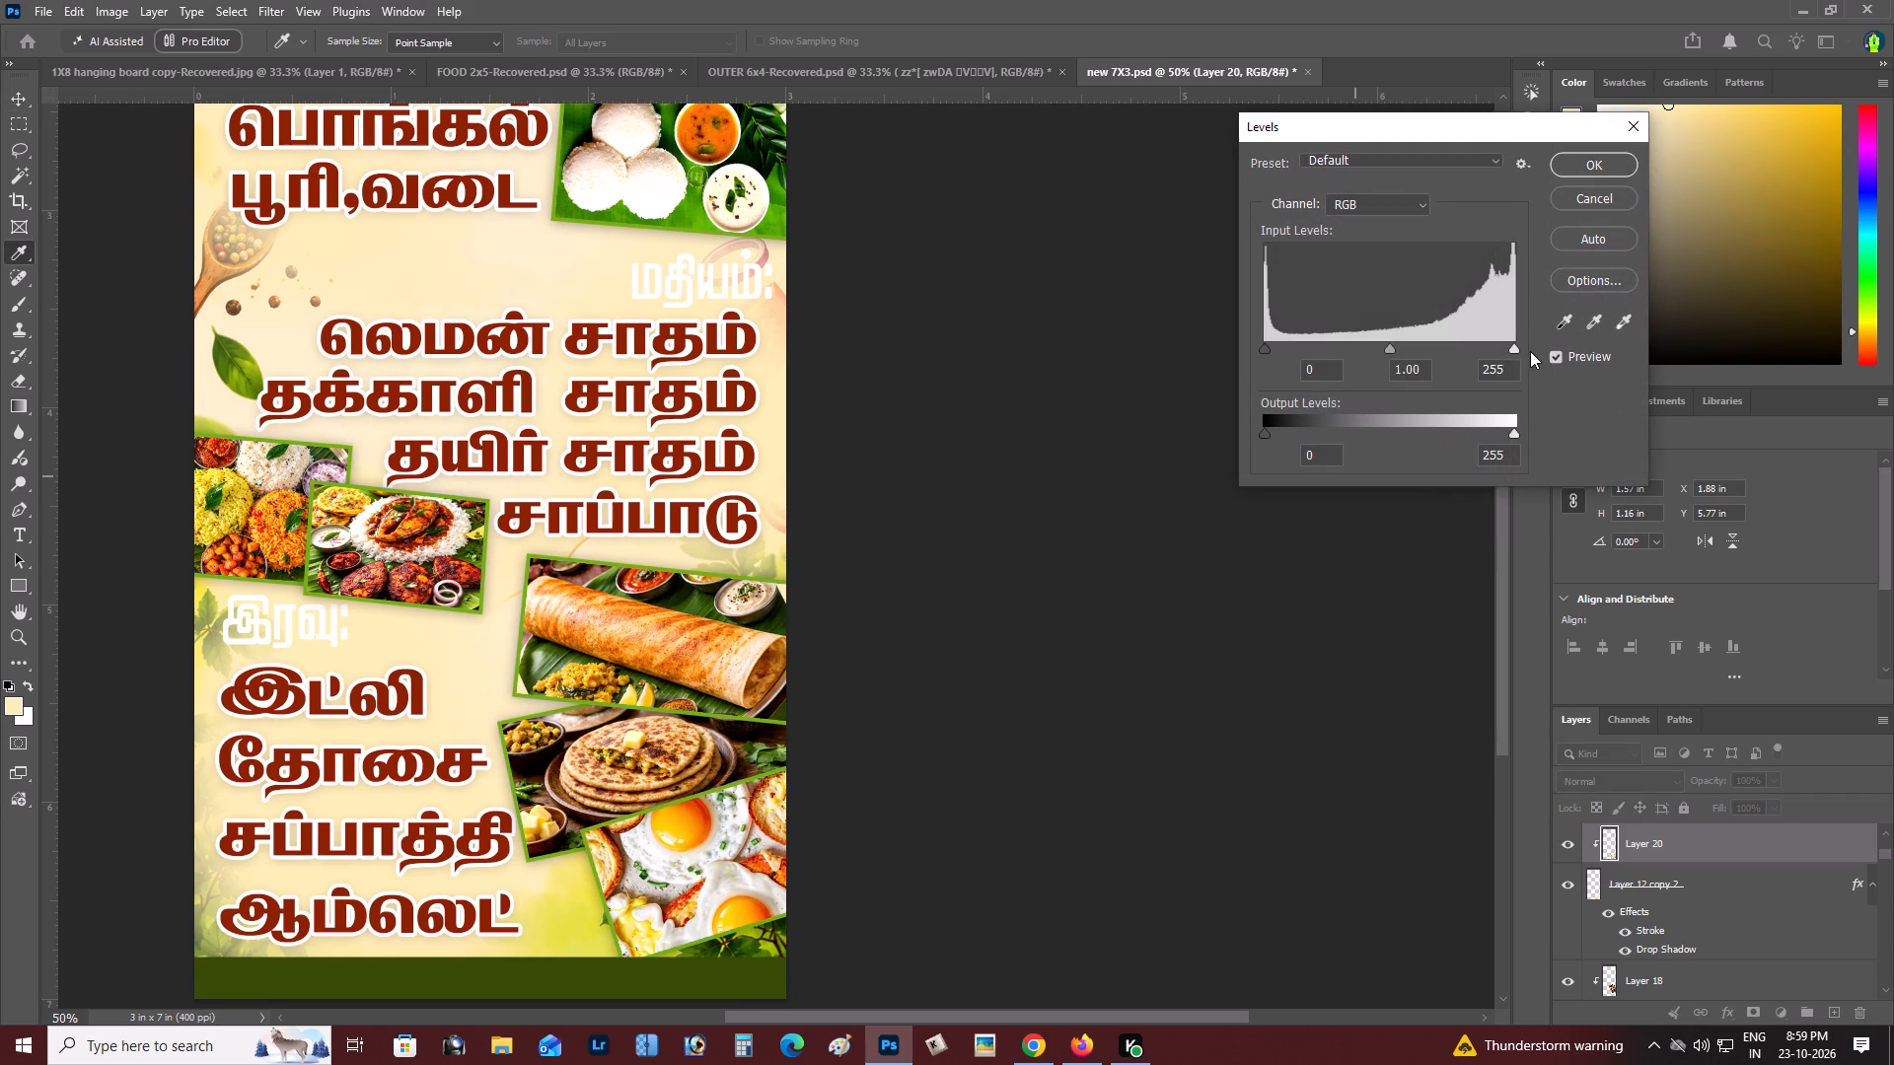
click(1511, 343)
click(1497, 348)
click(1610, 167)
Move the white காலை: heading up about 20 px, towards the green உணவகம் band.
key(z)
alt+click(618, 593)
right_click(626, 583)
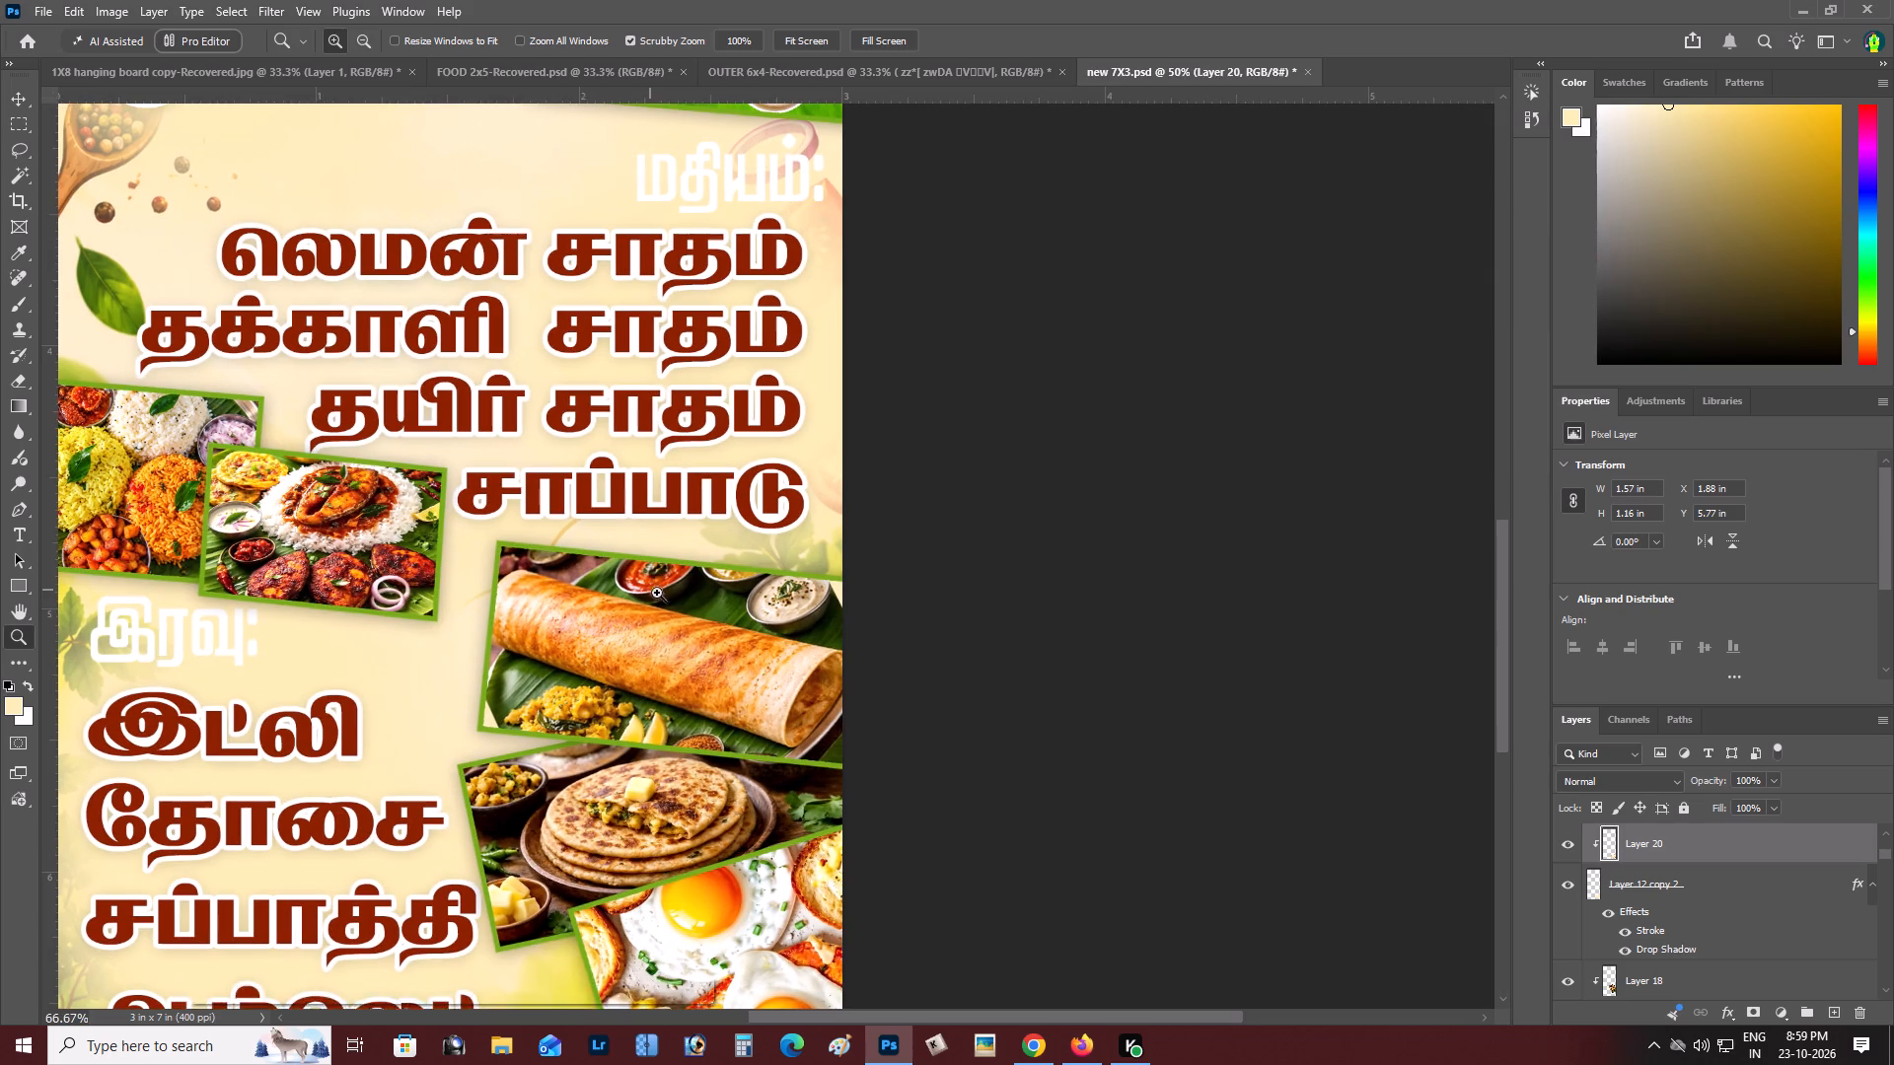
double_click(684, 604)
key(space)
click(684, 604)
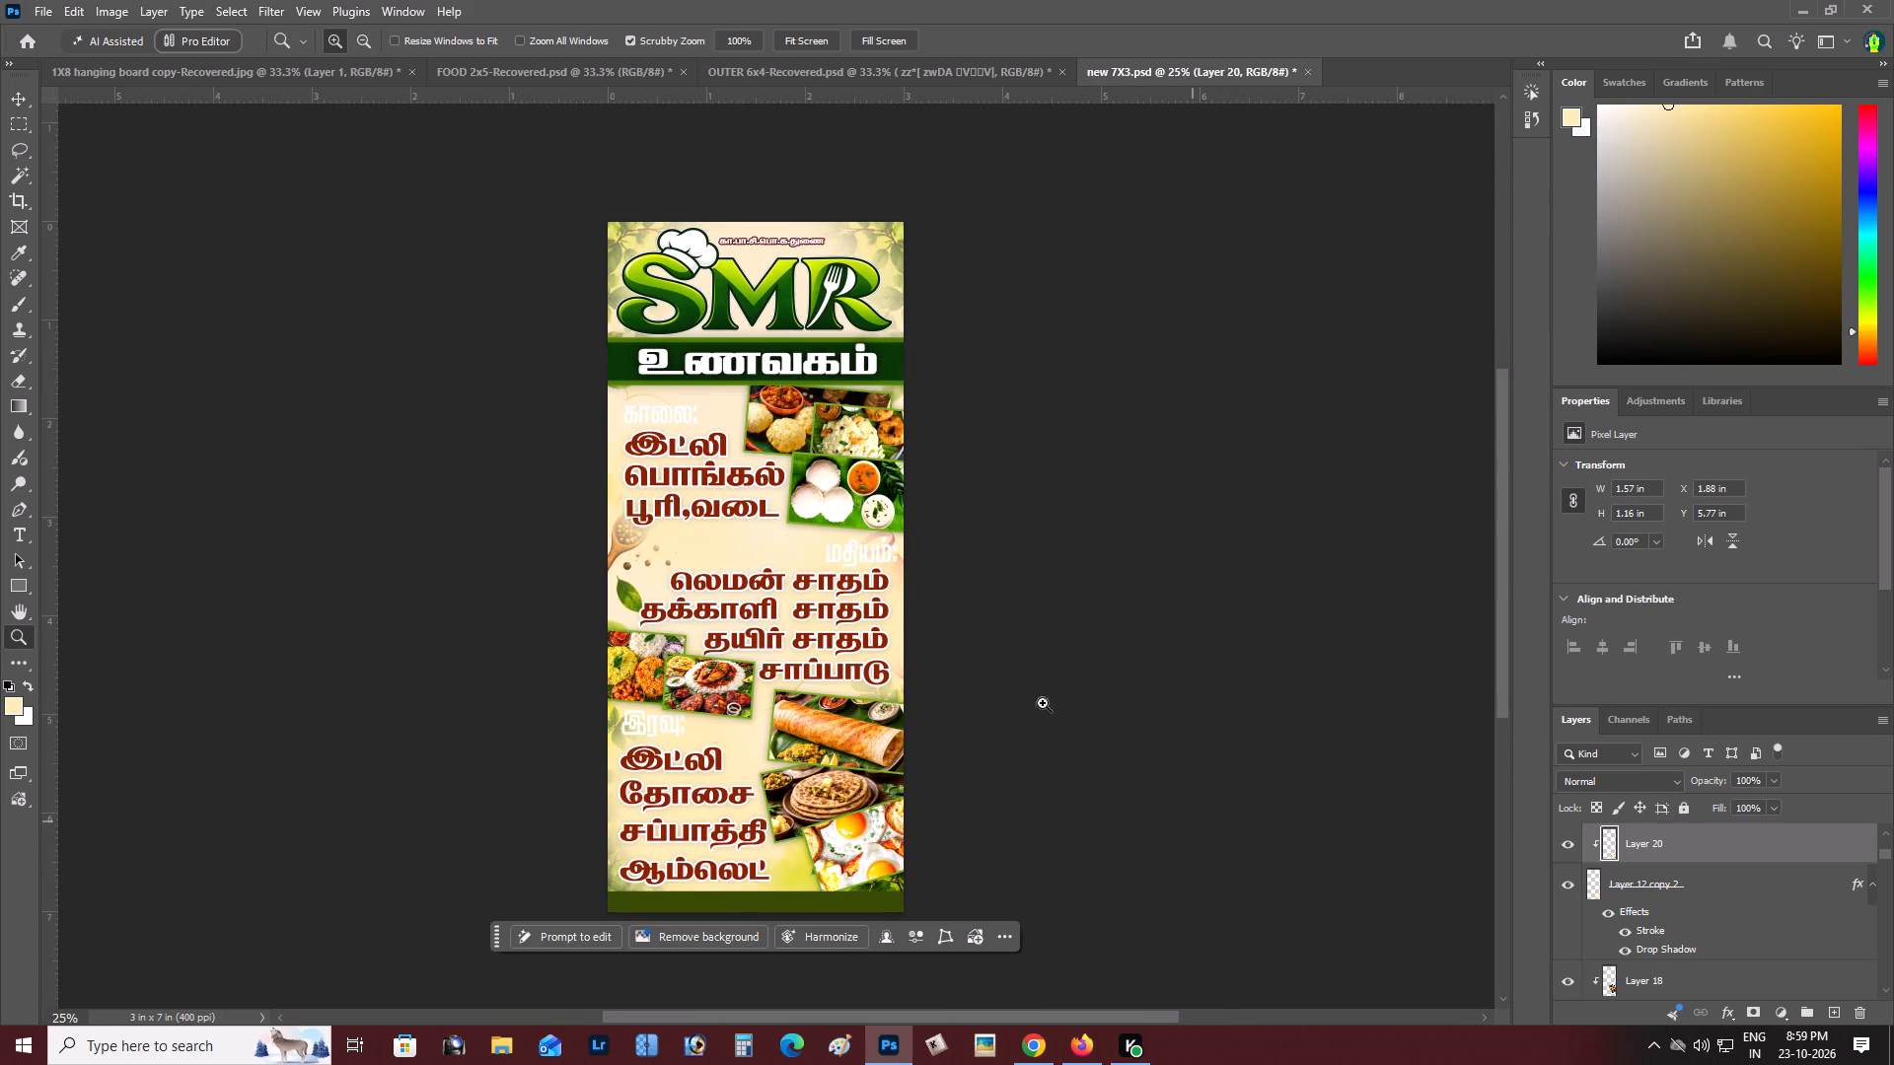
key(z)
alt+click(740, 545)
right_click(741, 545)
click(772, 555)
key(space)
drag(770, 558, 739, 615)
key(z)
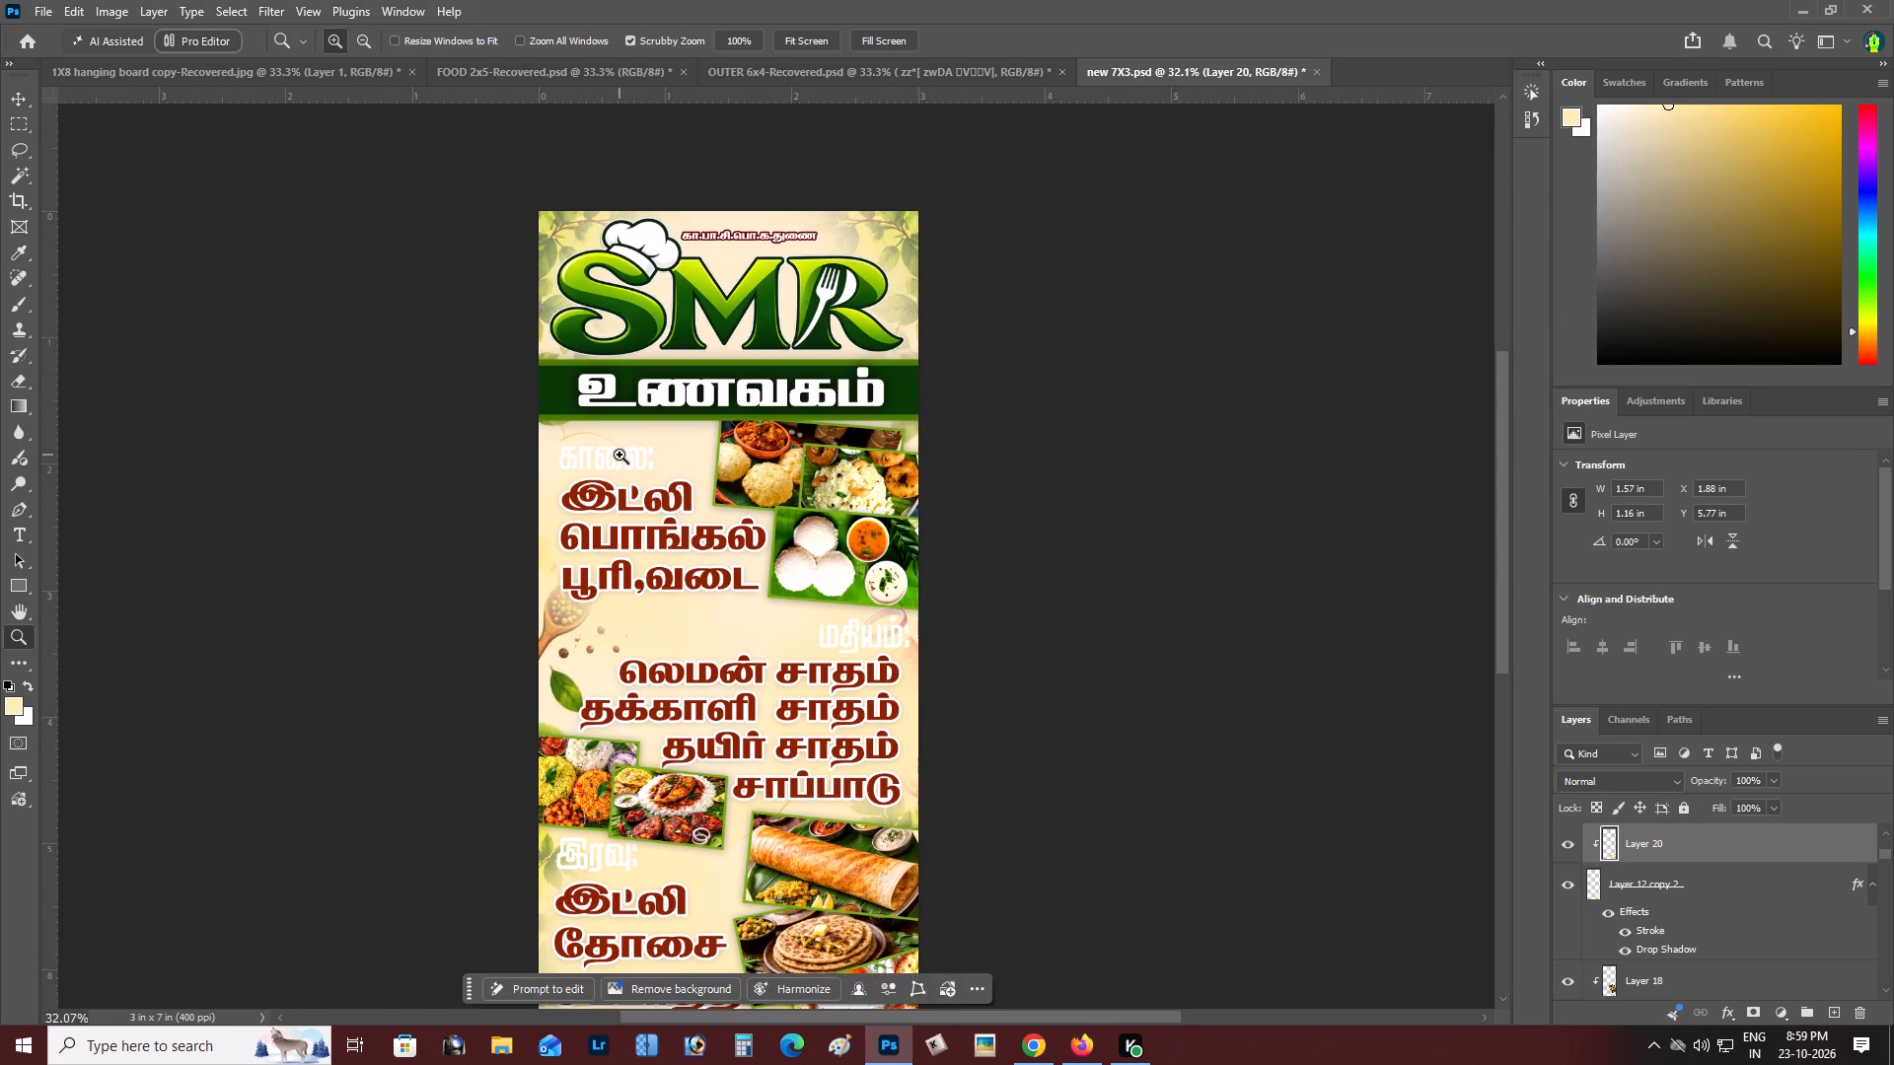
triple_click(619, 455)
key(v)
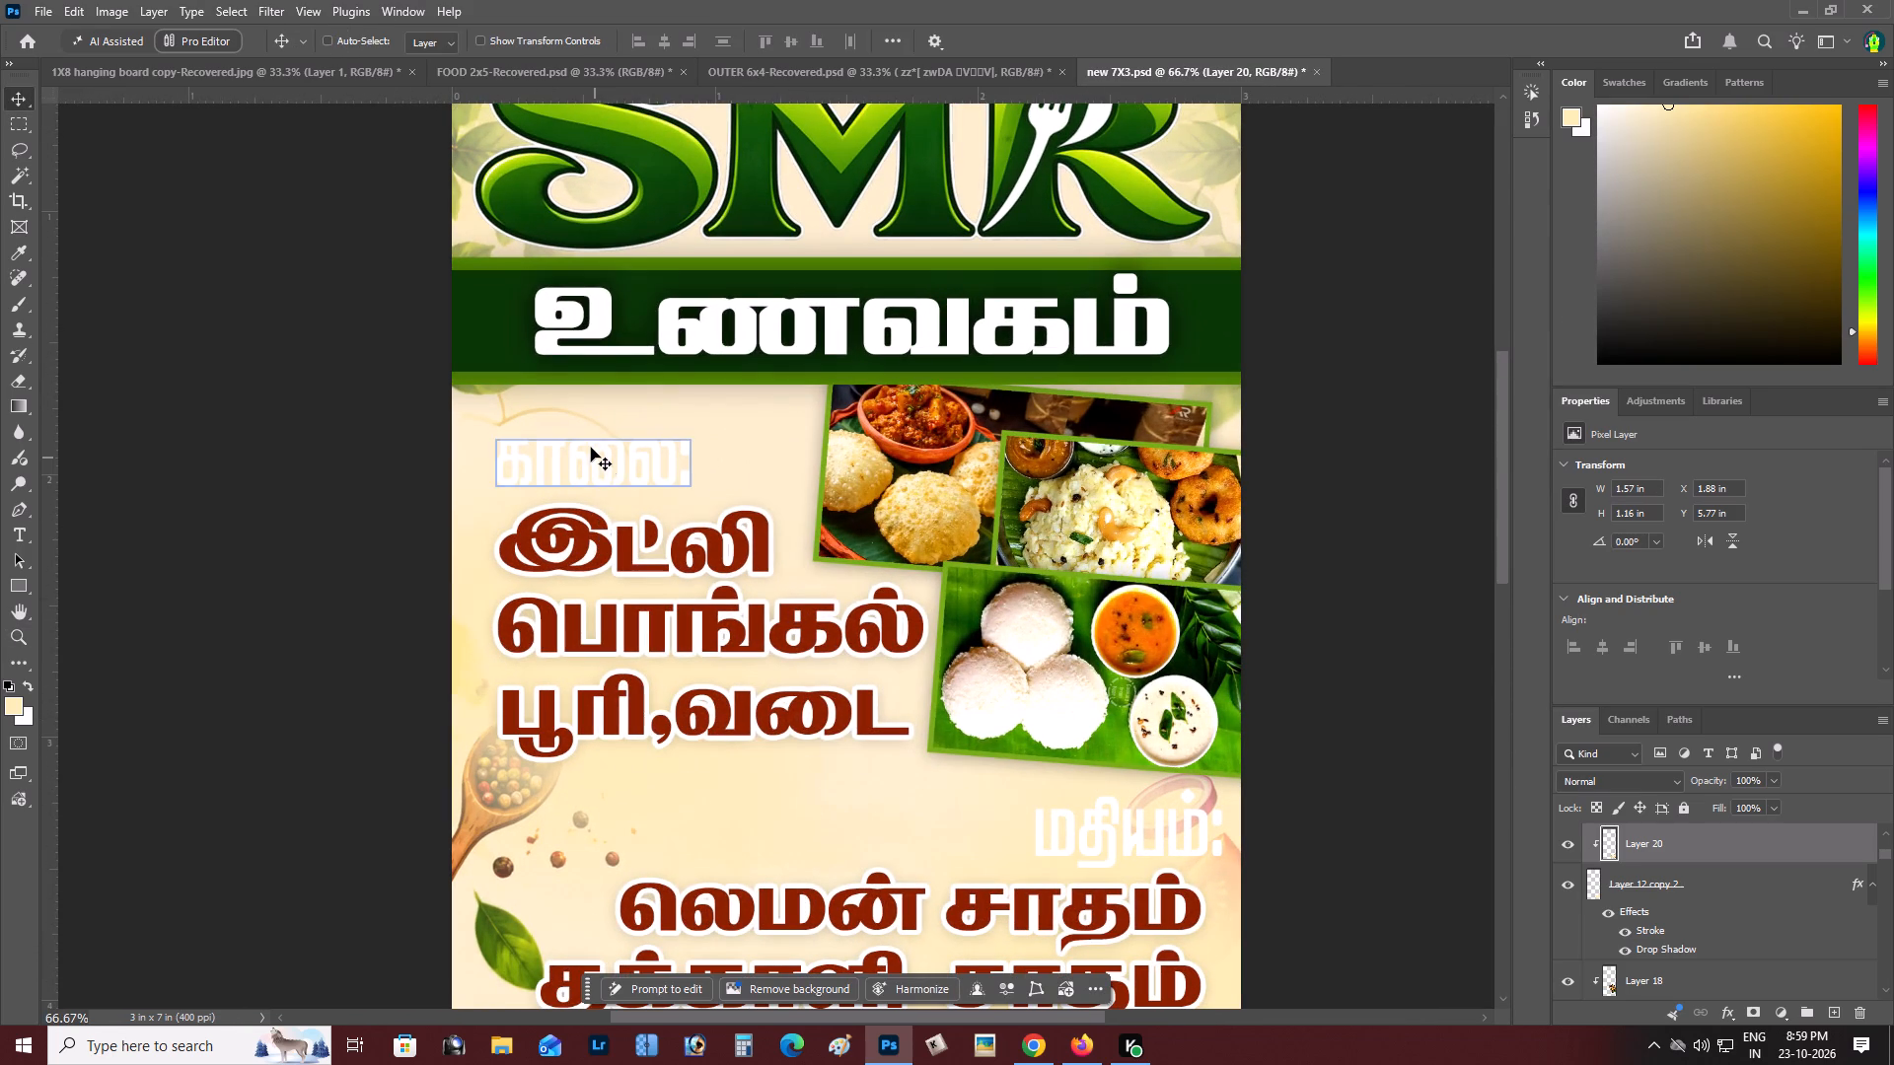
right_click(591, 448)
click(634, 463)
key(shift+Up)
key(shift+Up)
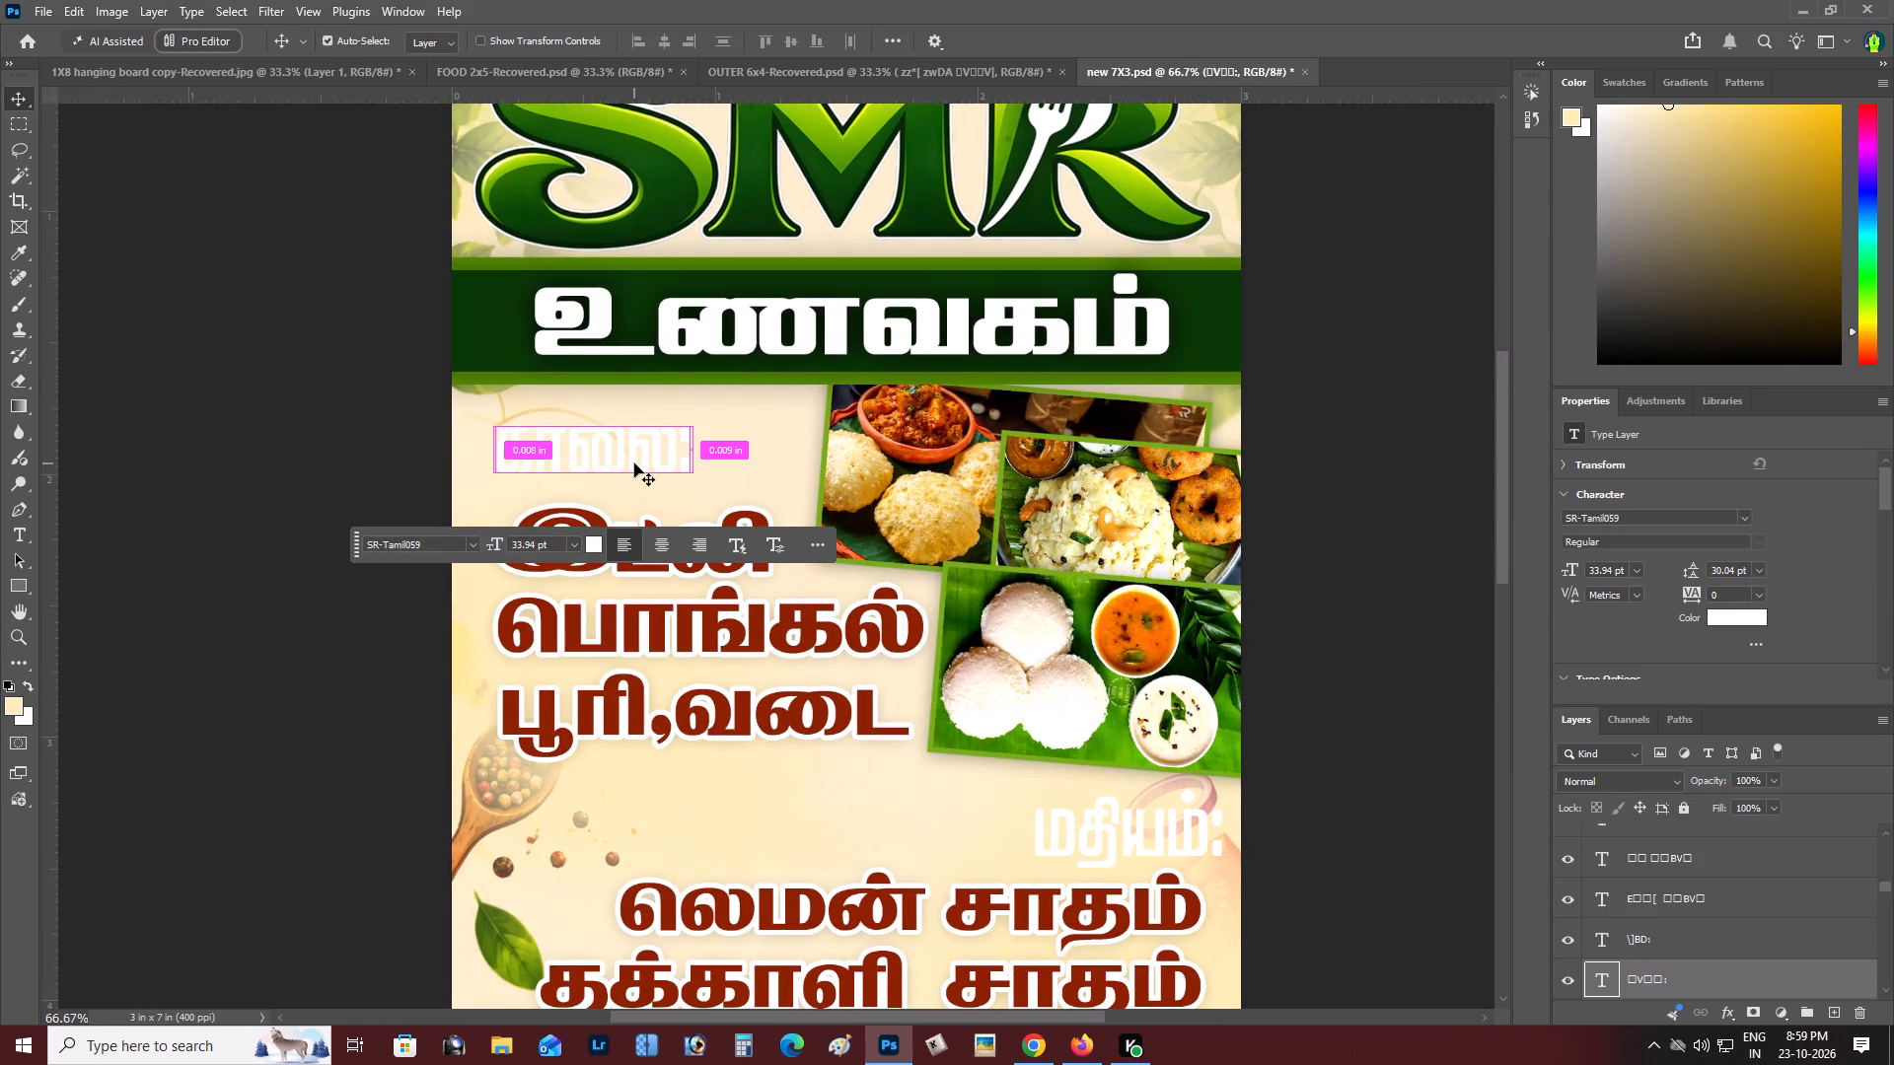
Save the banner document.
key(ctrl+s)
Select a rectangle about 0.88 × 0.3 in around the காலை: heading and add a new layer for its background.
key(m)
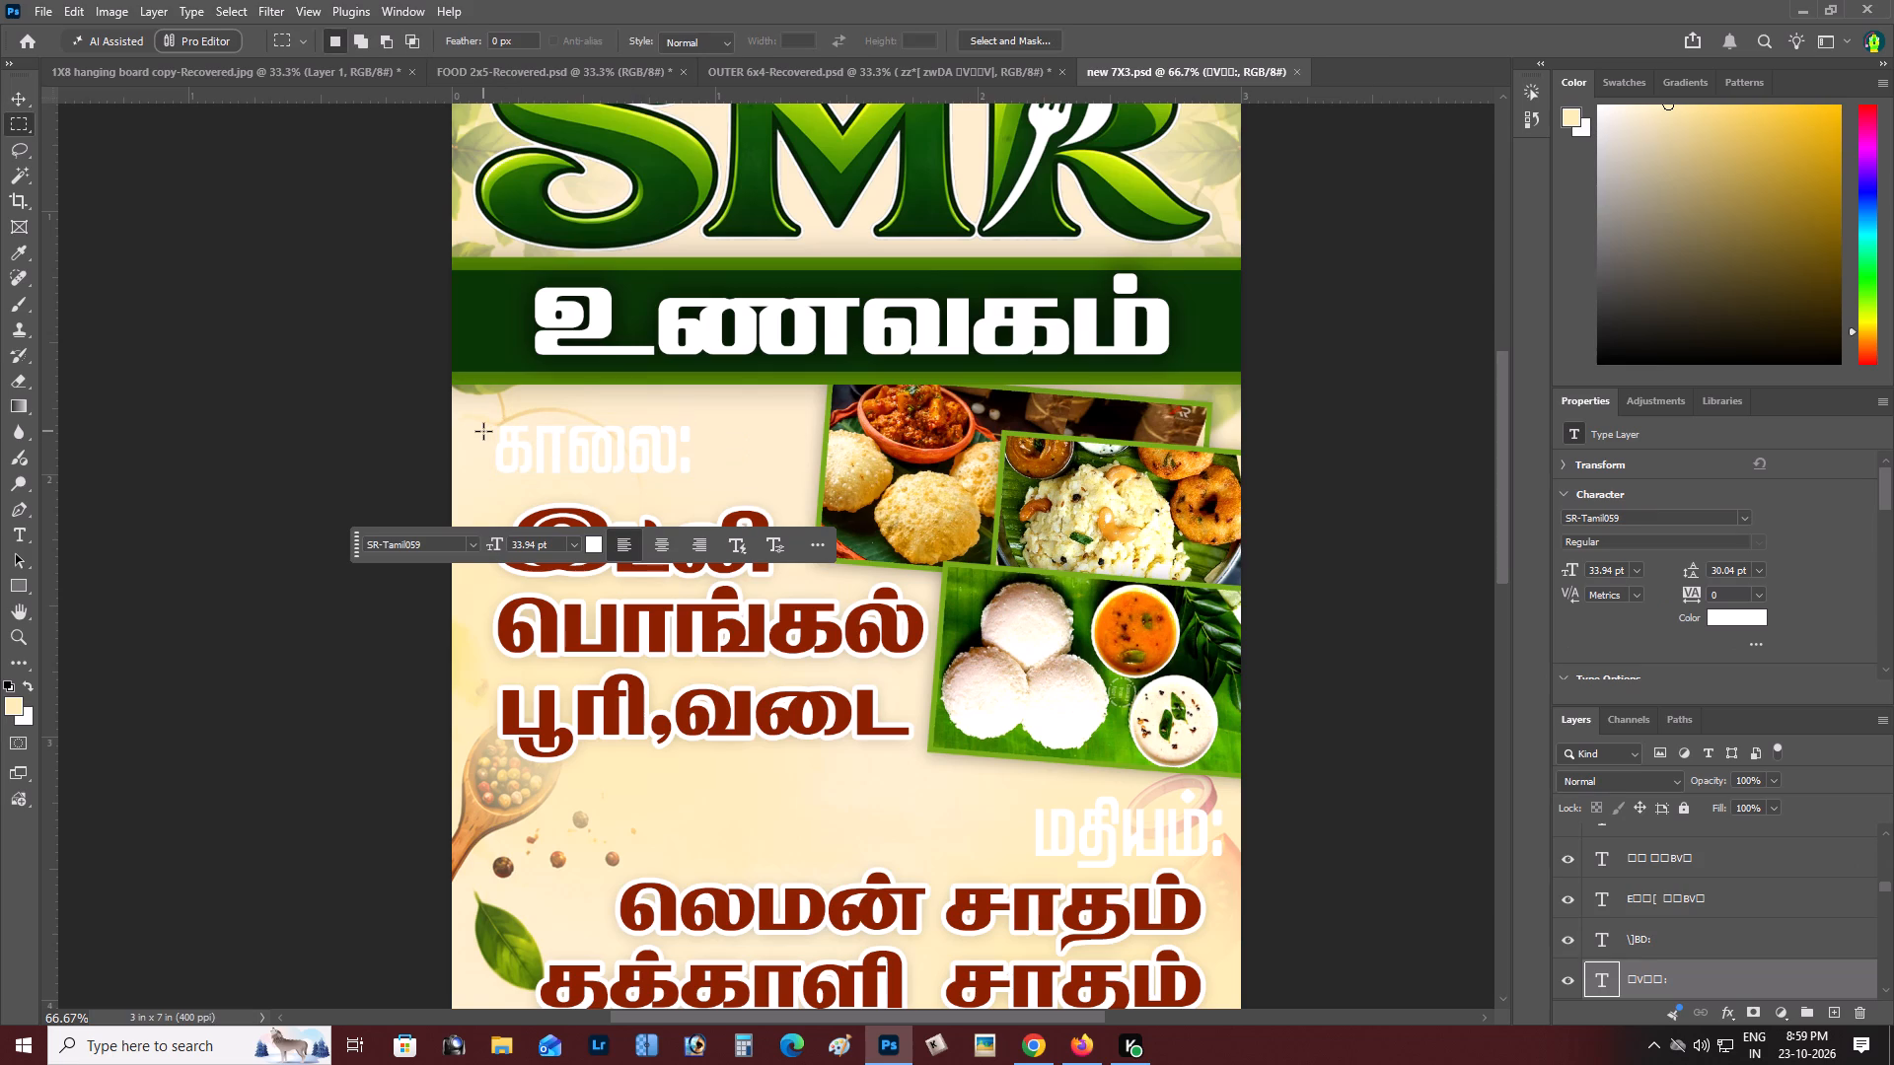
drag(483, 408, 710, 482)
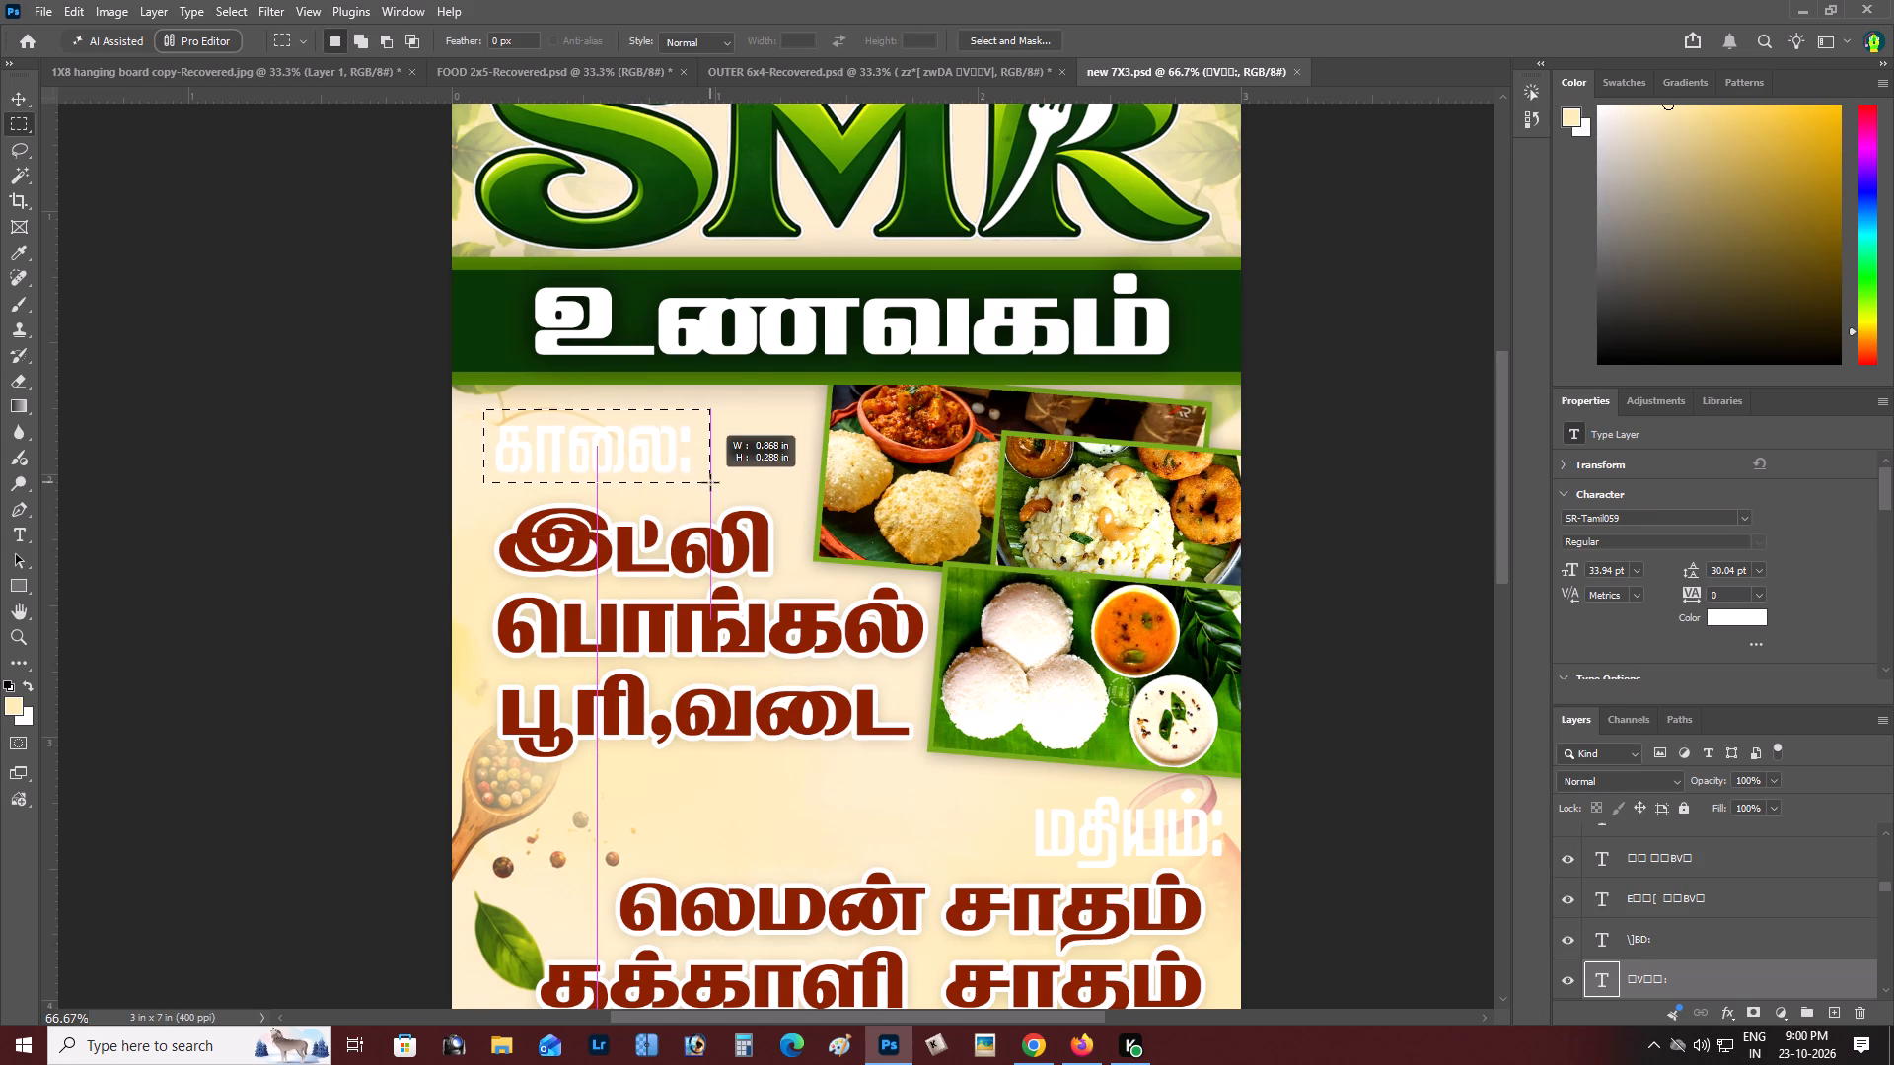
drag(710, 482, 714, 485)
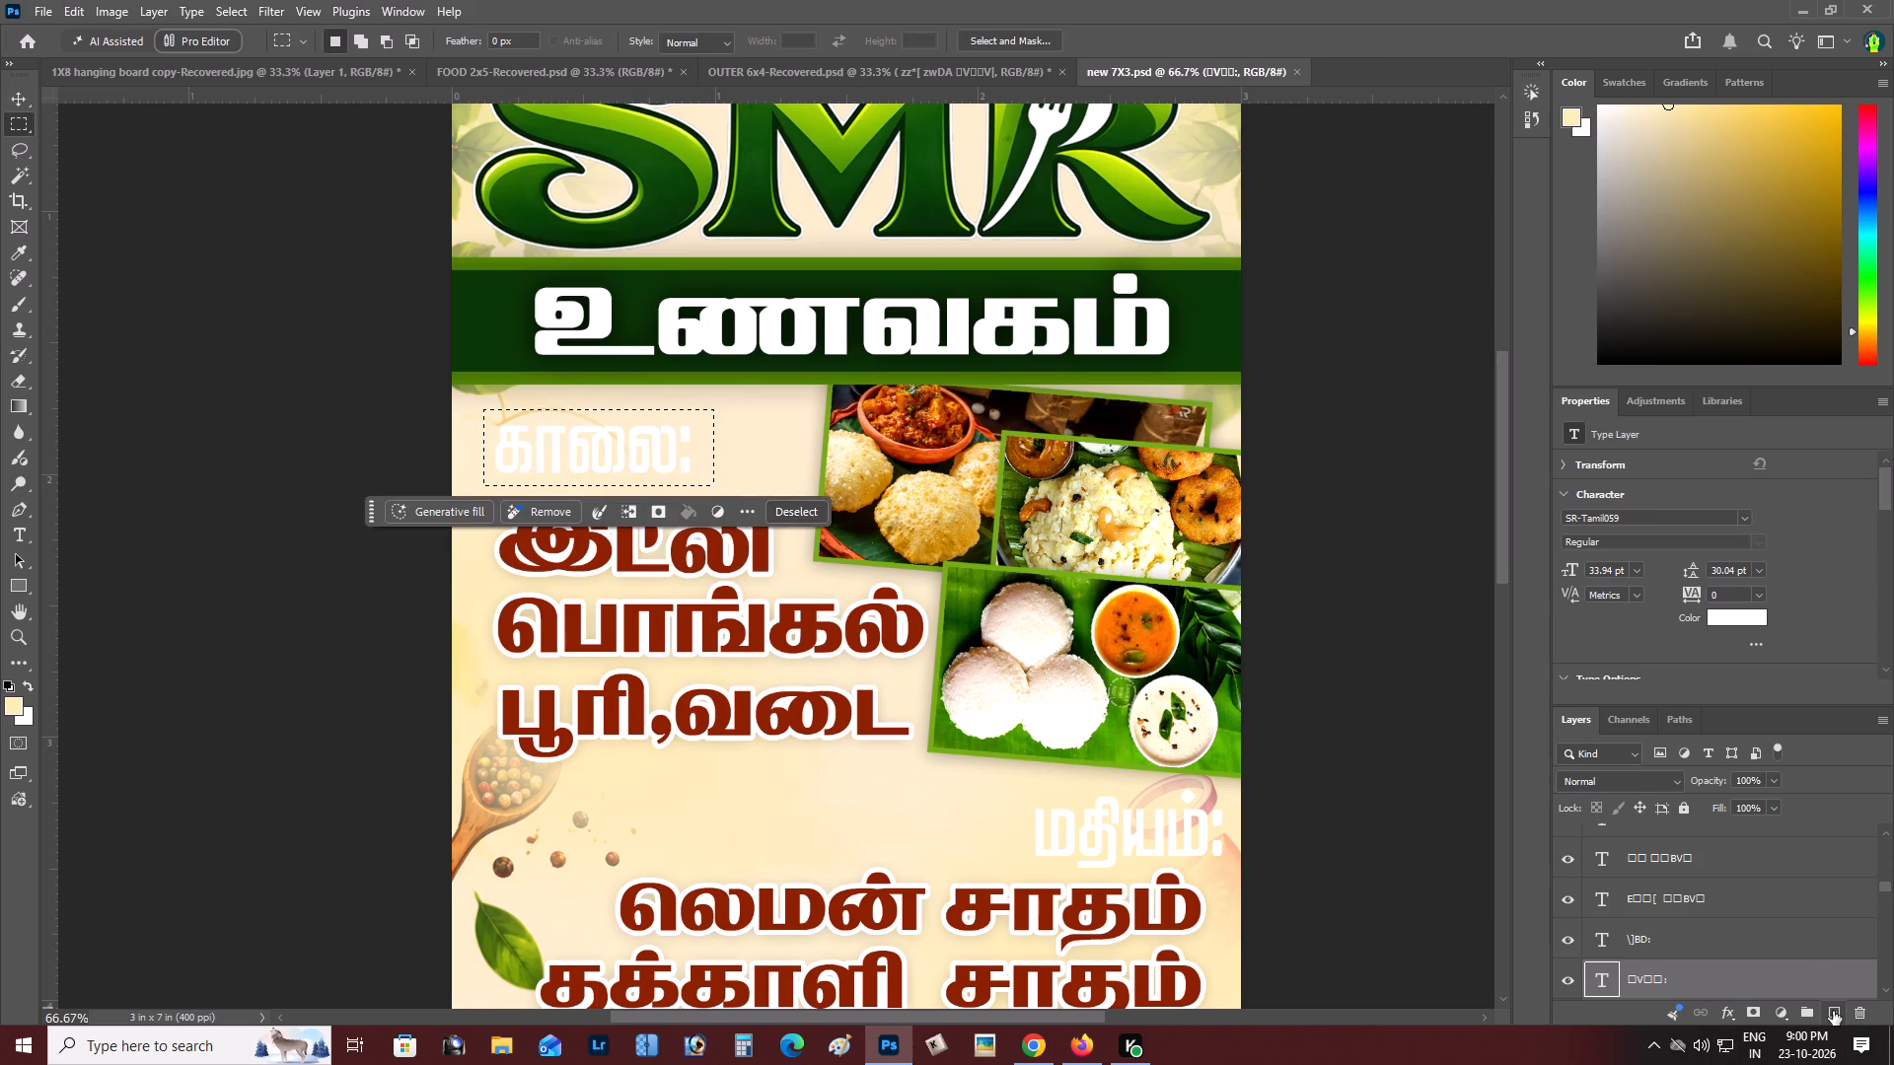
click(1833, 1011)
Fill the rectangle at the காலை: heading with dark green #497b01 sampled from the உணவகம் band's edge, and place it behind the heading.
click(692, 513)
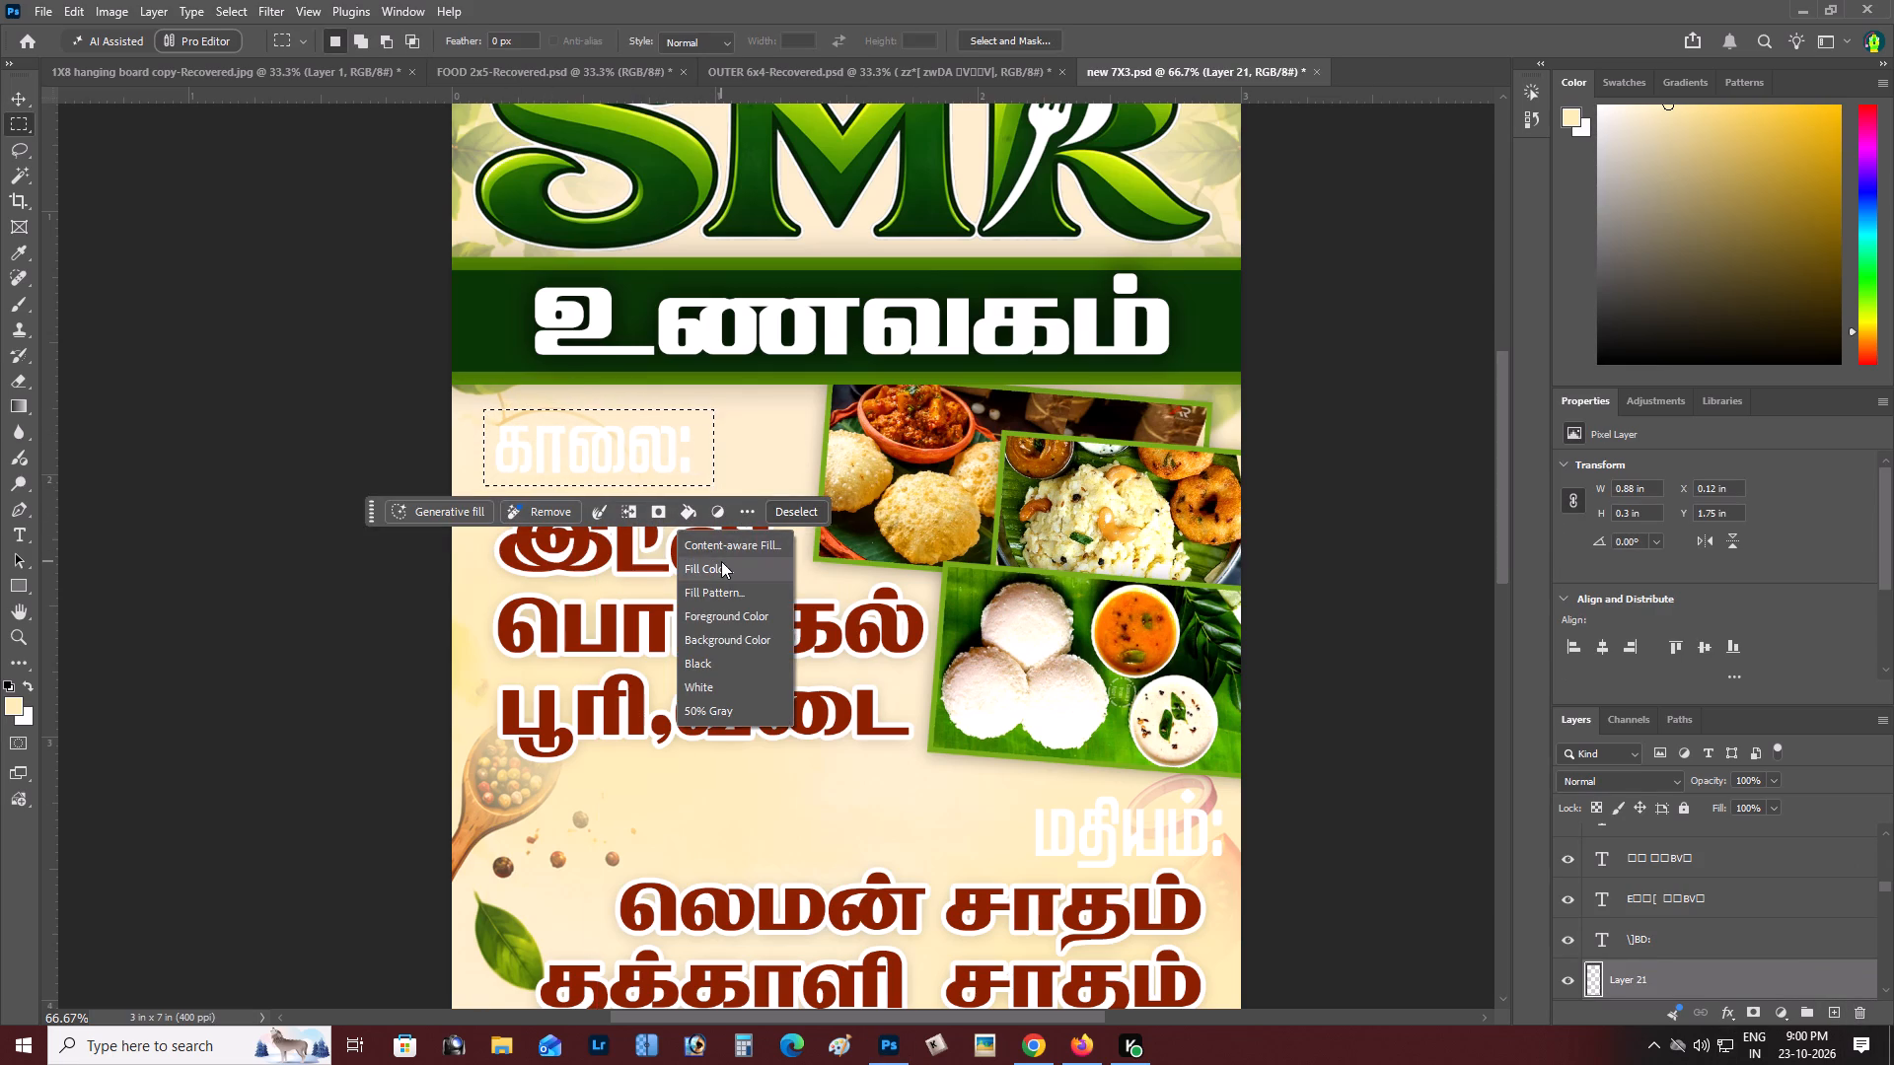
click(721, 561)
click(910, 255)
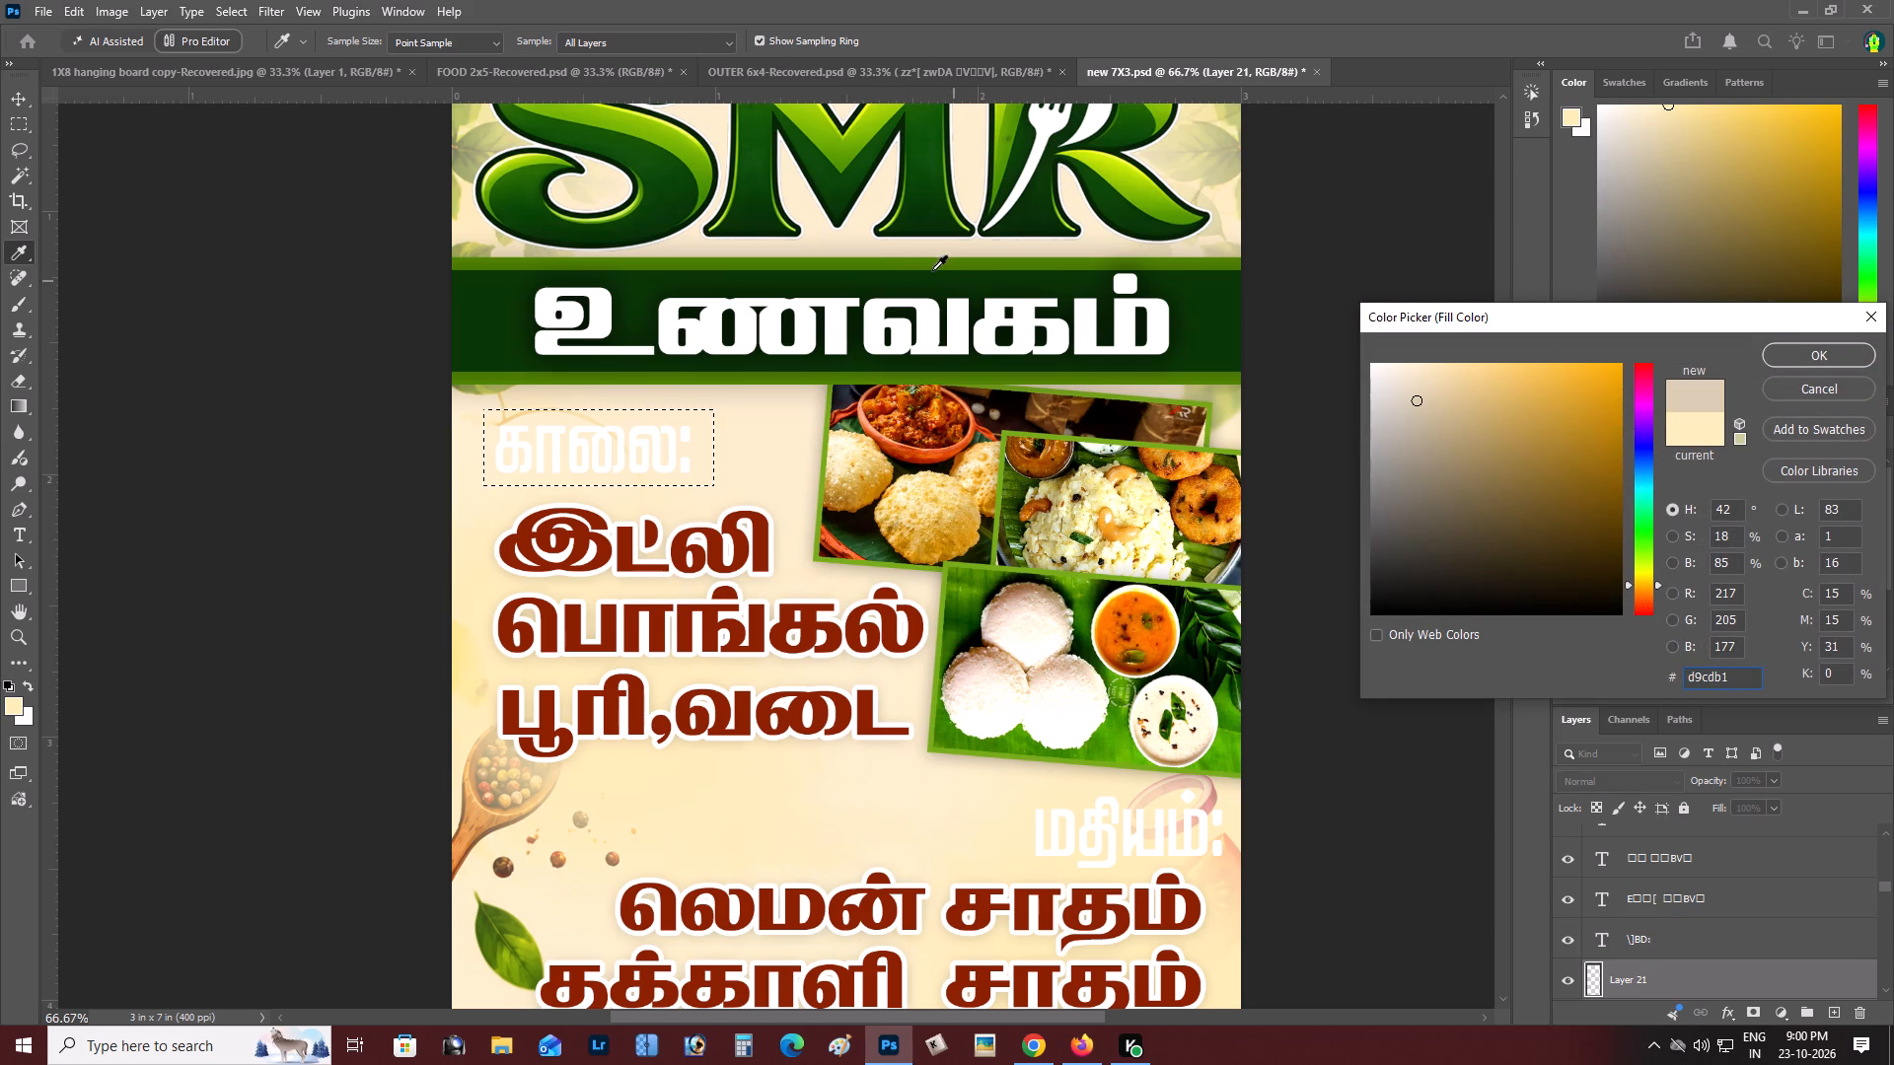
click(911, 259)
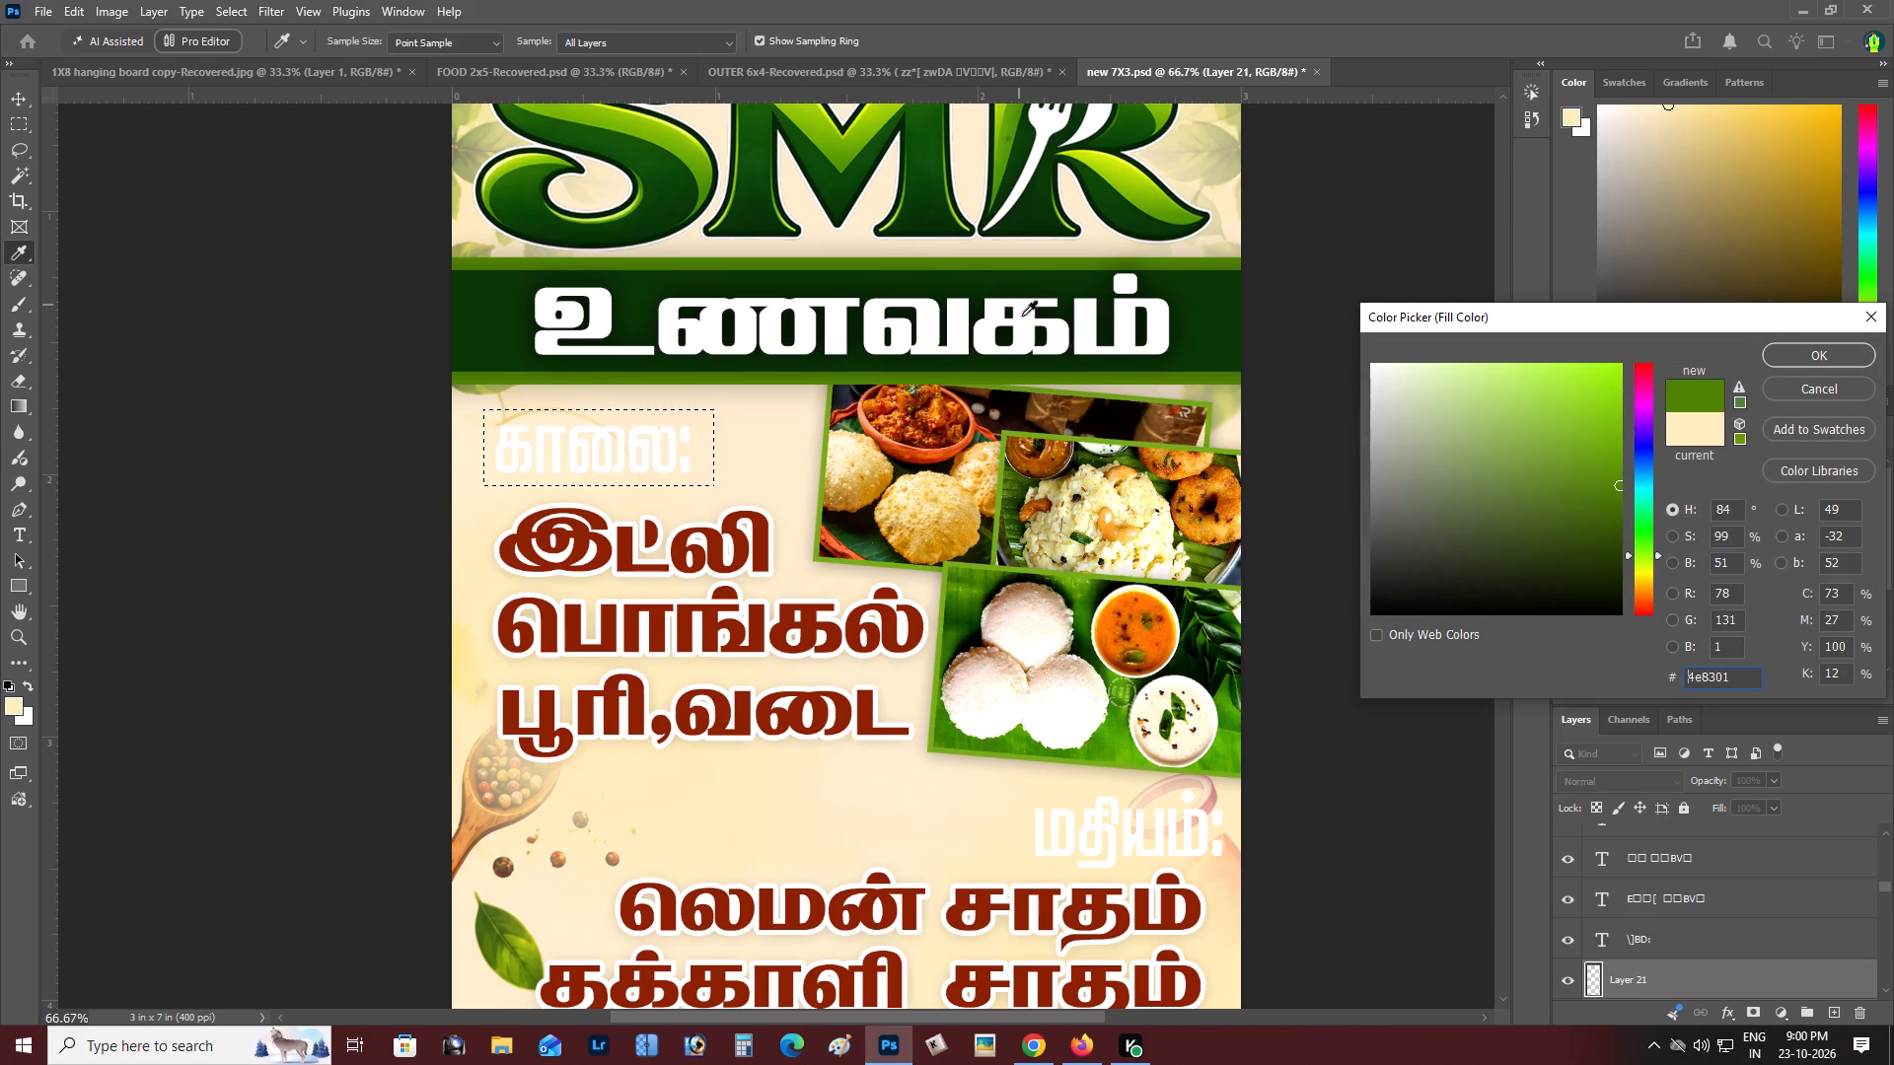
drag(1550, 414, 1538, 360)
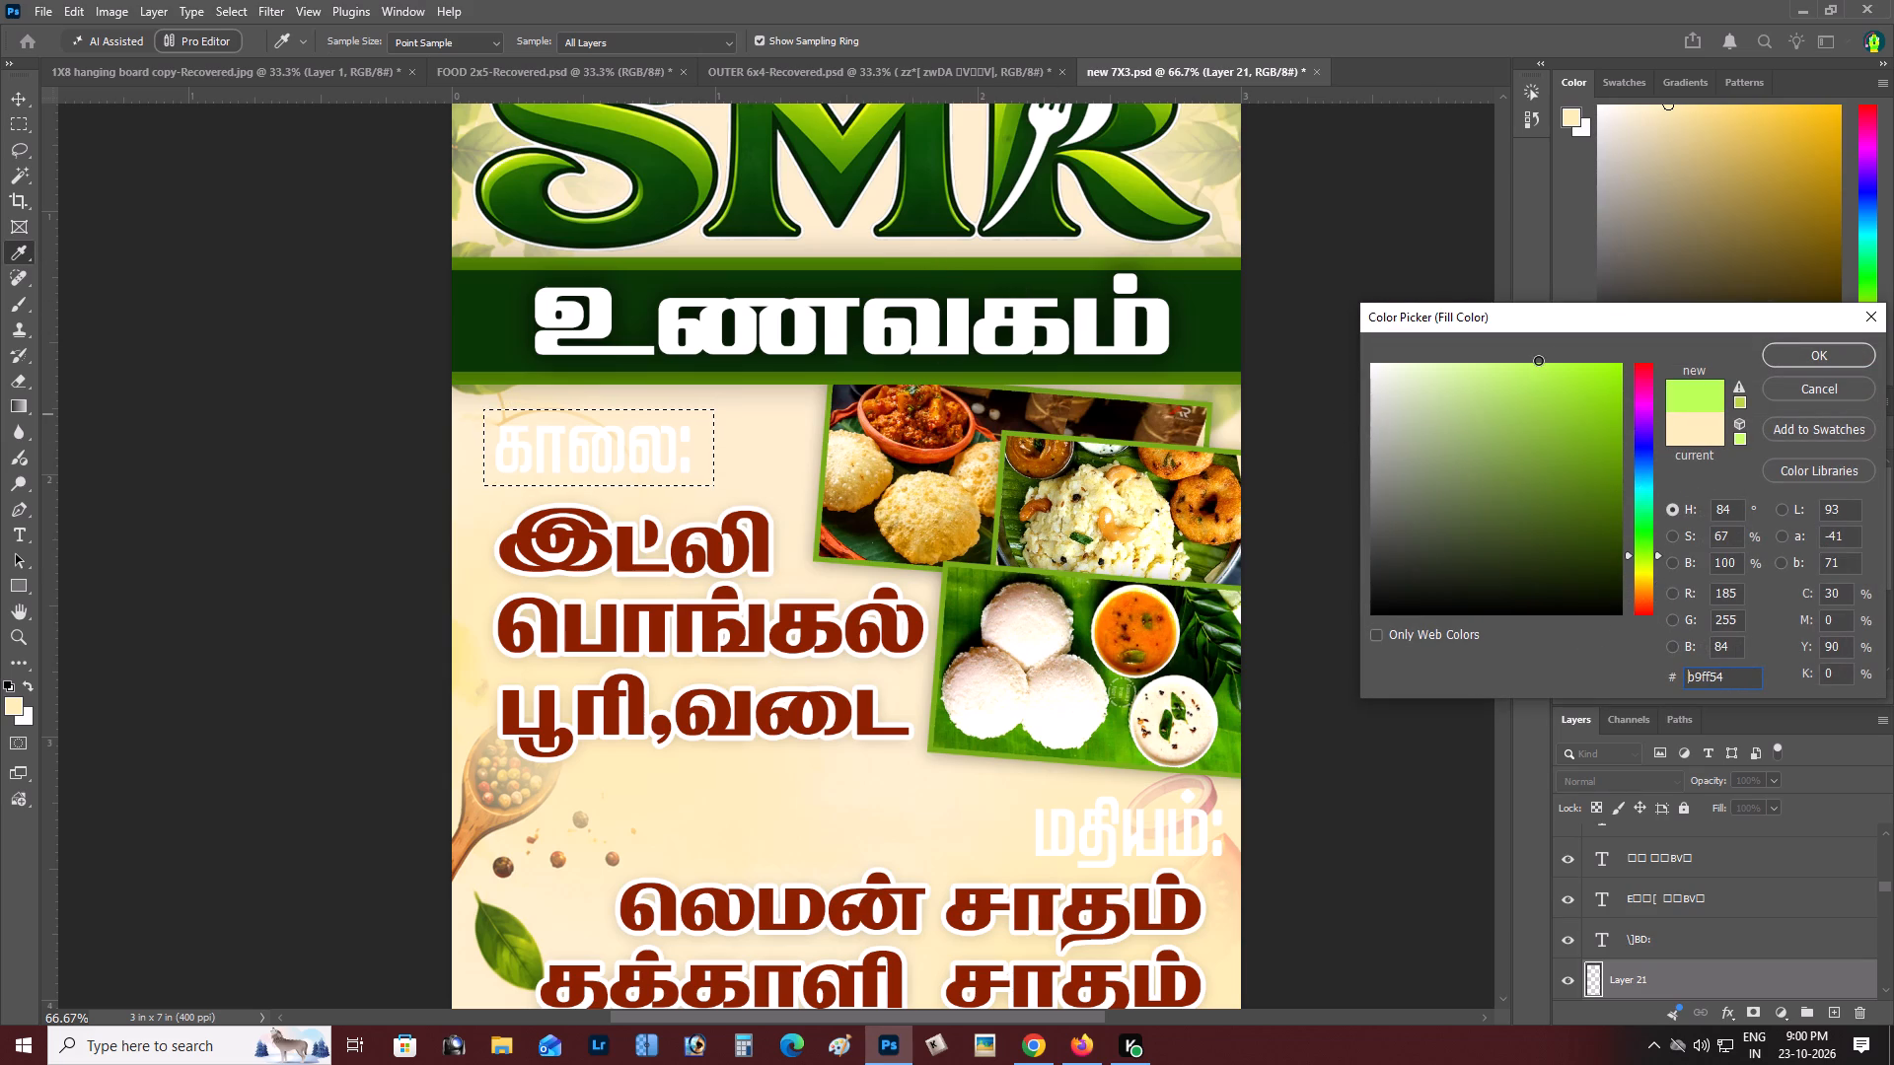
drag(1538, 360, 1500, 348)
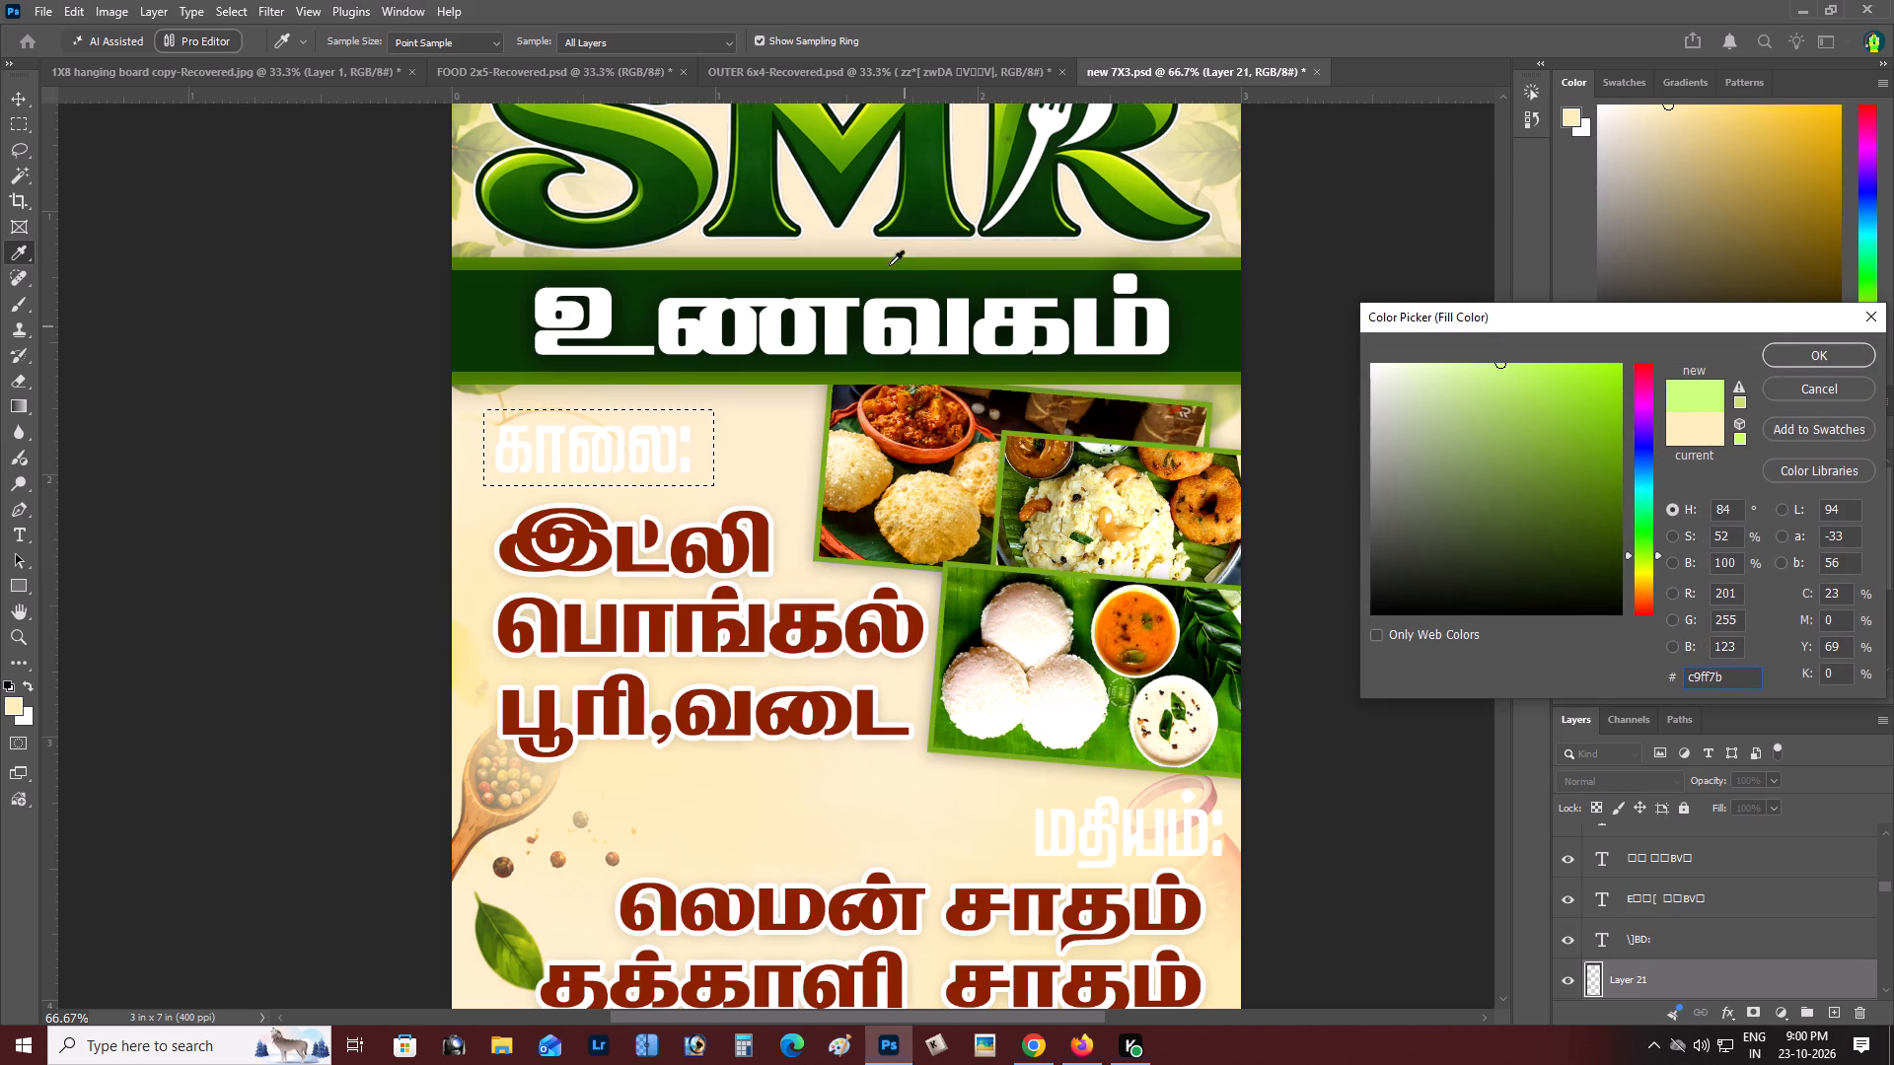
click(883, 265)
key(Return)
key(Return)
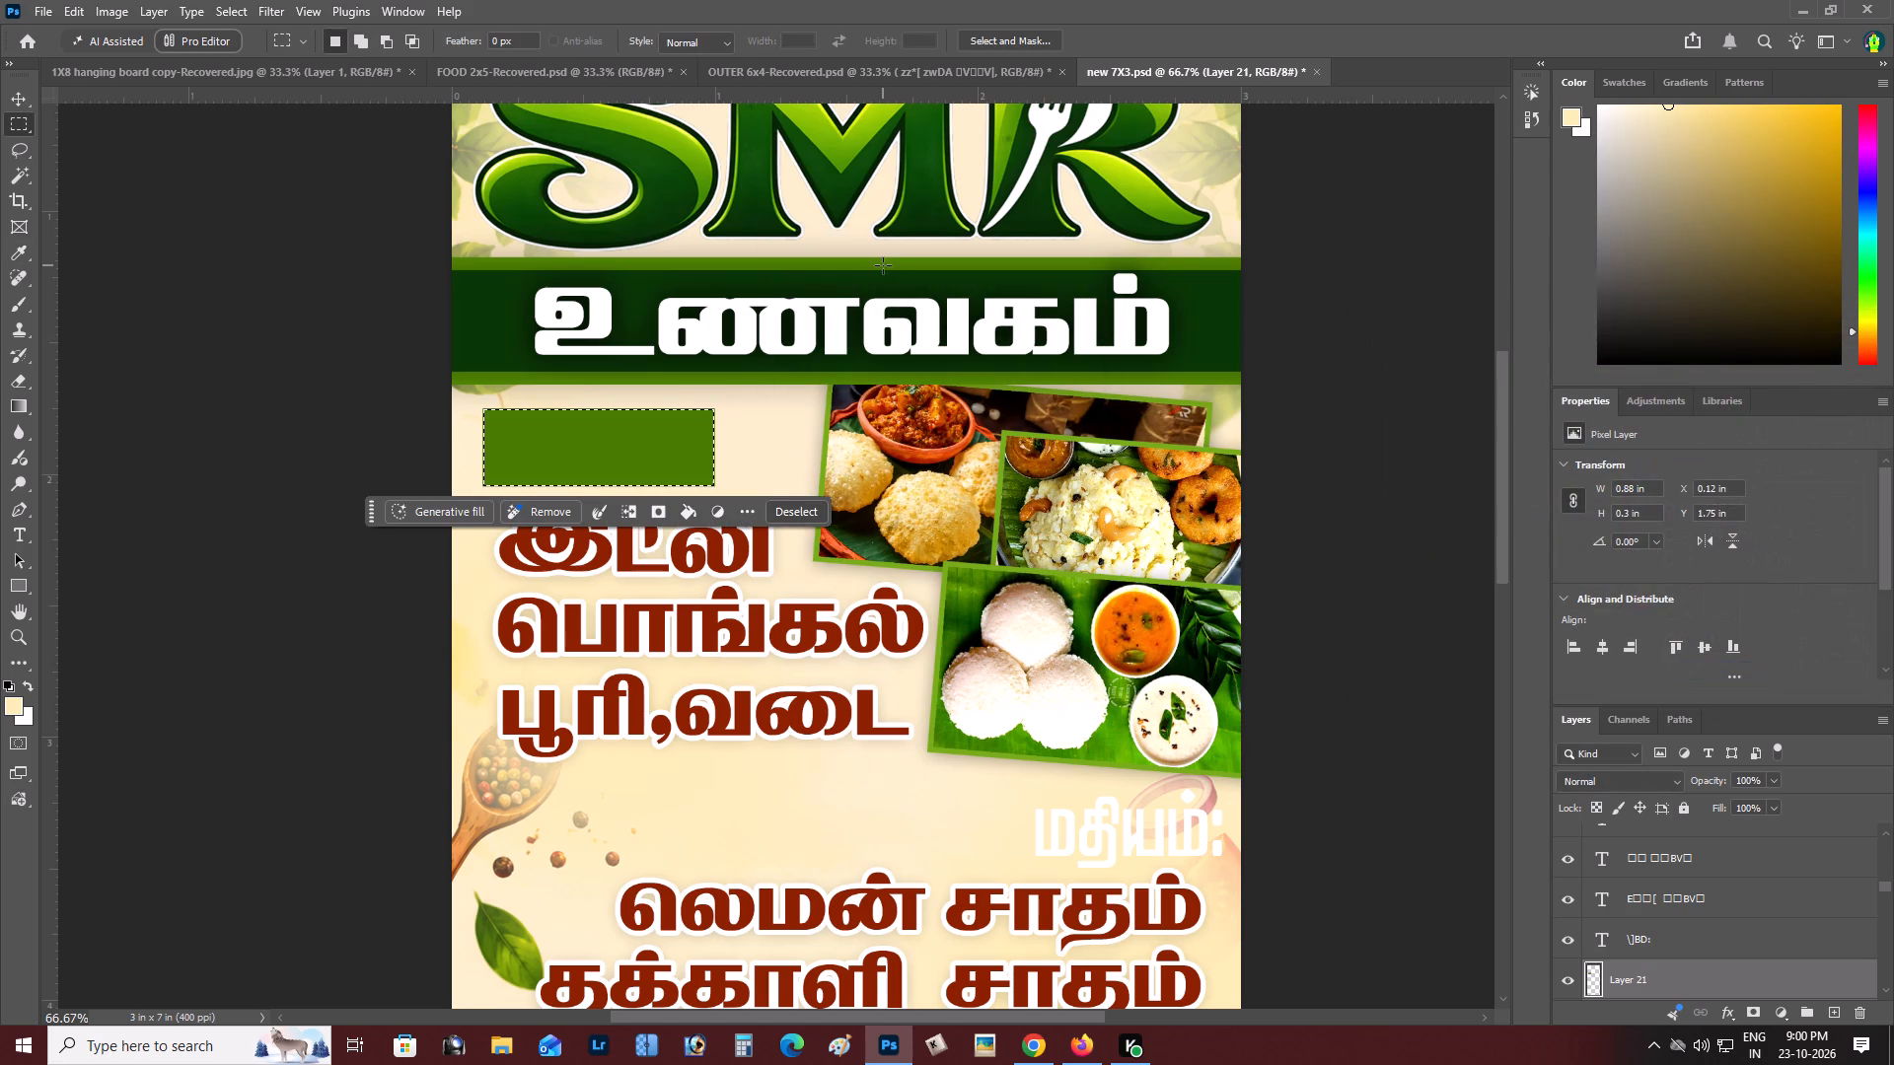
key(ctrl+d)
key(ctrl+bracketleft)
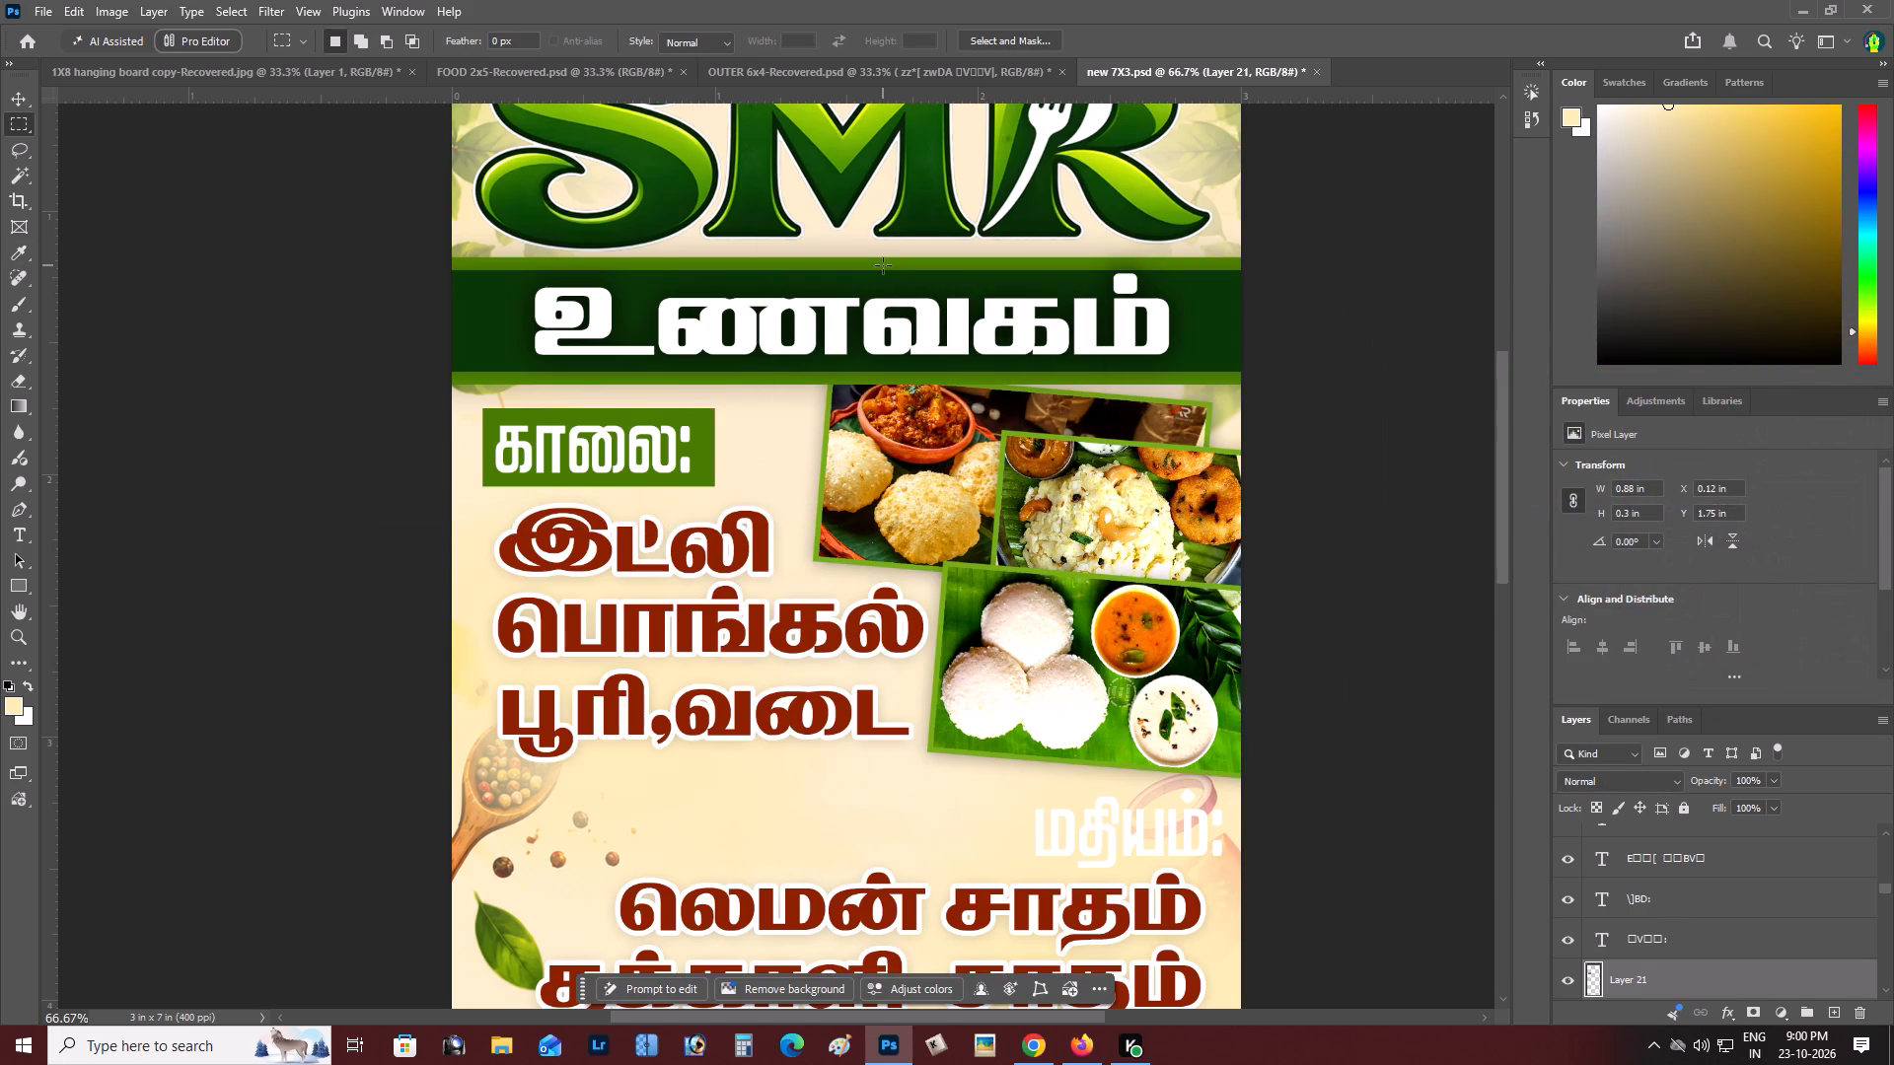
Add a thin strip about 0.51 × 0.05 in on a new layer, joining the காலை: background to the poori photo, filled with the frame's light green.
key(z)
alt+click(644, 464)
right_click(652, 462)
double_click(679, 470)
key(space)
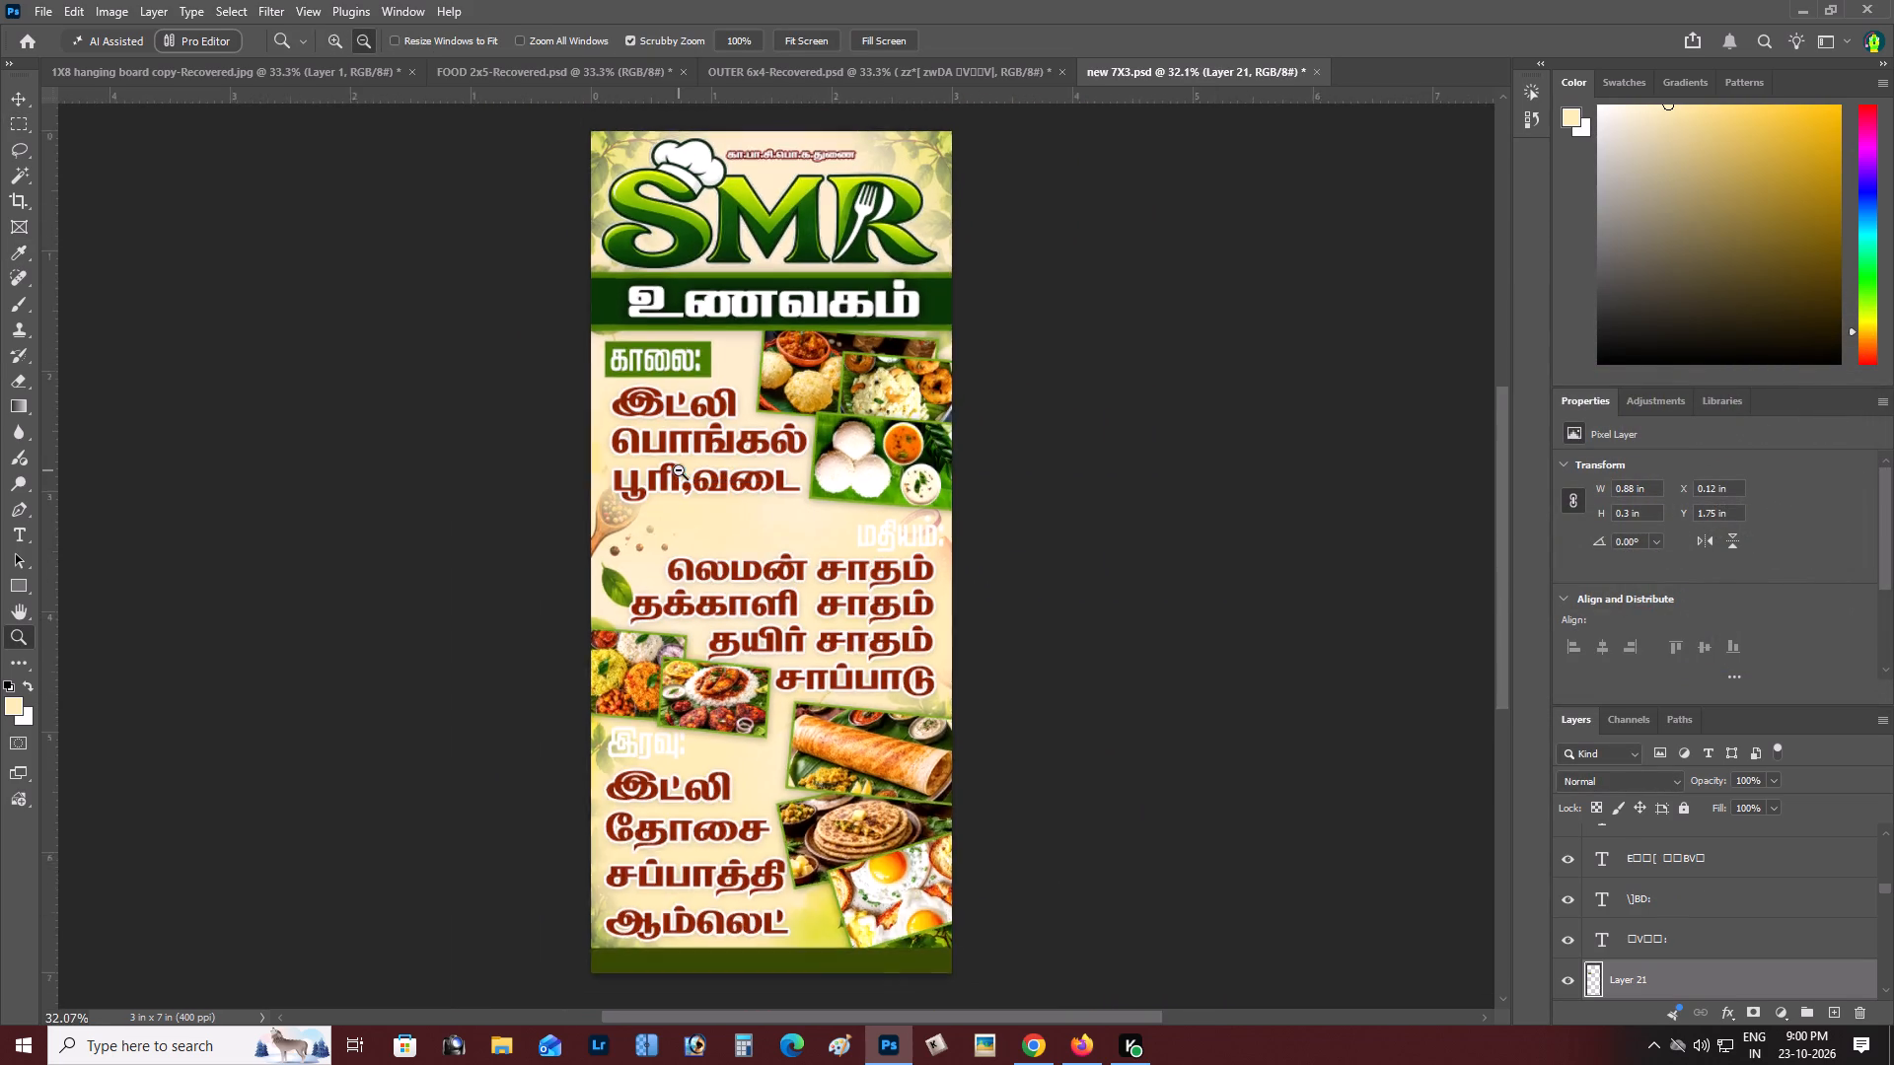
drag(680, 473, 665, 521)
key(z)
triple_click(706, 461)
click(703, 461)
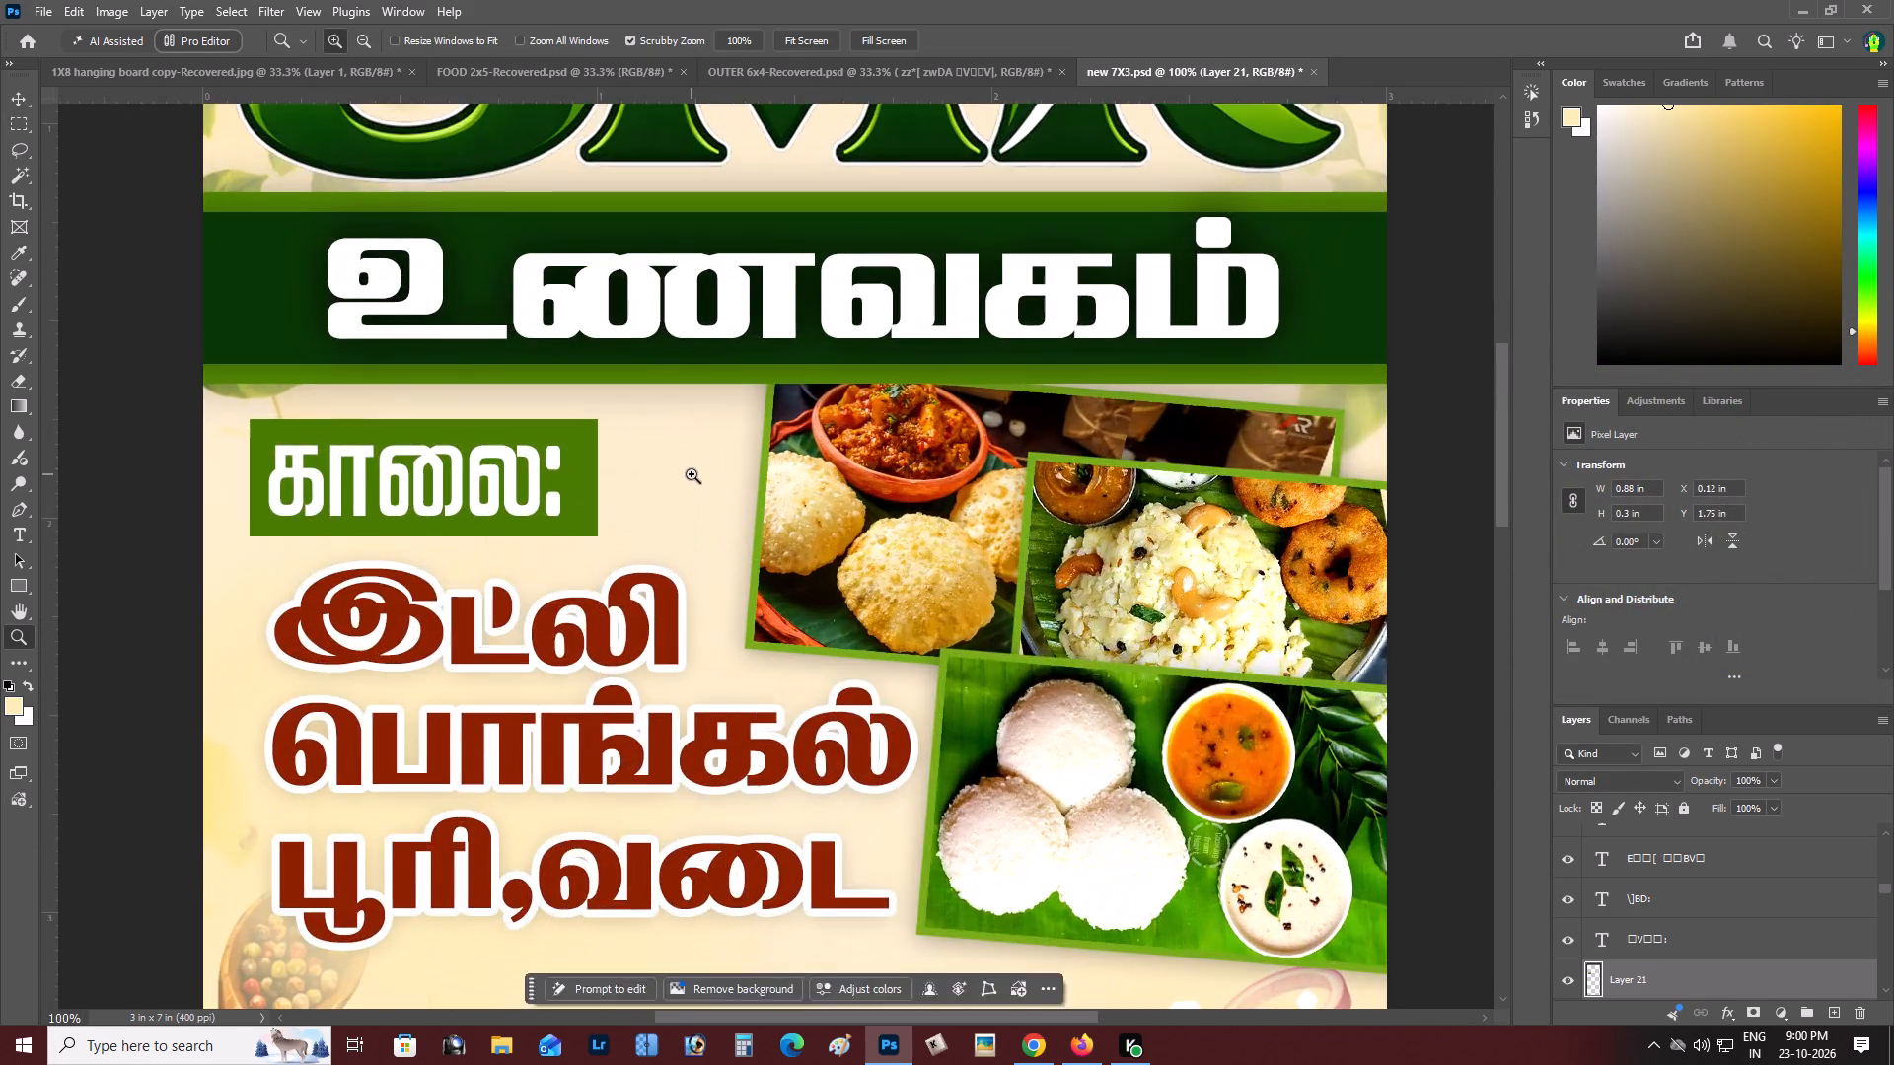
click(692, 474)
key(m)
drag(473, 461, 847, 503)
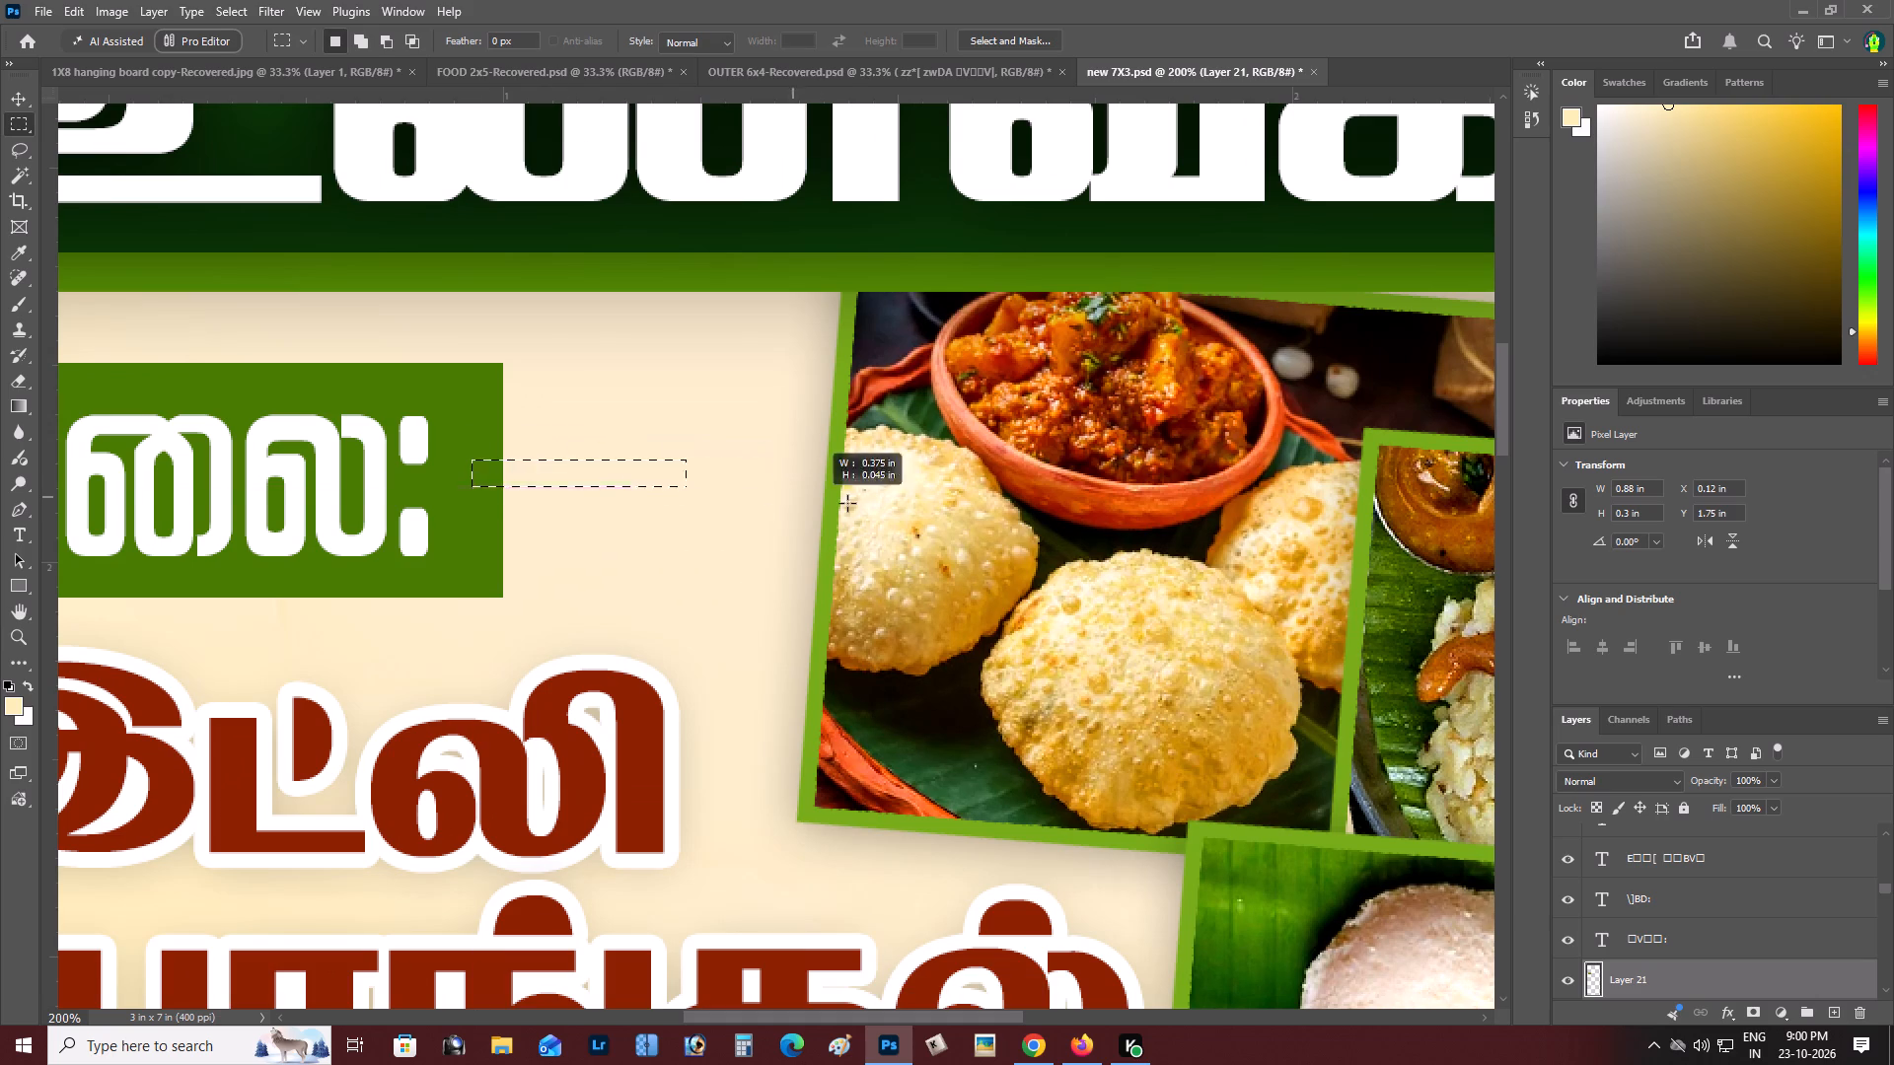
drag(847, 503, 869, 495)
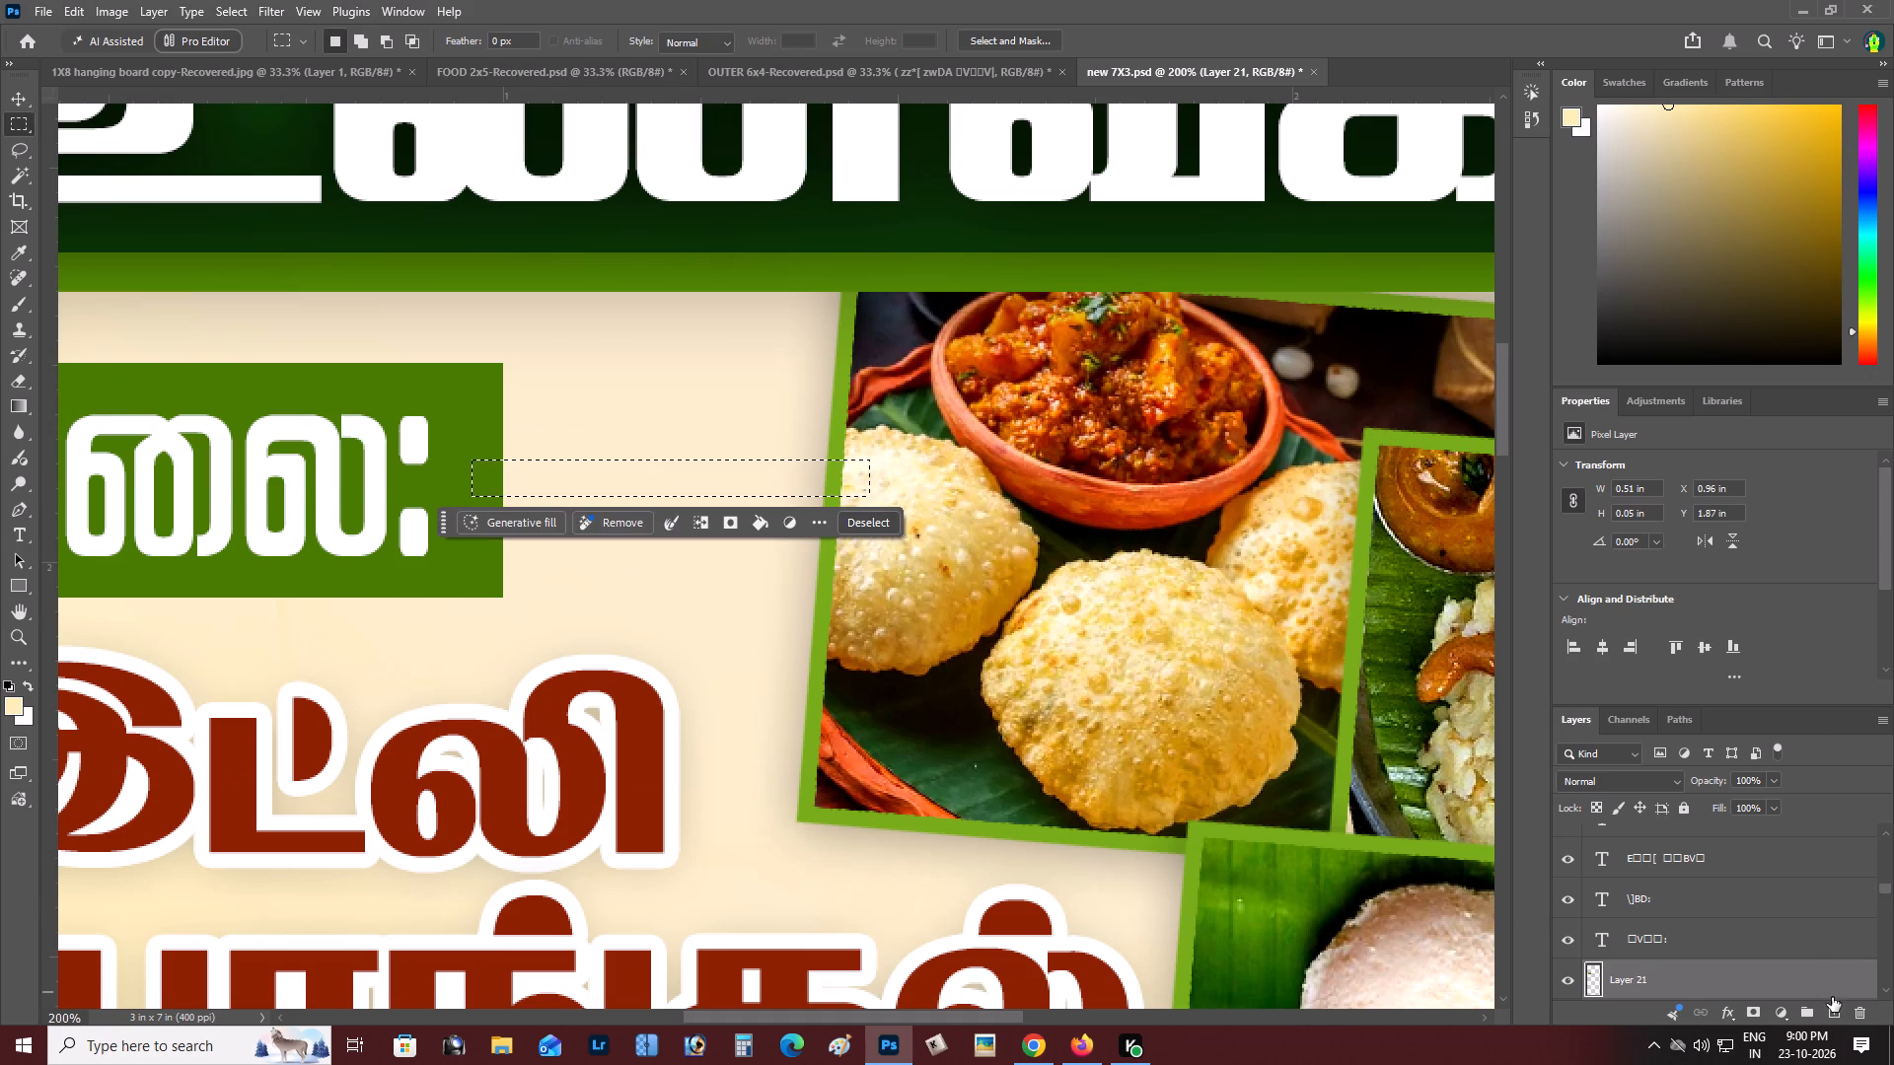
click(1834, 1008)
click(758, 528)
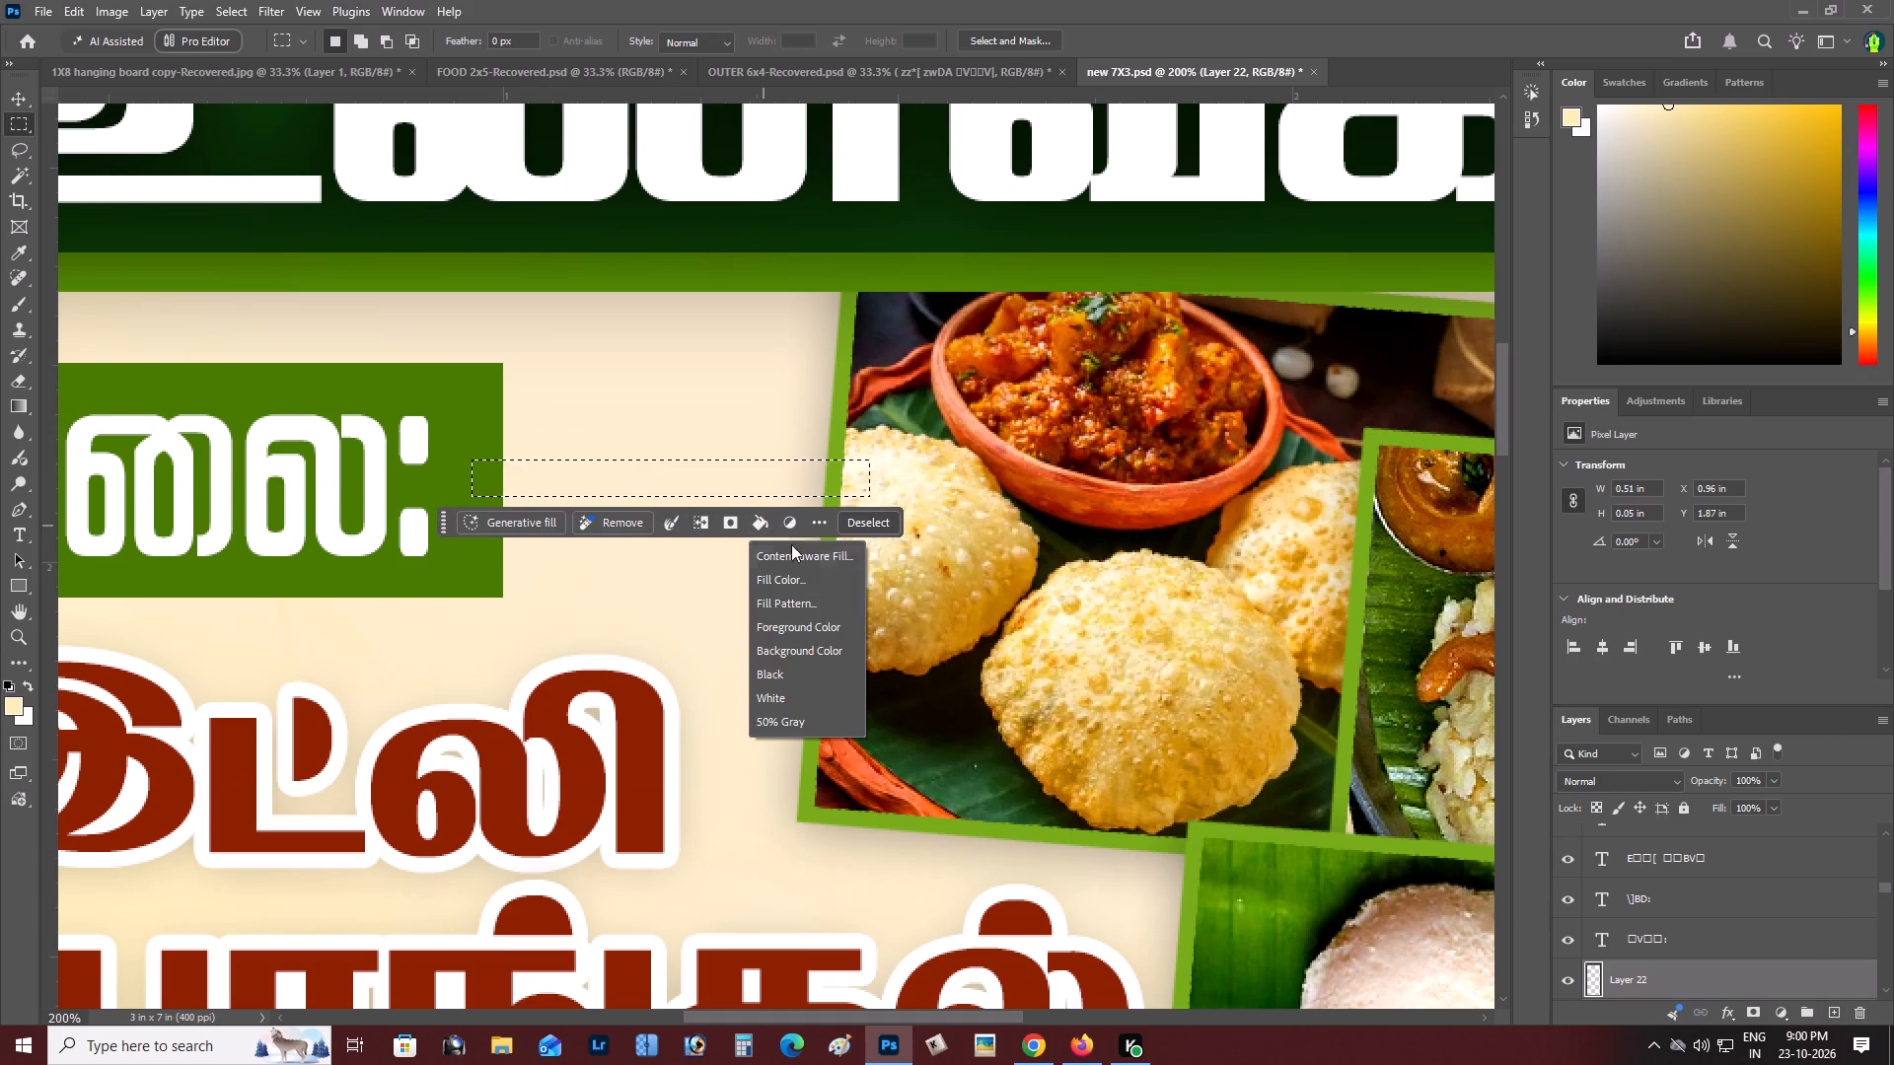
click(805, 574)
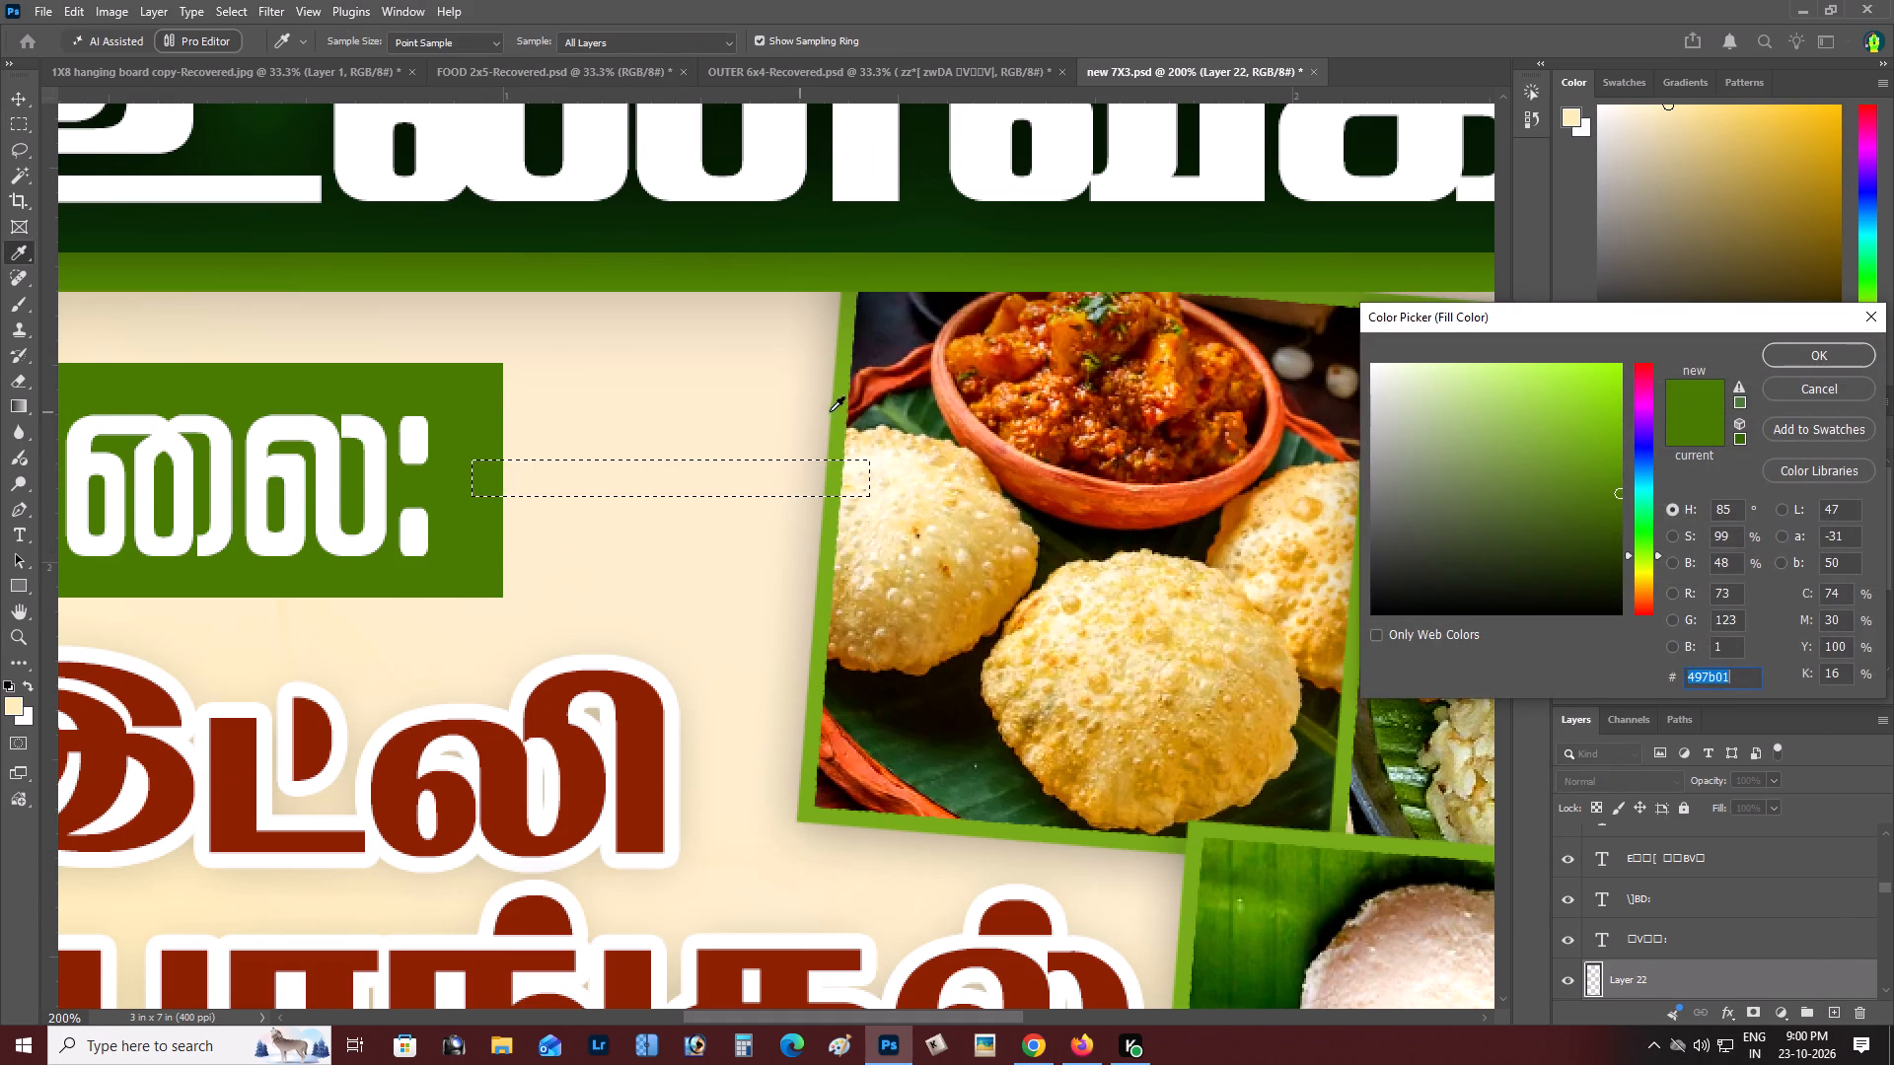
click(837, 411)
key(Return)
key(Return)
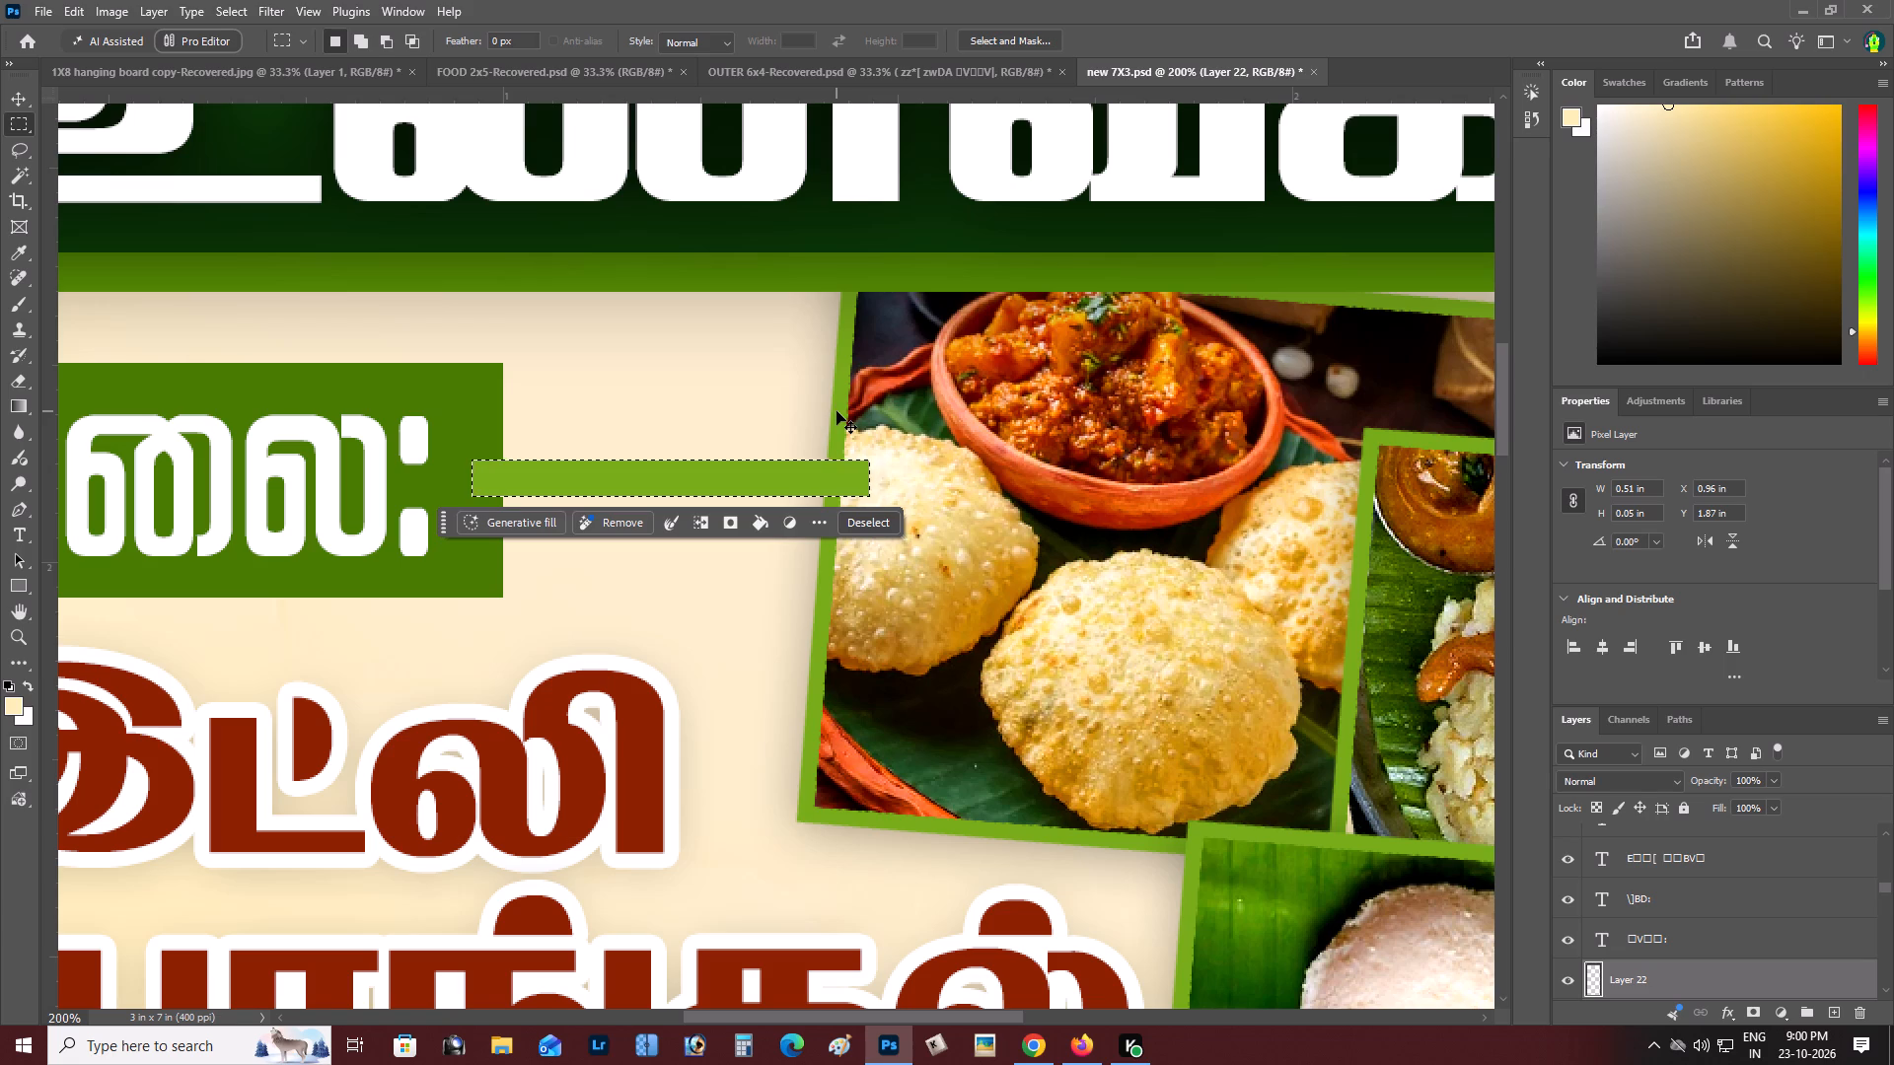
key(ctrl+d)
Send the light green strip's layer down the stack to below Layer 3, behind the poori photo.
key(ctrl+bracketleft)
key(ctrl+bracketleft)
key(ctrl+bracketleft)
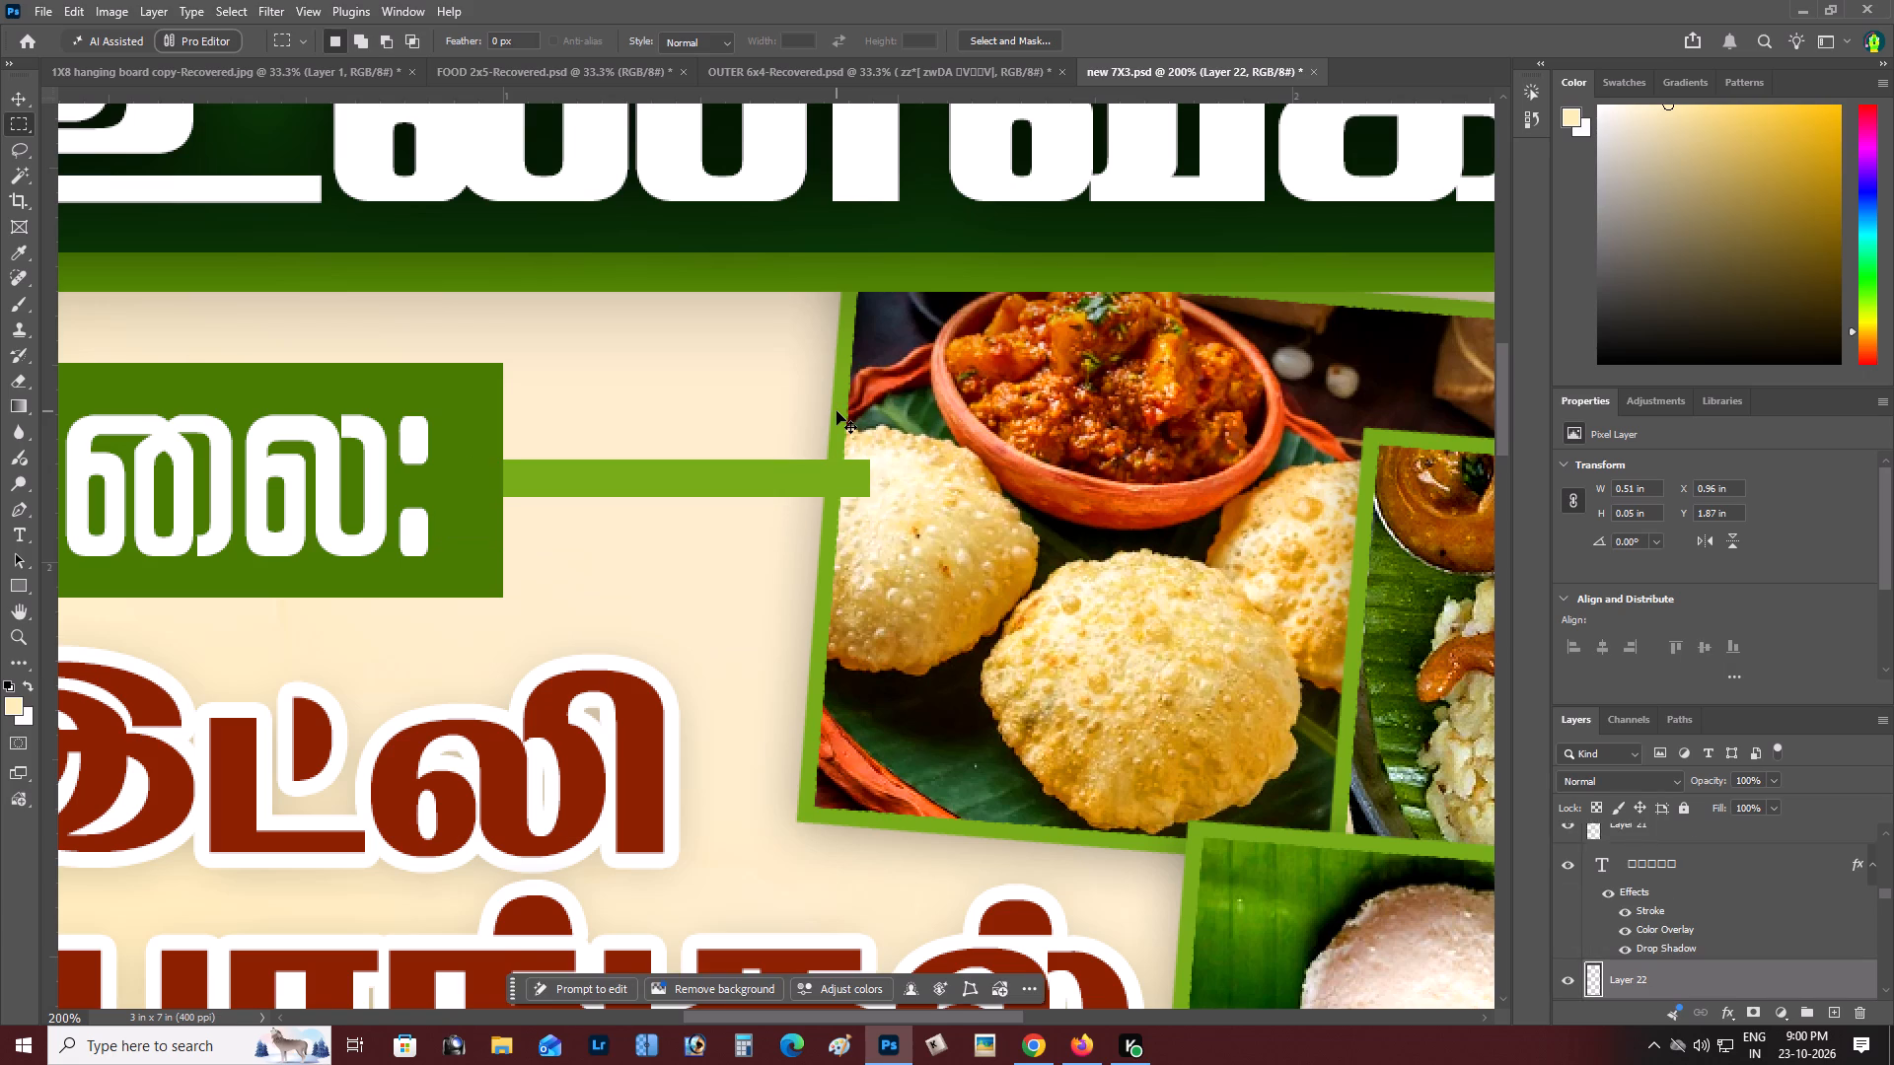
key(ctrl+bracketleft)
key(ctrl+bracketleft)
key(ctrl+bracketleft)
key(ctrl+bracketleft)
key(ctrl+bracketleft)
key(ctrl+bracketleft)
key(ctrl+bracketleft)
key(ctrl+bracketleft)
key(ctrl+bracketleft)
key(ctrl+bracketleft)
key(ctrl+bracketleft)
key(ctrl+bracketleft)
key(ctrl+bracketleft)
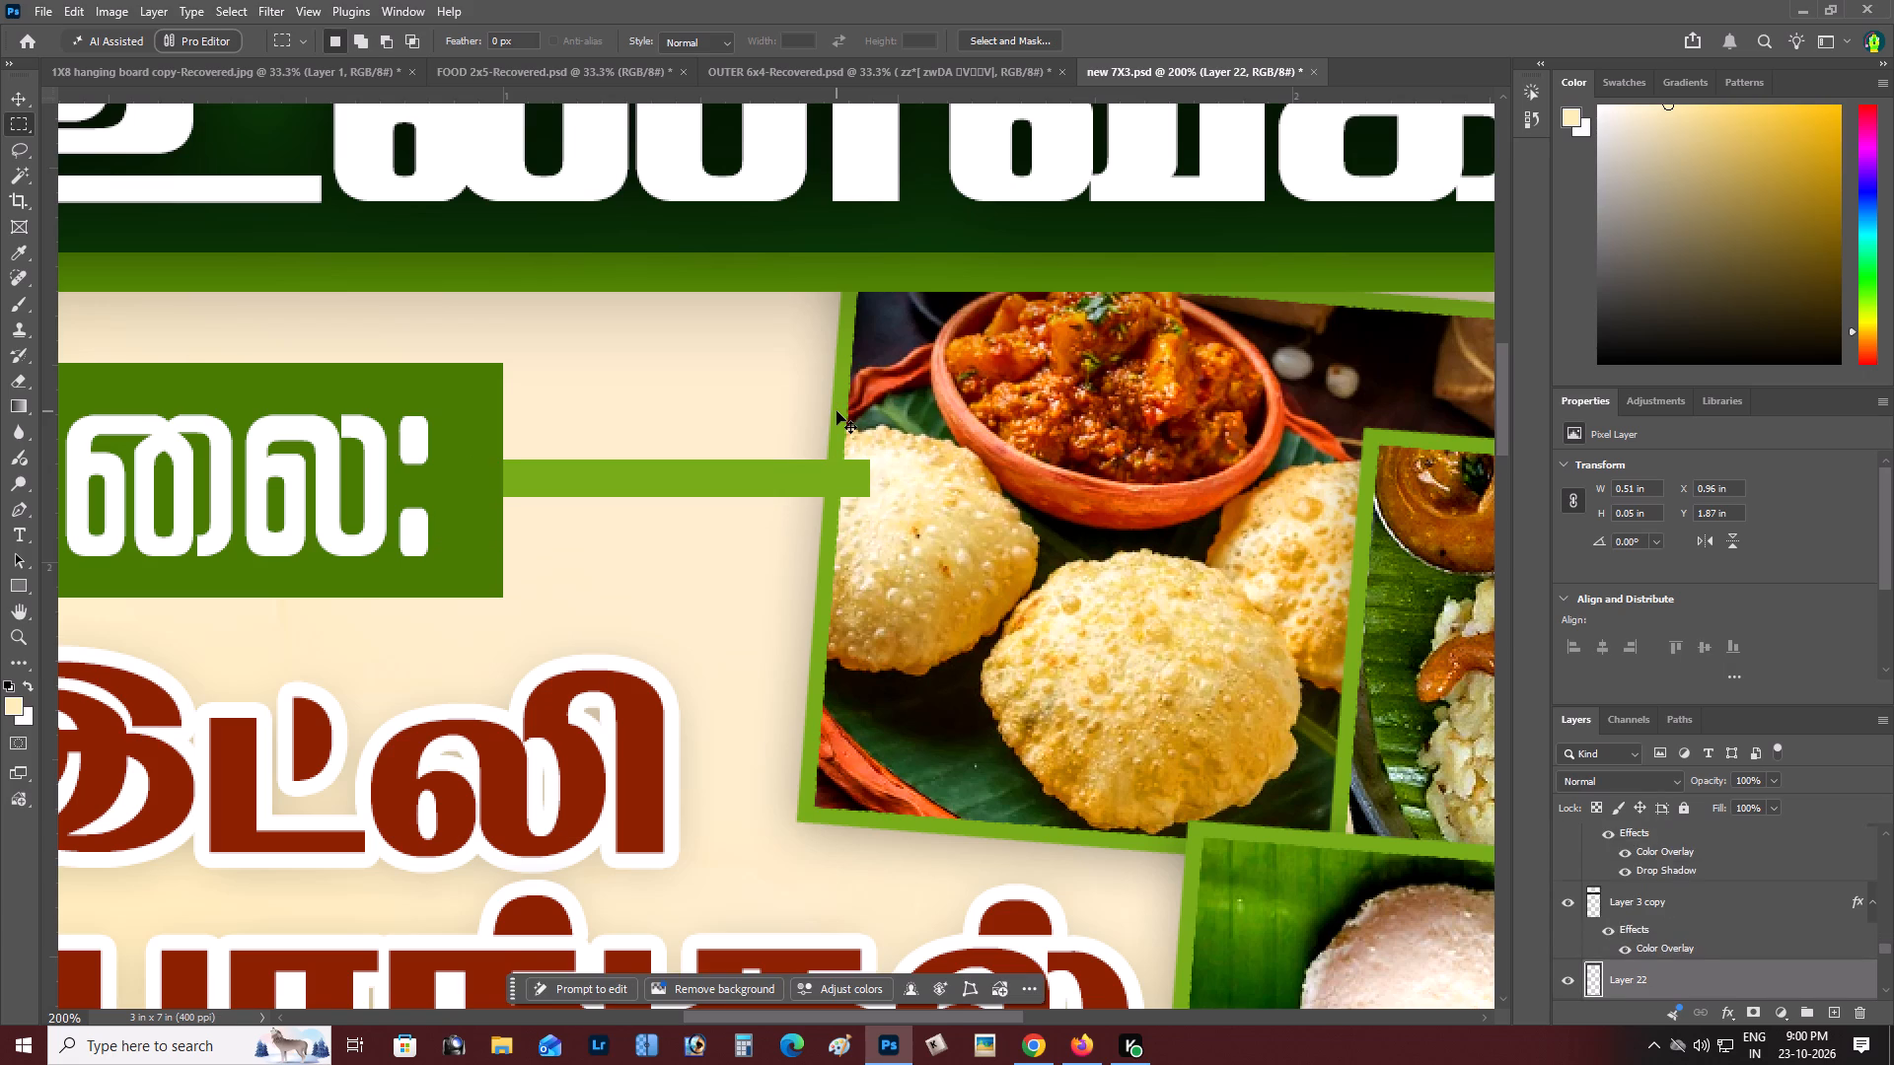
key(ctrl+bracketleft)
key(ctrl+bracketleft)
key(ctrl+bracketleft)
key(ctrl+bracketleft)
key(ctrl+bracketleft)
key(ctrl+bracketleft)
key(ctrl+bracketleft)
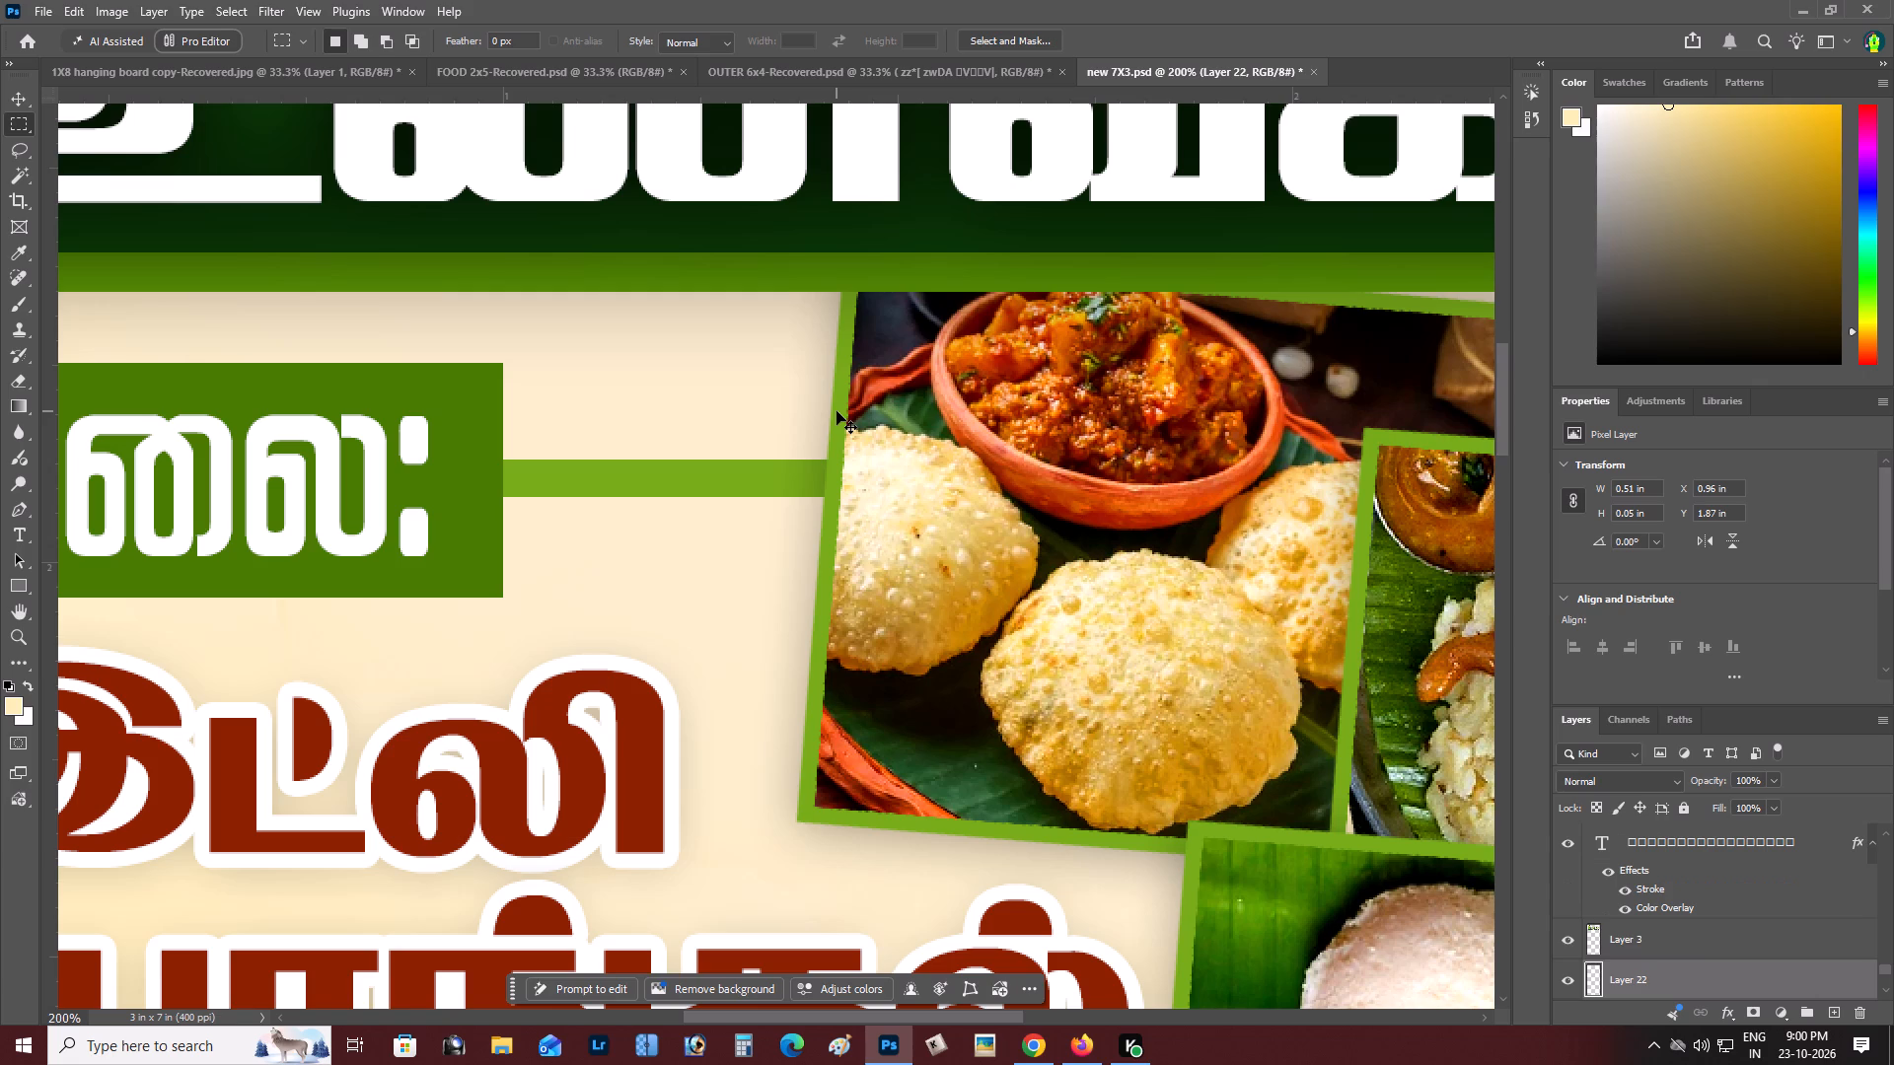
Examine the overall banner layout with the காலை: background and its connecting strip.
scroll(837, 411, up, 2)
key(z)
alt+click(587, 607)
right_click(587, 607)
click(619, 615)
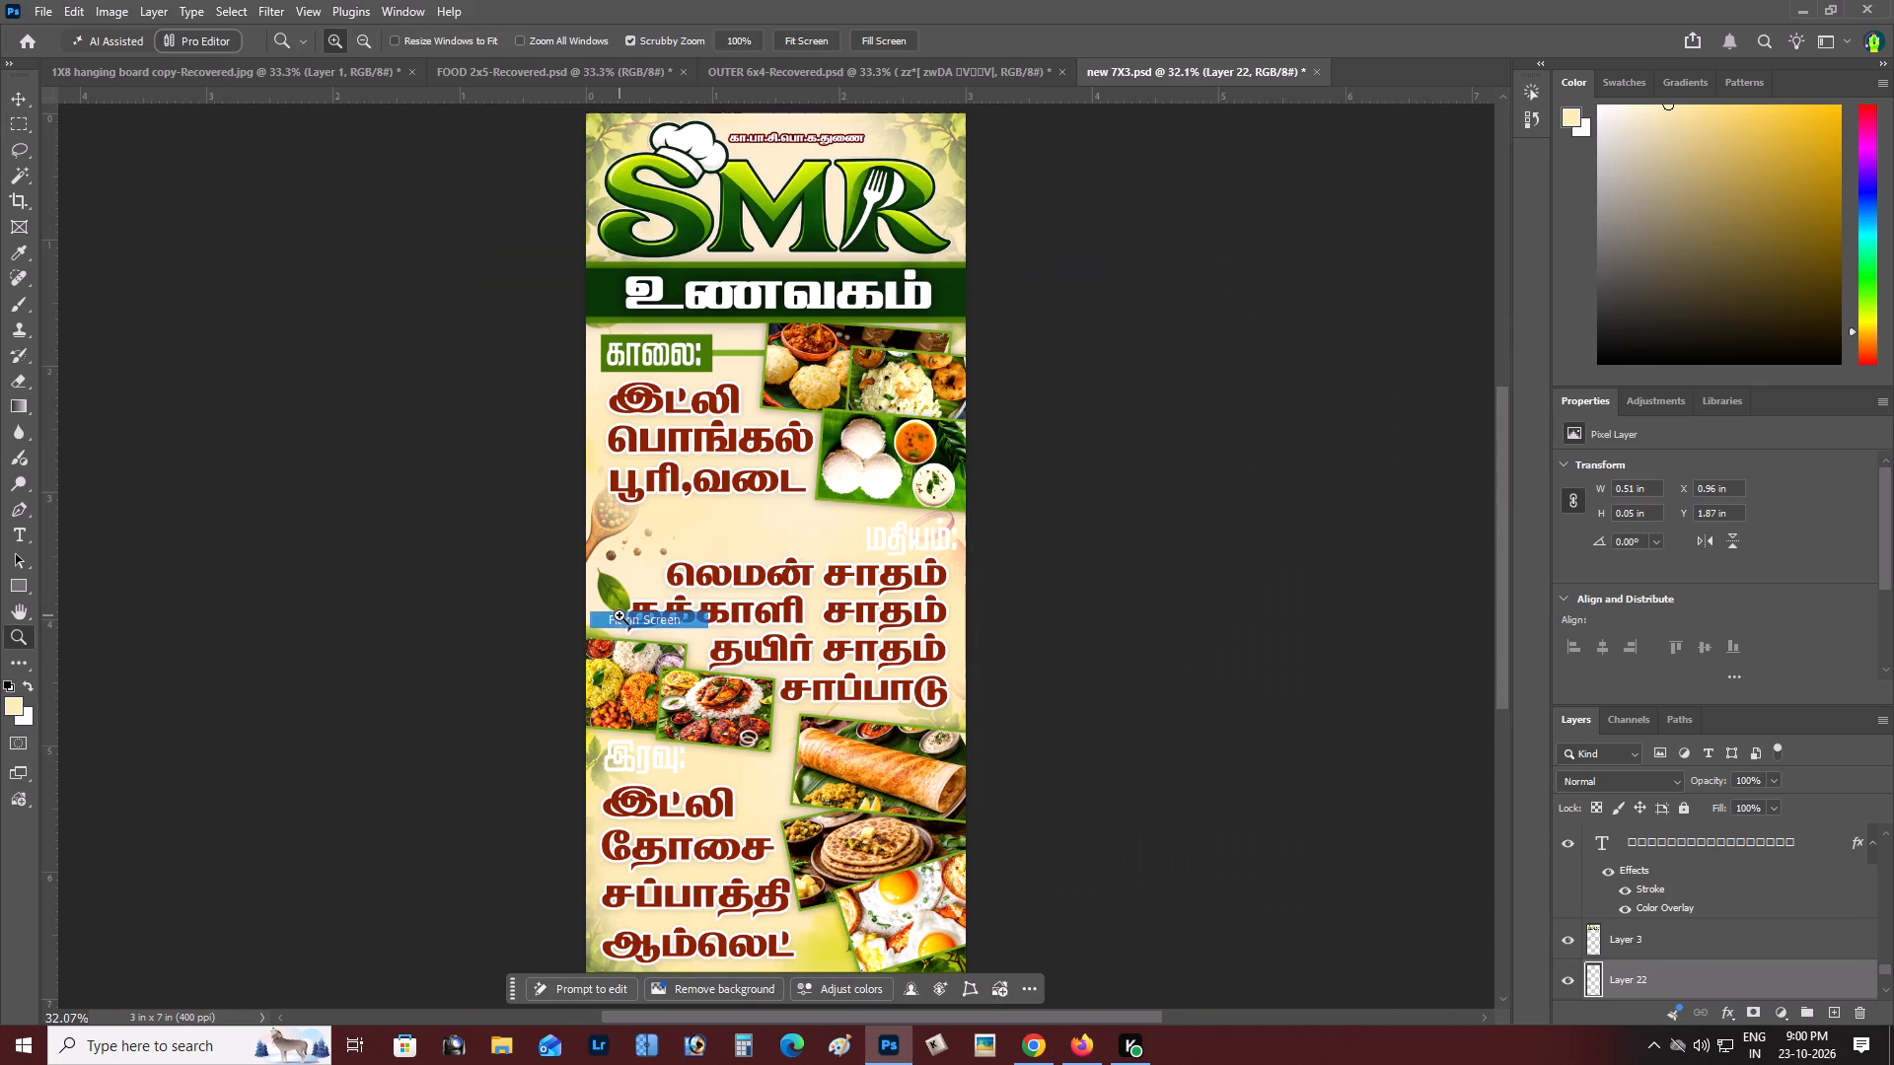
key(z)
double_click(740, 380)
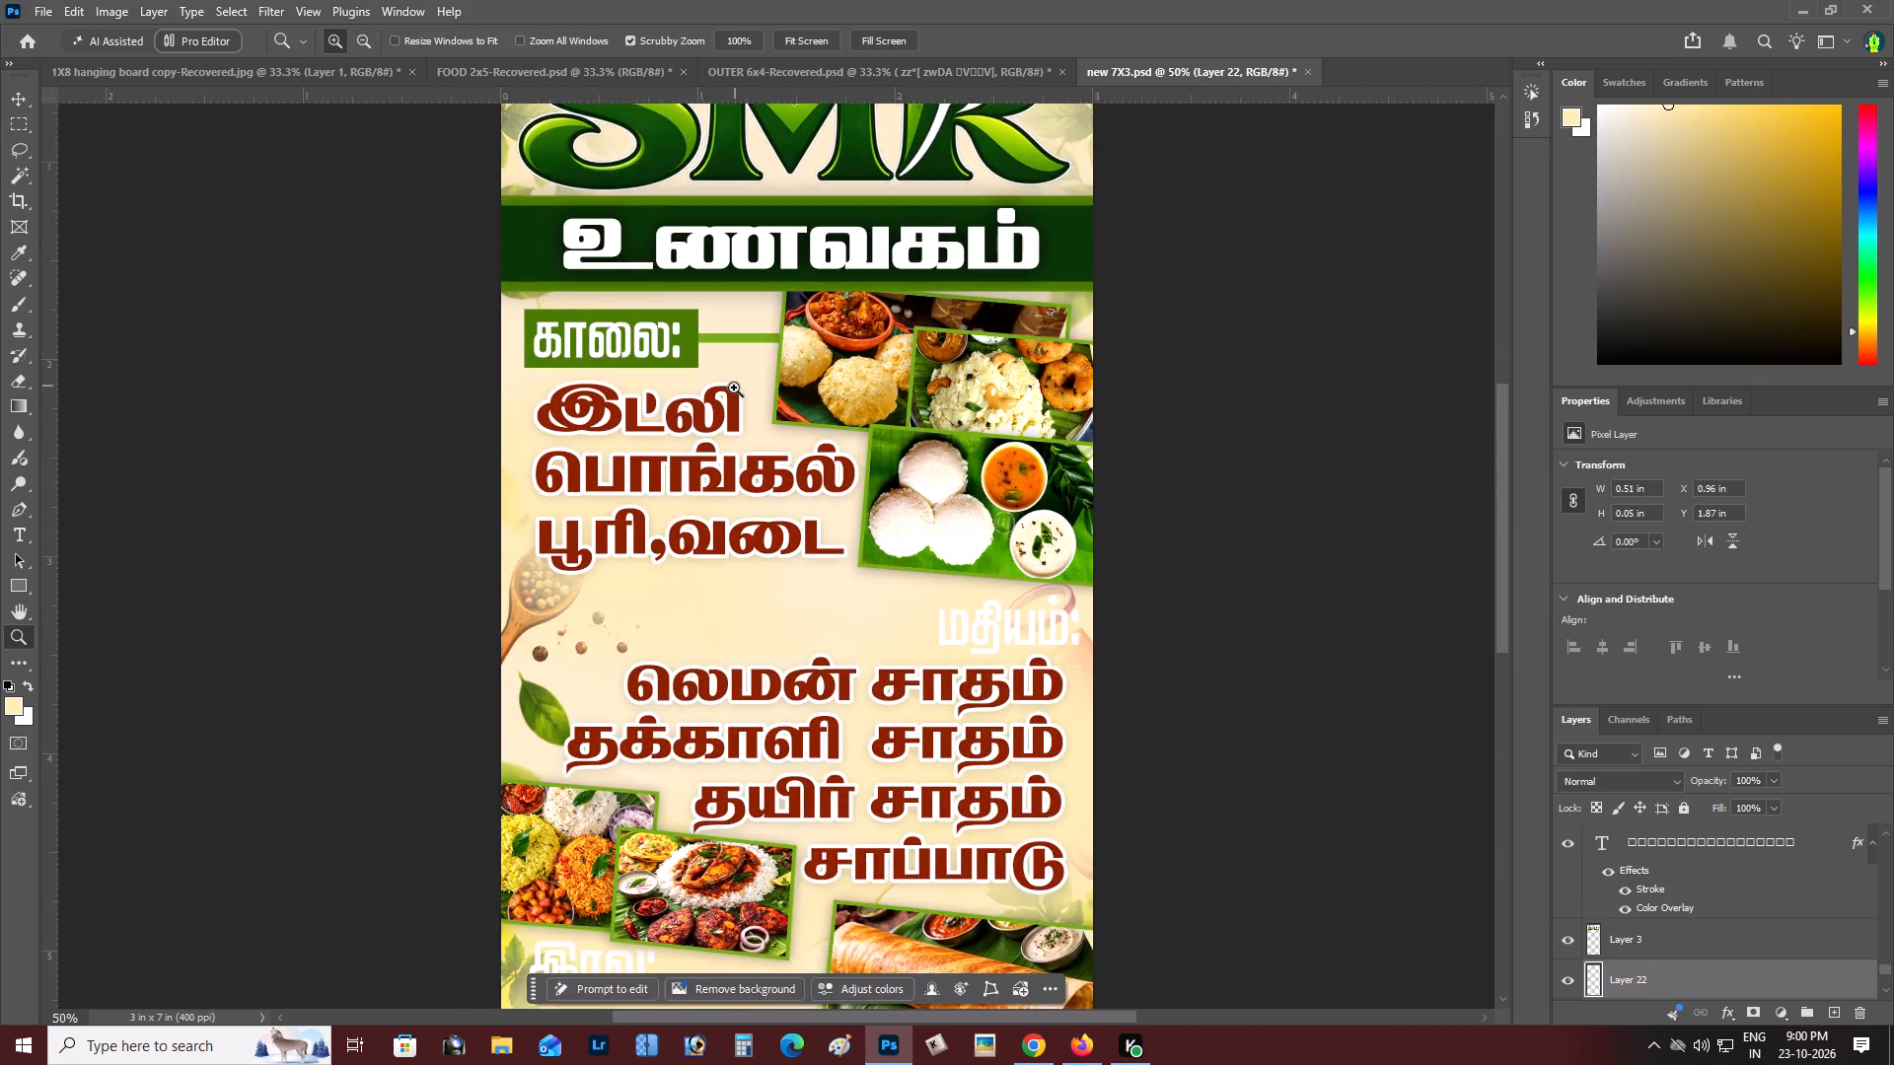
click(734, 388)
alt+double_click(647, 469)
key(space)
key(space)
key(space)
key(space)
key(space)
key(space)
key(space)
key(space)
key(space)
key(space)
key(space)
key(space)
key(space)
key(space)
key(space)
key(space)
key(space)
key(space)
key(space)
key(space)
drag(647, 469, 674, 476)
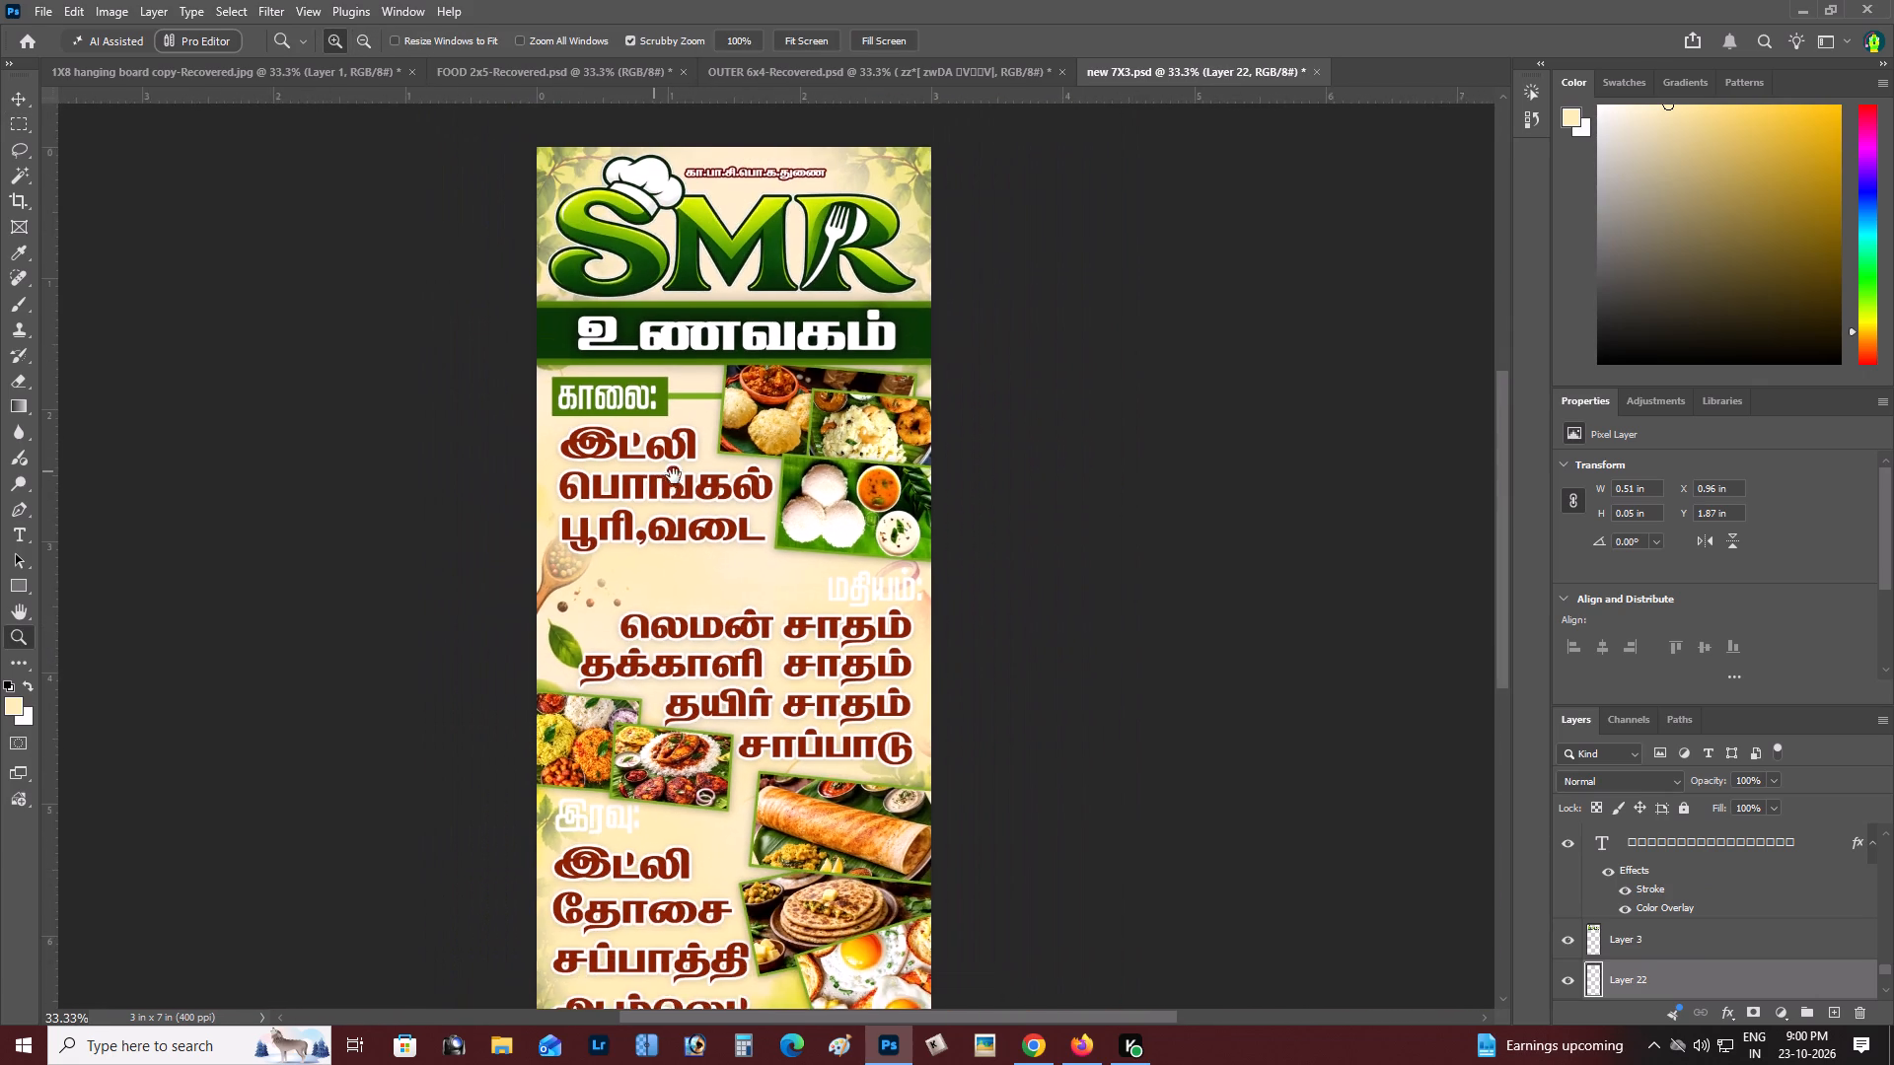
drag(674, 476, 712, 456)
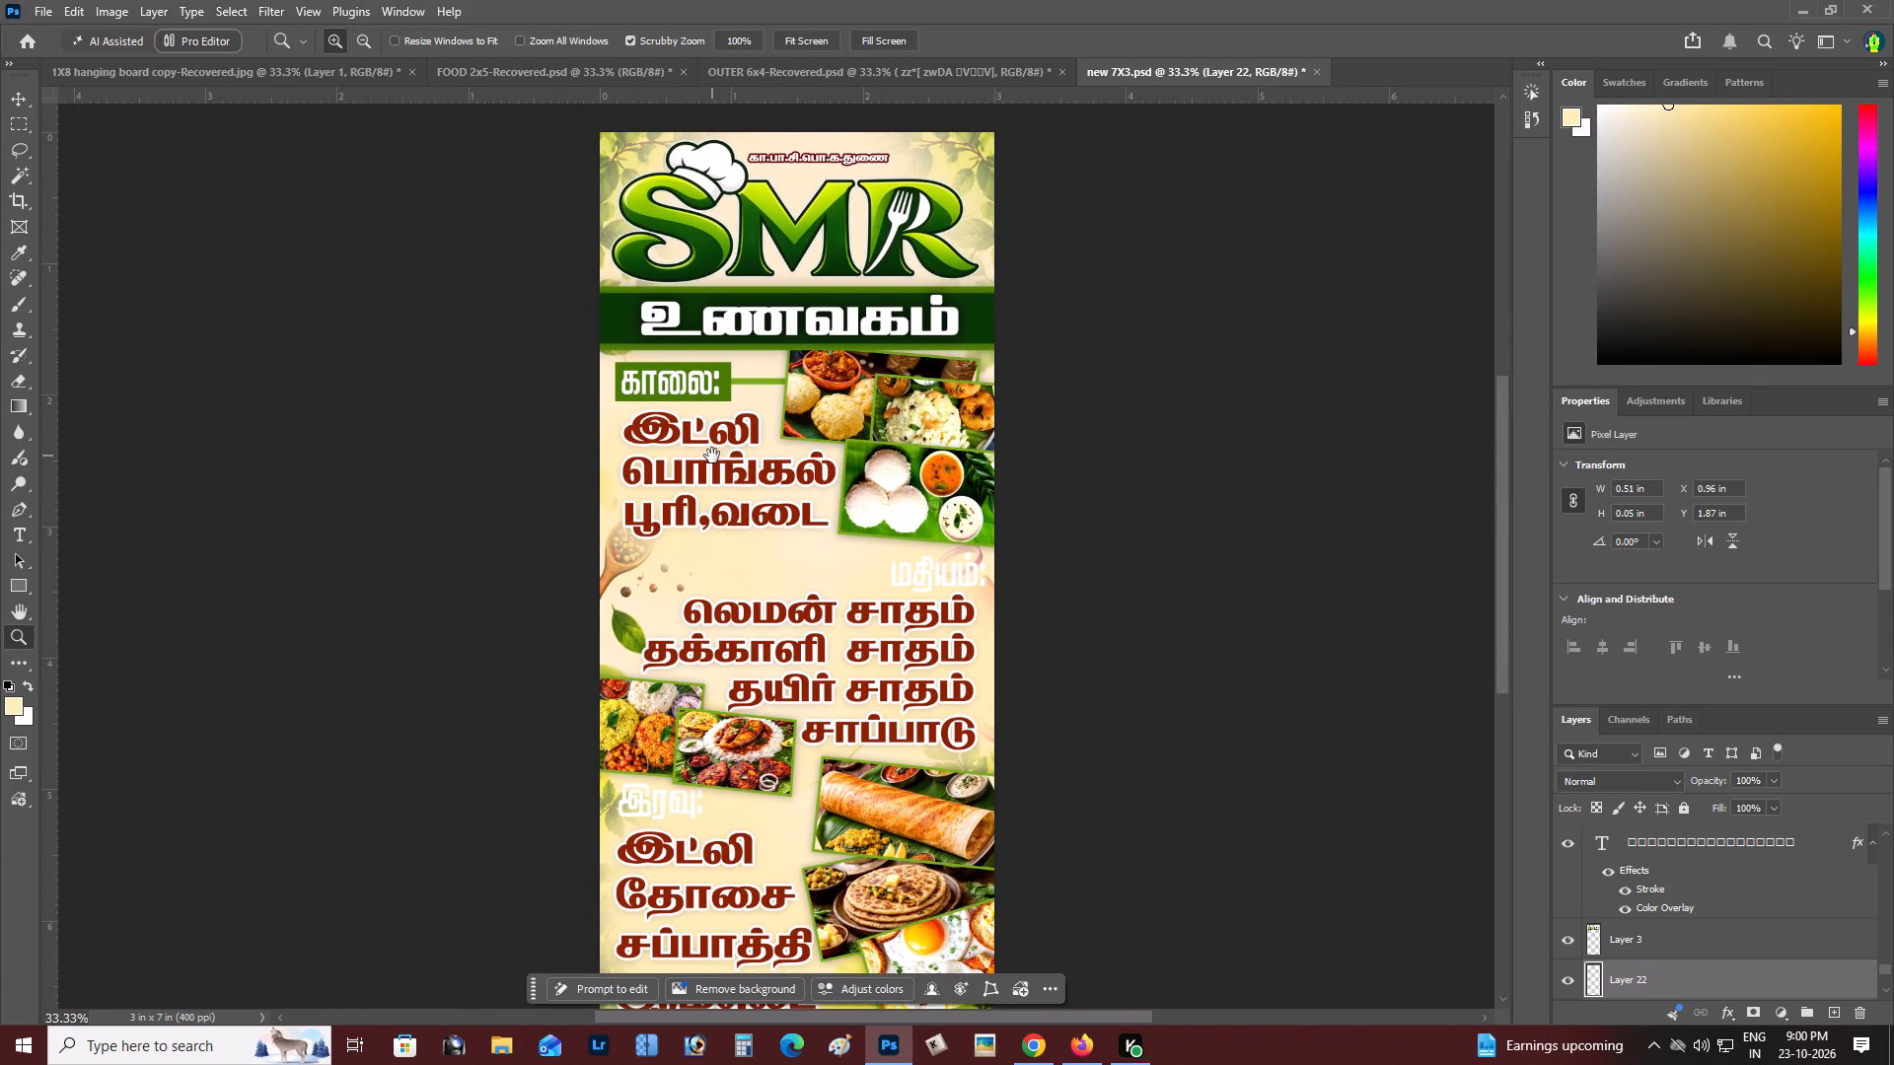
scroll(843, 600, down, 1)
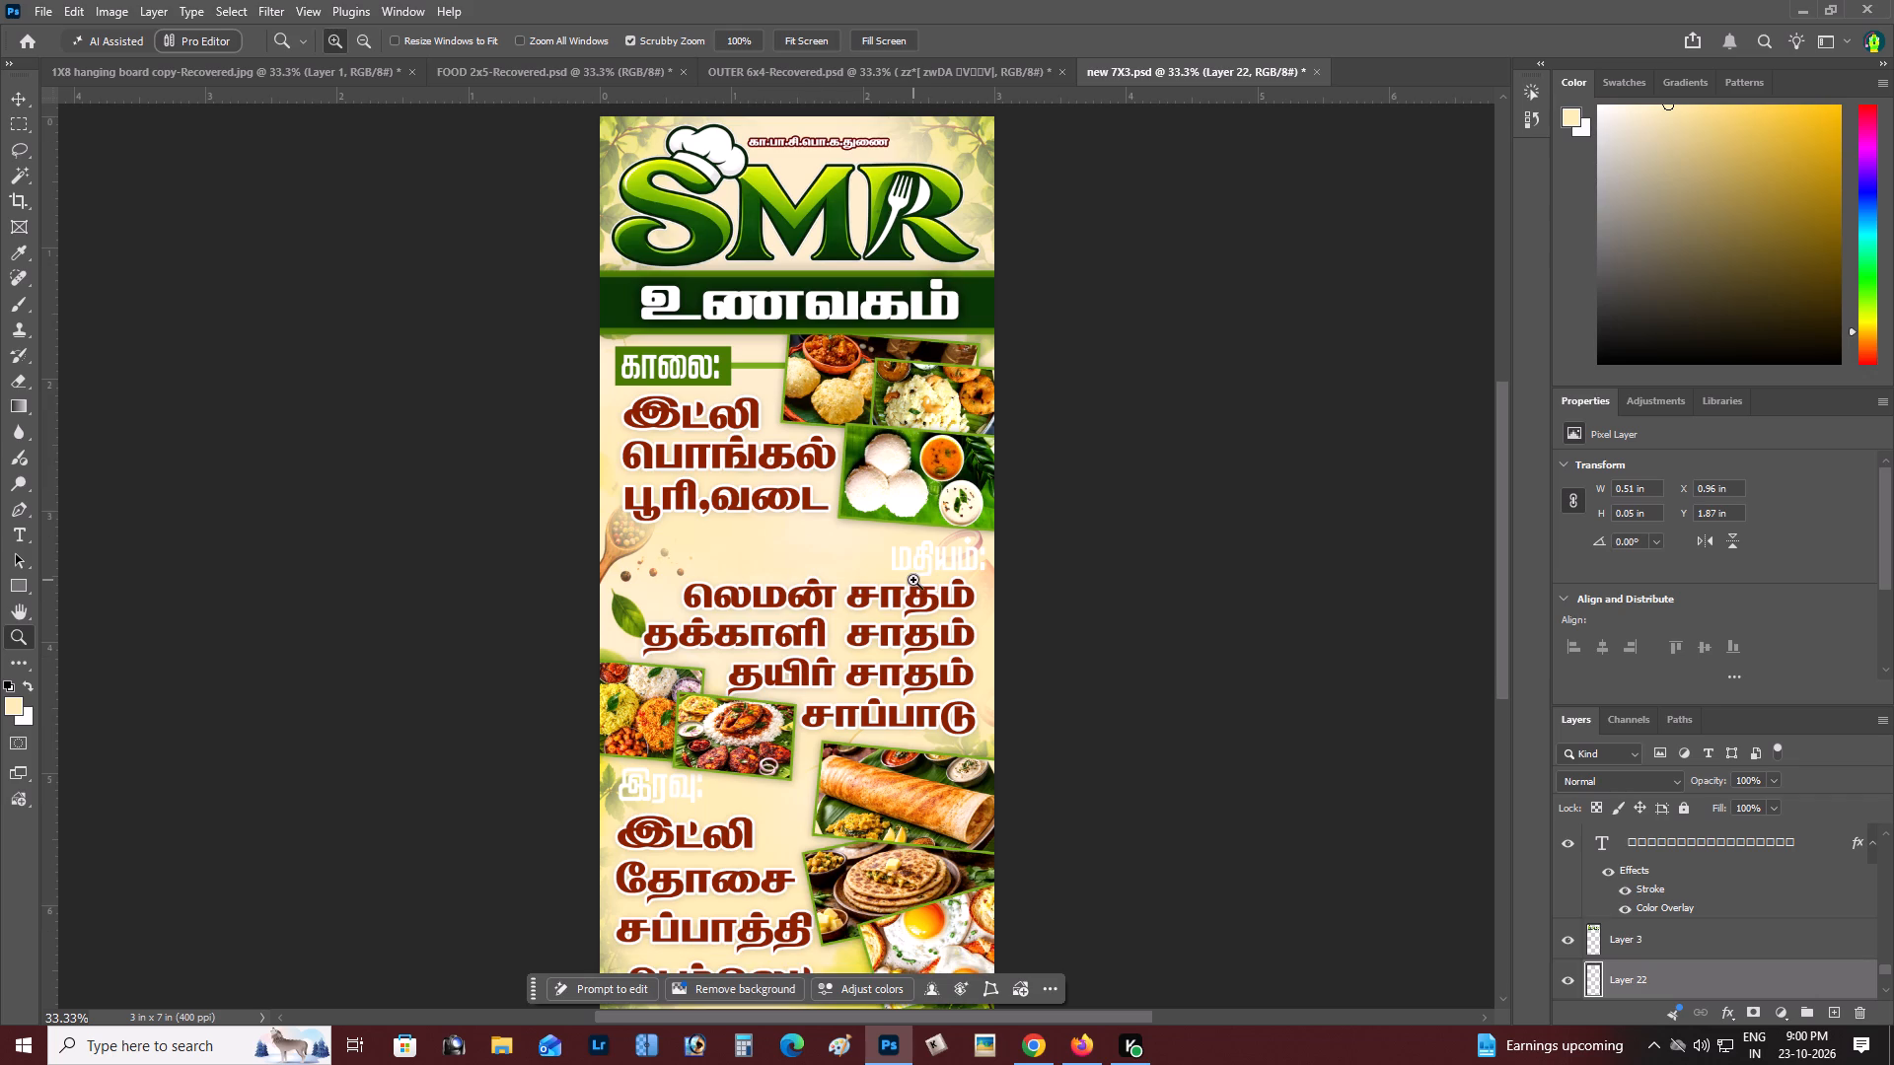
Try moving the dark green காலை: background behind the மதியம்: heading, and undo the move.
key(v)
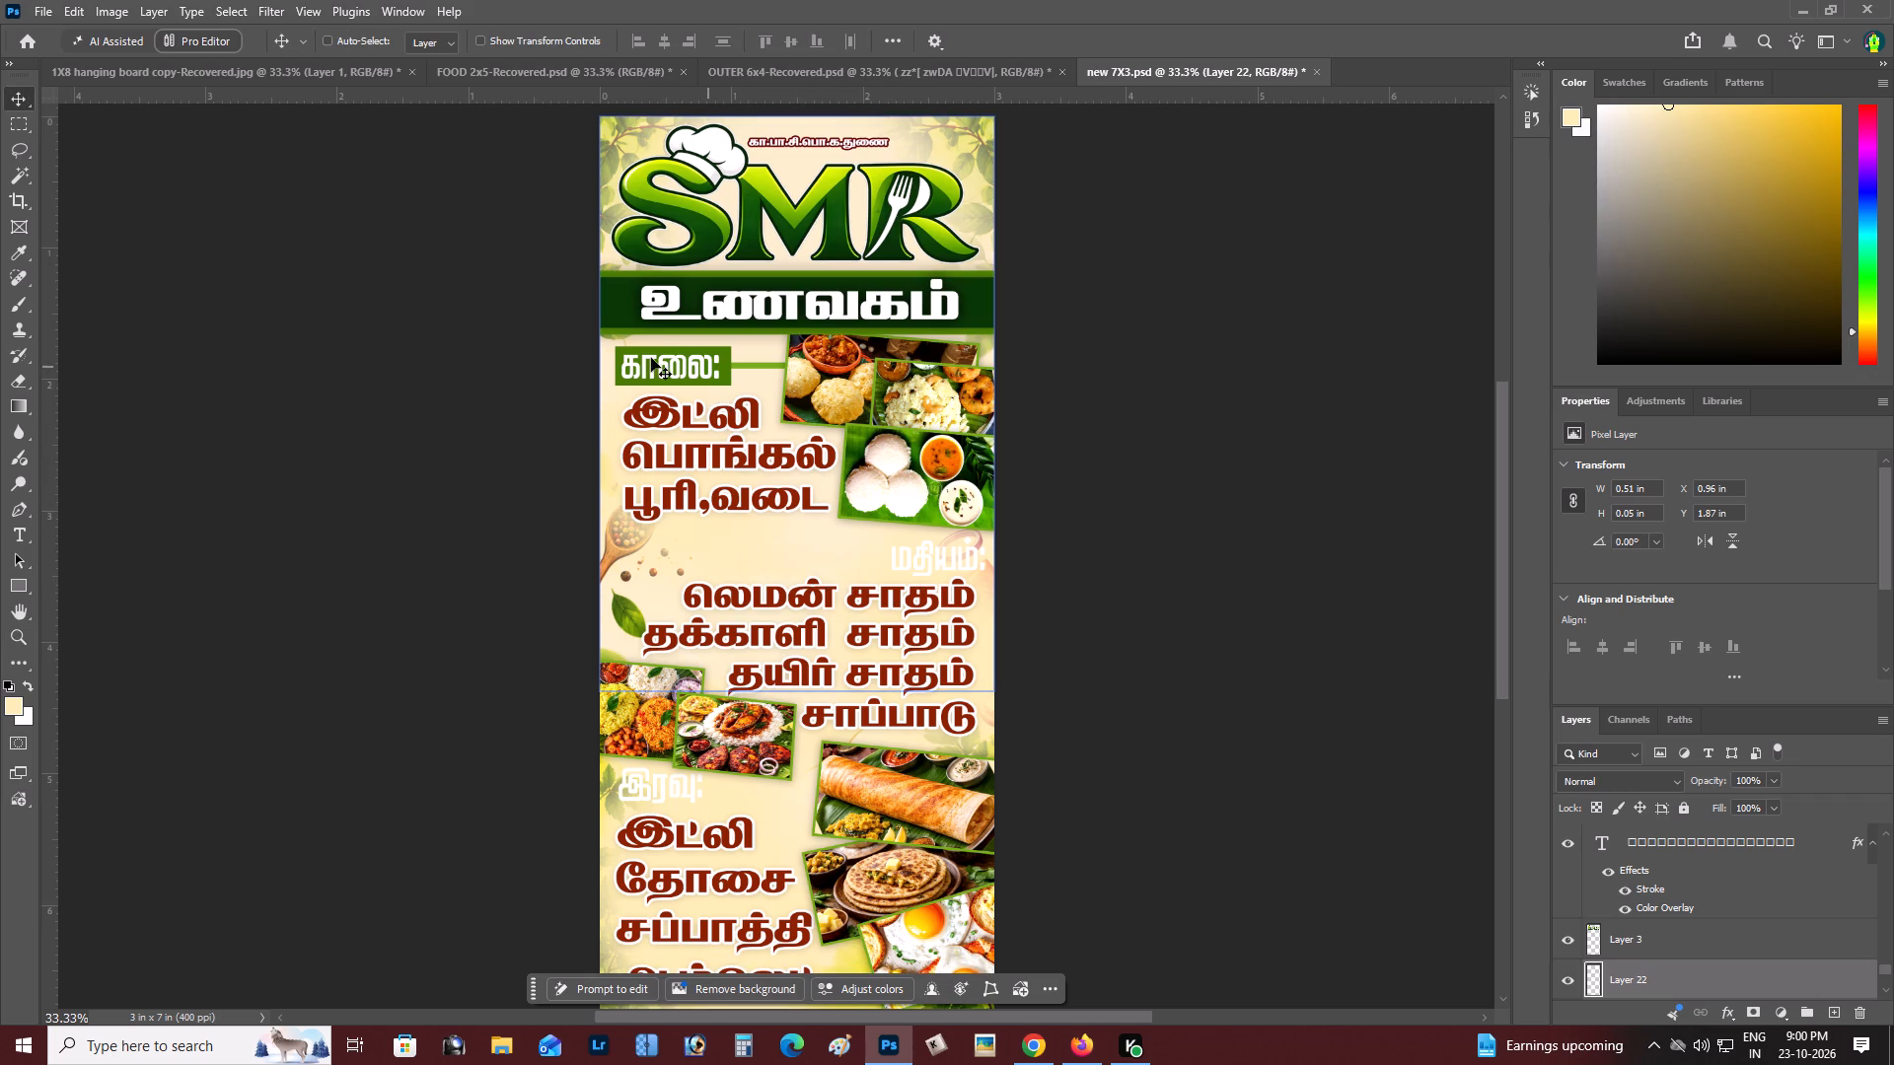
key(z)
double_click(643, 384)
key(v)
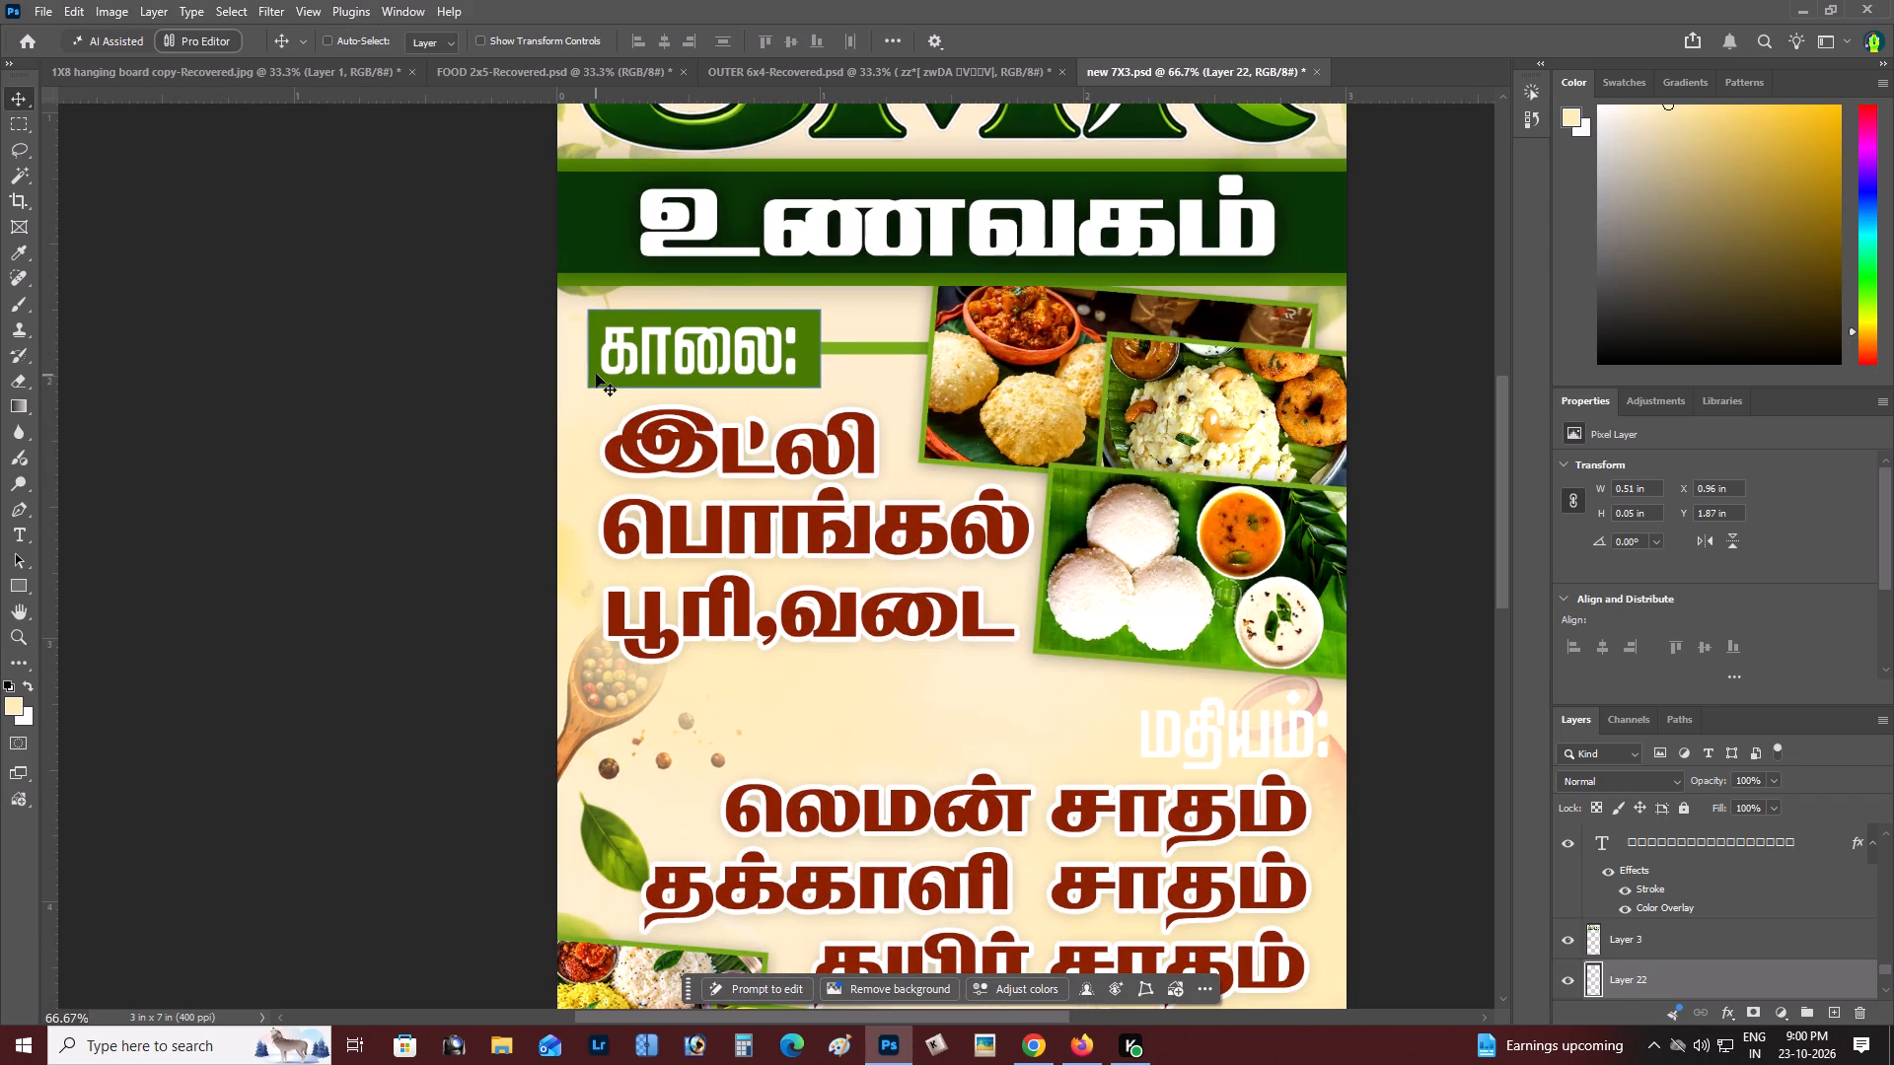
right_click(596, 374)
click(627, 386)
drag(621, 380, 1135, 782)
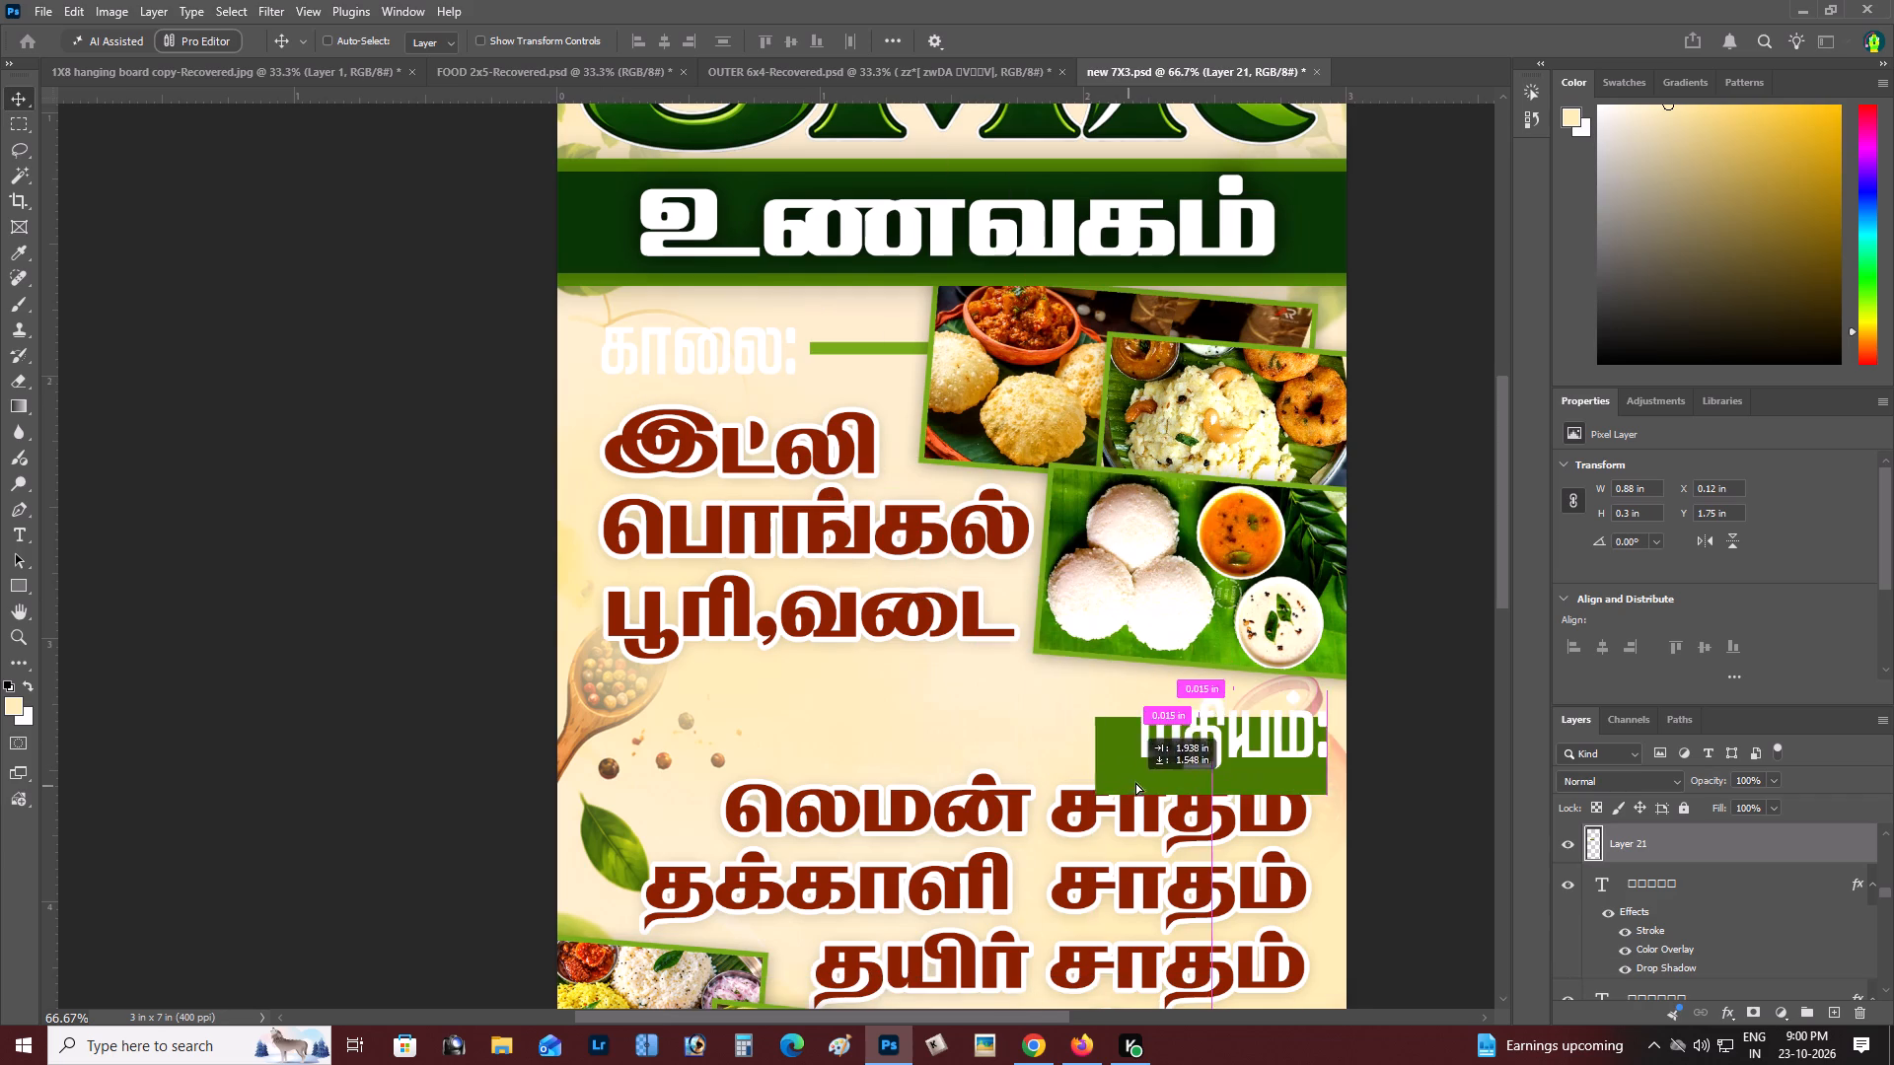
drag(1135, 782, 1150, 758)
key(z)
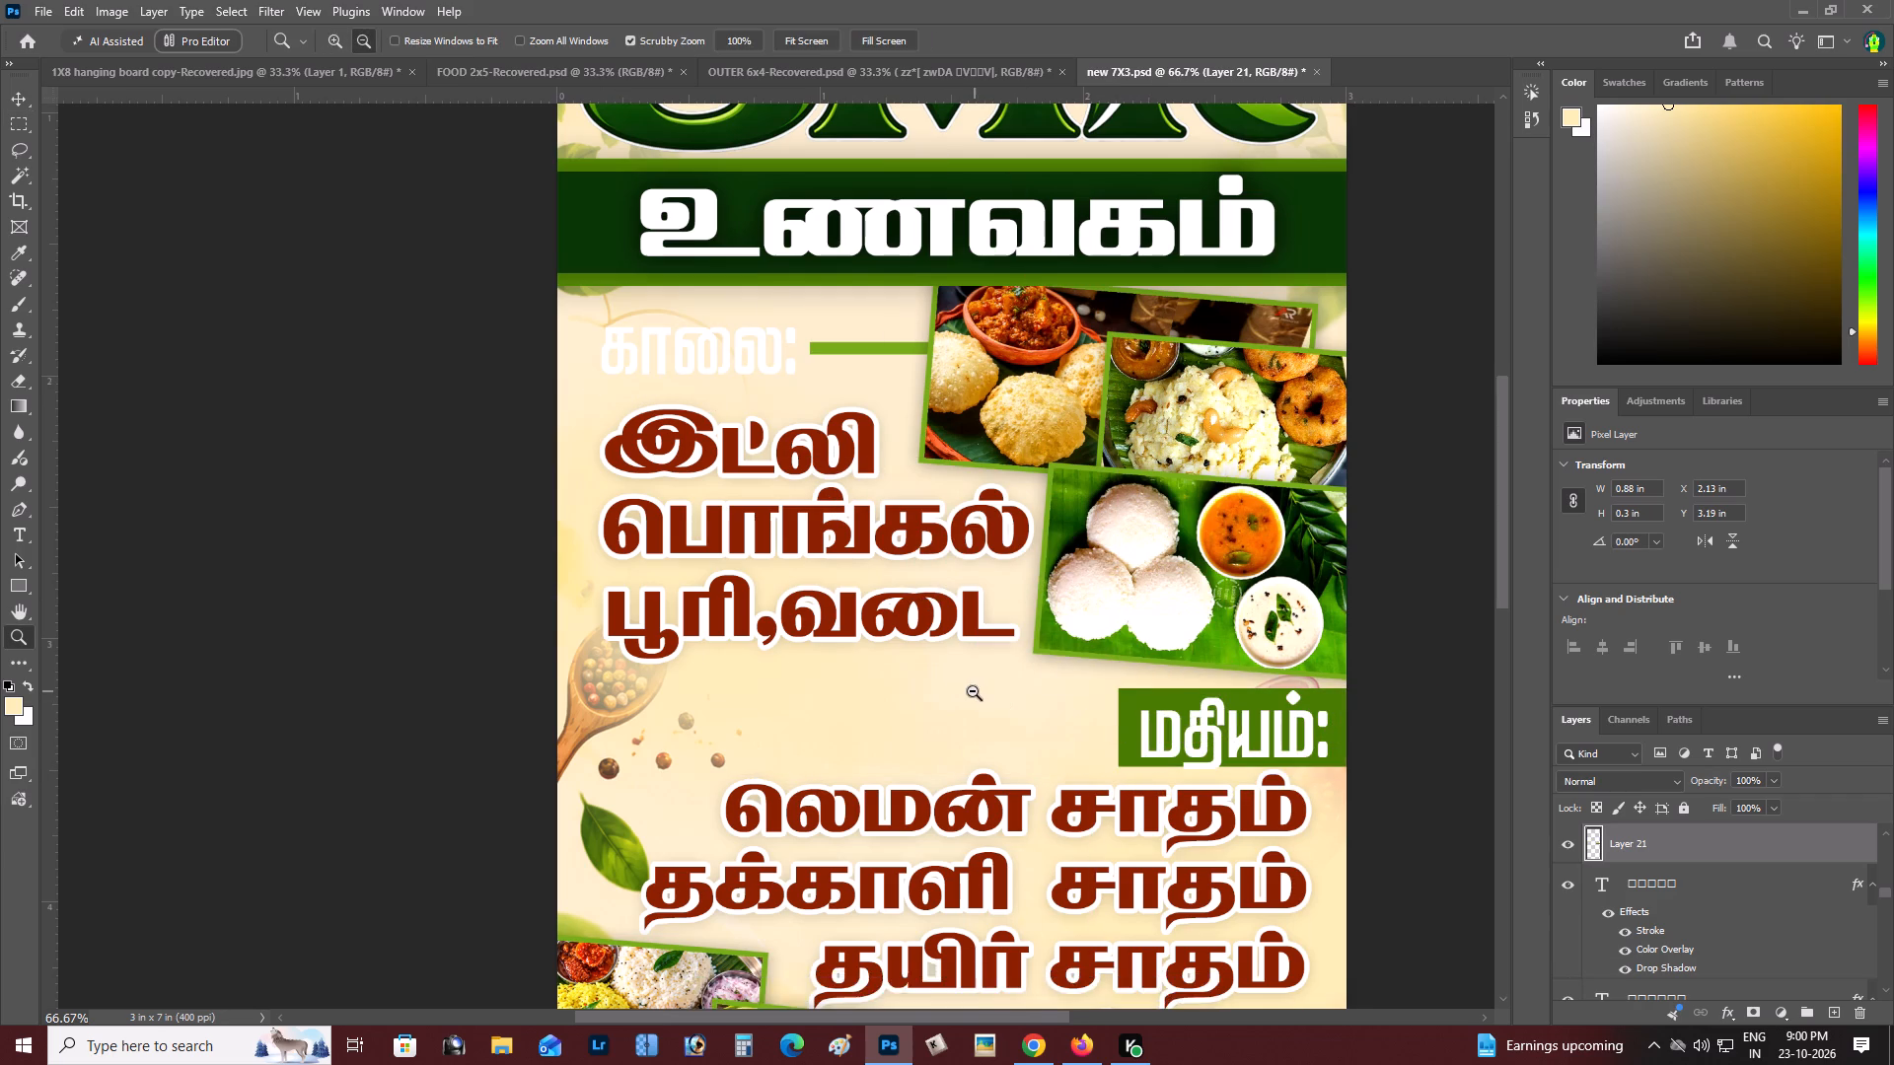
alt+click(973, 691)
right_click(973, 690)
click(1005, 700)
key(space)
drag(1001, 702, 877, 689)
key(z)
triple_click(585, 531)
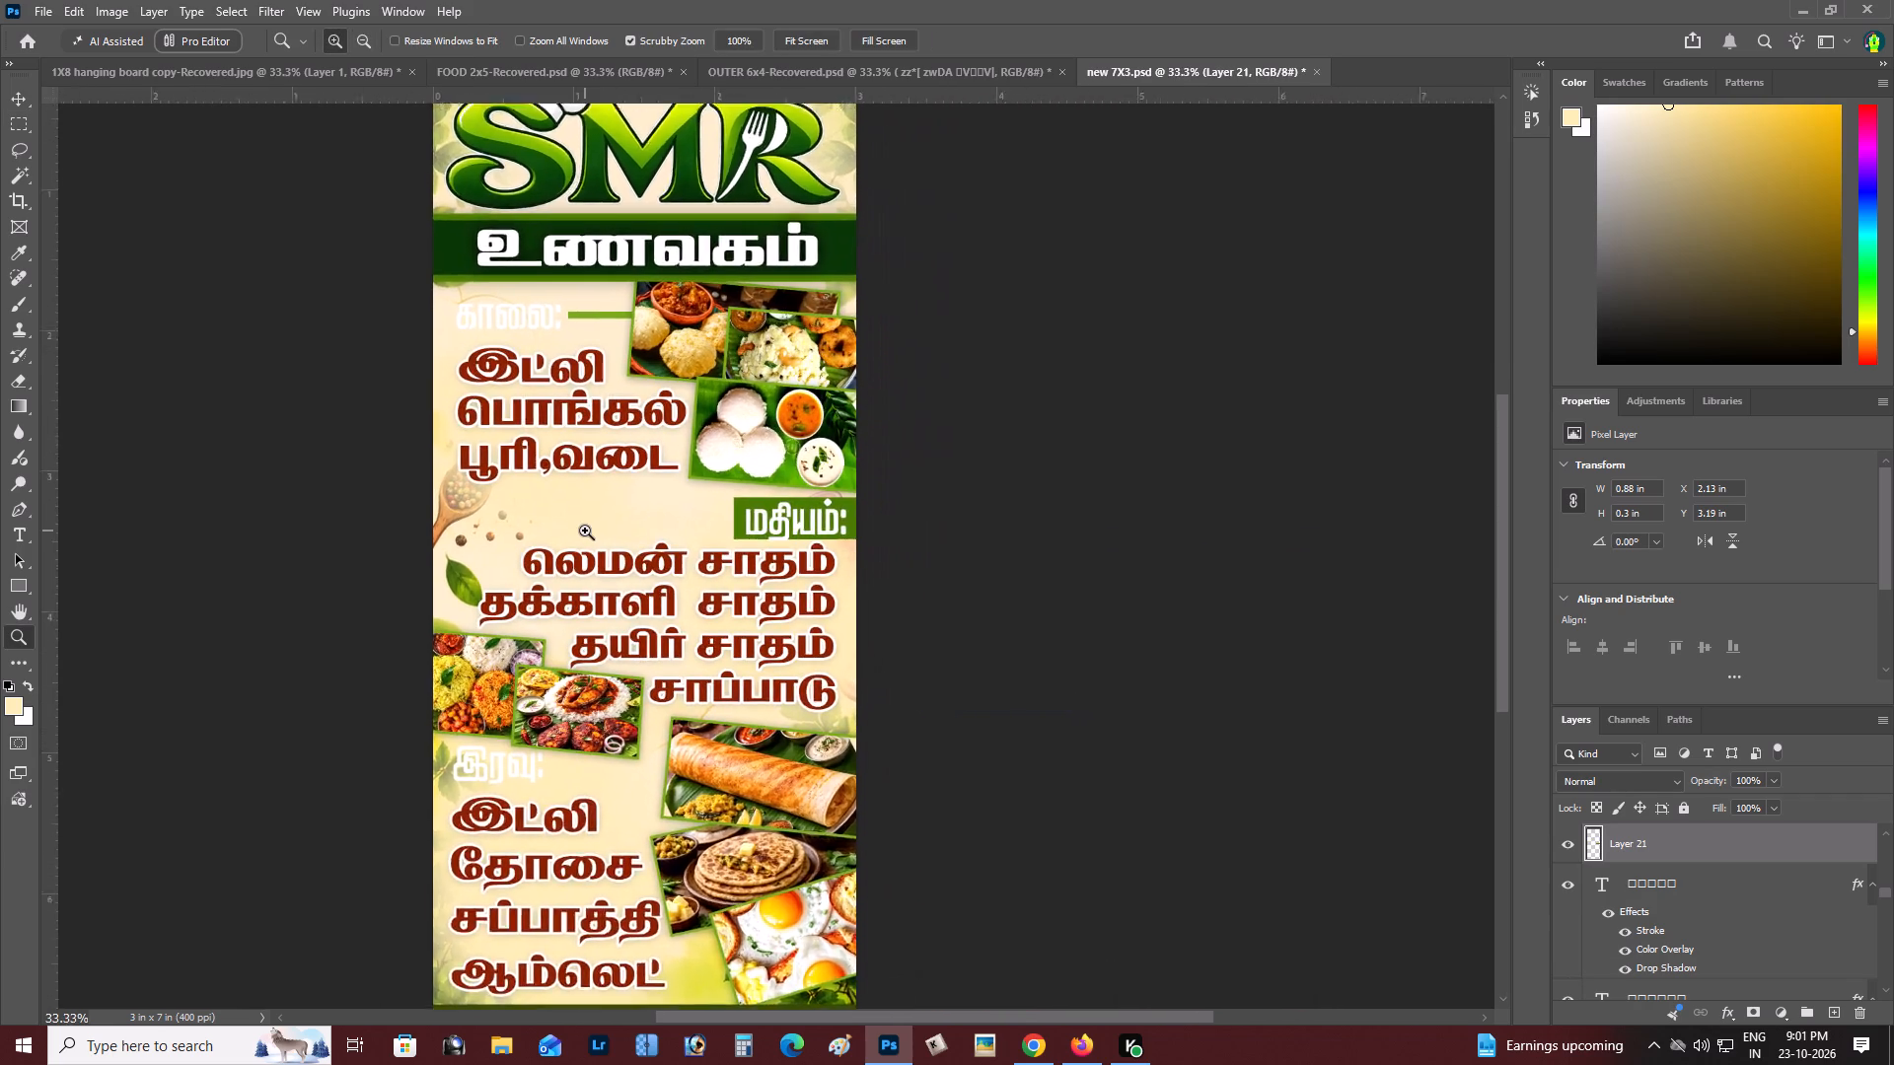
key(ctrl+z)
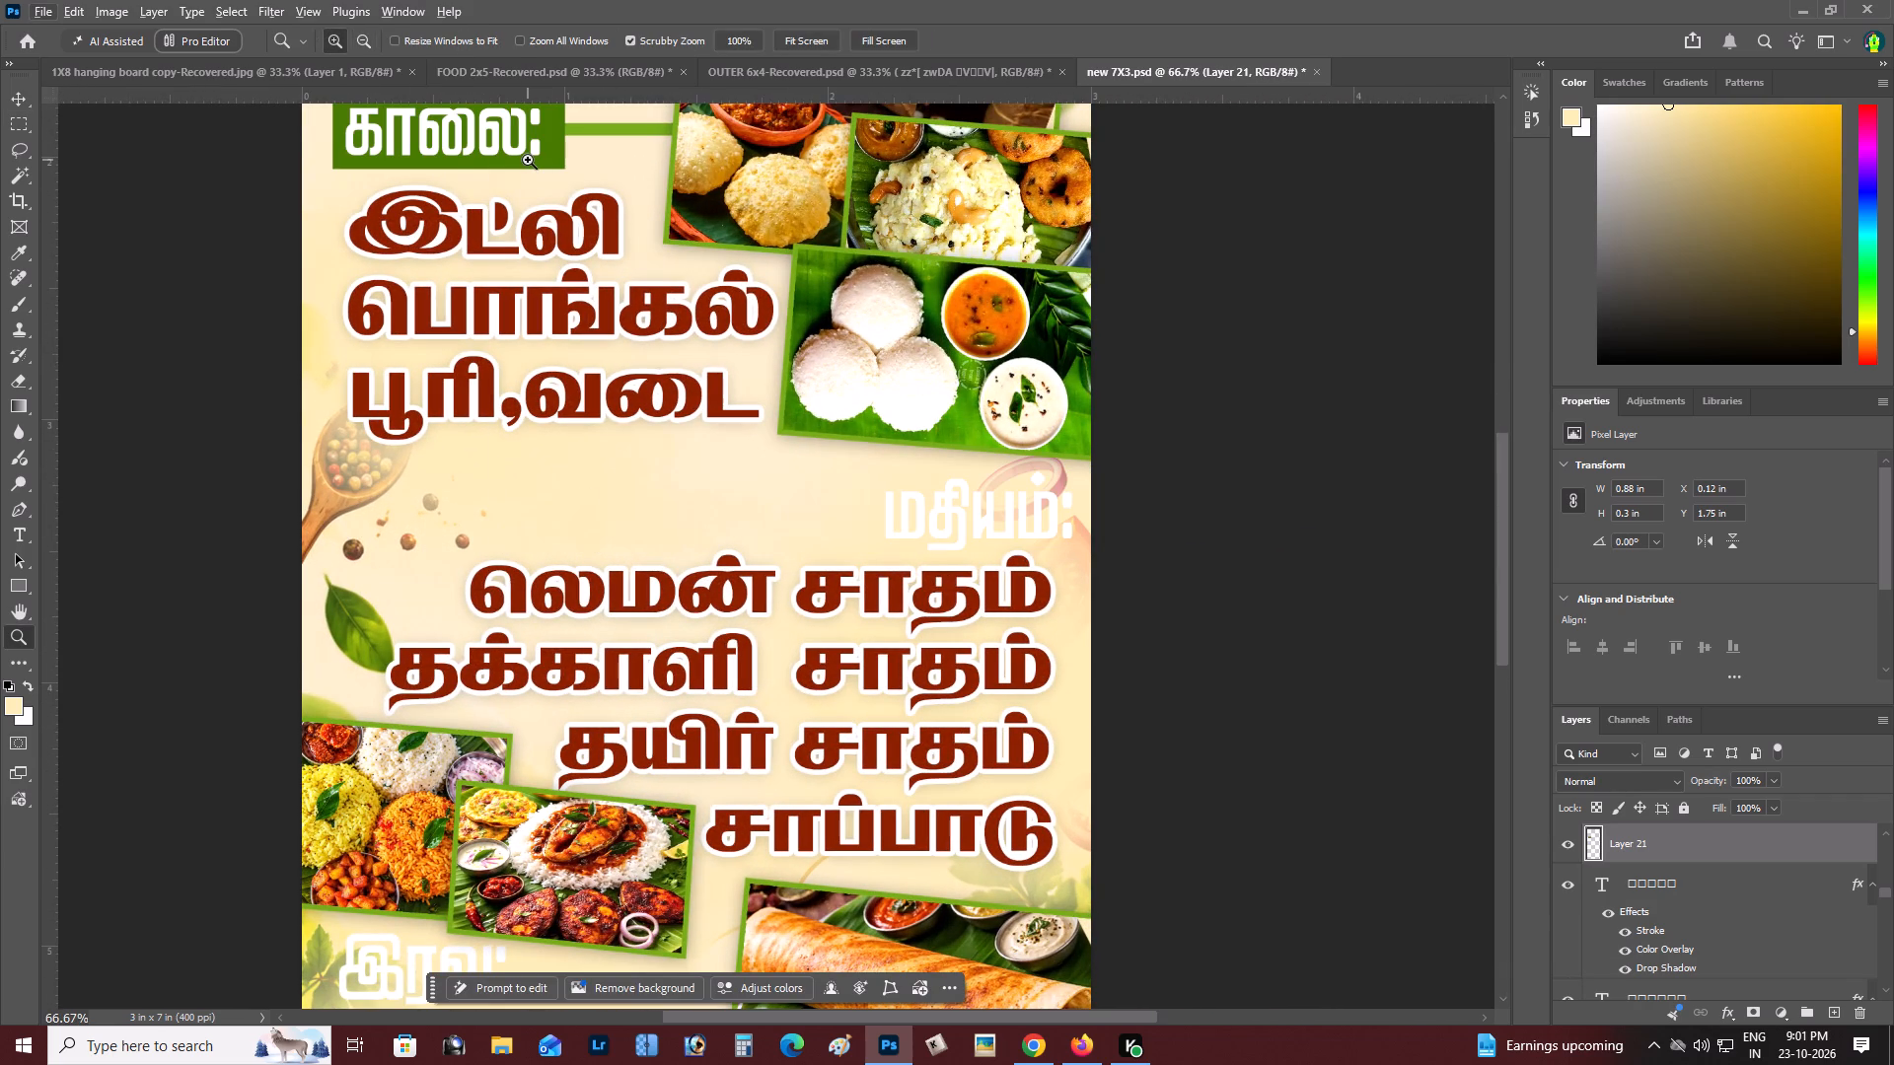
Duplicate the dark green காலை: background and place the copy behind the மதியம்: heading, flush with the banner's right edge.
key(v)
click(528, 157)
right_click(529, 162)
click(542, 167)
alt+drag(540, 168, 602, 261)
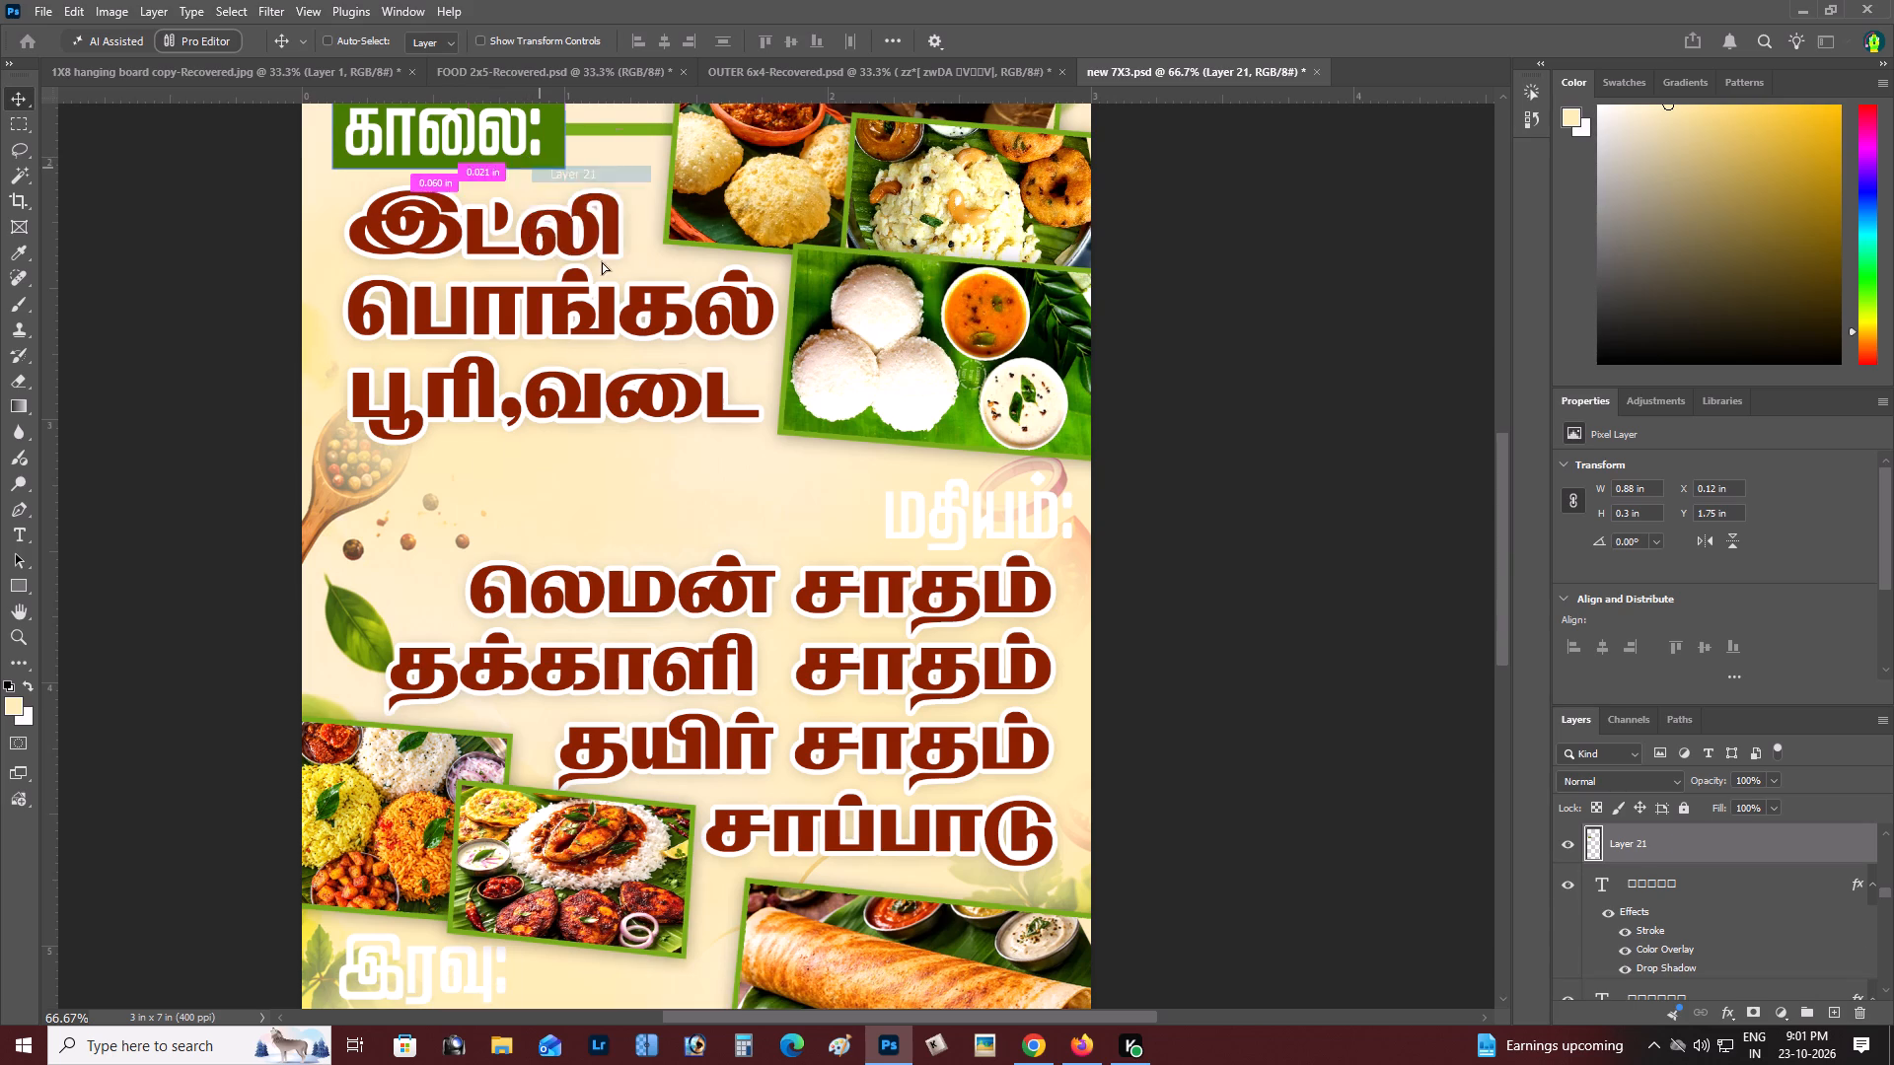
alt+drag(602, 261, 1063, 544)
key(ctrl+t)
key(ctrl+Return)
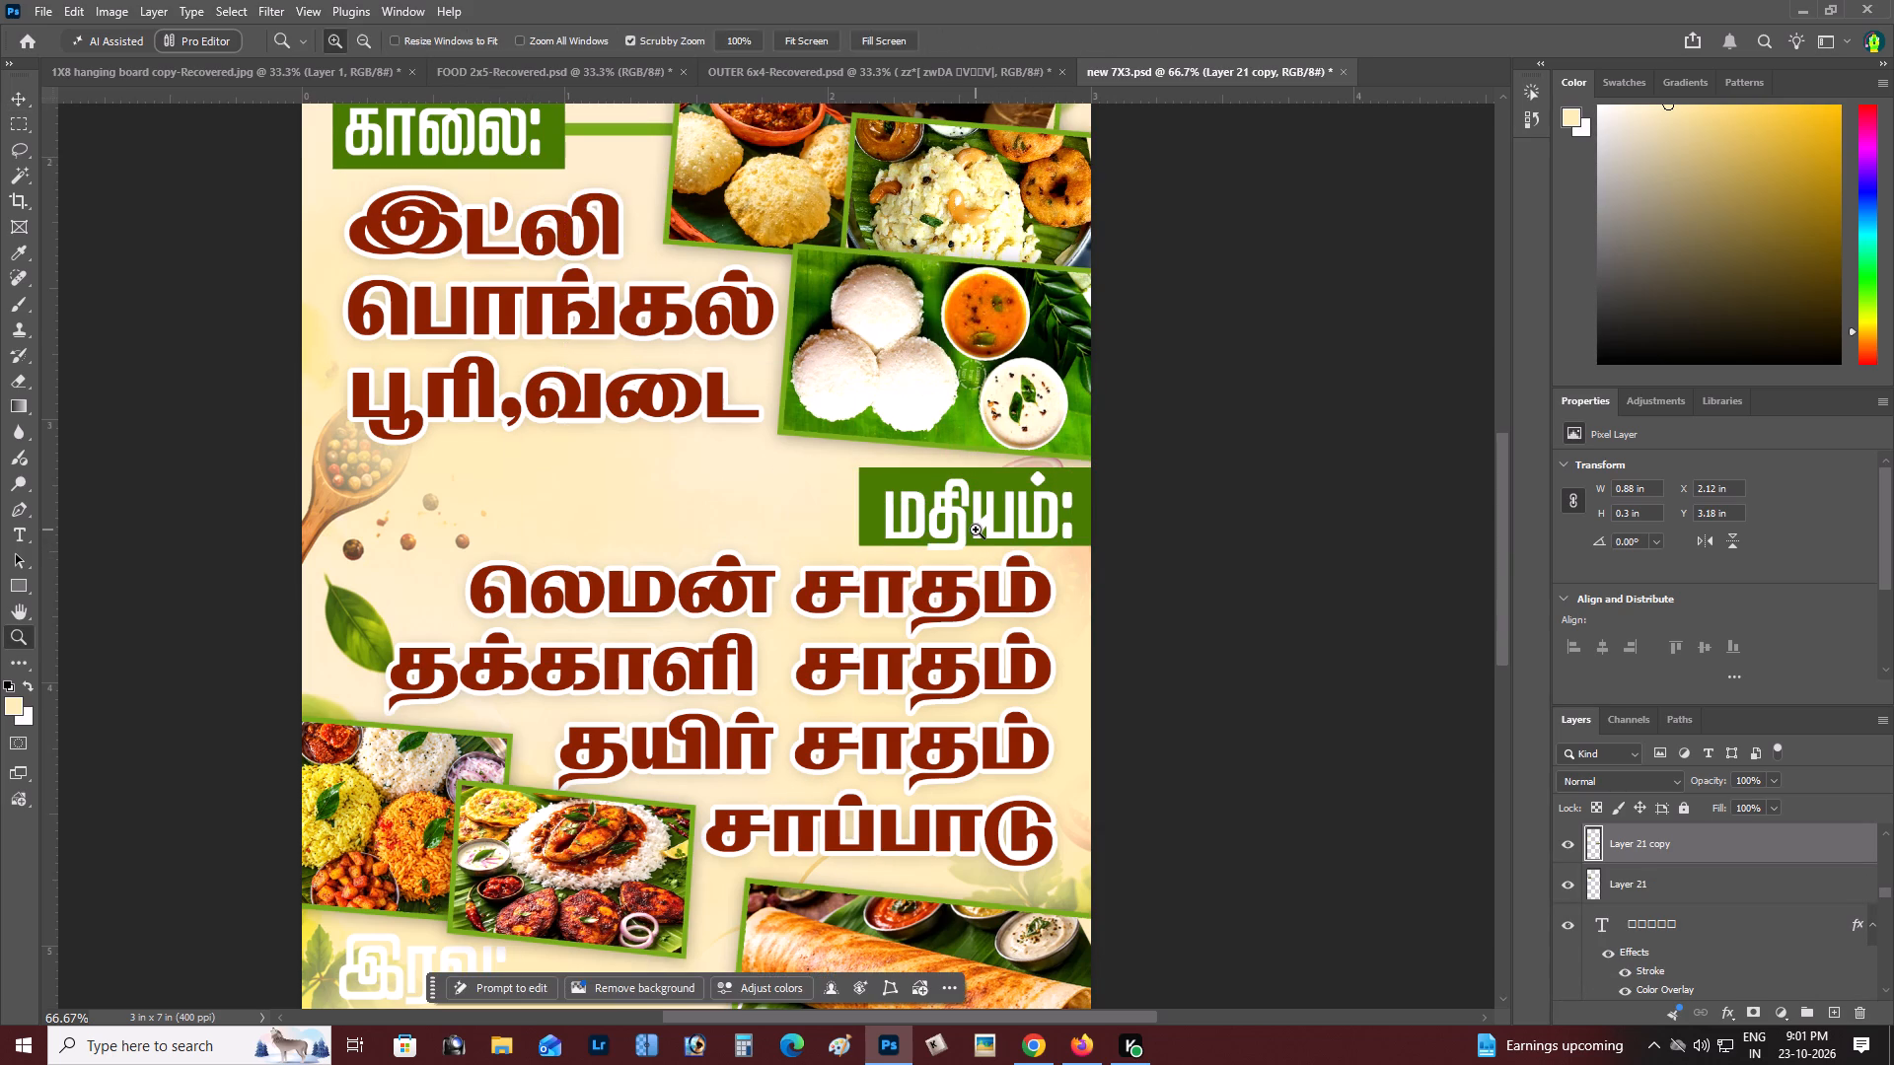
Nudge the மதியம்: heading's green background slightly down to Y 3.19 in.
key(Down)
key(Down)
key(Down)
key(v)
key(Down)
key(Down)
key(Down)
key(Down)
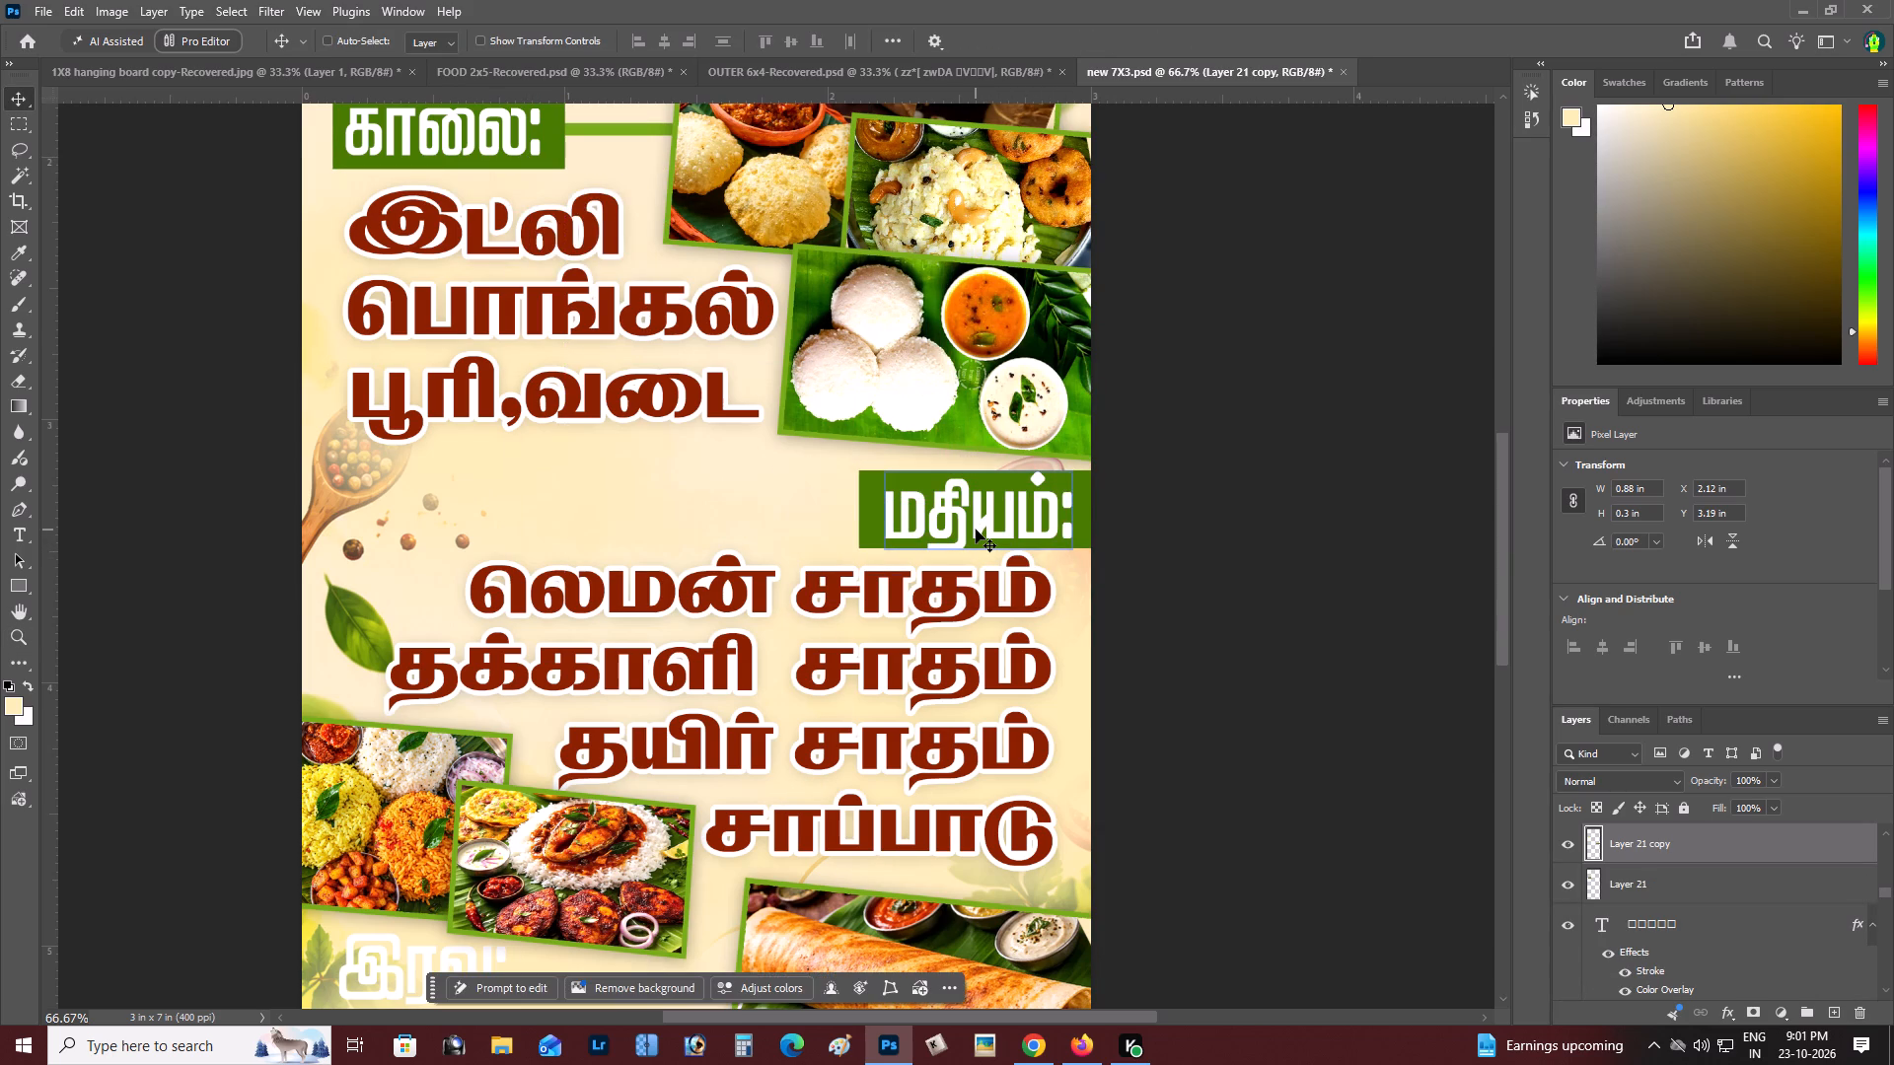
key(ctrl+t)
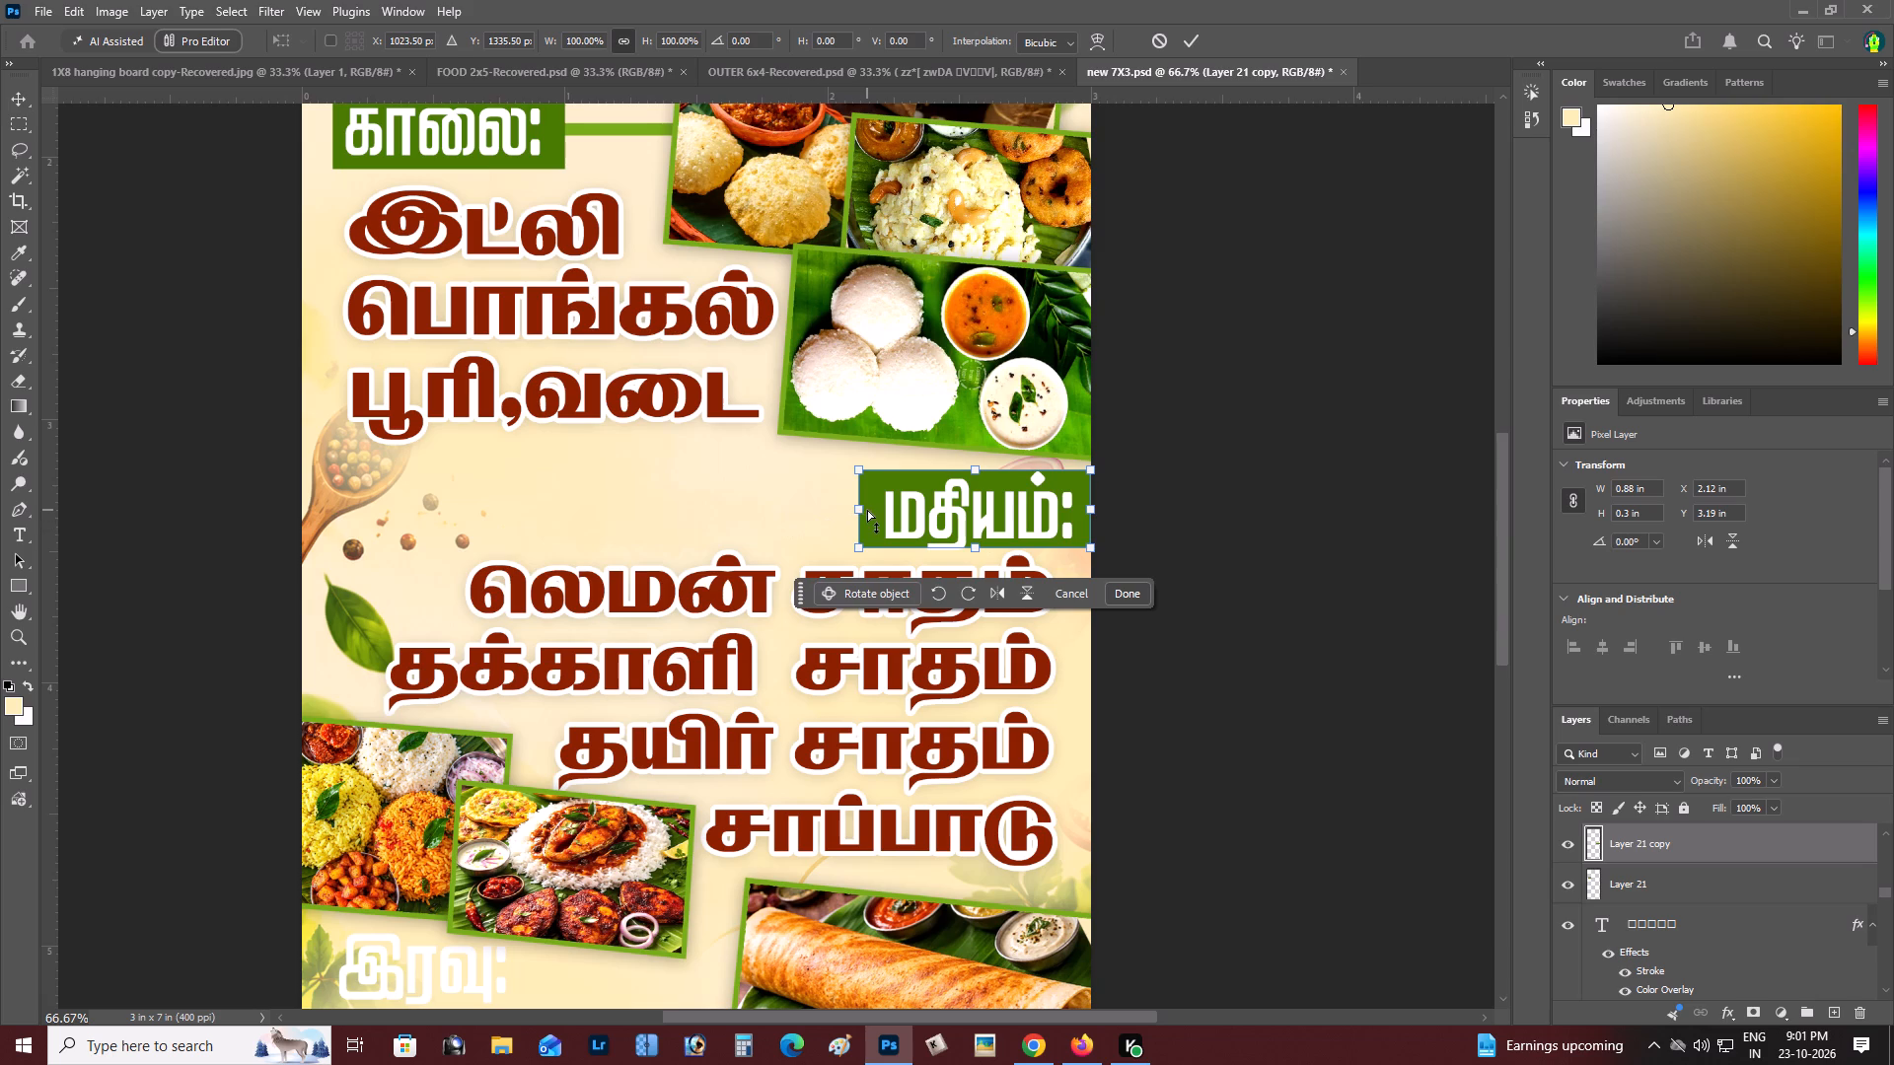
key(ctrl+Return)
Examine the whole banner and the காலை: and மதியம்: headings with their green backgrounds.
key(z)
alt+click(867, 510)
right_click(867, 510)
double_click(893, 517)
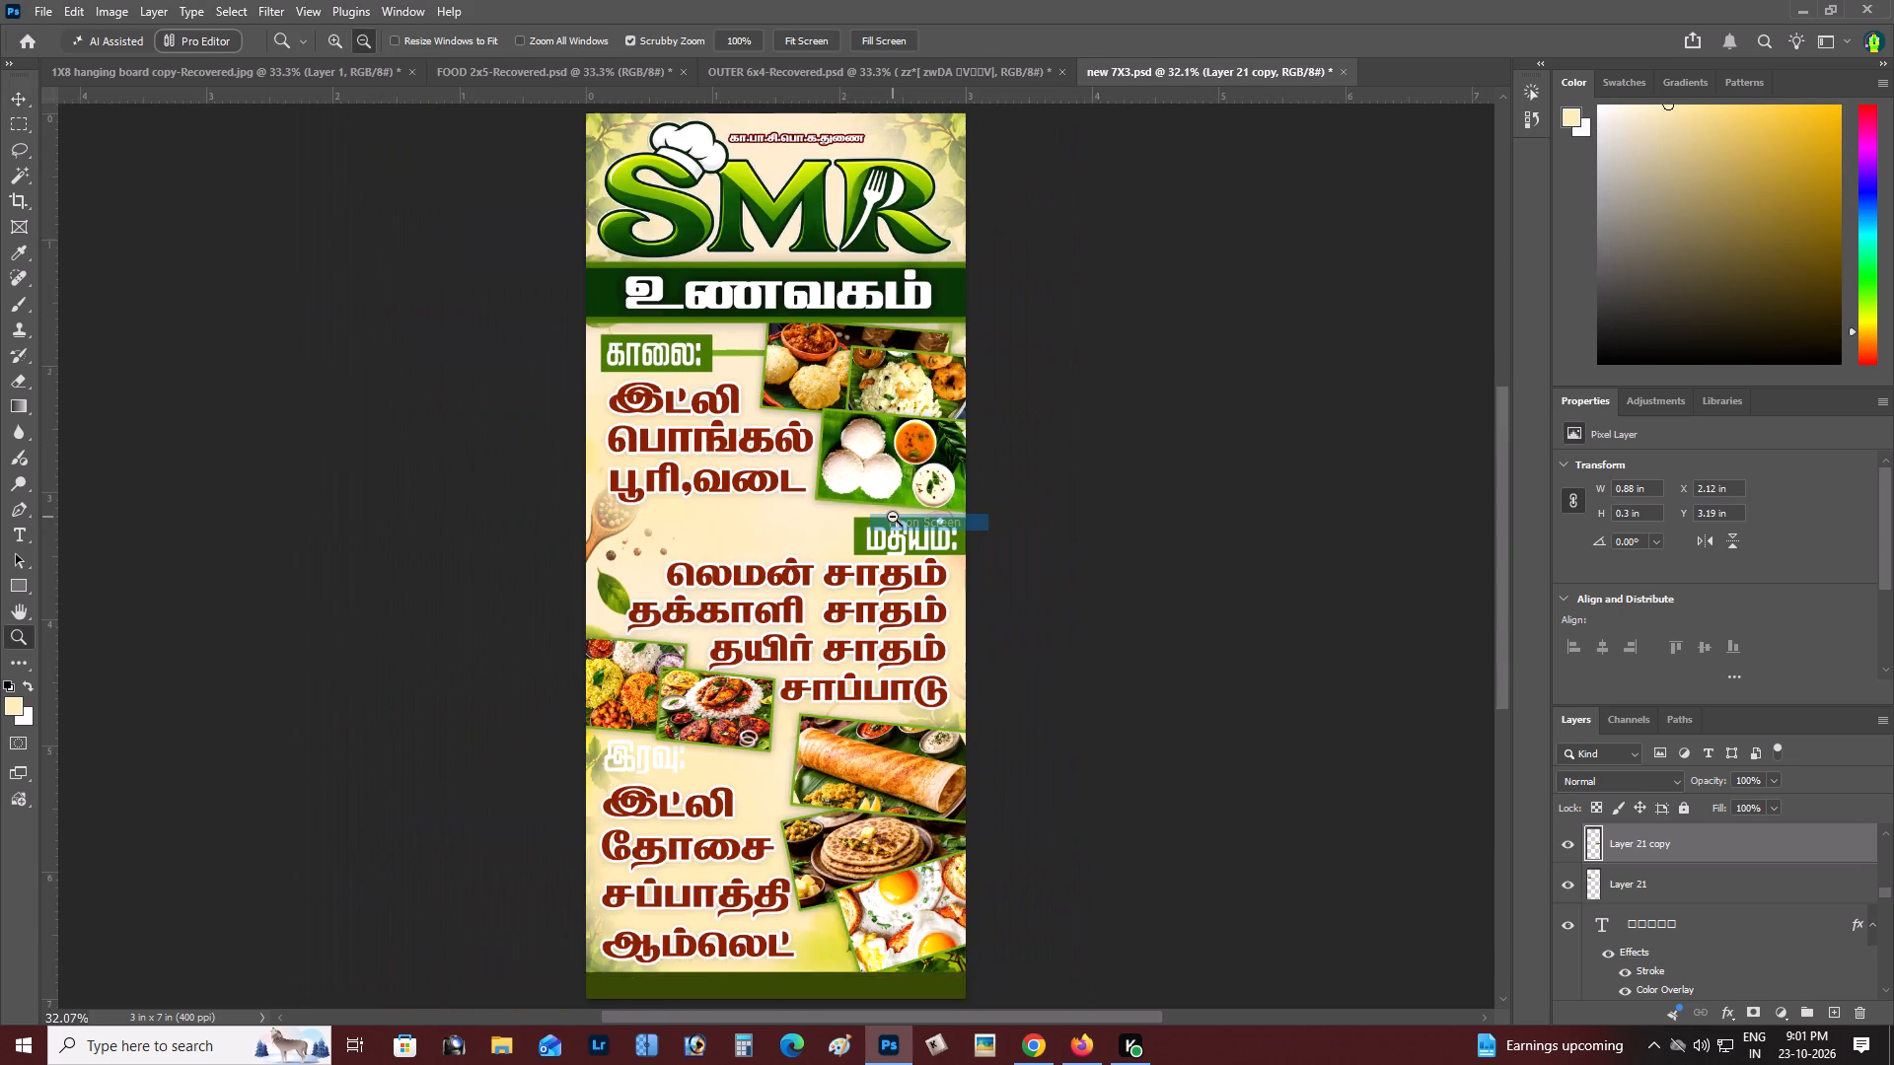
key(space)
key(space)
drag(931, 545, 997, 572)
key(z)
triple_click(993, 565)
key(v)
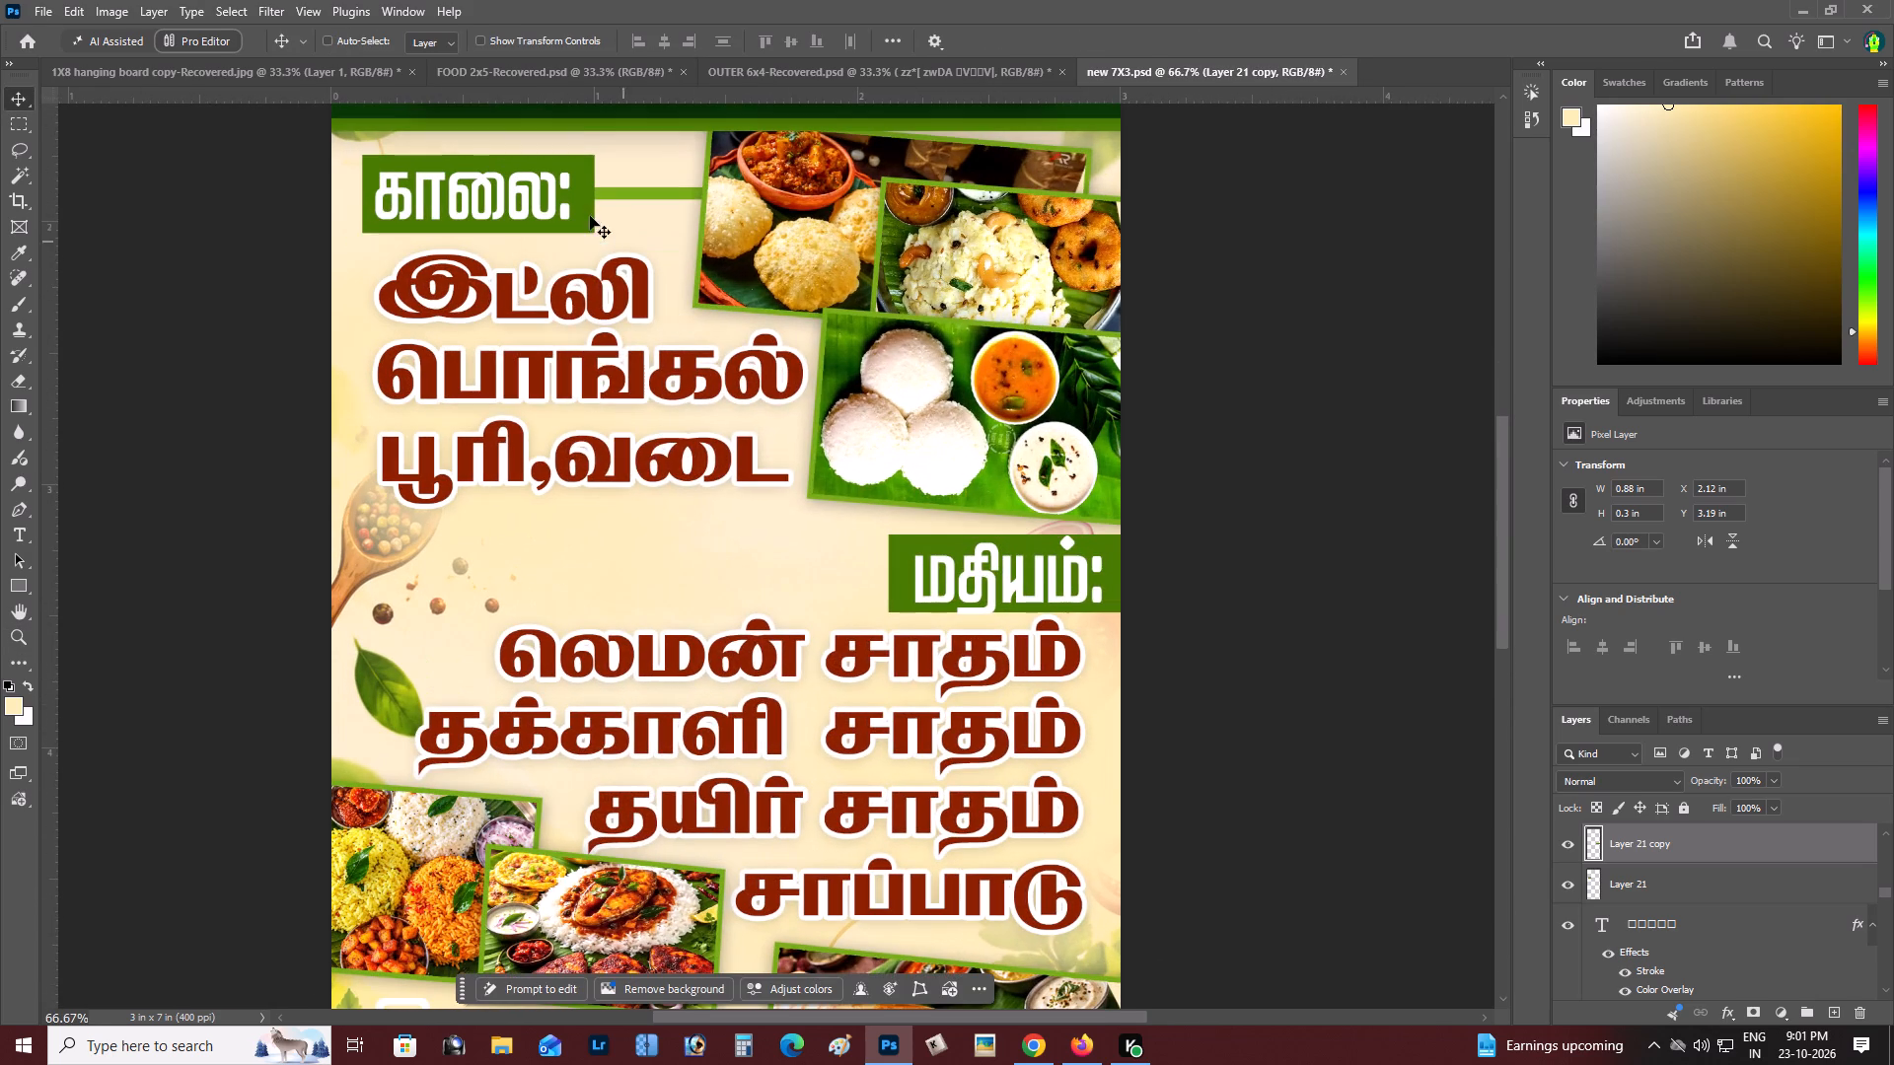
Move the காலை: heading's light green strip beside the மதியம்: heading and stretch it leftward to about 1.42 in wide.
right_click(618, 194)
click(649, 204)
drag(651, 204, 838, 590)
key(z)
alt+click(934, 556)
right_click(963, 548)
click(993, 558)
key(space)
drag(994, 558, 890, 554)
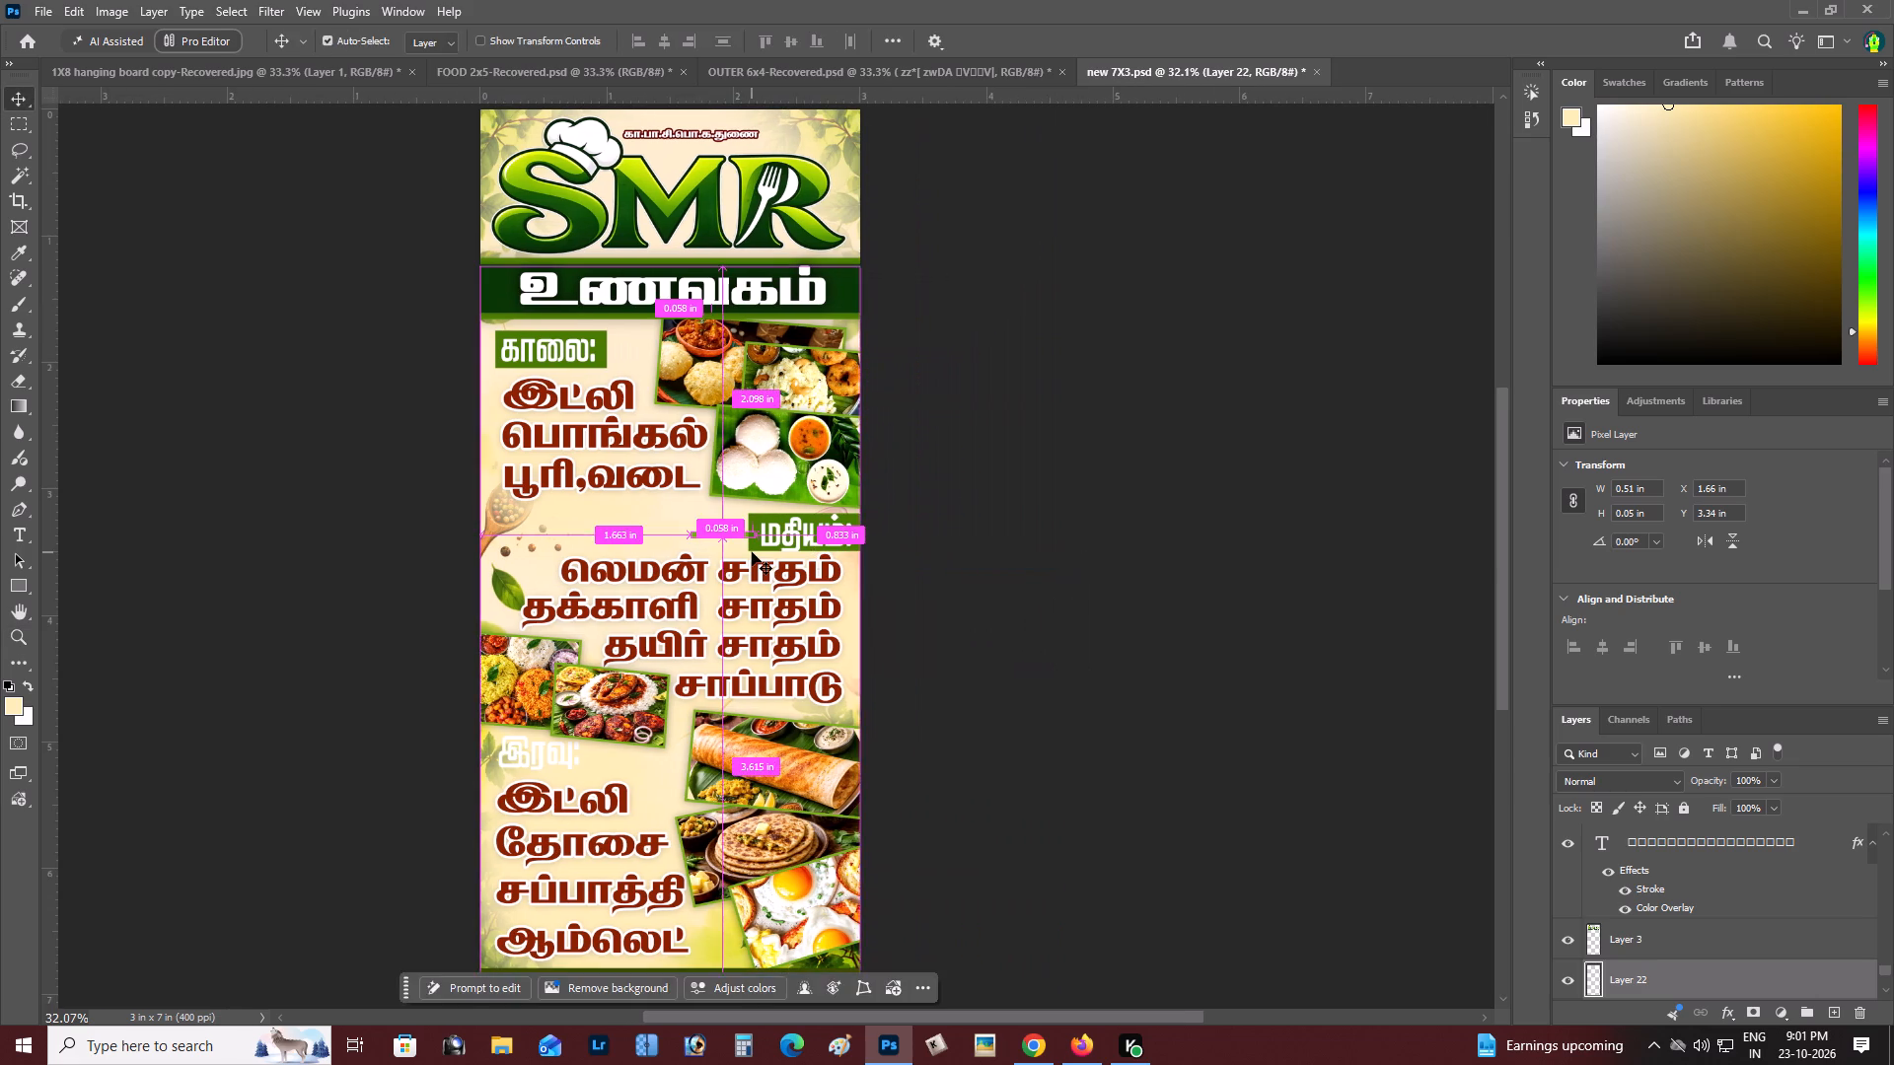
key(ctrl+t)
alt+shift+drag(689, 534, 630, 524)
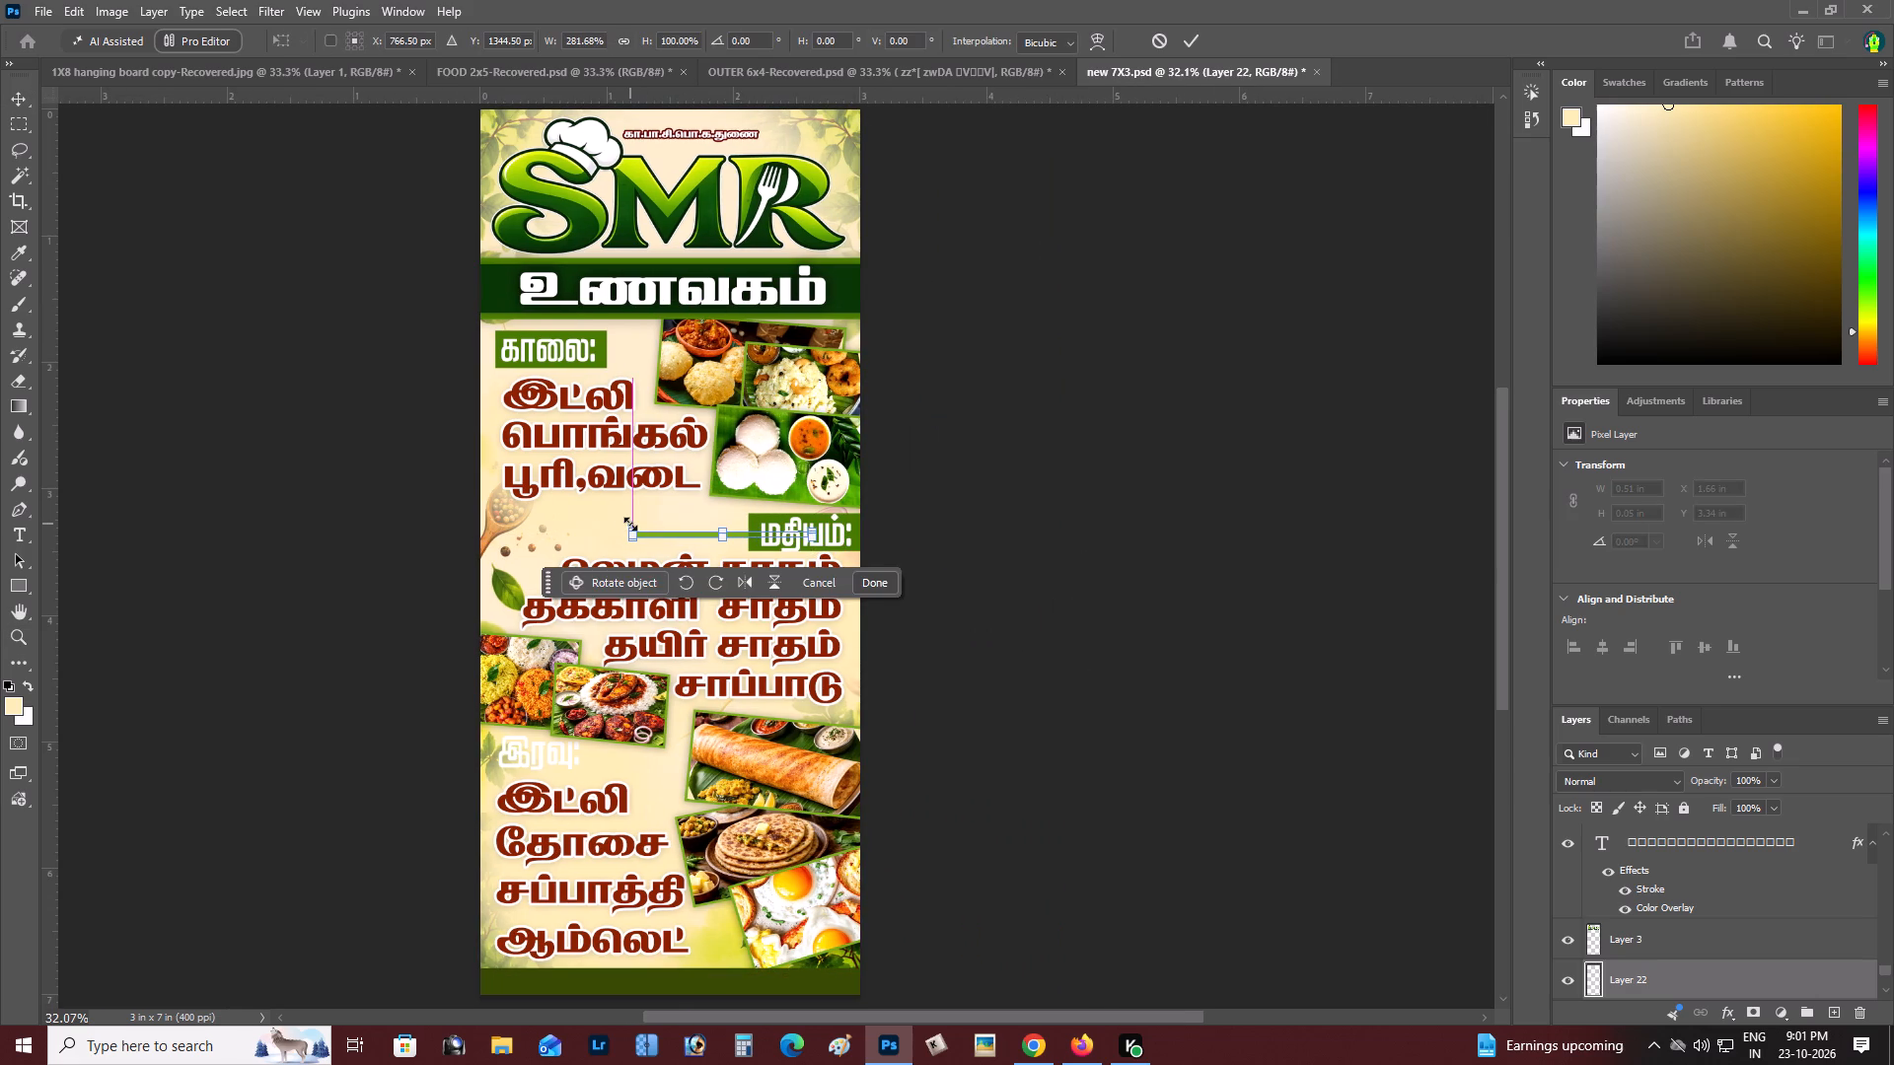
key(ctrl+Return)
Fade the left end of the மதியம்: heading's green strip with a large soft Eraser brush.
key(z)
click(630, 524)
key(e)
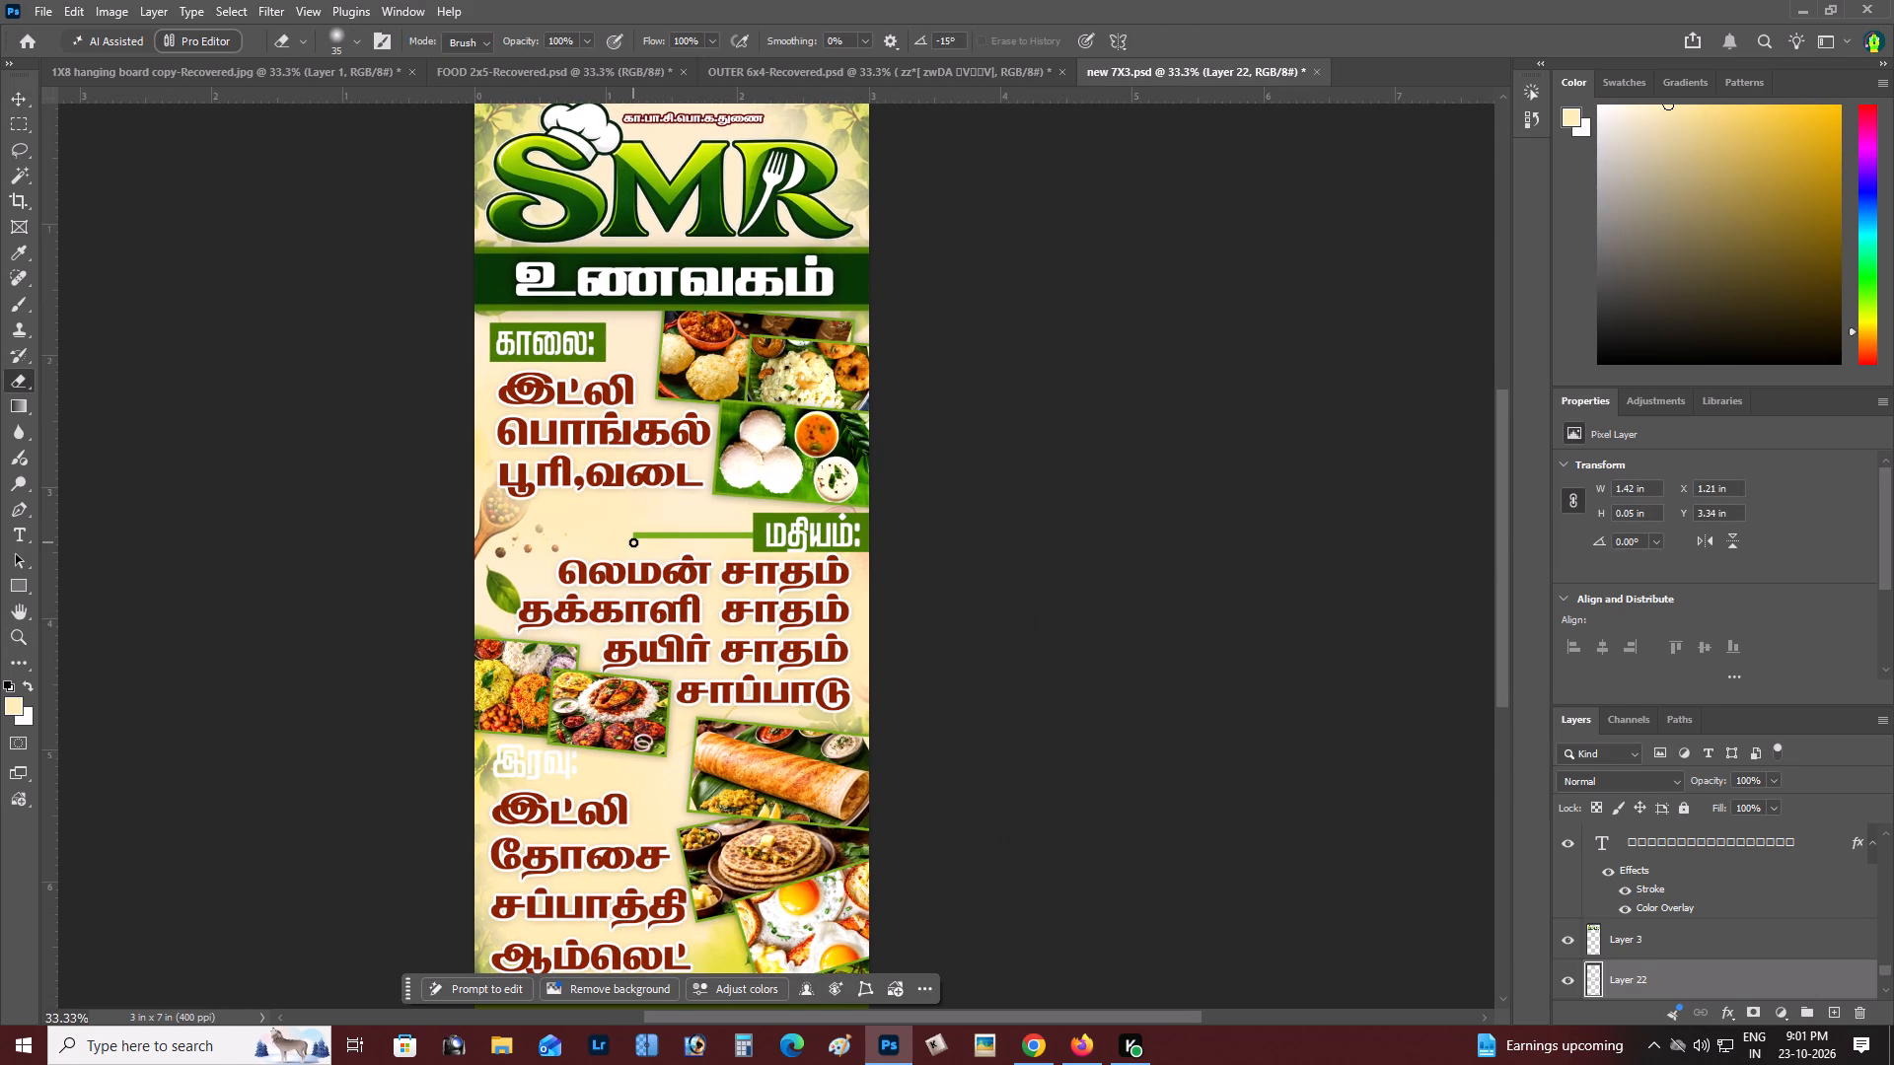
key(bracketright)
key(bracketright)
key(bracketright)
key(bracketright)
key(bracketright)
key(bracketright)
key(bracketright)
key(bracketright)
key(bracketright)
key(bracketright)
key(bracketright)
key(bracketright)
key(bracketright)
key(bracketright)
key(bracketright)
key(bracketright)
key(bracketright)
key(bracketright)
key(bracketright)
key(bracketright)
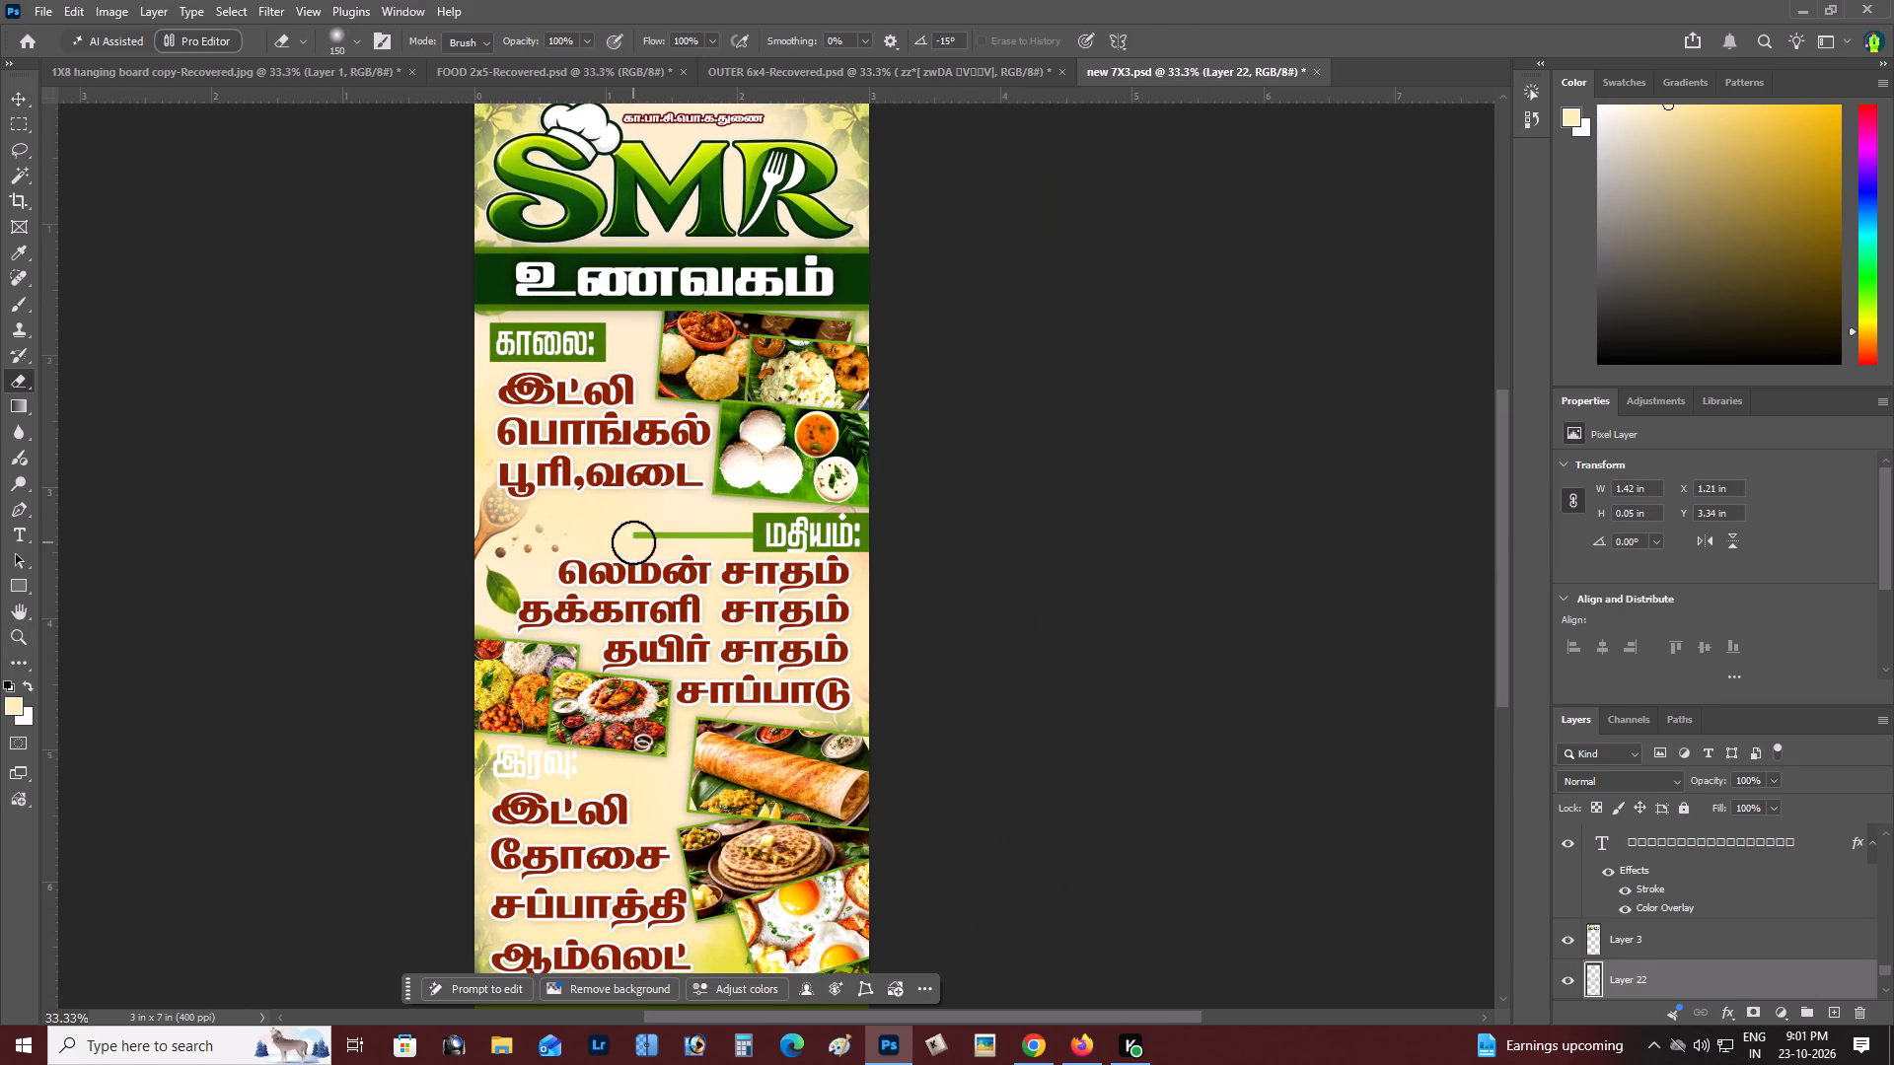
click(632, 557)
Examine the whole banner and the faded green strip beside the மதியம்: heading.
key(z)
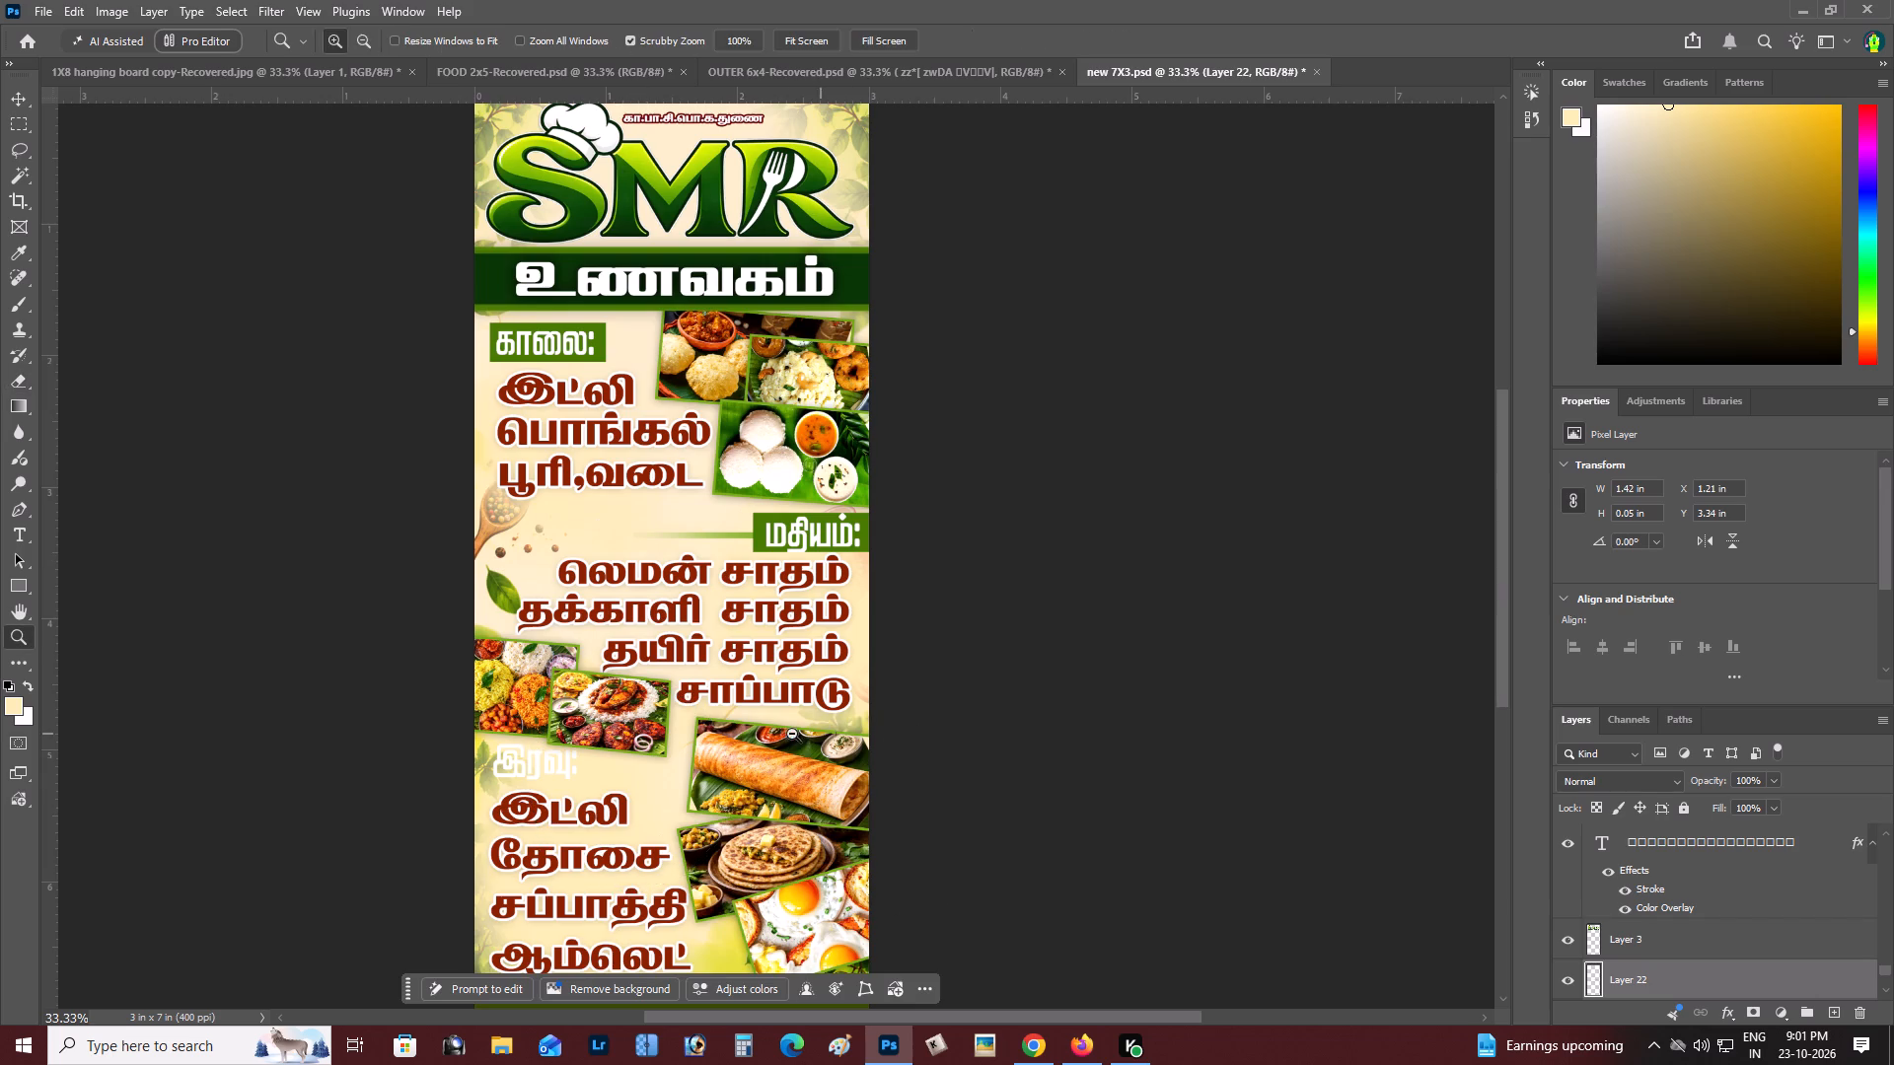
alt+click(792, 734)
right_click(789, 734)
click(809, 740)
key(space)
drag(800, 739, 699, 723)
key(z)
click(828, 587)
double_click(753, 516)
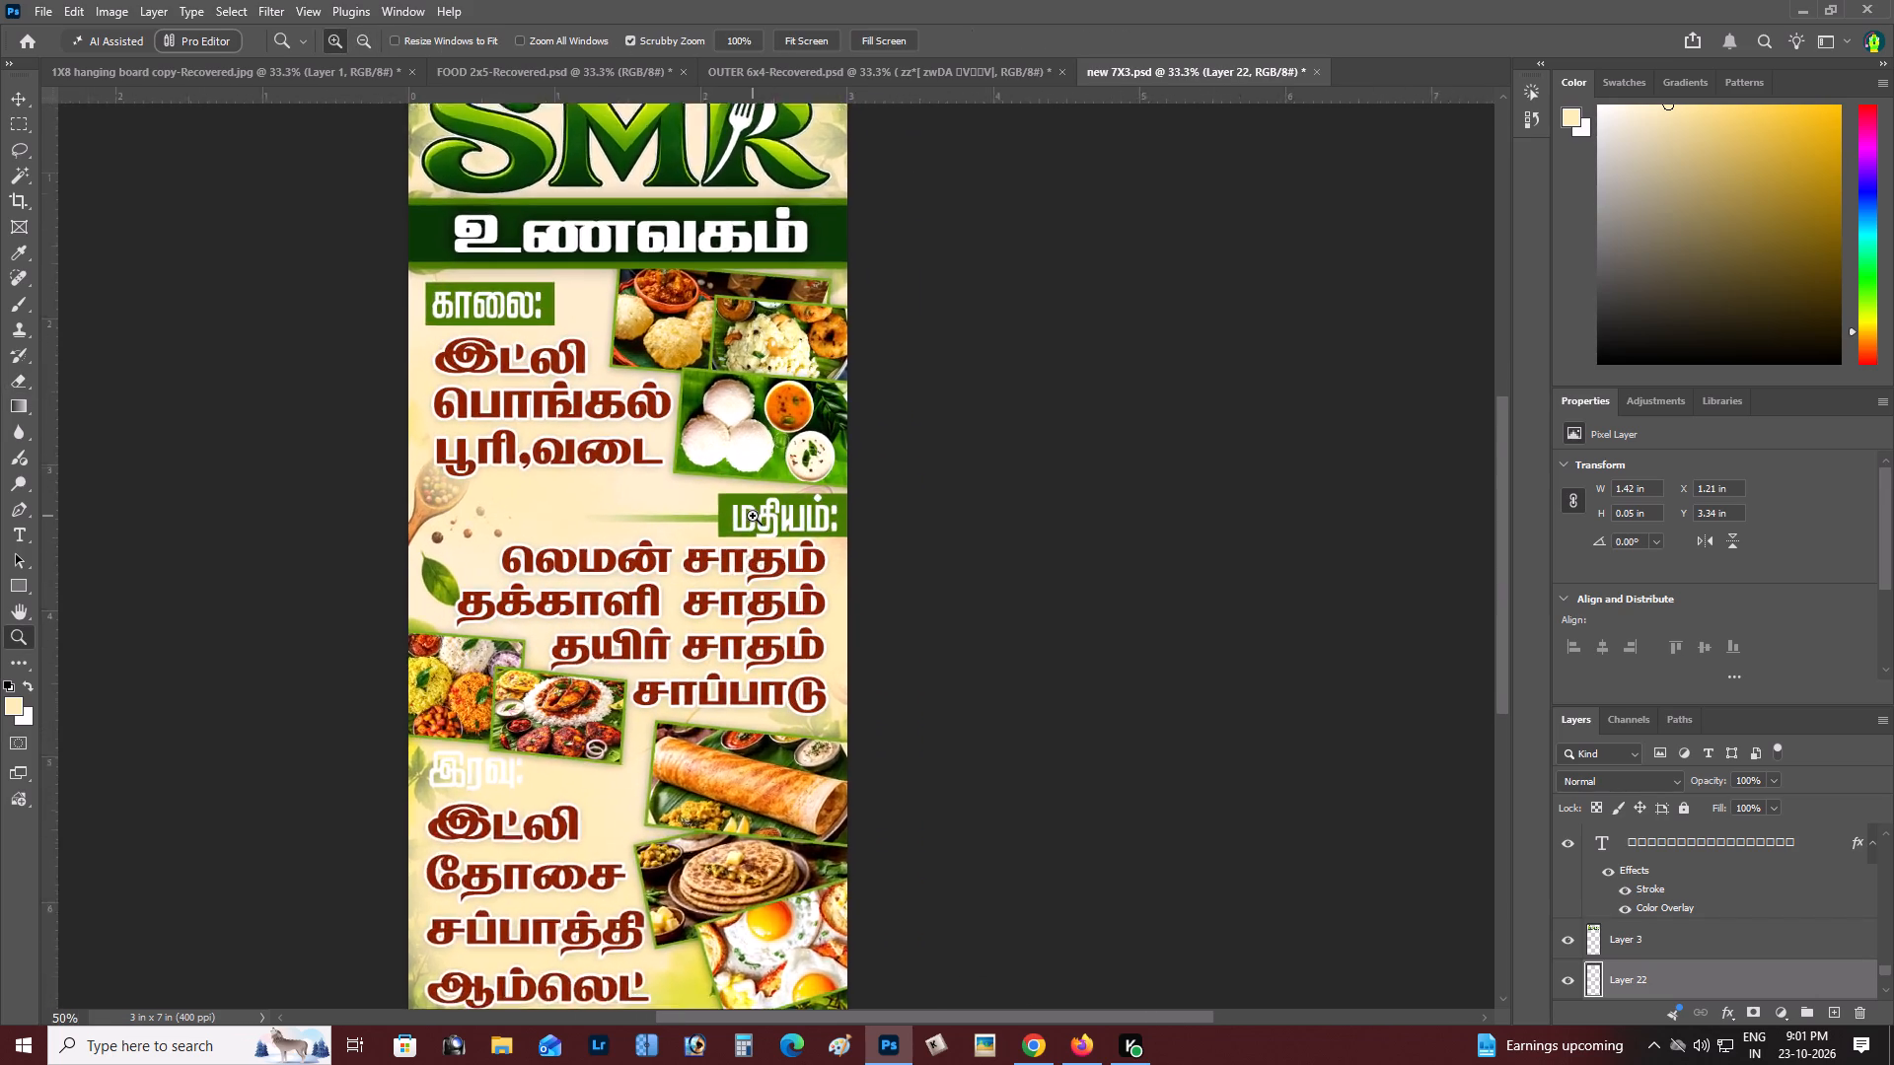
click(753, 516)
alt+click(549, 539)
key(space)
drag(549, 539, 690, 530)
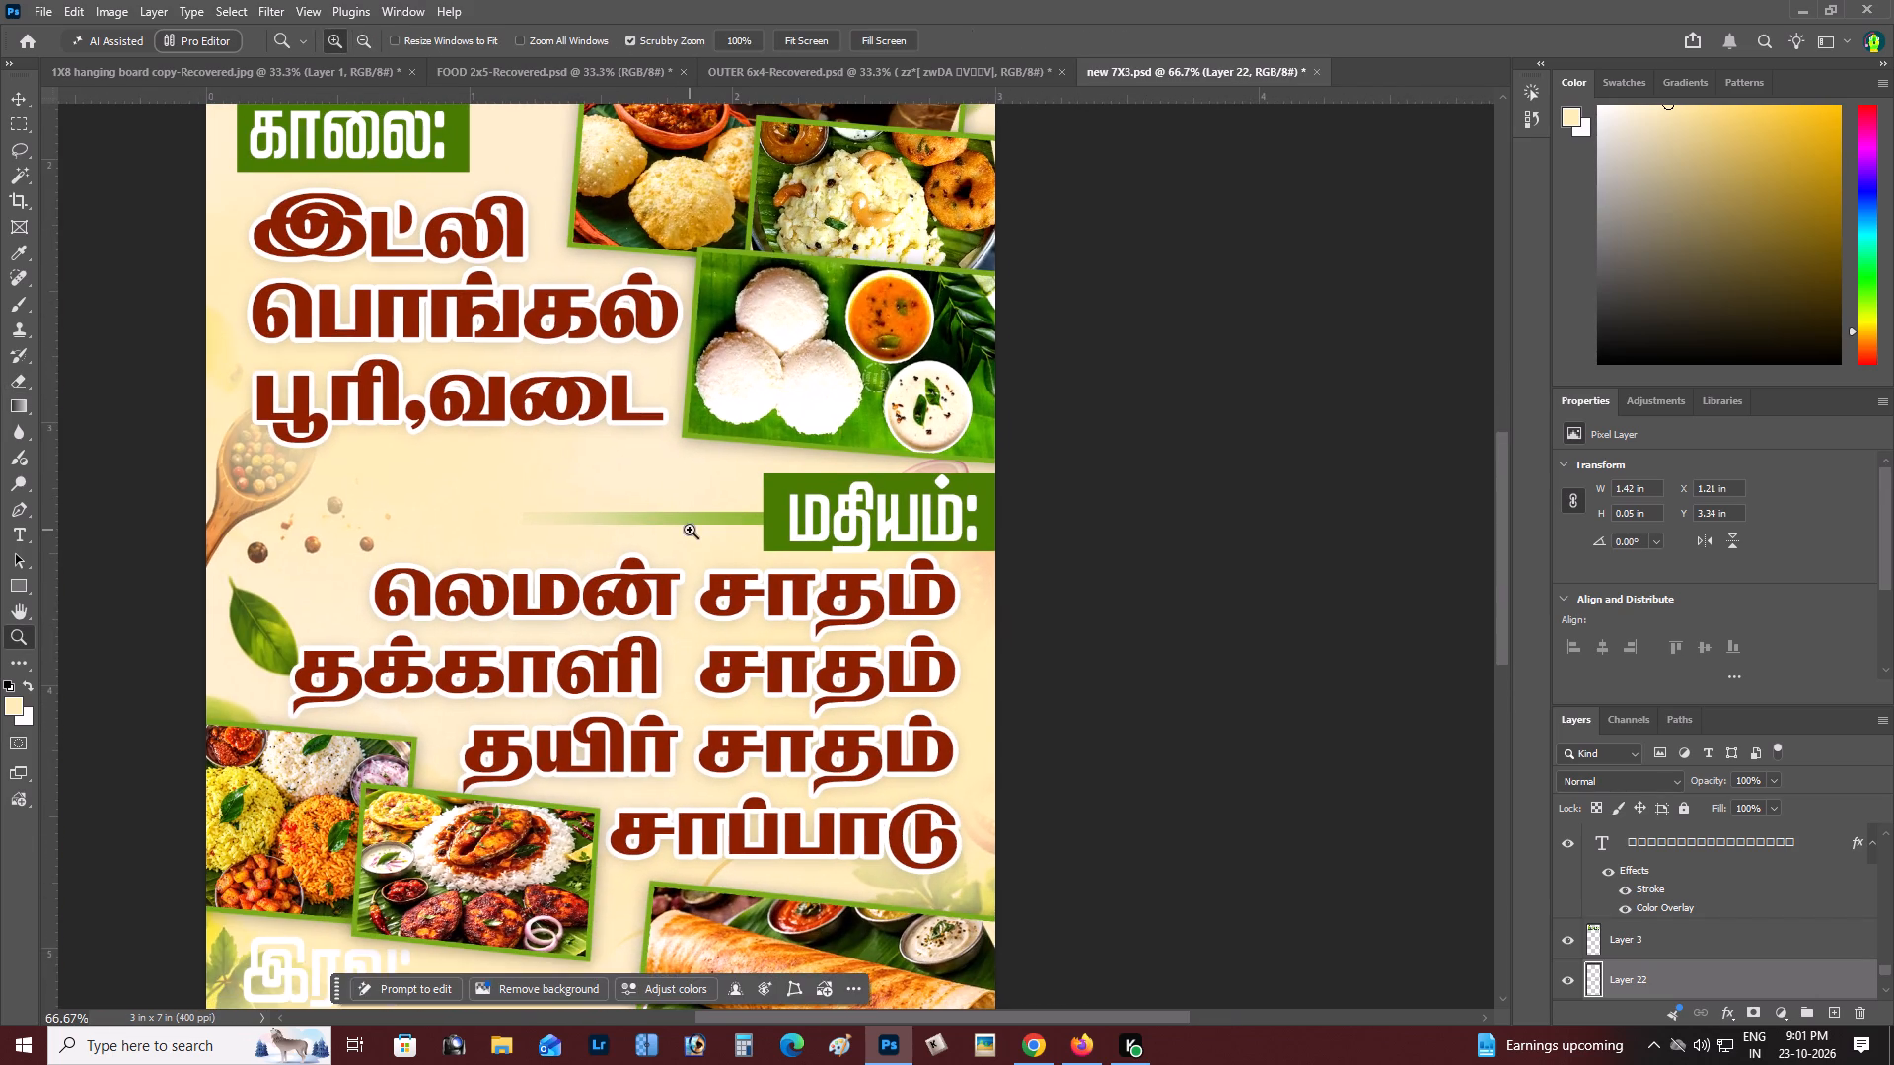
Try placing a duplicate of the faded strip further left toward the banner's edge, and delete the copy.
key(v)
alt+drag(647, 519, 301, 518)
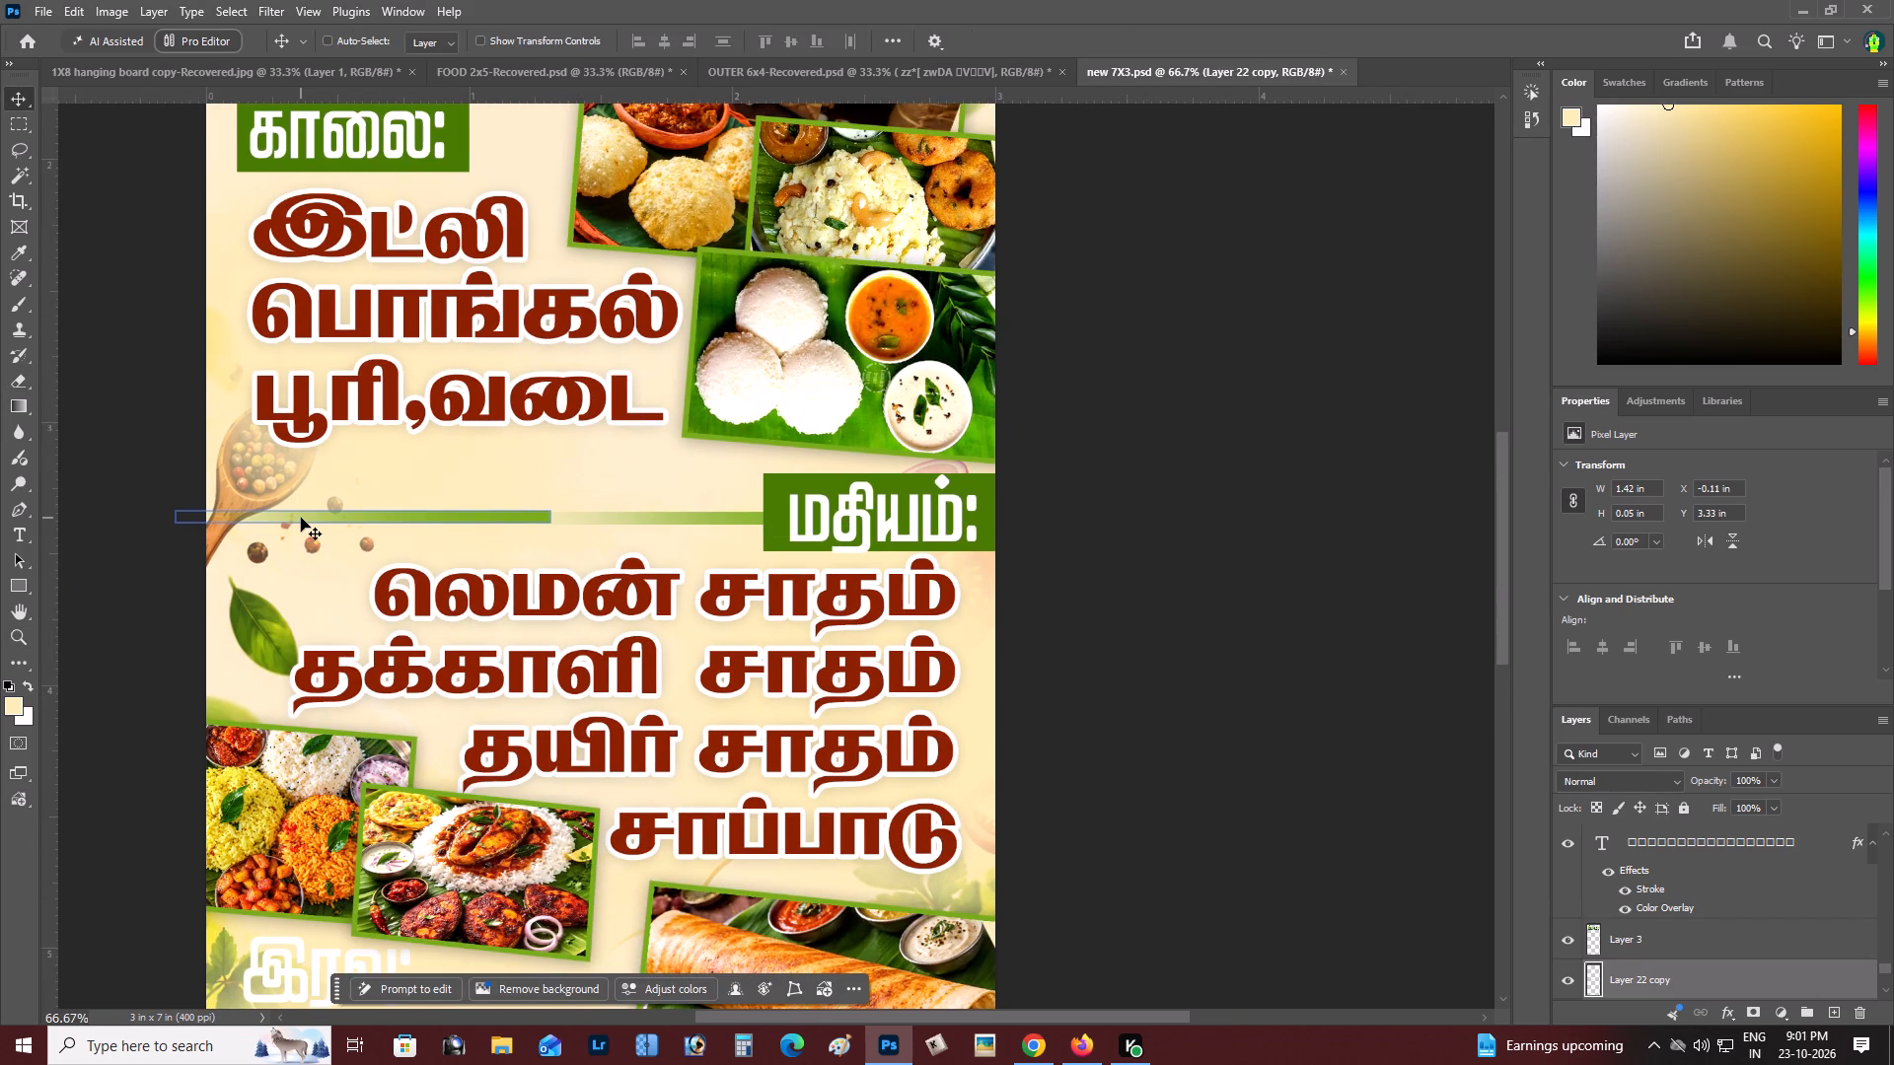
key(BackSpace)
Examine the whole banner, comparing the காலை:, மதியம்: and இரவு: headings.
key(z)
alt+click(618, 617)
right_click(634, 599)
click(646, 602)
key(space)
key(space)
key(space)
key(space)
key(space)
key(space)
key(space)
key(space)
key(space)
key(space)
key(space)
key(space)
key(space)
key(space)
key(space)
key(space)
key(space)
key(space)
key(space)
key(space)
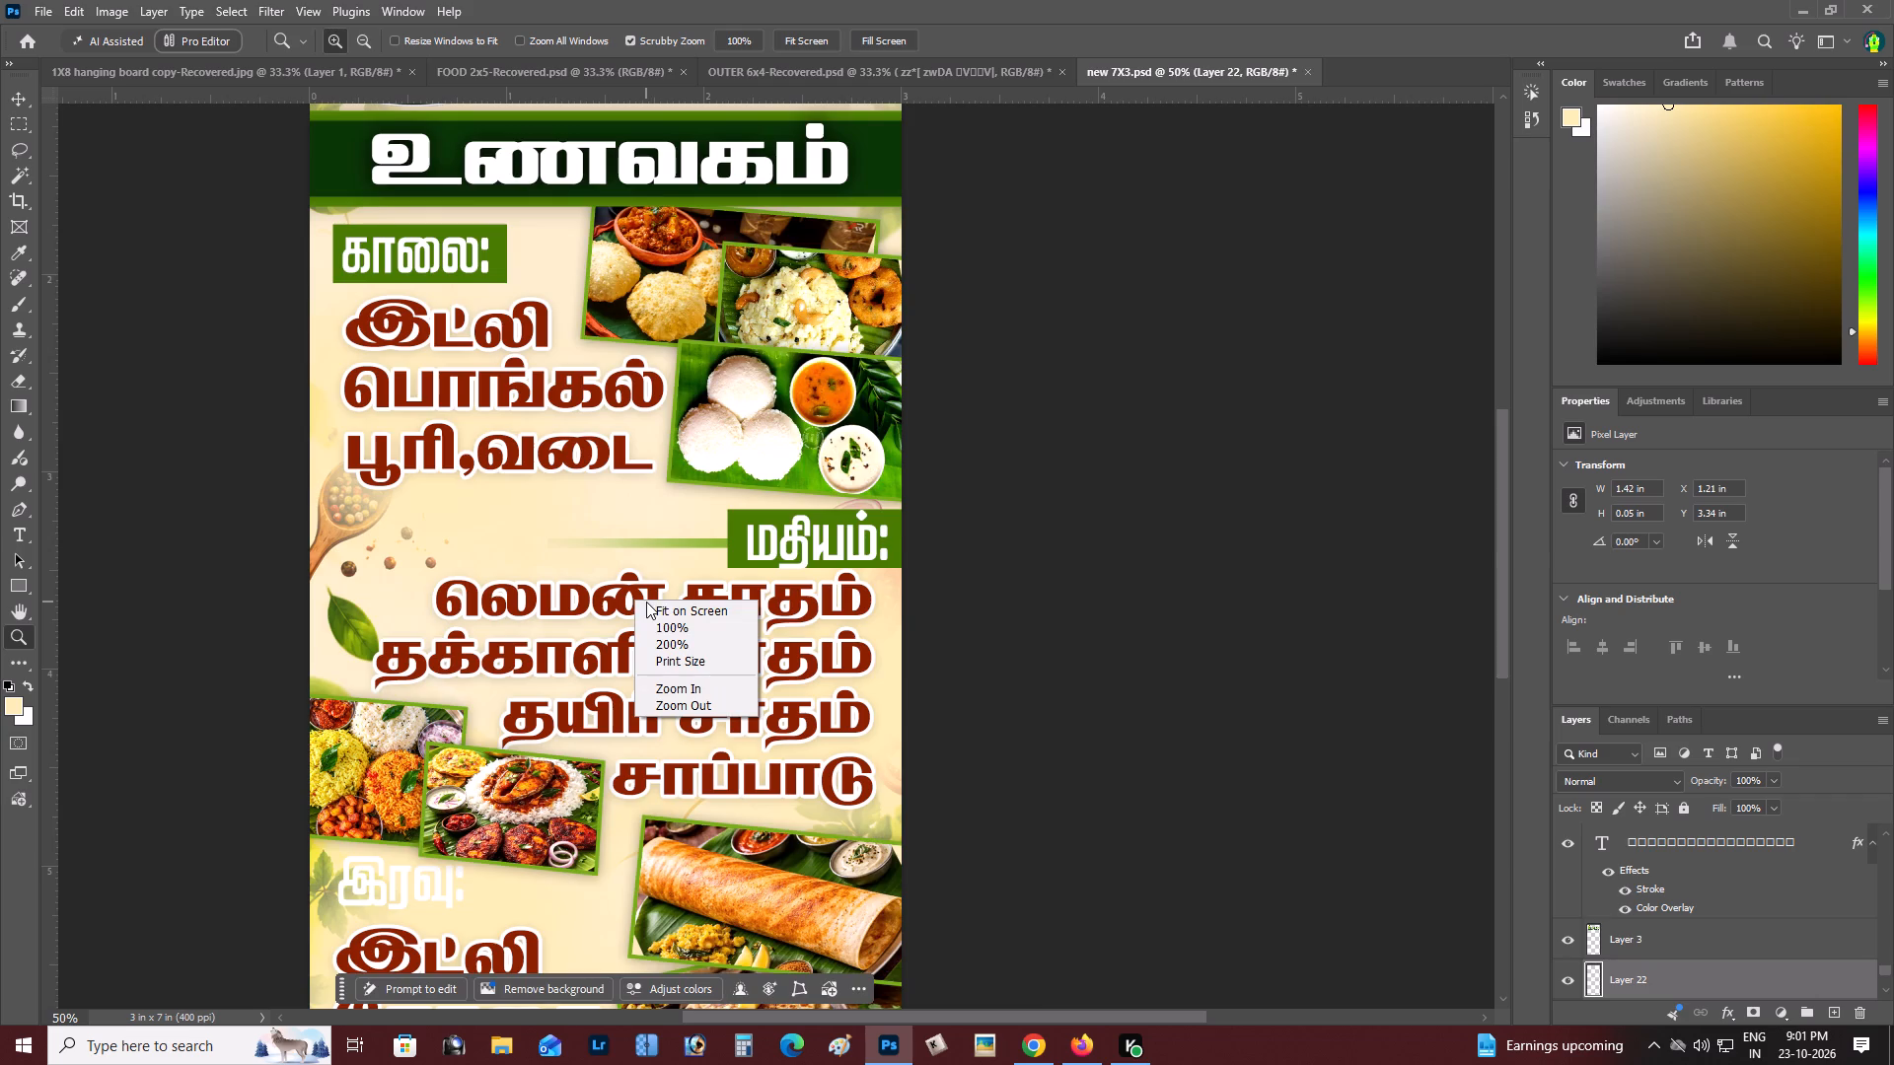
click(652, 605)
drag(648, 605, 502, 559)
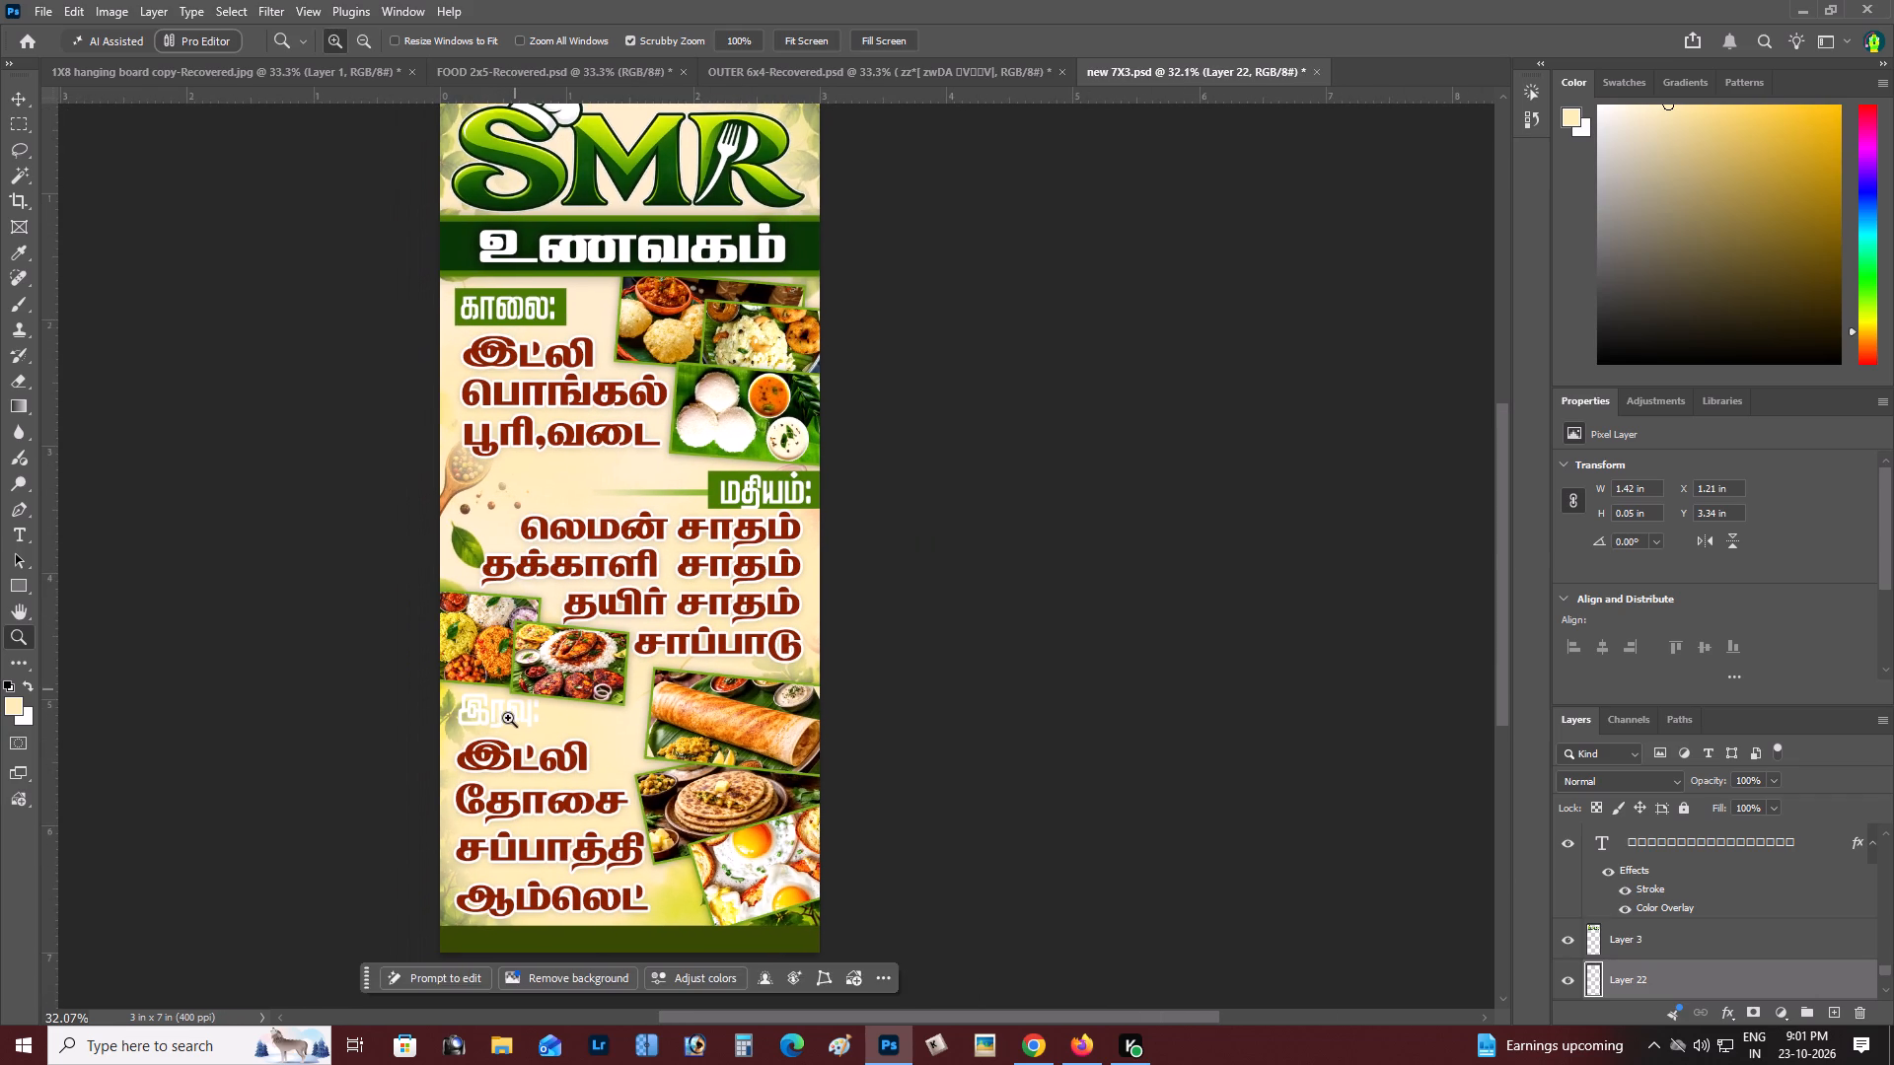
key(z)
click(505, 719)
key(space)
key(space)
key(space)
key(space)
key(space)
key(space)
key(space)
key(space)
key(space)
key(space)
key(space)
key(space)
key(space)
drag(505, 719, 521, 694)
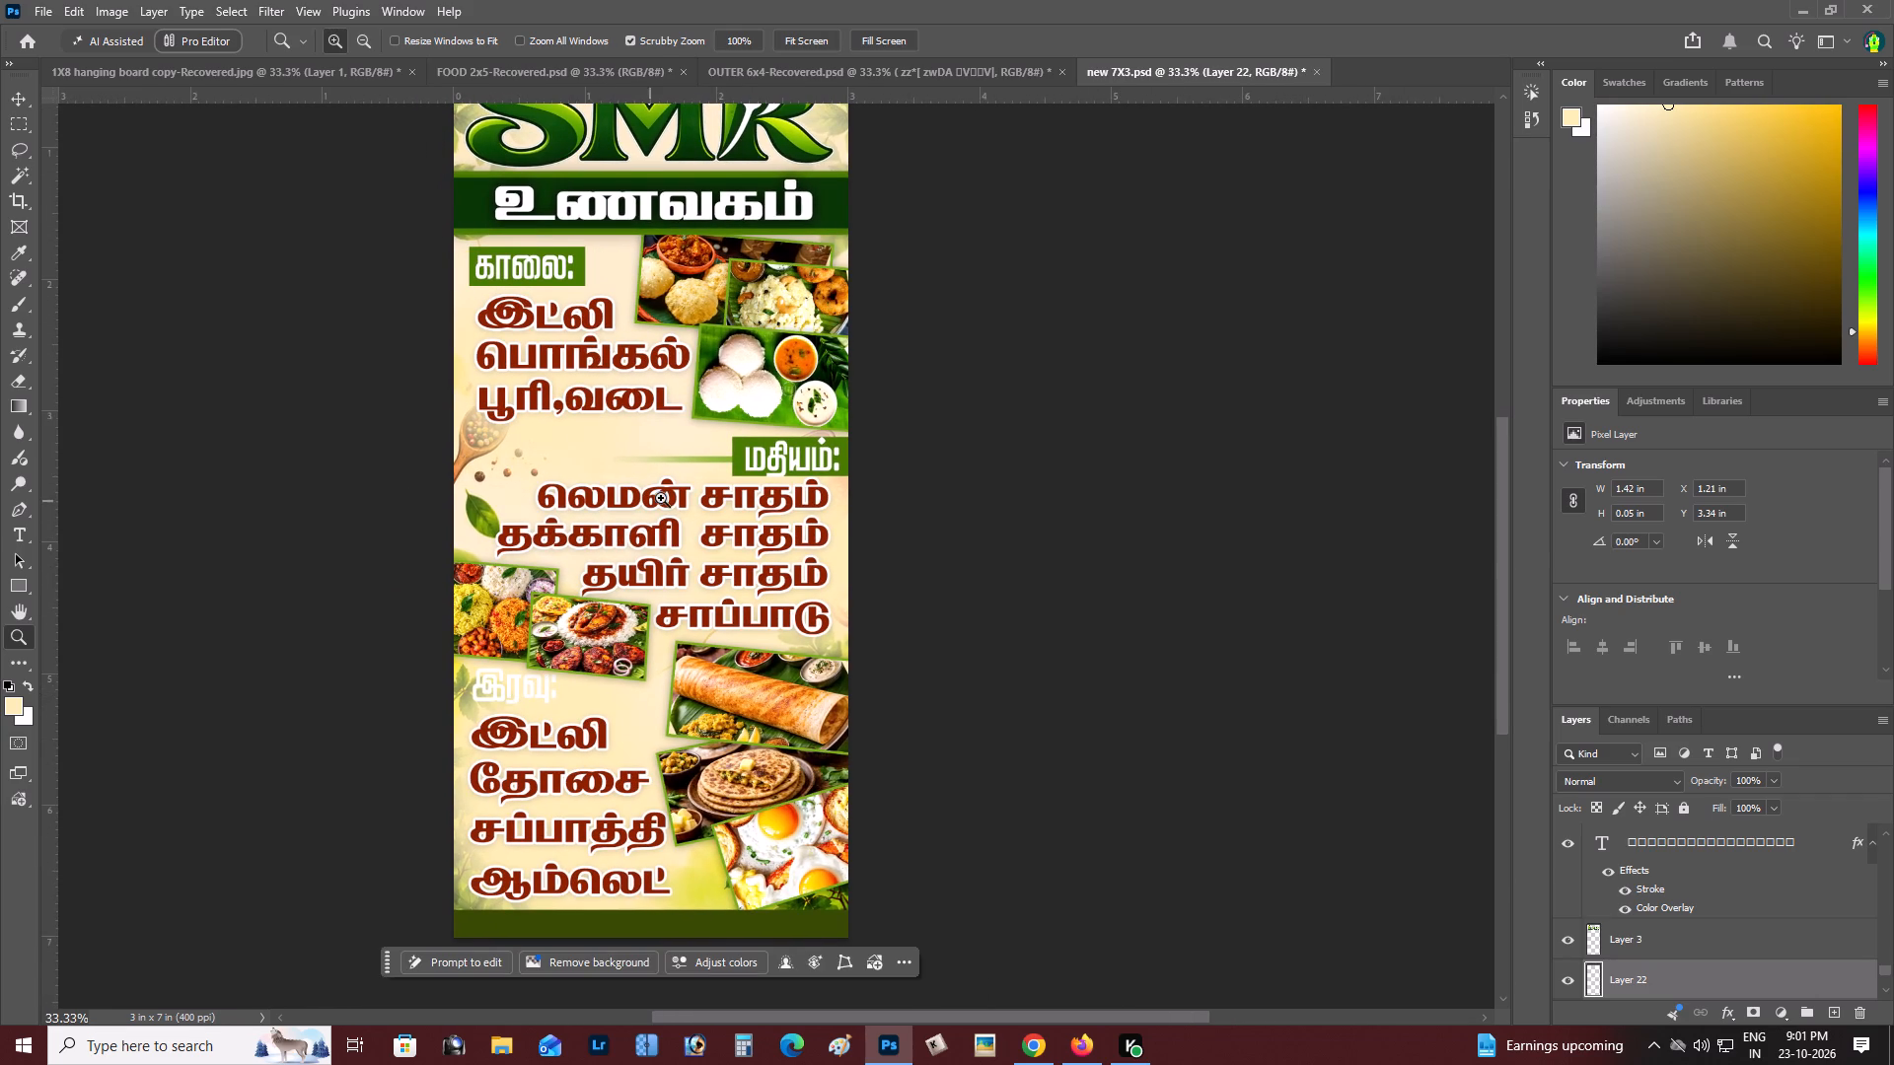
click(661, 498)
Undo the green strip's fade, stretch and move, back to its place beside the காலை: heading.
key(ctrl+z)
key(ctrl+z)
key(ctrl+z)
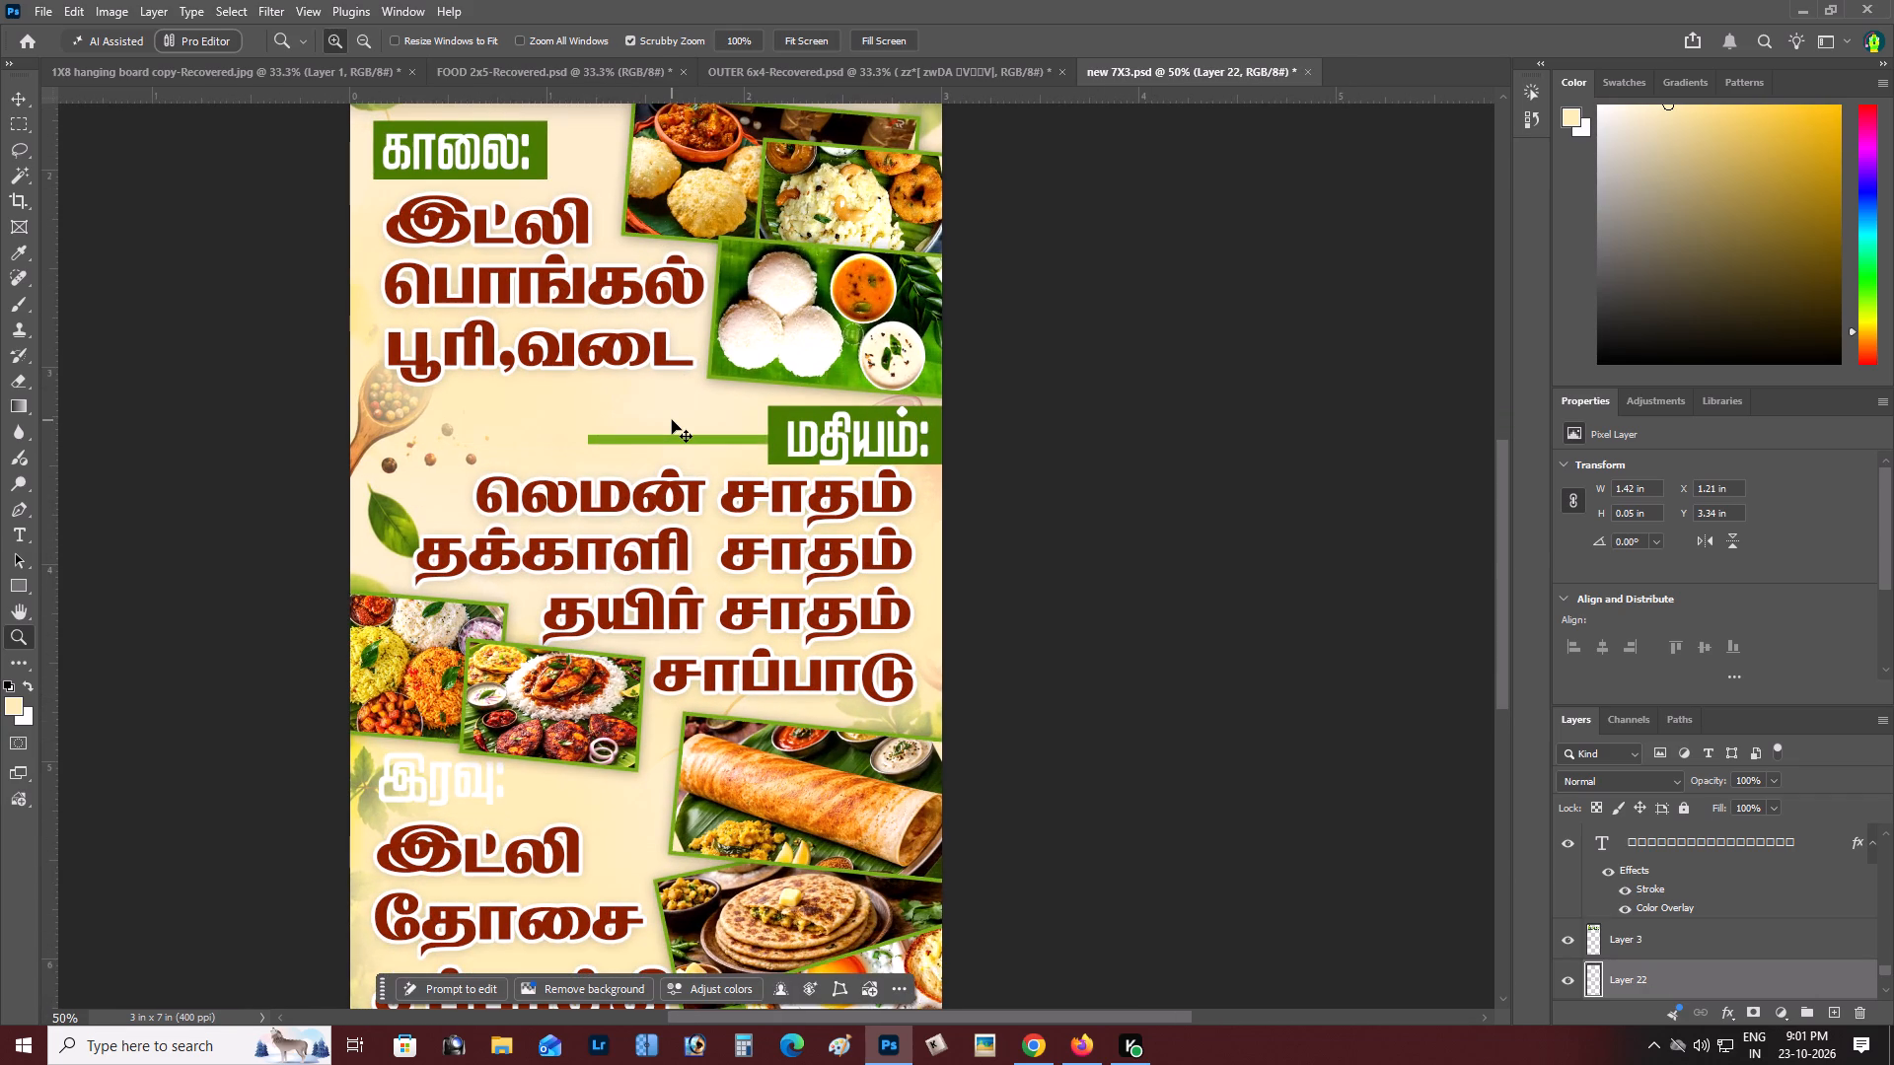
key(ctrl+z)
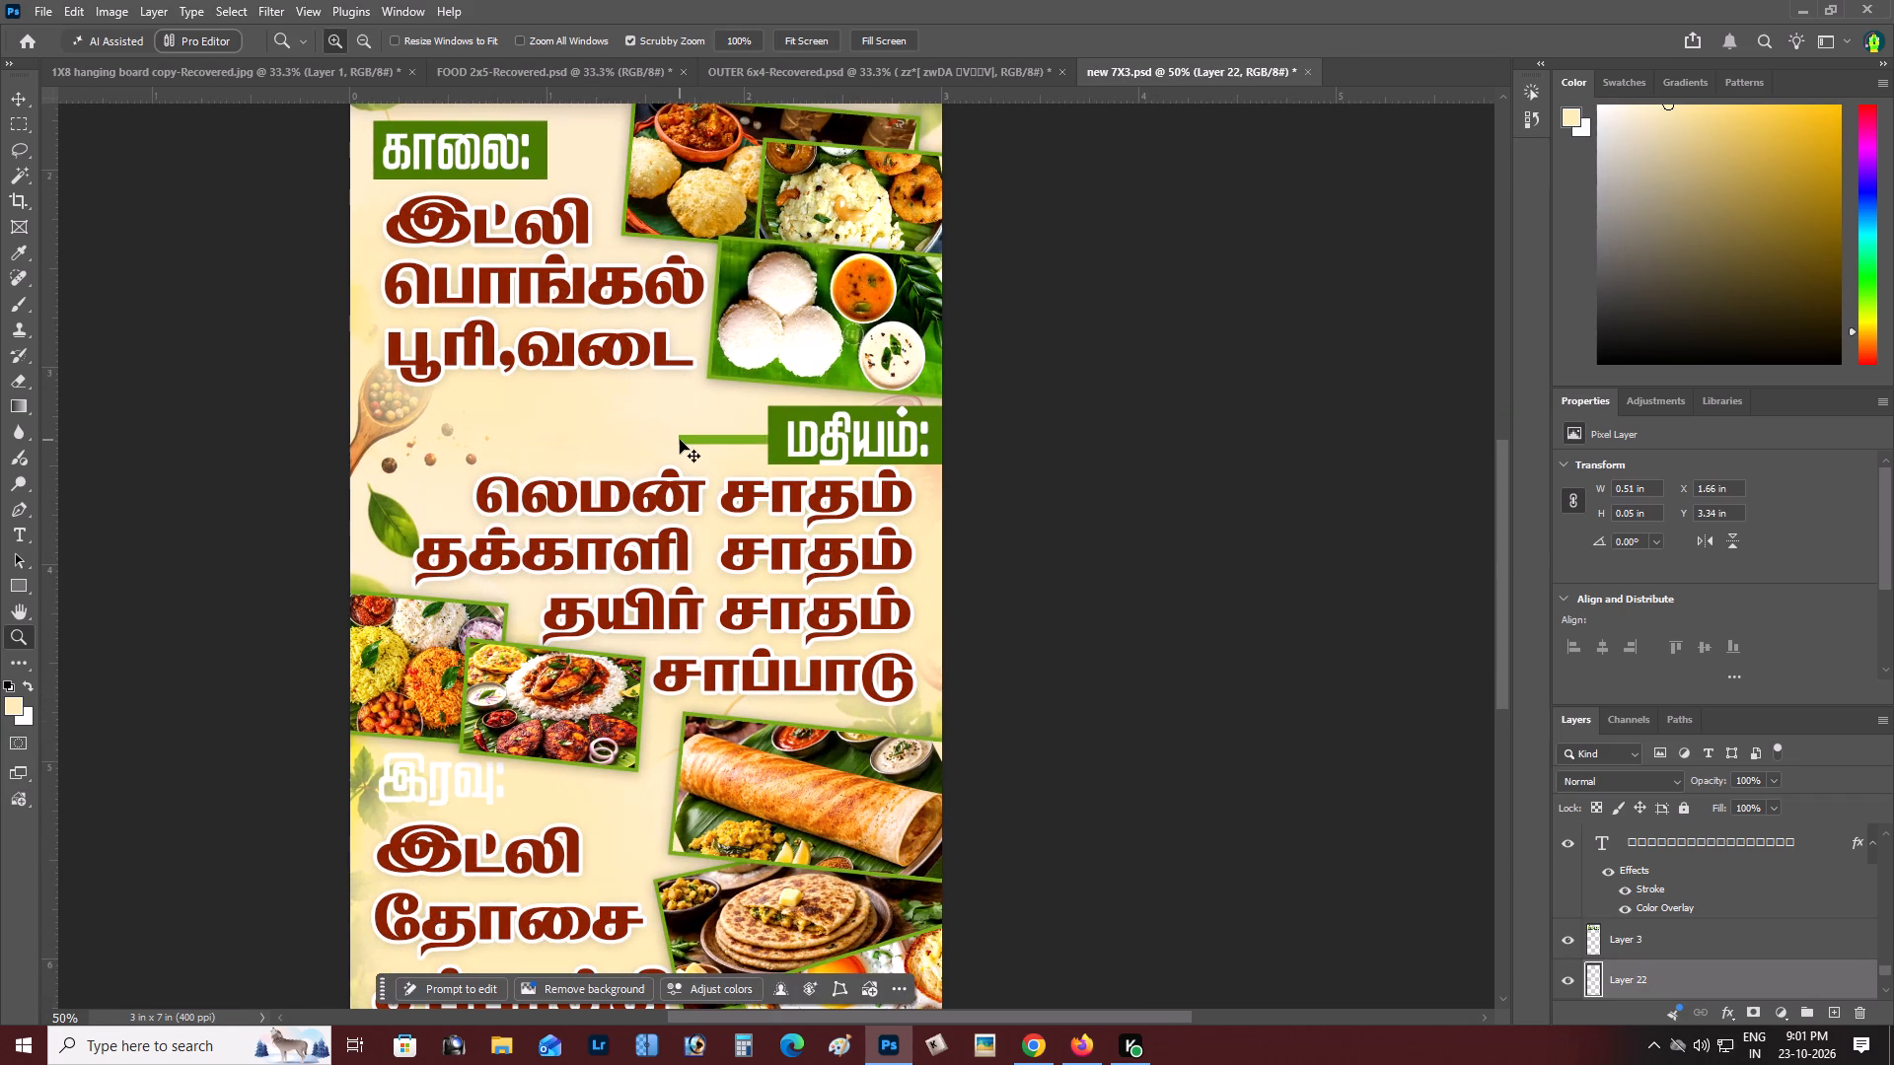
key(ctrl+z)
Duplicate the காலை: heading's green strip beside the மதியம்: heading and stretch the copy leftward to about 1.38 in wide.
key(v)
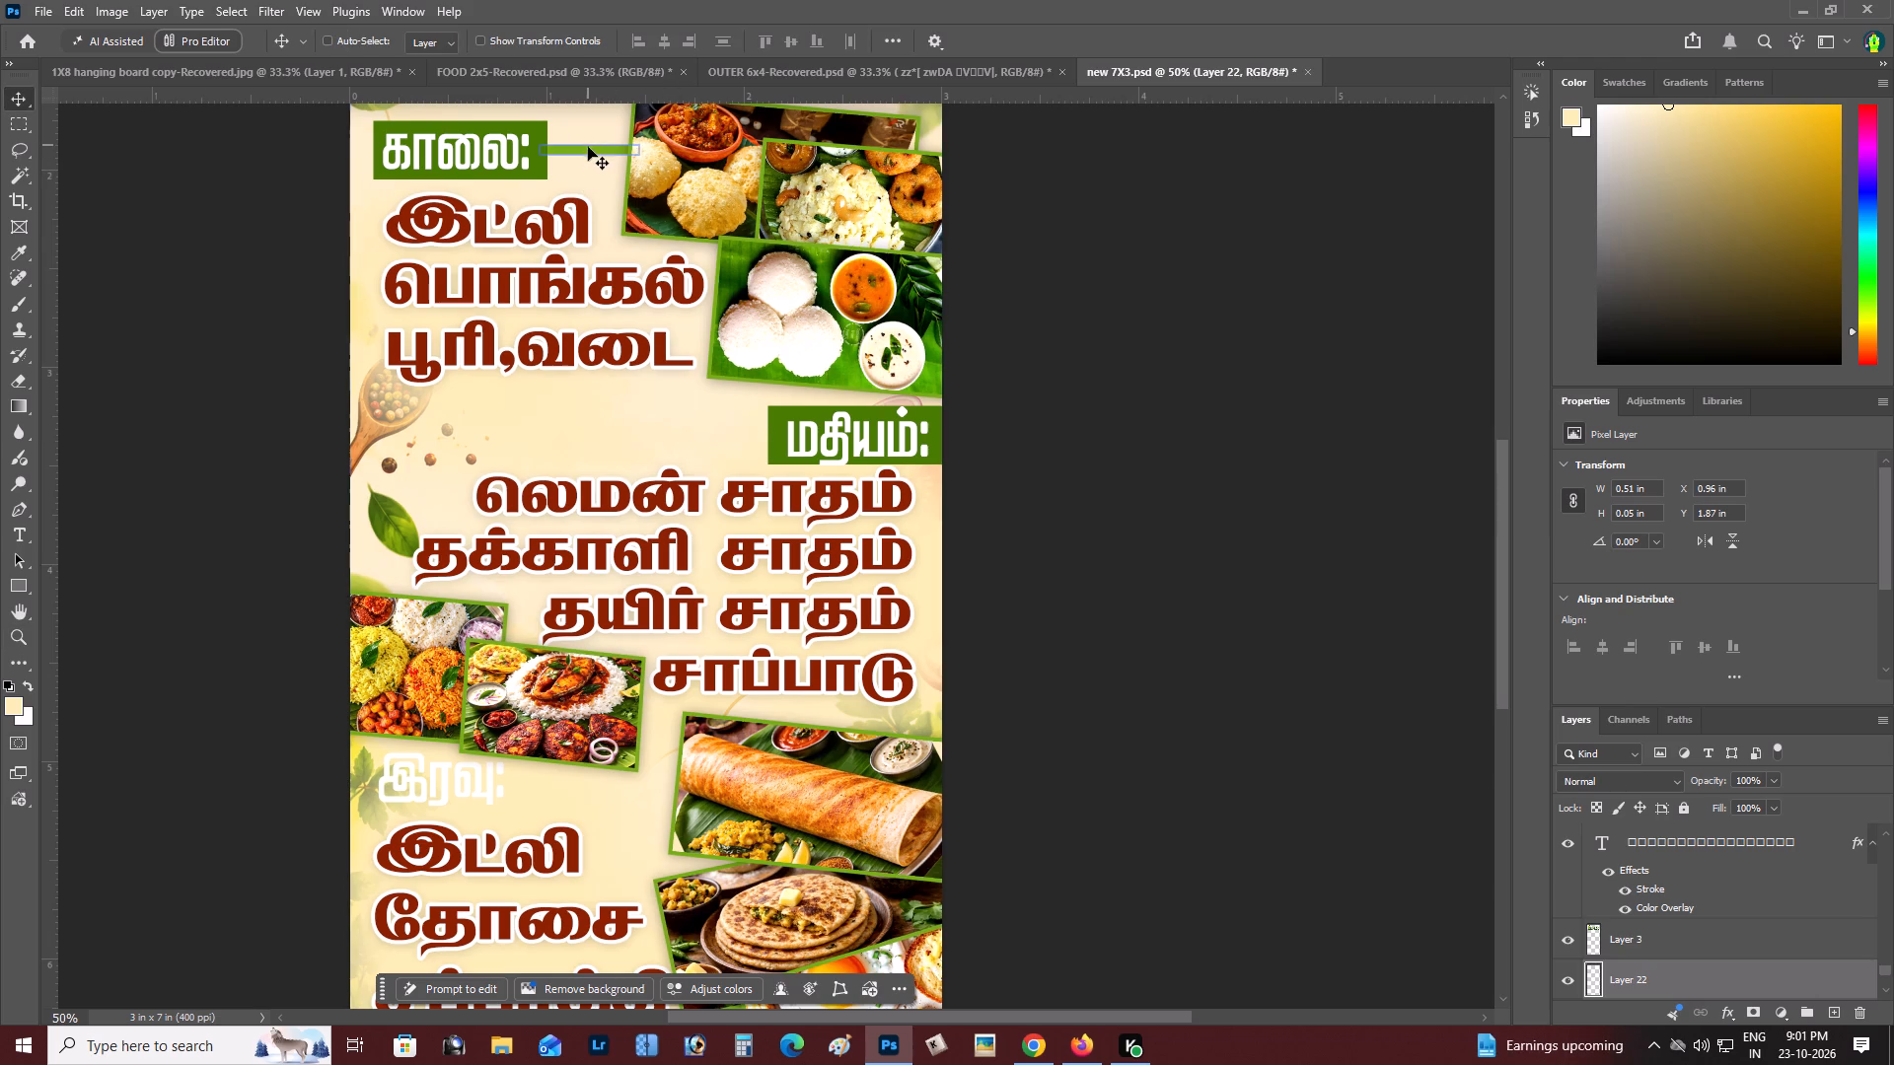
right_click(591, 148)
click(604, 154)
alt+drag(608, 157, 745, 445)
key(ctrl+t)
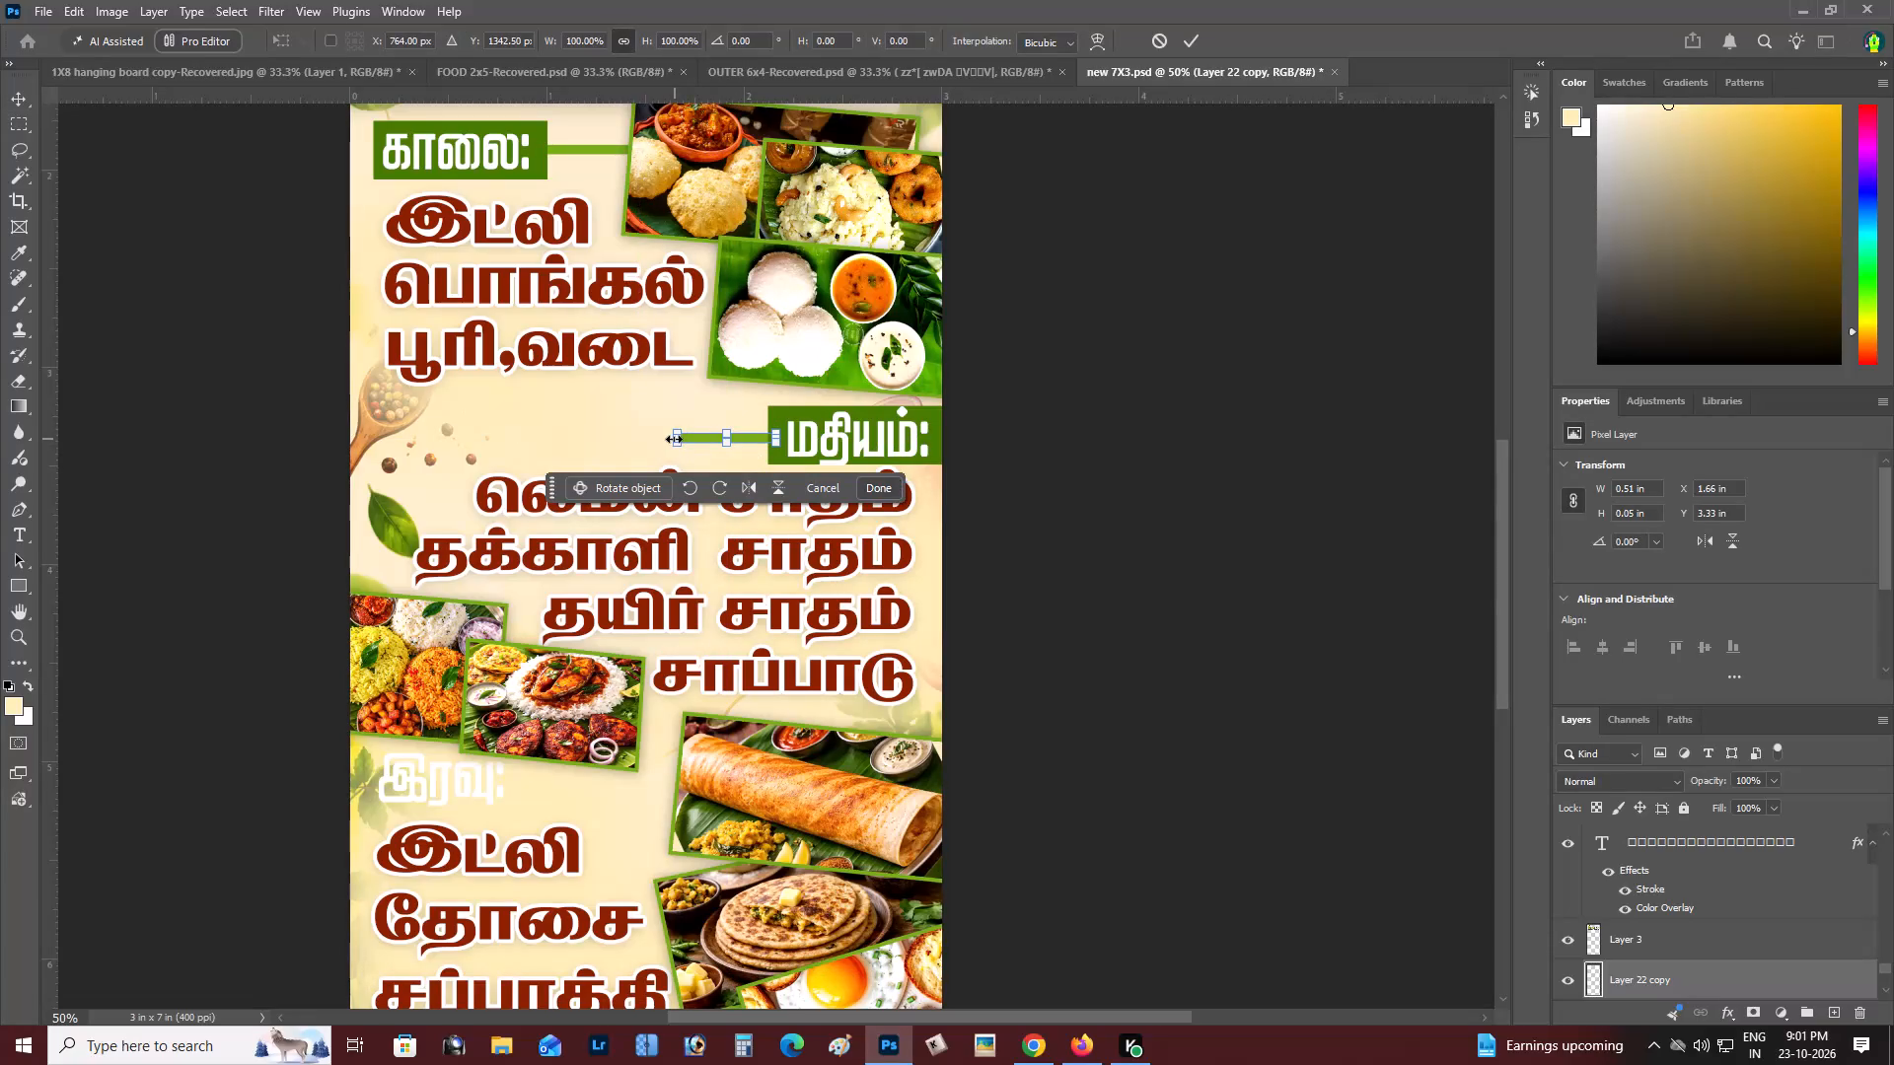
alt+shift+drag(674, 439, 591, 427)
key(ctrl+Return)
Fade the left end of the மதியம்: heading's green strip with the large soft Eraser.
key(e)
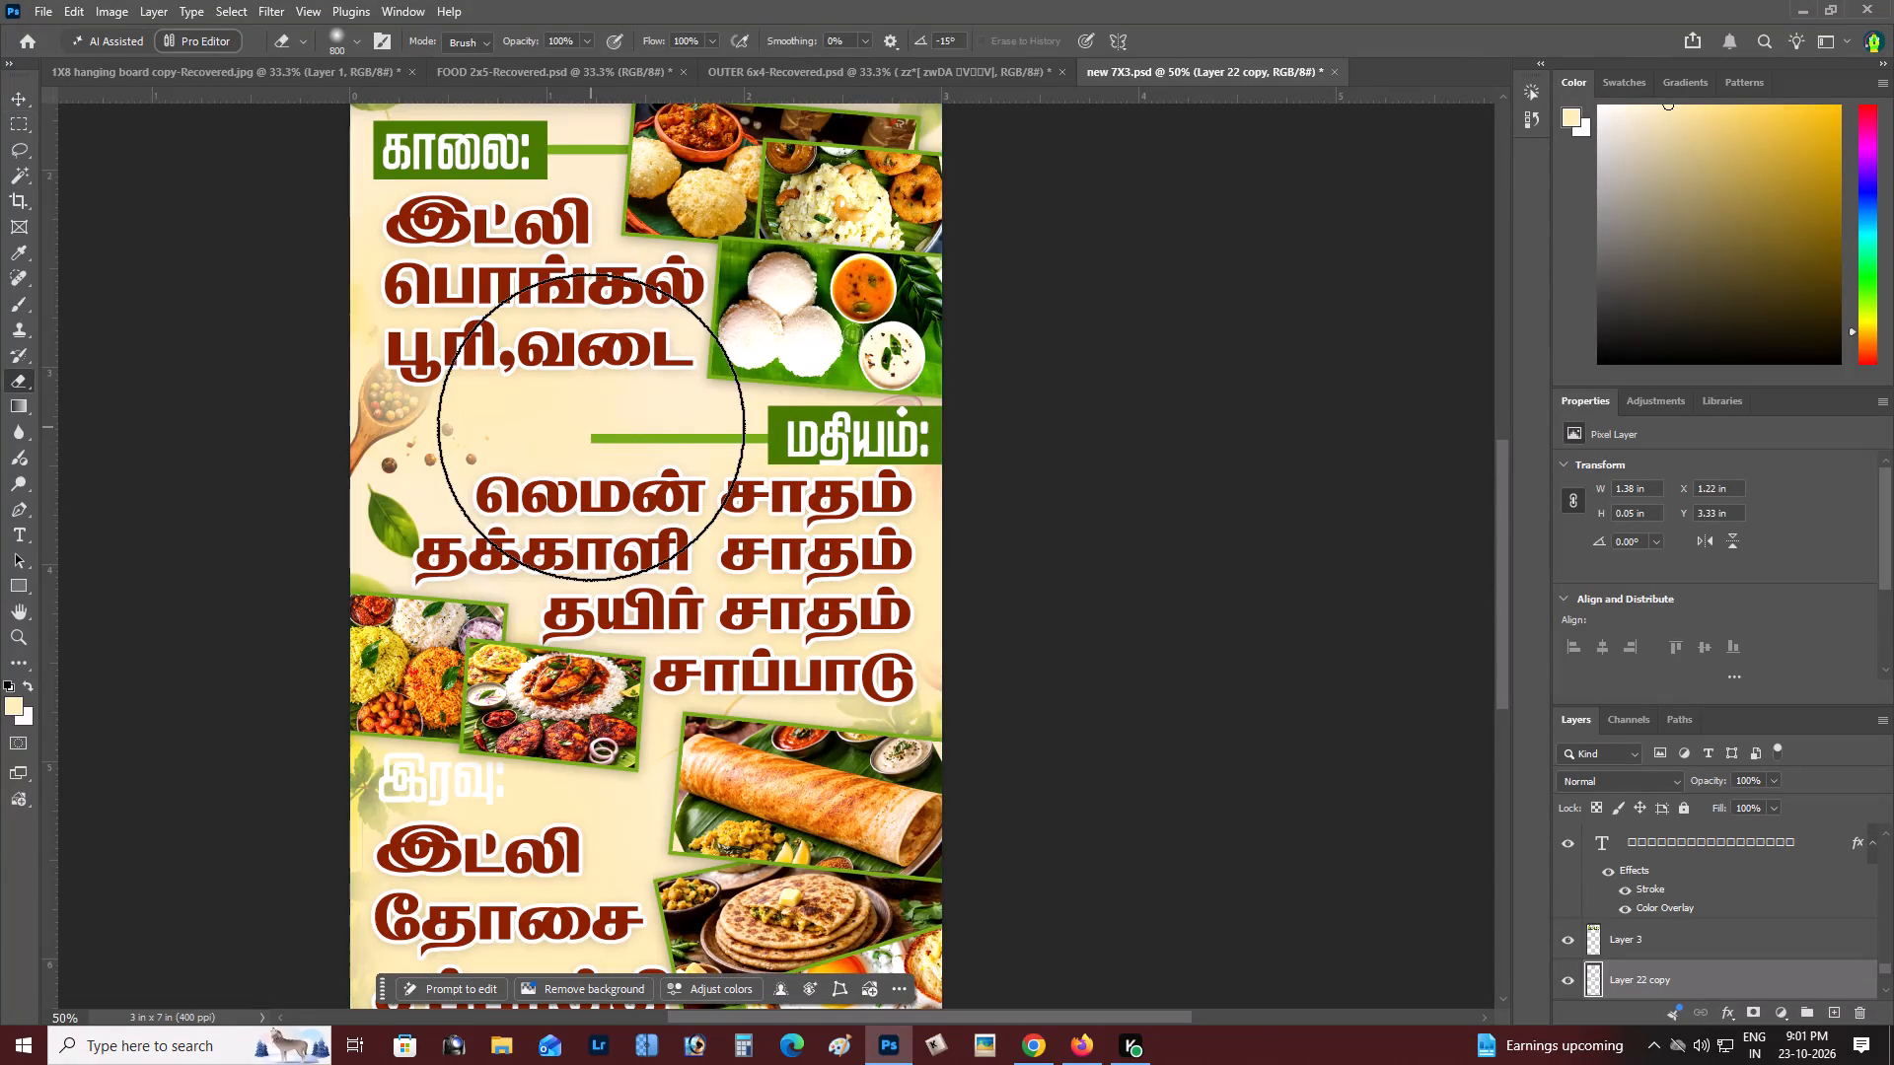
click(525, 434)
click(490, 449)
drag(490, 449, 429, 598)
drag(476, 420, 452, 766)
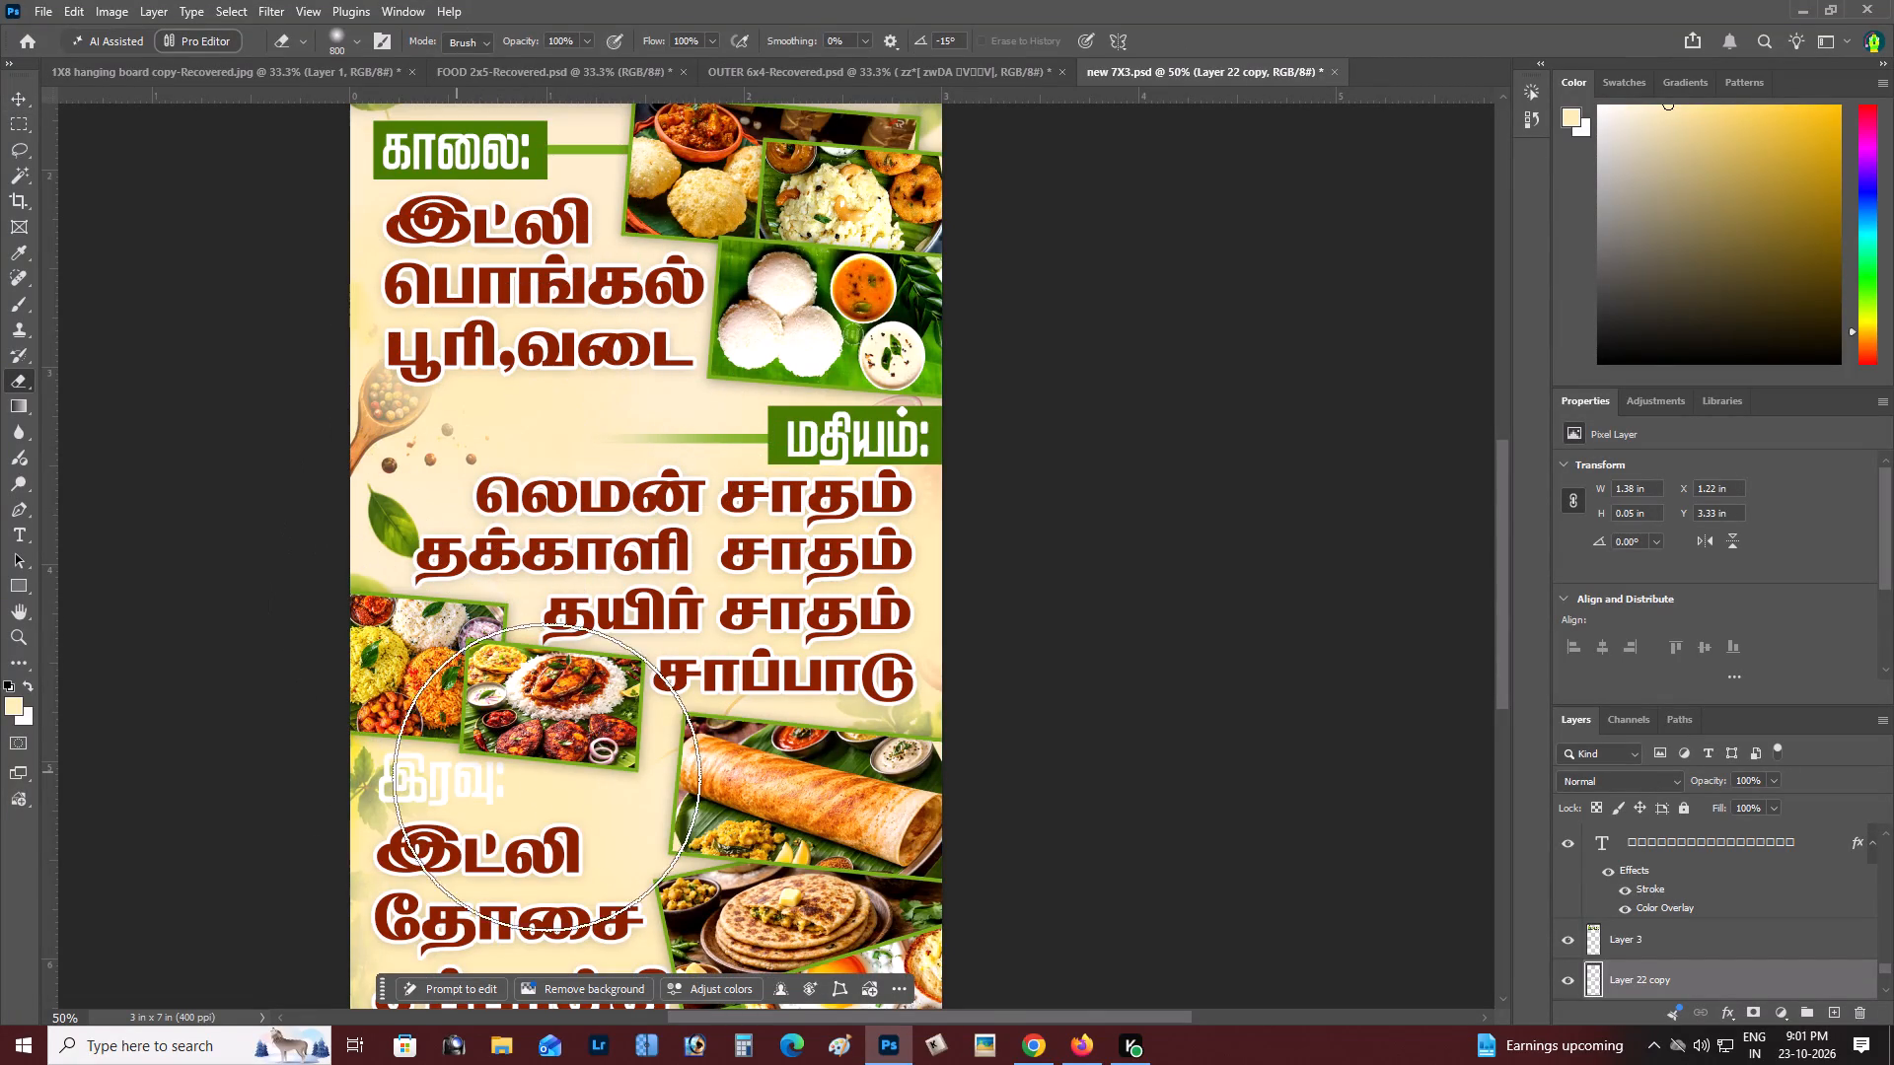
Strengthen the மதியம்: heading's faded strip by duplicating its layer and merging the duplicate down.
key(z)
alt+click(579, 444)
right_click(579, 444)
click(610, 455)
key(space)
key(space)
key(space)
drag(610, 455, 642, 449)
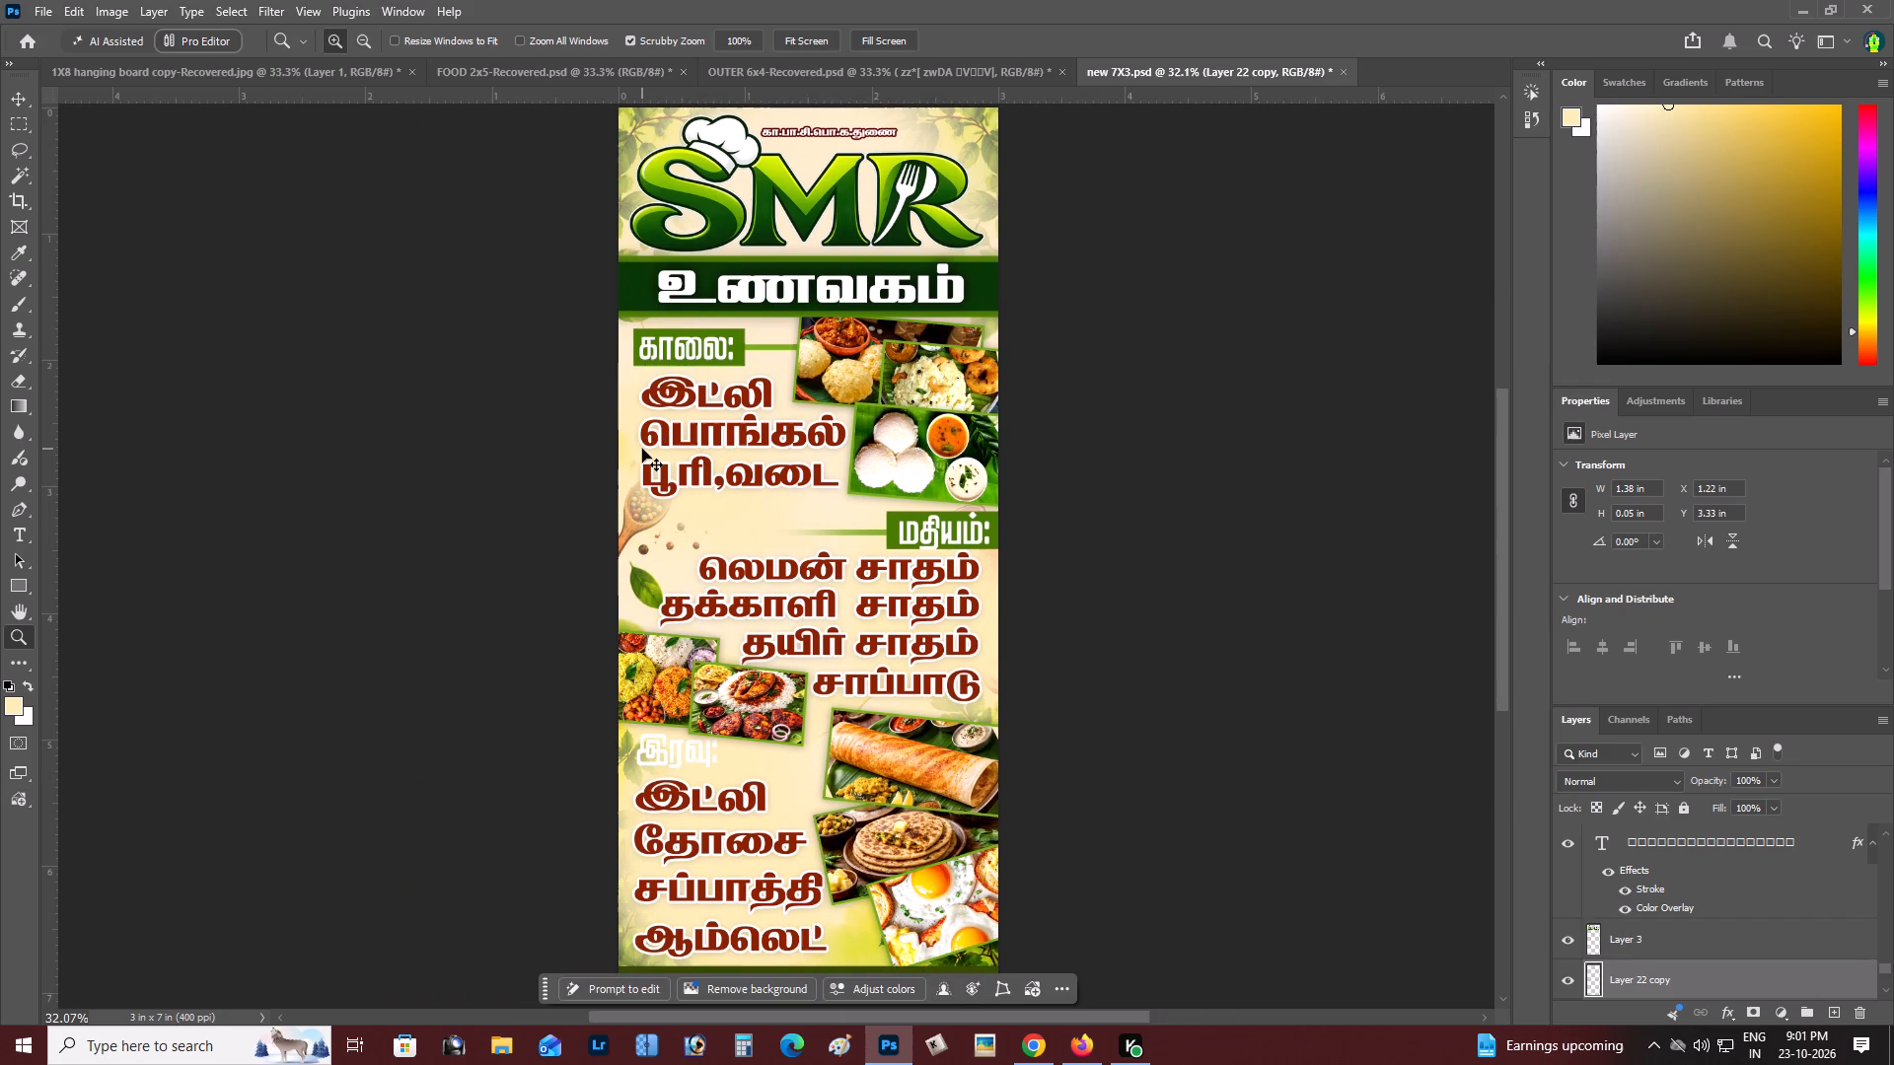
key(ctrl+j)
key(ctrl+e)
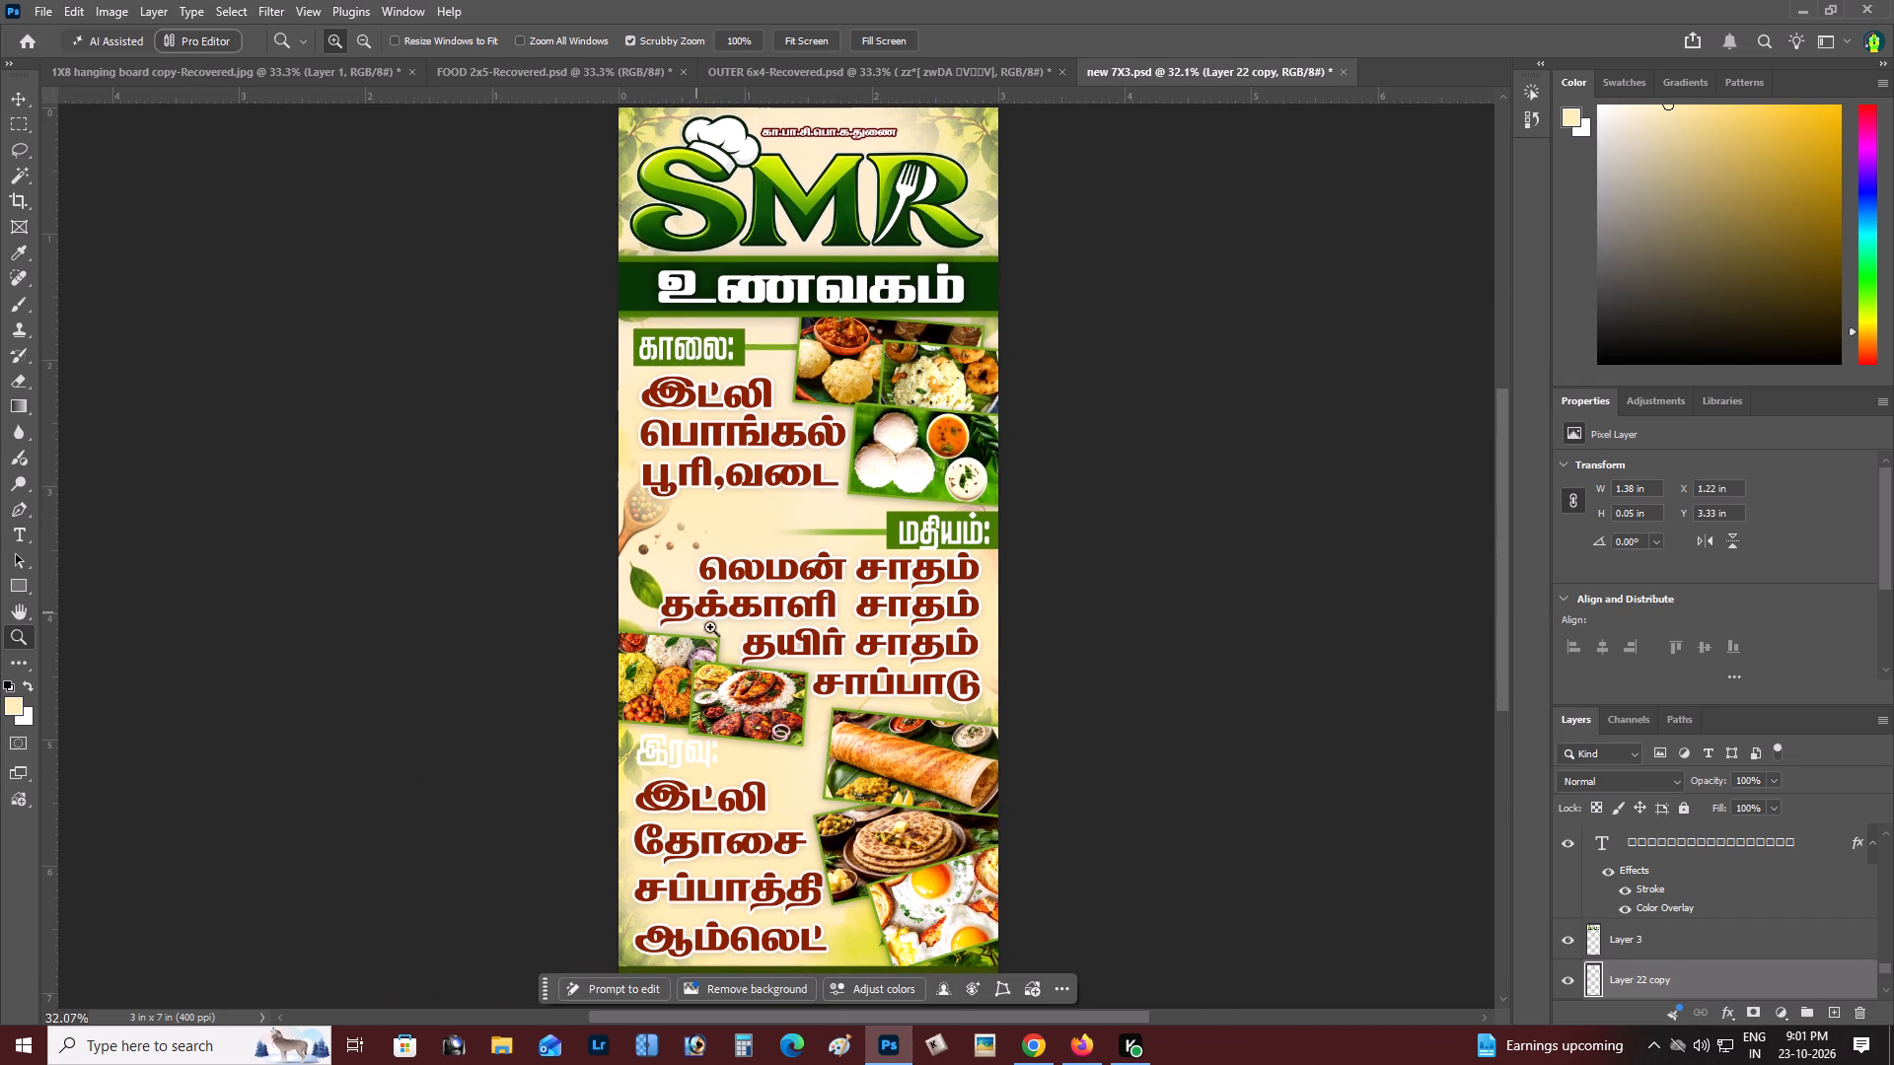
Duplicate the காலை: heading's dark green background and place the copy behind the இரவு: heading at about X 0.08 in, Y 4.94 in.
key(z)
double_click(736, 619)
key(space)
drag(736, 619, 721, 603)
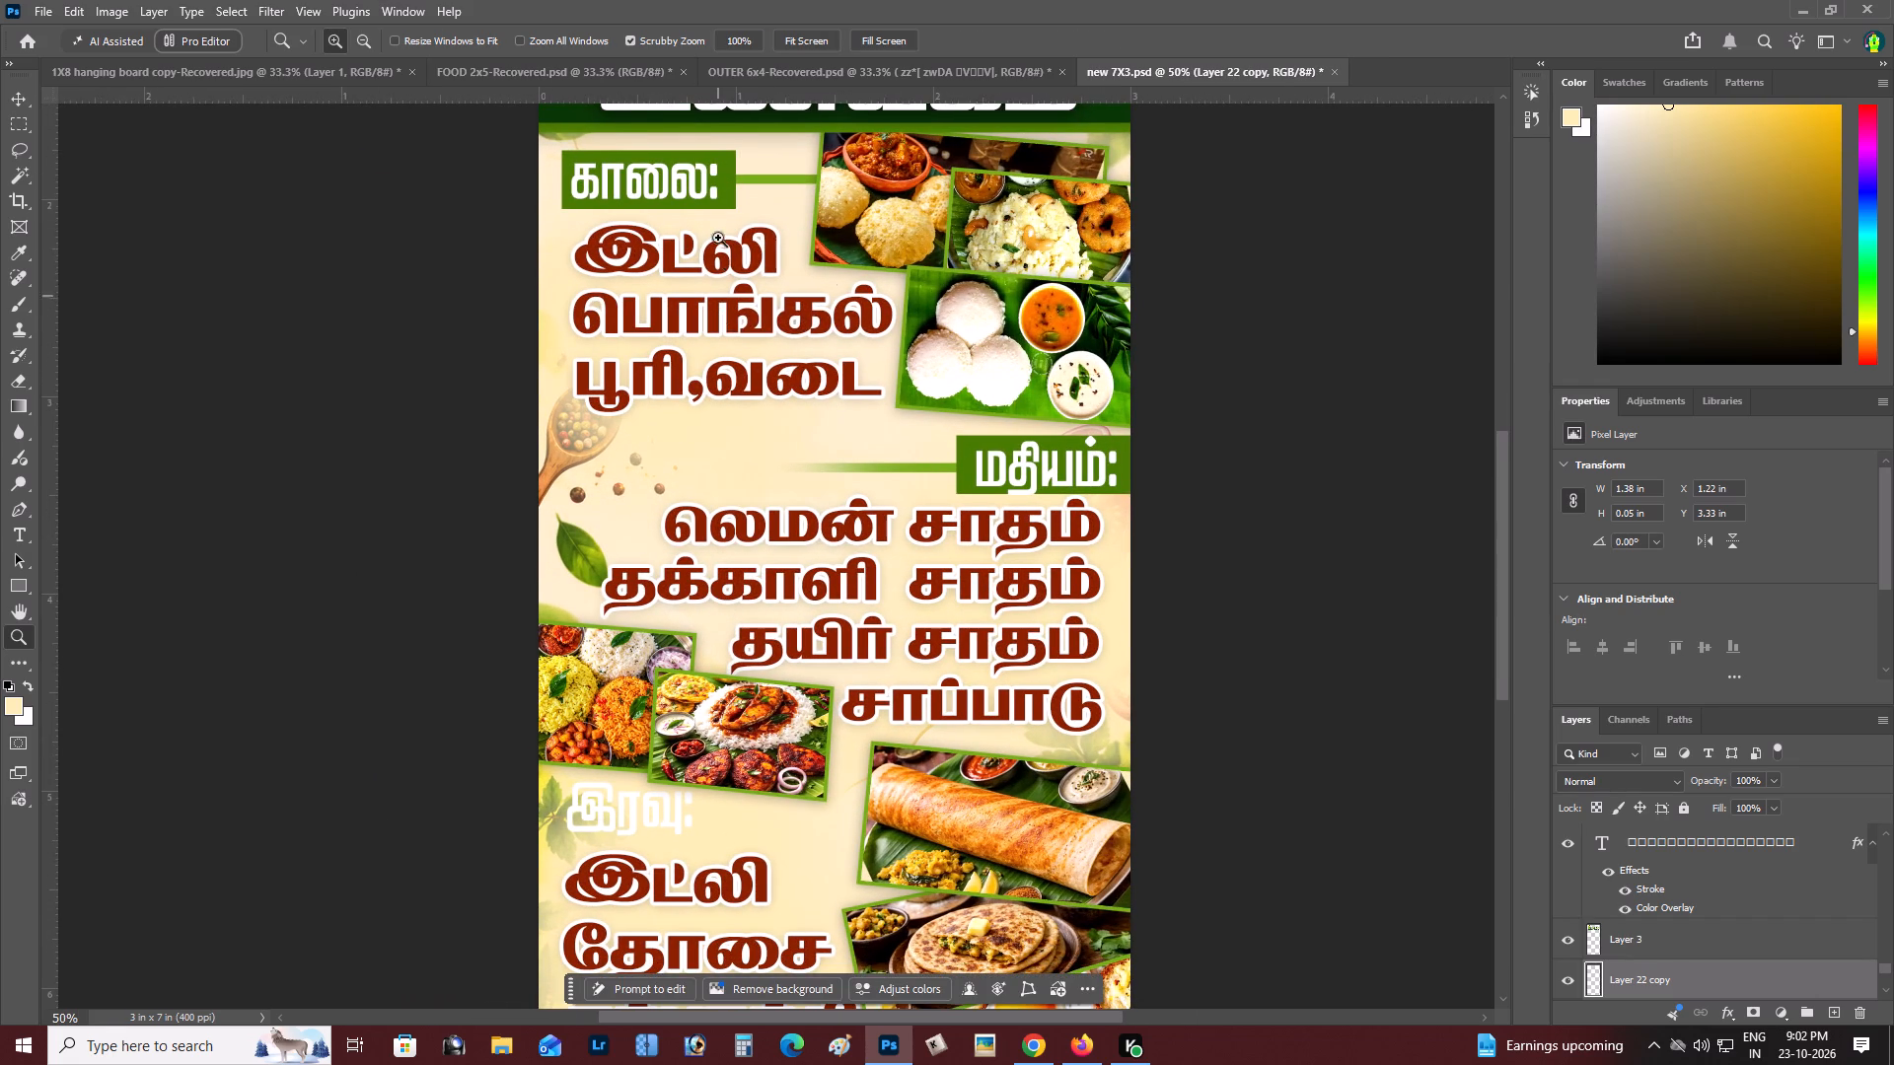
key(b)
key(v)
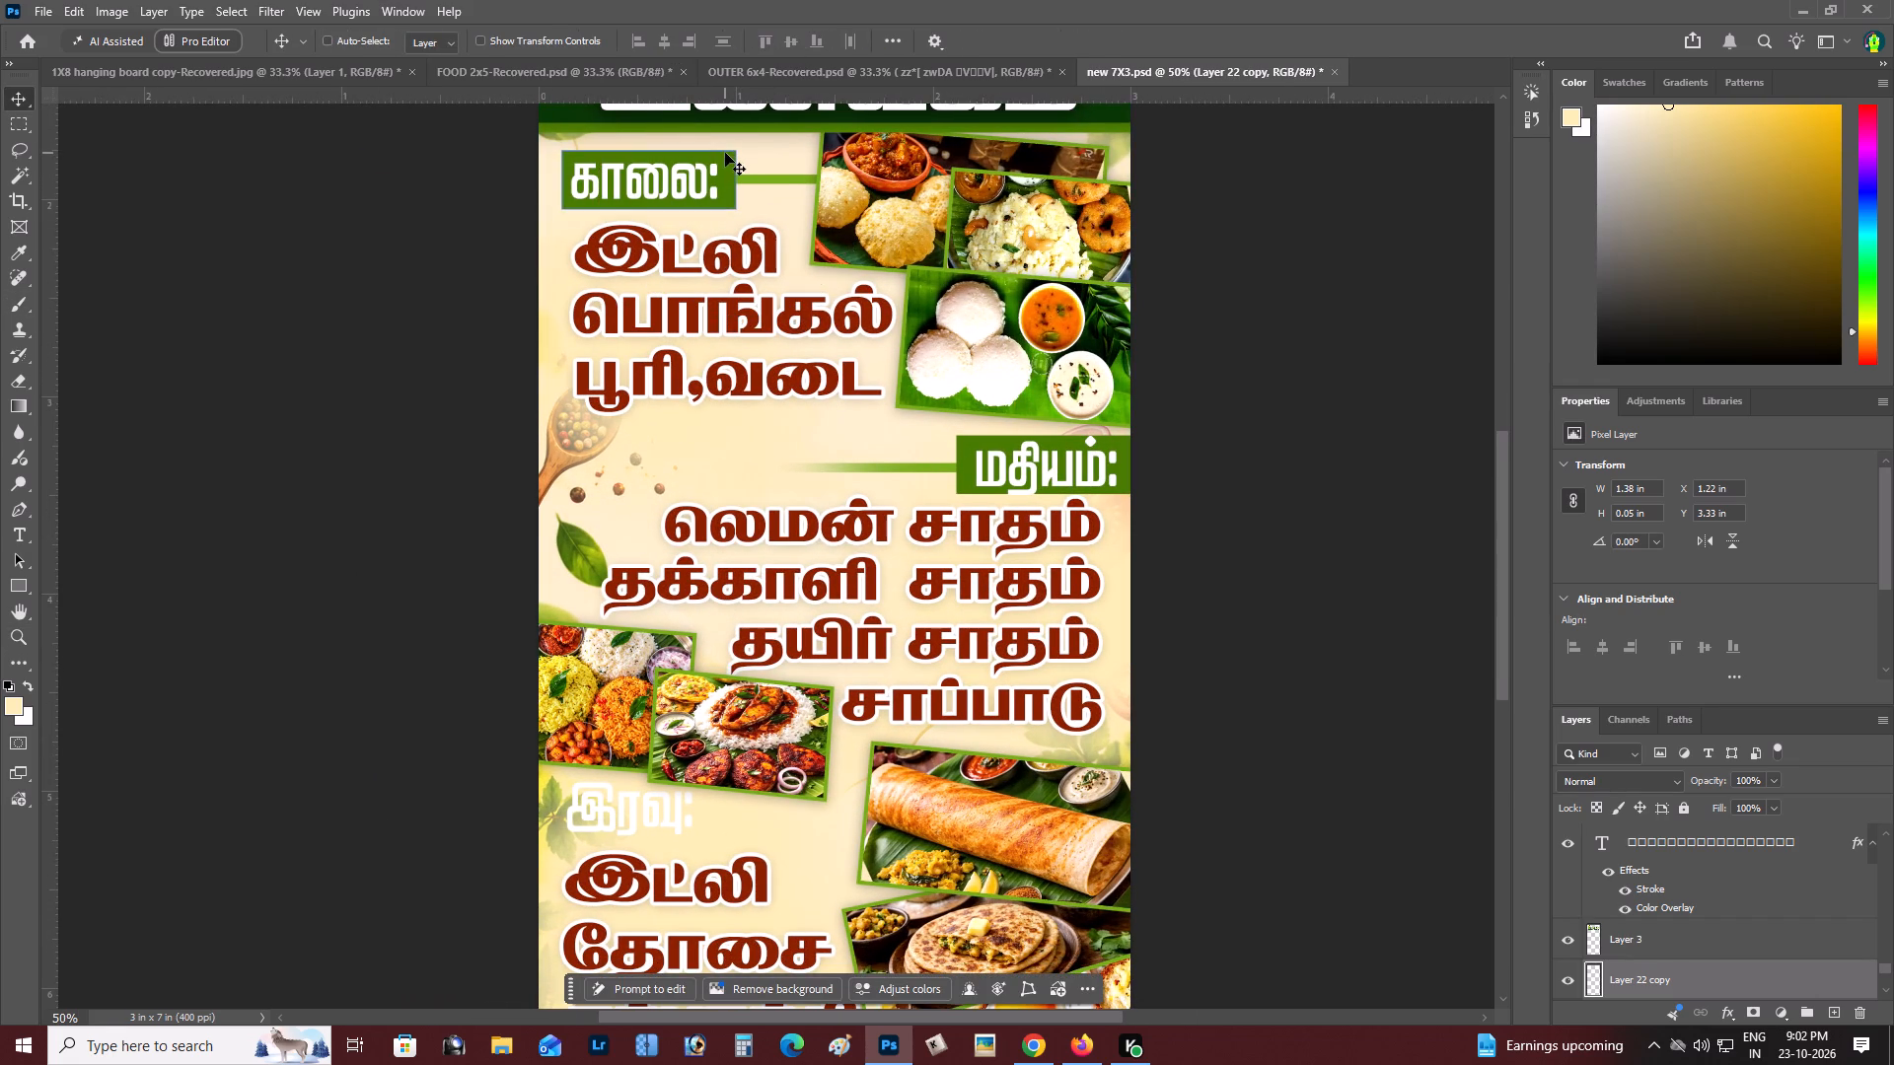
right_click(725, 153)
click(741, 160)
alt+drag(741, 160, 723, 782)
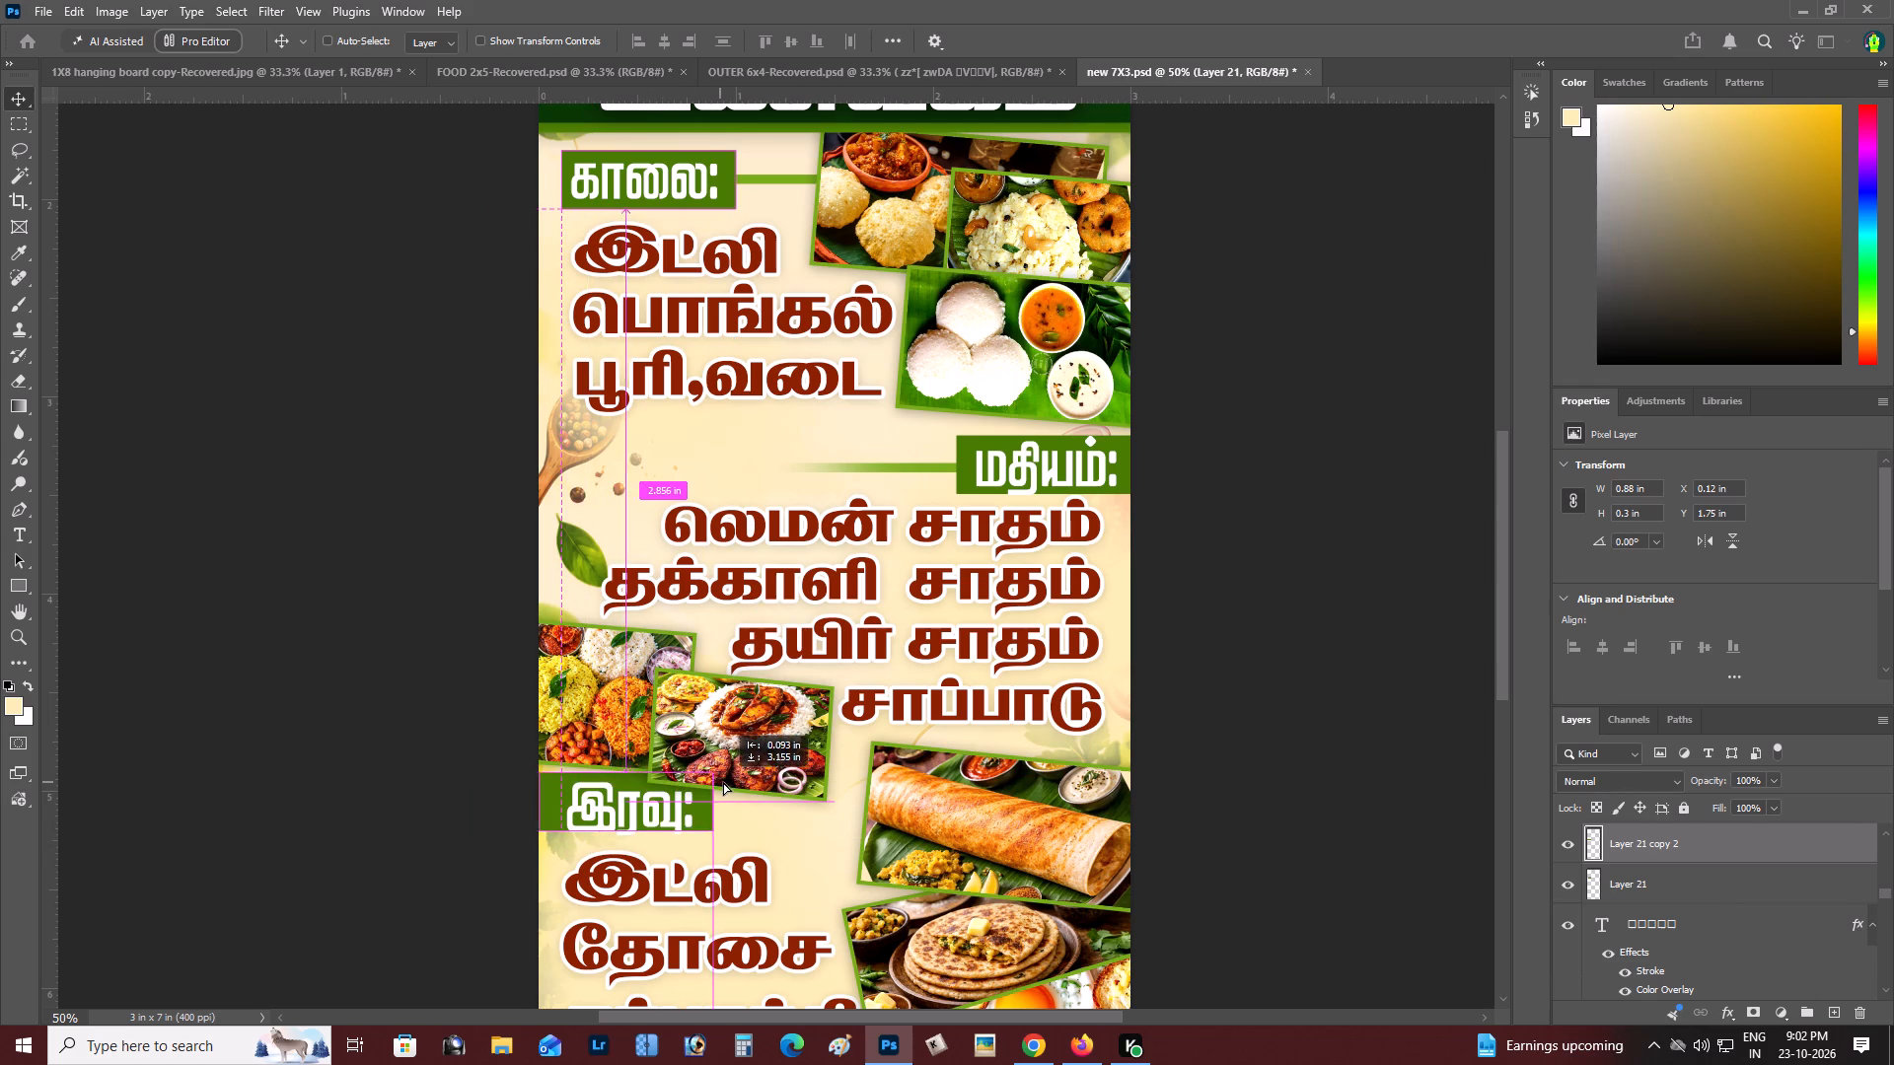
alt+drag(723, 782, 734, 790)
Examine the whole banner with the green backgrounds behind the காலை:, மதியம்: and இரவு: headings.
key(z)
alt+click(627, 732)
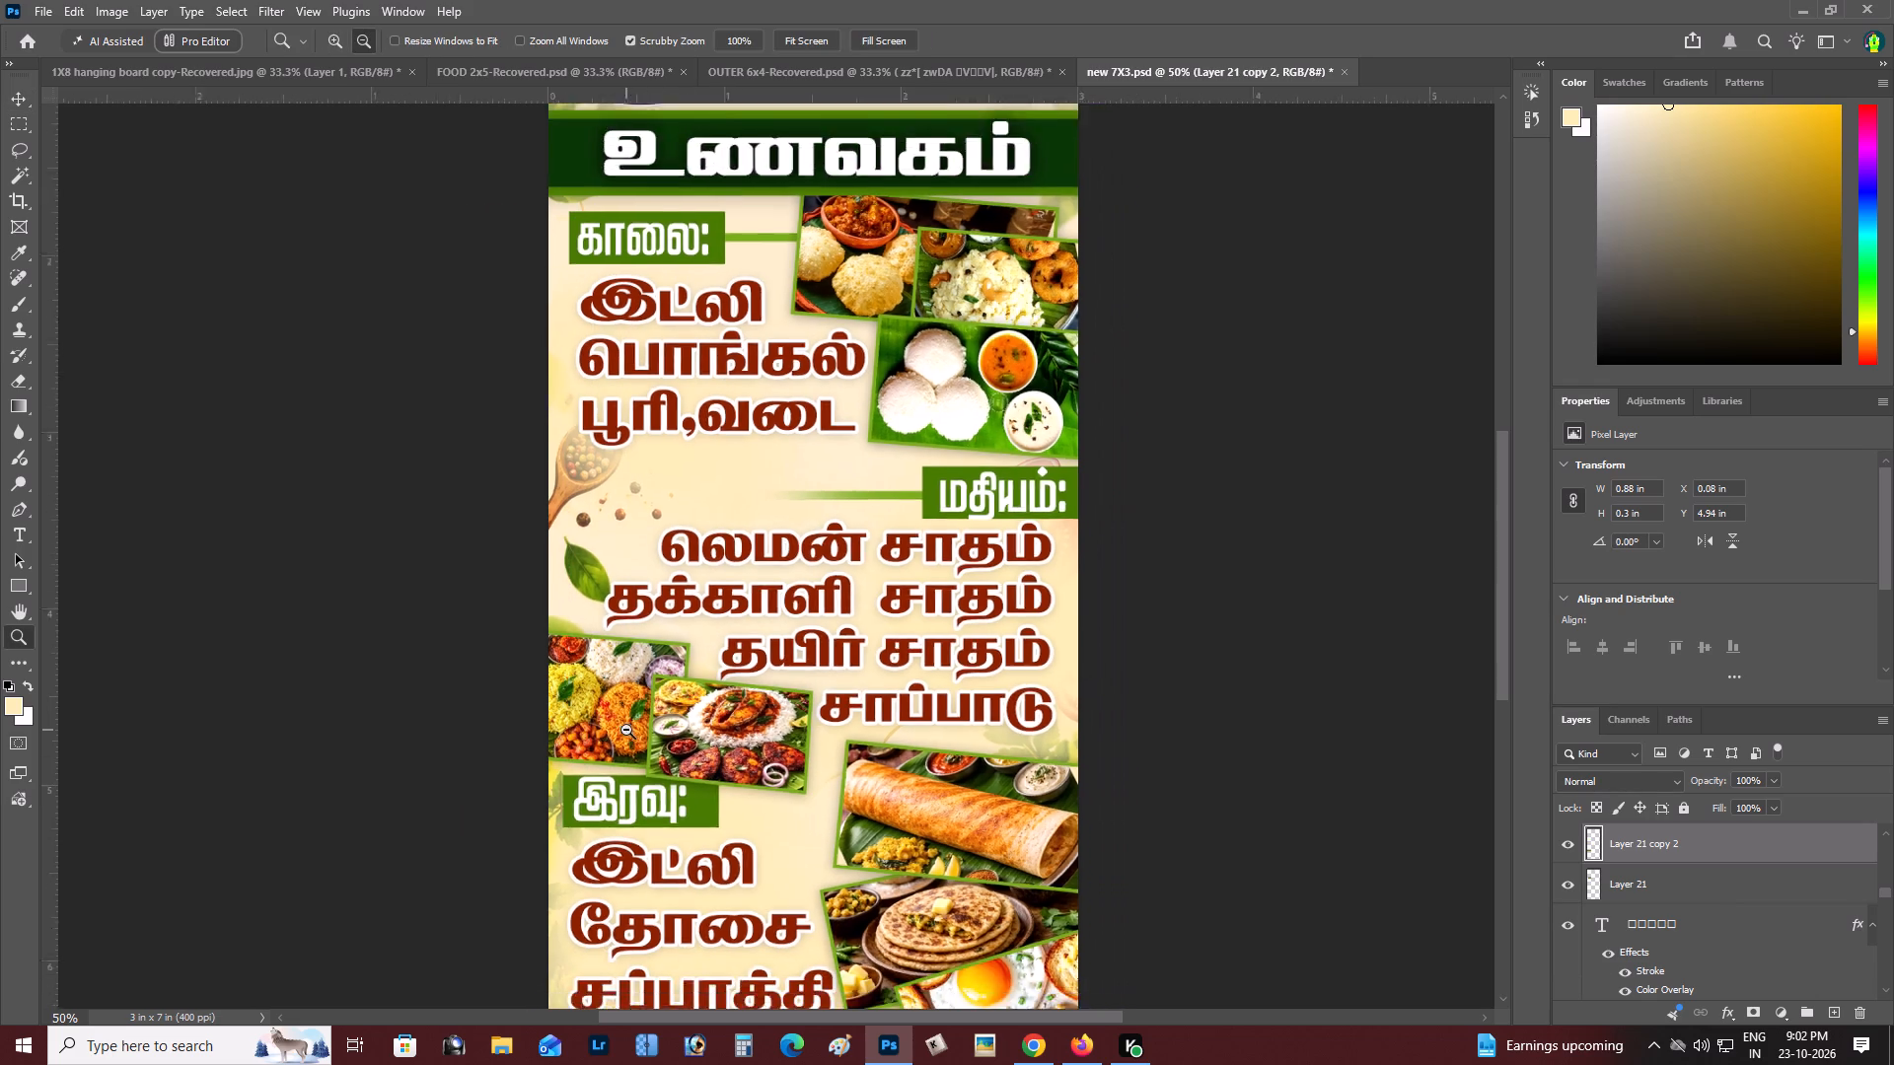
right_click(626, 730)
click(649, 737)
key(space)
key(space)
key(space)
key(space)
key(space)
key(space)
key(space)
key(space)
key(space)
key(space)
key(space)
key(space)
key(space)
key(space)
key(space)
key(space)
key(space)
key(space)
key(space)
key(space)
drag(651, 735, 700, 573)
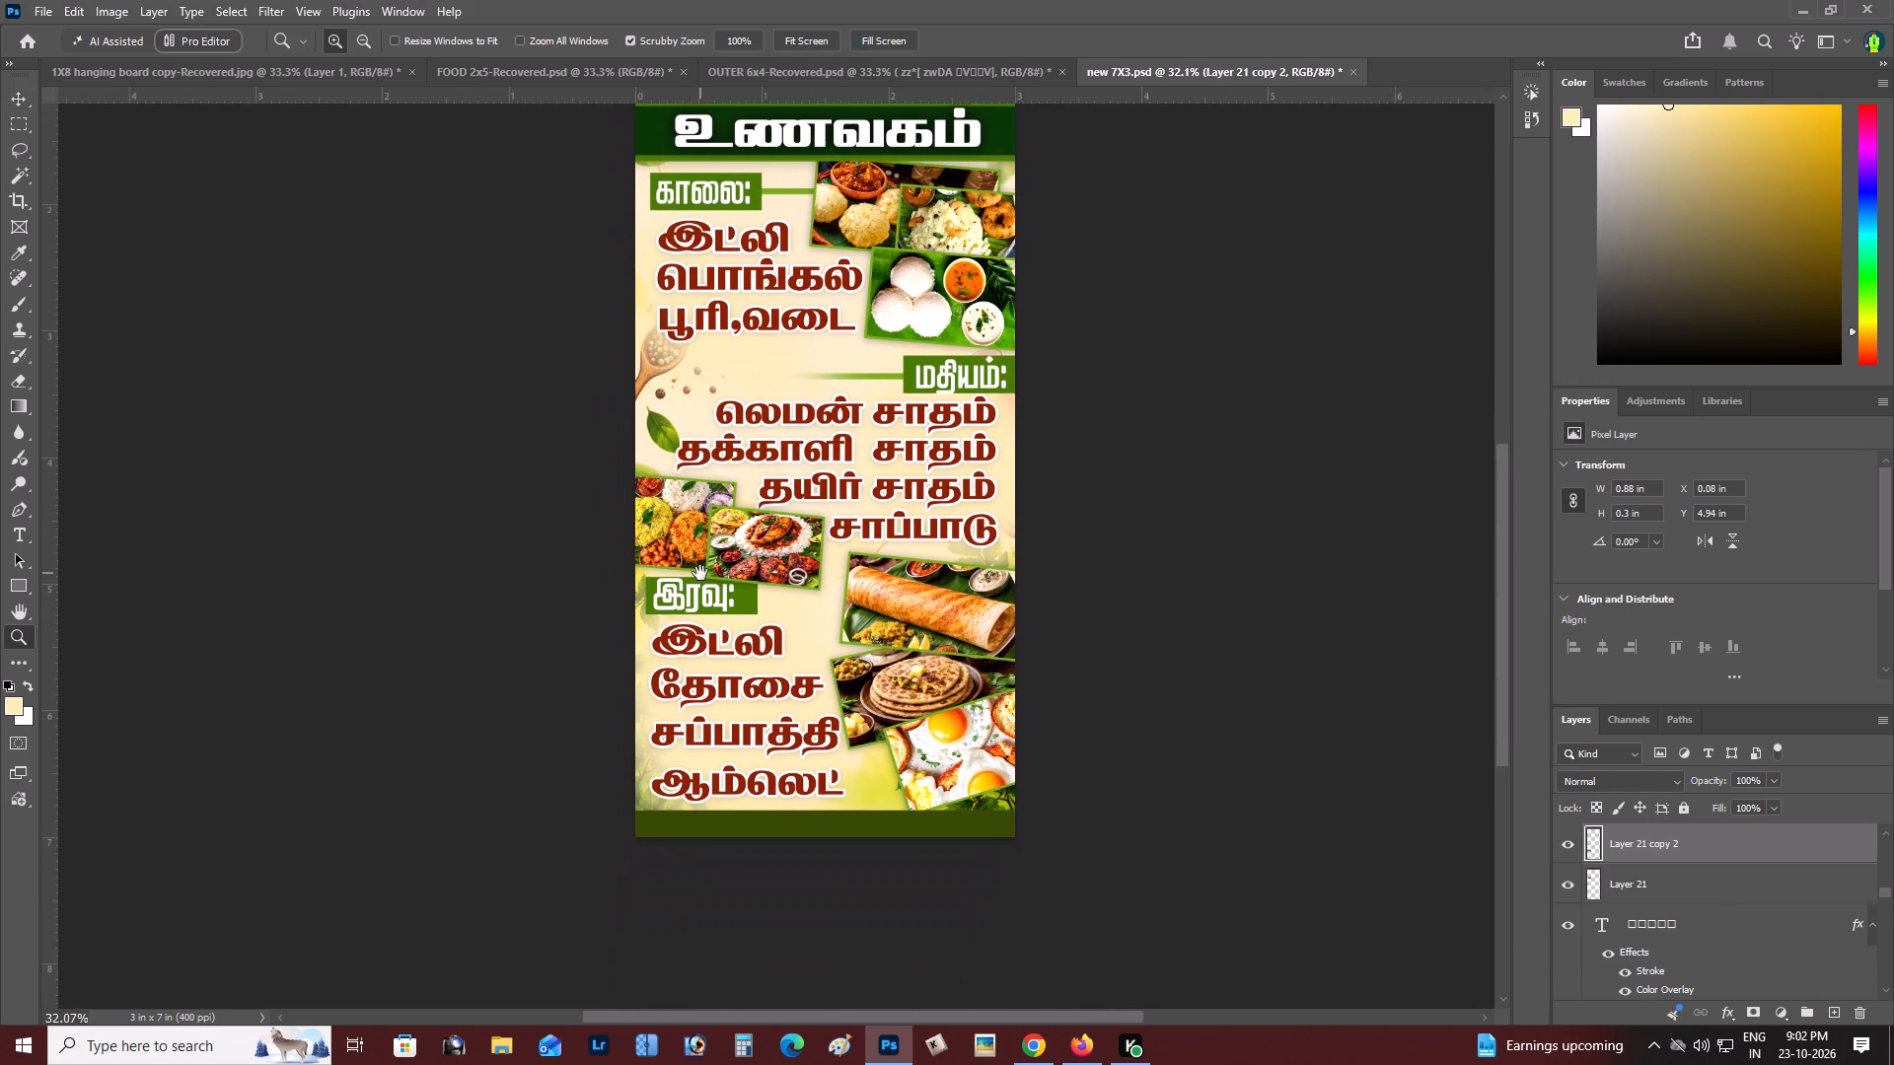
drag(700, 573, 683, 576)
key(v)
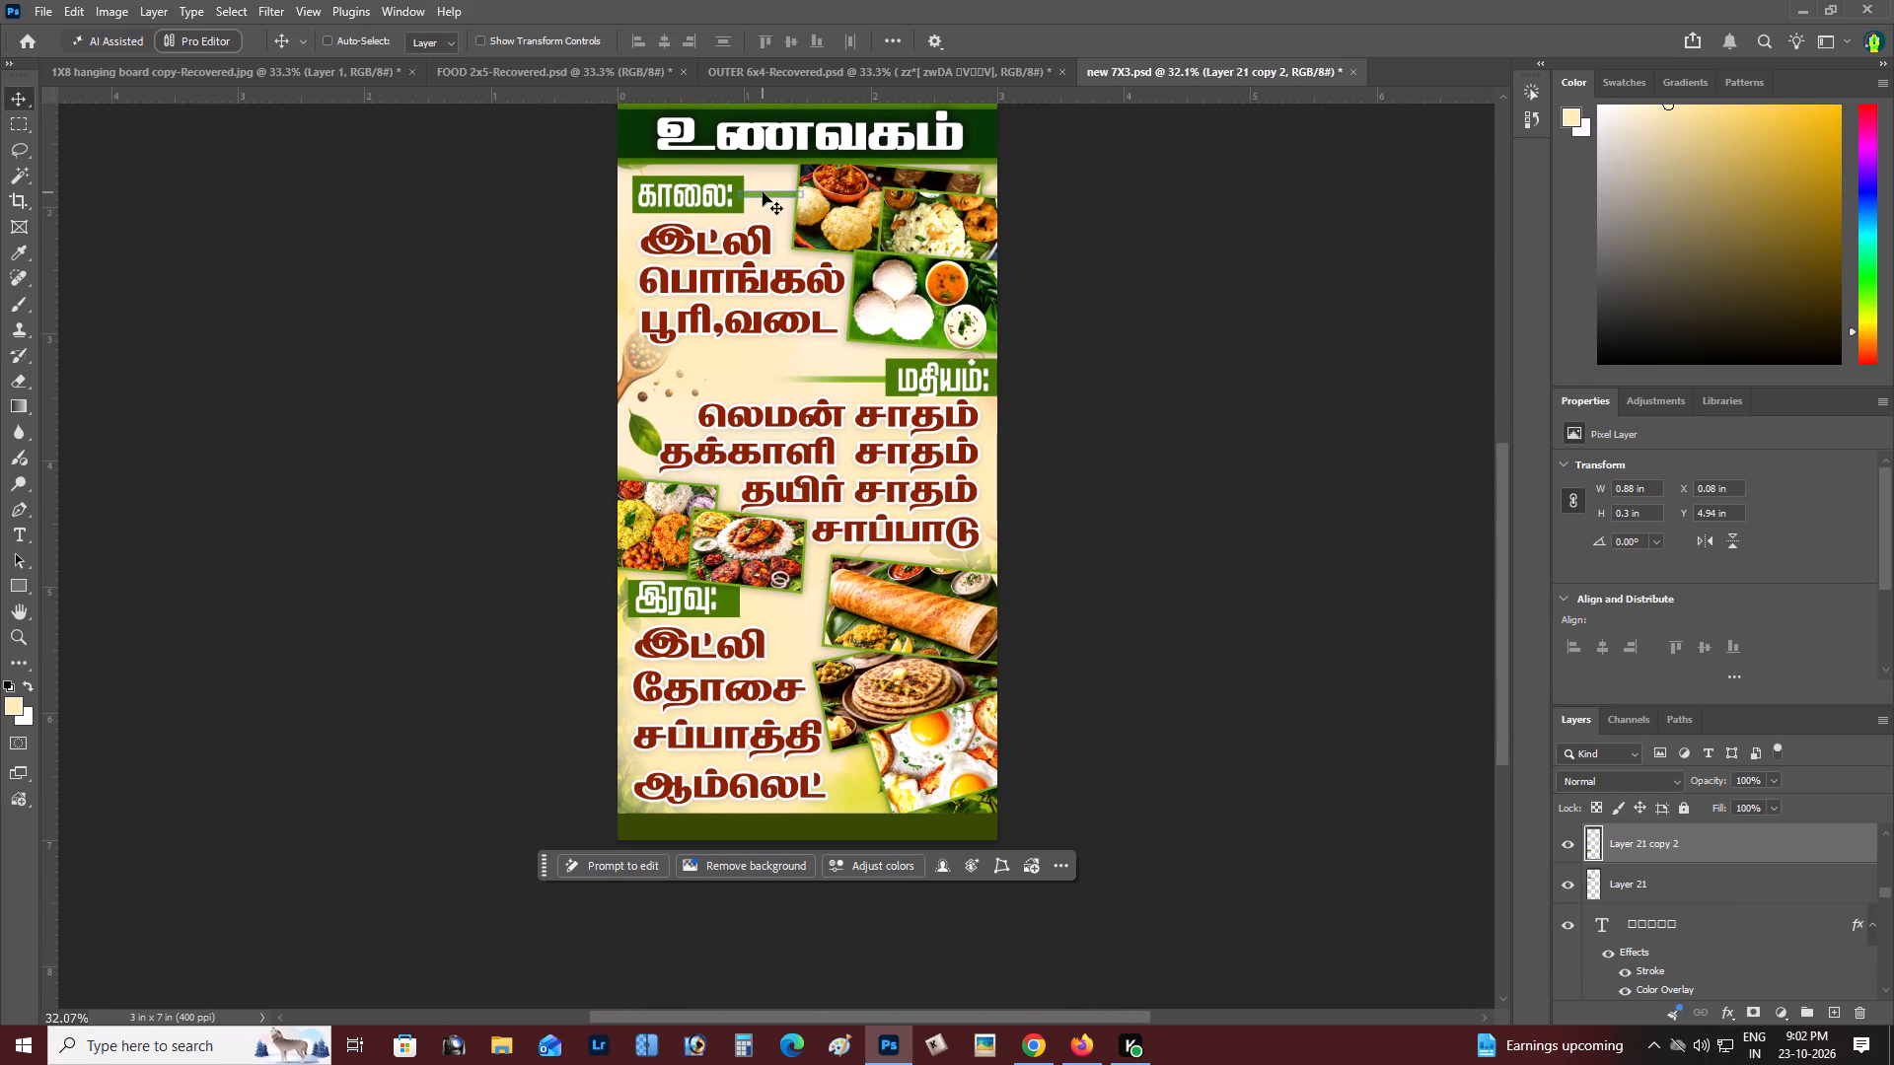
Duplicate the காலை: heading's green connecting strip and place the copy beside the இரவு: heading at about X 0.97 in, Y 5.04 in.
right_click(763, 192)
click(782, 198)
alt+drag(782, 198, 791, 602)
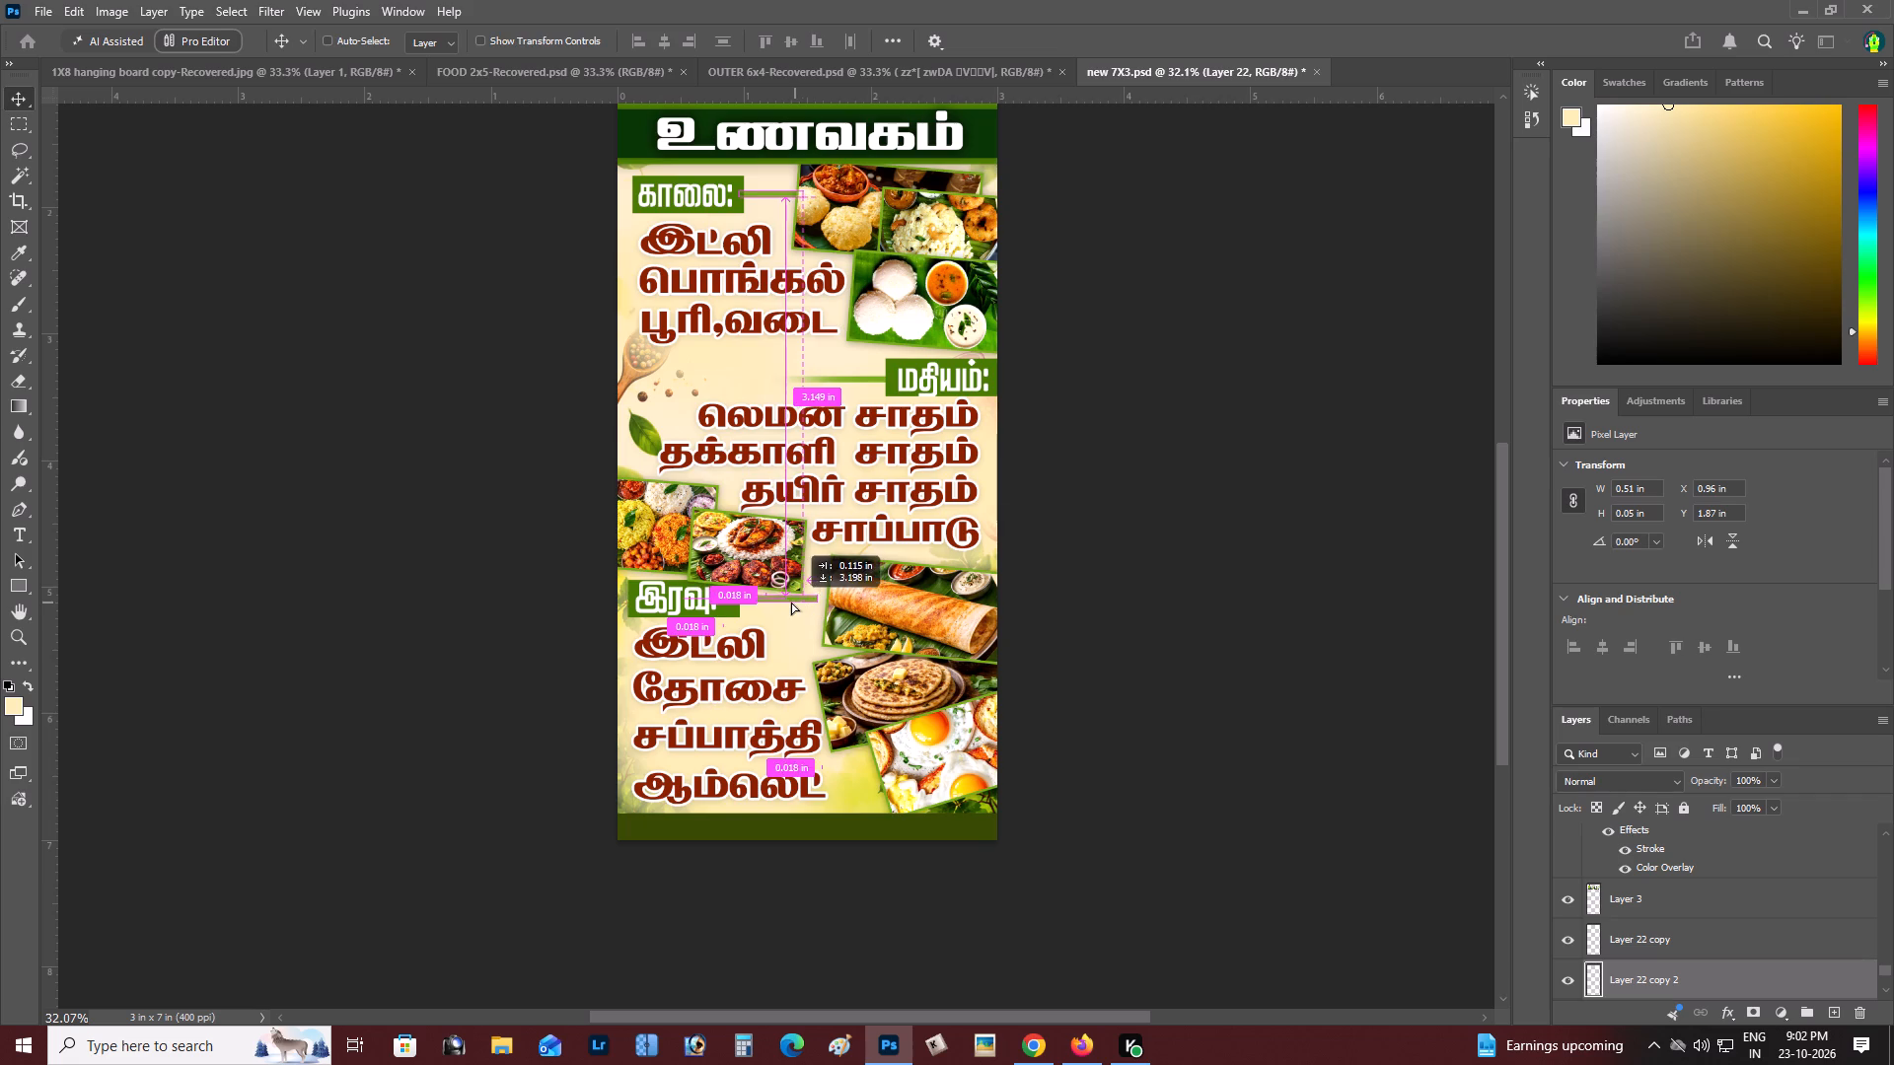
alt+drag(791, 602, 782, 600)
Stretch the இரவு: heading's strip to about 0.76 in wide, reaching the dosa photo, and lower it to about Y 5.1 in.
key(z)
triple_click(801, 613)
key(ctrl+t)
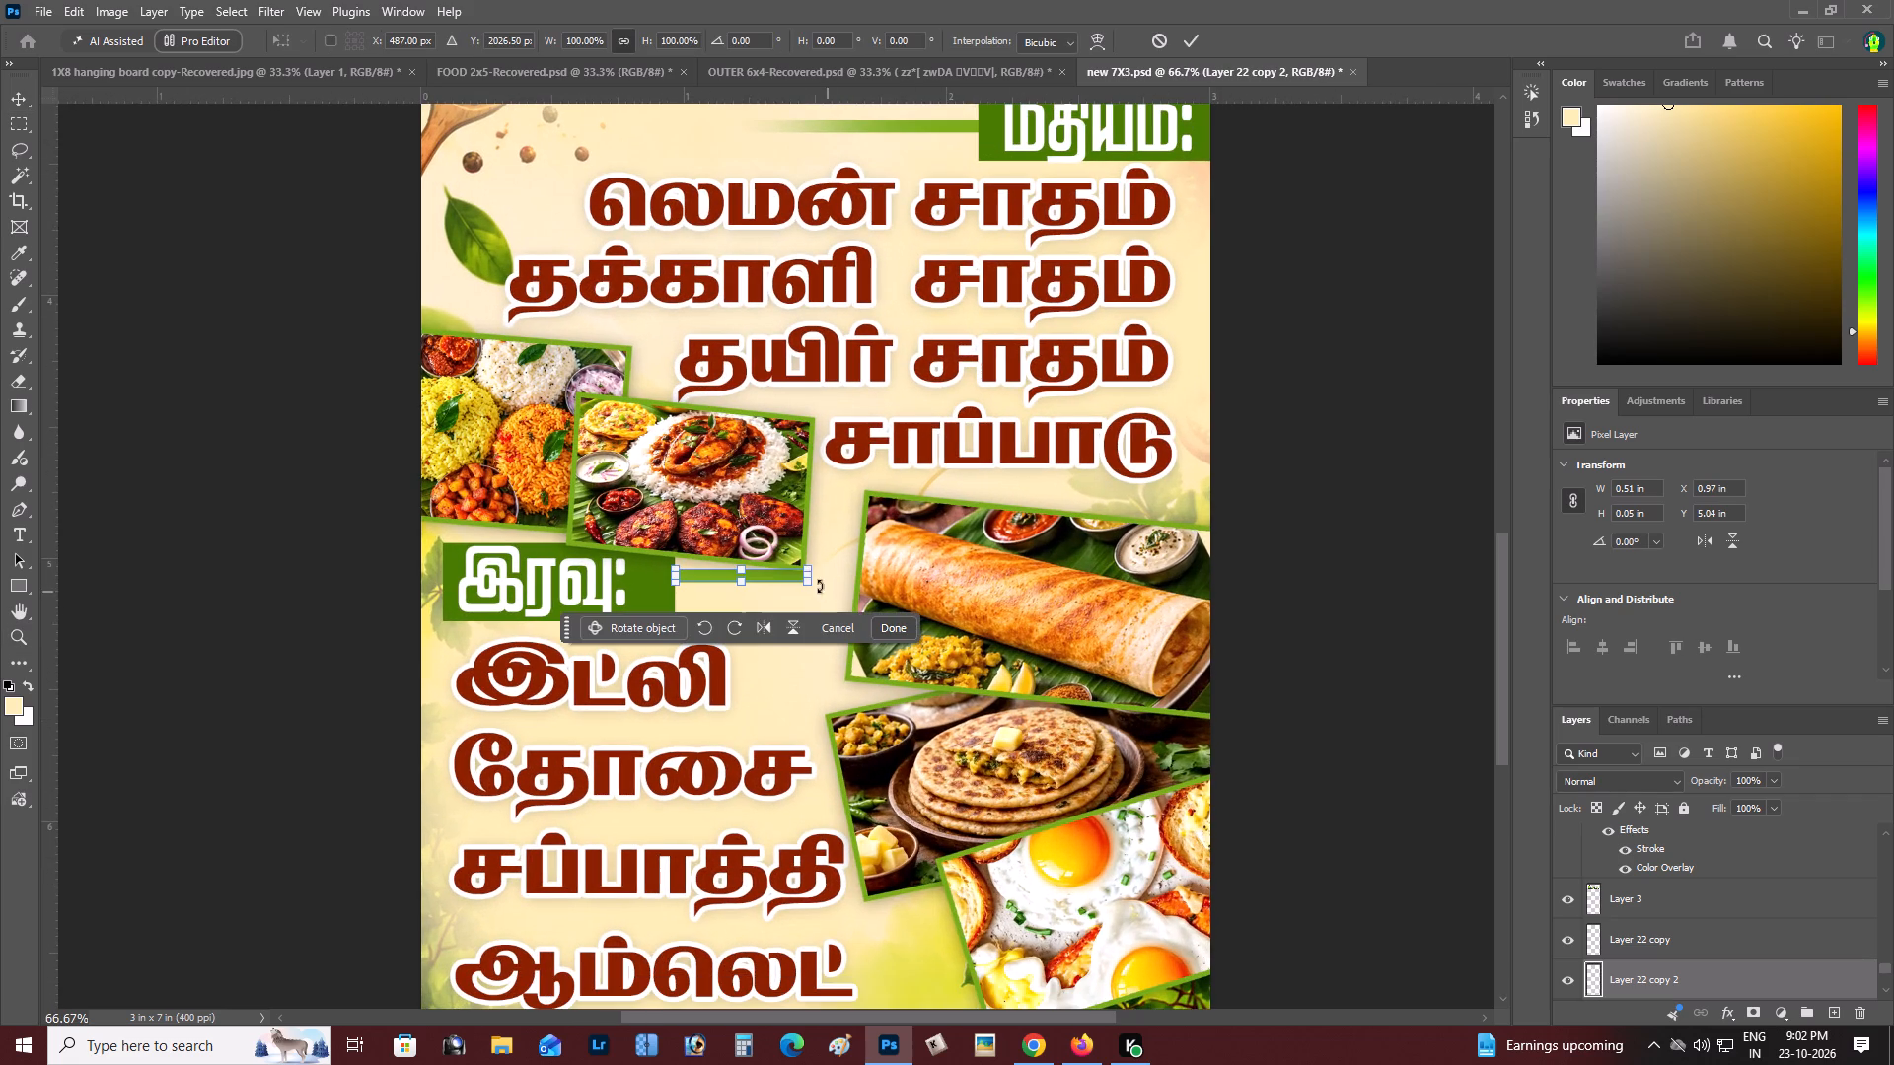
shift+drag(811, 571, 878, 574)
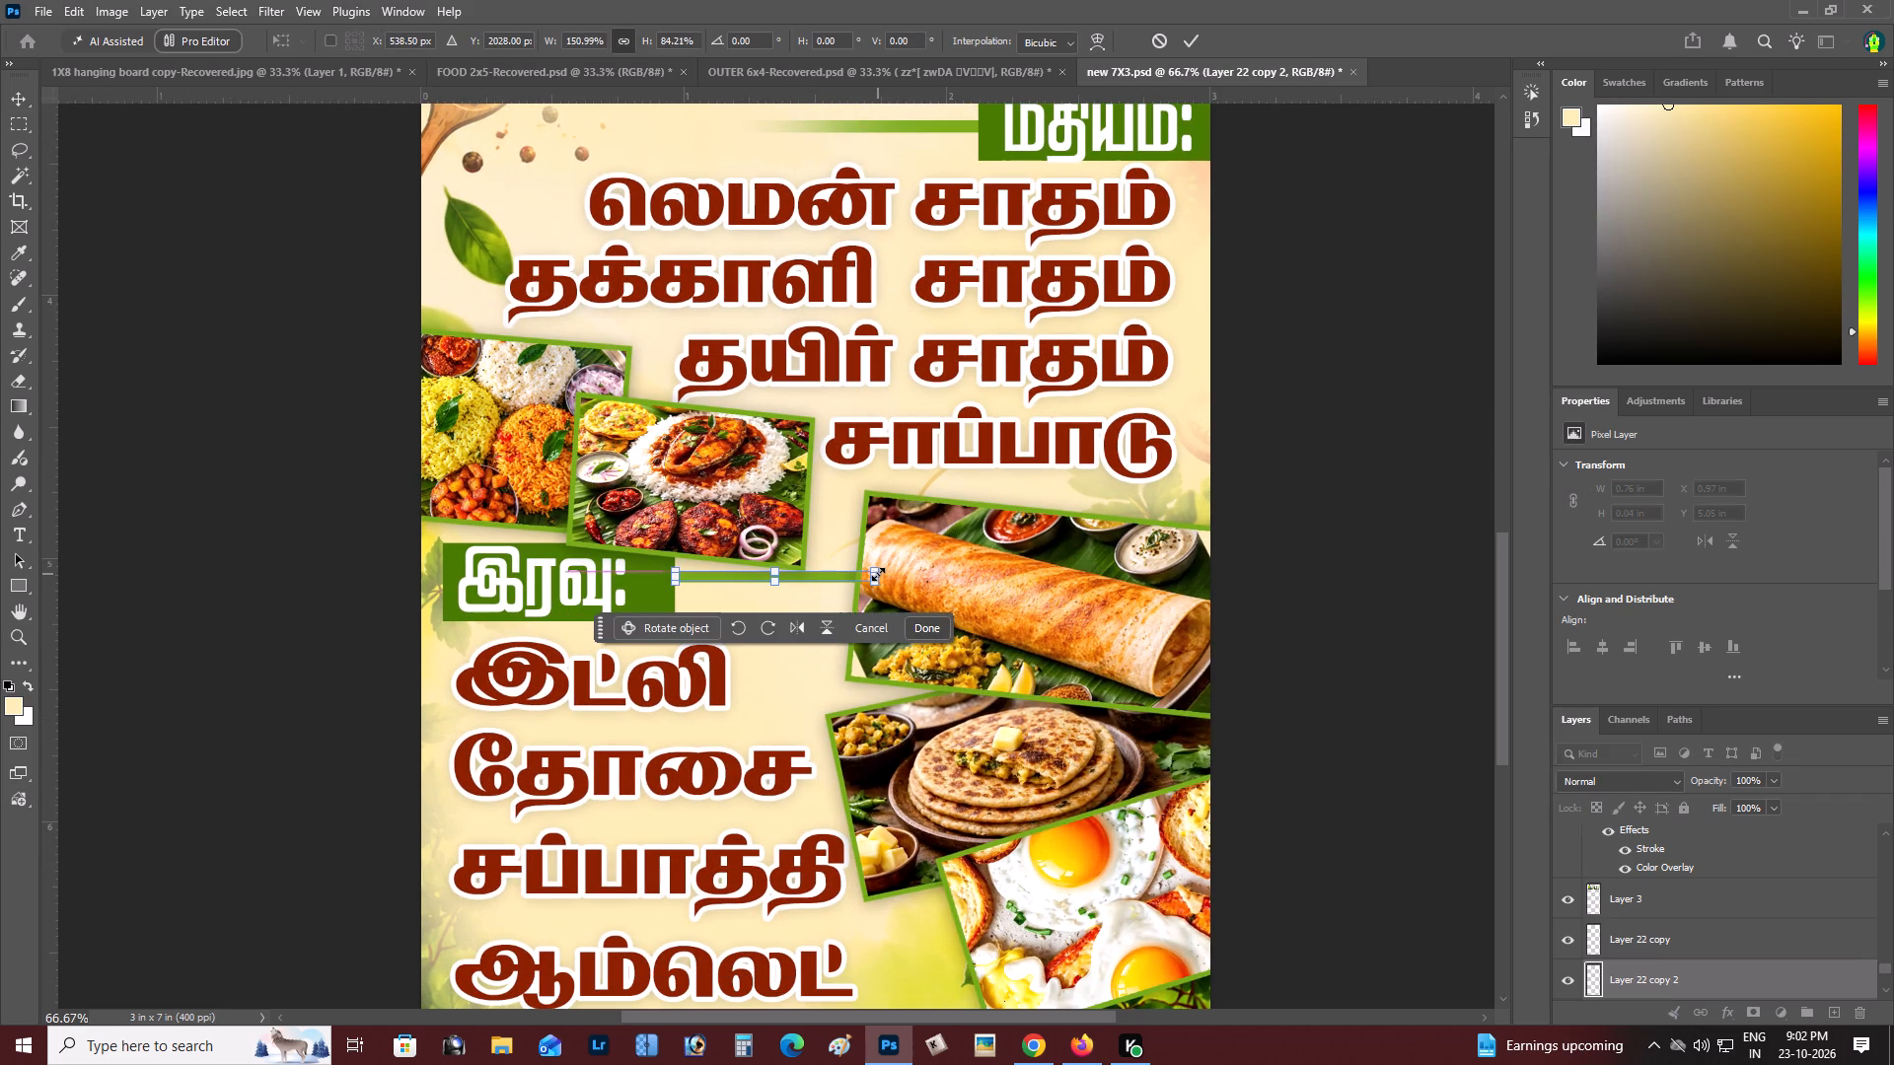
key(Return)
key(v)
key(shift+Down)
key(shift+Down)
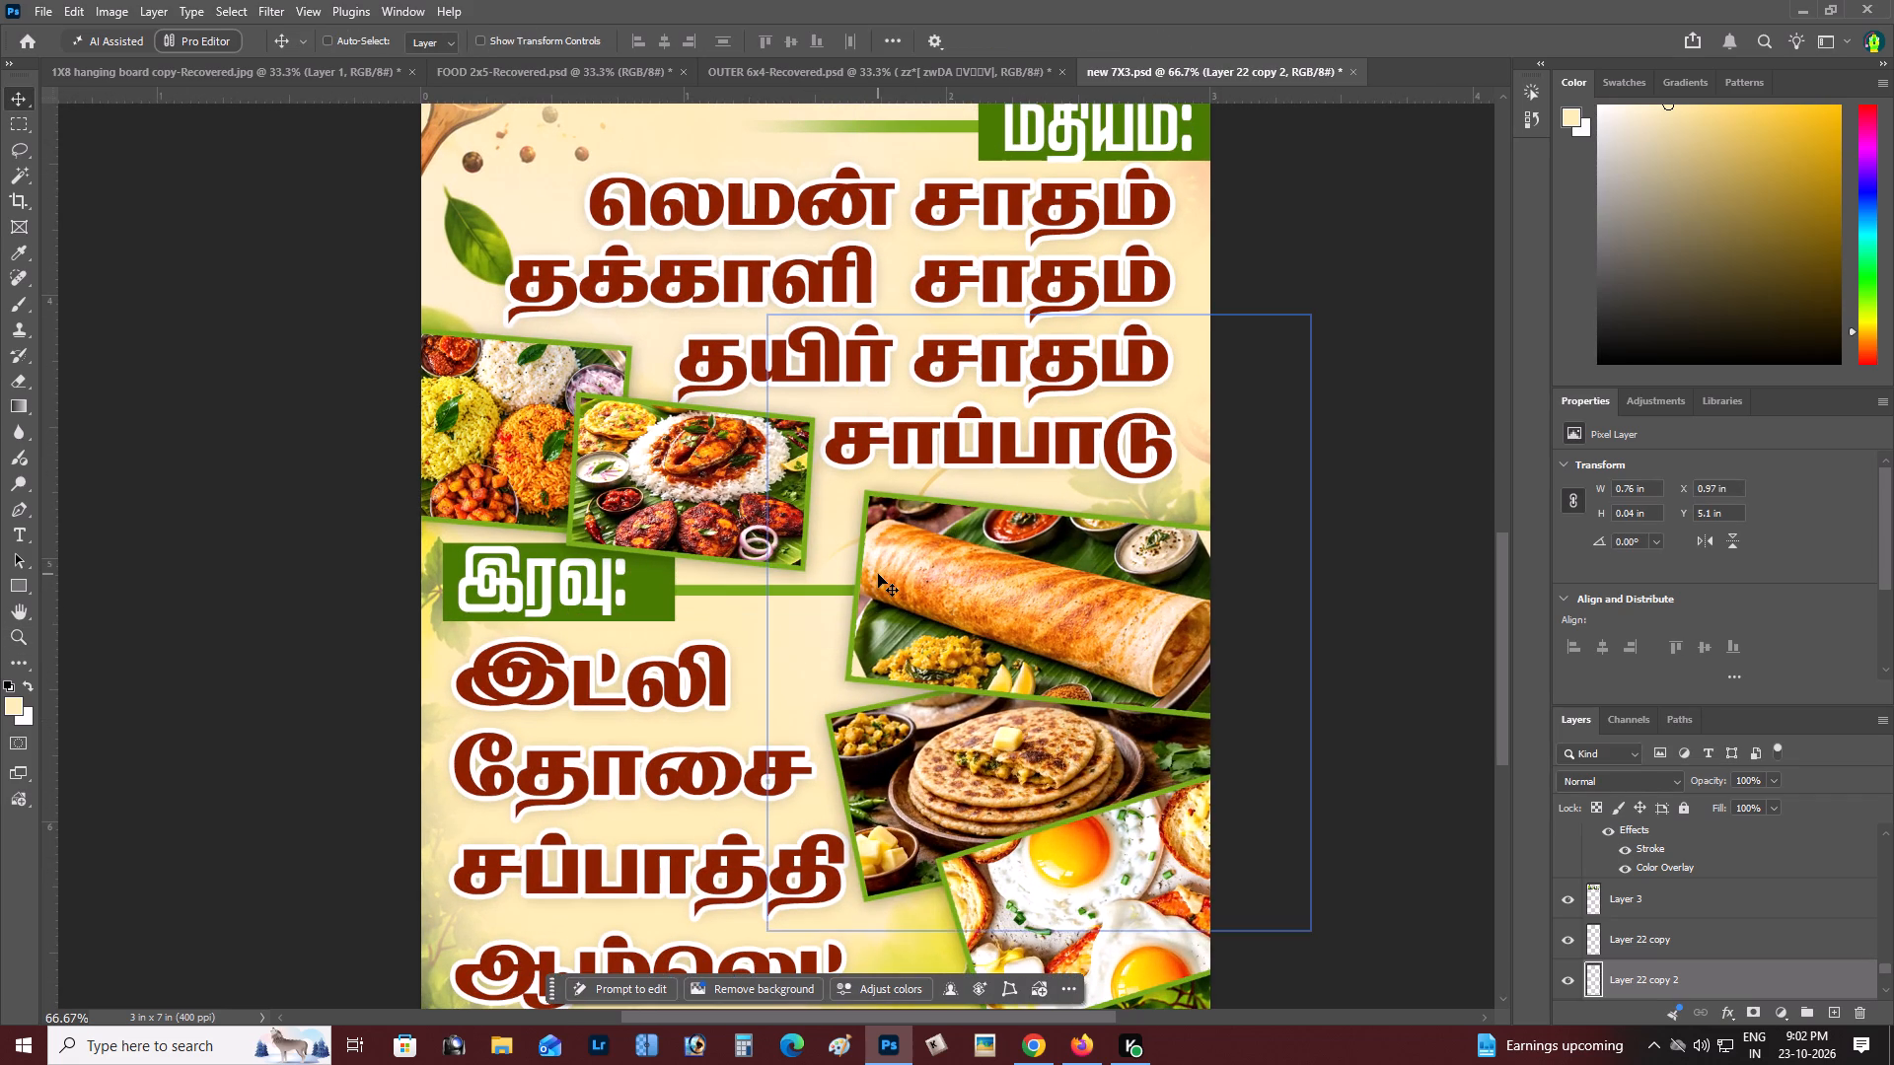
Examine the இரவு: heading's strip up close and the whole banner's layout.
key(z)
alt+click(443, 586)
right_click(725, 576)
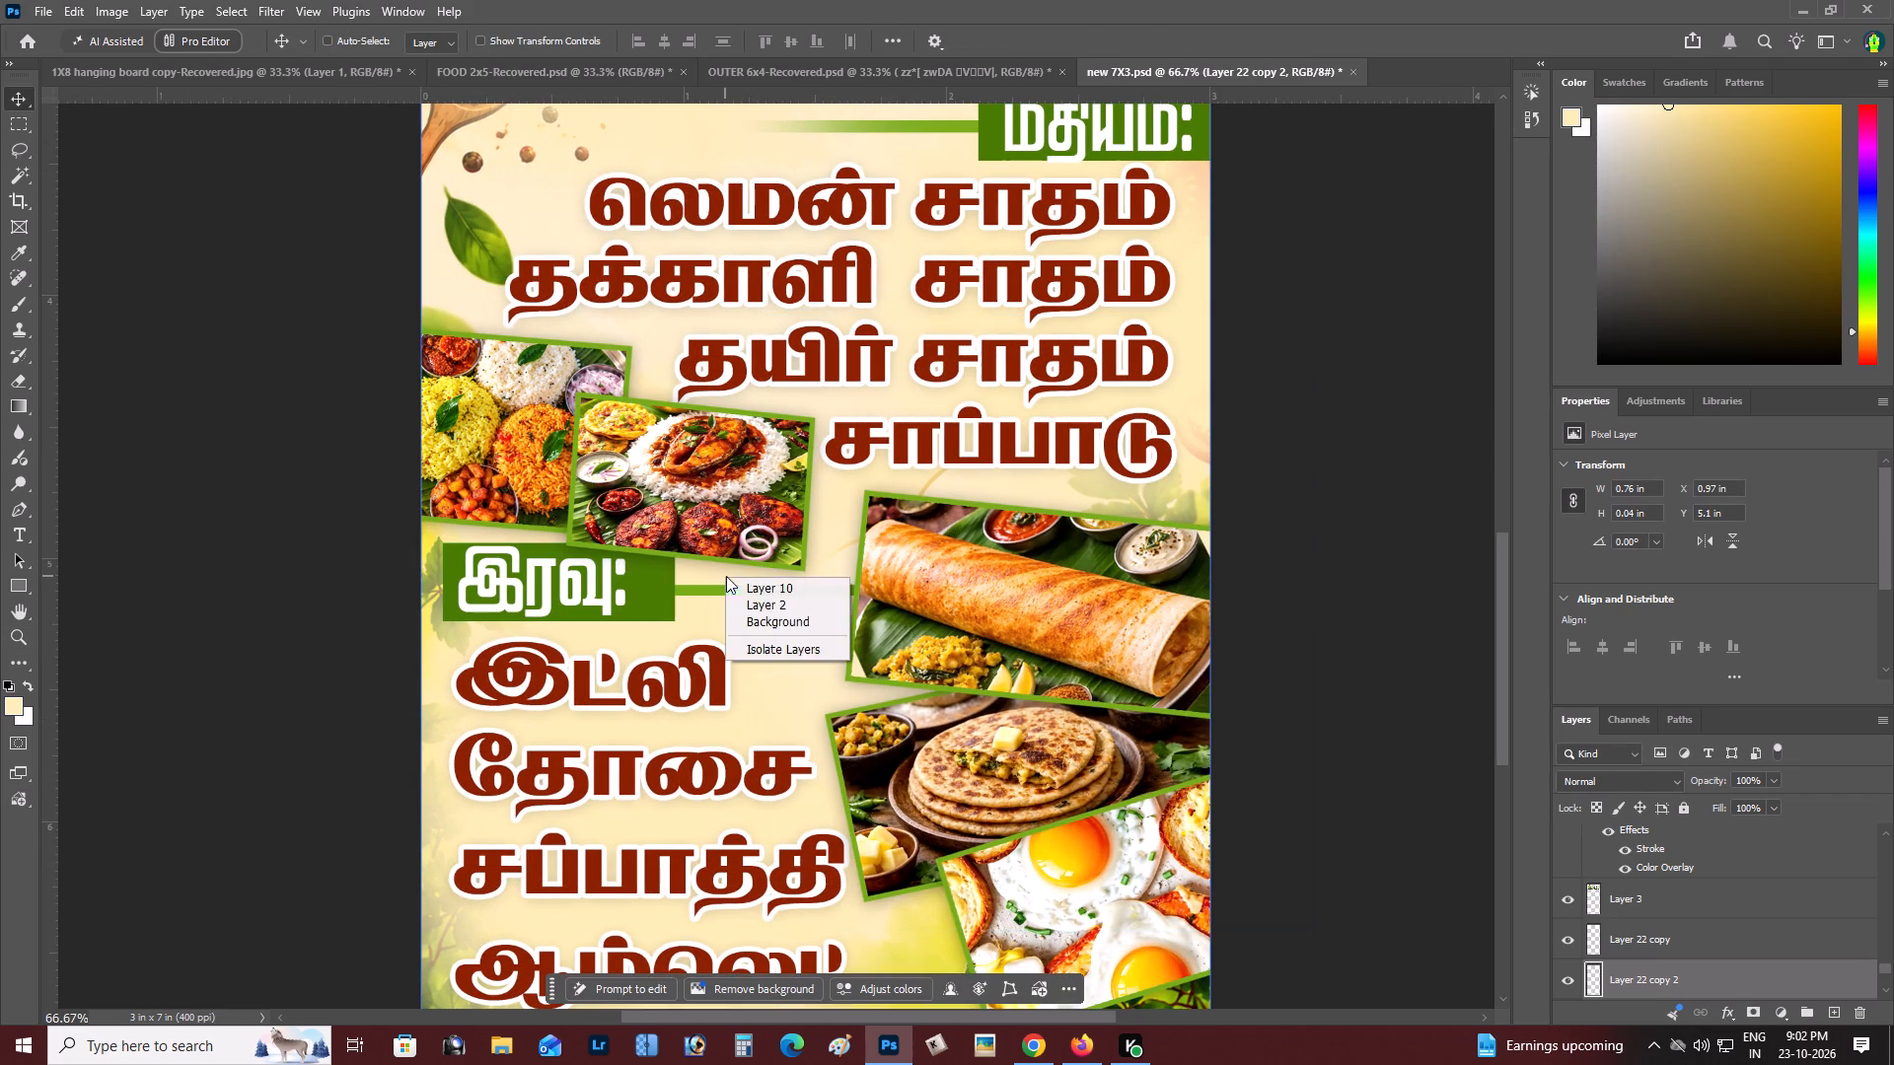
click(703, 572)
key(z)
alt+click(626, 576)
right_click(626, 576)
click(620, 543)
key(z)
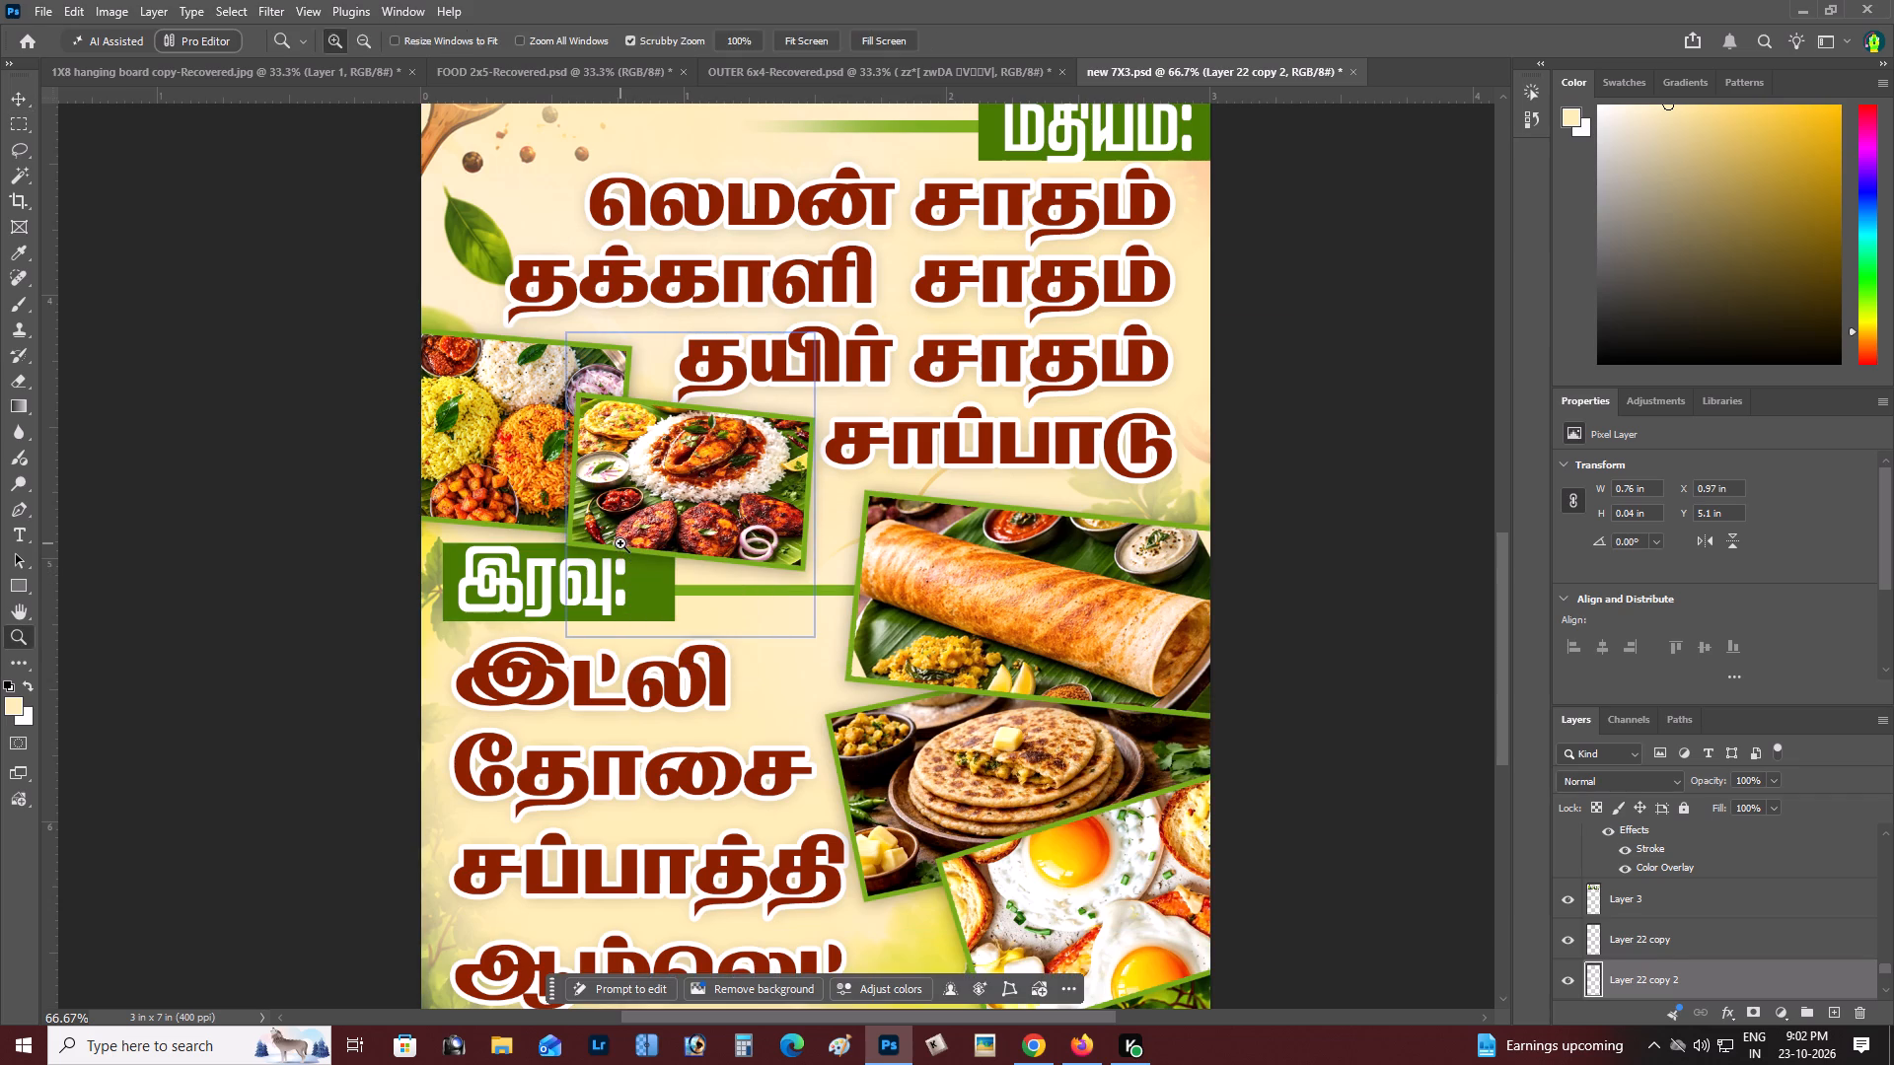
click(620, 543)
right_click(621, 543)
double_click(660, 557)
key(space)
key(space)
key(space)
key(space)
key(space)
key(space)
key(space)
key(space)
key(space)
key(space)
key(space)
key(space)
key(space)
key(space)
drag(708, 585, 779, 573)
key(z)
alt+click(799, 637)
right_click(868, 623)
double_click(886, 627)
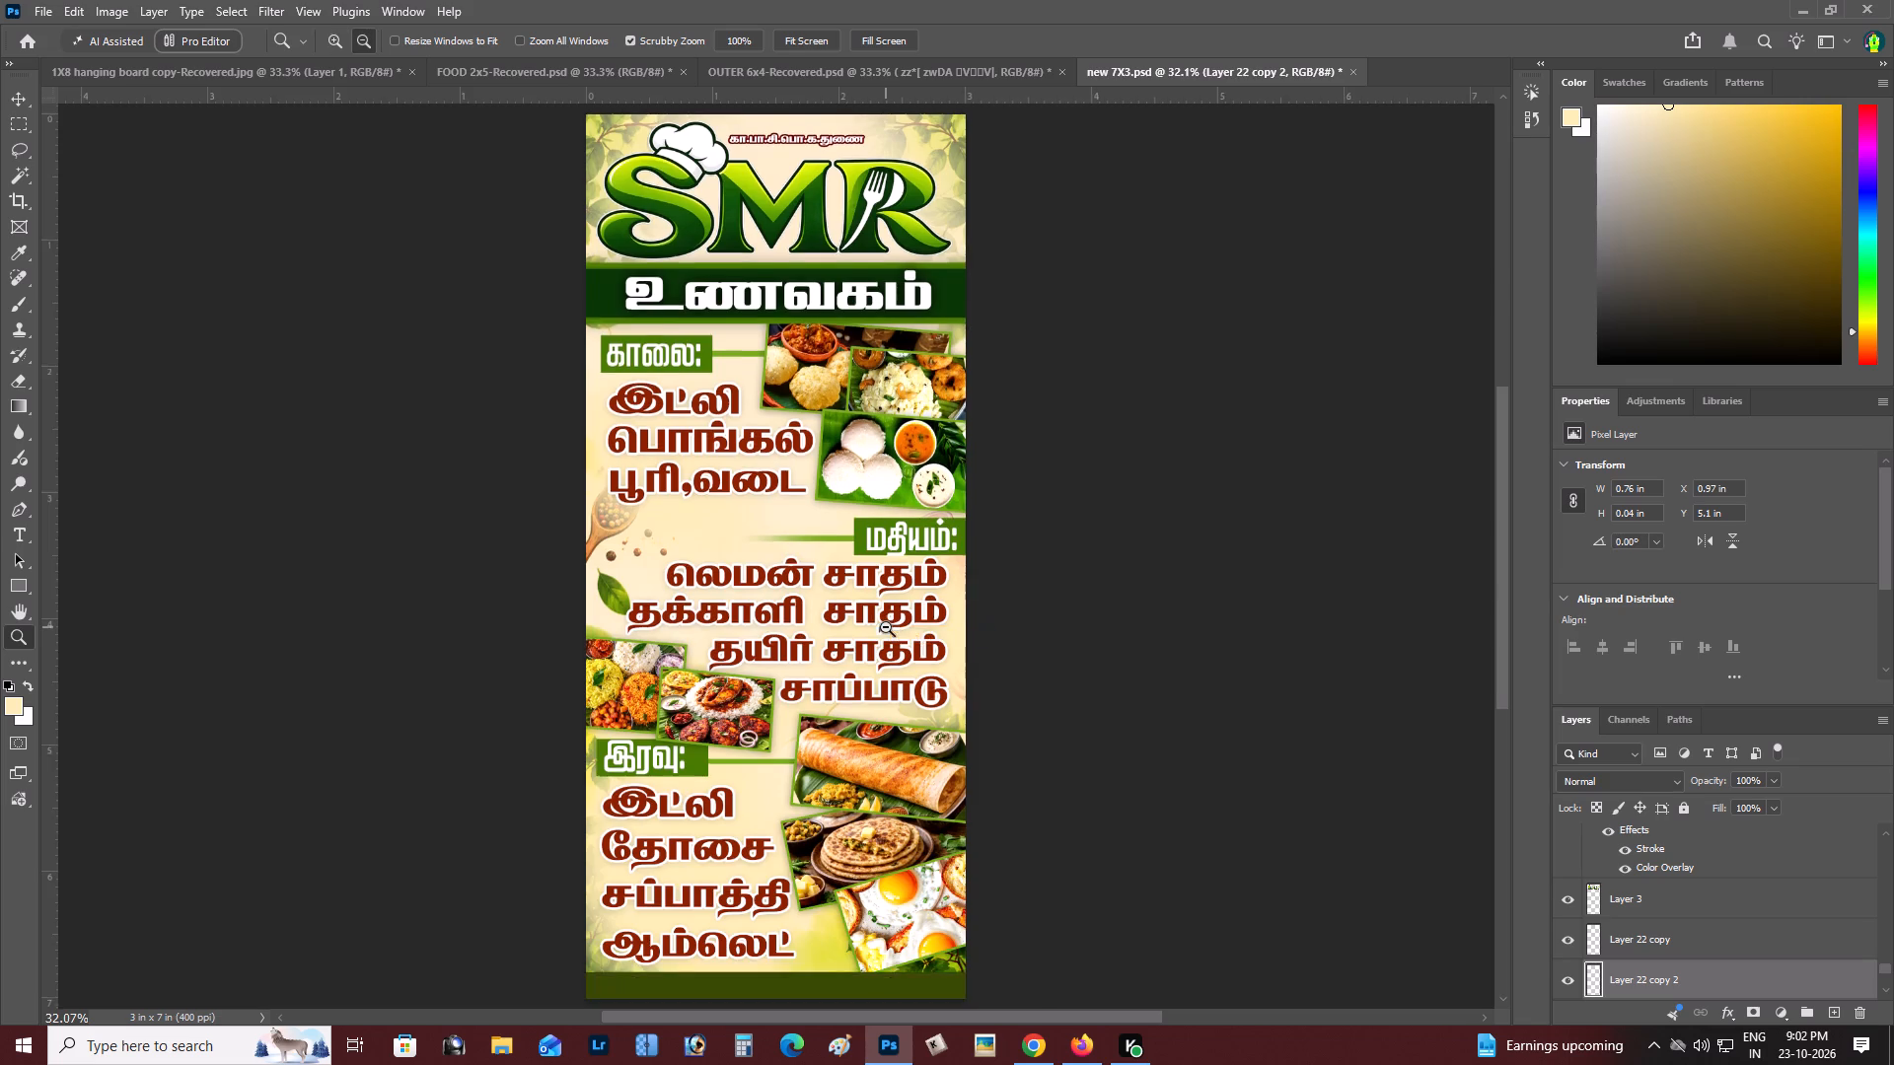
key(space)
drag(886, 627, 918, 634)
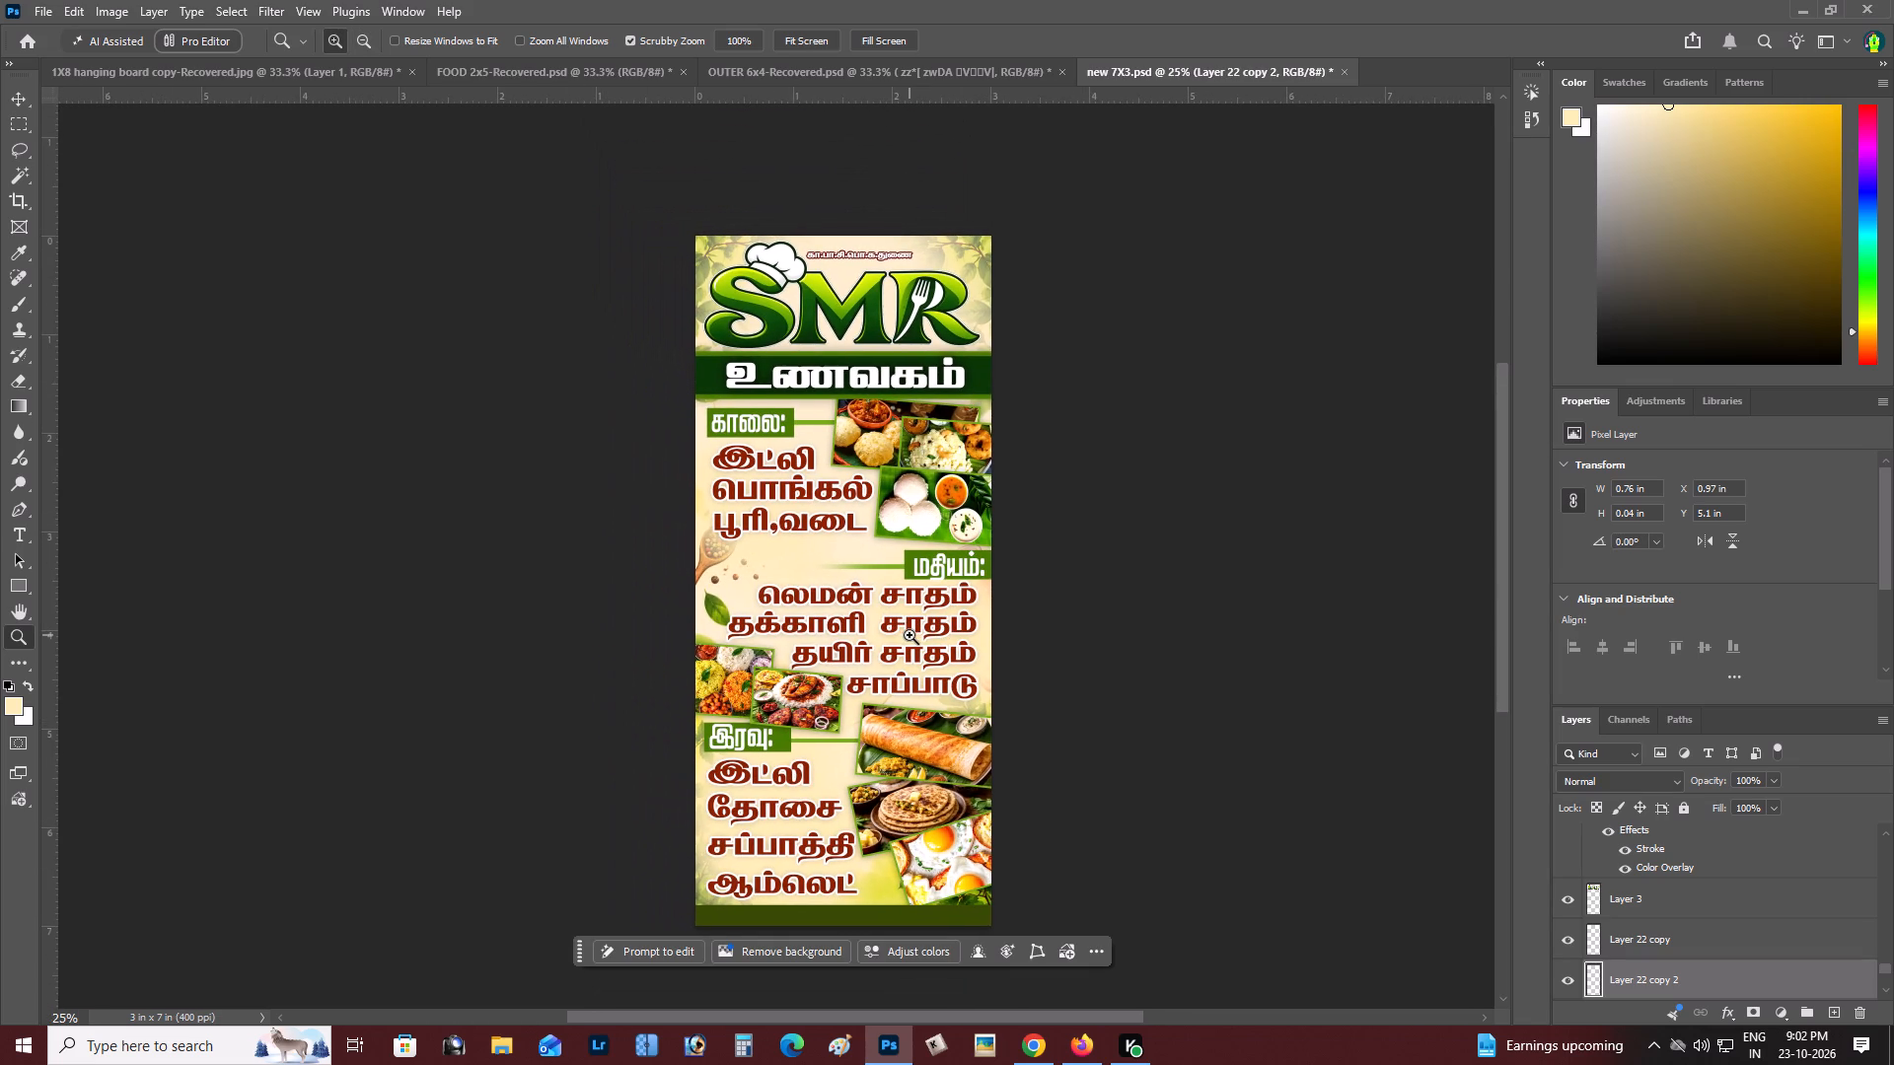
key(z)
click(724, 677)
click(724, 677)
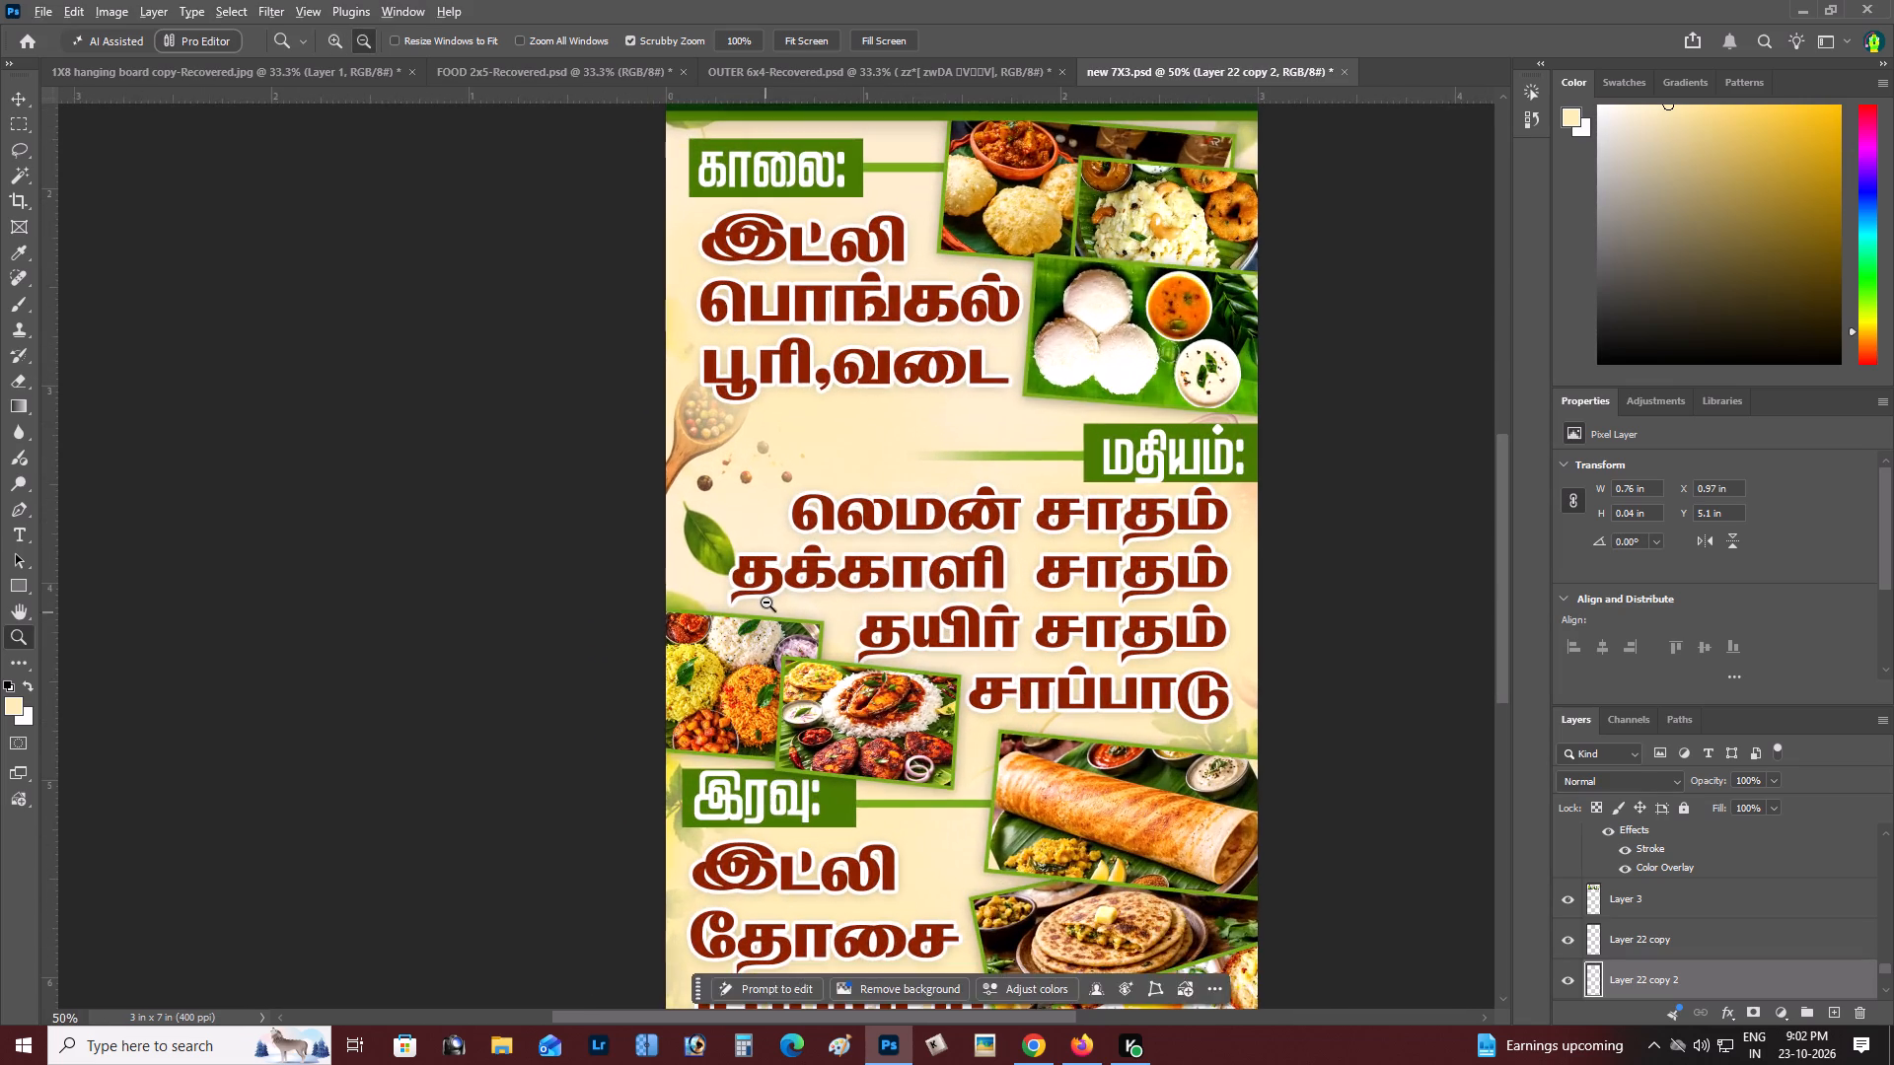
alt+click(766, 603)
right_click(769, 594)
double_click(798, 603)
key(space)
drag(806, 606, 831, 615)
key(space)
key(space)
key(space)
key(space)
key(space)
key(space)
key(space)
key(space)
key(space)
key(space)
key(space)
key(space)
key(space)
key(space)
key(space)
key(space)
key(space)
key(space)
key(space)
key(space)
drag(867, 589, 806, 579)
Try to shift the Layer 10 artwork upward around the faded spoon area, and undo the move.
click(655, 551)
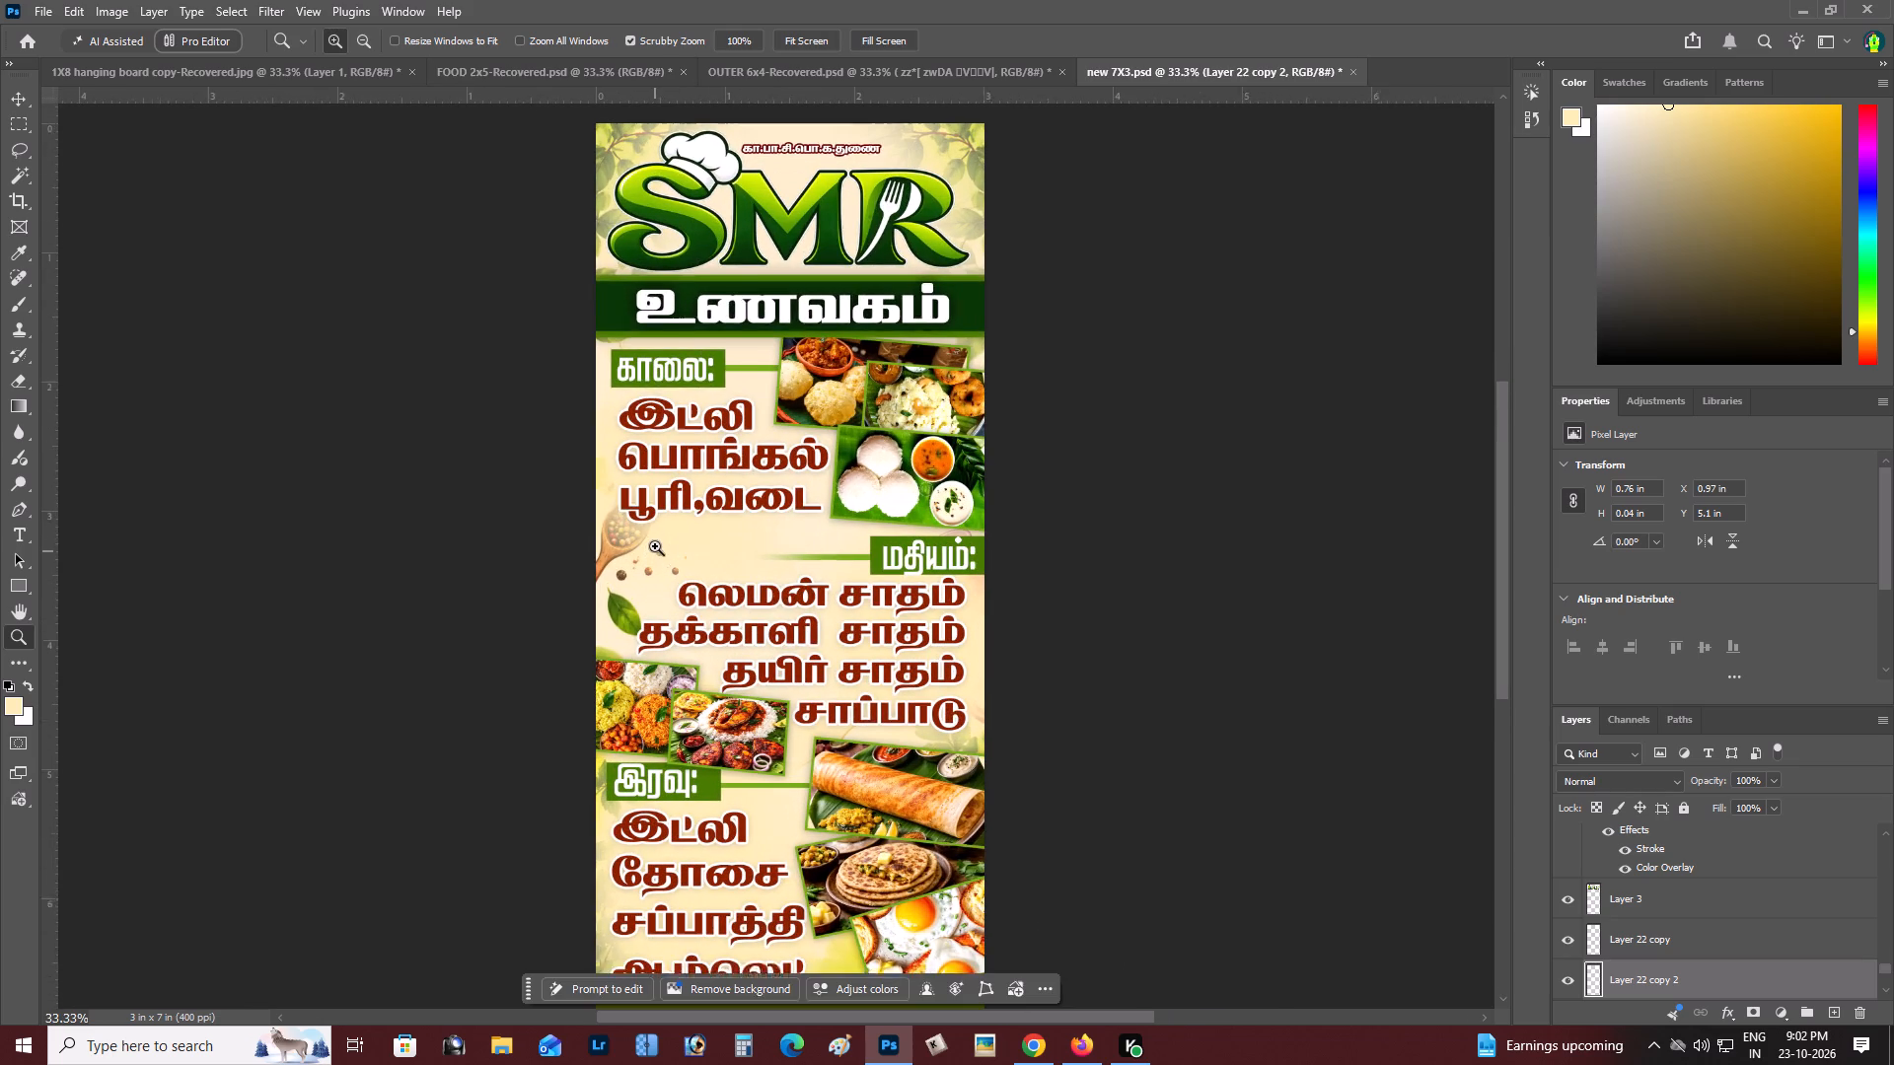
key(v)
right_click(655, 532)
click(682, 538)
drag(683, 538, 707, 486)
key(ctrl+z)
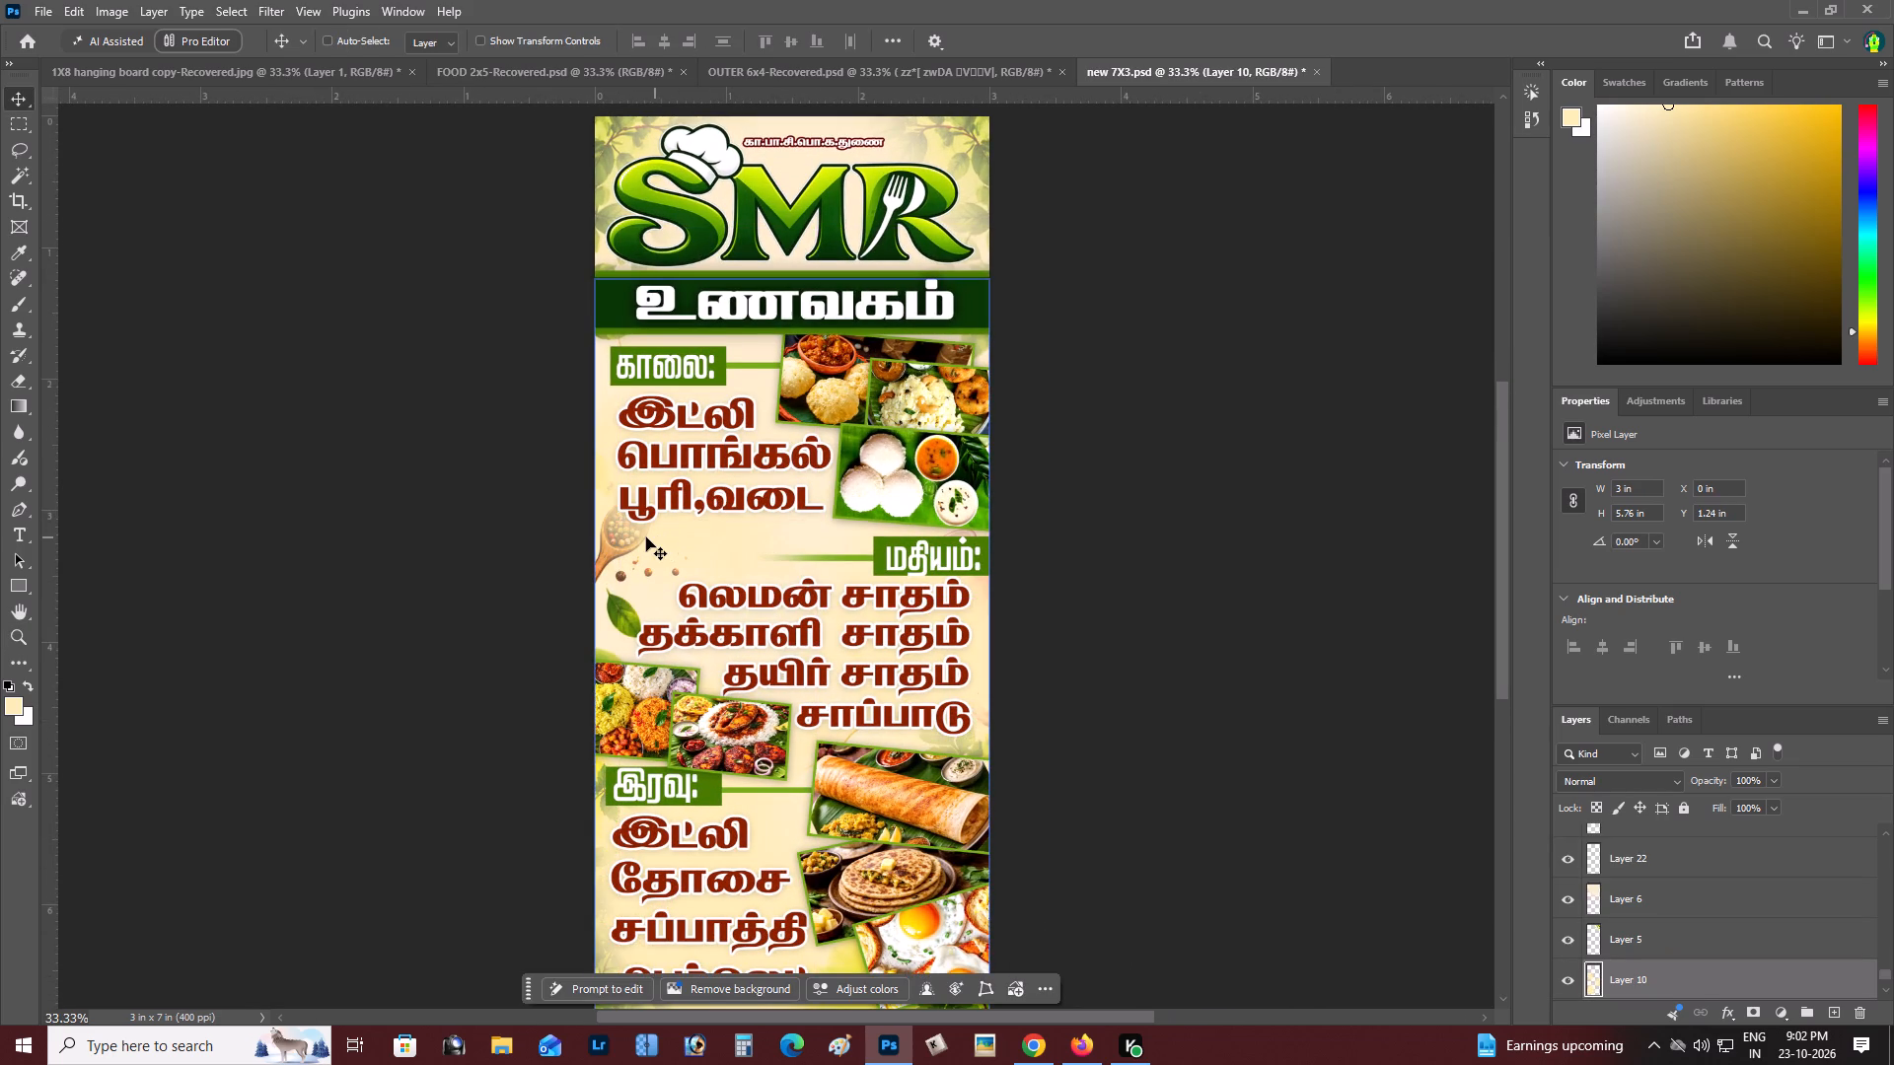
Cut the rectangular spoon-and-leaf area, about 0.85 by 1.31 in, out of Layer 2 and paste it as a separate layer.
right_click(632, 552)
click(679, 577)
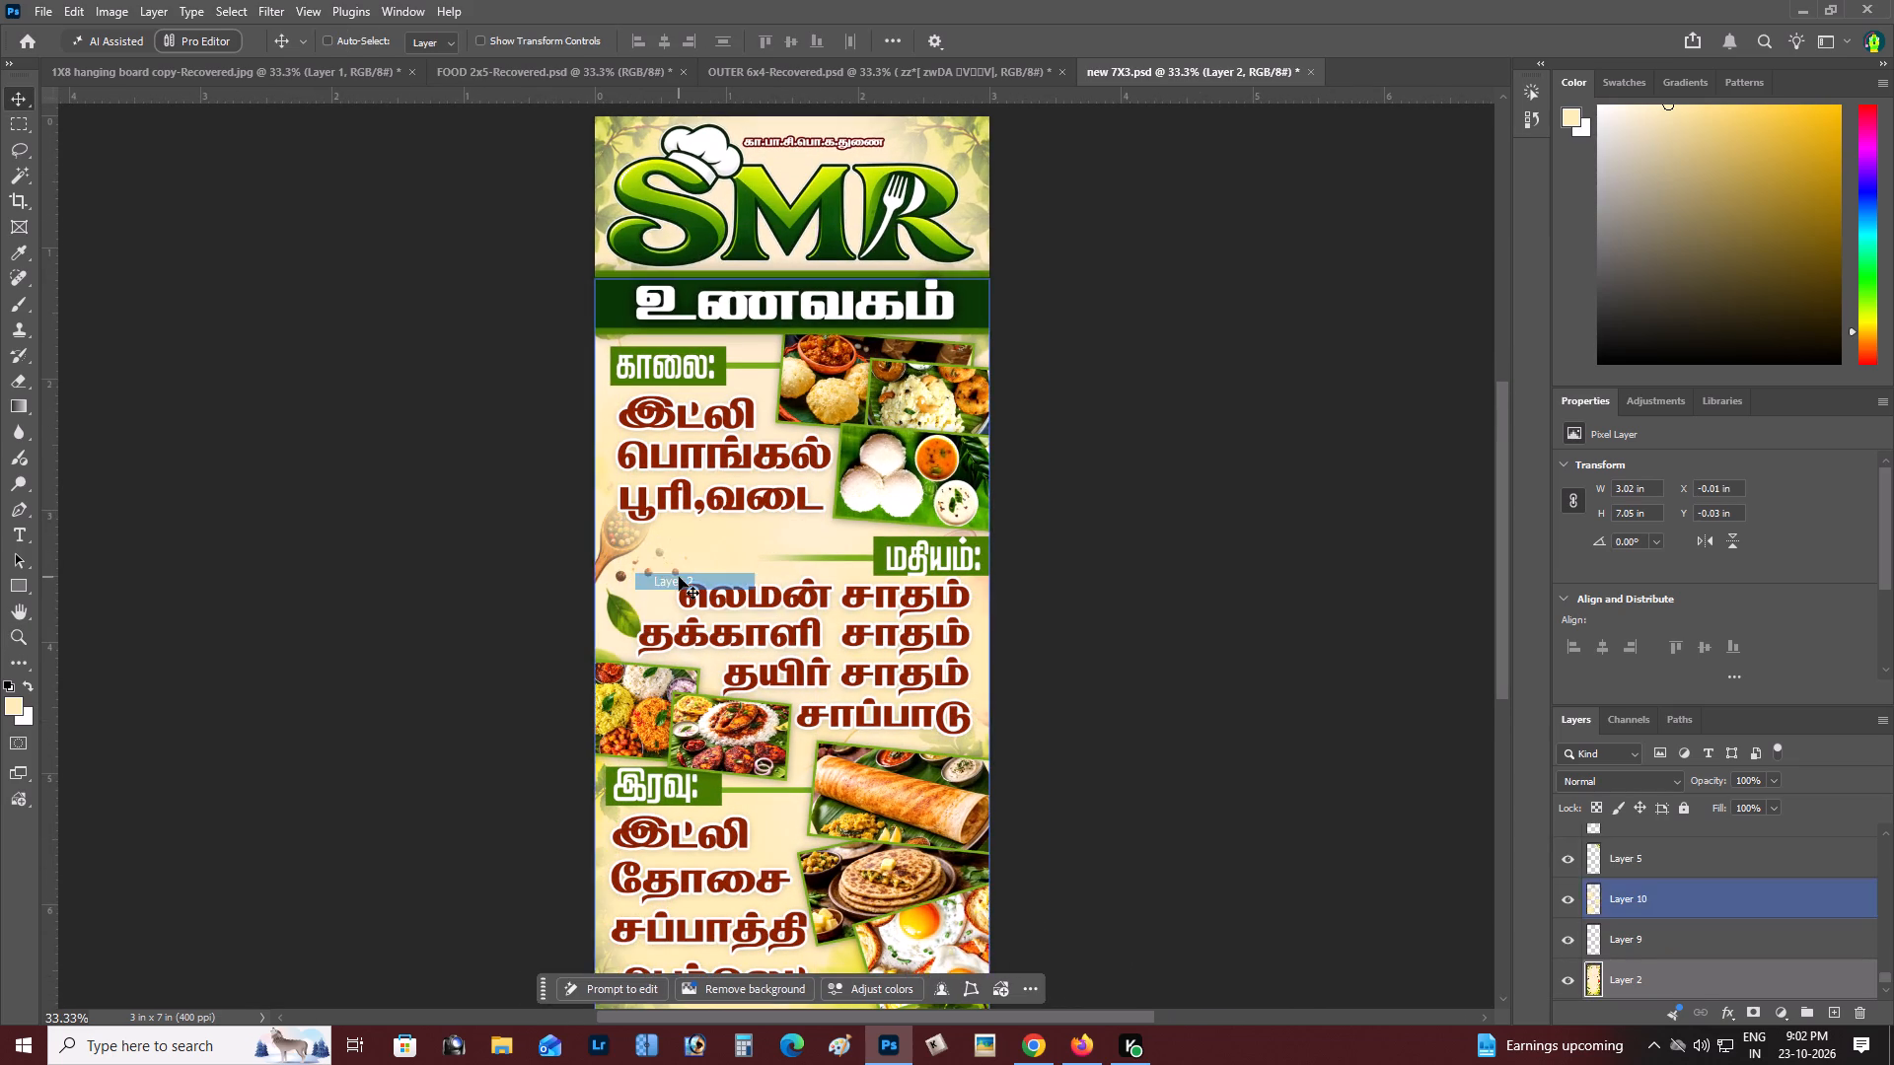
drag(679, 577, 678, 526)
key(ctrl+z)
key(m)
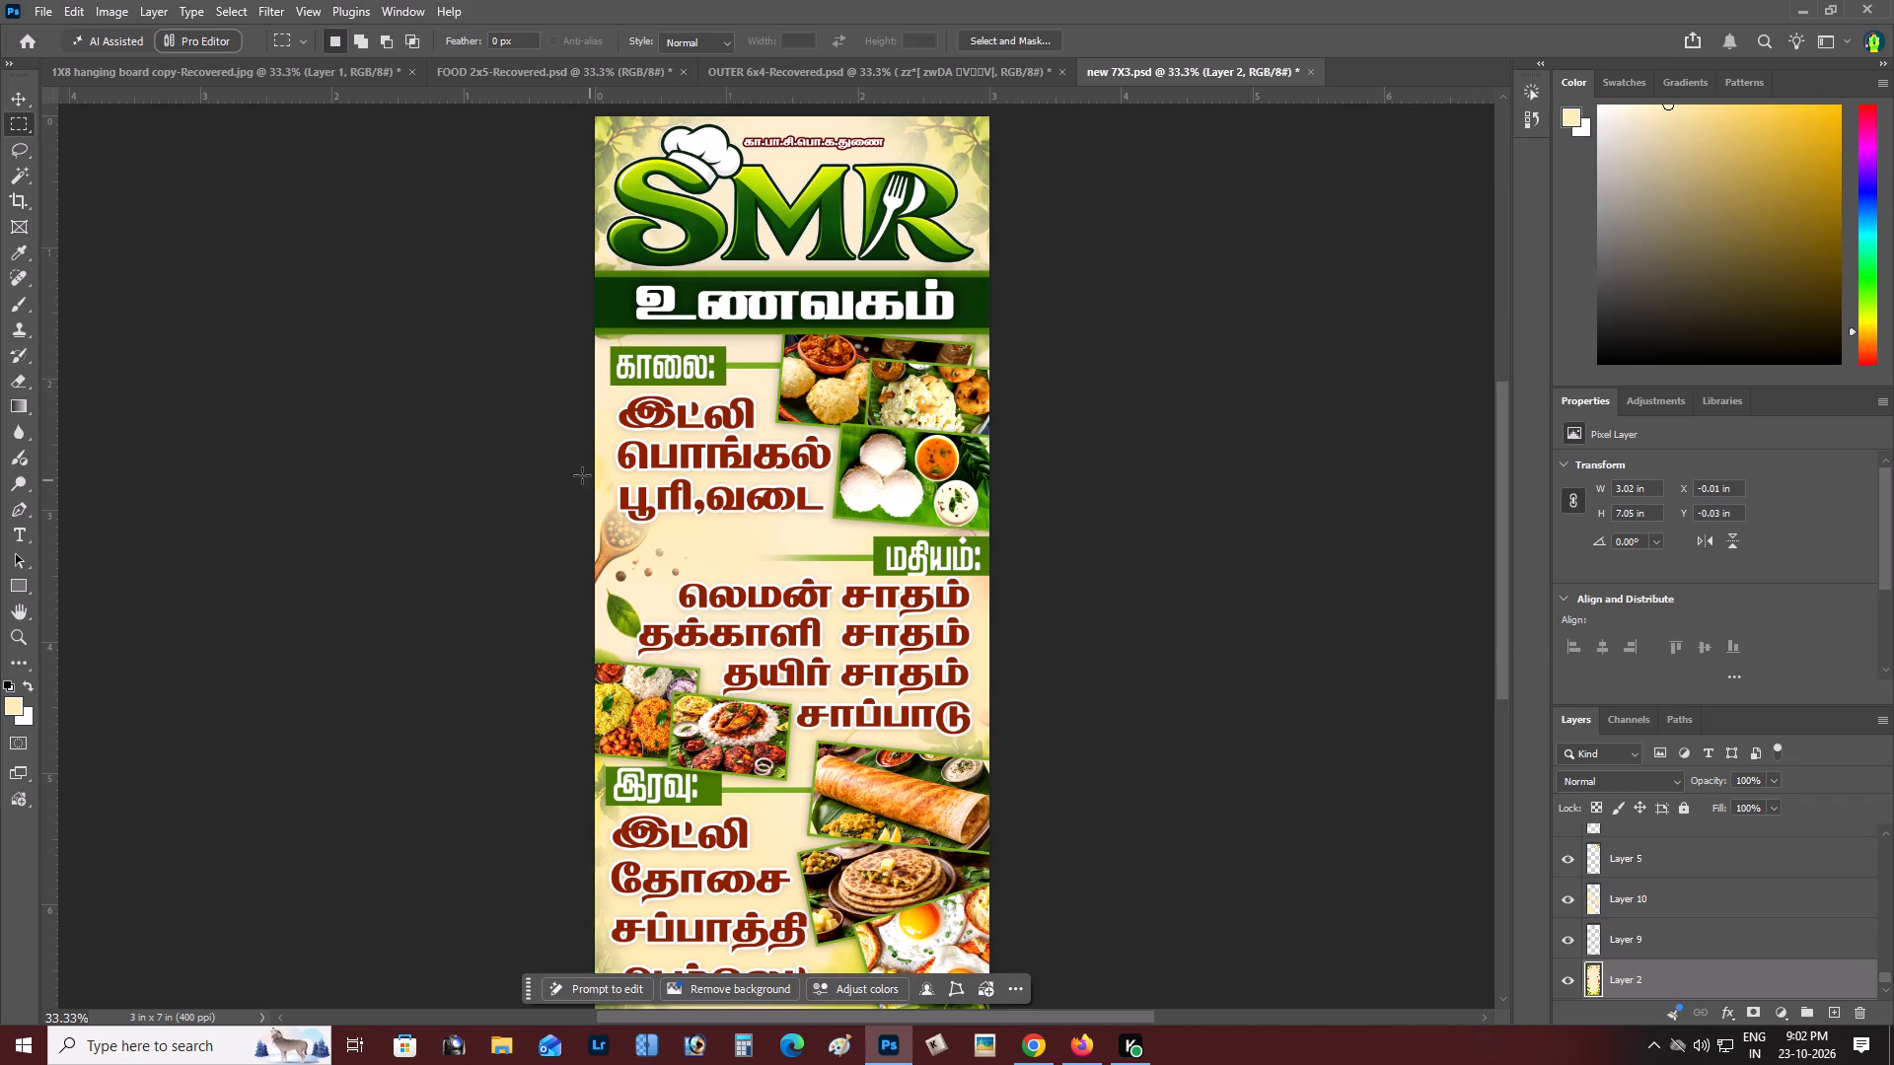
drag(558, 472, 703, 638)
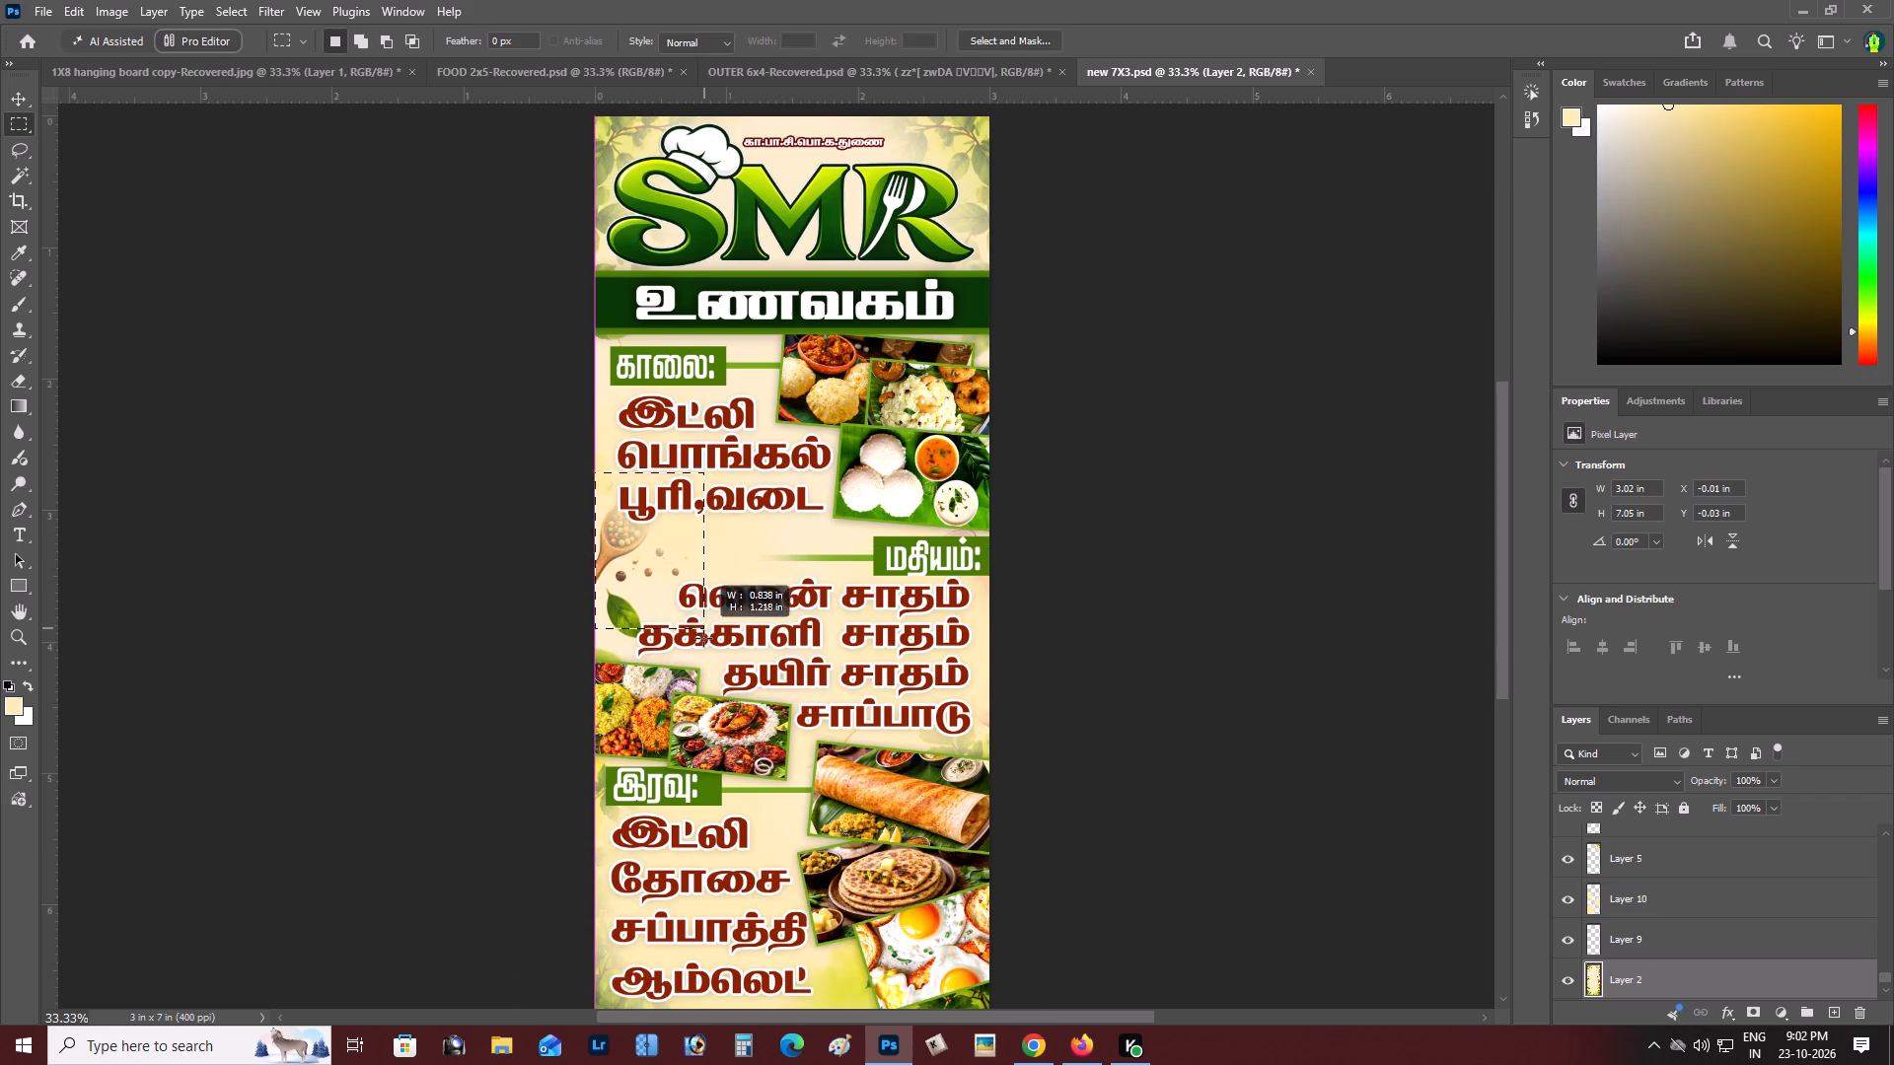
drag(703, 638, 706, 643)
key(v)
drag(652, 556, 664, 572)
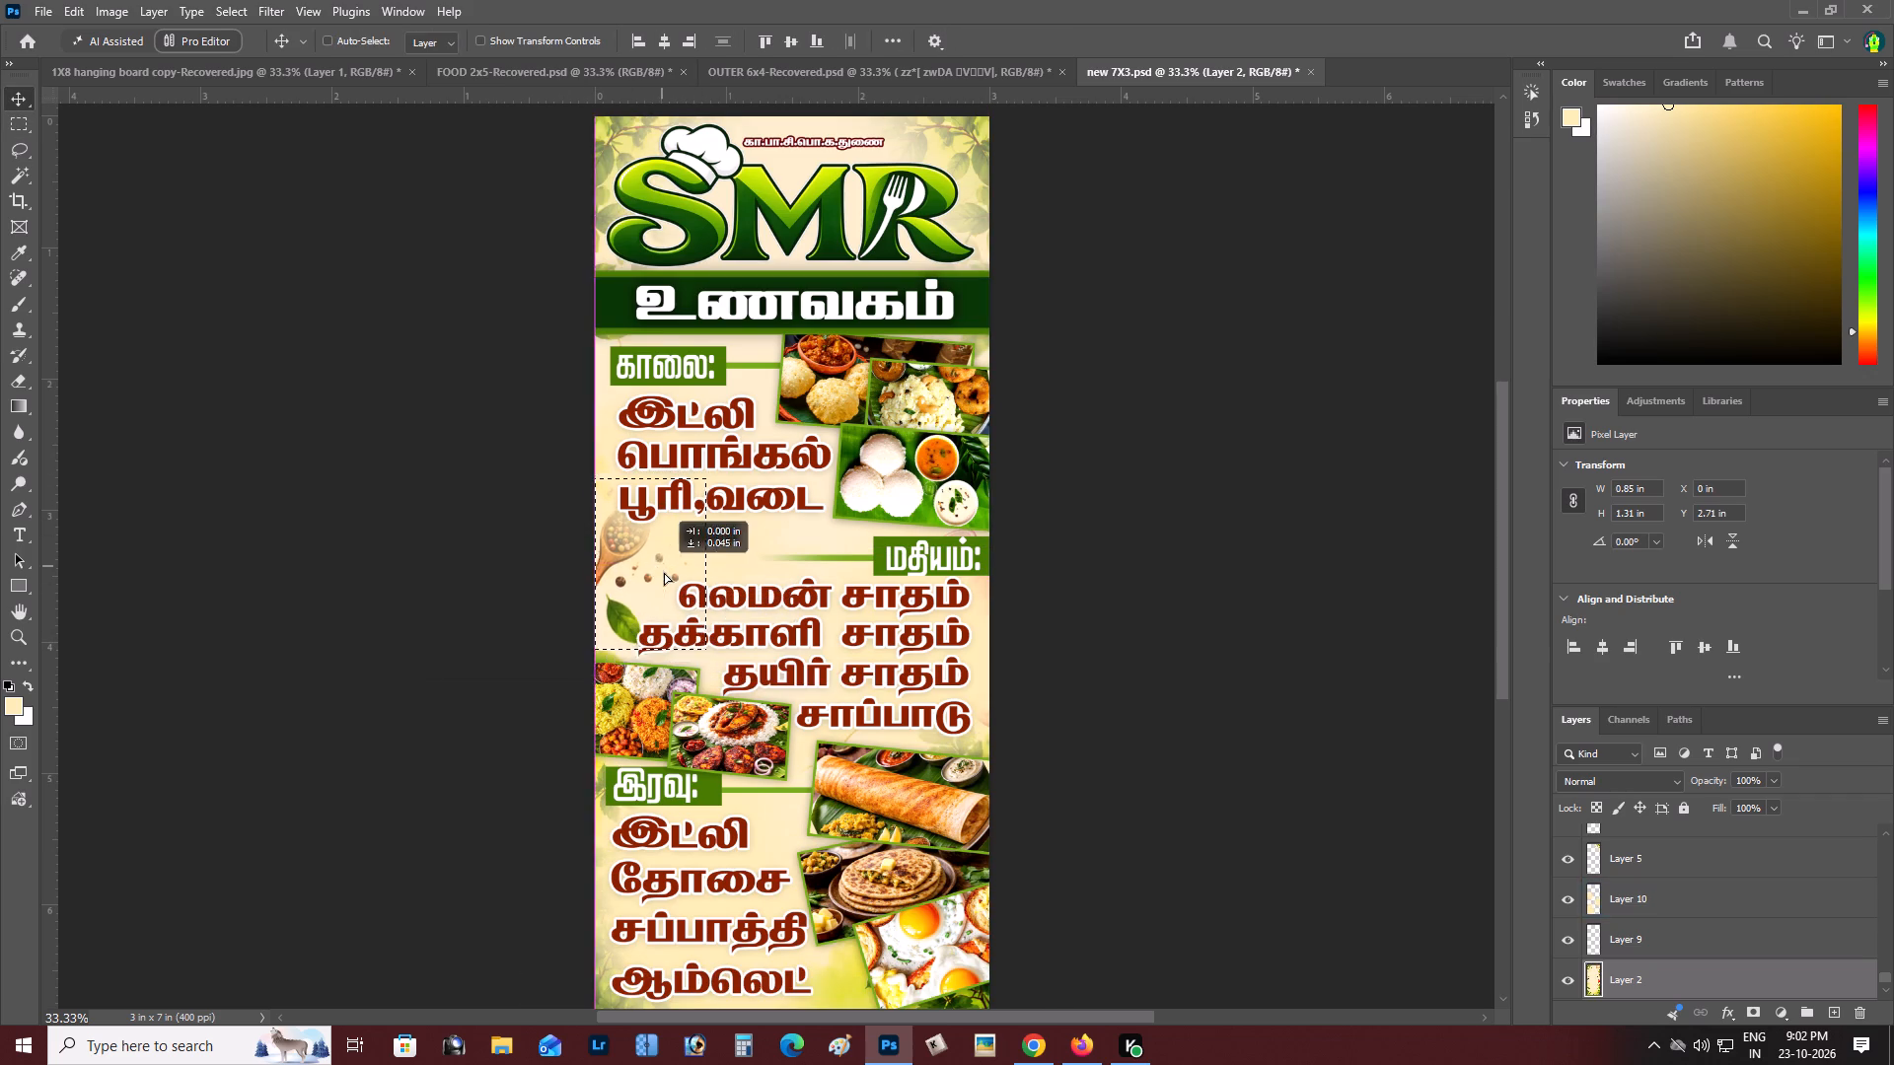
drag(664, 572, 654, 578)
key(ctrl+z)
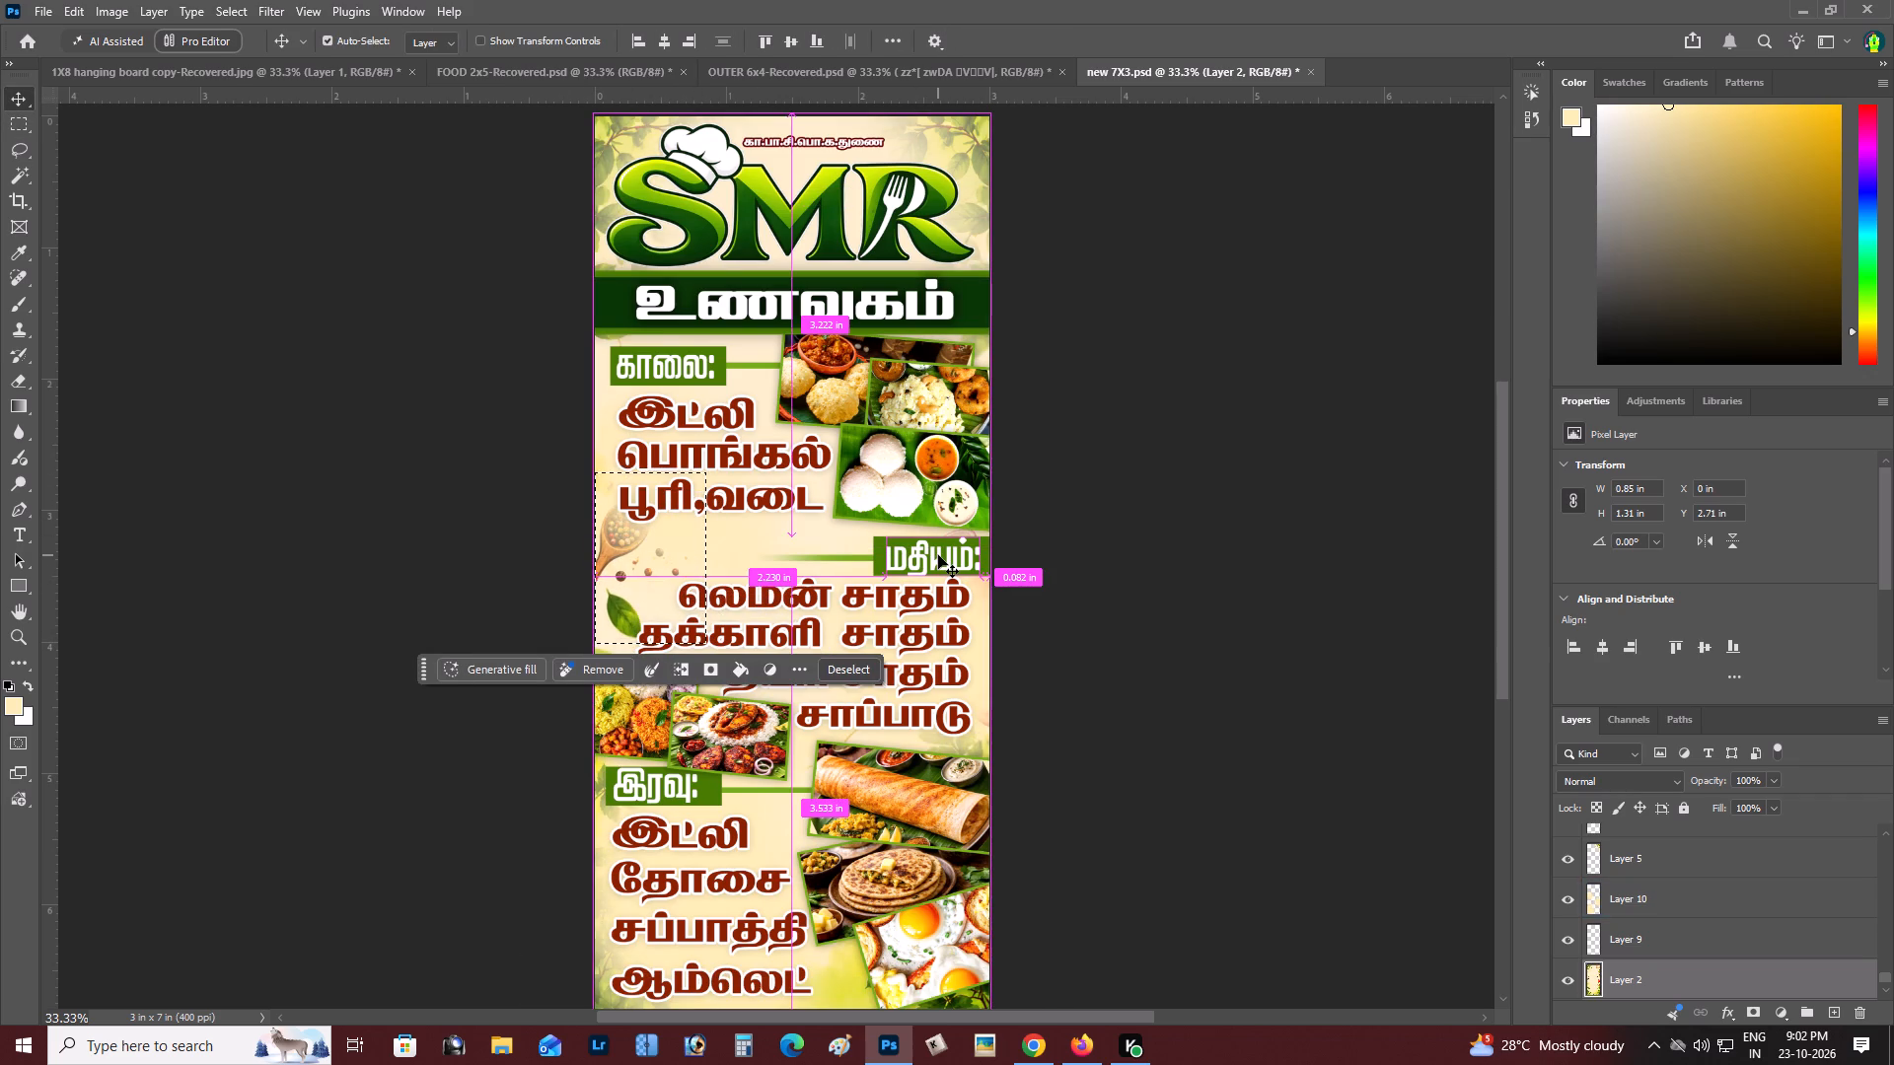
key(ctrl+x)
key(ctrl+v)
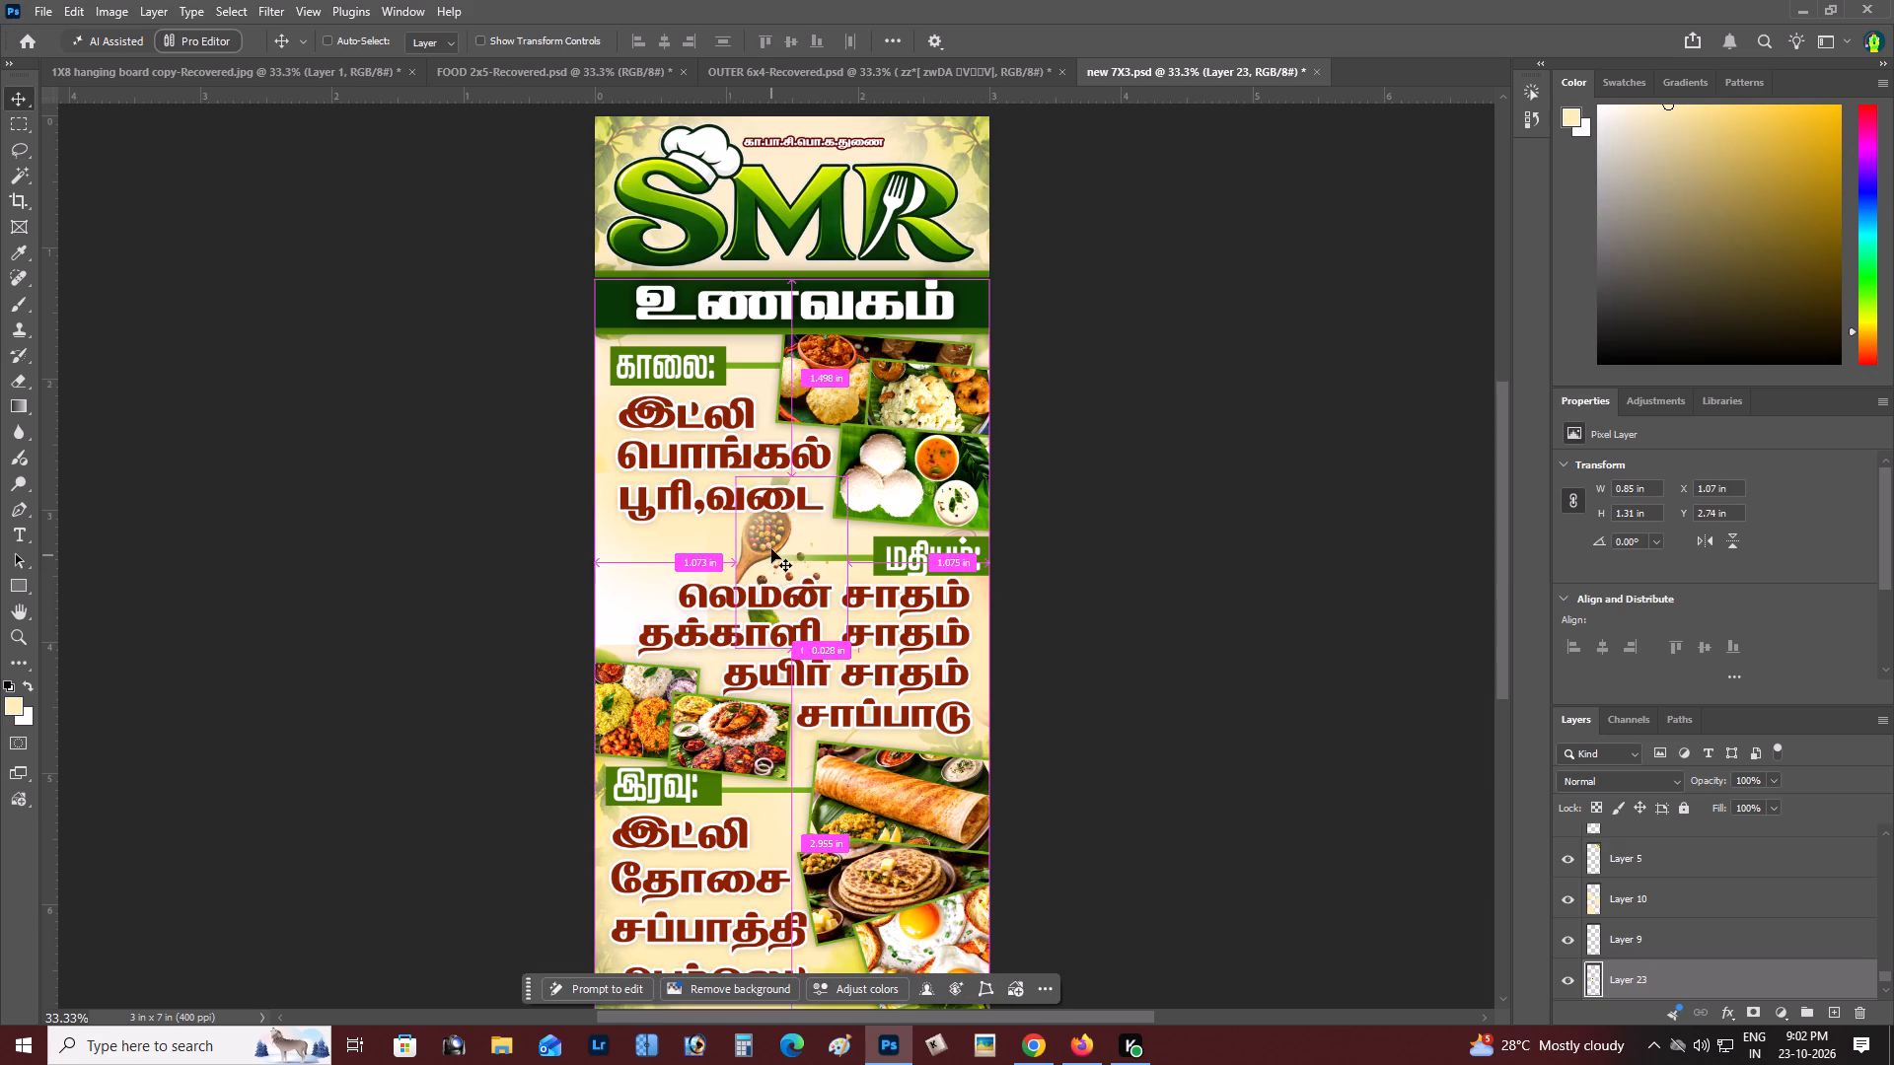
Place the pasted spoon artwork at the banner's edge below பூரி,வடை, scaled to about 119% and rotated about 21°.
drag(771, 546, 628, 580)
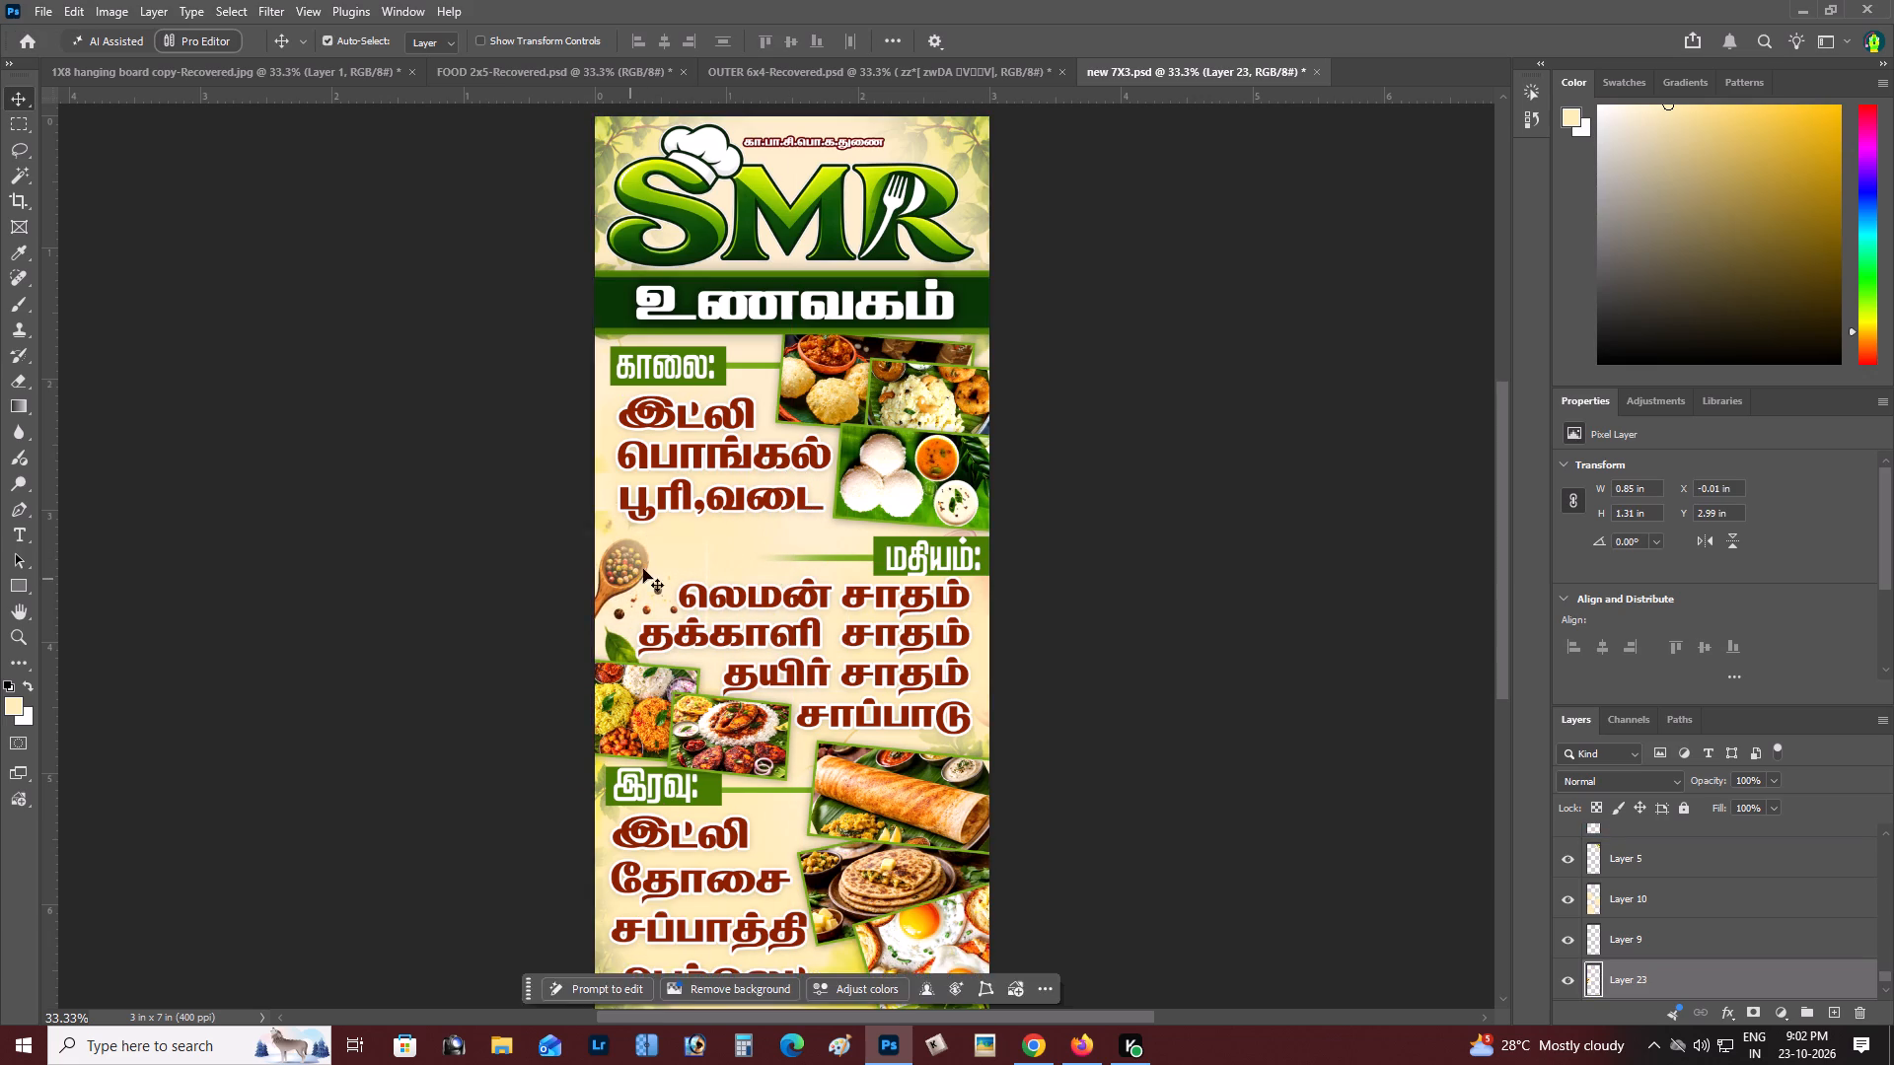
key(ctrl+t)
alt+drag(713, 506, 750, 507)
drag(767, 470, 827, 510)
drag(726, 527, 750, 524)
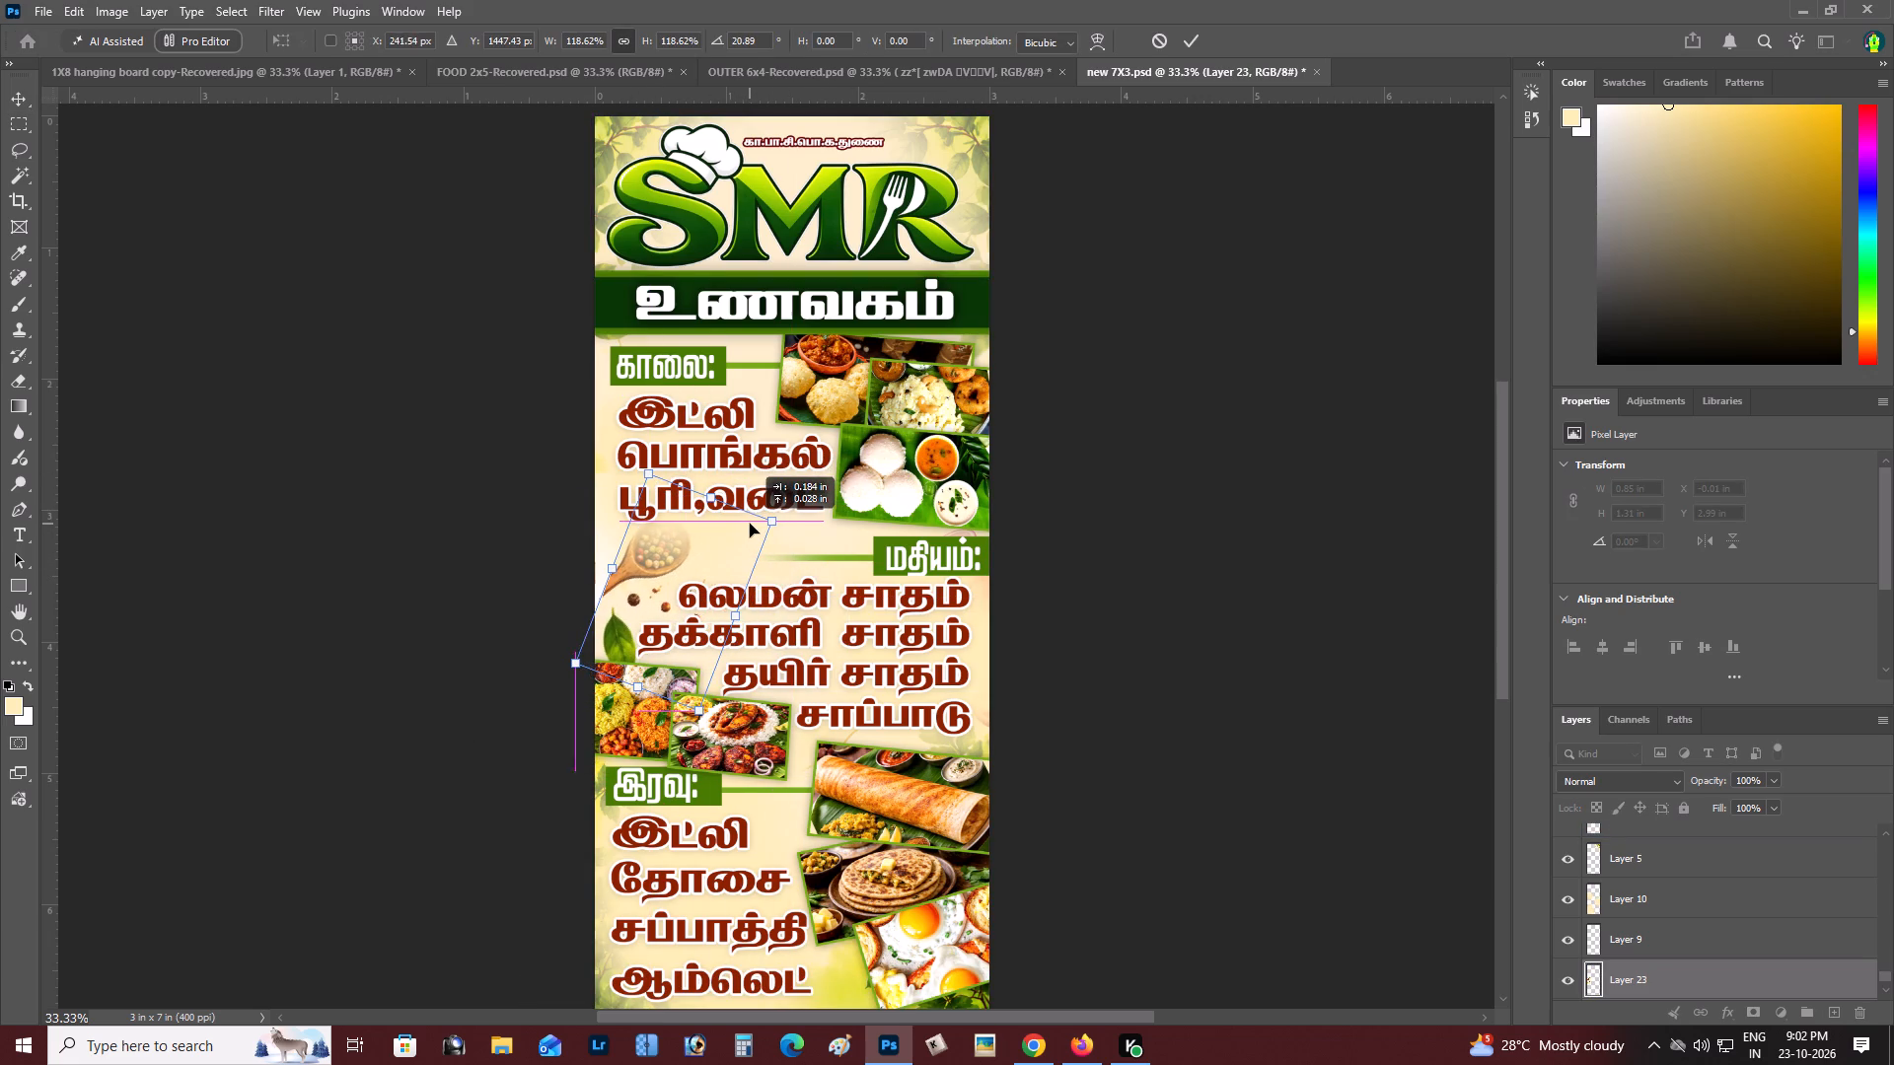
drag(750, 524, 750, 528)
key(ctrl+Return)
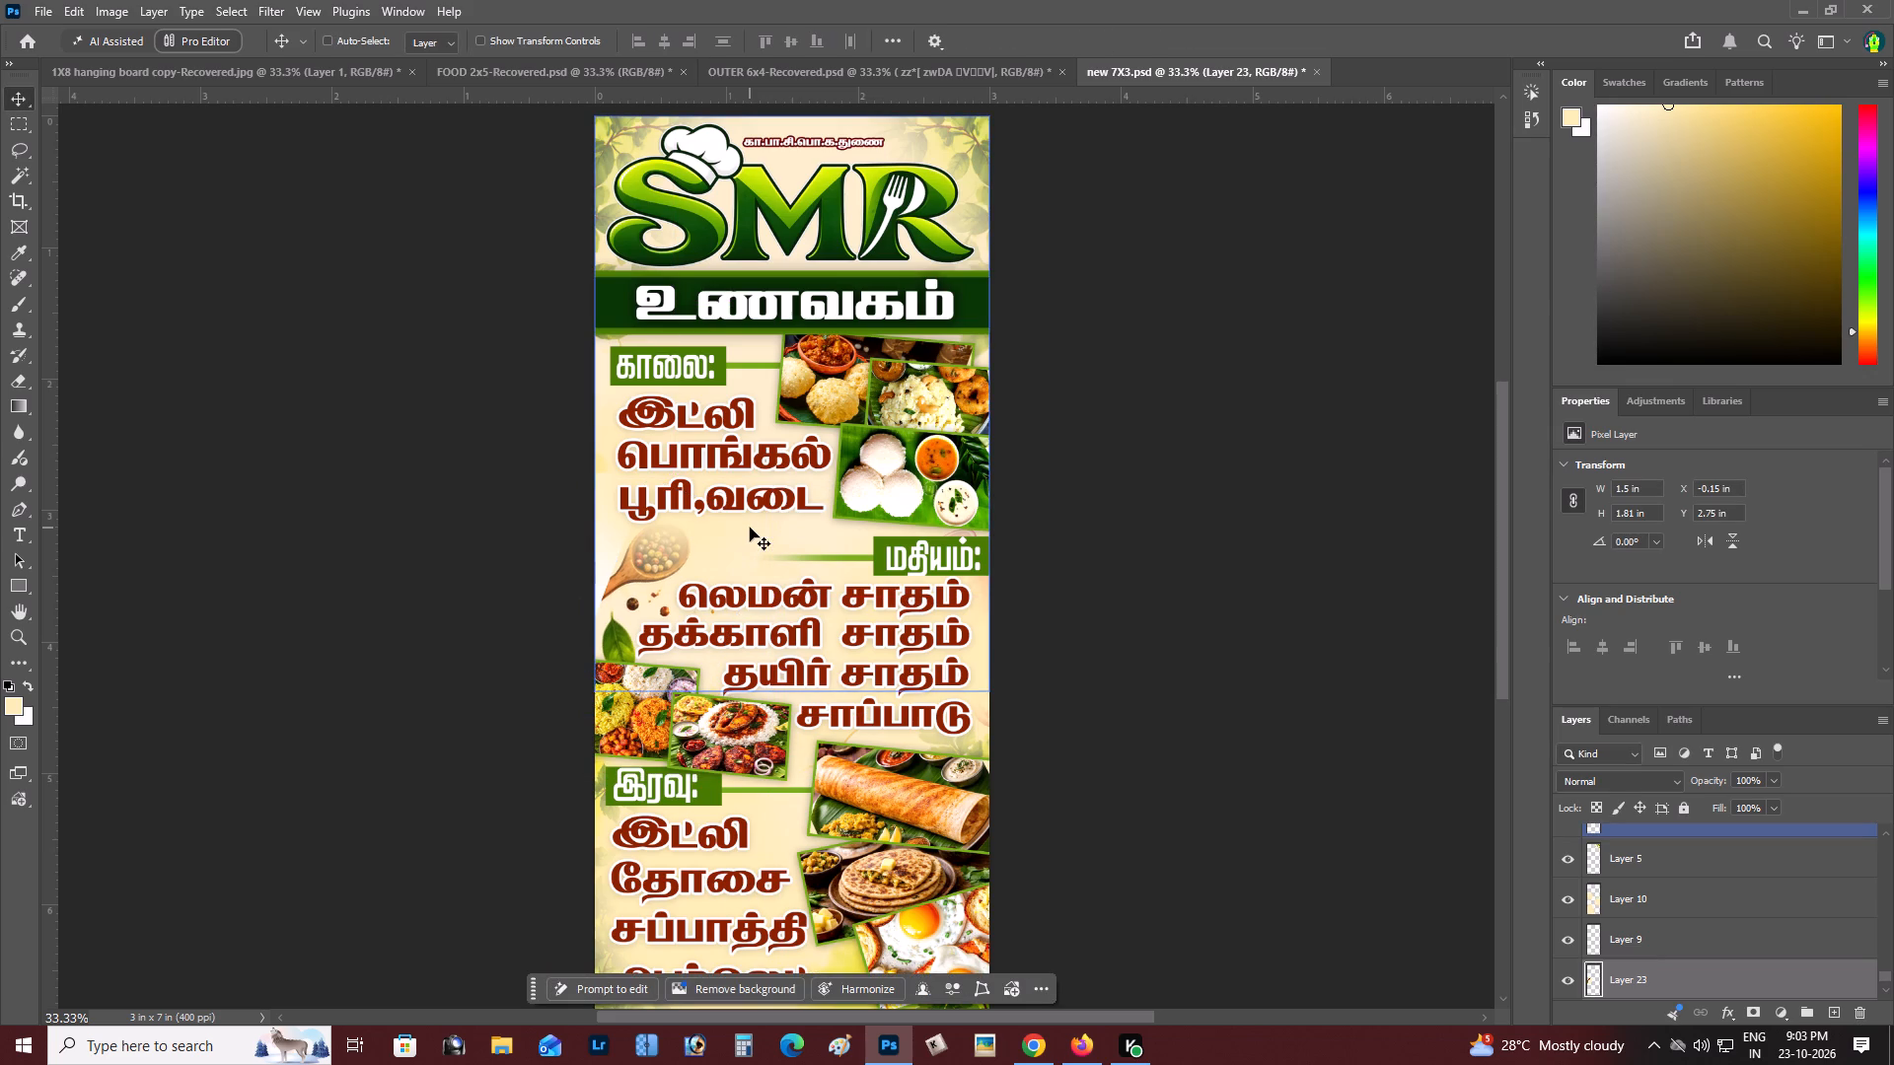
Bring the spoon layer forward above Layer 5 and nudge it horizontally to about X -0.16 in.
key(ctrl+bracketright)
key(ctrl+bracketright)
key(ctrl+bracketright)
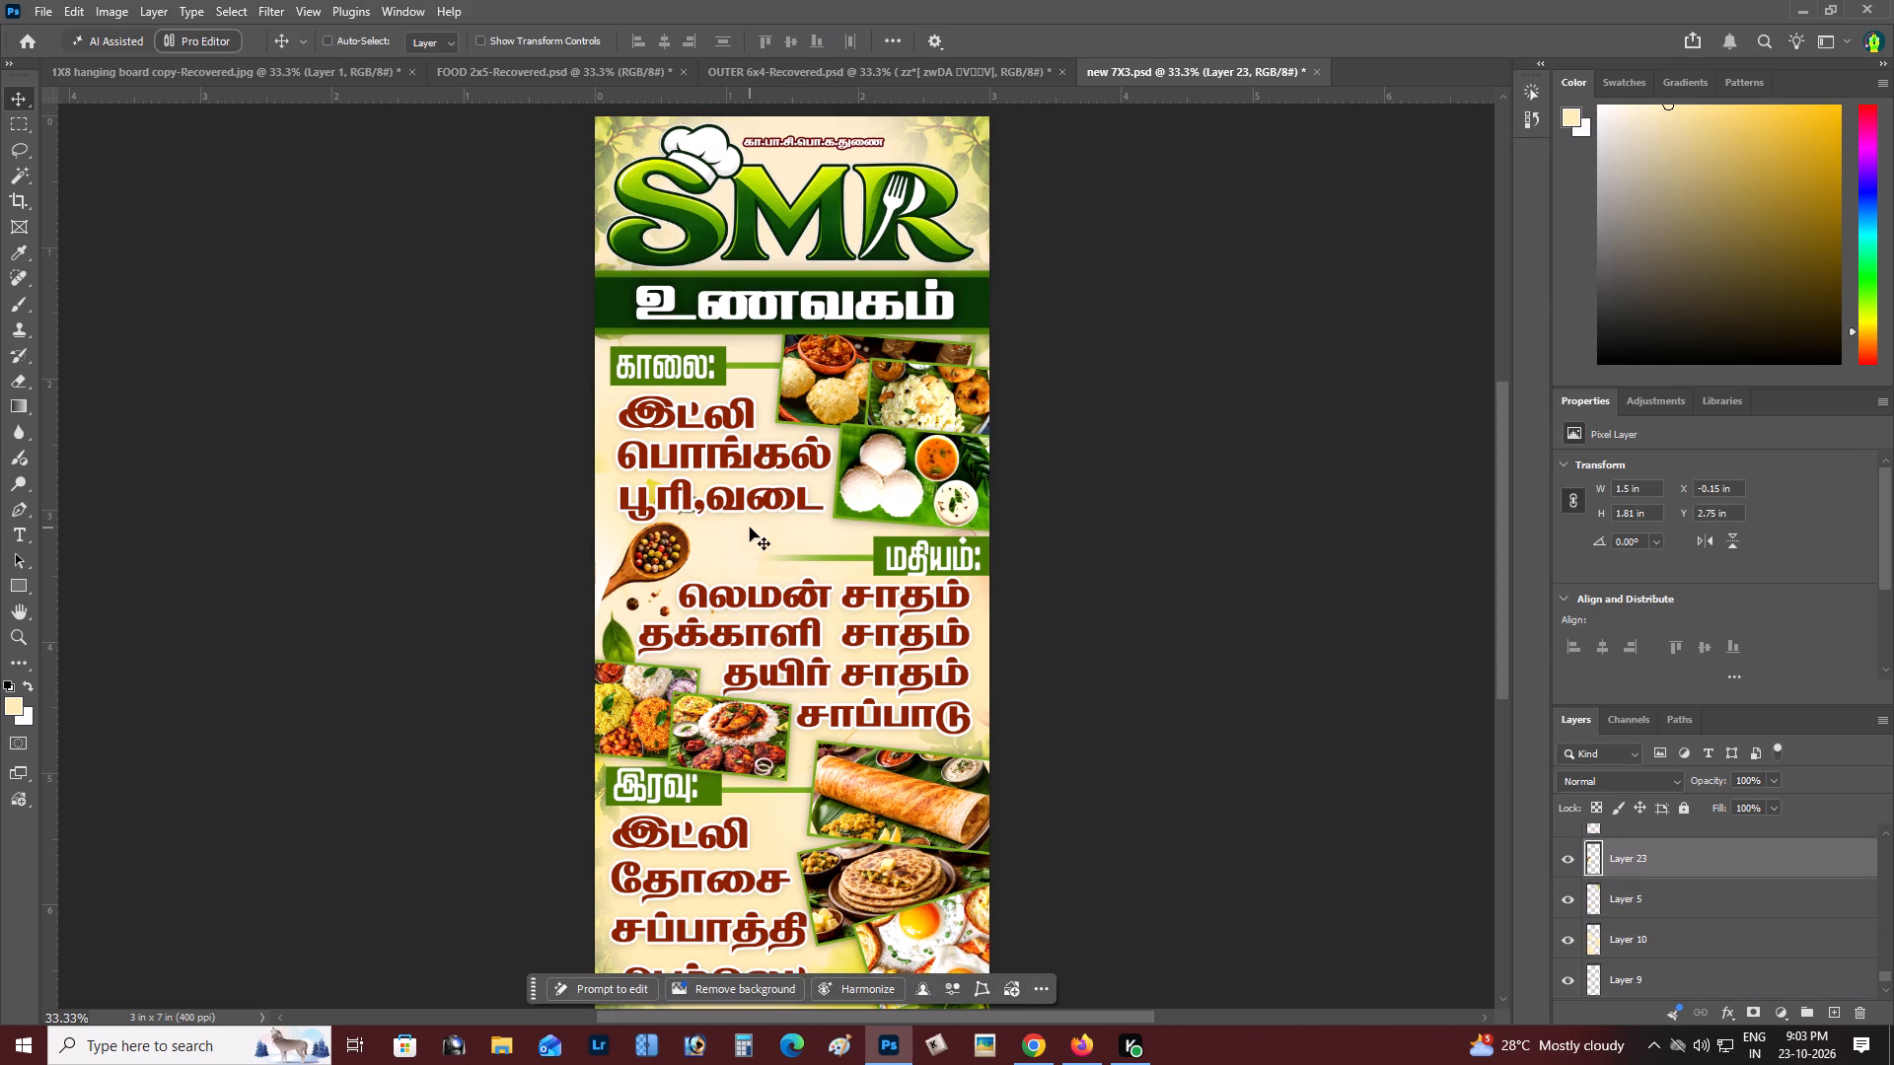
key(Left)
key(Left)
key(Left)
key(Left)
key(Right)
key(Right)
key(Right)
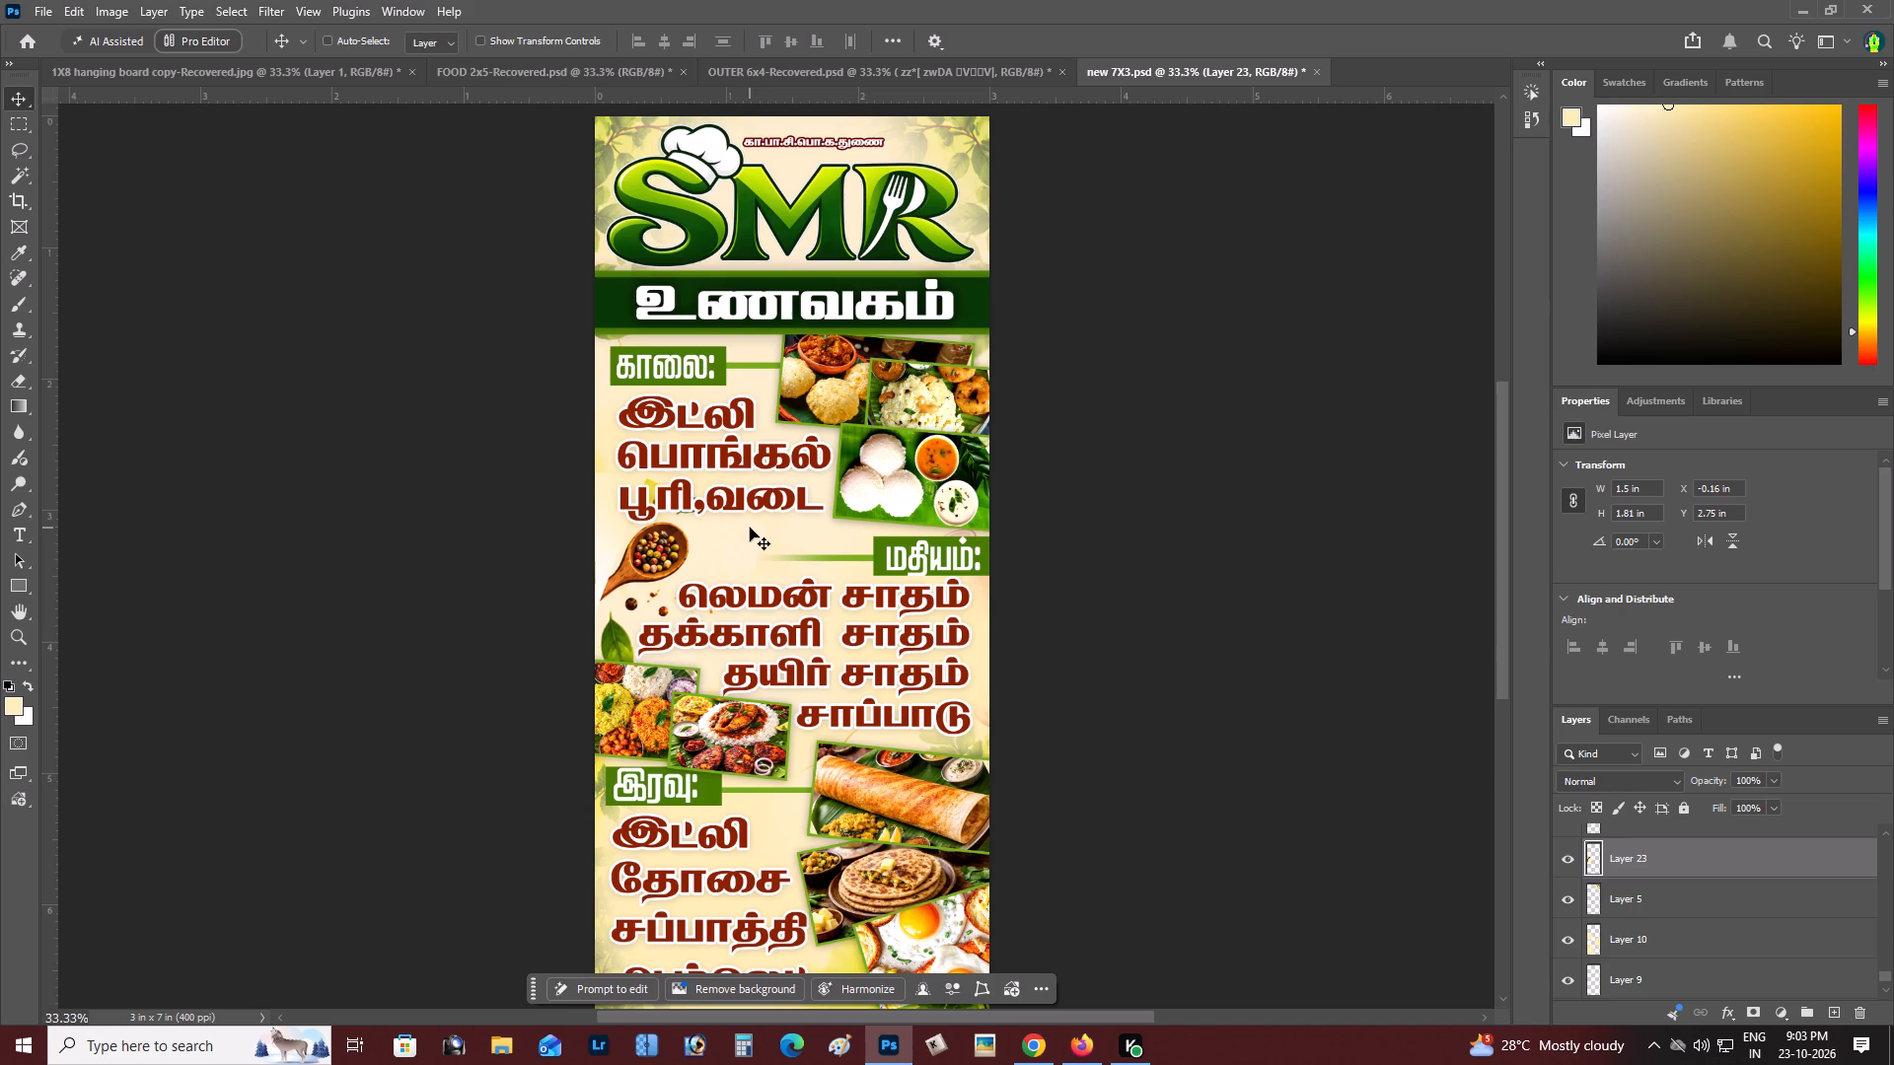
Convert the locked Background into a regular editable layer with the default name Layer 0.
right_click(603, 564)
click(639, 575)
scroll(1717, 966, down, 7)
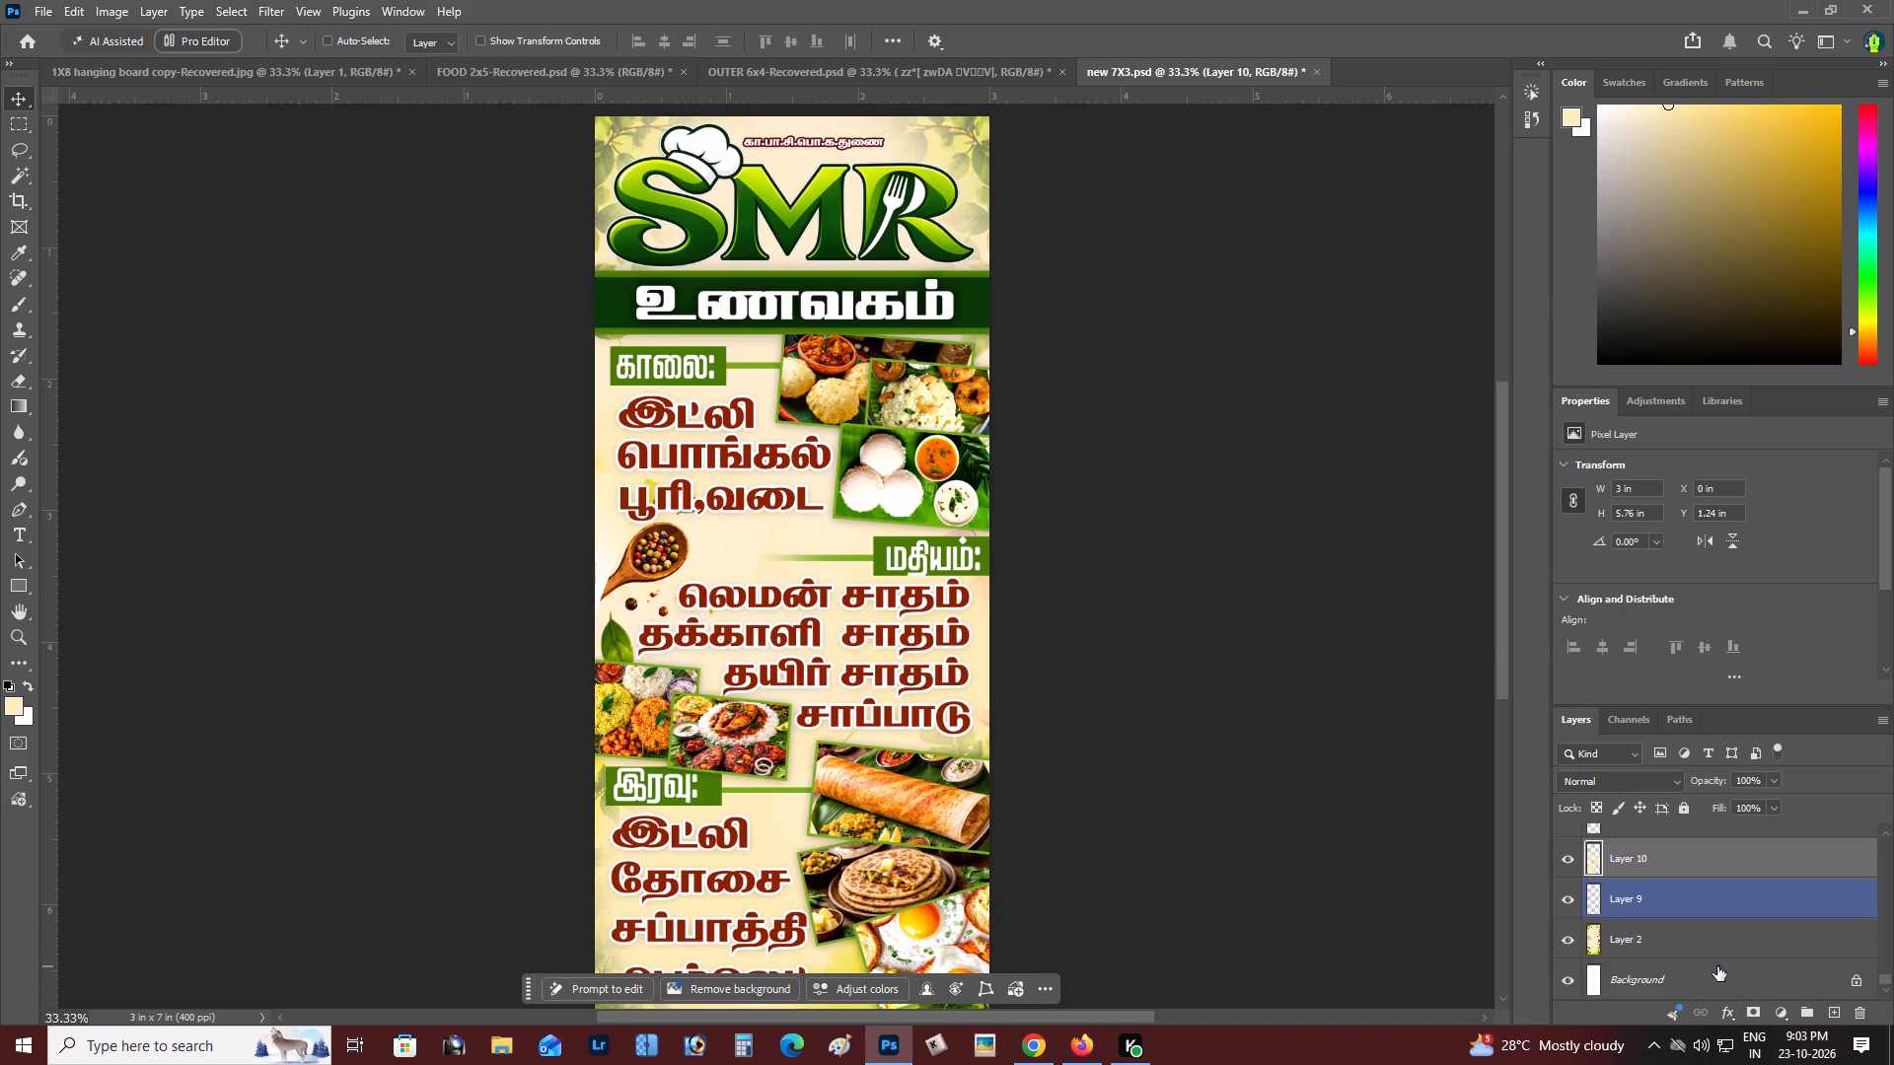
scroll(1717, 966, down, 1)
double_click(1744, 989)
key(Return)
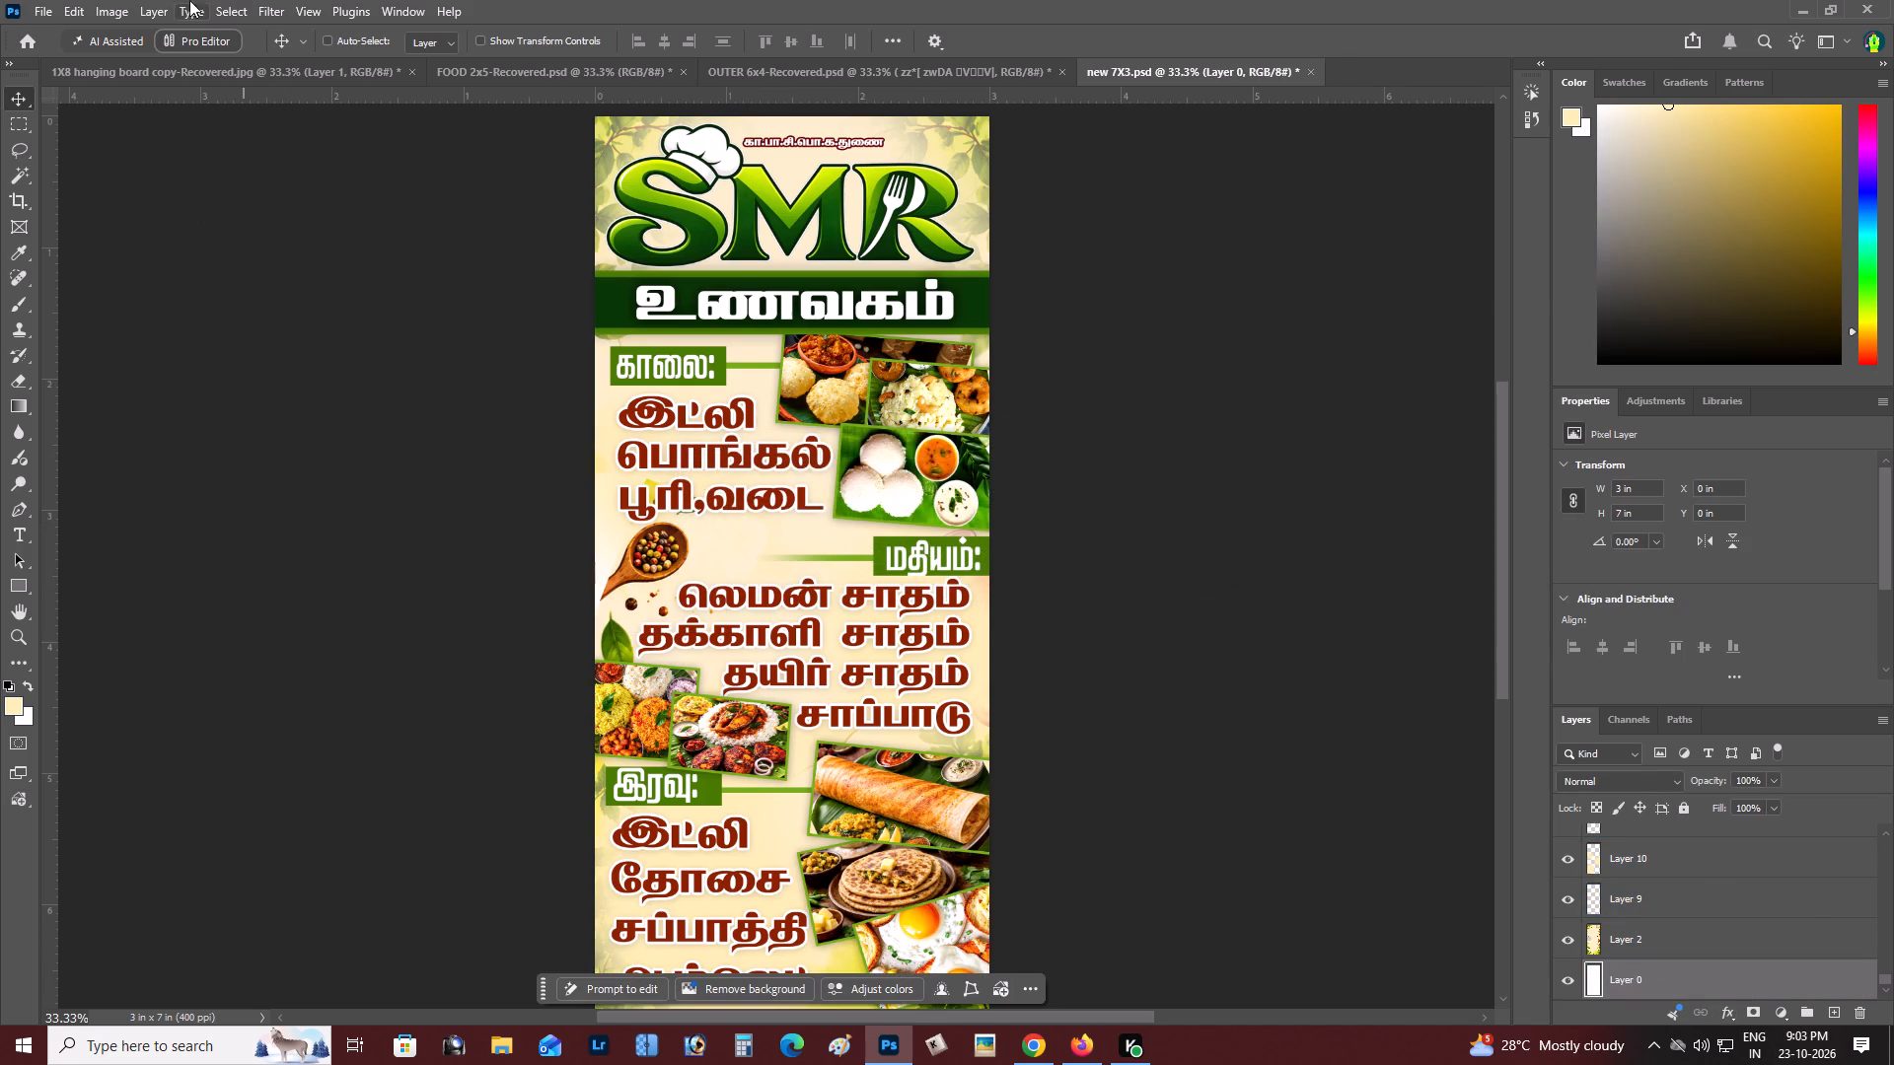
Apply a cream #fdefcd Color Overlay to Layer 0, sampling the colour from the banner beside the spoon.
click(158, 0)
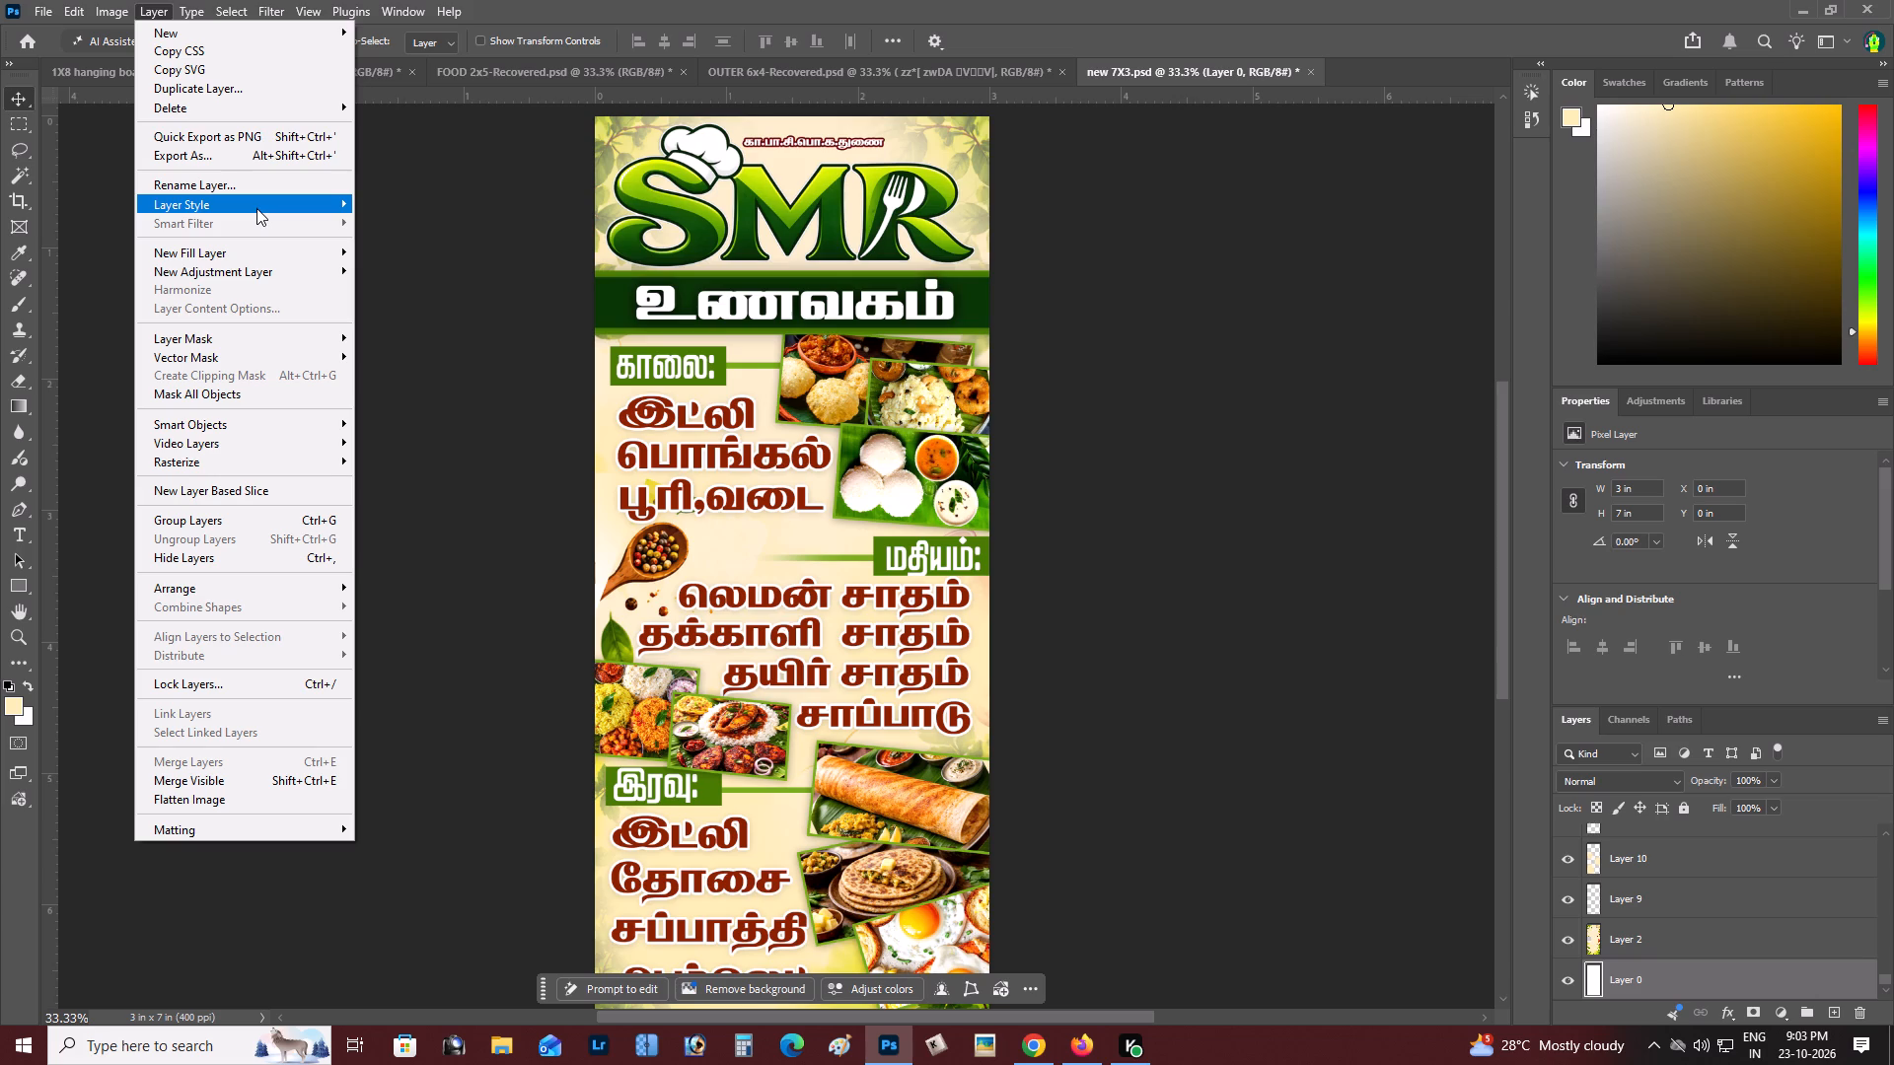
click(411, 333)
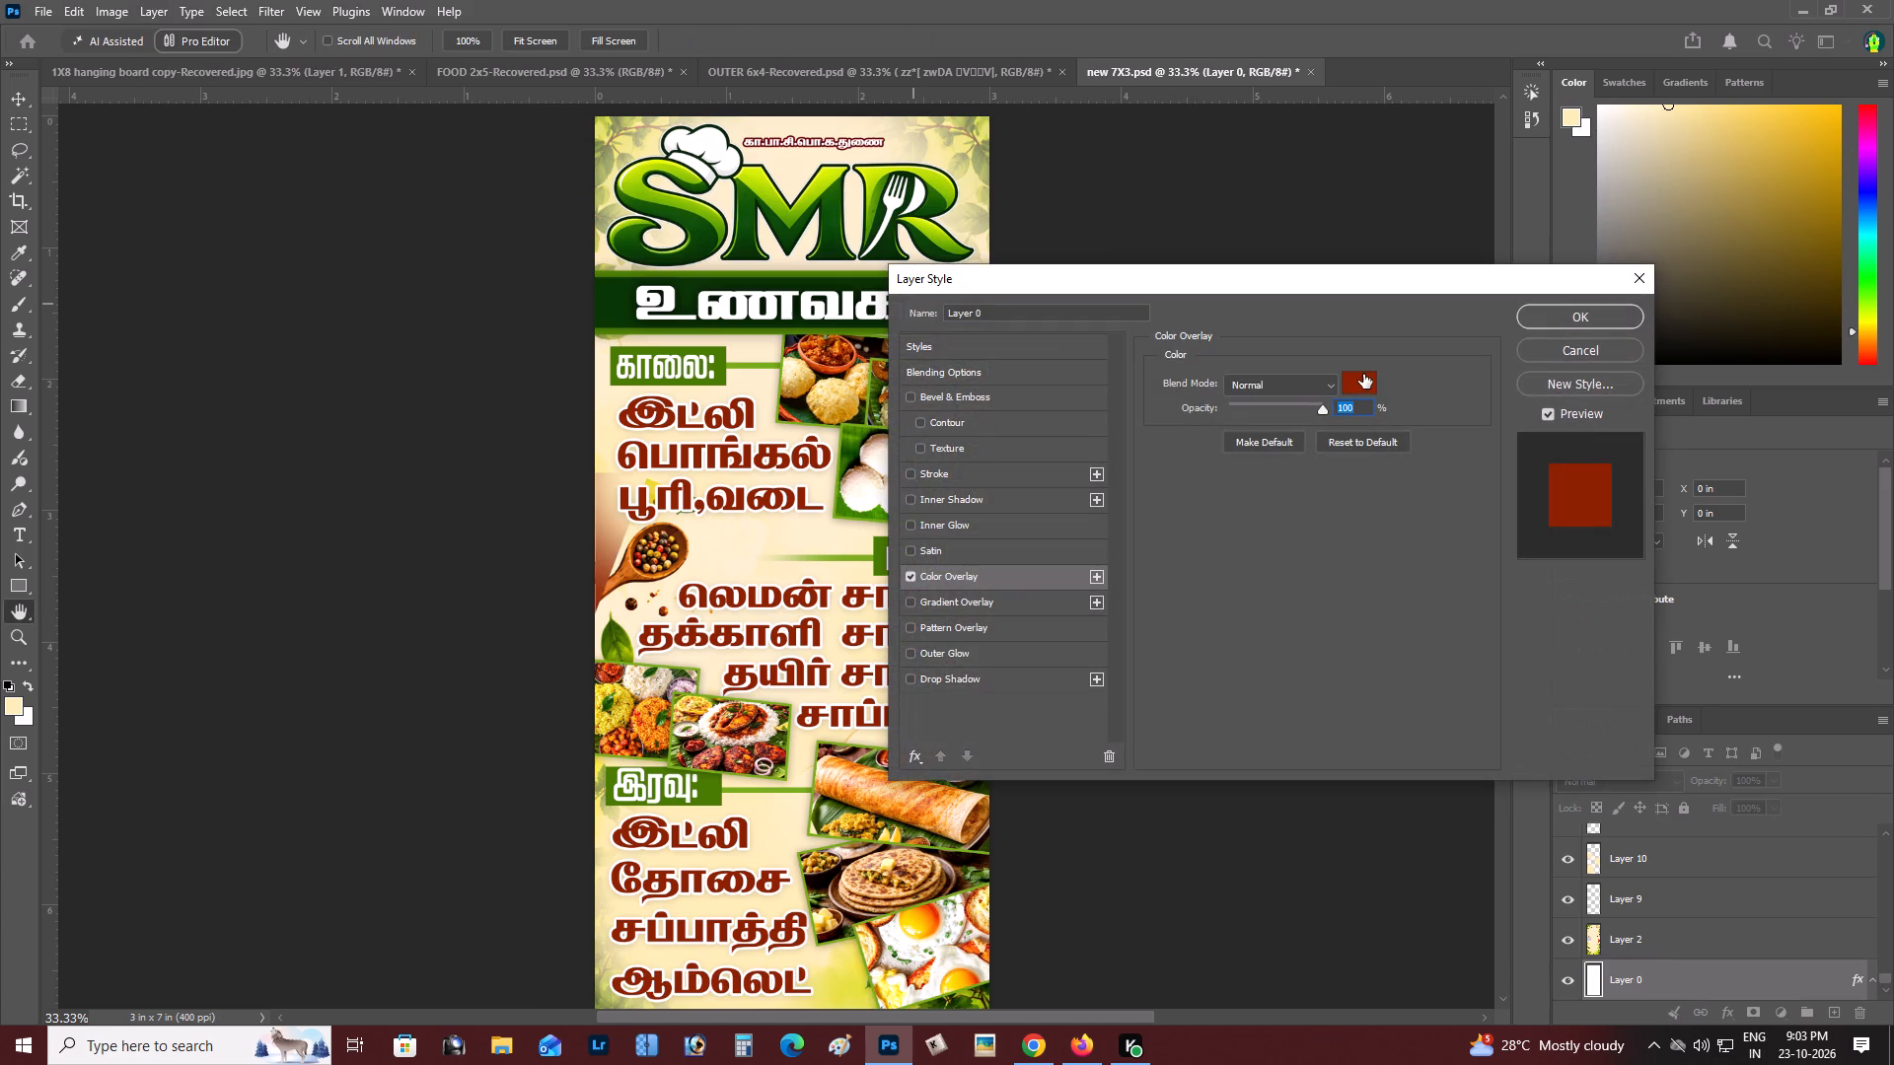
click(1364, 383)
click(720, 558)
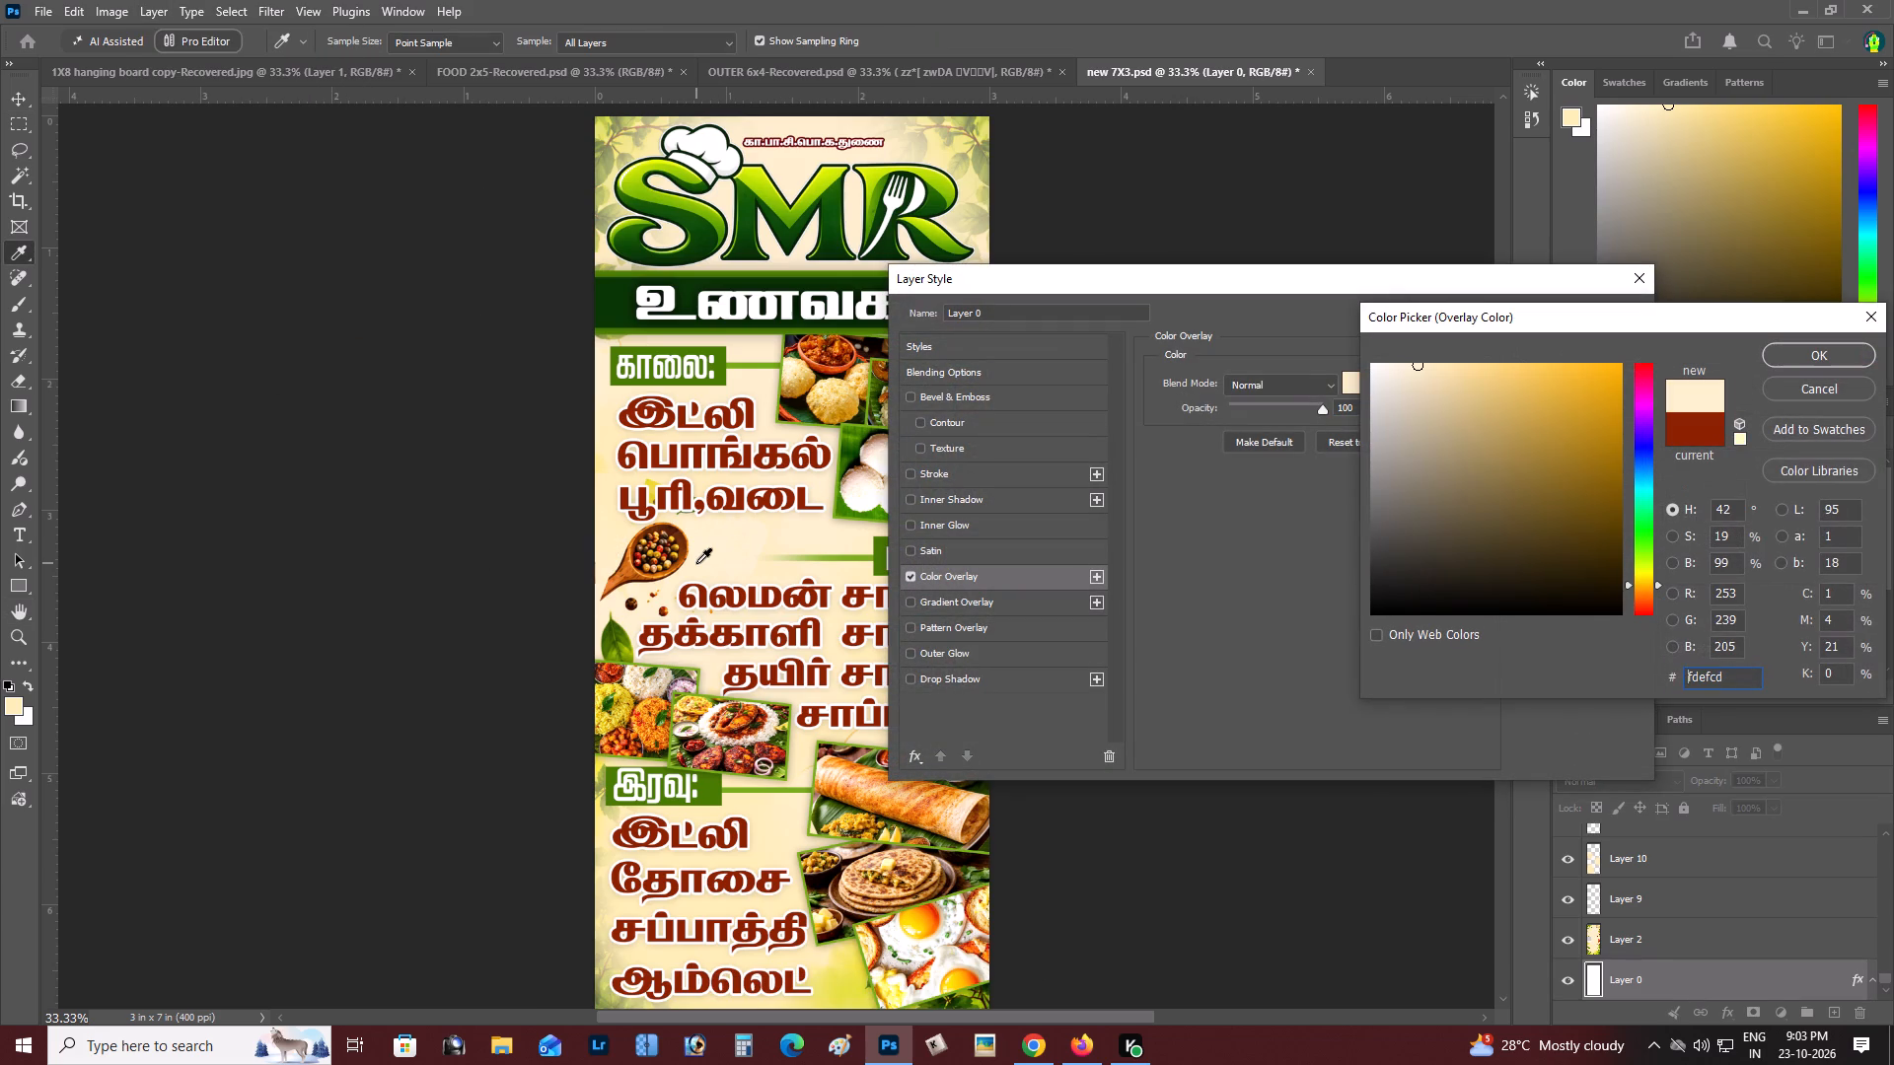
key(Return)
key(Return)
Move the spoon artwork outward and down to about X -0.29 in, Y 2.85 in, so its handle runs off the banner's edge.
key(z)
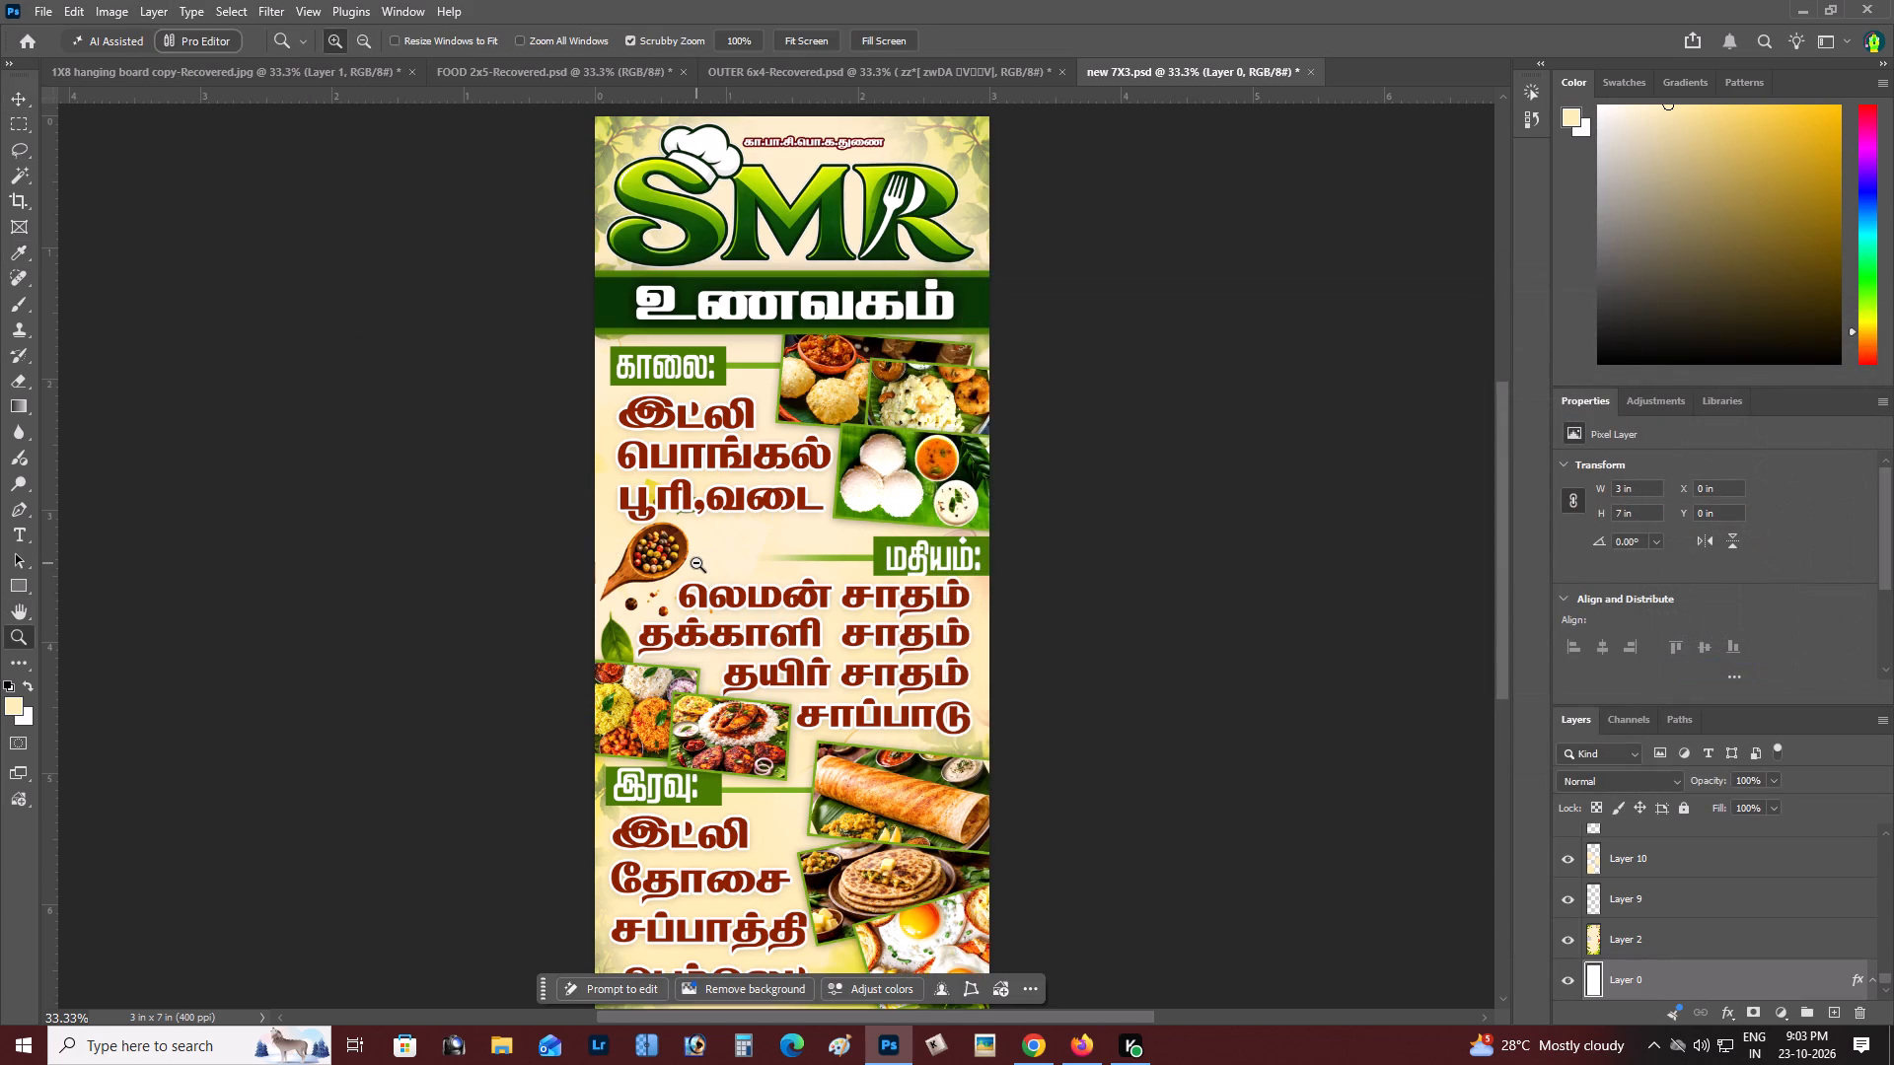
alt+double_click(696, 563)
key(space)
drag(727, 620, 758, 633)
key(z)
double_click(696, 623)
key(v)
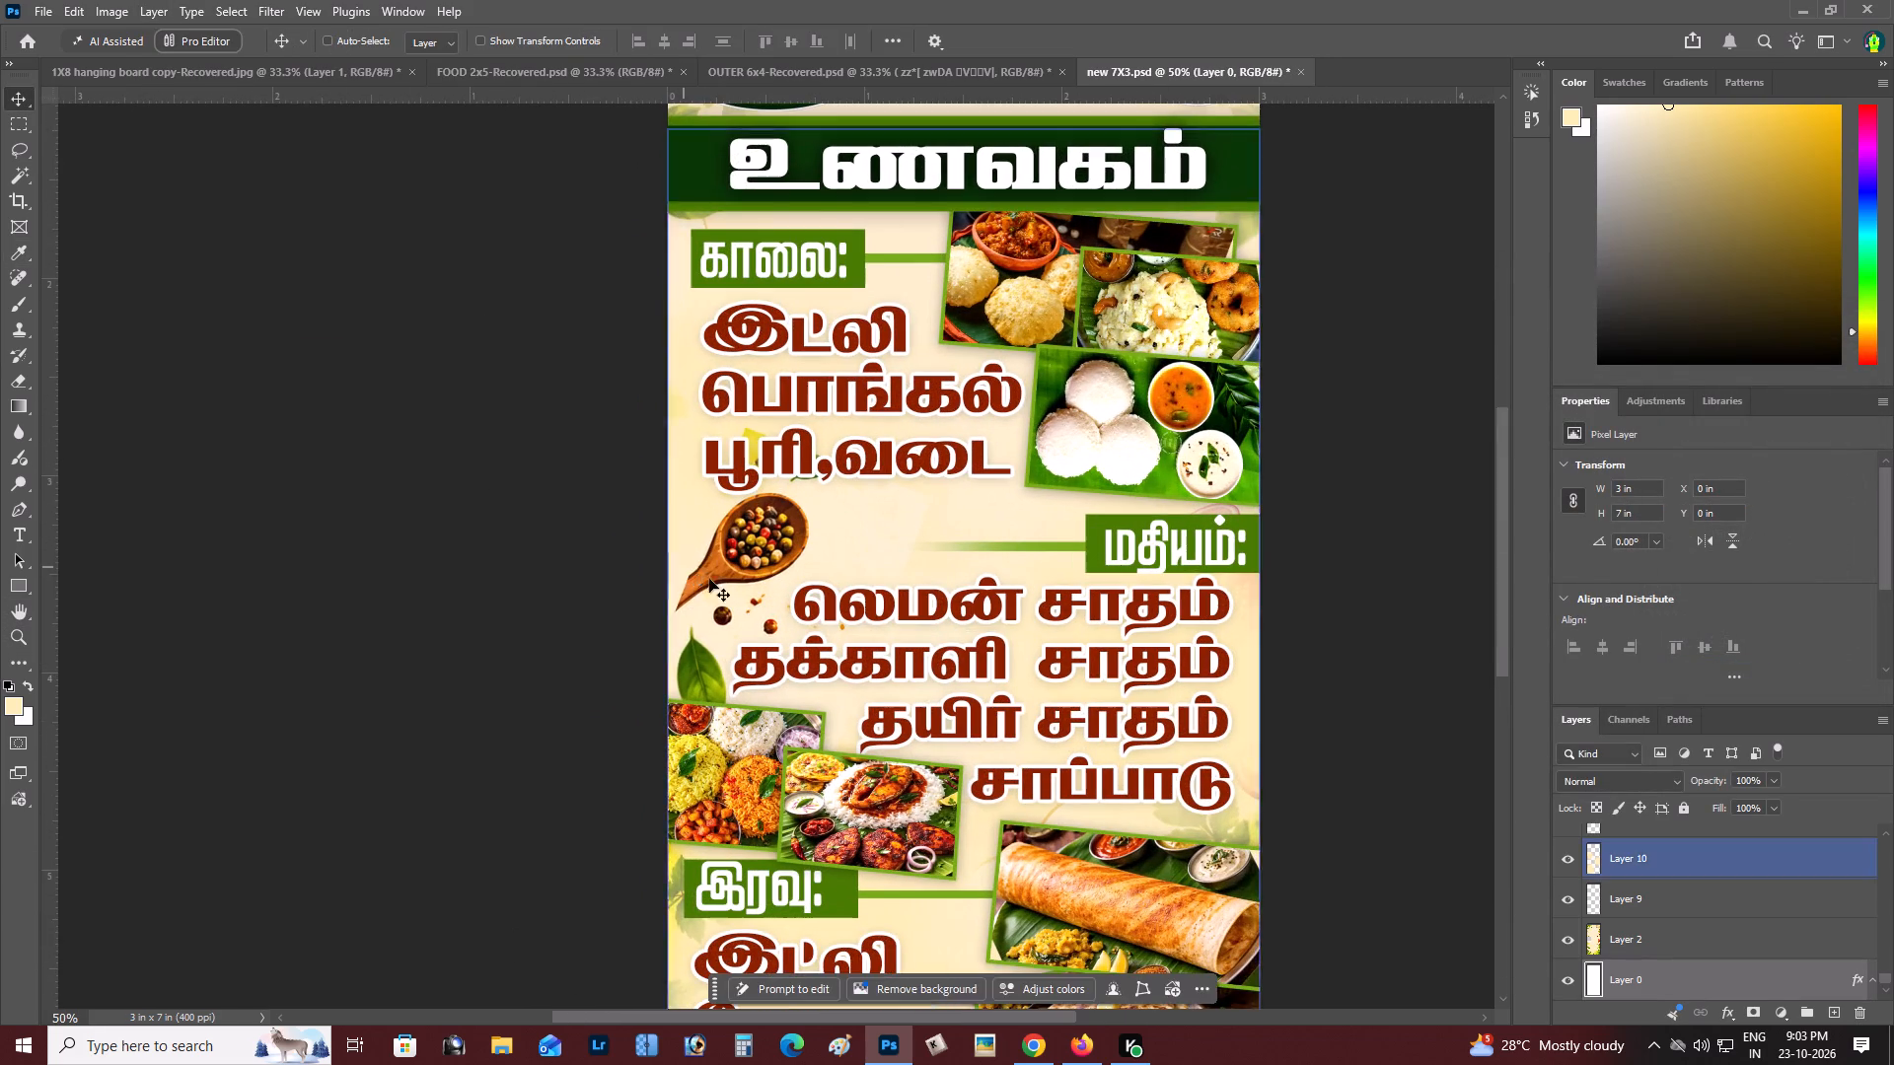
drag(704, 580, 677, 585)
key(ctrl+z)
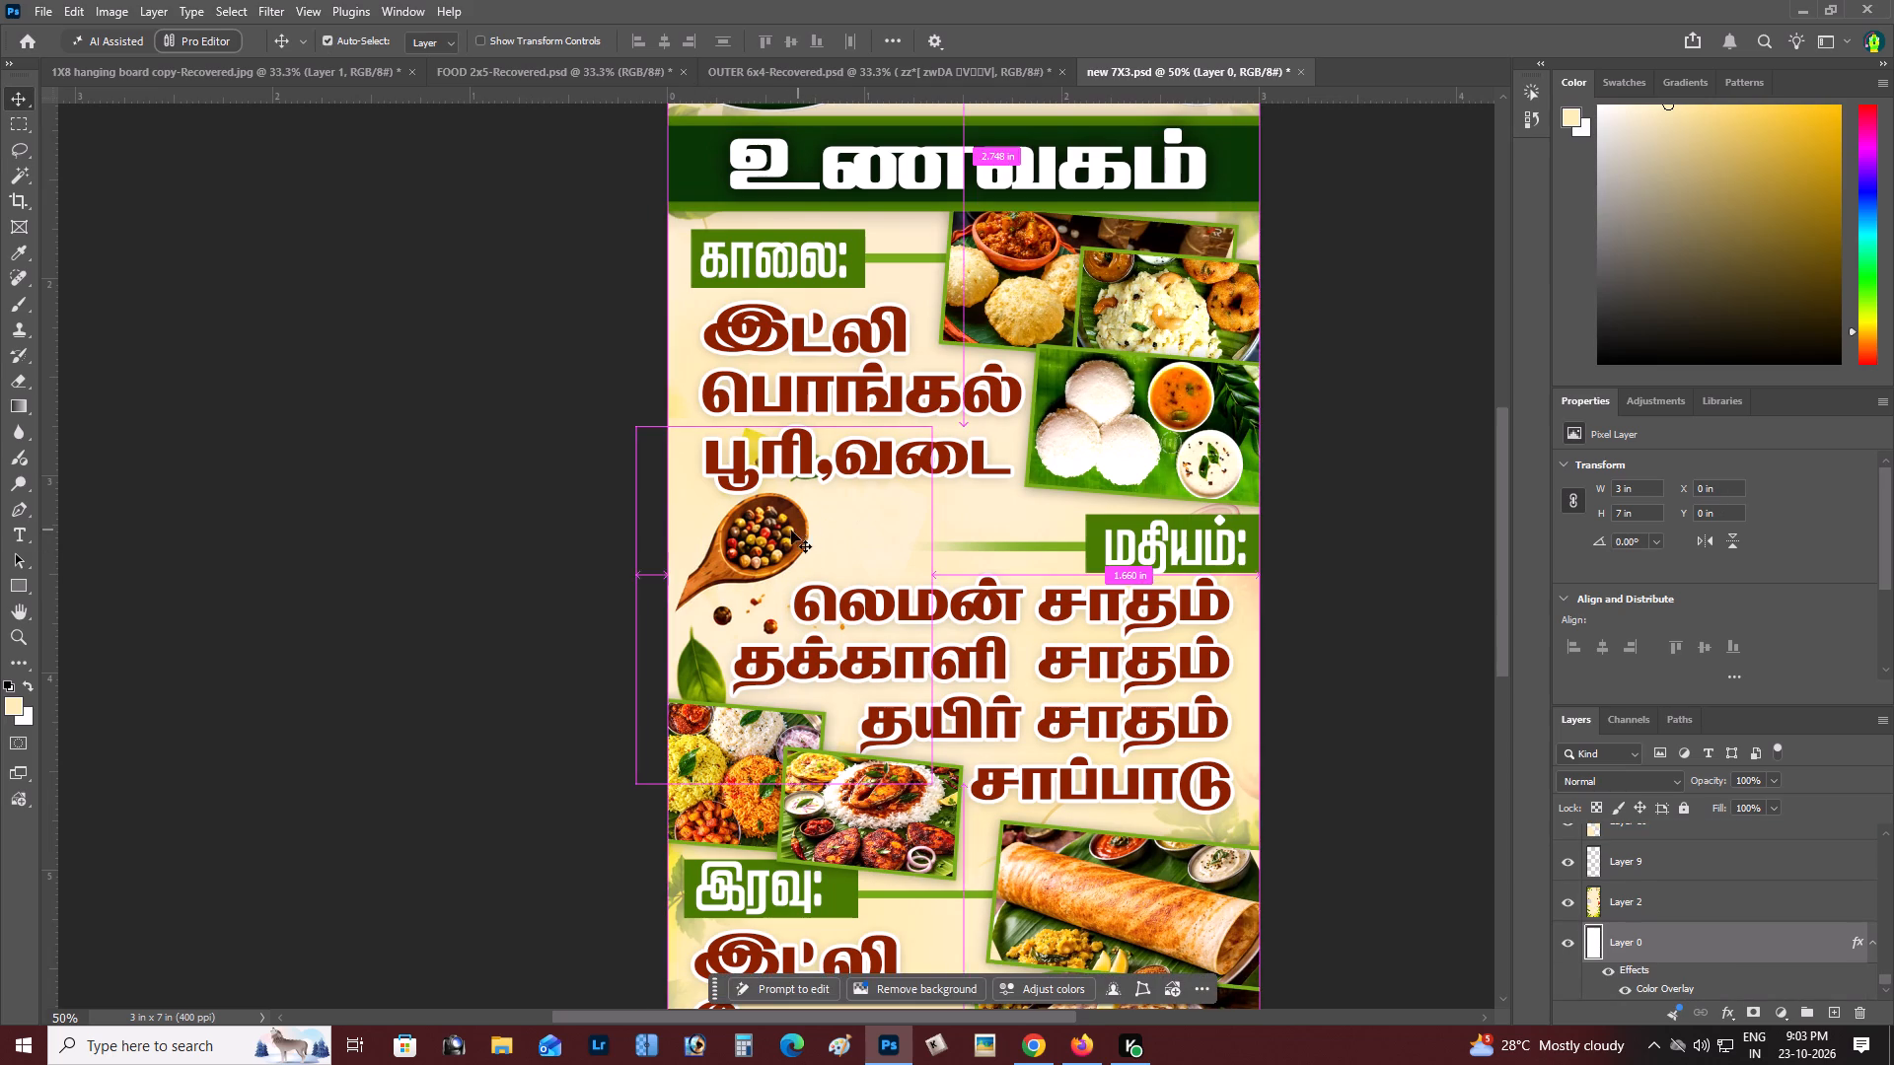
right_click(780, 531)
click(795, 537)
drag(795, 537, 768, 557)
Examine the whole banner with the repositioned spoon artwork and the cream background.
key(z)
alt+click(865, 534)
right_click(867, 531)
double_click(898, 543)
key(space)
key(space)
key(space)
key(space)
key(space)
key(space)
key(space)
key(space)
key(space)
key(space)
key(space)
key(space)
key(space)
key(space)
key(space)
key(space)
key(space)
key(space)
key(space)
key(space)
drag(895, 544, 854, 538)
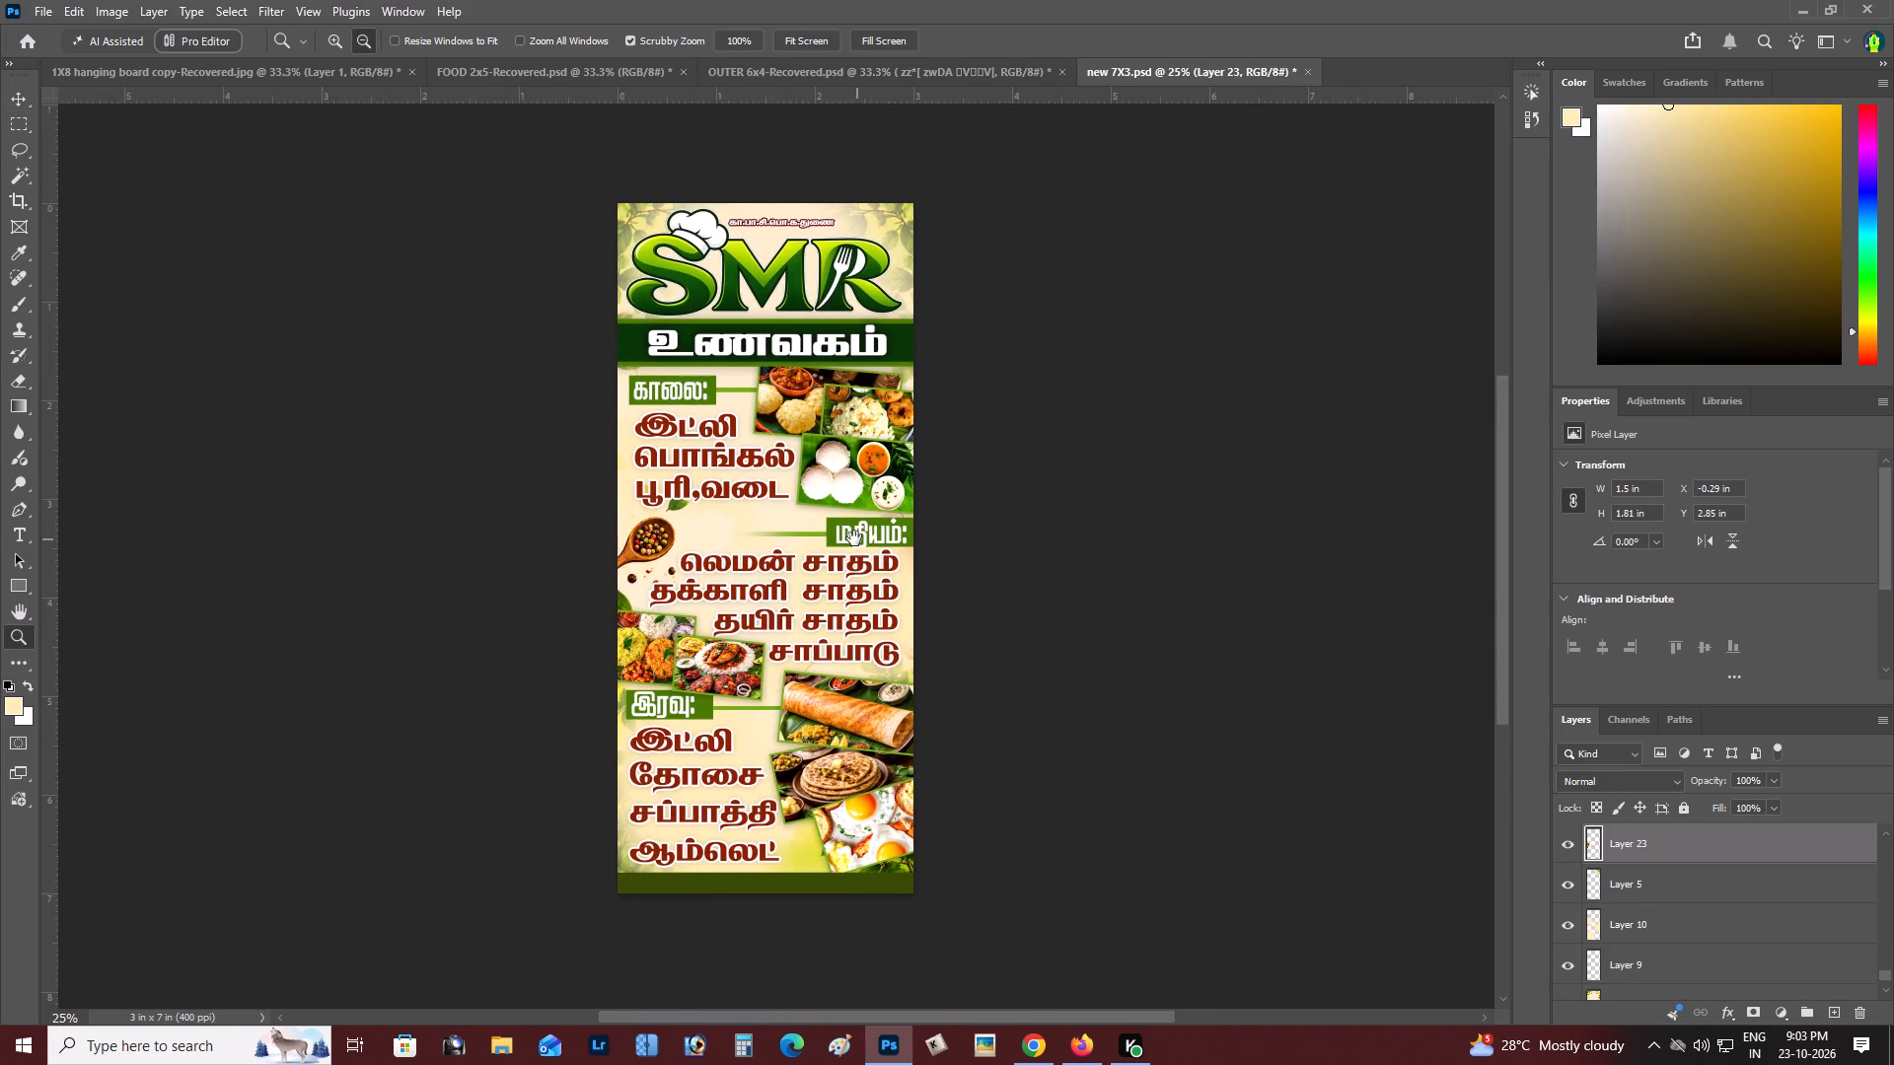
Examine the whole banner and its menu sections with the repositioned spoon and the cream background, at several magnifications.
drag(854, 538, 768, 513)
key(z)
alt+click(590, 543)
right_click(643, 542)
double_click(672, 553)
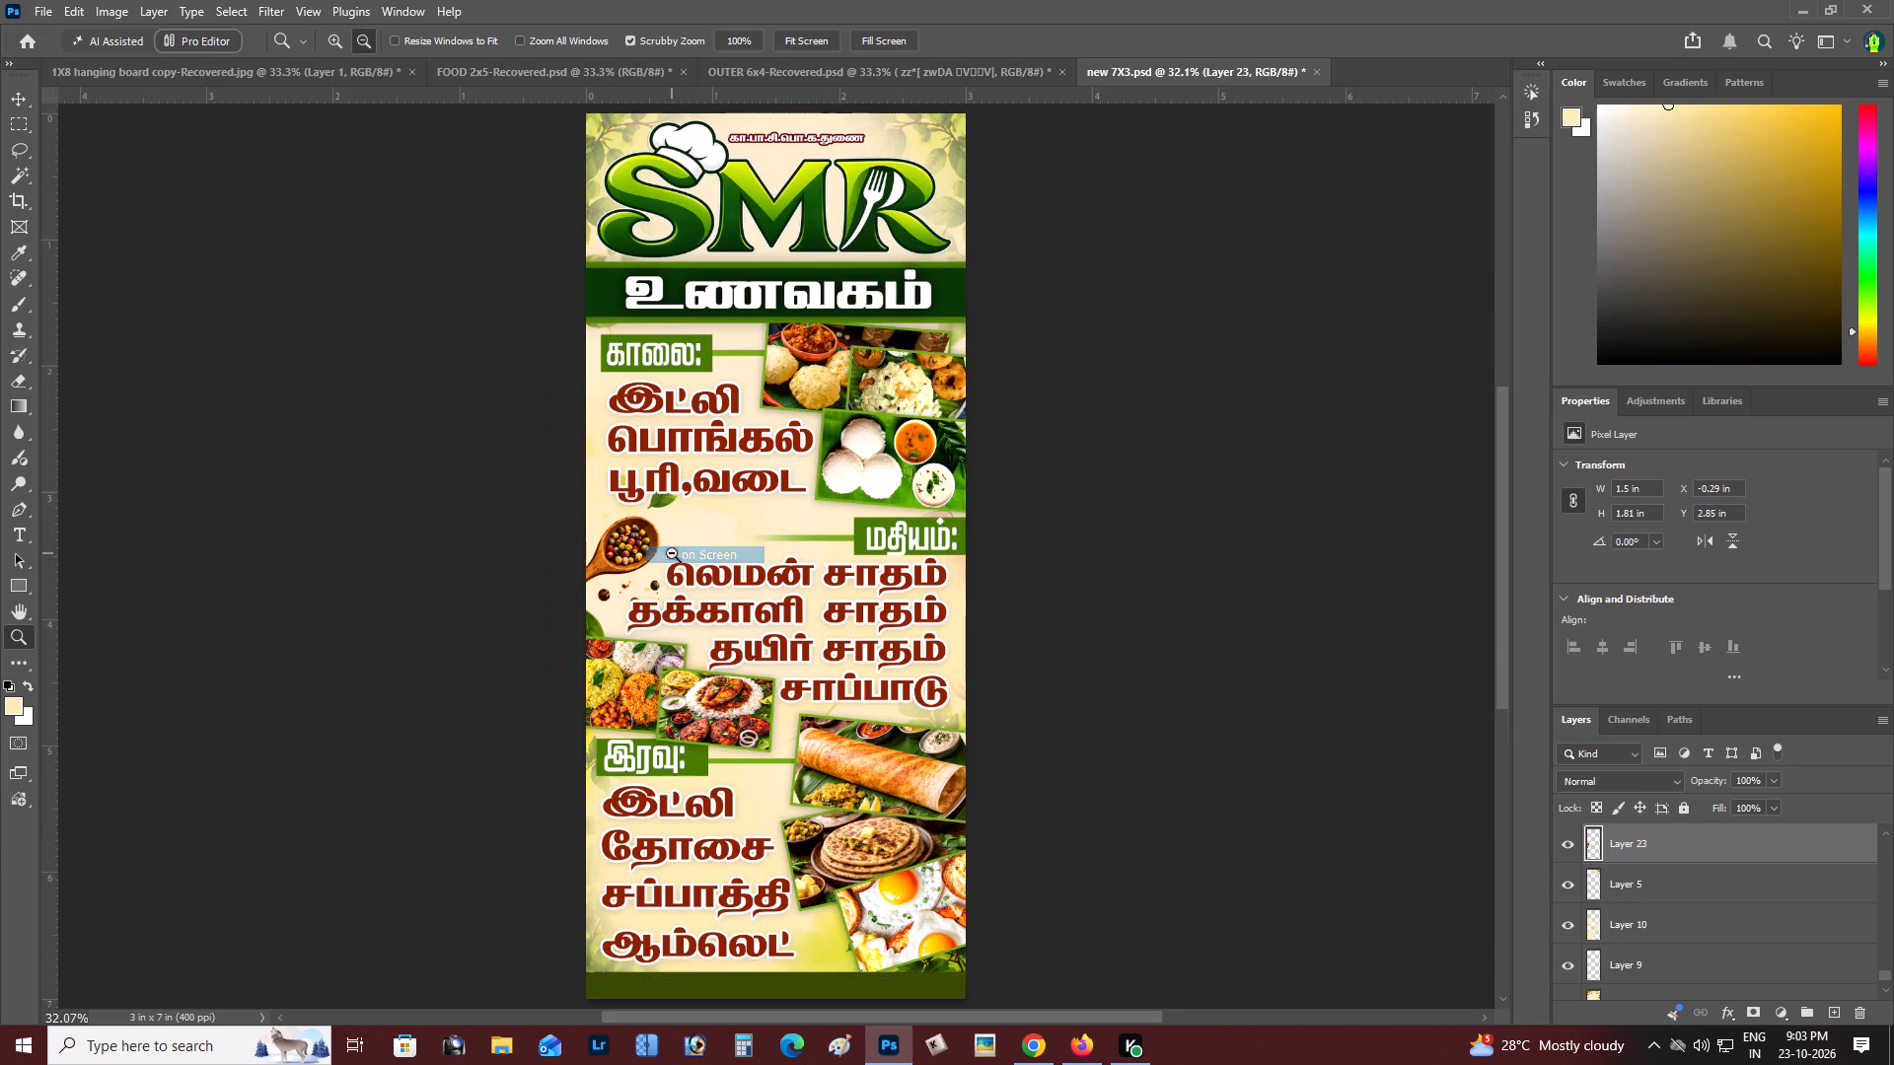
key(space)
key(space)
key(space)
key(space)
key(space)
key(space)
key(space)
key(space)
key(space)
key(space)
key(space)
key(space)
key(space)
key(space)
key(space)
key(space)
key(space)
key(space)
key(space)
key(space)
drag(672, 553, 647, 483)
key(z)
double_click(692, 576)
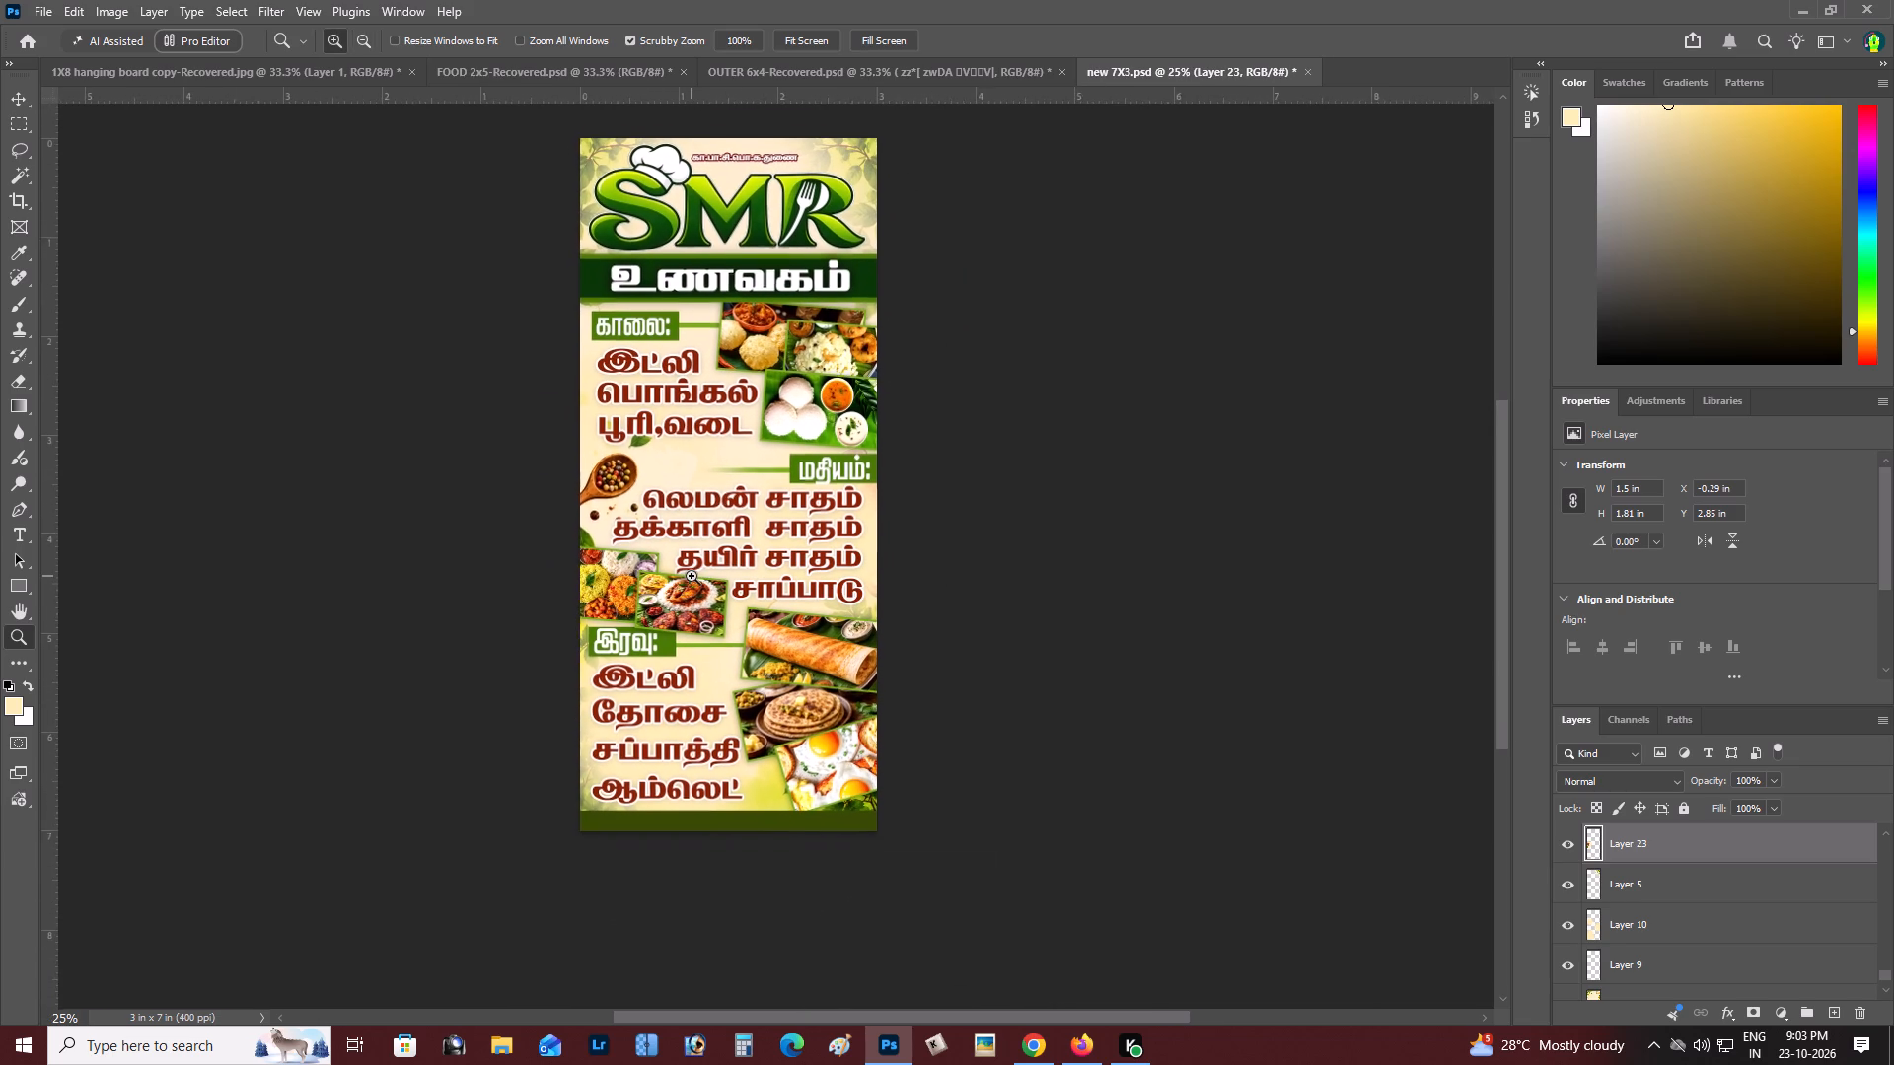
key(space)
drag(692, 576, 653, 467)
key(z)
alt+click(576, 478)
right_click(576, 478)
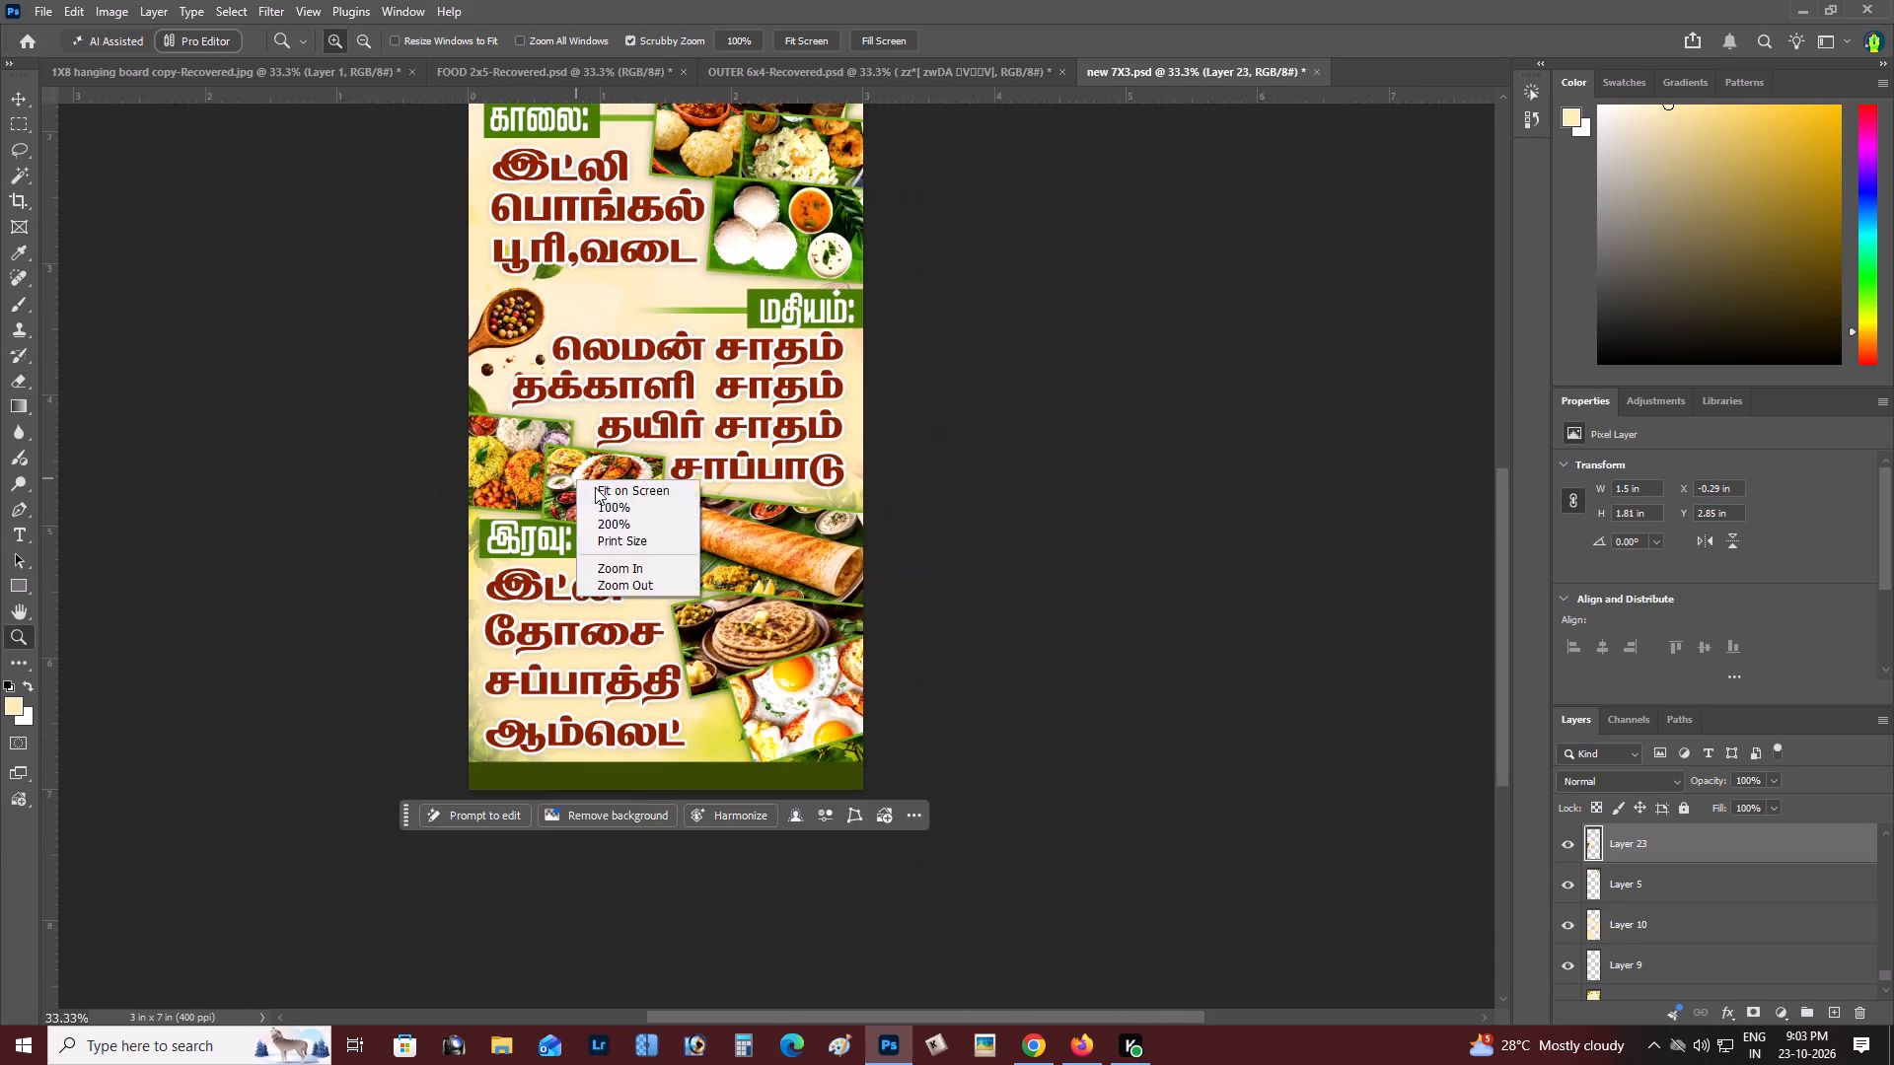
double_click(604, 491)
key(space)
key(space)
key(space)
key(space)
key(space)
key(space)
key(space)
key(space)
key(space)
key(space)
key(space)
key(space)
key(space)
key(space)
key(space)
key(space)
key(space)
key(space)
key(space)
key(space)
drag(604, 491, 592, 497)
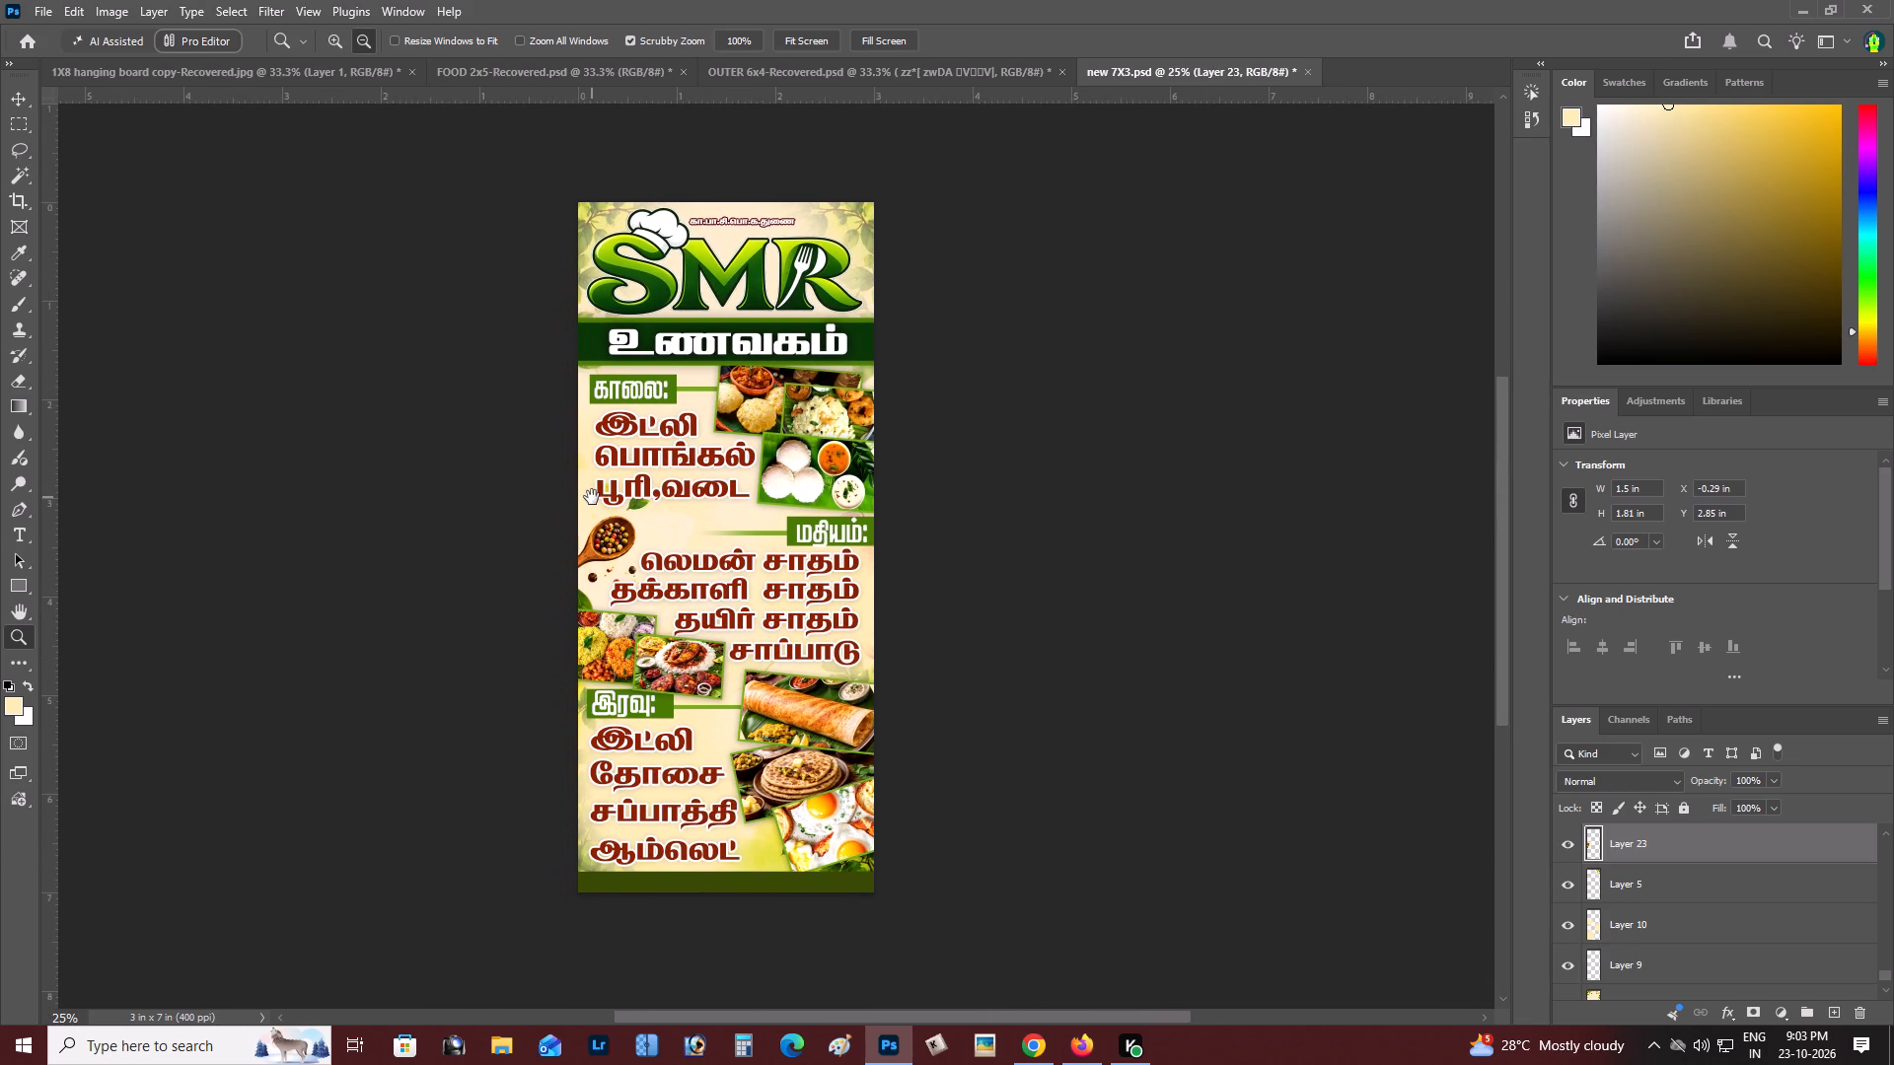
drag(592, 497, 615, 488)
key(z)
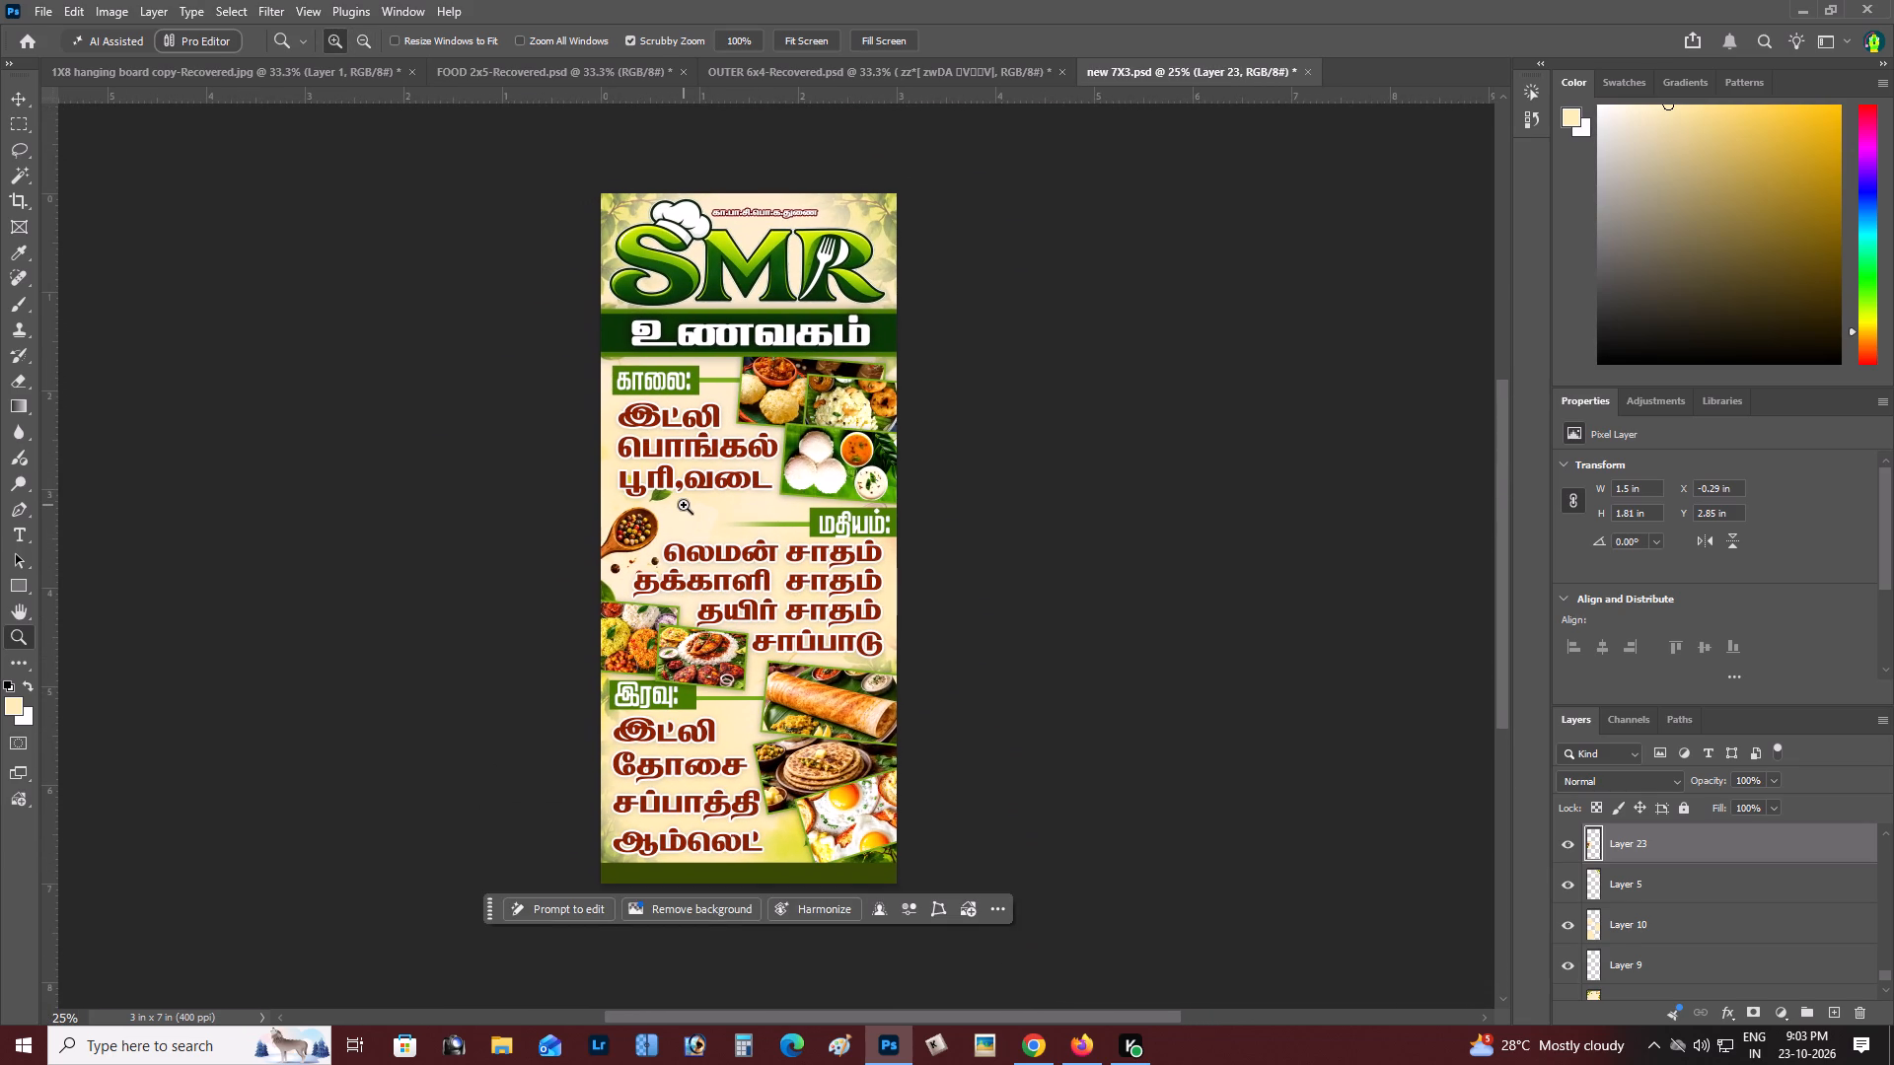
double_click(684, 505)
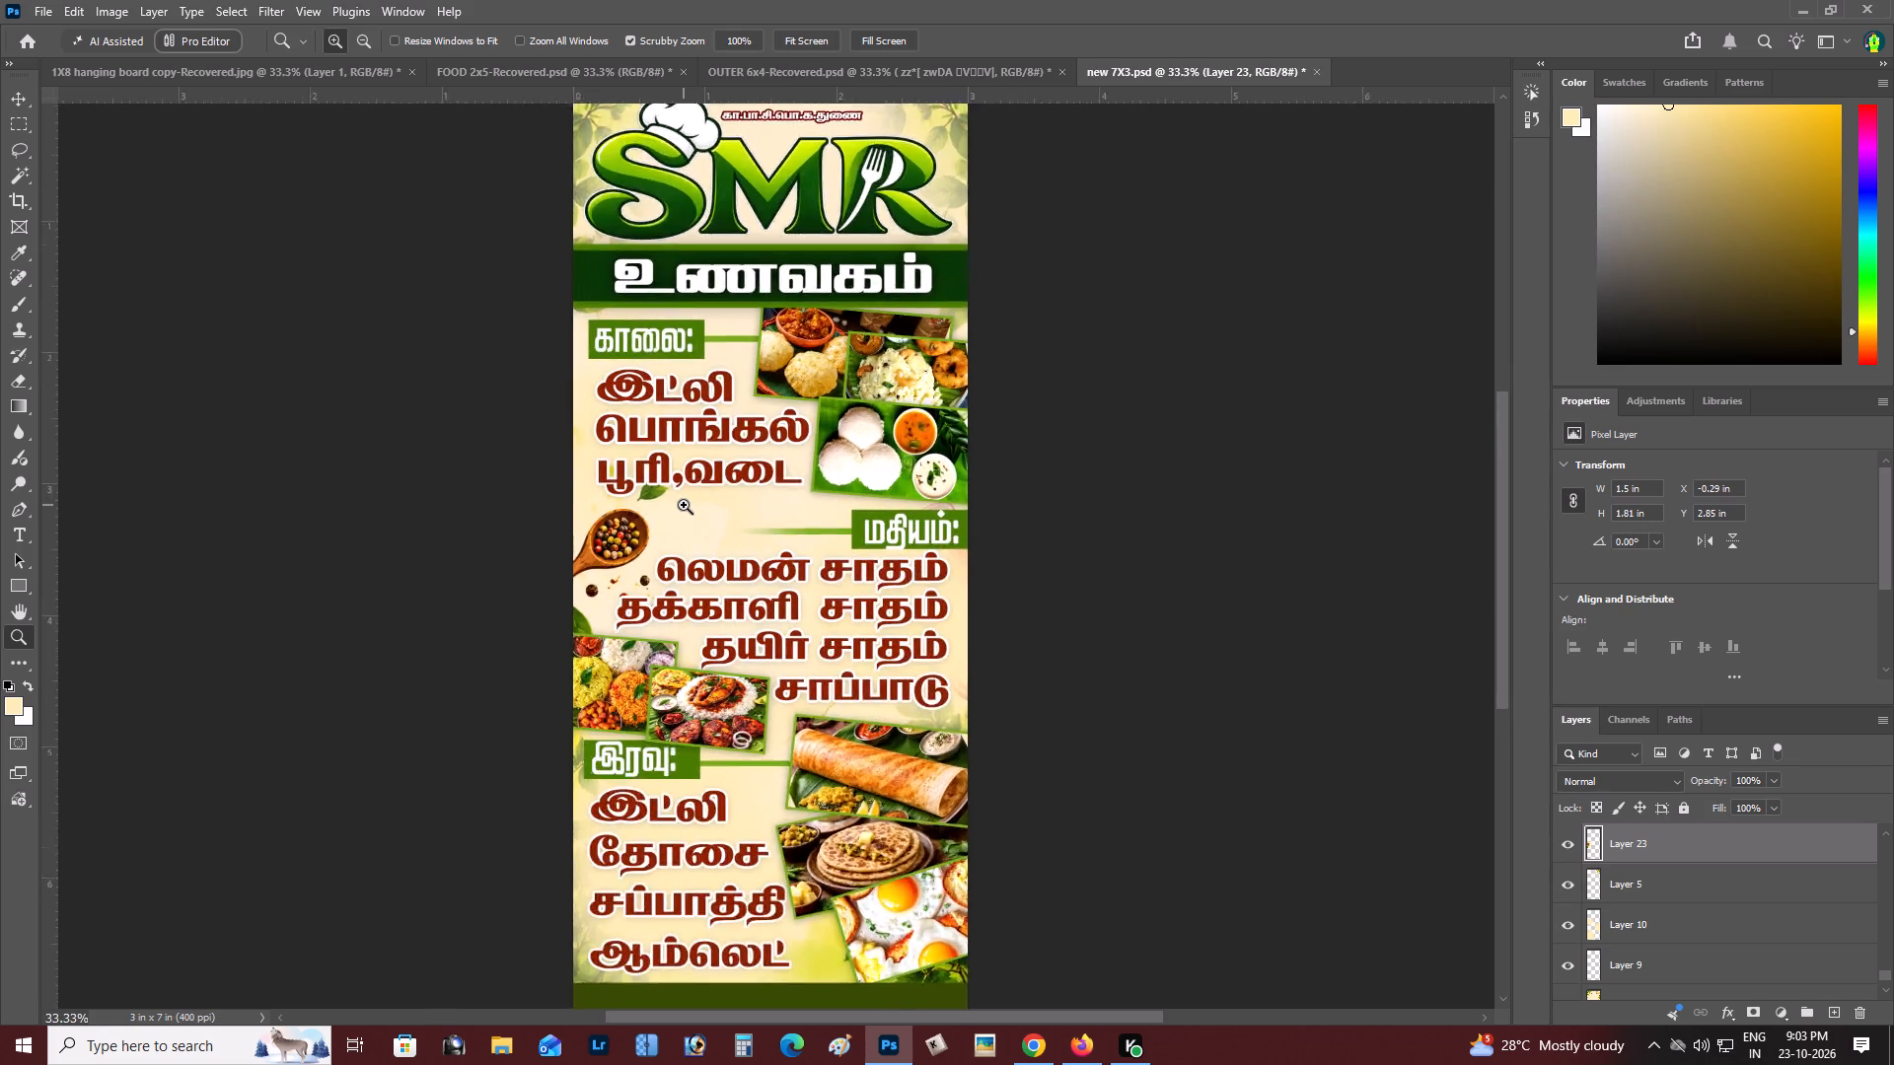
key(space)
key(space)
key(space)
key(space)
key(space)
key(space)
key(space)
key(space)
key(space)
key(space)
key(space)
key(space)
key(space)
key(space)
key(space)
key(space)
key(space)
key(space)
key(space)
drag(684, 505, 706, 525)
Add a new empty layer directly above Layer 6, the background artwork between the காலை and மதியம் sections.
key(v)
right_click(753, 530)
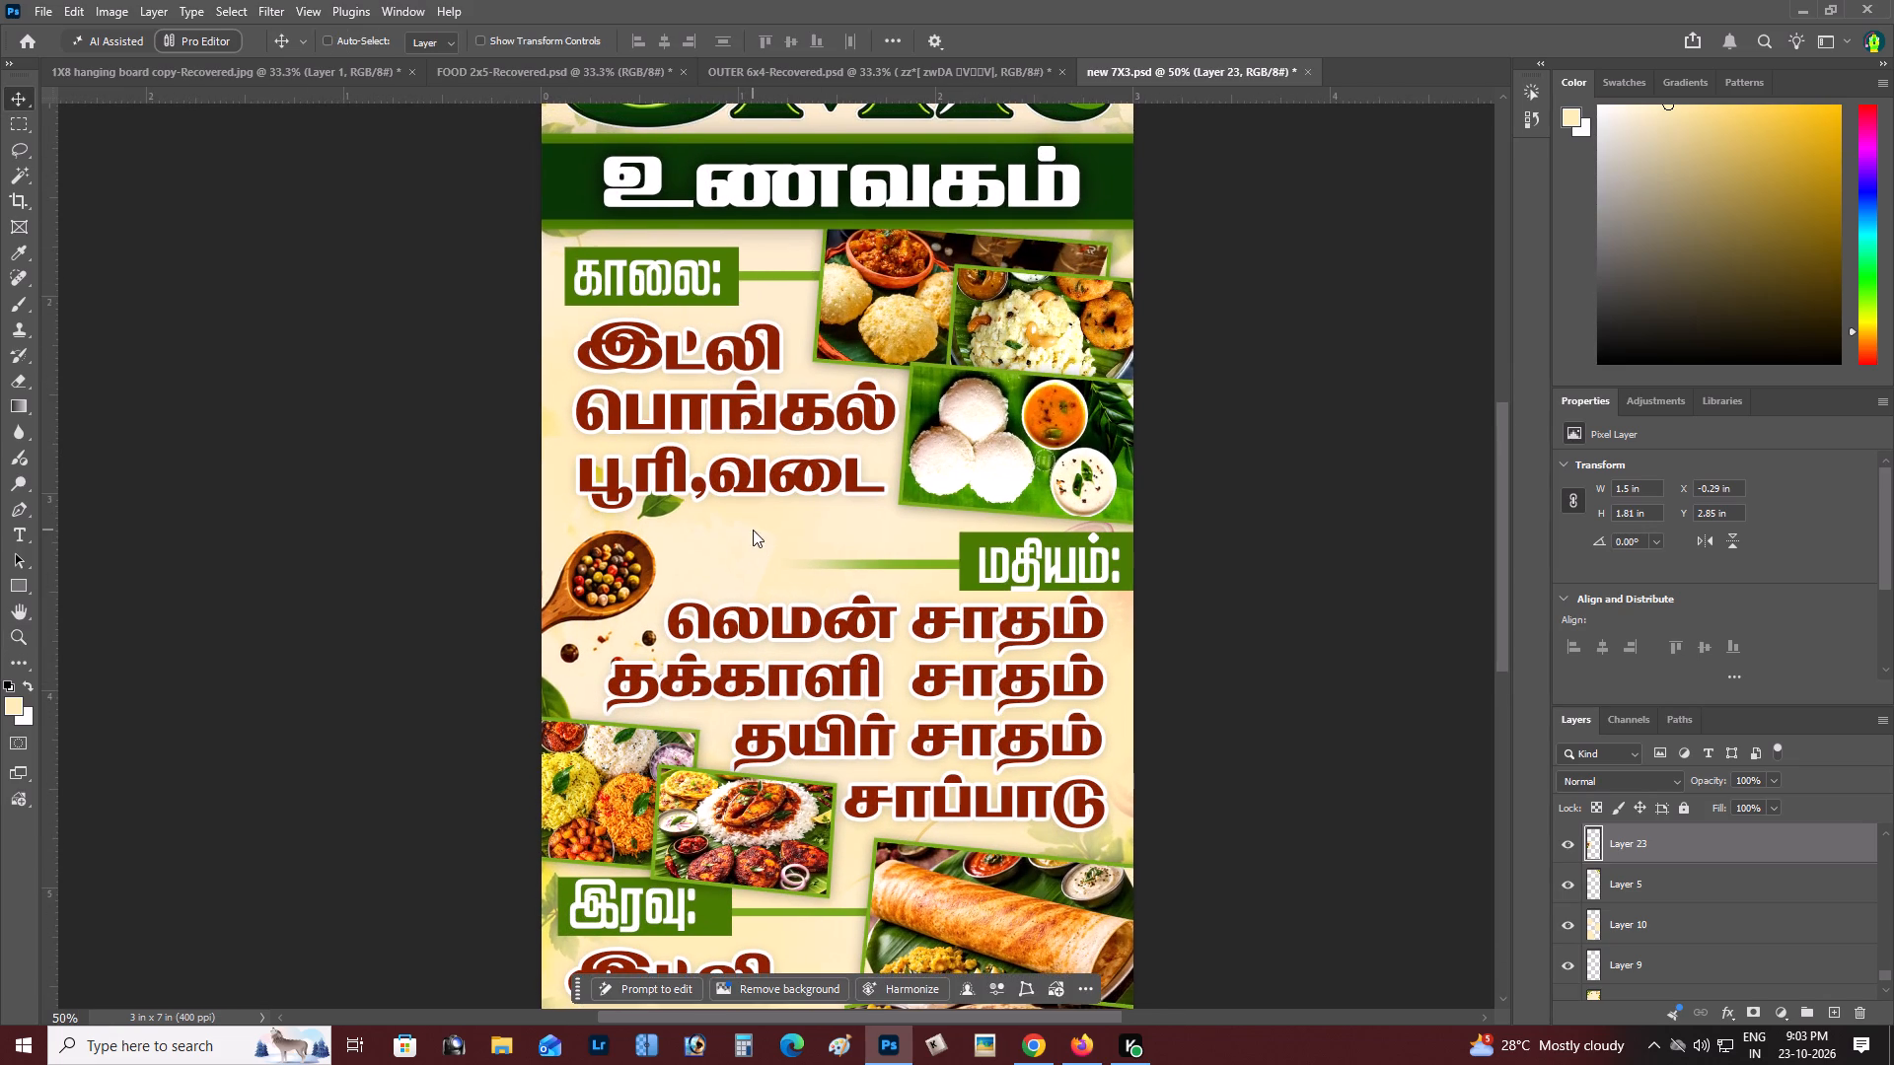
click(784, 541)
click(1838, 1016)
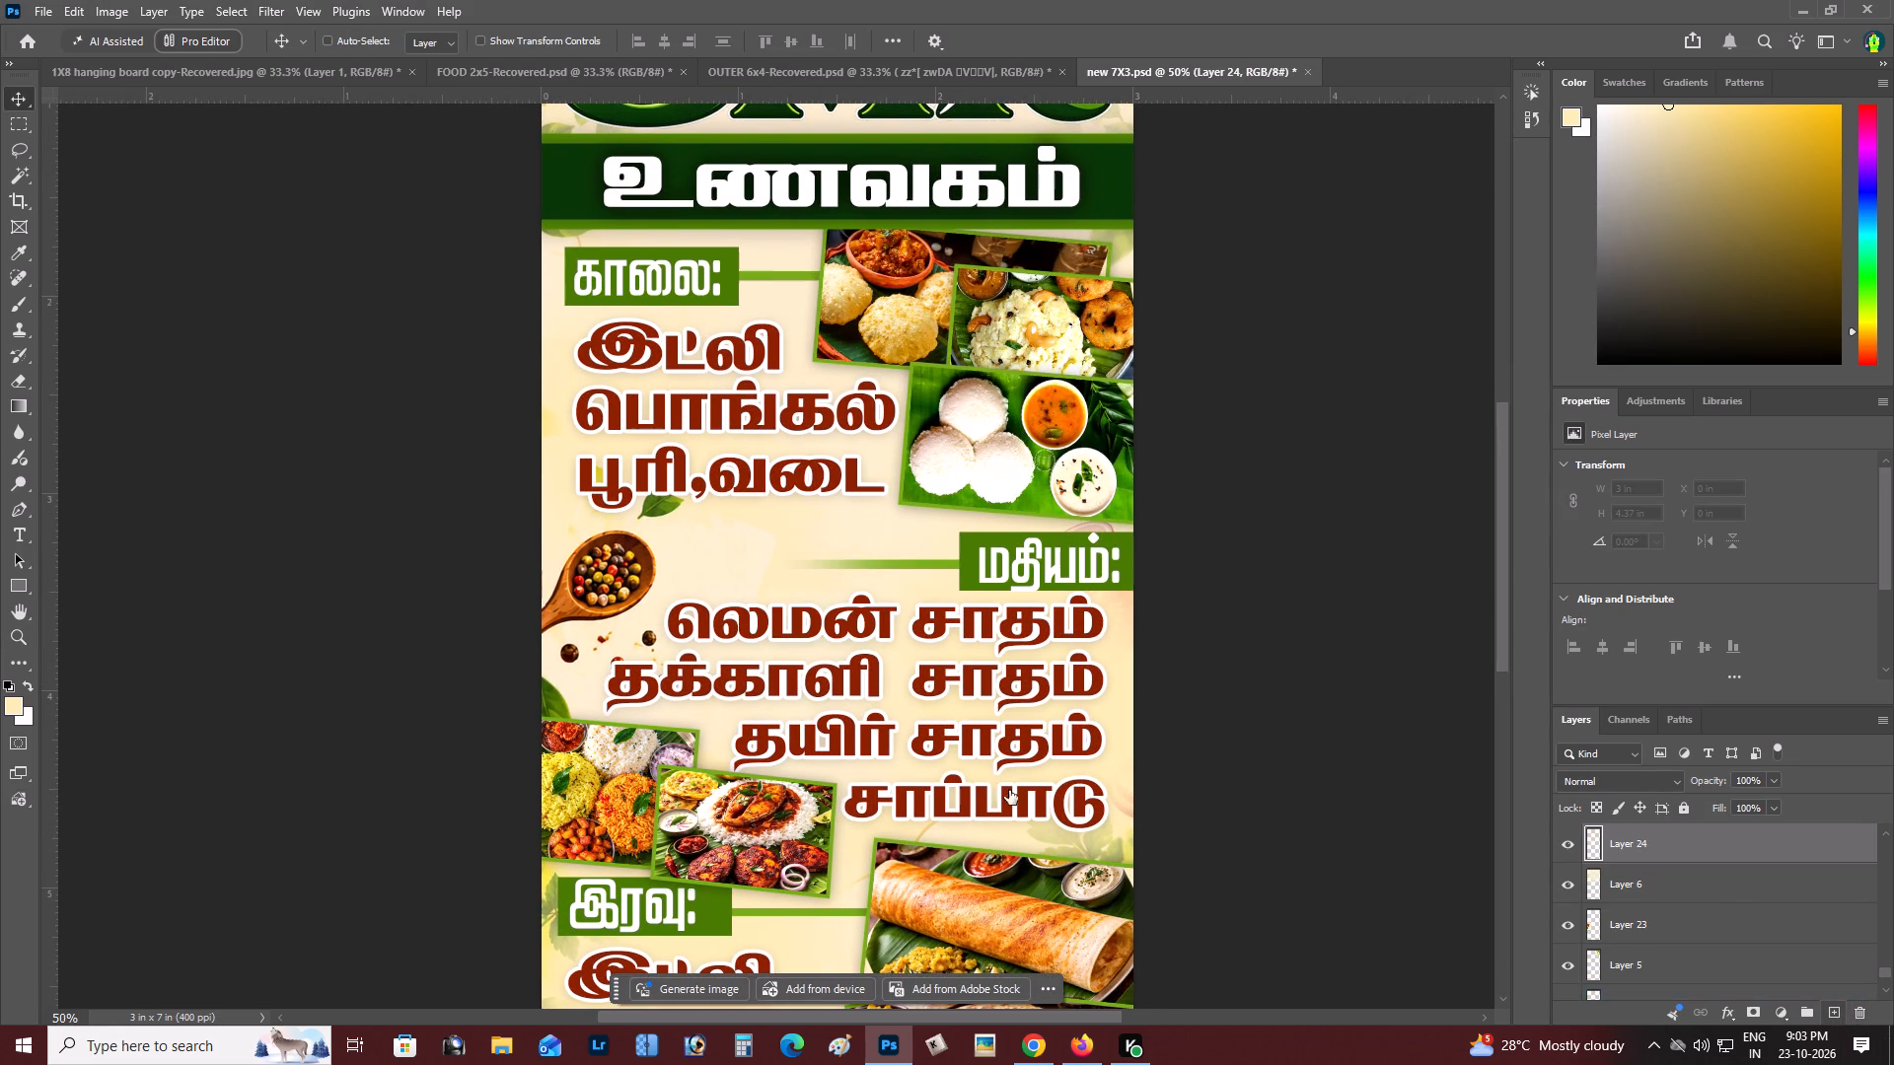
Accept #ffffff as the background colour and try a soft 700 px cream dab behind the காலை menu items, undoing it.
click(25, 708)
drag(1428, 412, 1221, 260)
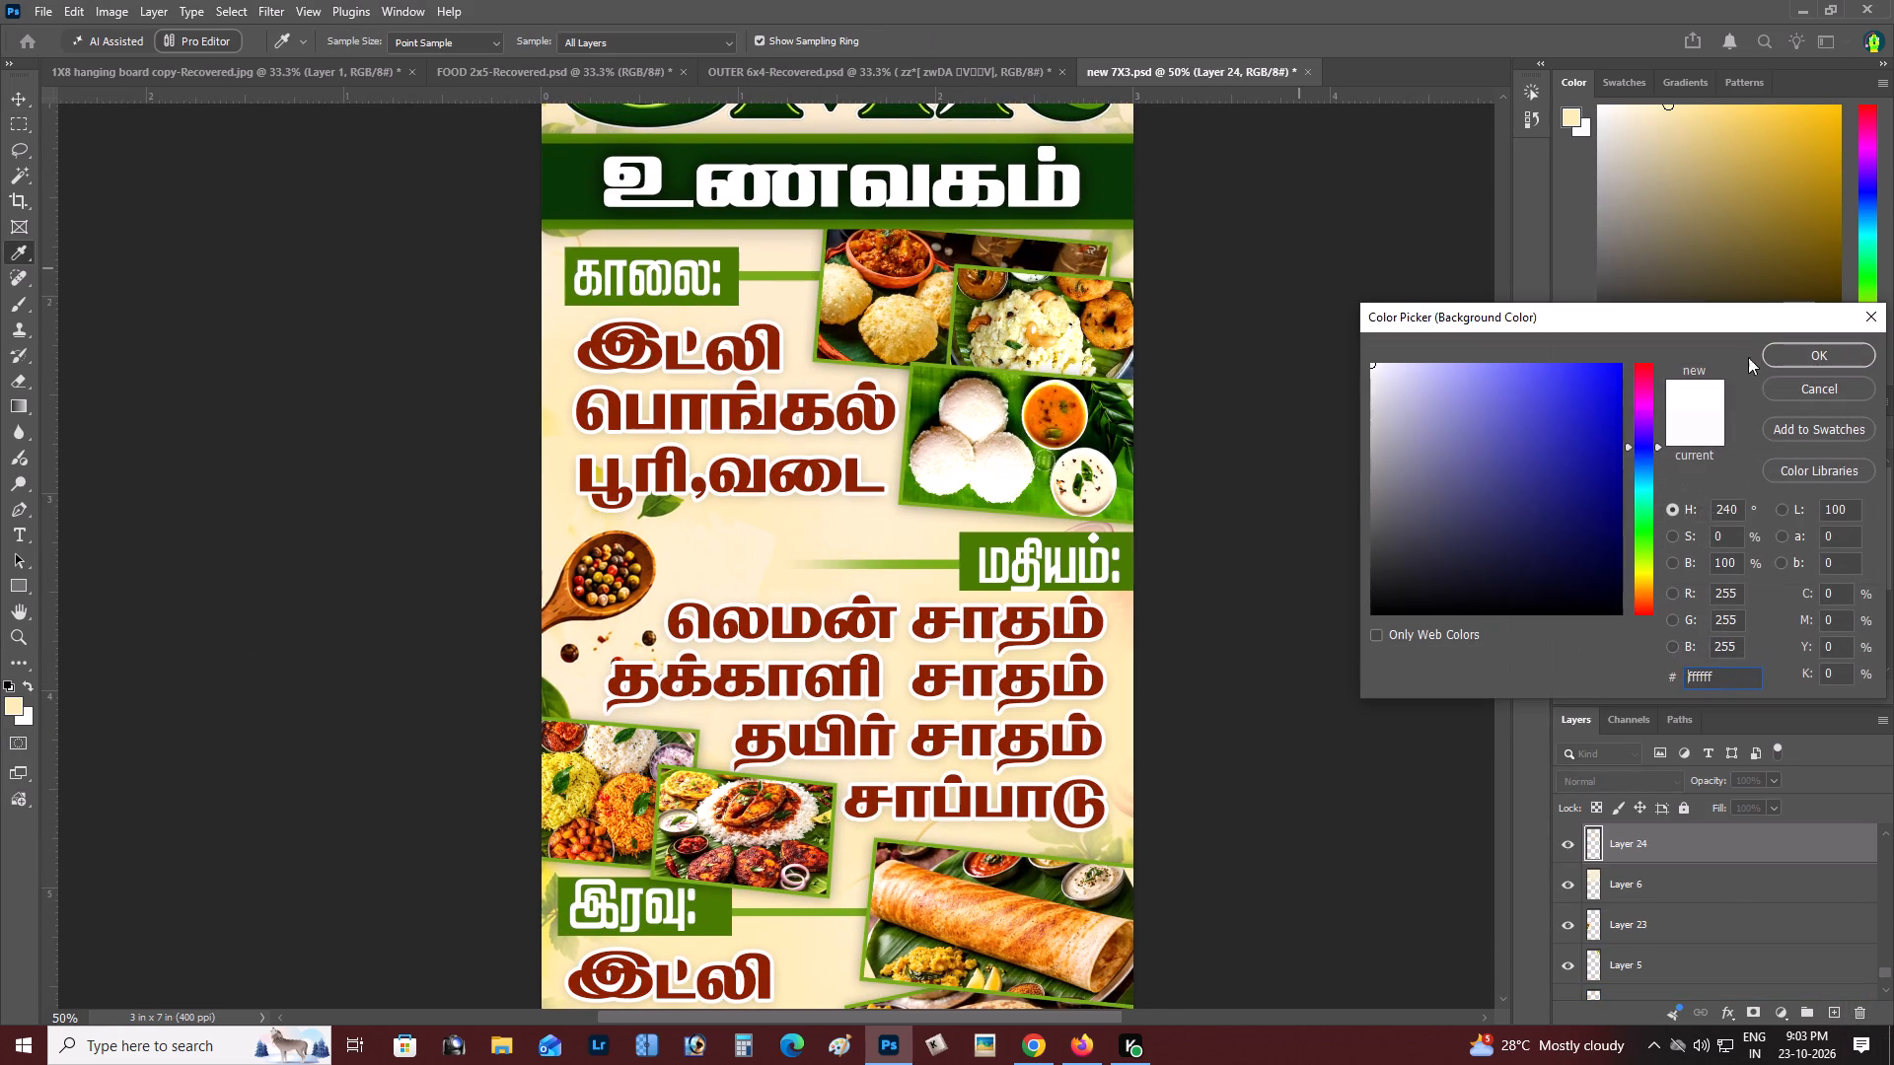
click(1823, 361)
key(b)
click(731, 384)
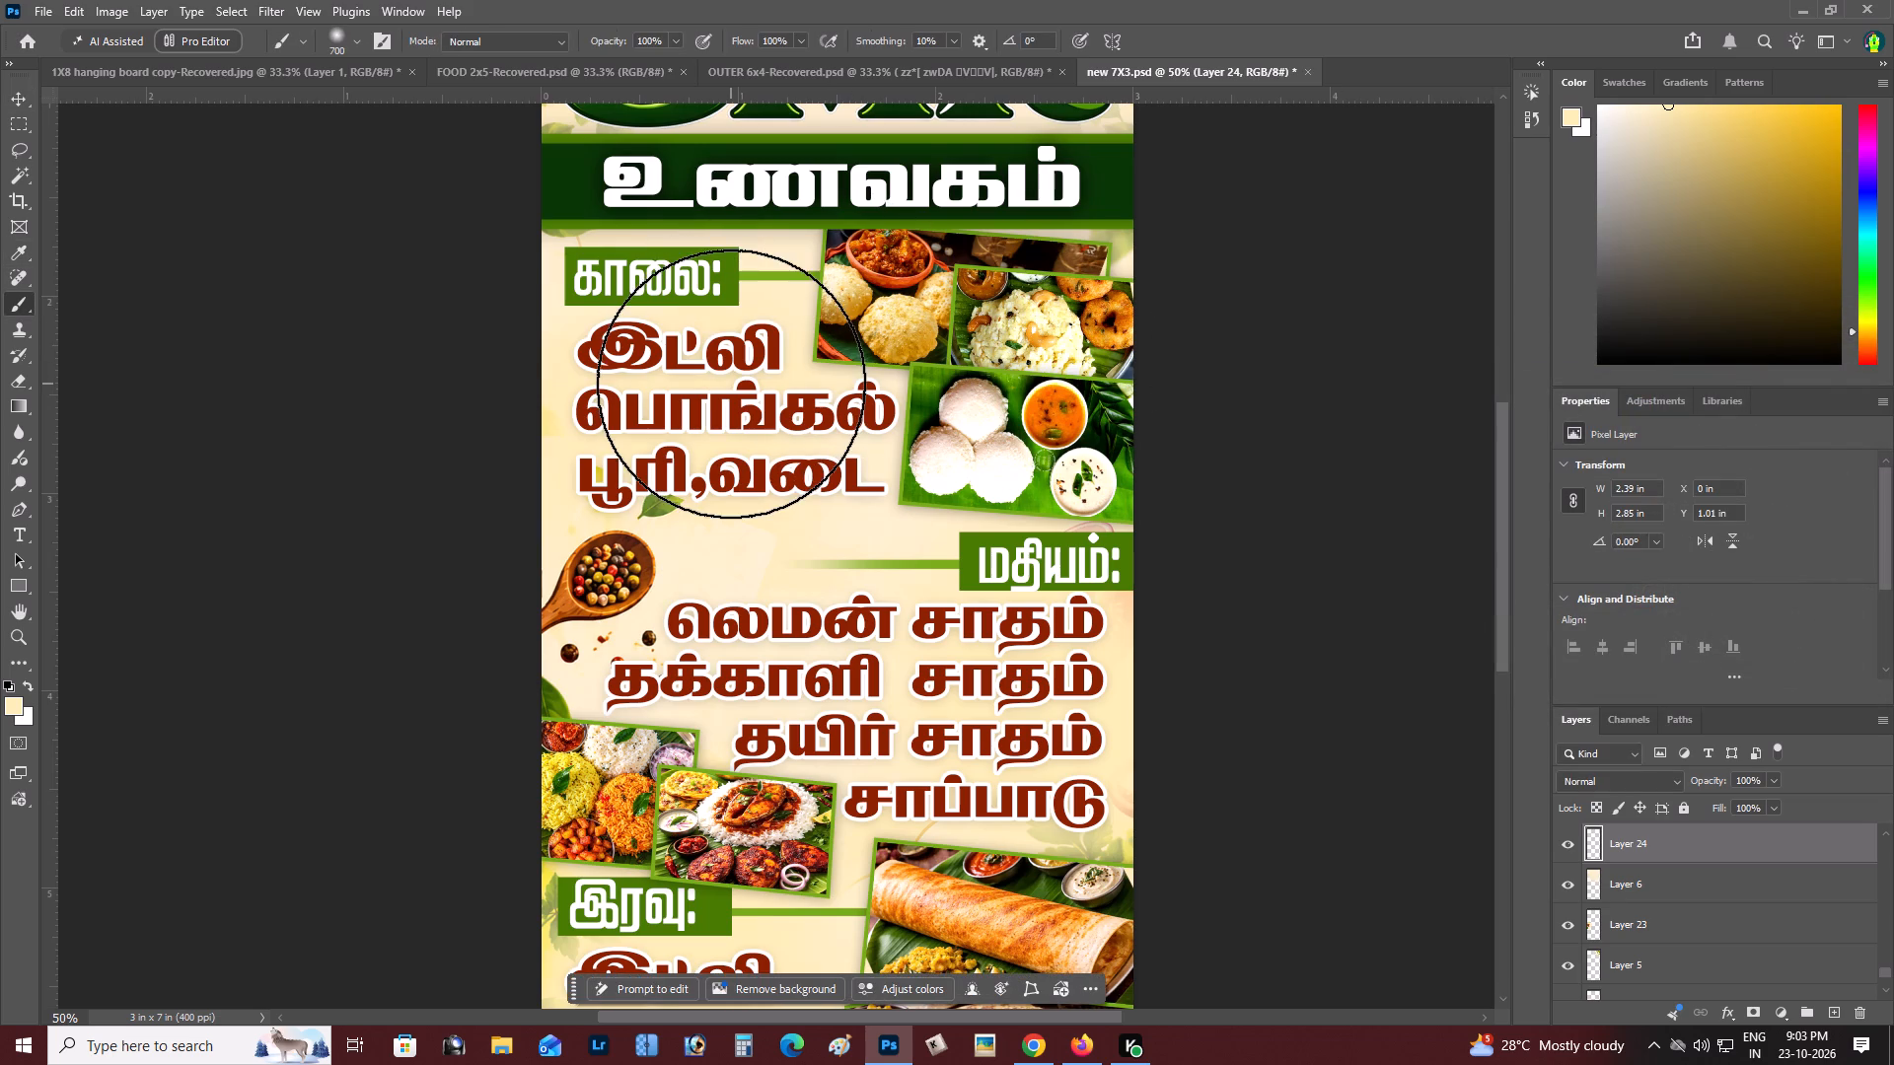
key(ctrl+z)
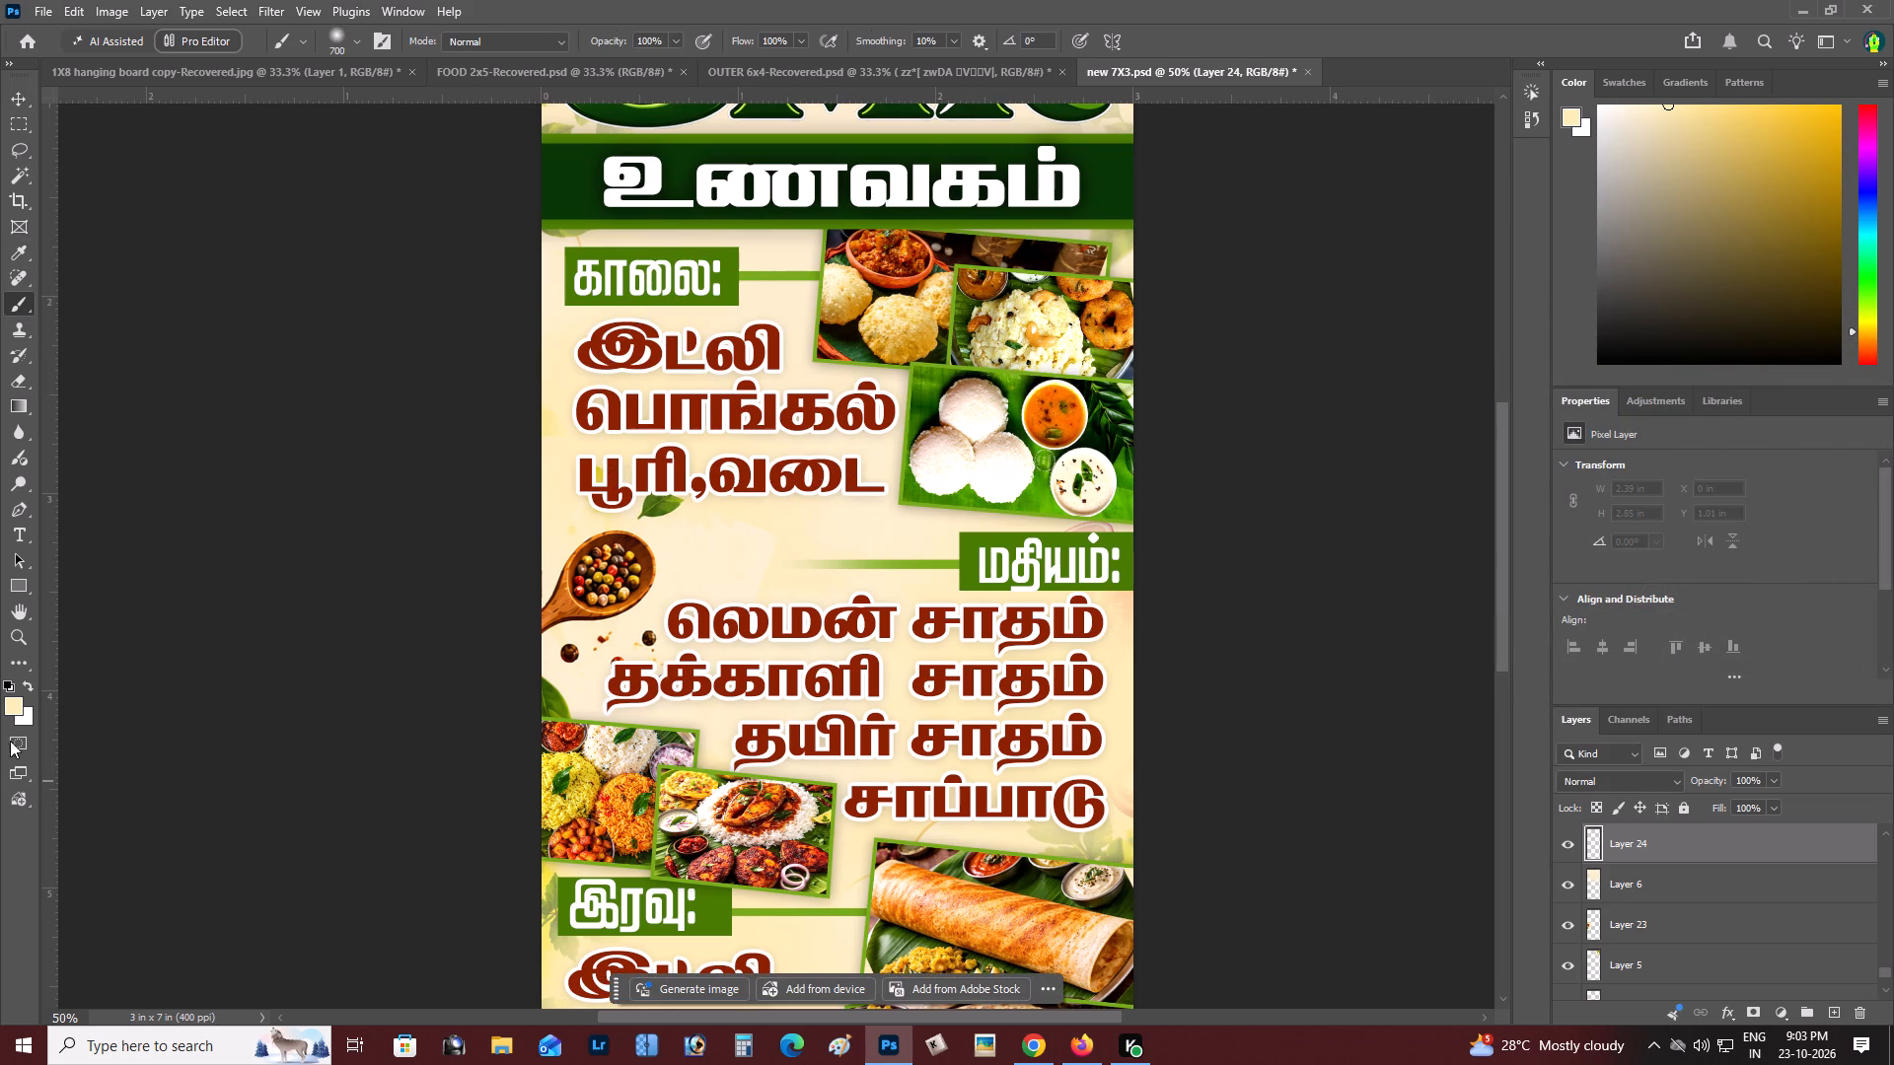
Make white the foreground colour and paint a soft 700 px white glow behind the காலை menu items on the new layer.
click(35, 679)
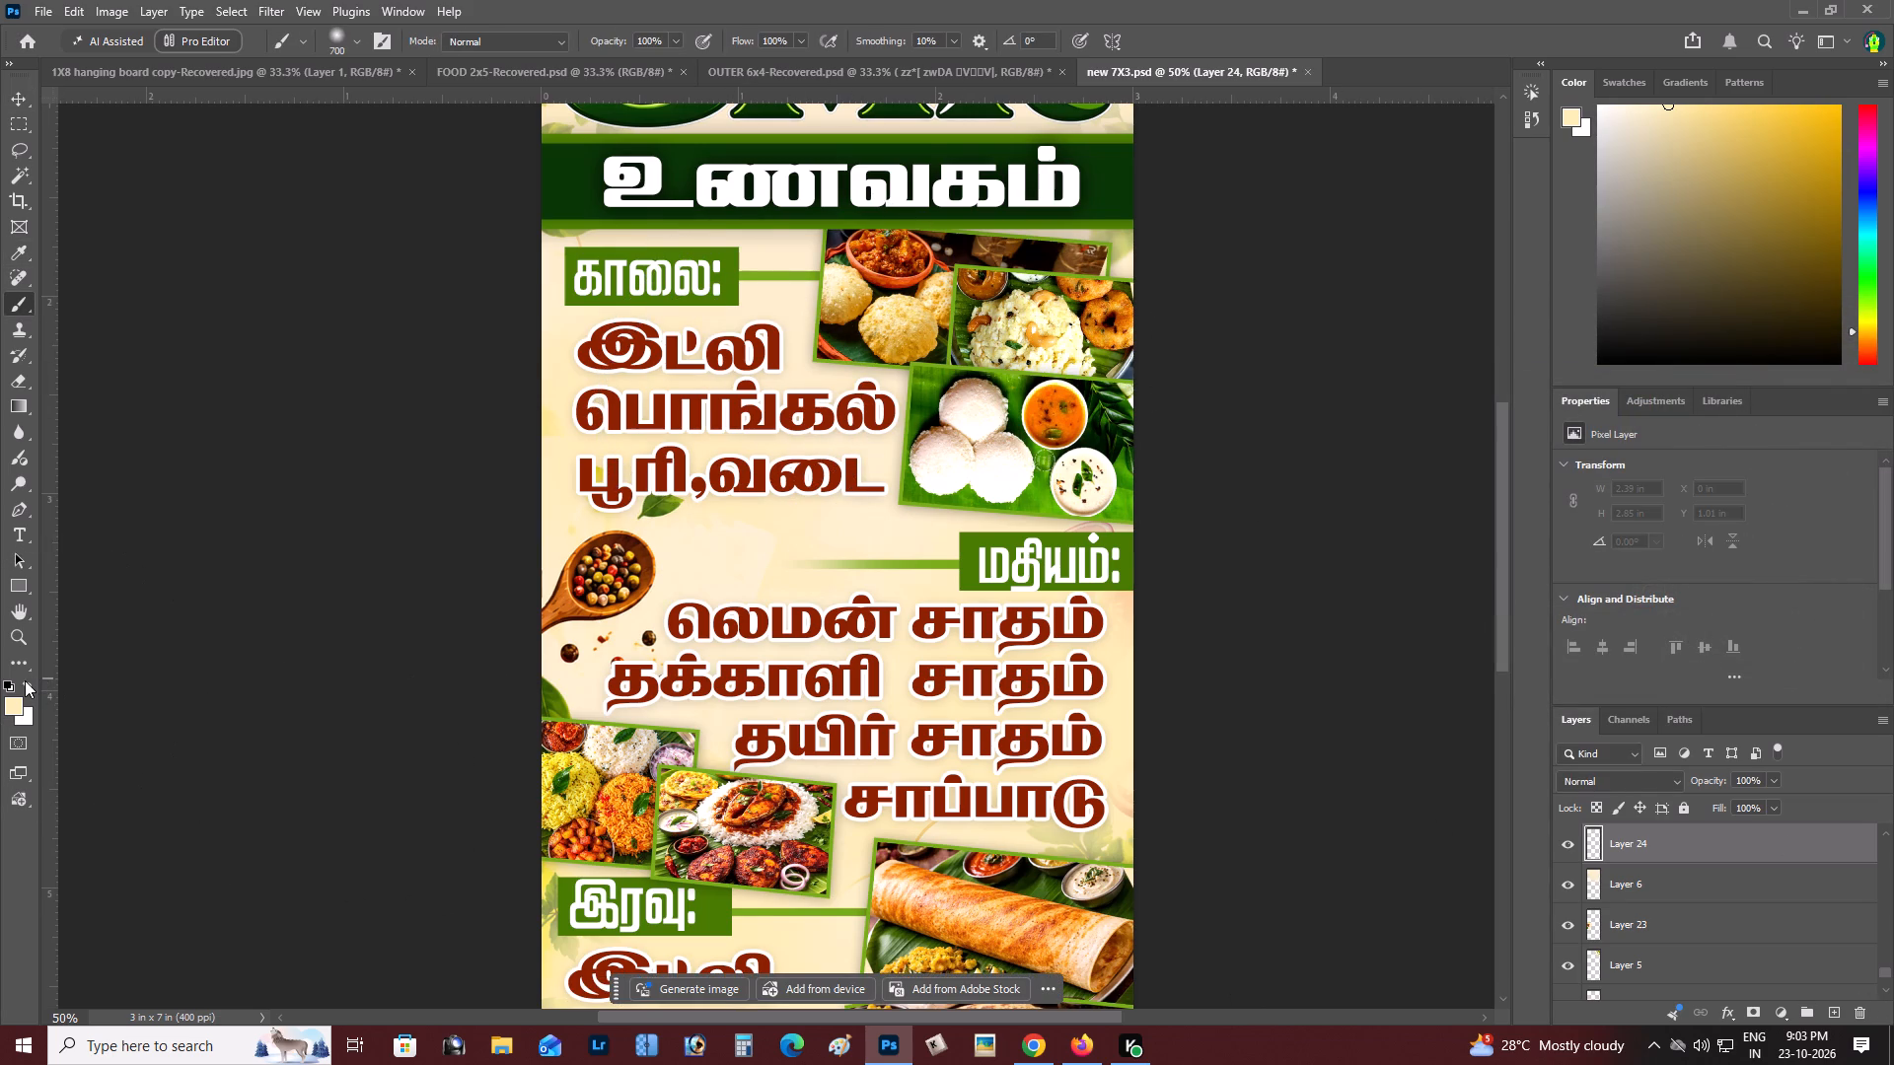
click(25, 680)
click(741, 390)
click(673, 436)
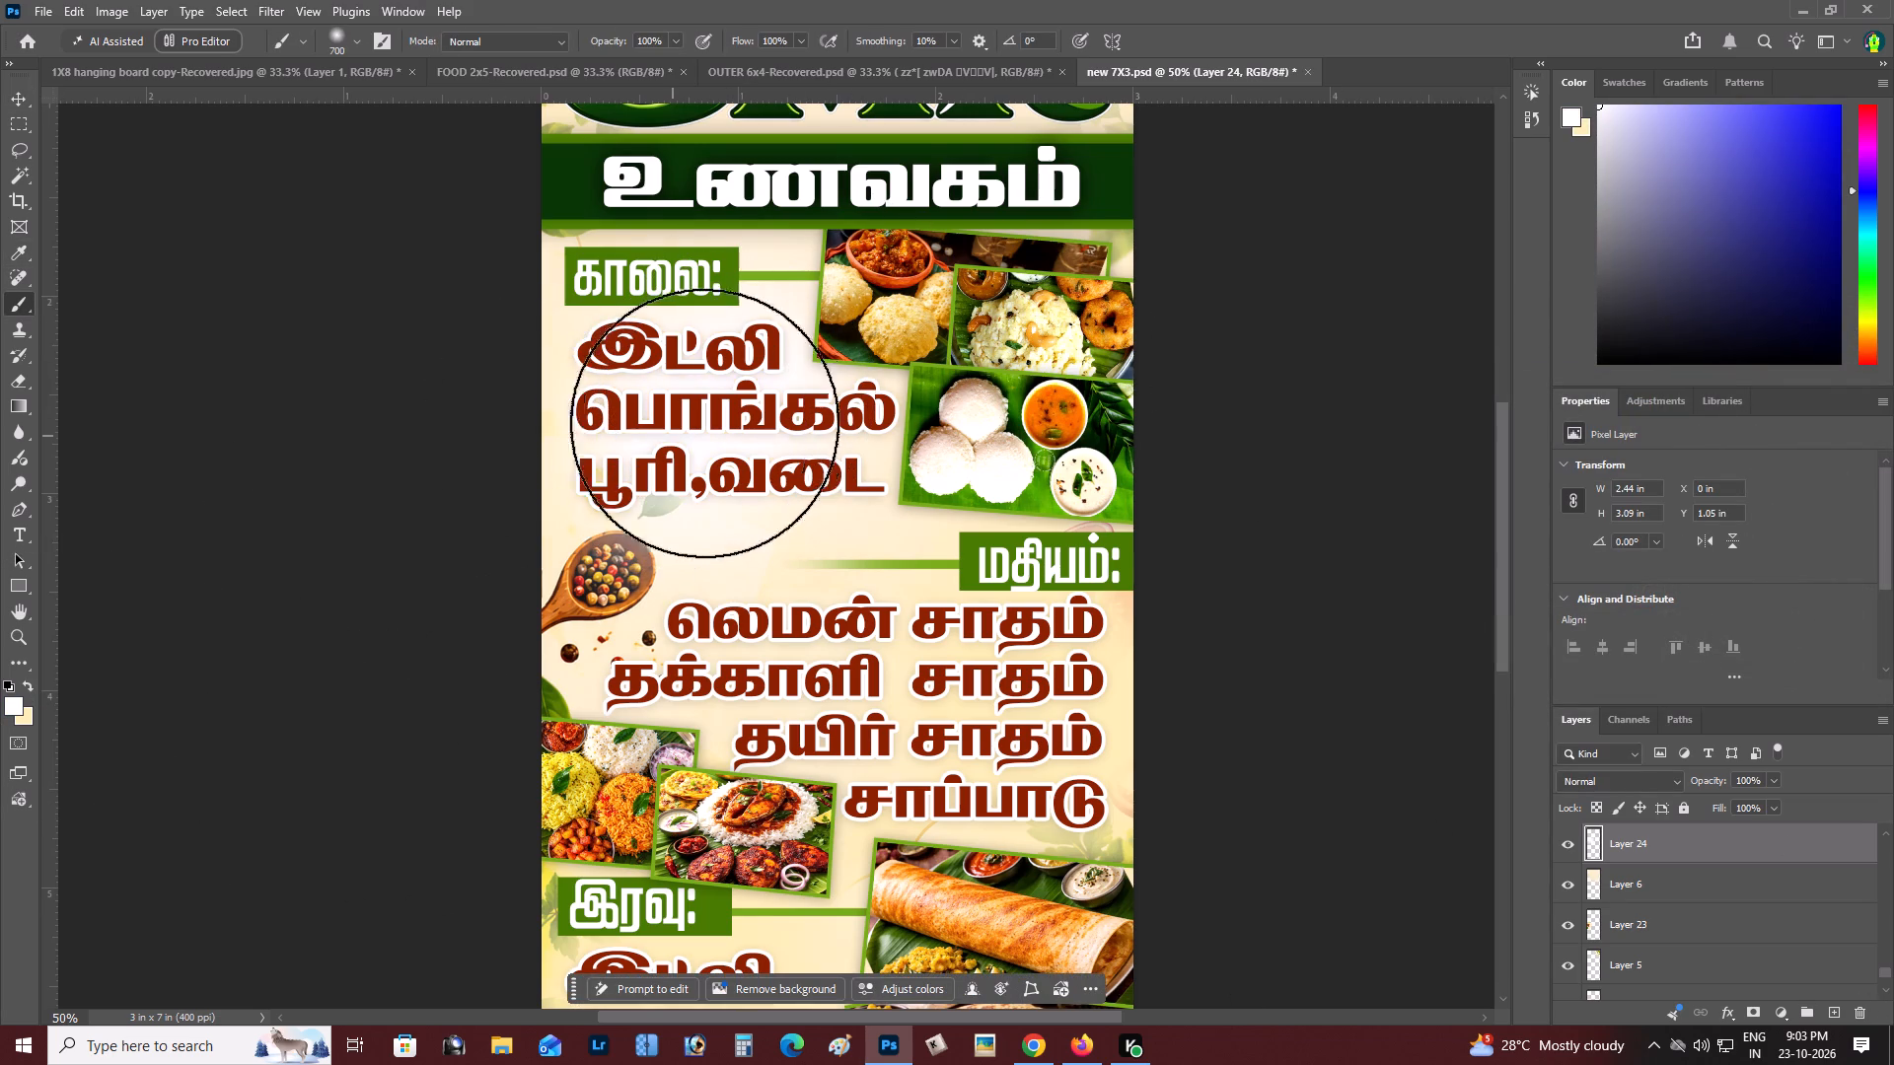
click(748, 420)
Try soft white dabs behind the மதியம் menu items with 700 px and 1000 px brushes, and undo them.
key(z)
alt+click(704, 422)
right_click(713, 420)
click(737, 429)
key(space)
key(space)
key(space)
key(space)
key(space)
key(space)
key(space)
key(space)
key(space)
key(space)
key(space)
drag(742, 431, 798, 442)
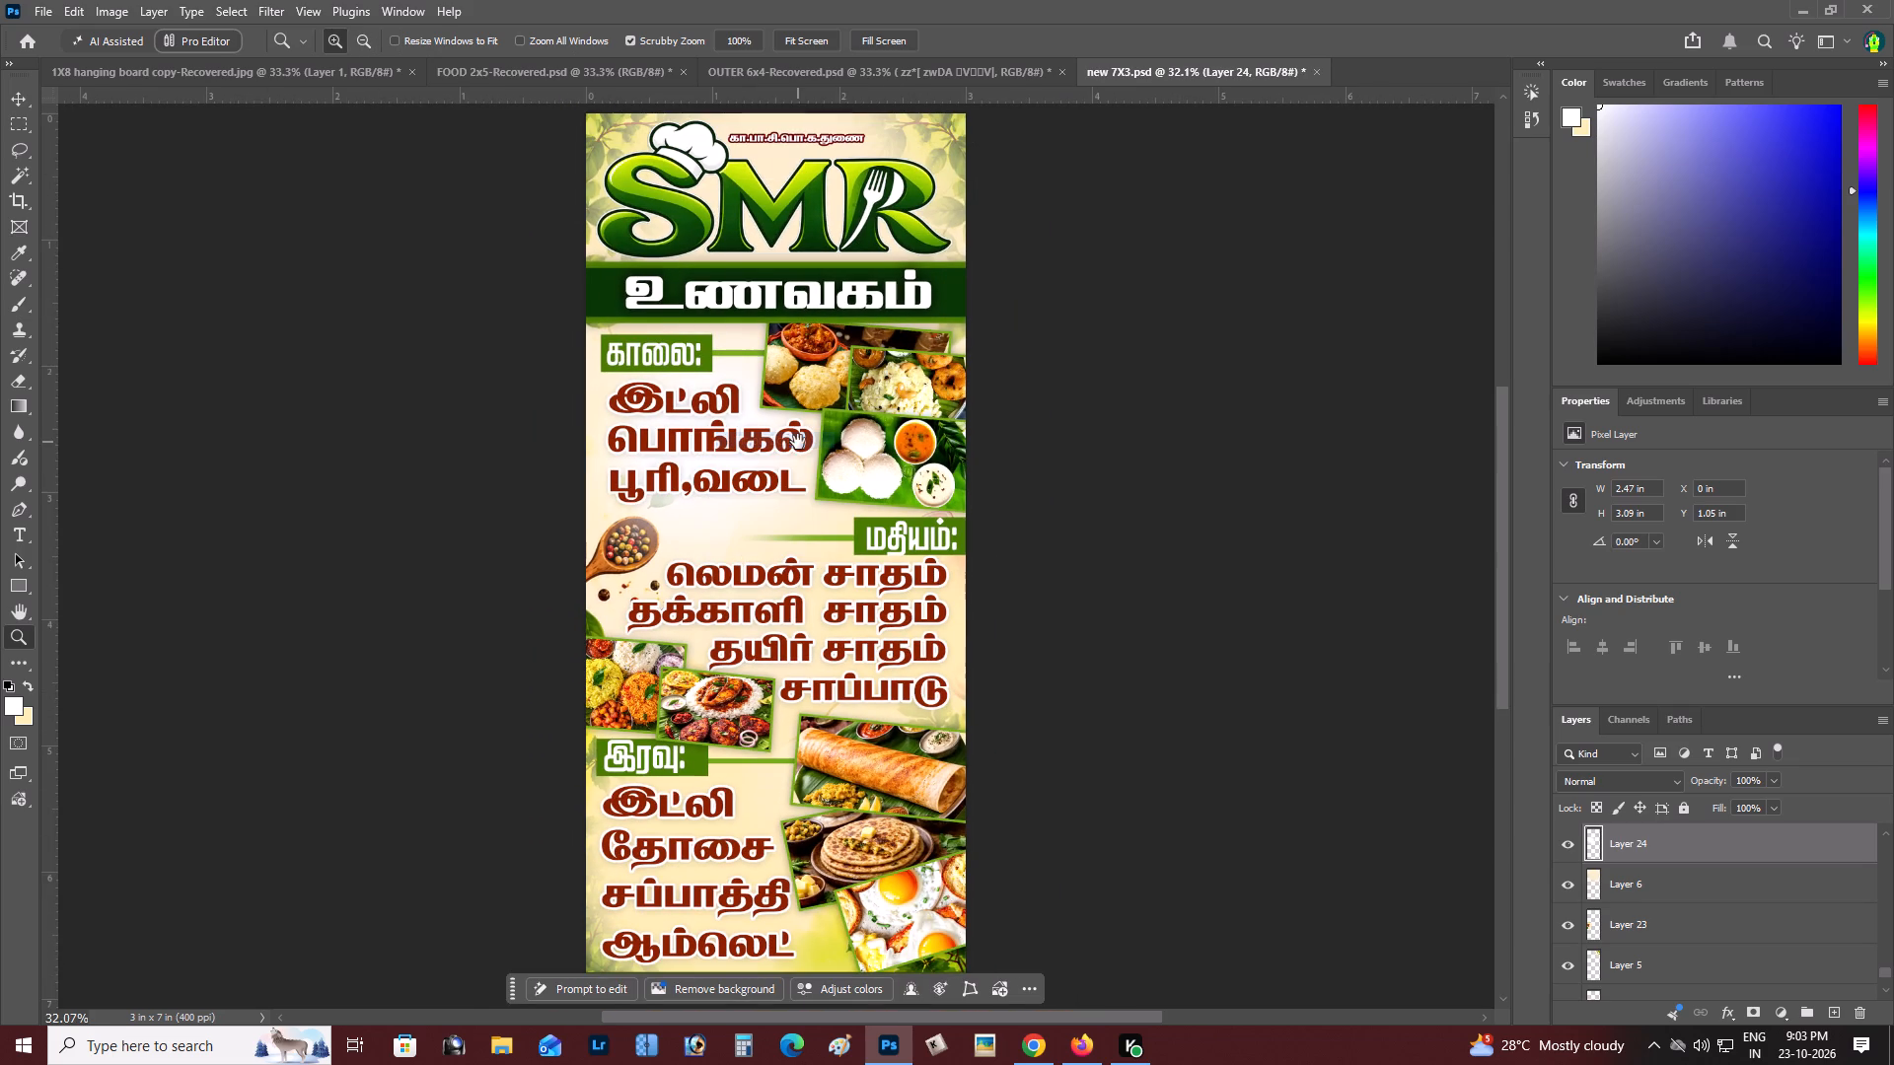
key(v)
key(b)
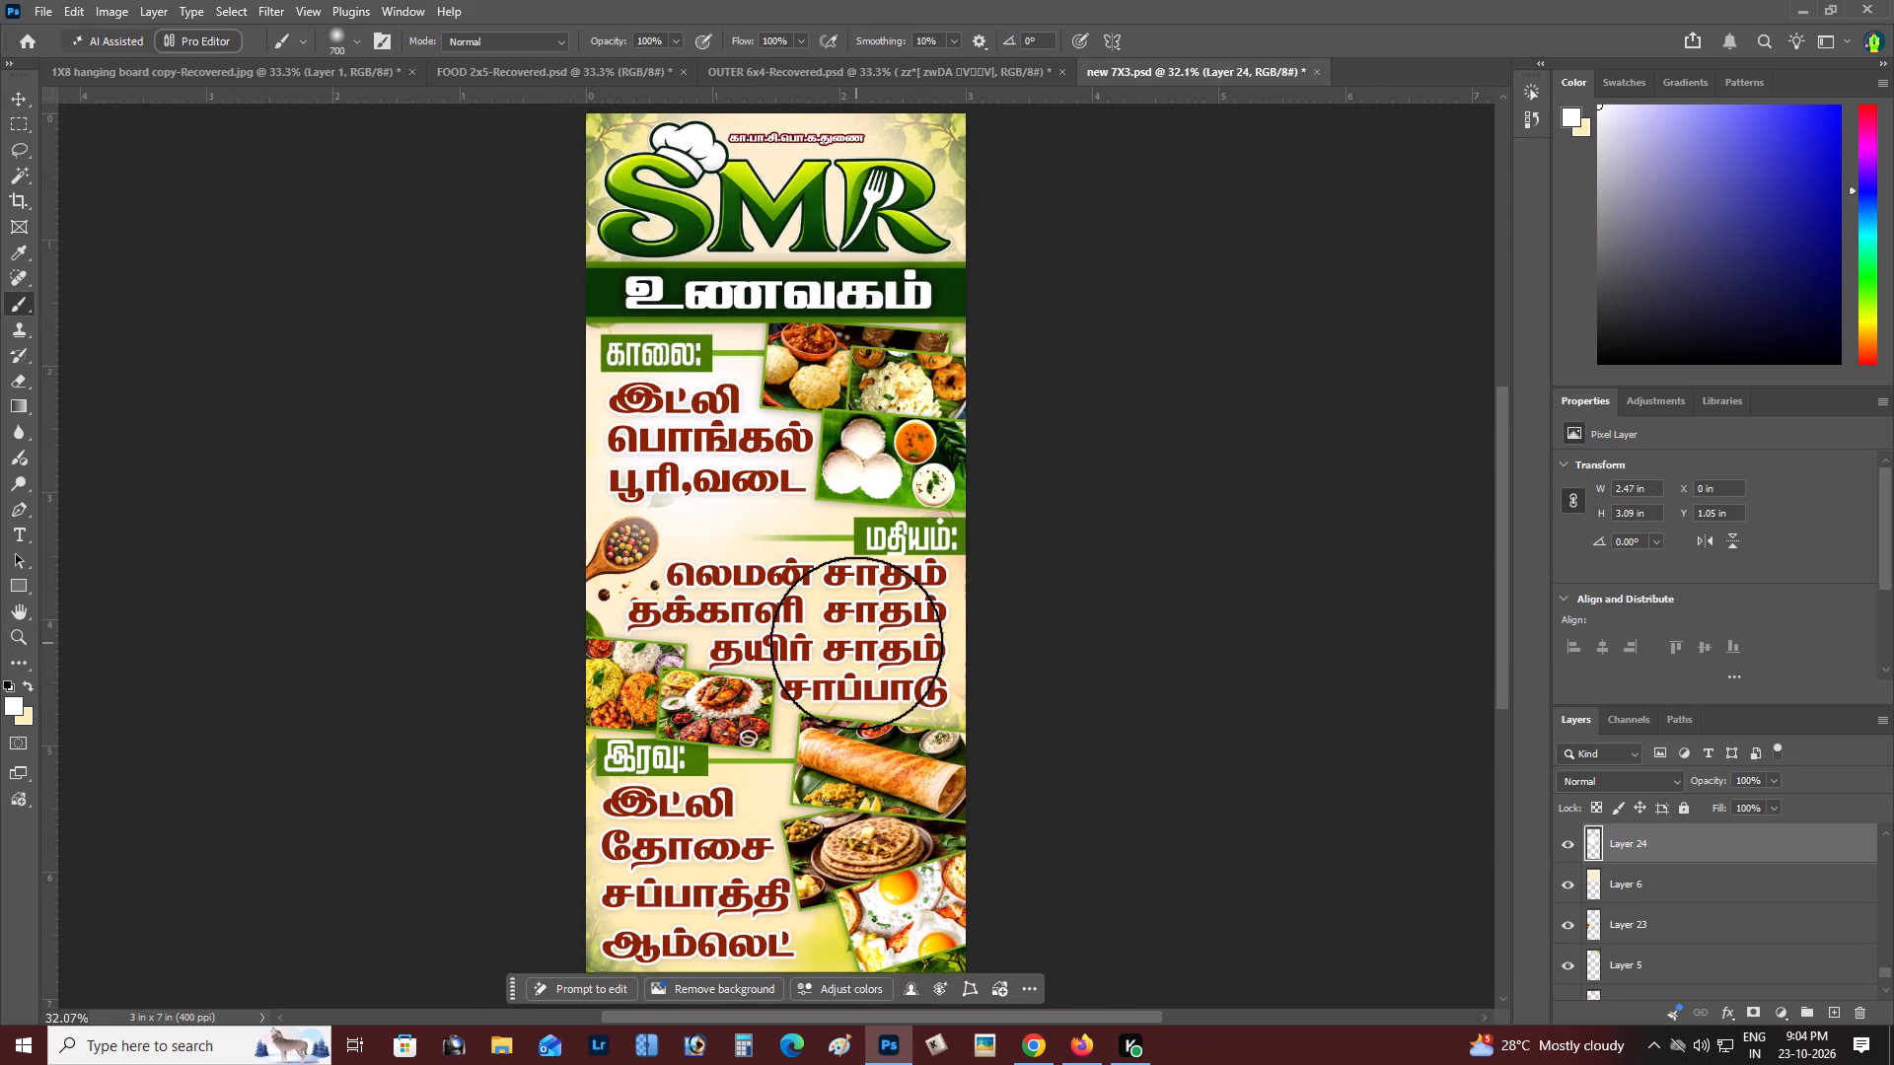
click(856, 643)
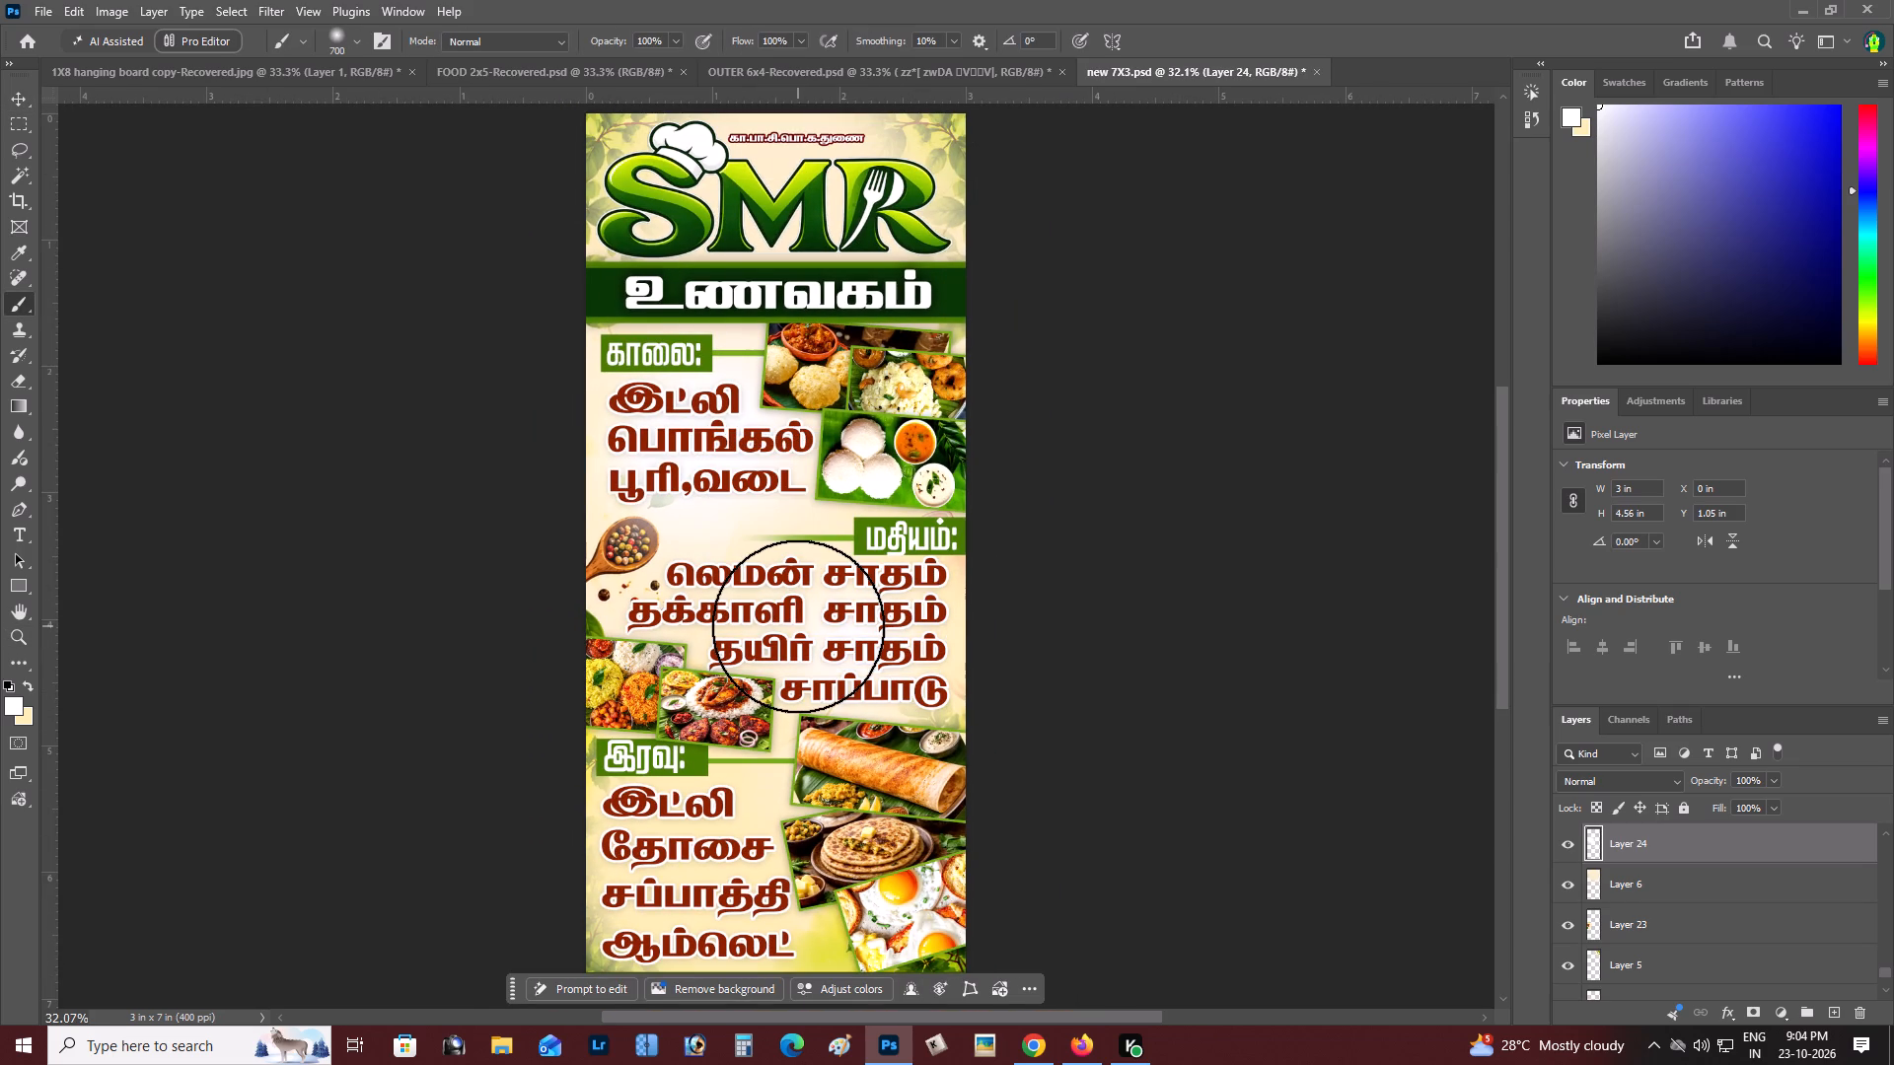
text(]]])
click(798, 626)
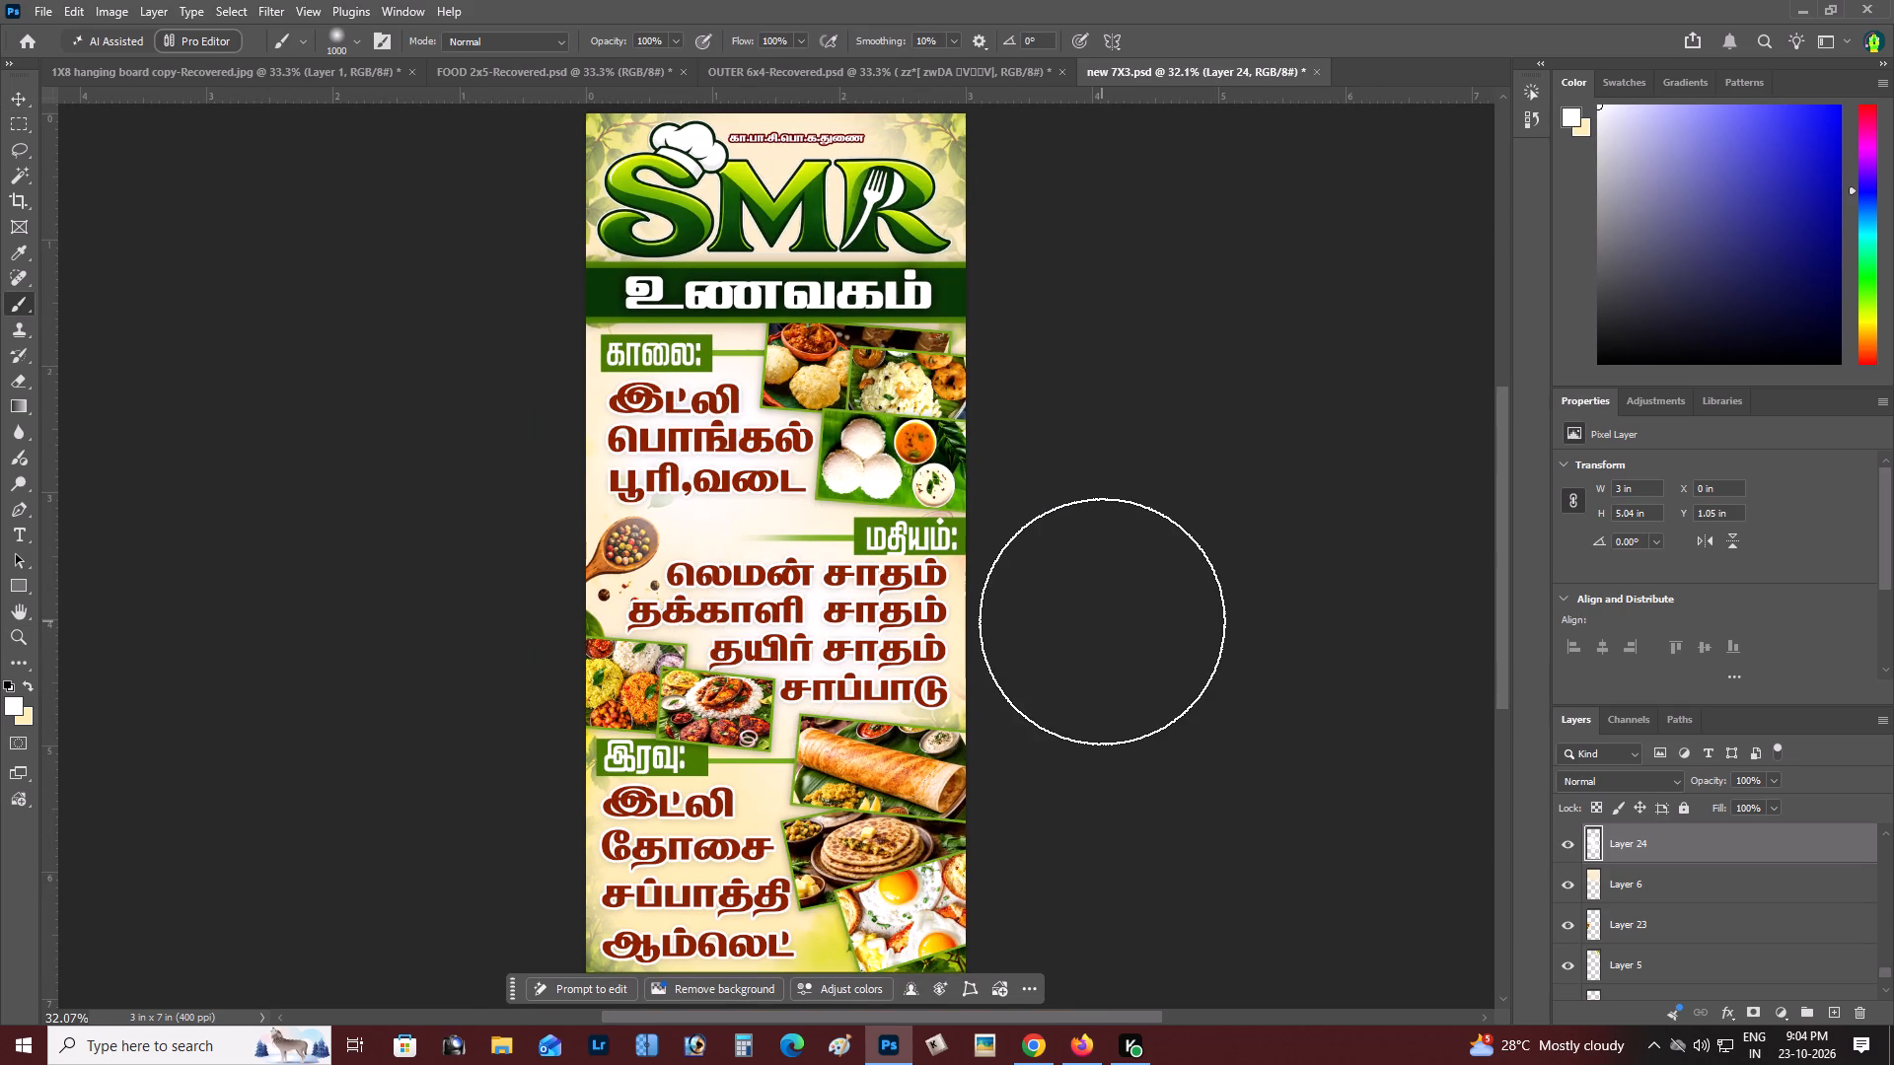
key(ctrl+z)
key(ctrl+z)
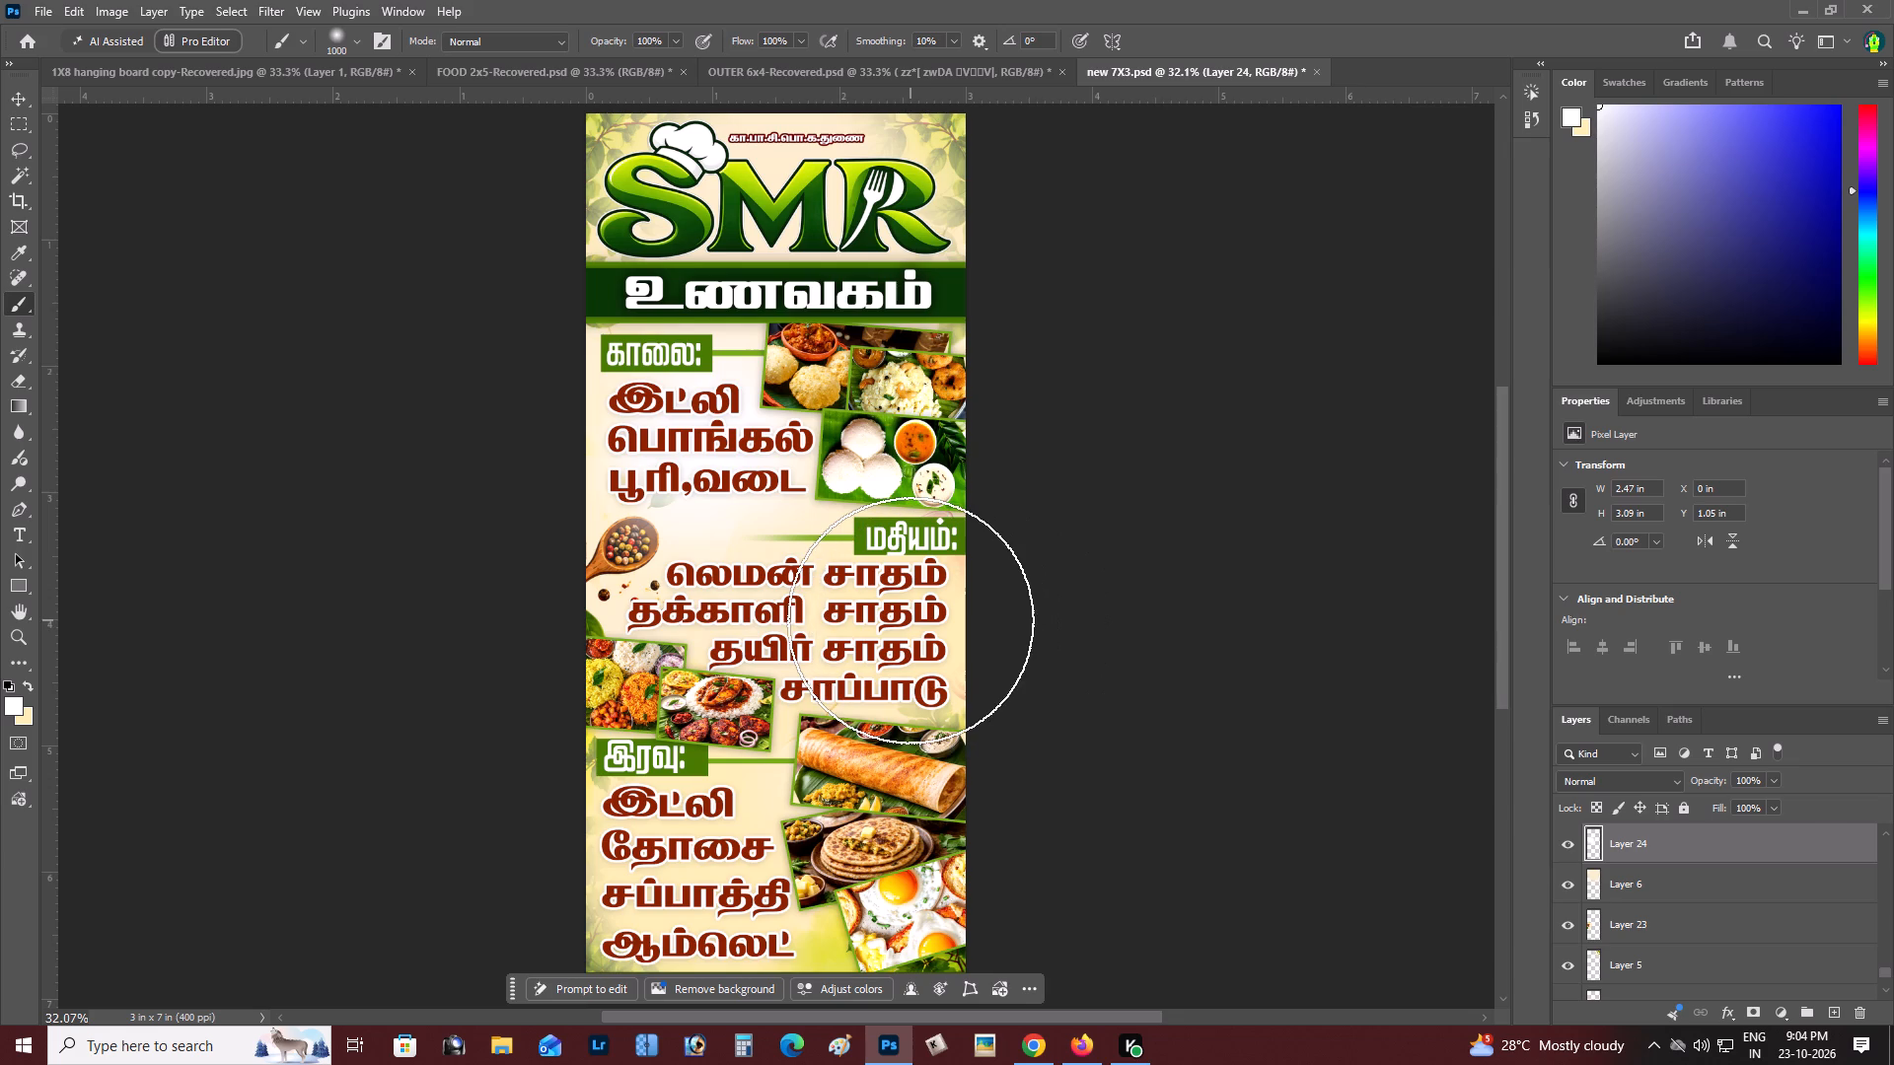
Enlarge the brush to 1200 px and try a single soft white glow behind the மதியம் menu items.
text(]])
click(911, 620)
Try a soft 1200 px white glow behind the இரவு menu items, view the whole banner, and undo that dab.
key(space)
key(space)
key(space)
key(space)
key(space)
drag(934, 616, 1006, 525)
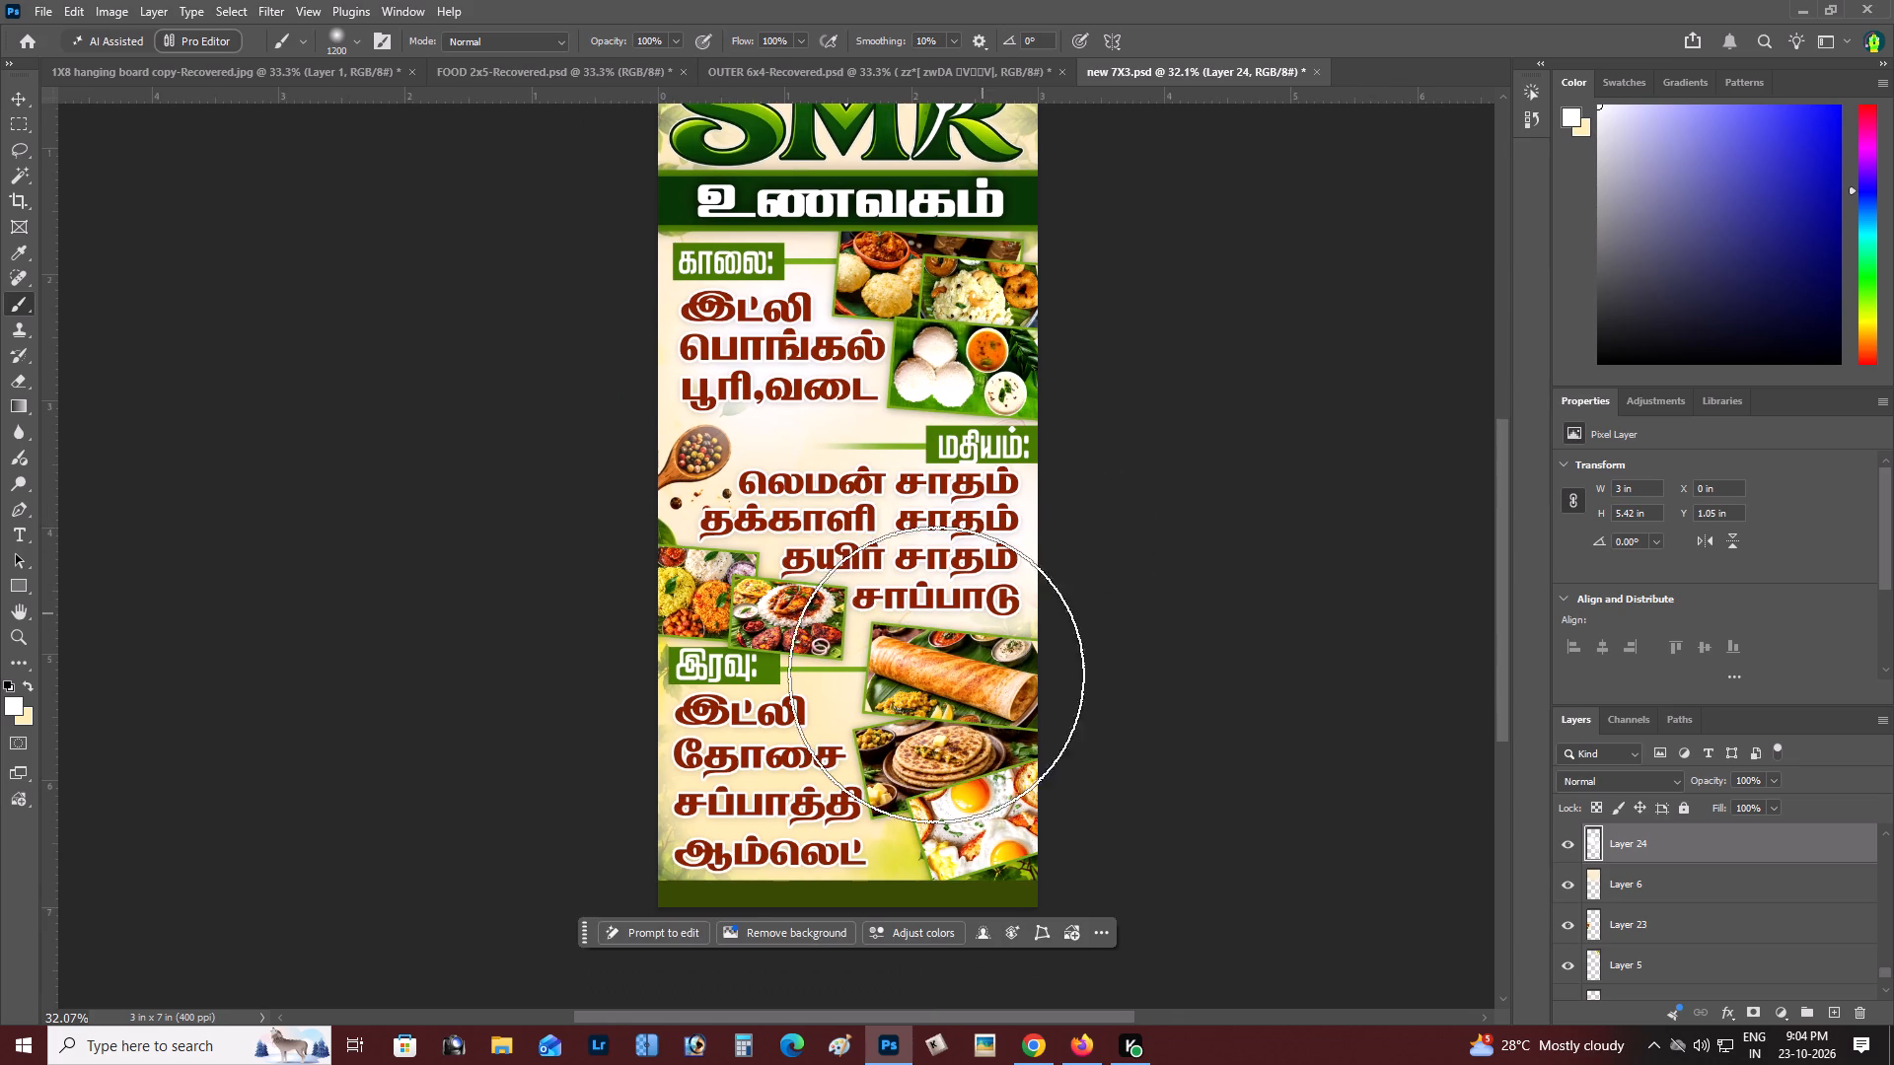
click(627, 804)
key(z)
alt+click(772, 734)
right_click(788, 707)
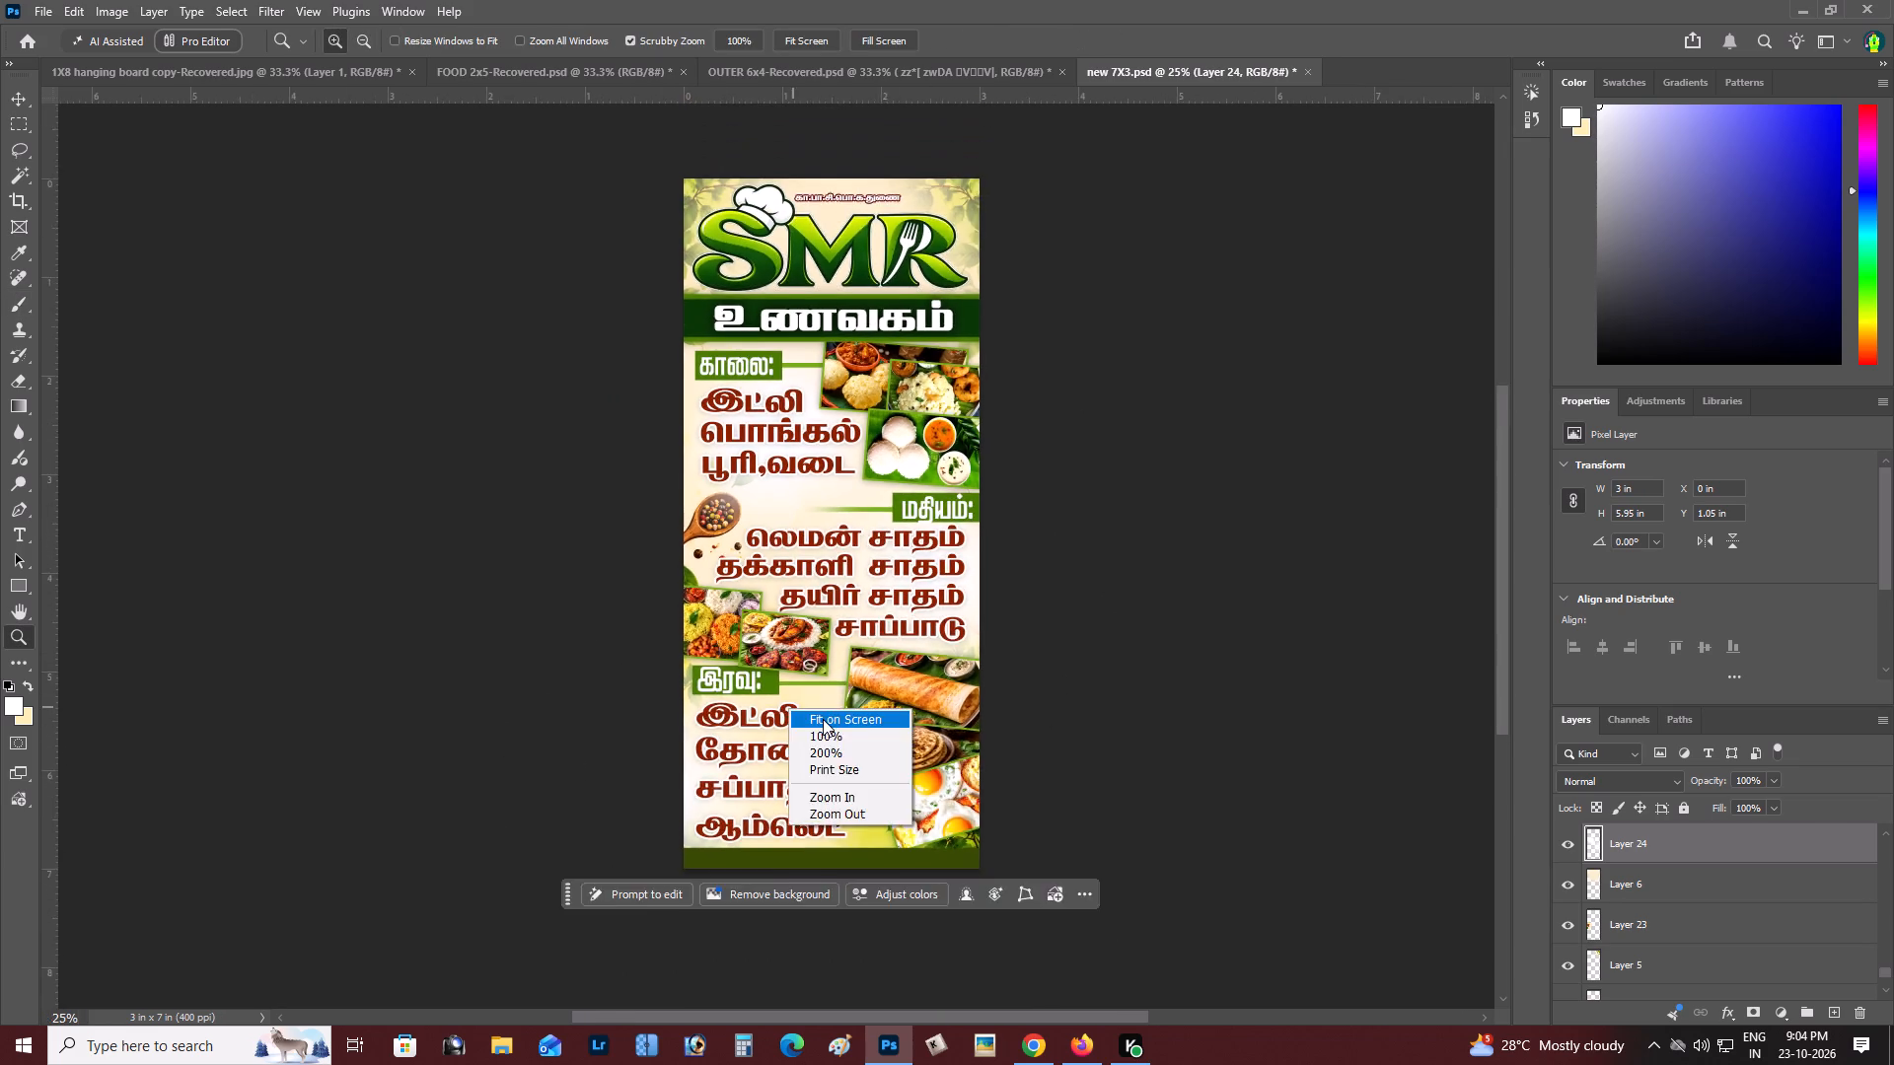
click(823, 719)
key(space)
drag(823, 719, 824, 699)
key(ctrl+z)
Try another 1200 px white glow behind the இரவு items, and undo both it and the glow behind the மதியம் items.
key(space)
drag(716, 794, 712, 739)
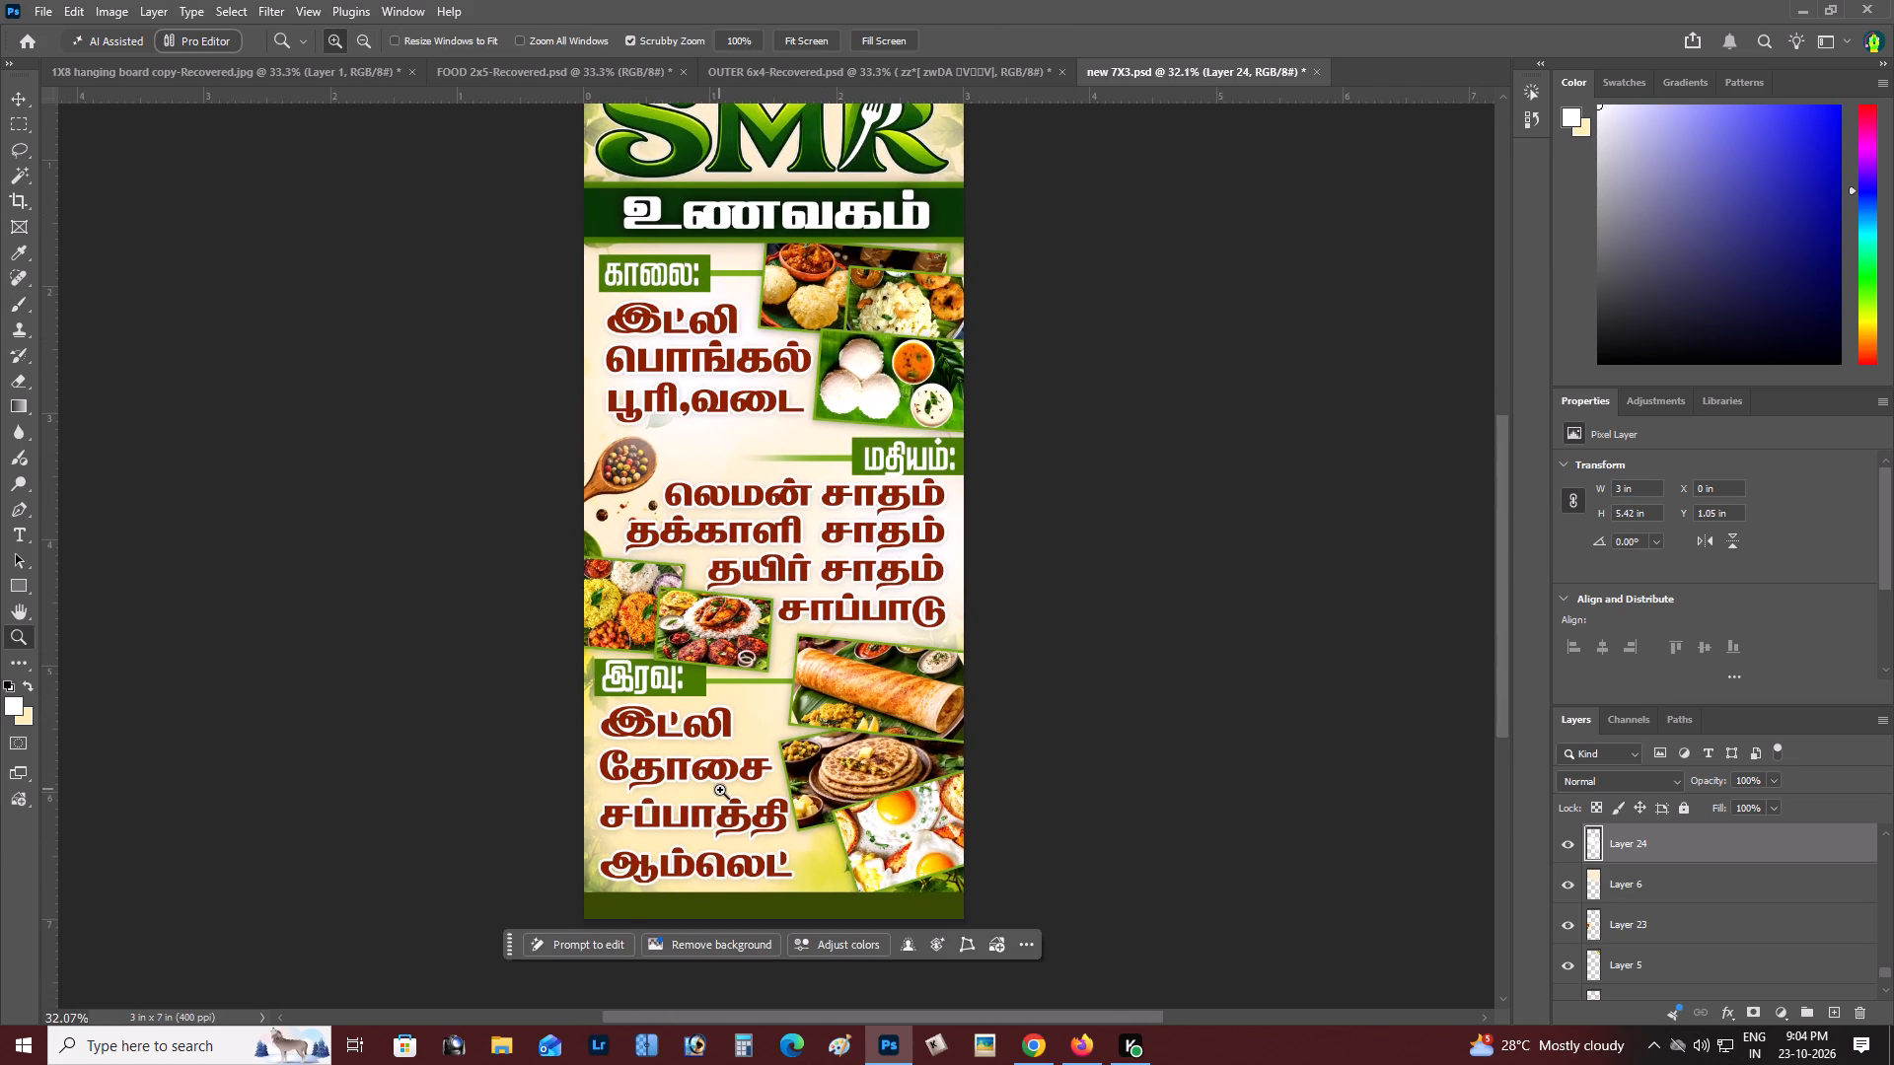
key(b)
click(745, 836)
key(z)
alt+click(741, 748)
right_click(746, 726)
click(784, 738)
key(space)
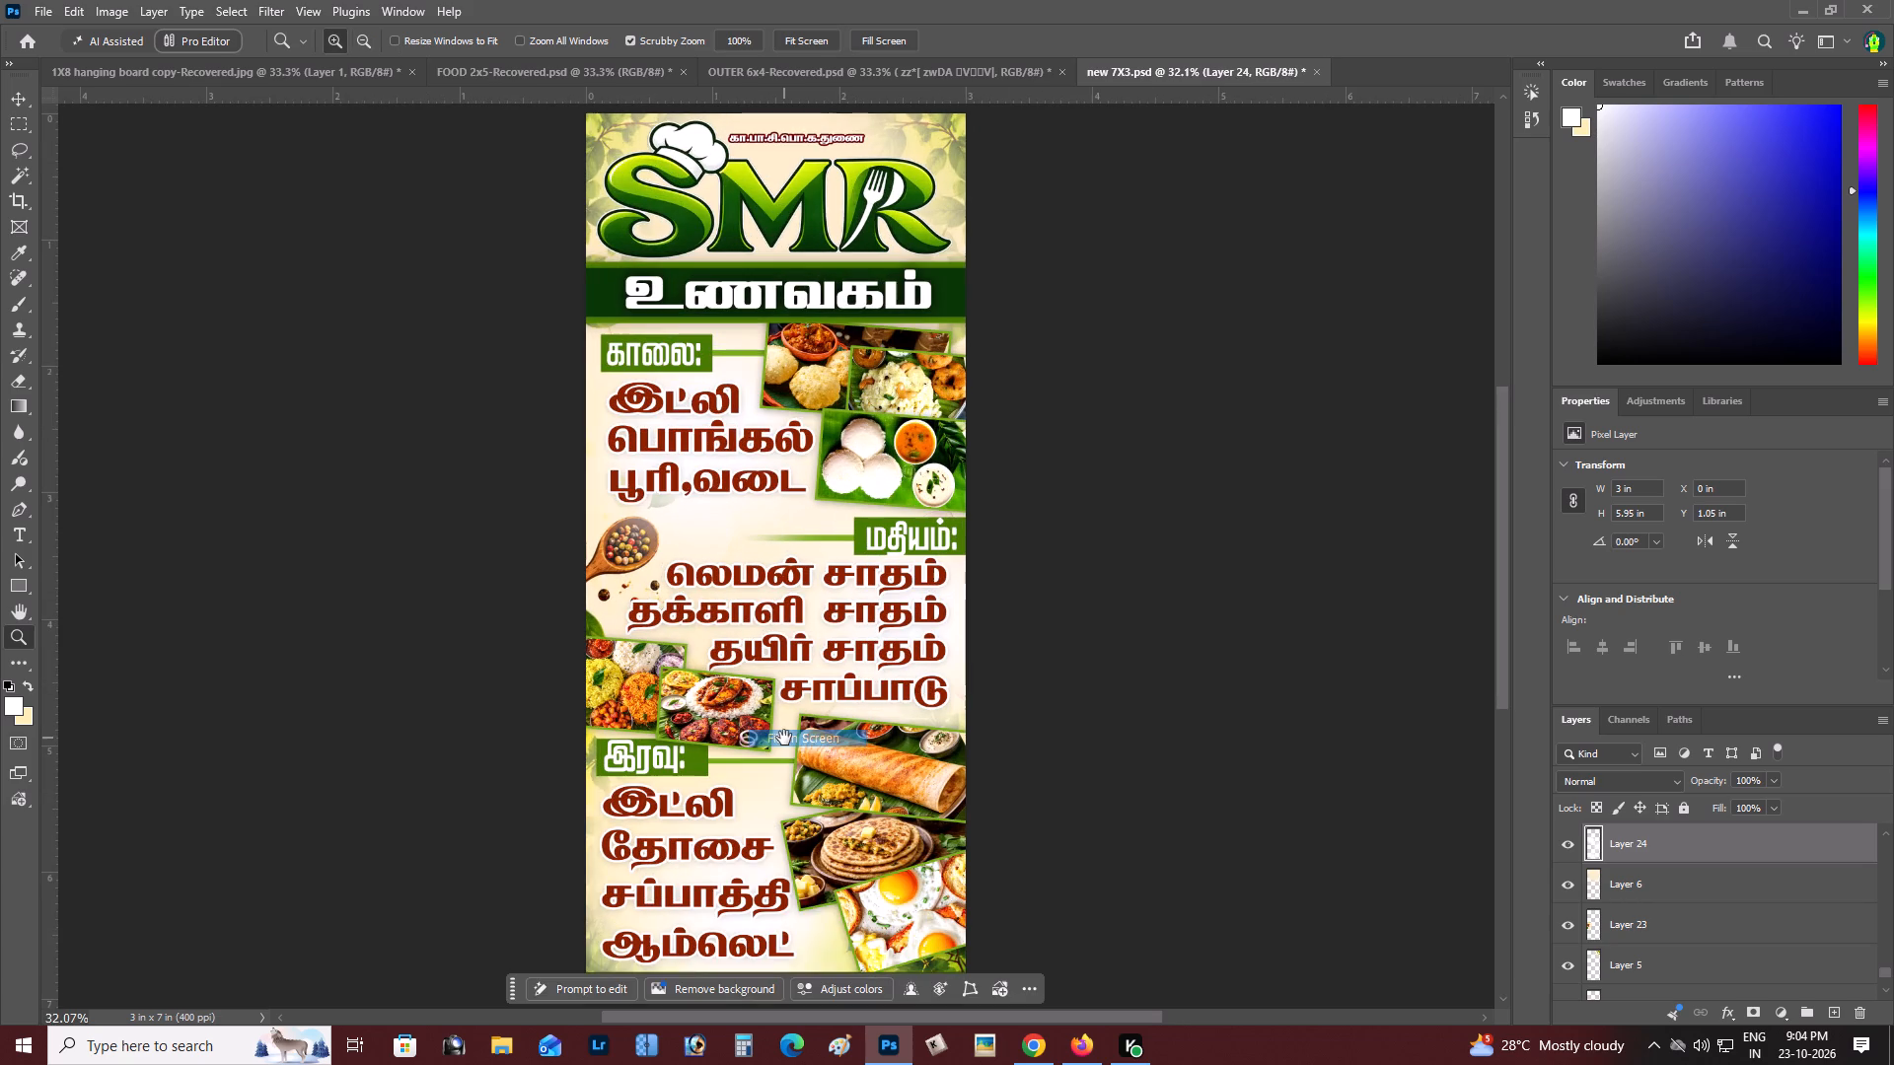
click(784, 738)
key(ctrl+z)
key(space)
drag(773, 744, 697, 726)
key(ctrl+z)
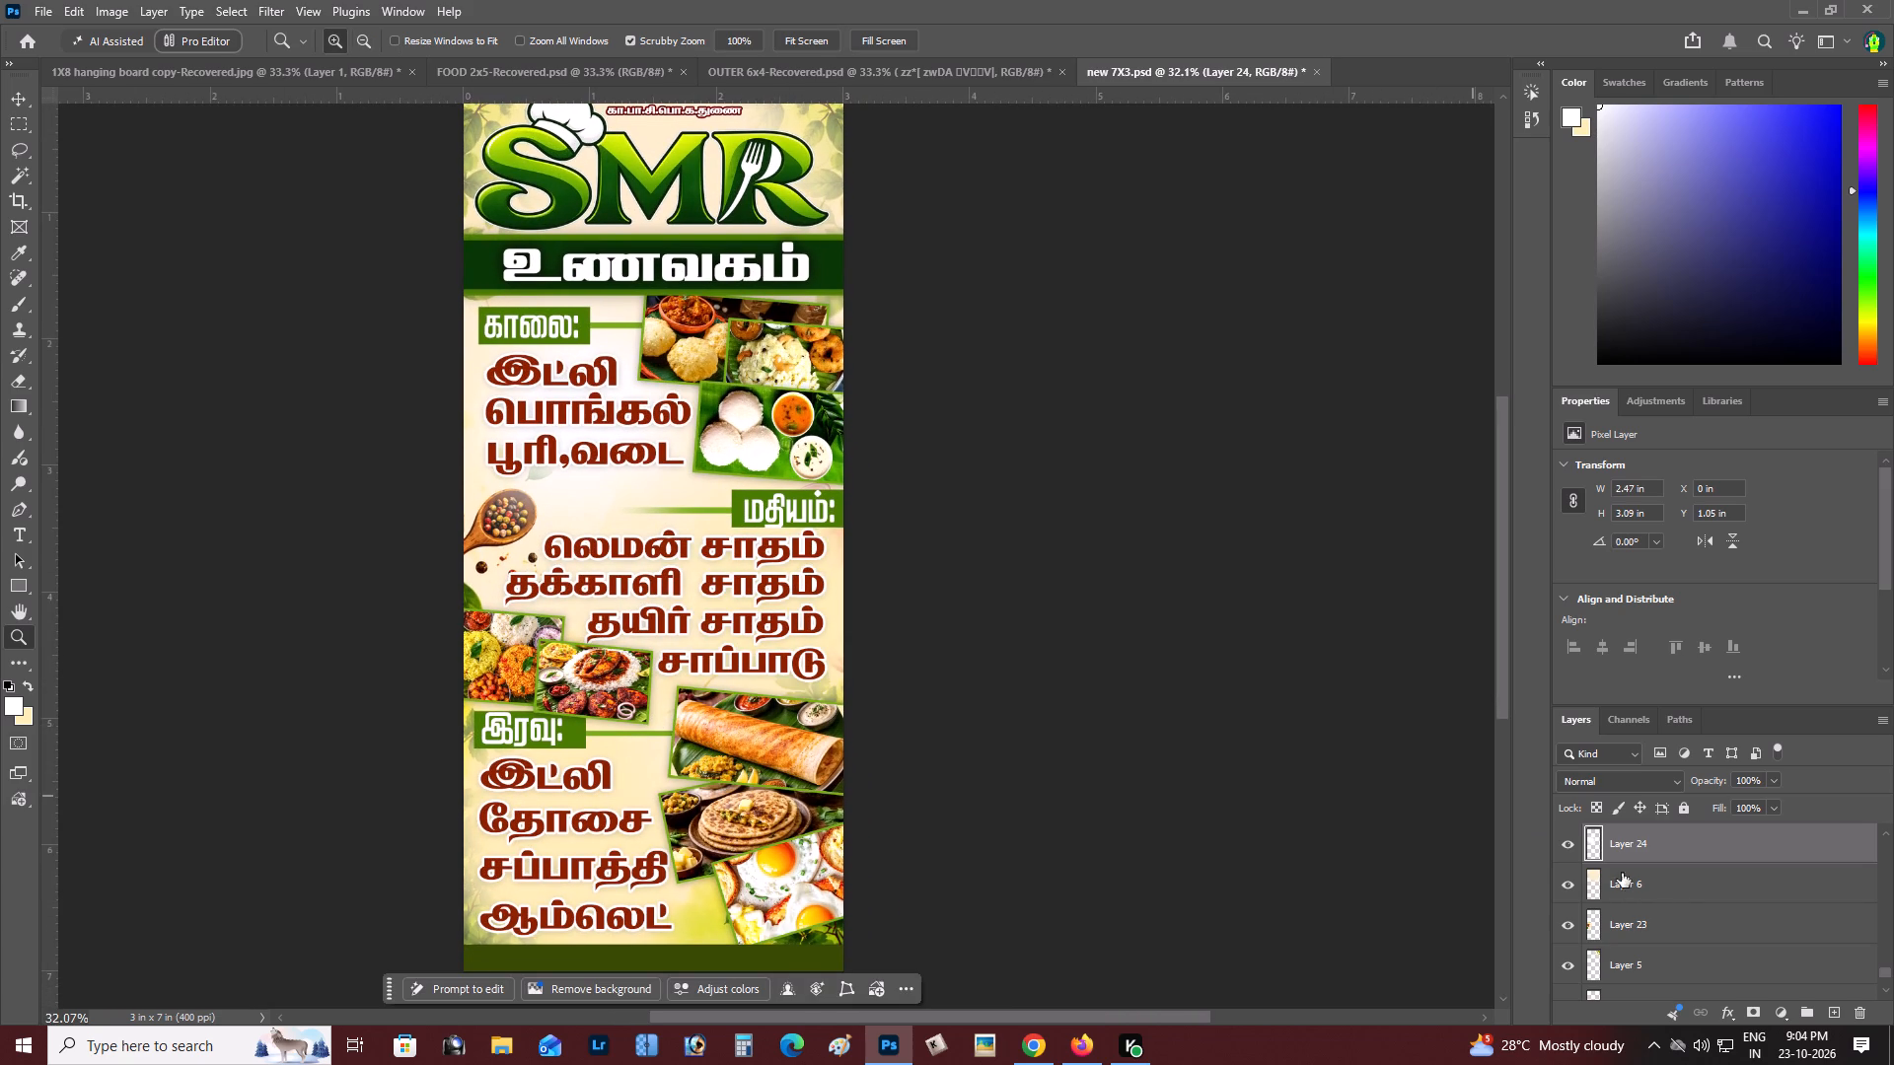
Return to the soft white 1200 px Brush on the new layer.
key(b)
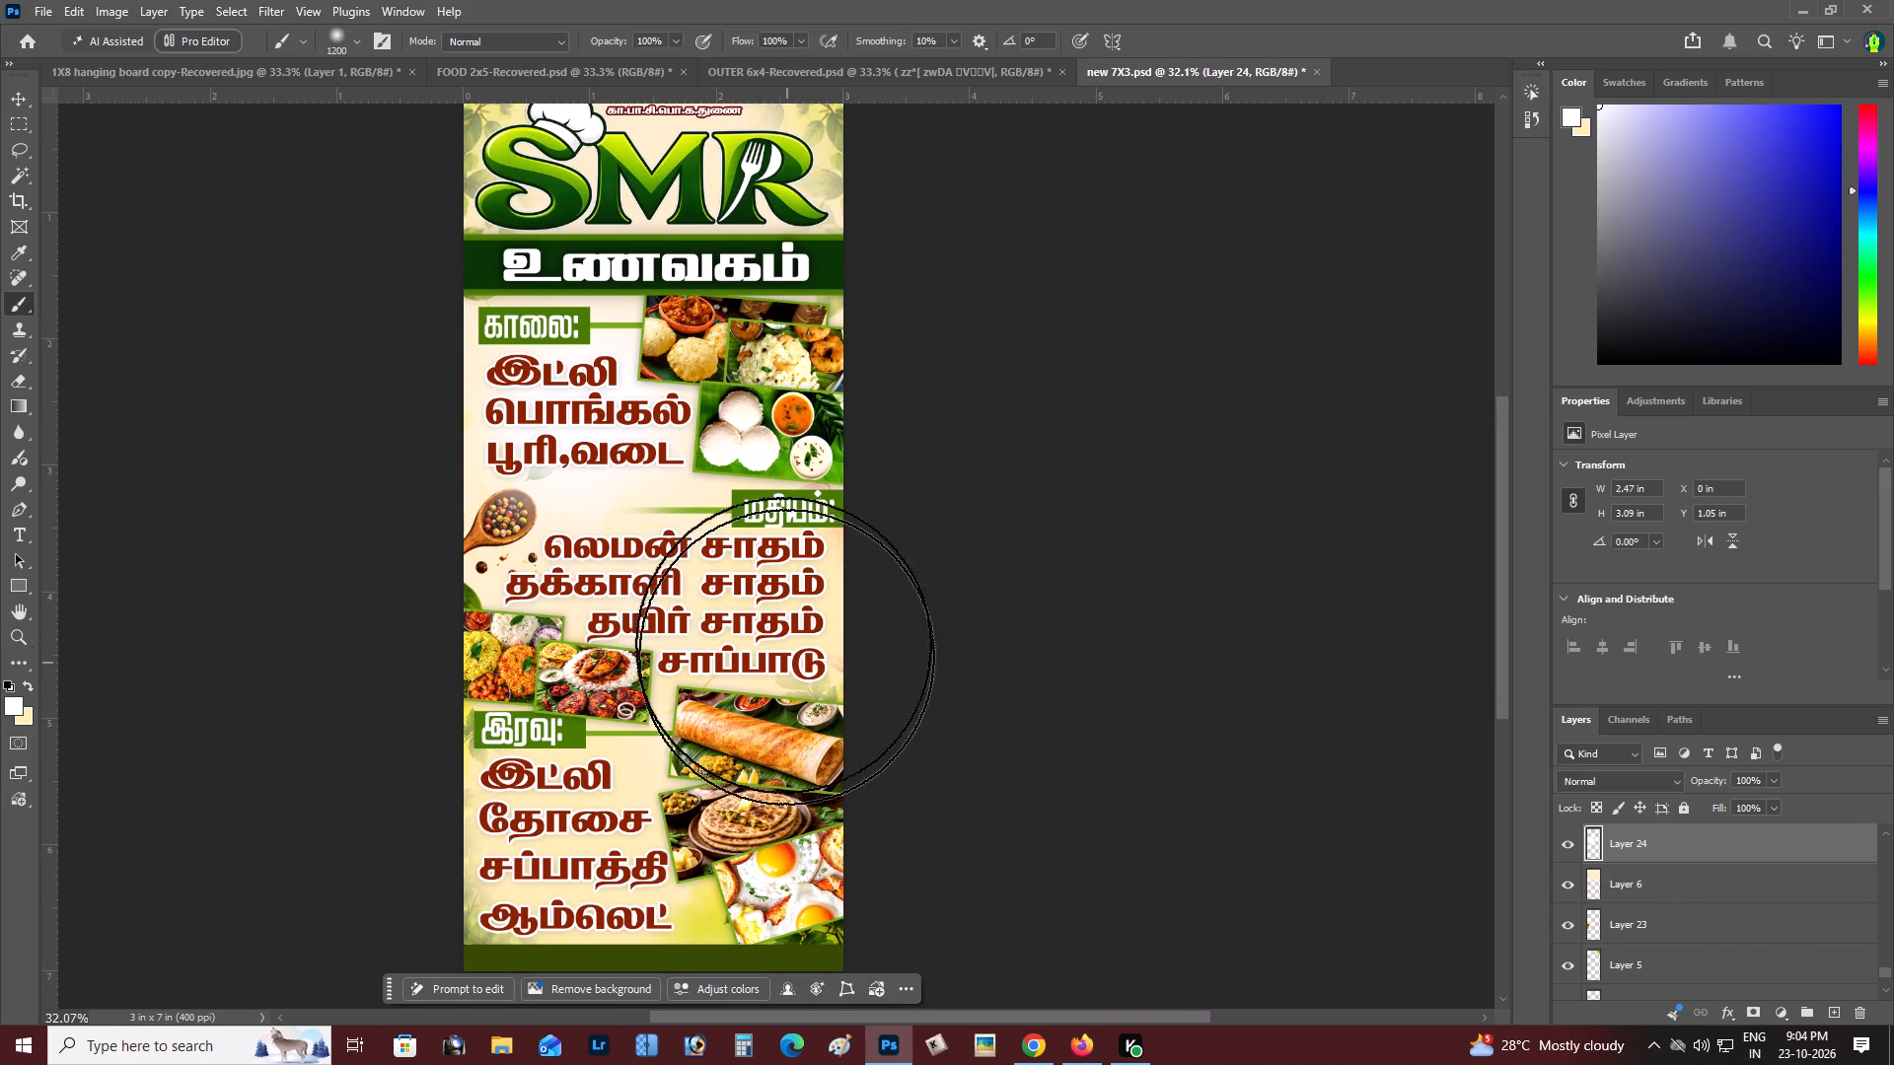
Set the brush opacity to 40% and dab soft white 1200 px glows behind the மதியம் and இரவு menu items.
click(678, 41)
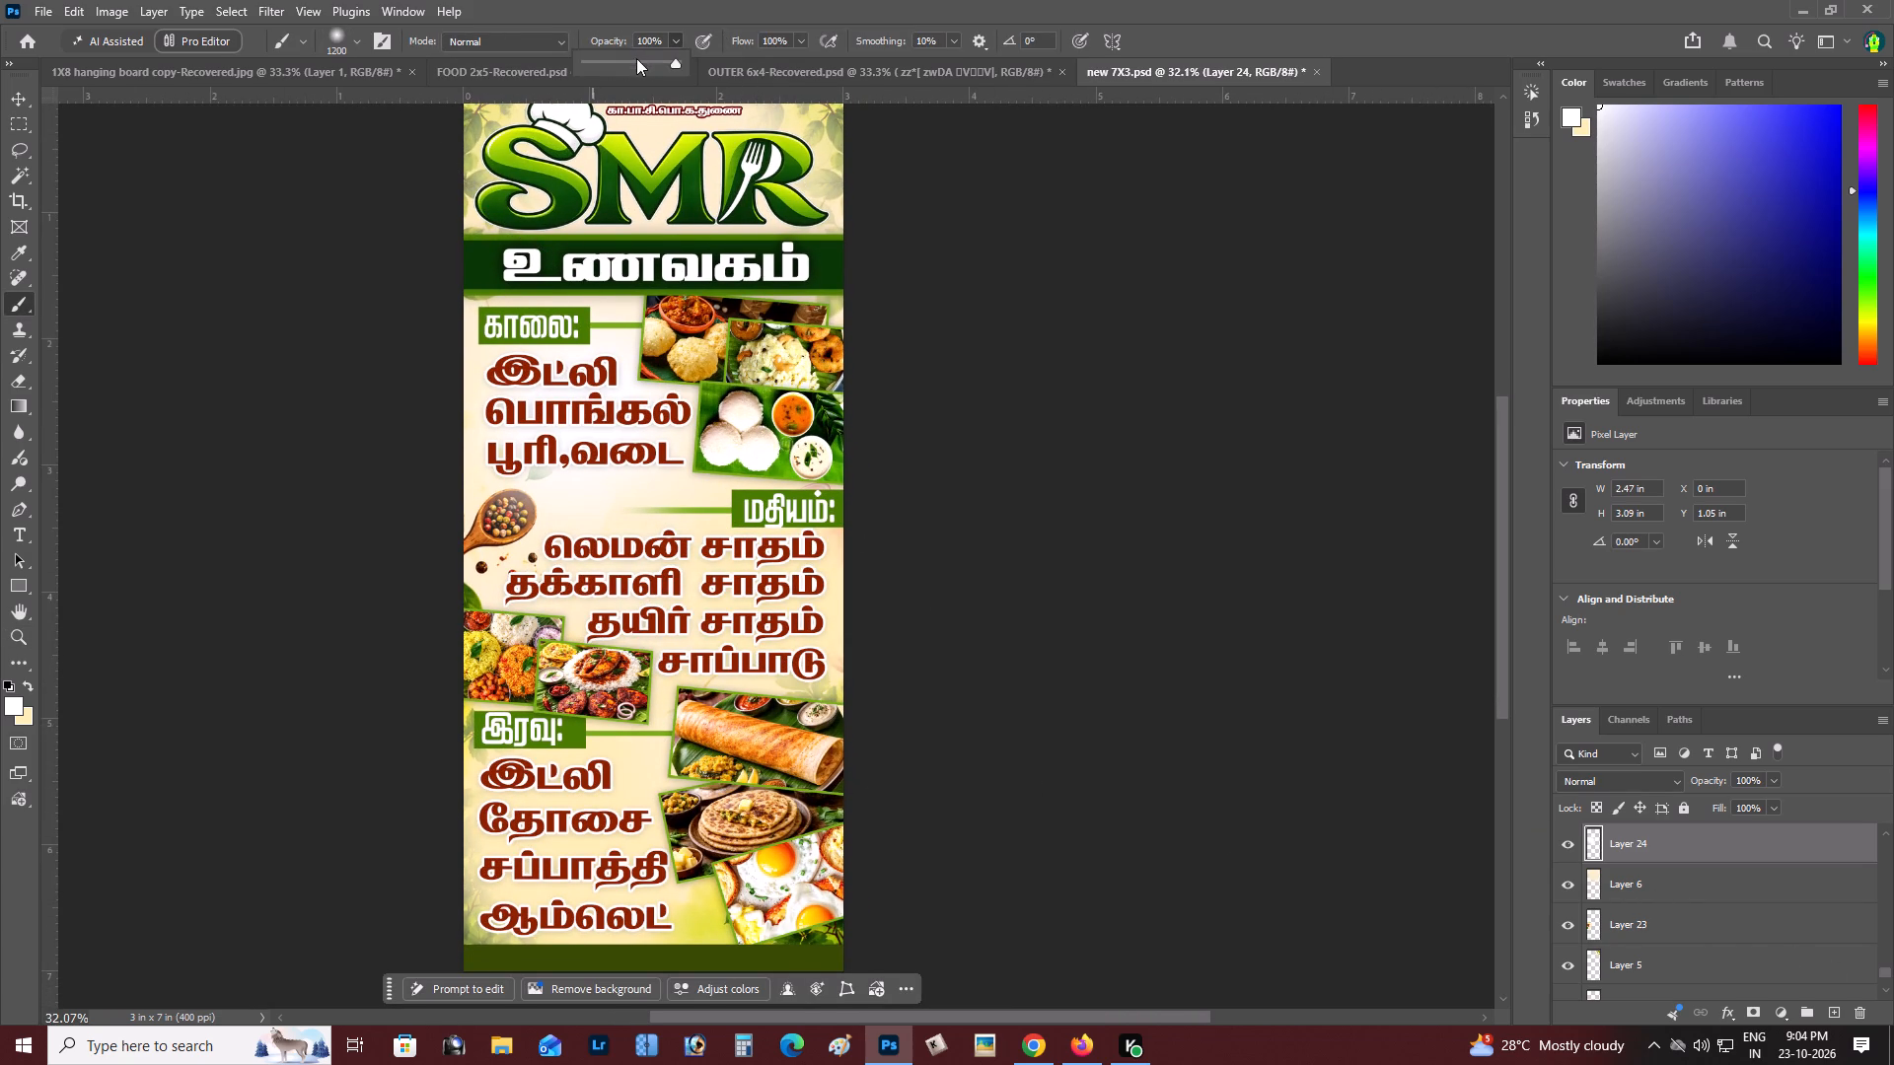
click(621, 60)
click(725, 660)
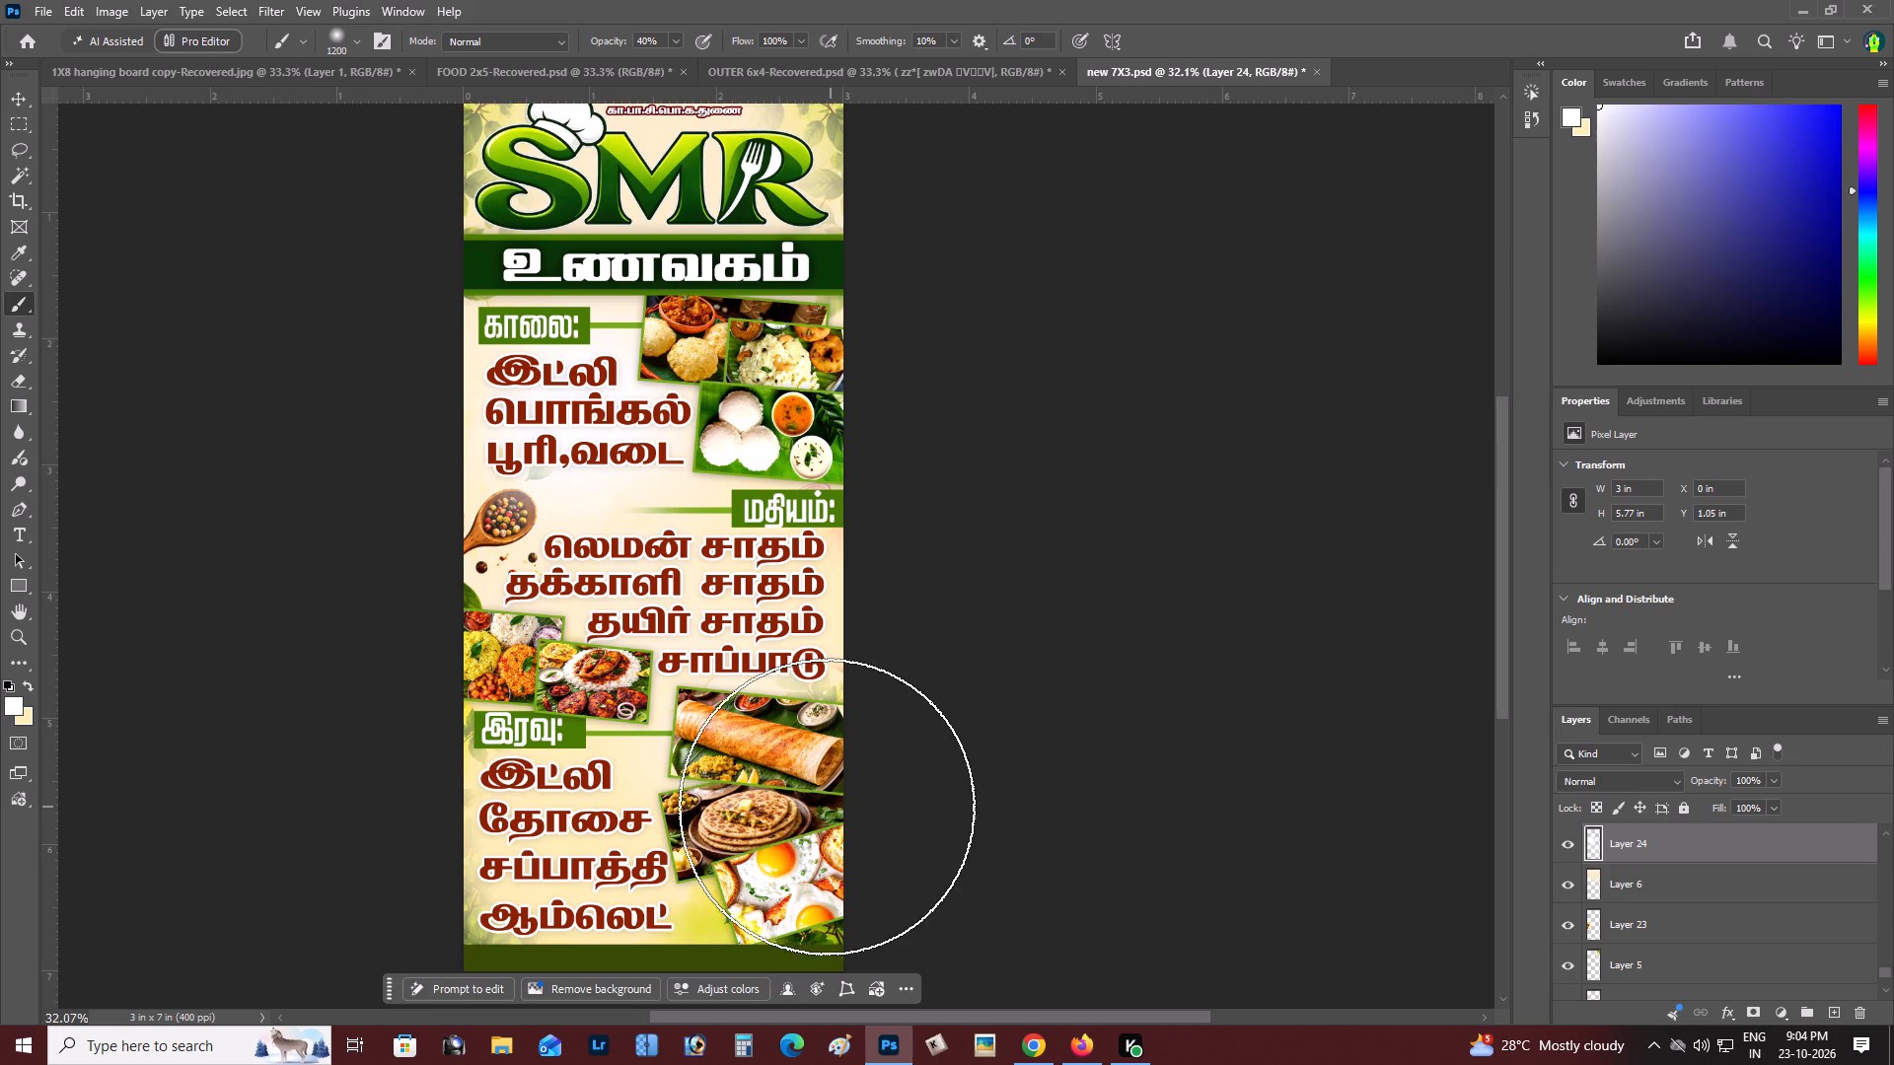
scroll(827, 807, down, 3)
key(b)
click(591, 856)
Examine the whole banner to check how the white glows look behind the menu text.
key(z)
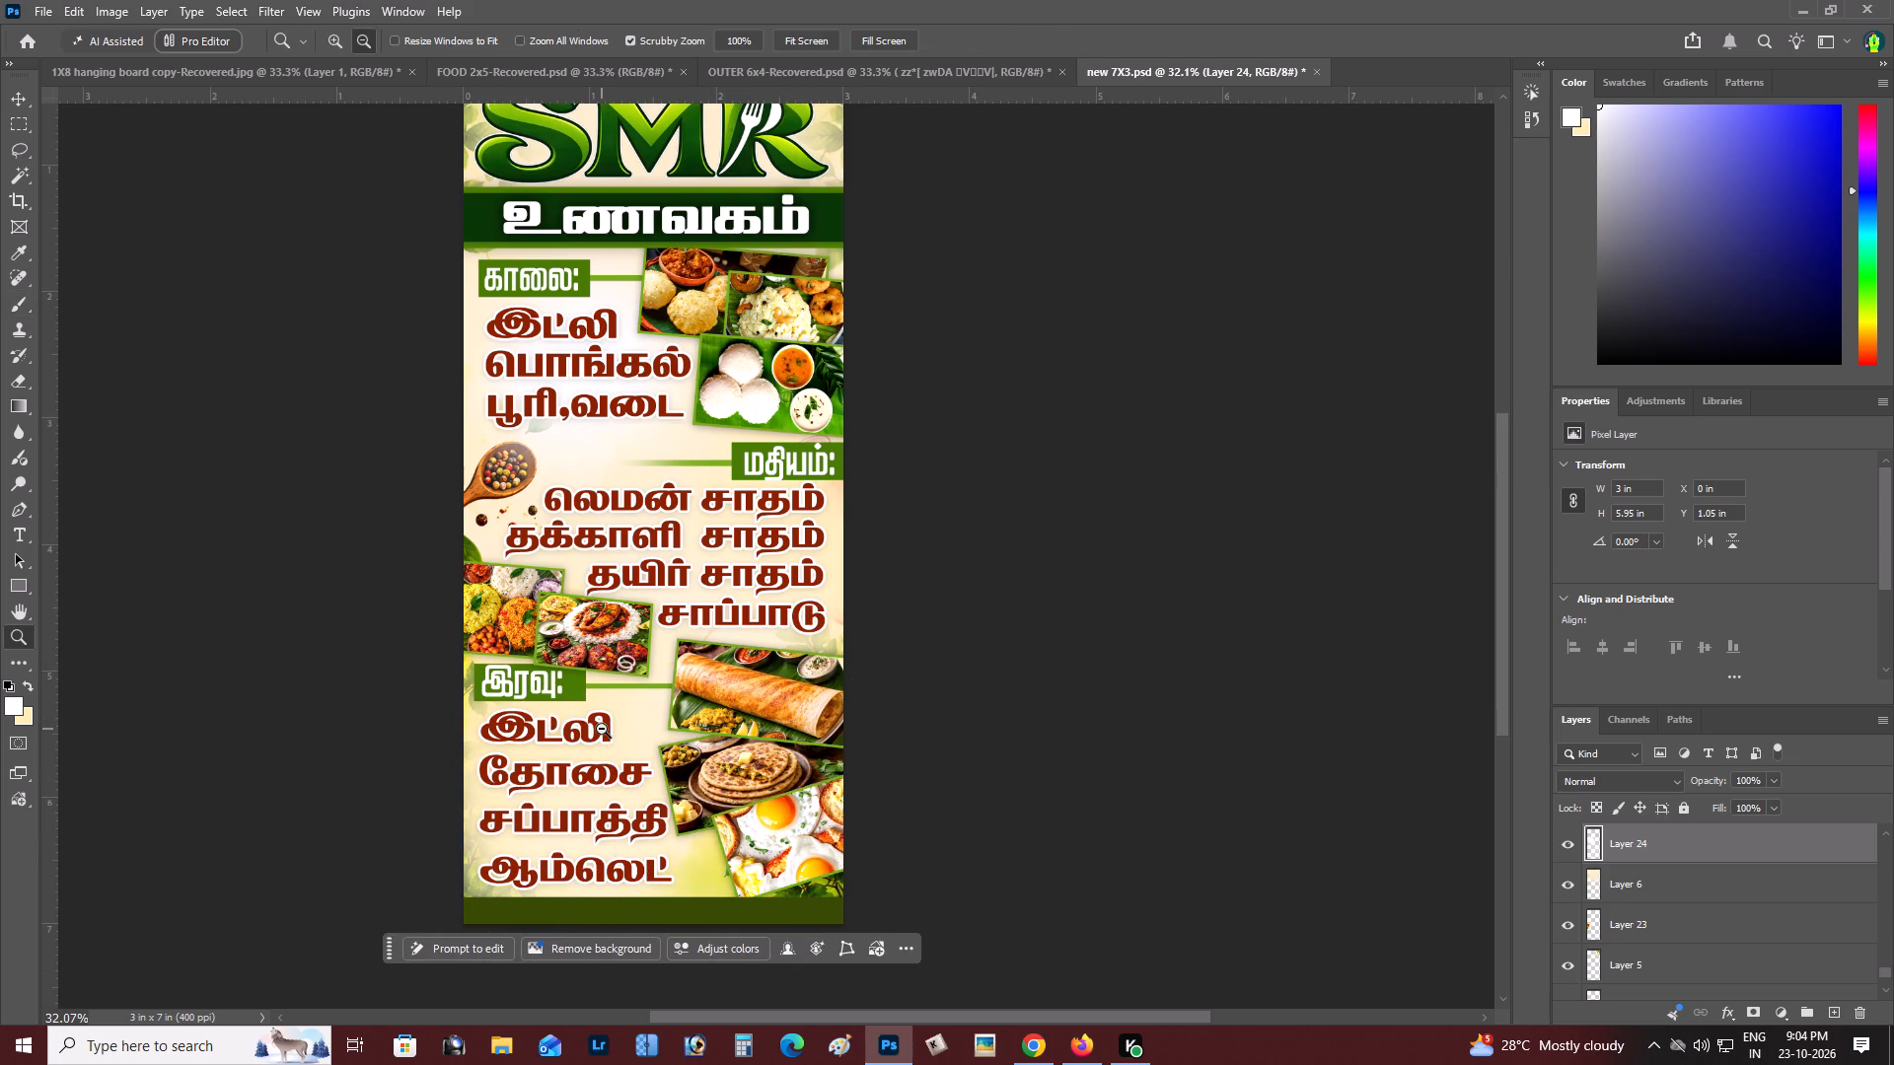
click(602, 729)
alt+click(602, 729)
right_click(614, 731)
double_click(634, 741)
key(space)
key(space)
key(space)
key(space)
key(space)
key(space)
drag(634, 741, 587, 722)
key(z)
alt+click(621, 647)
right_click(671, 634)
double_click(709, 647)
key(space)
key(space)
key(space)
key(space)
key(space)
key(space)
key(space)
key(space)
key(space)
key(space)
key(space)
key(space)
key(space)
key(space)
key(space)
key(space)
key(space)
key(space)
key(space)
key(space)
drag(709, 647, 699, 648)
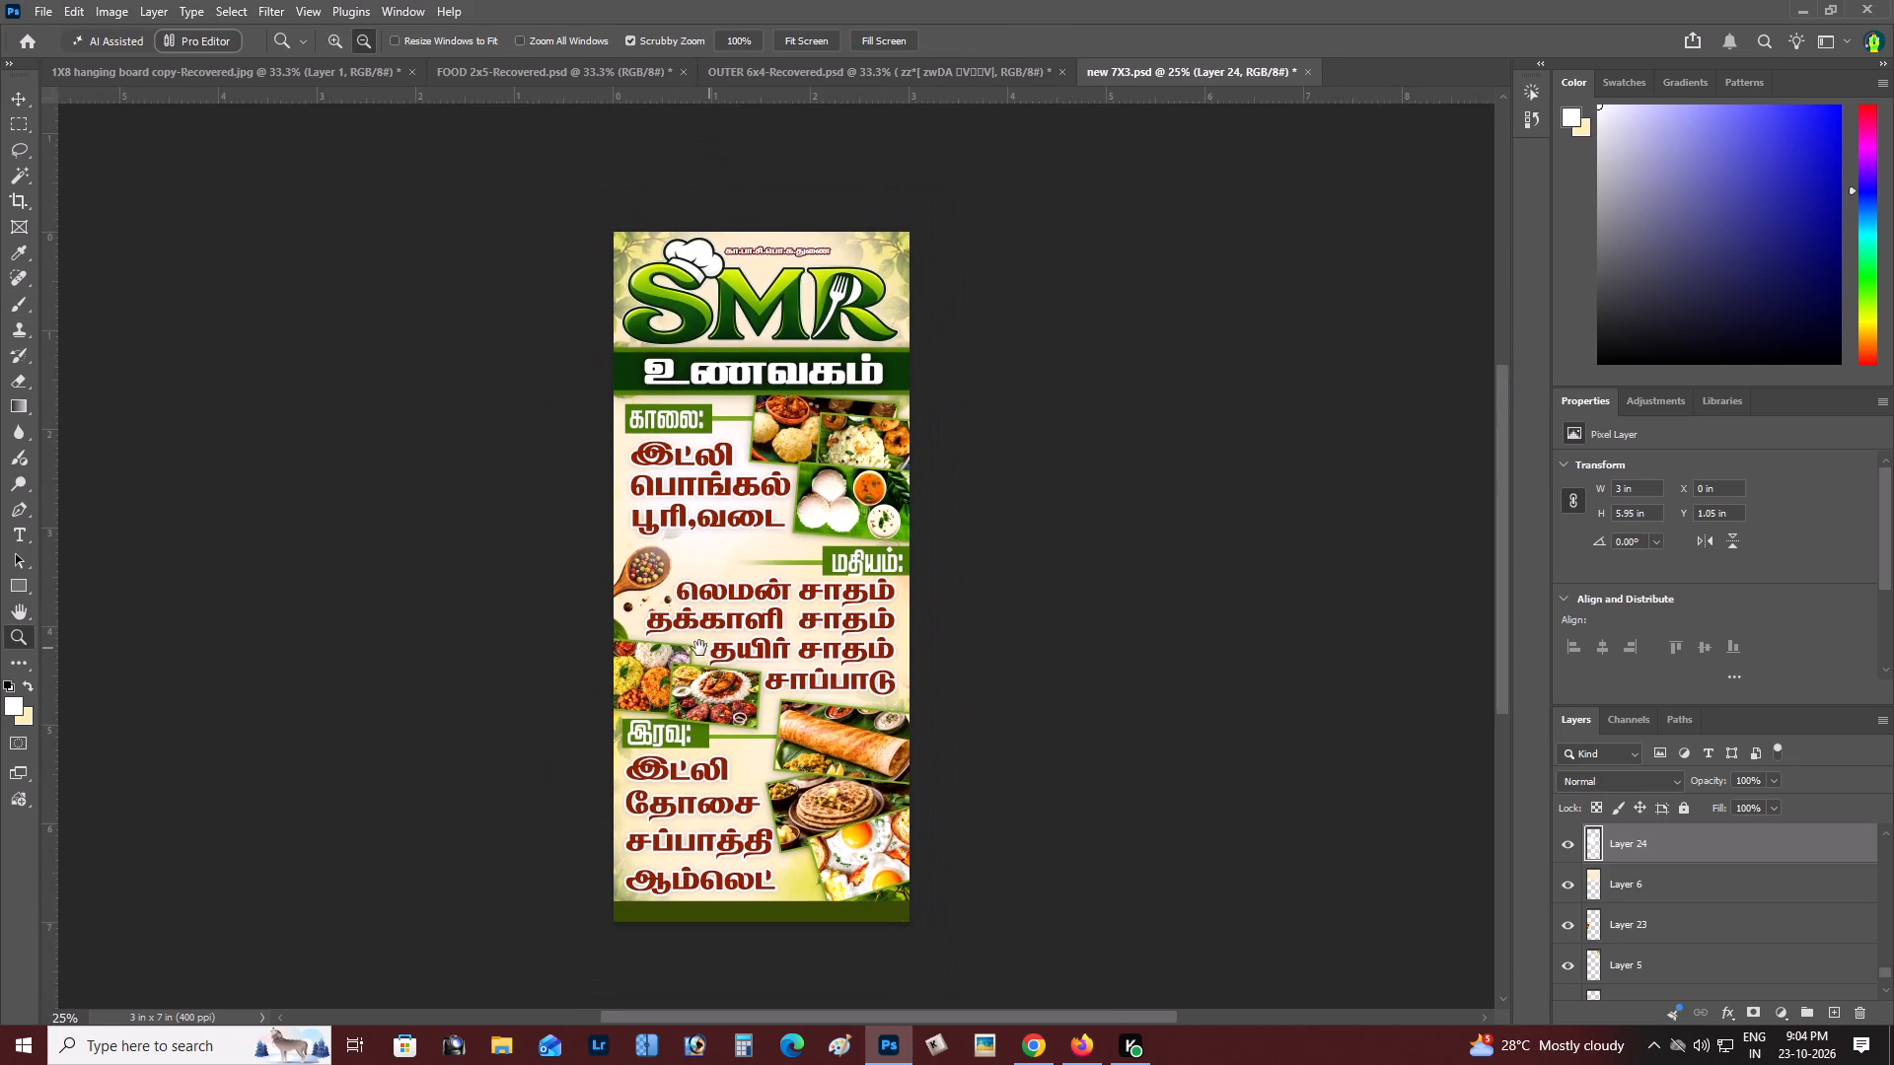
drag(699, 648, 704, 659)
Save the new 7X3 banner document.
key(ctrl+s)
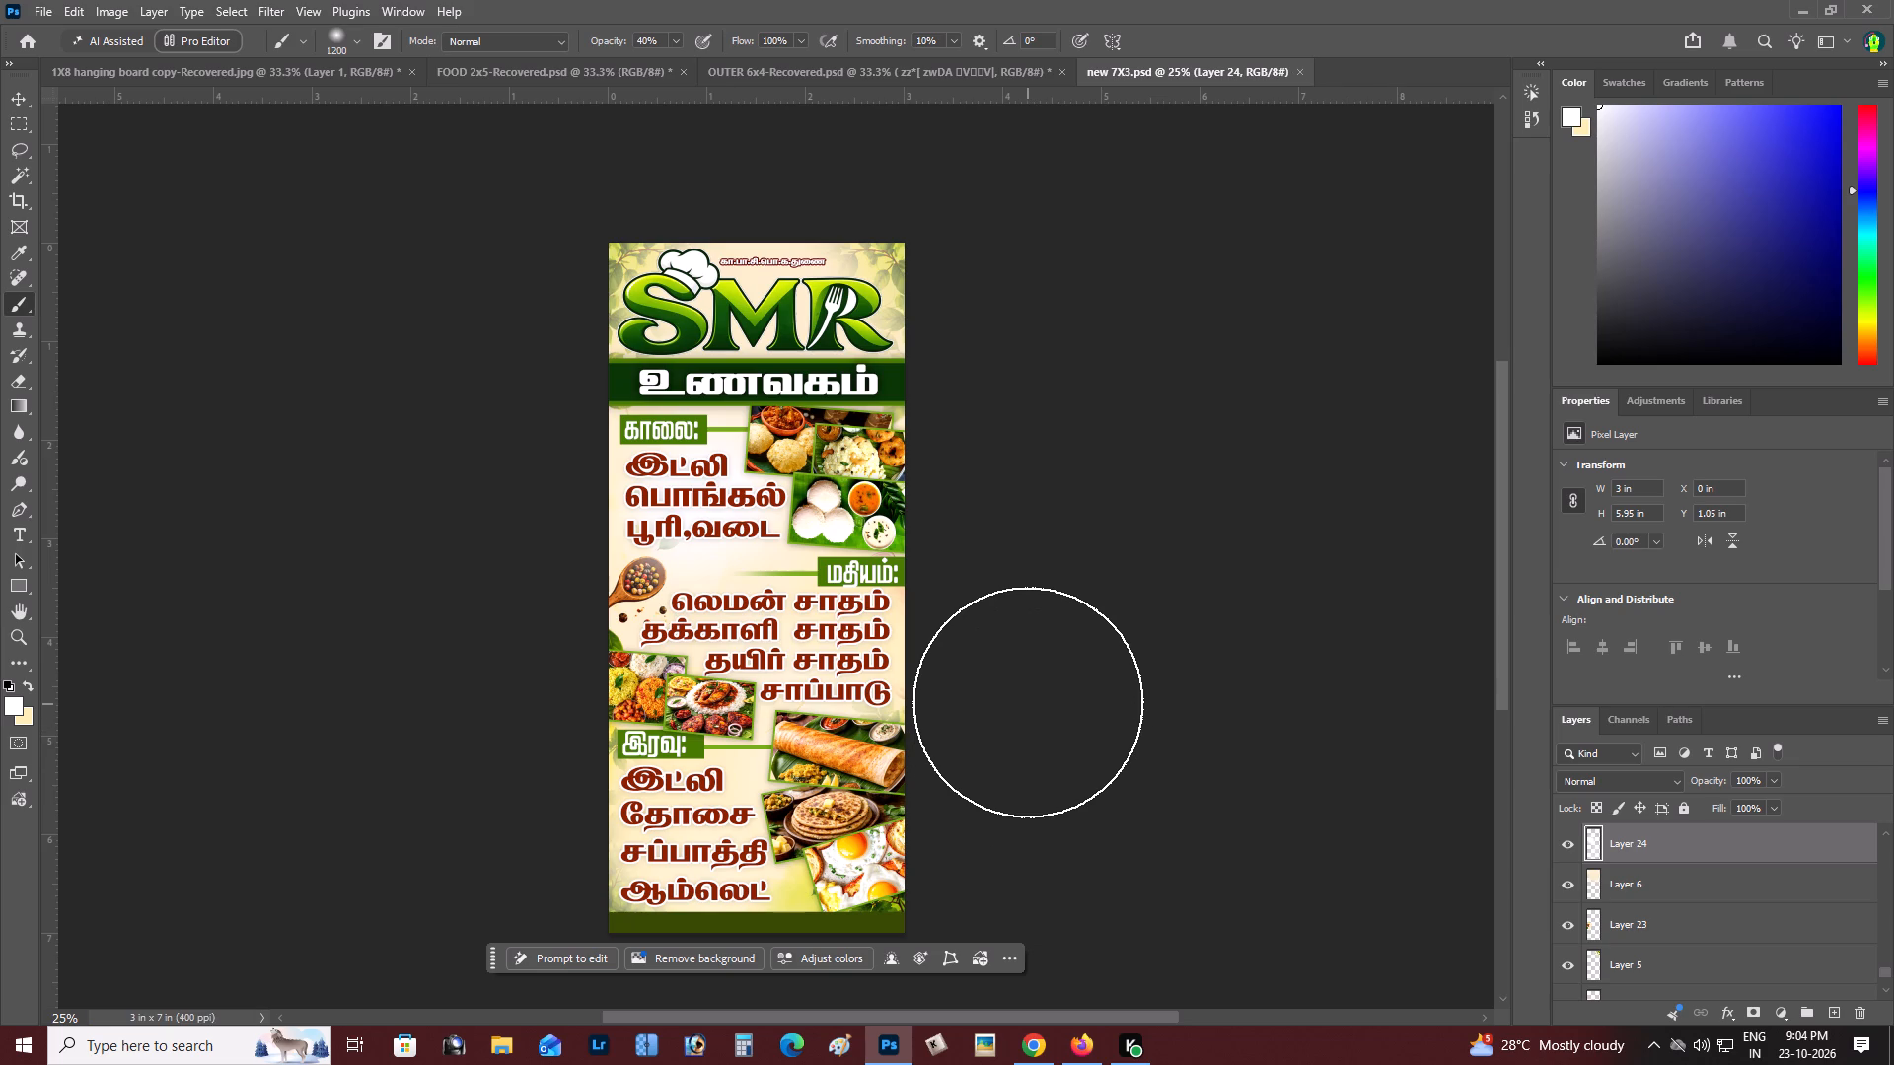
Save a JPEG copy of the new 7X3 banner in the SMR folder at maximum quality 12, Baseline ("Standard").
key(ctrl+shift+s)
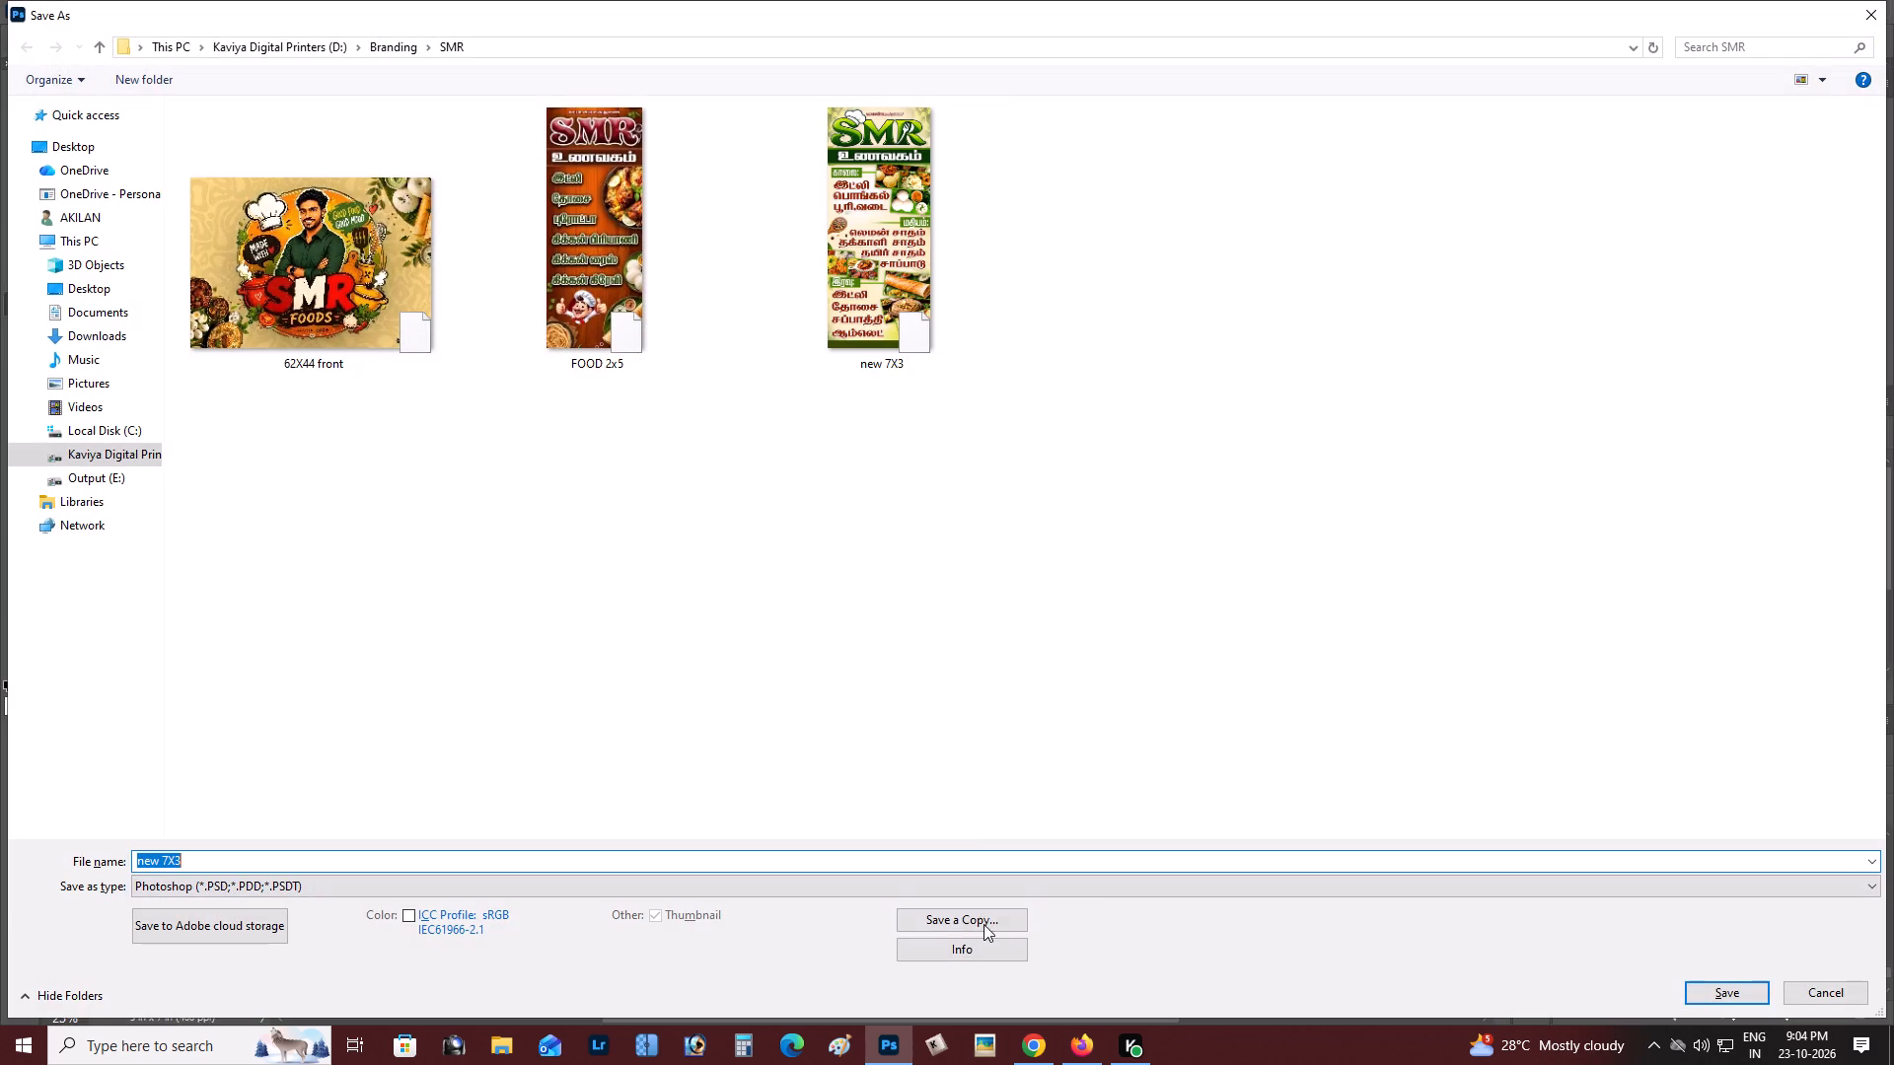
click(960, 918)
click(925, 865)
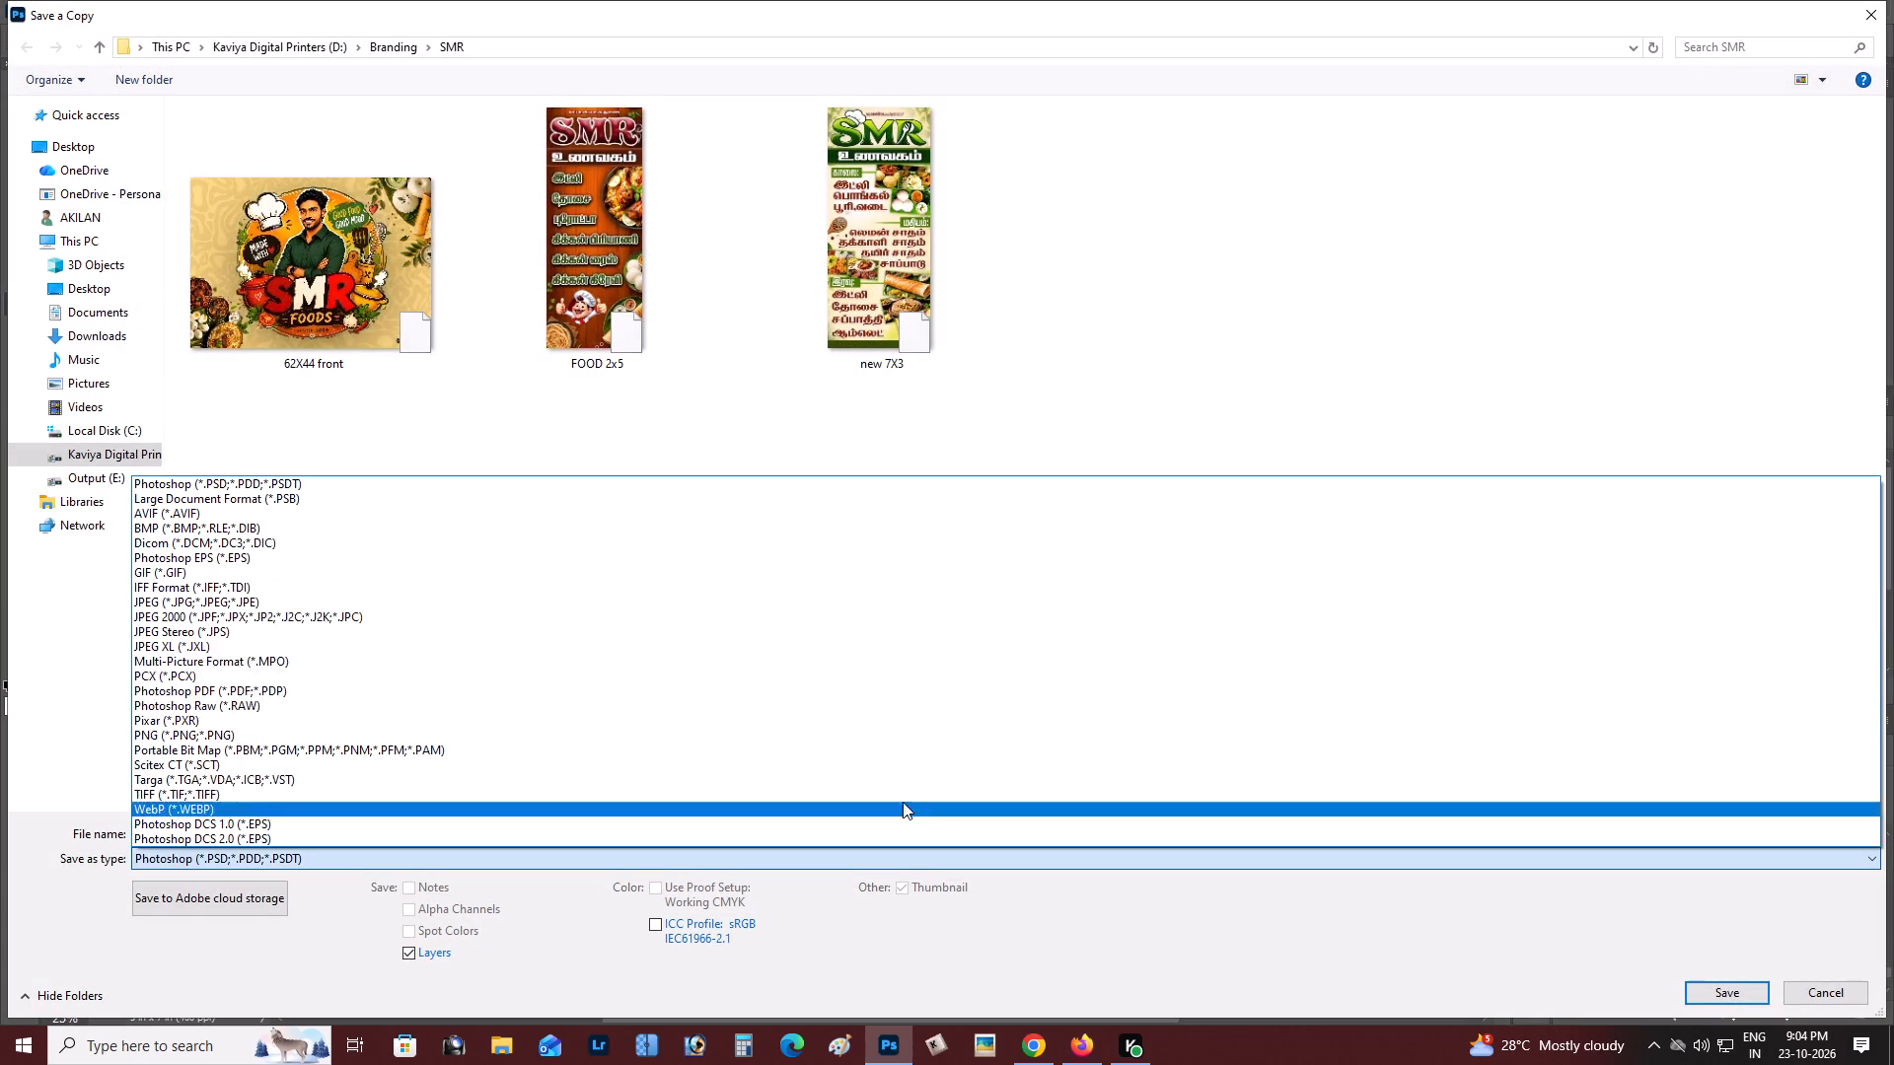
click(843, 604)
key(Return)
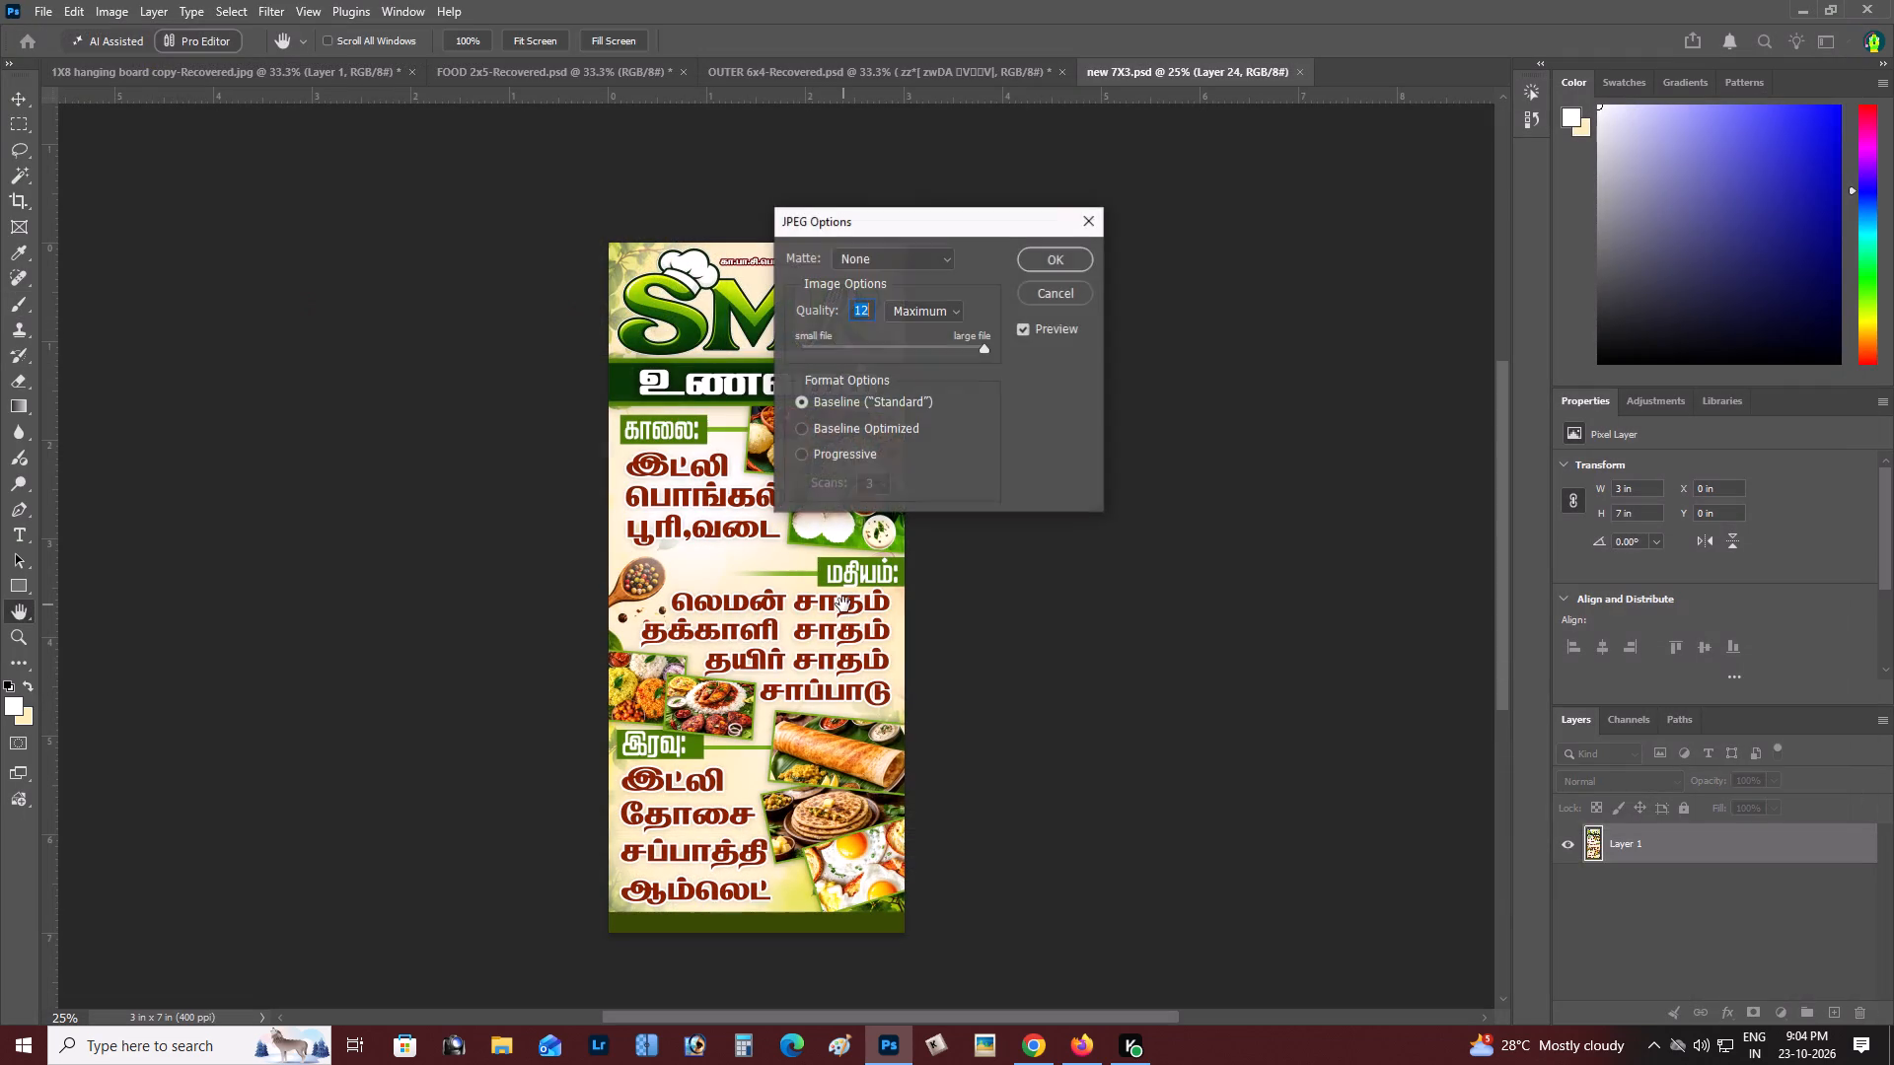
key(backslash)
key(Return)
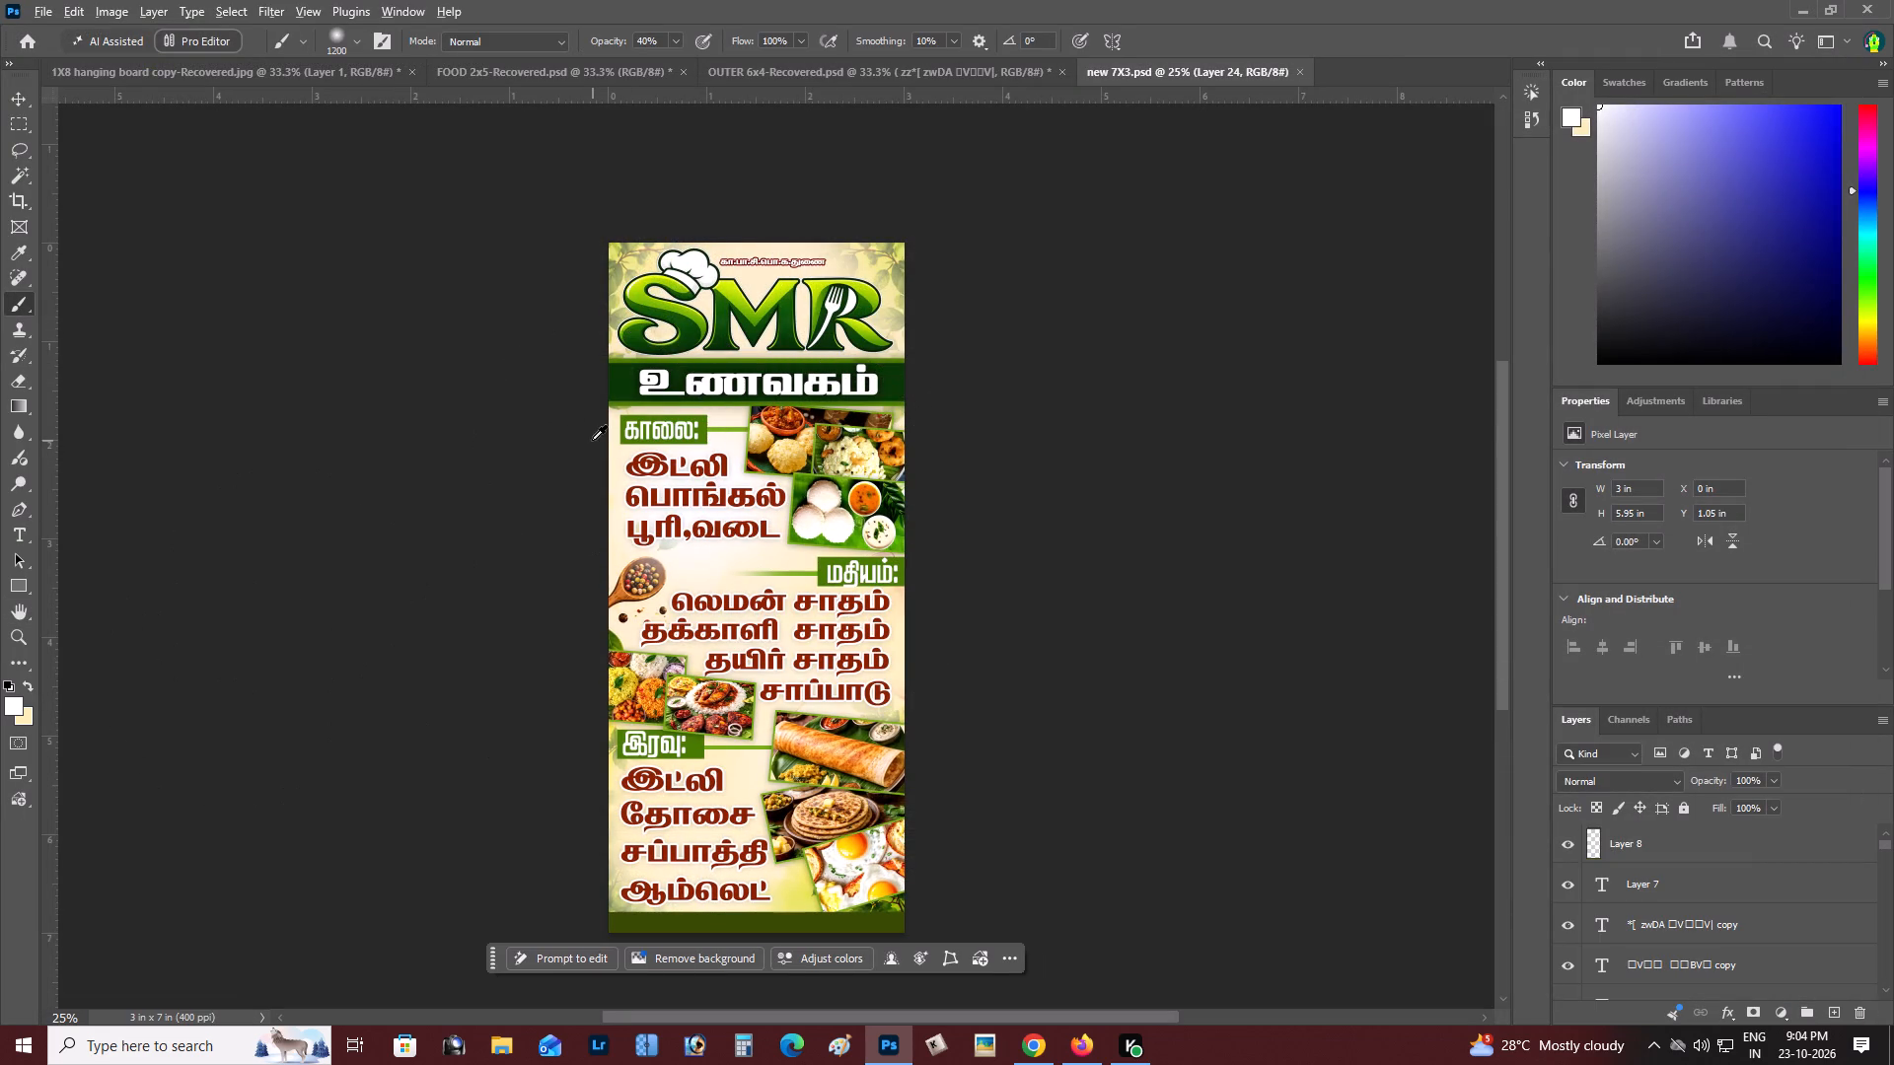
Switch to the Chrome browser.
key(alt+Tab)
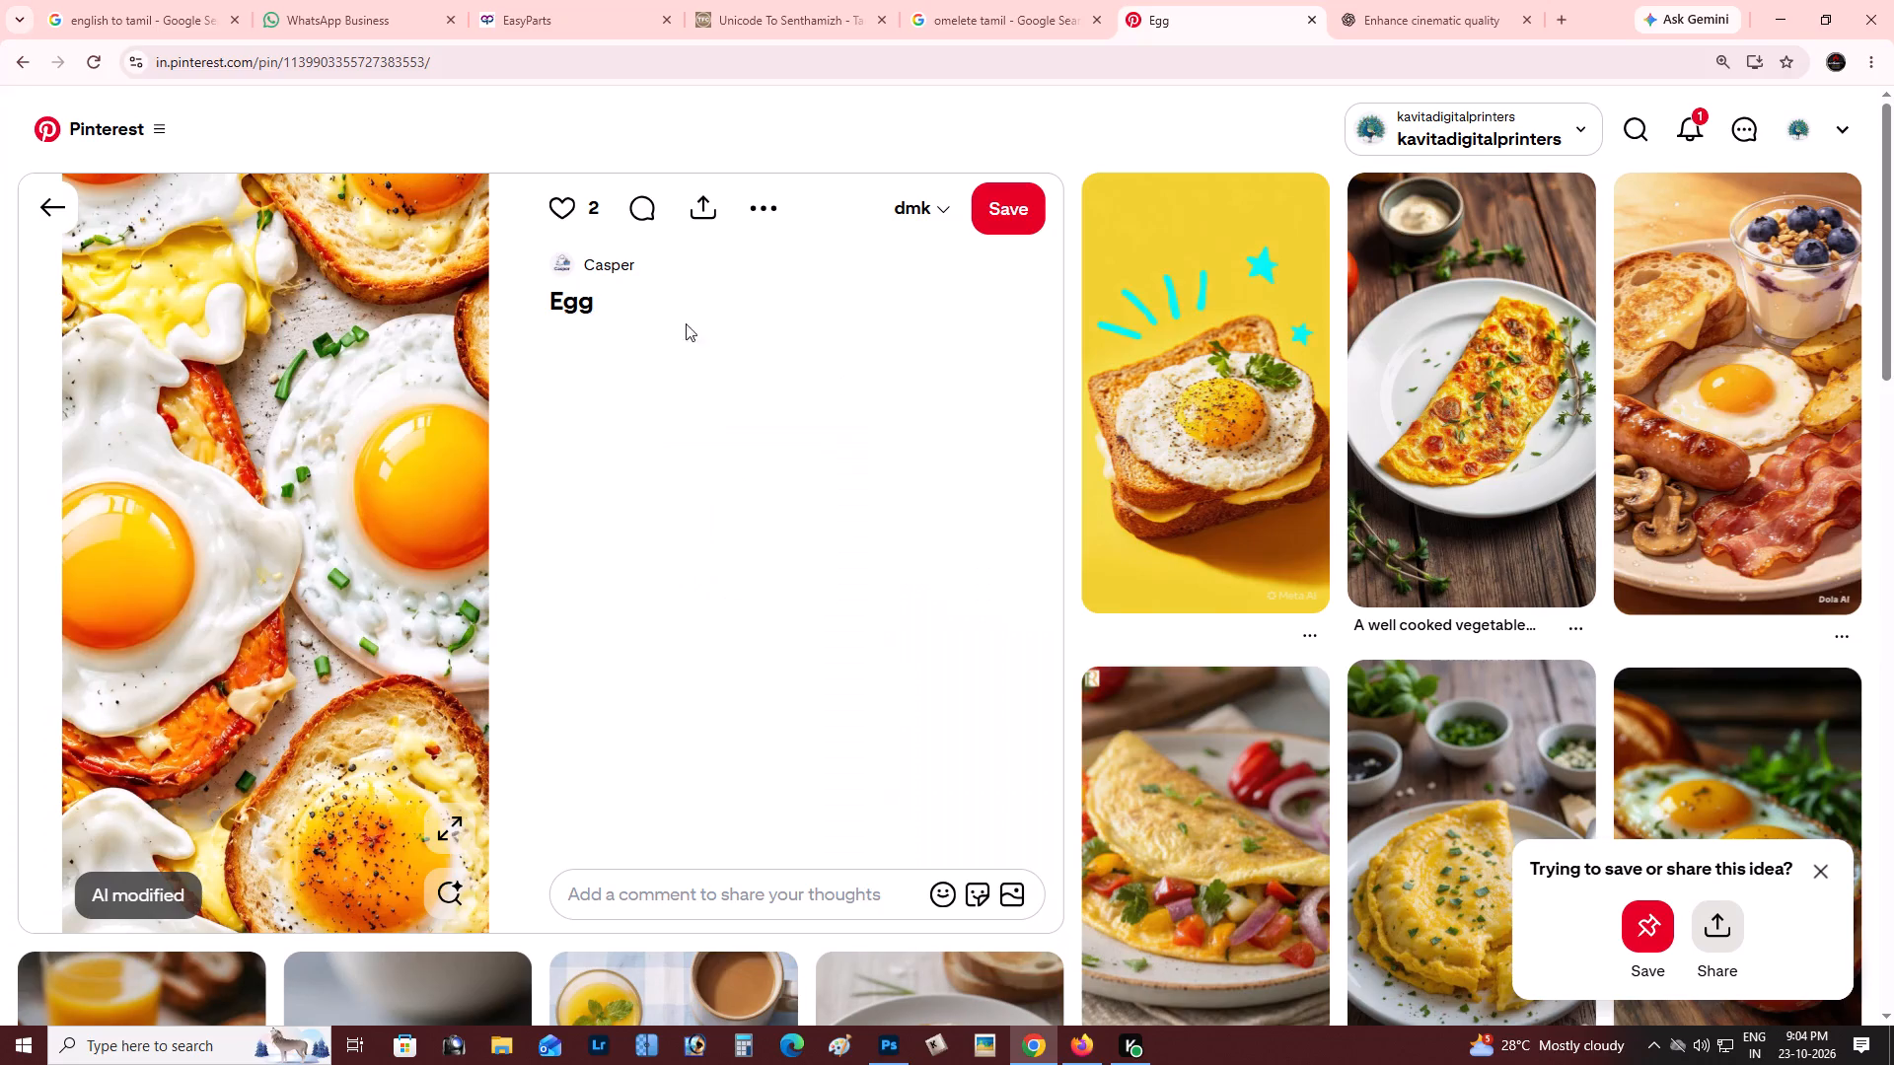